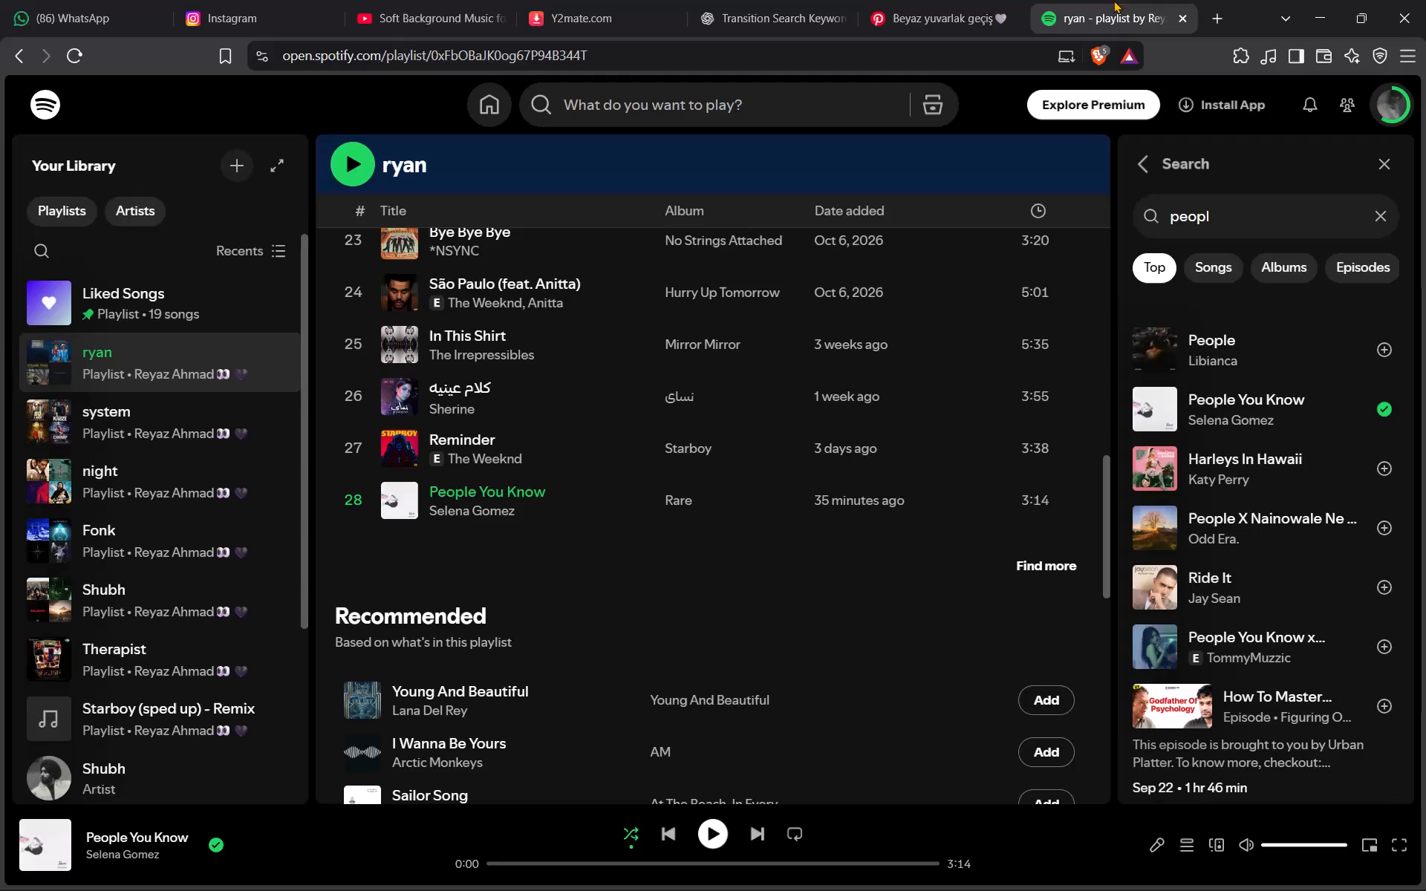
Minimize the browser window to get to the desktop.
click(1312, 1)
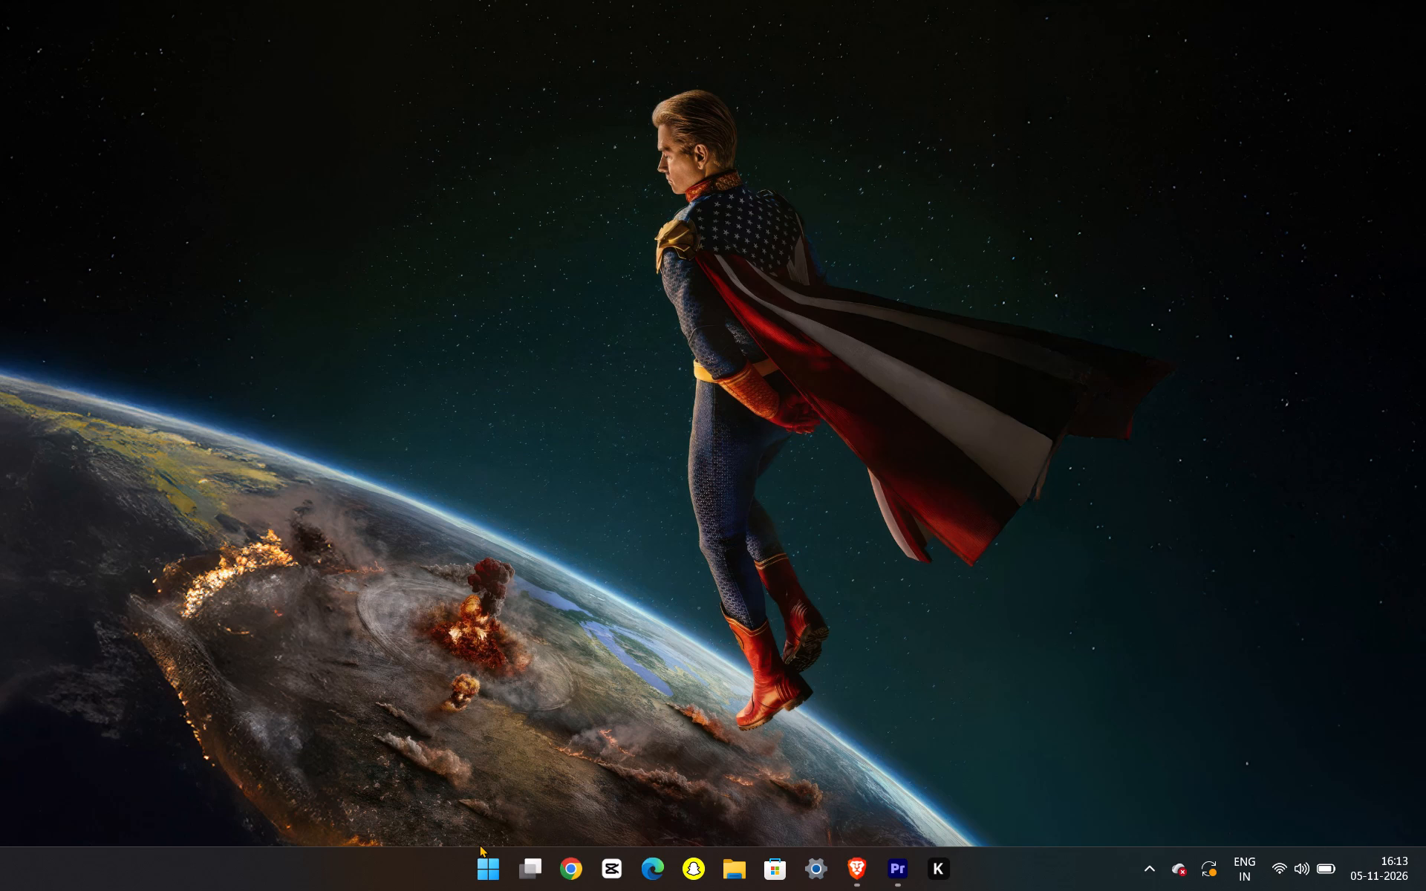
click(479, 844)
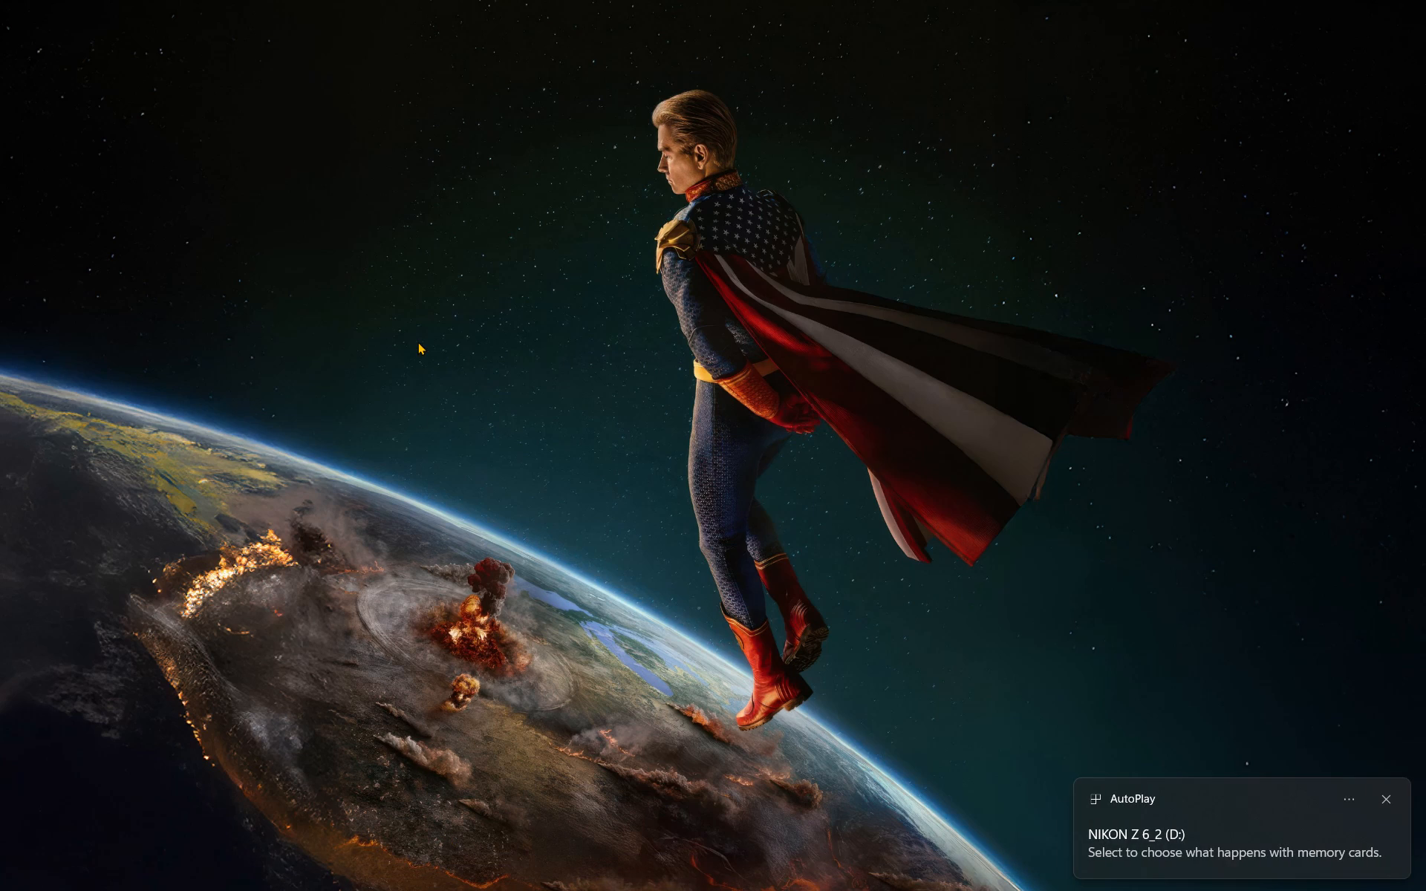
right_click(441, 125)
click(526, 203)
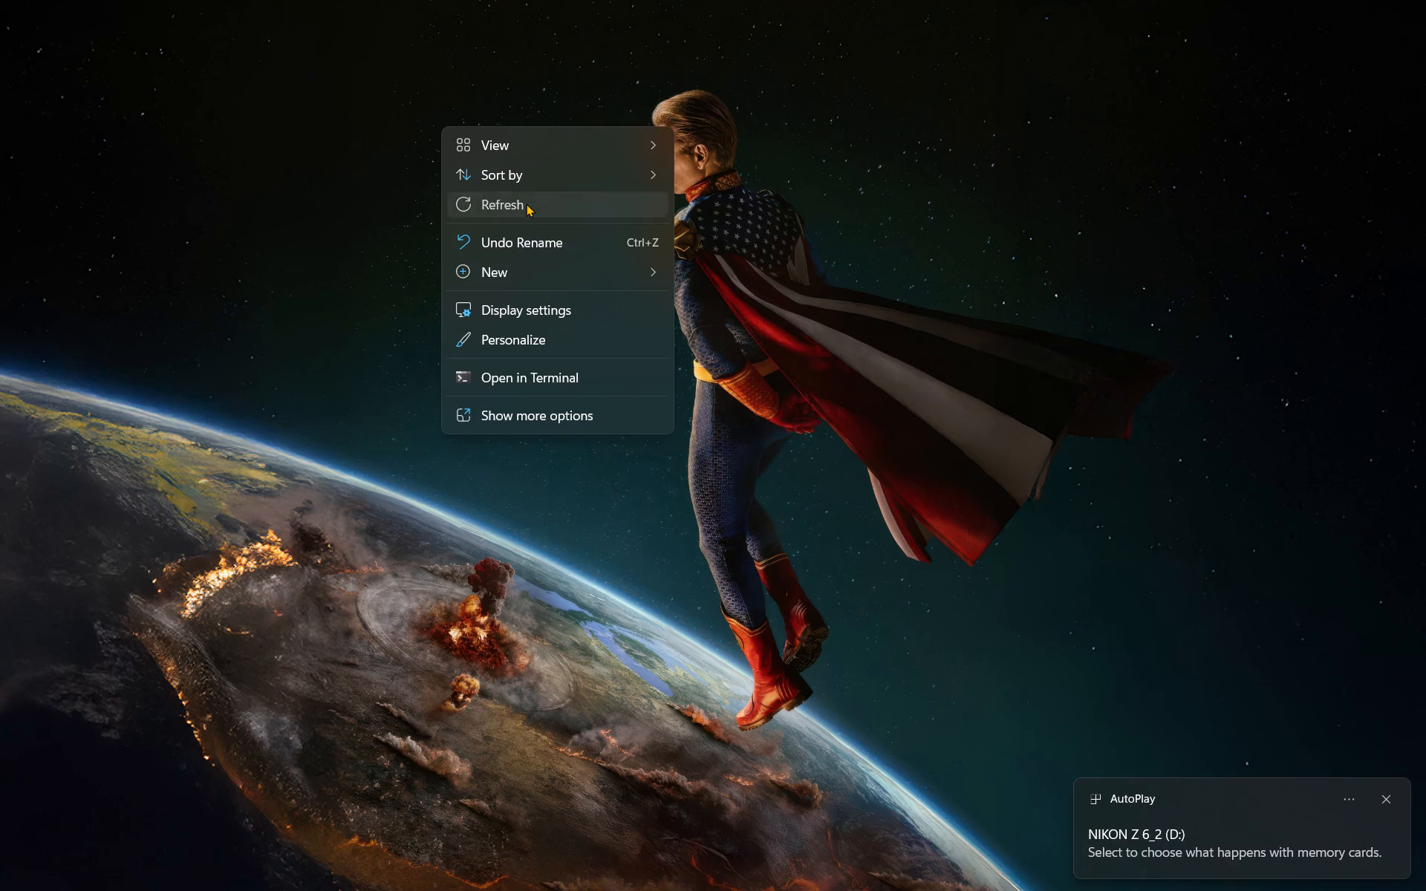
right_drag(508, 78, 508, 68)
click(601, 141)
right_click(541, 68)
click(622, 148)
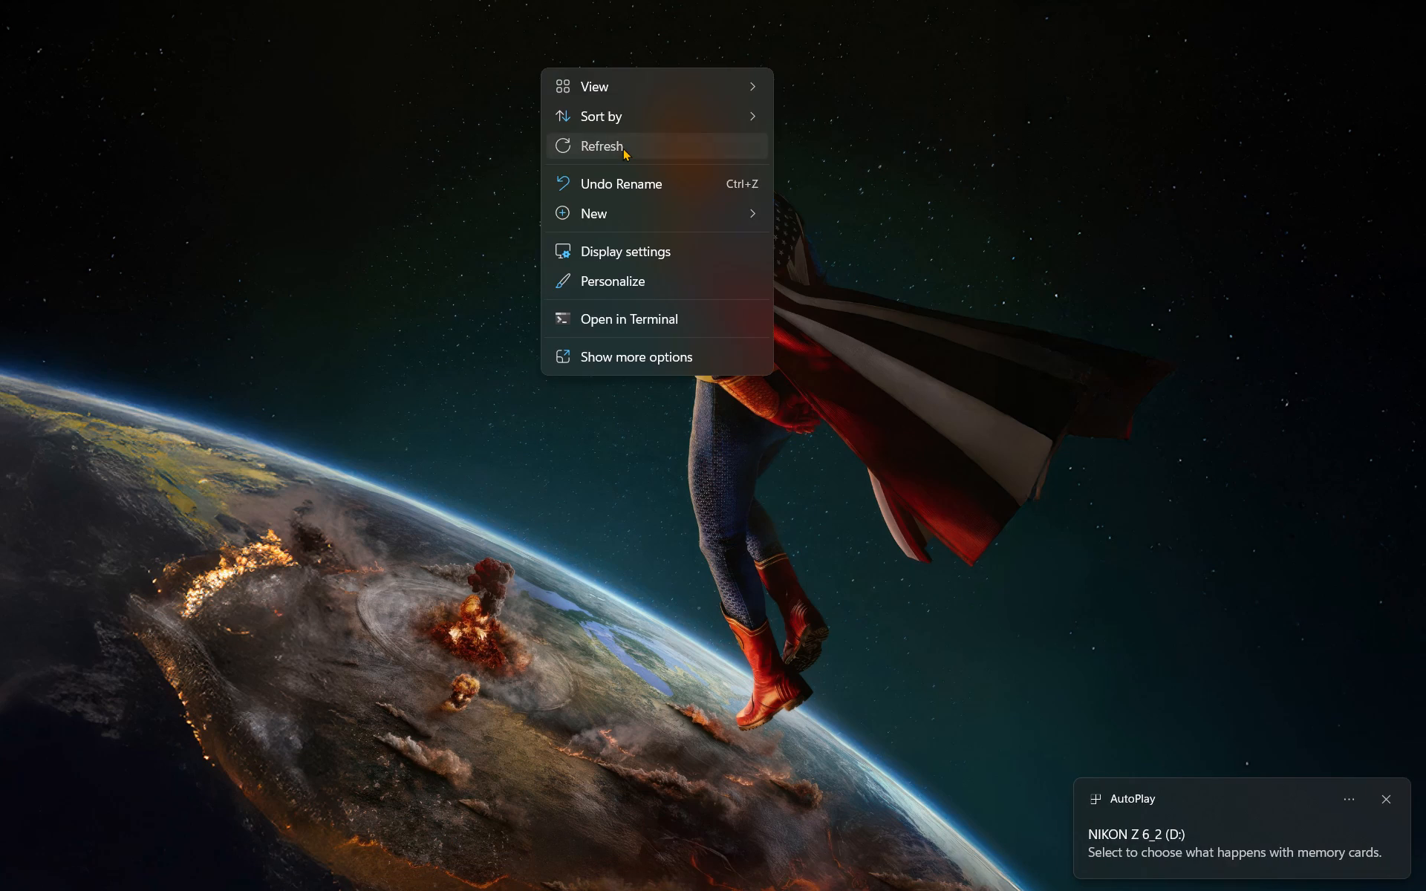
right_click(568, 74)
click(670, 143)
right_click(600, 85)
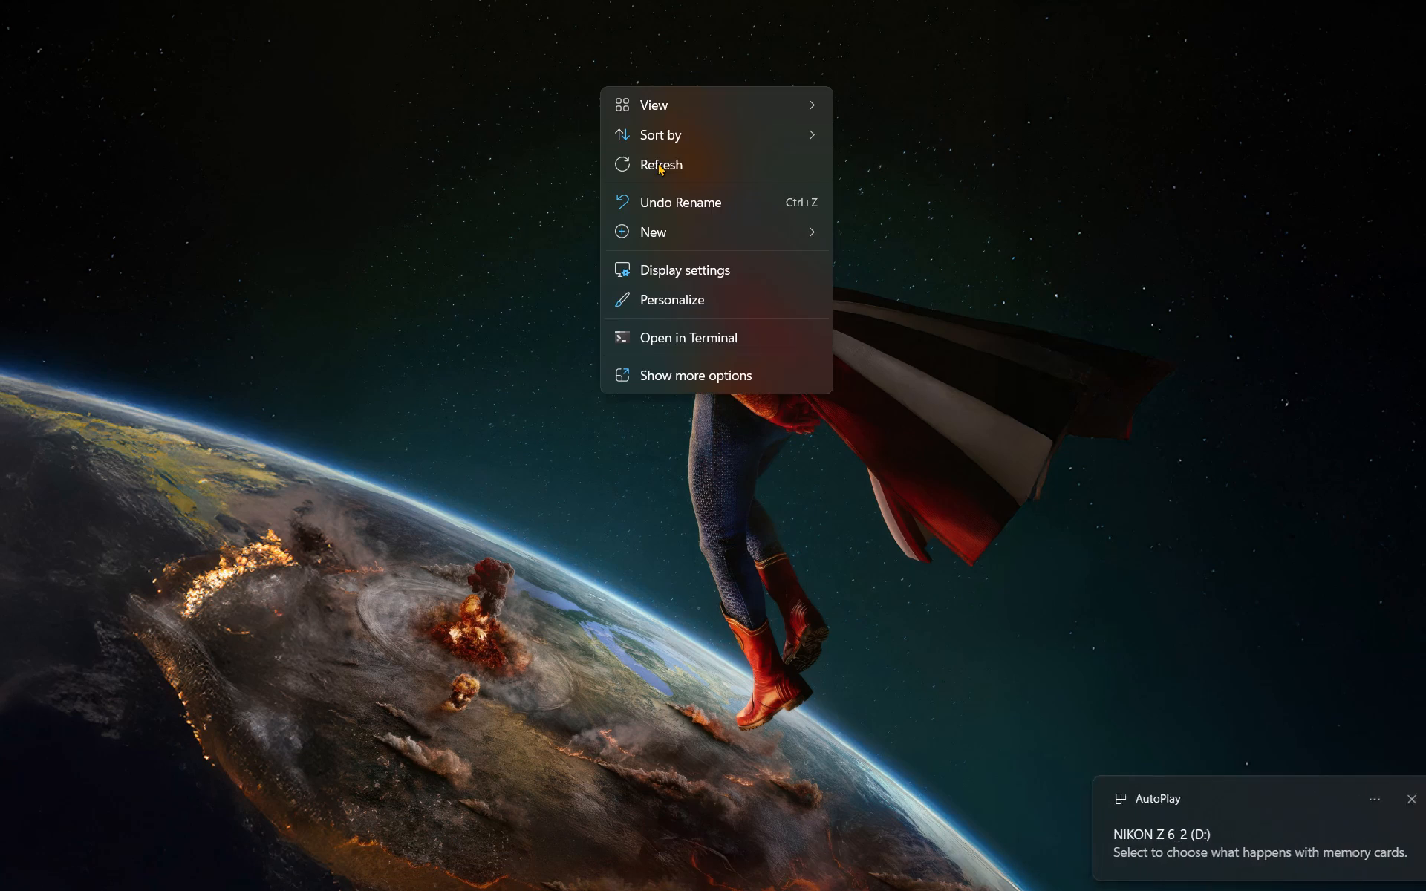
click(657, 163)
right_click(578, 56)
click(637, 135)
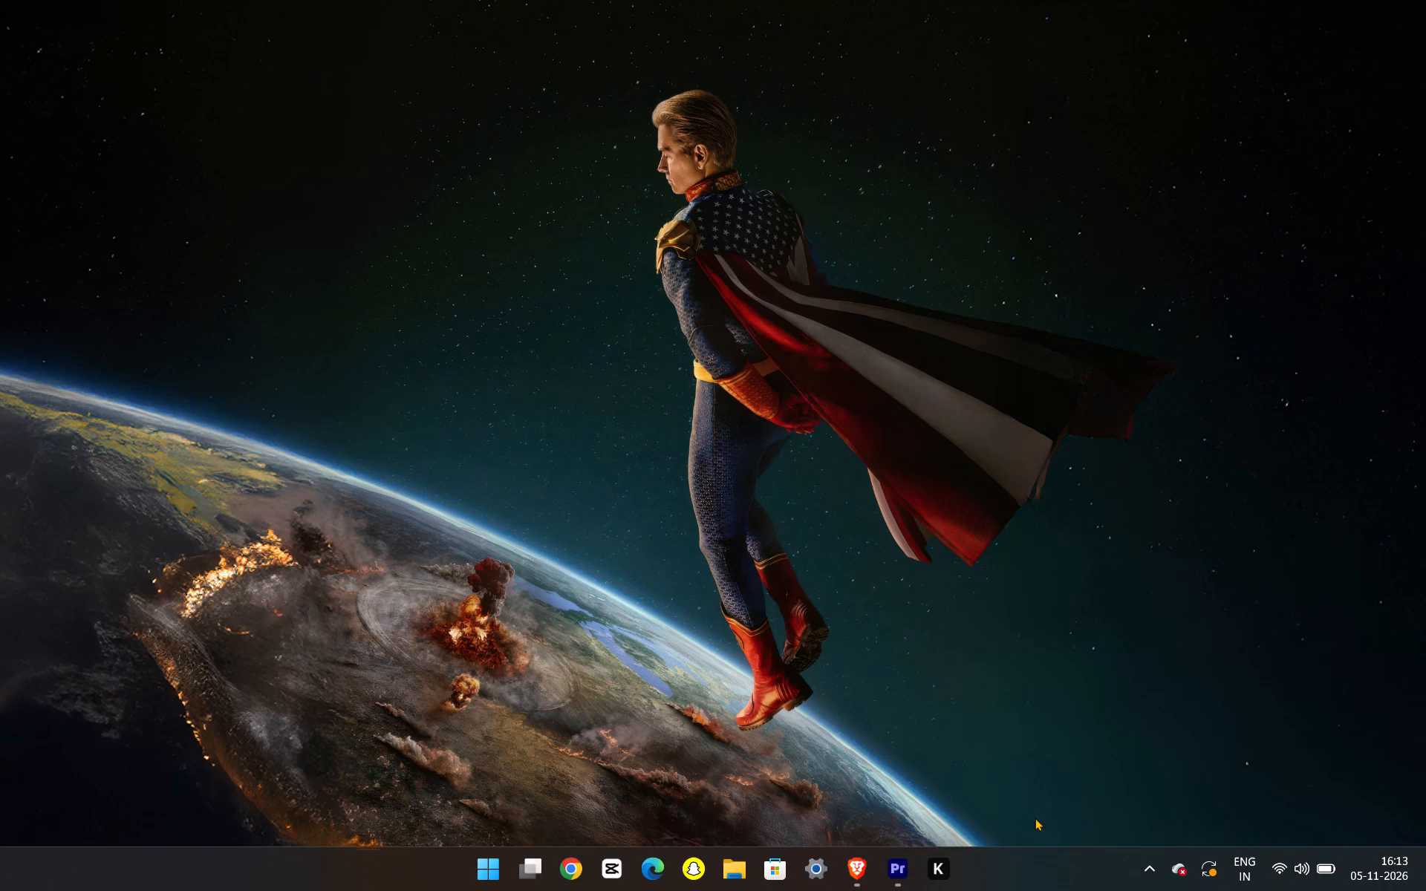
In File Explorer, open the DCIM > 133NZ6_2 folder on the NIKON Z 6_2 (D:) memory card.
click(716, 851)
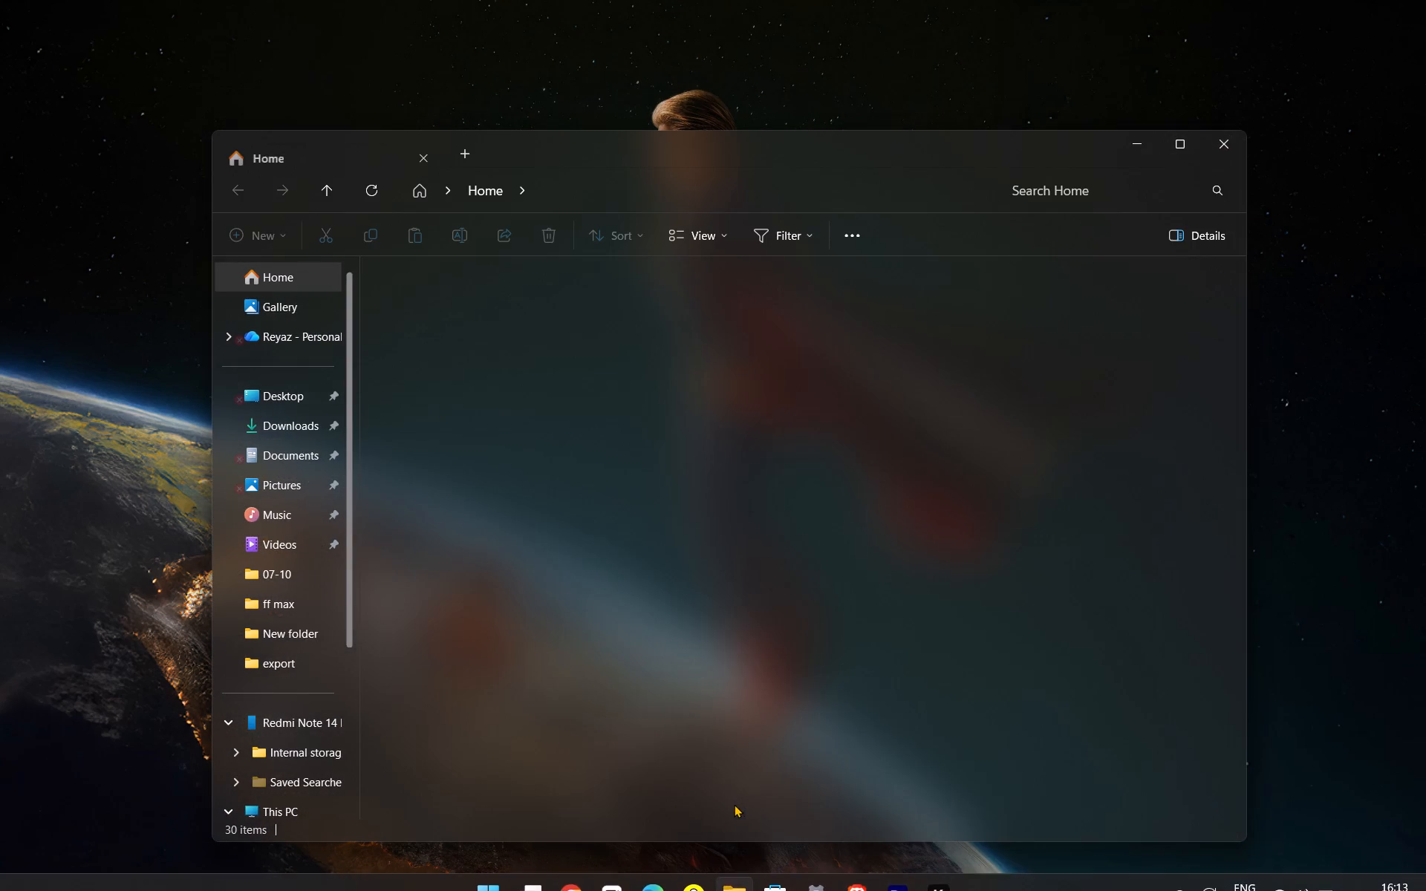
scroll(340, 671, down, 1)
click(312, 768)
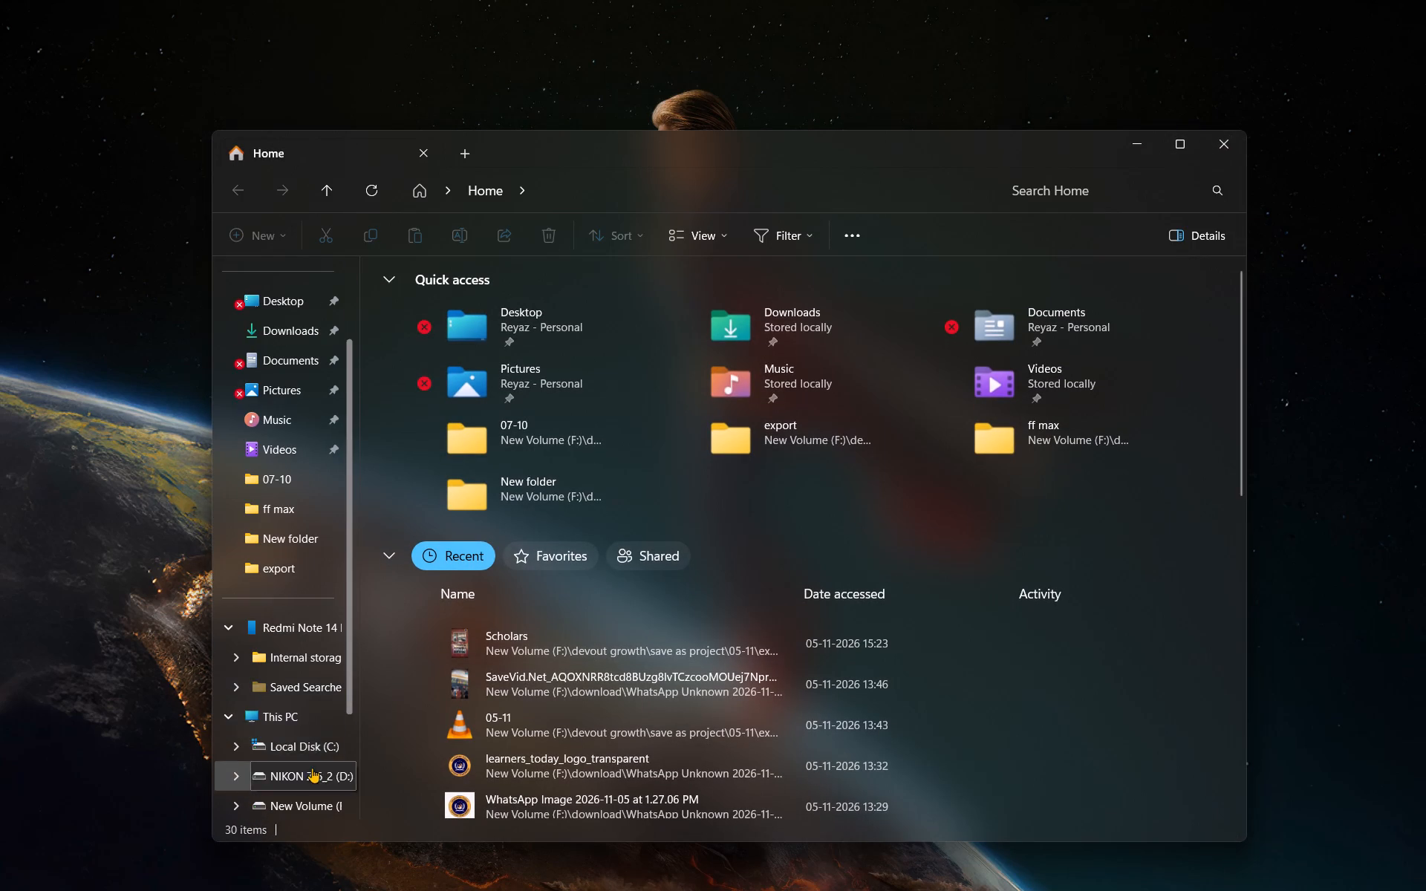
double_click(493, 302)
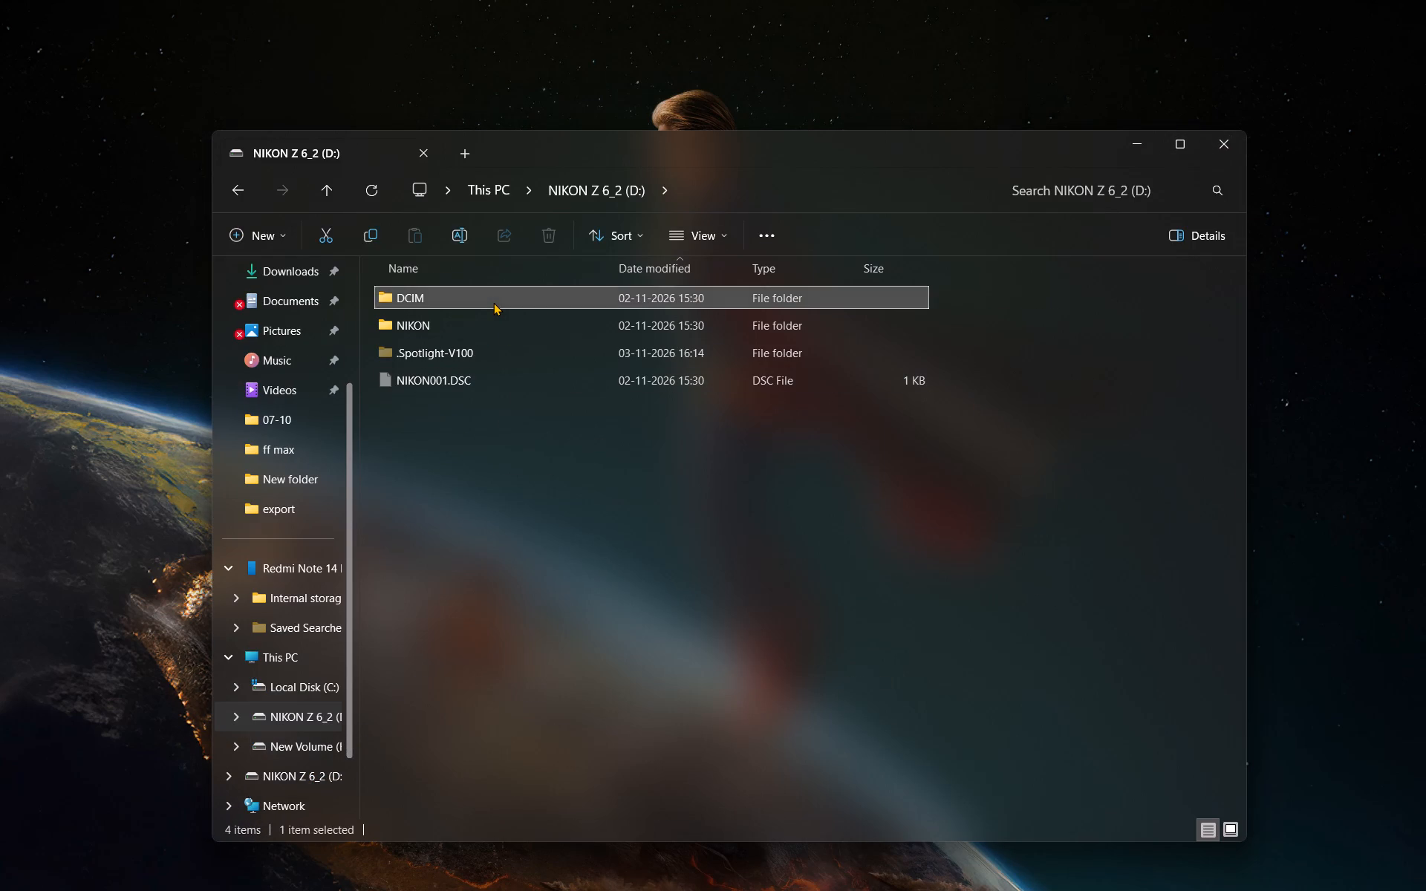
double_click(493, 302)
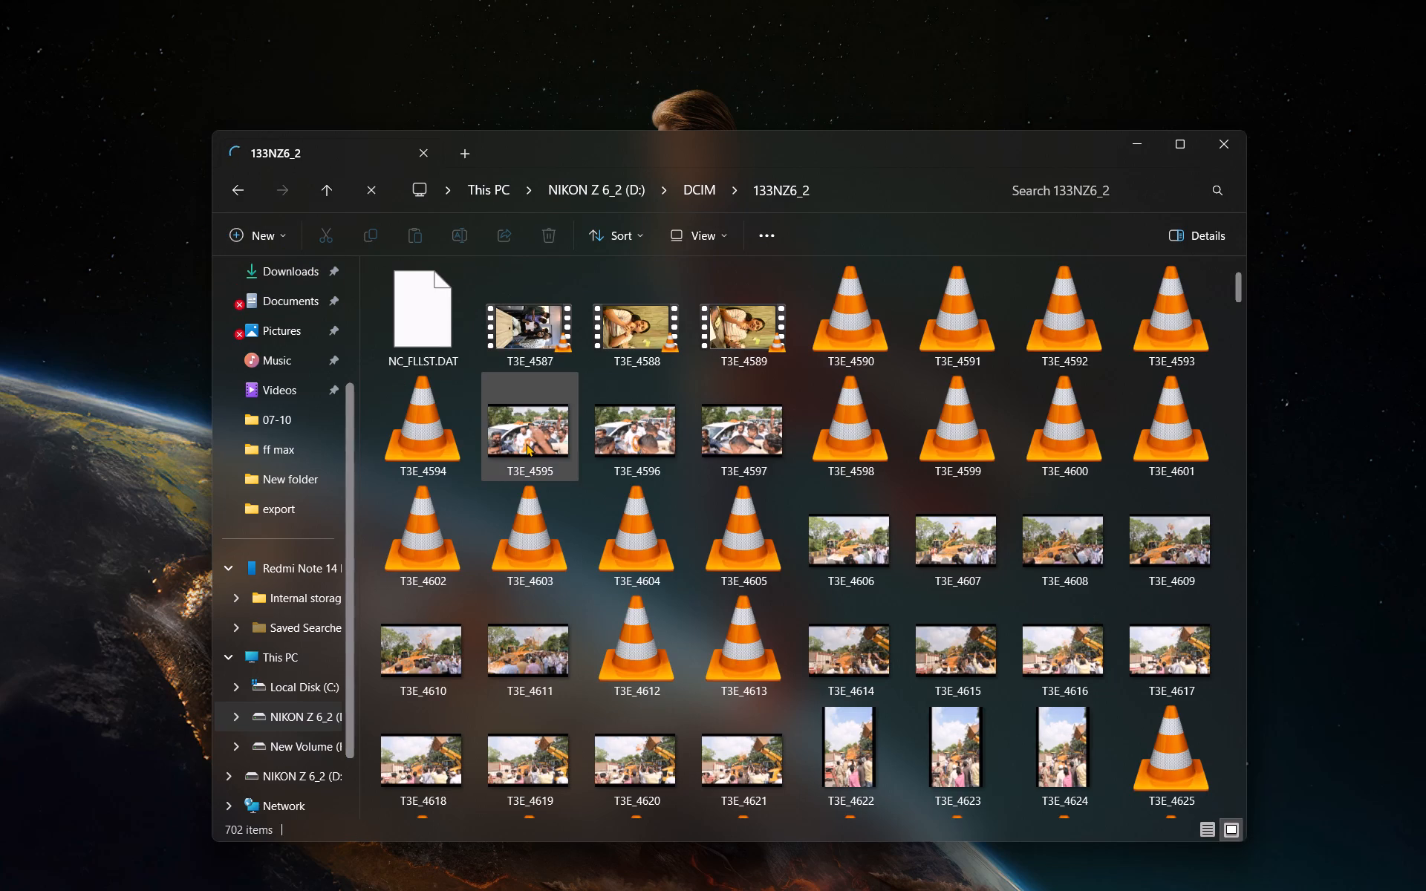
Go back to the memory card's root and check what the NIKON and .Spotlight-V100 folders and their subfolders contain.
click(235, 192)
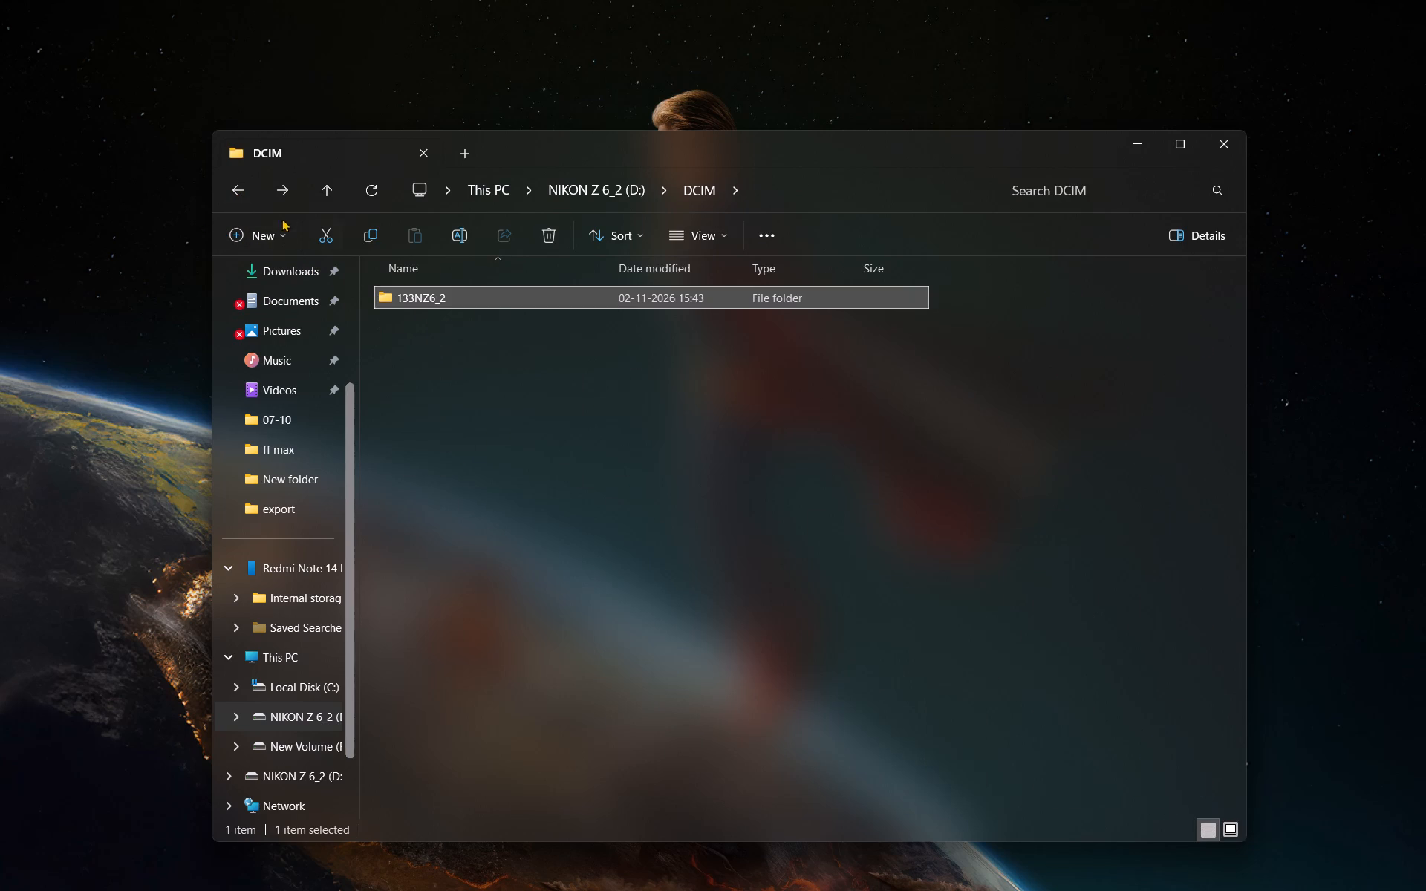
click(253, 202)
click(244, 192)
double_click(432, 318)
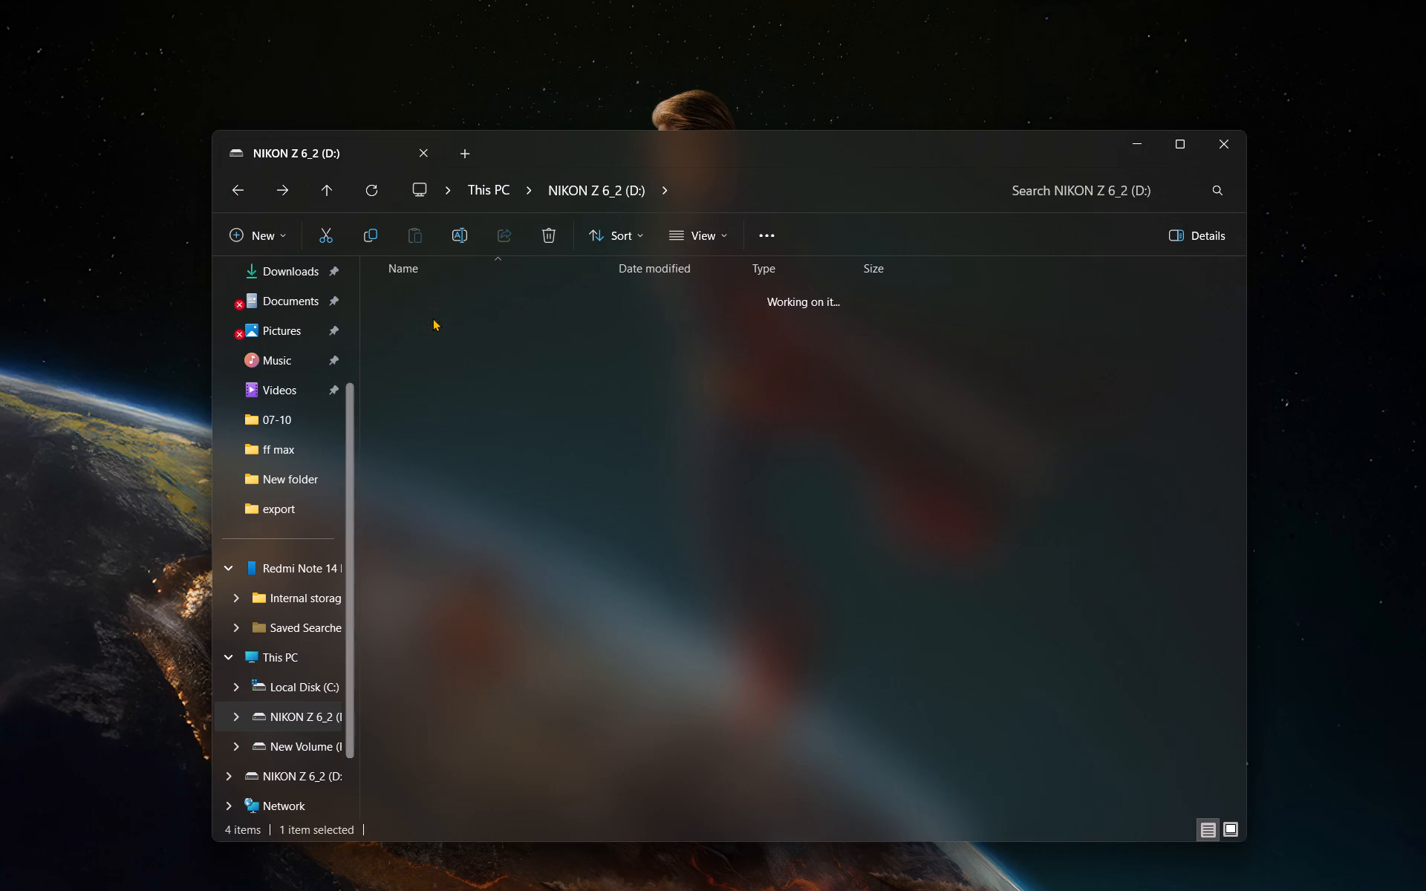
double_click(439, 283)
double_click(439, 293)
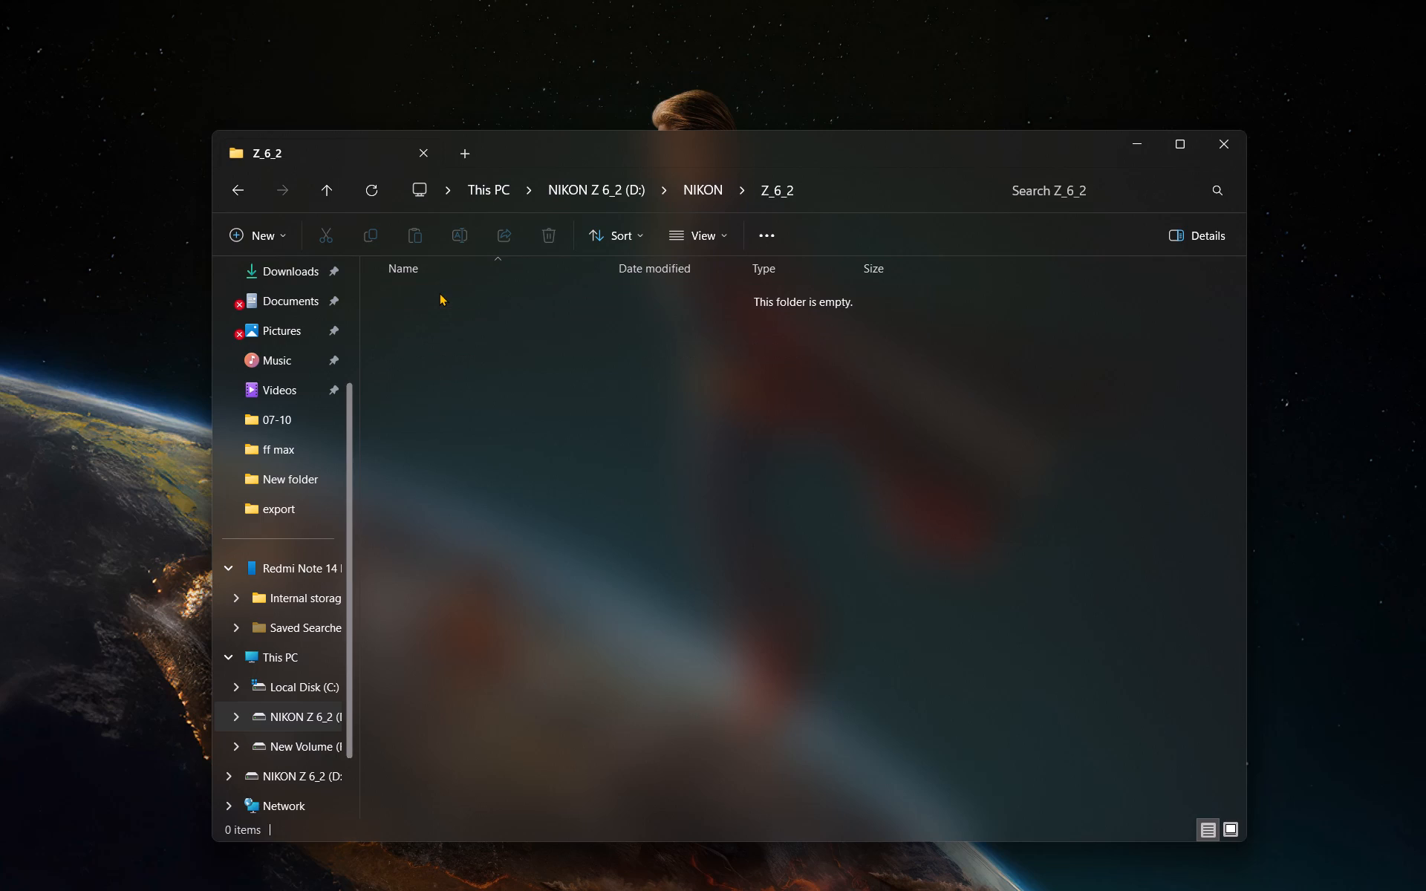
double_click(233, 186)
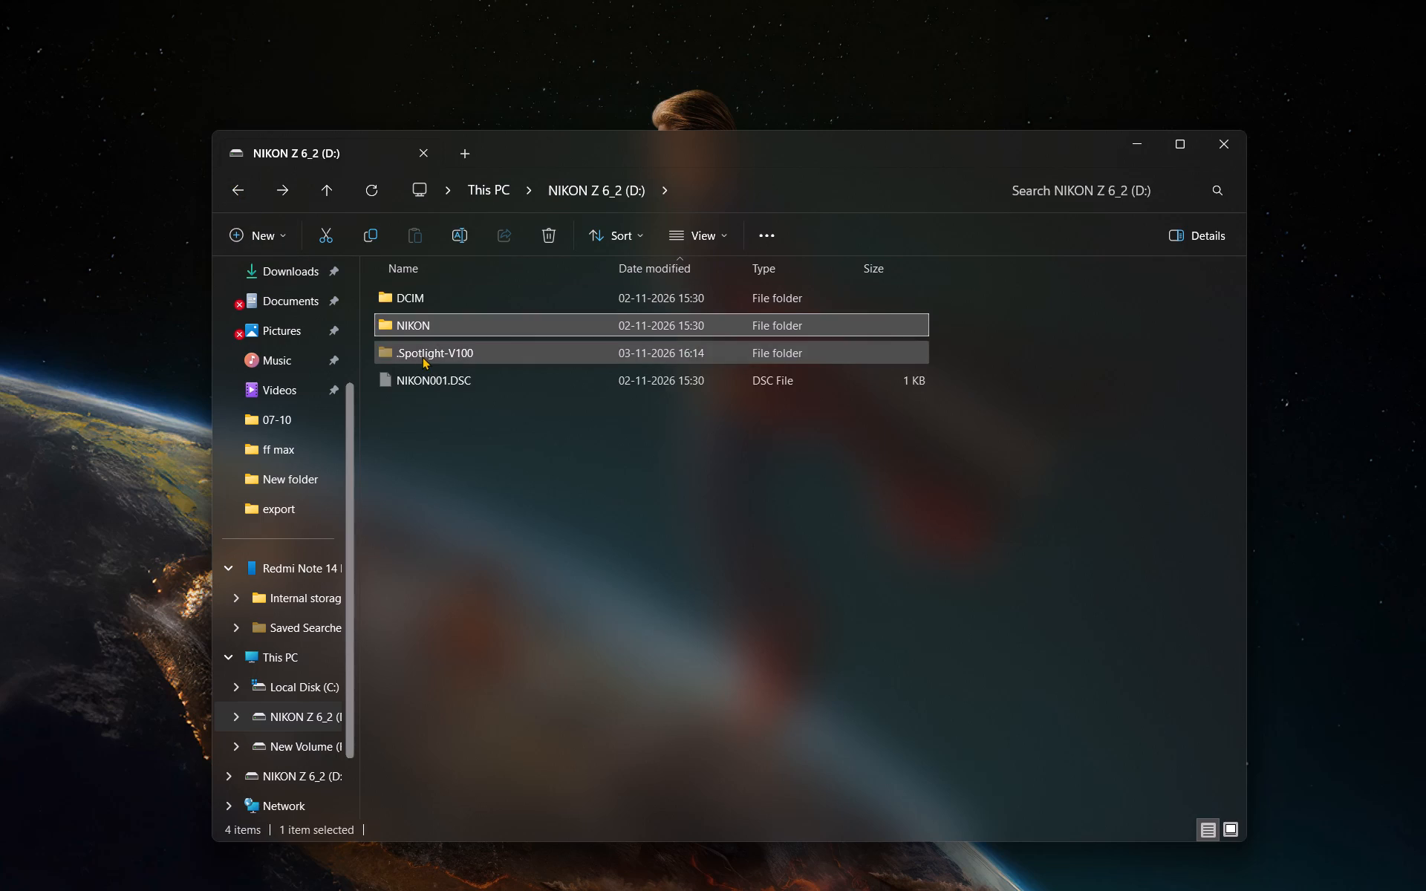
double_click(423, 358)
double_click(421, 303)
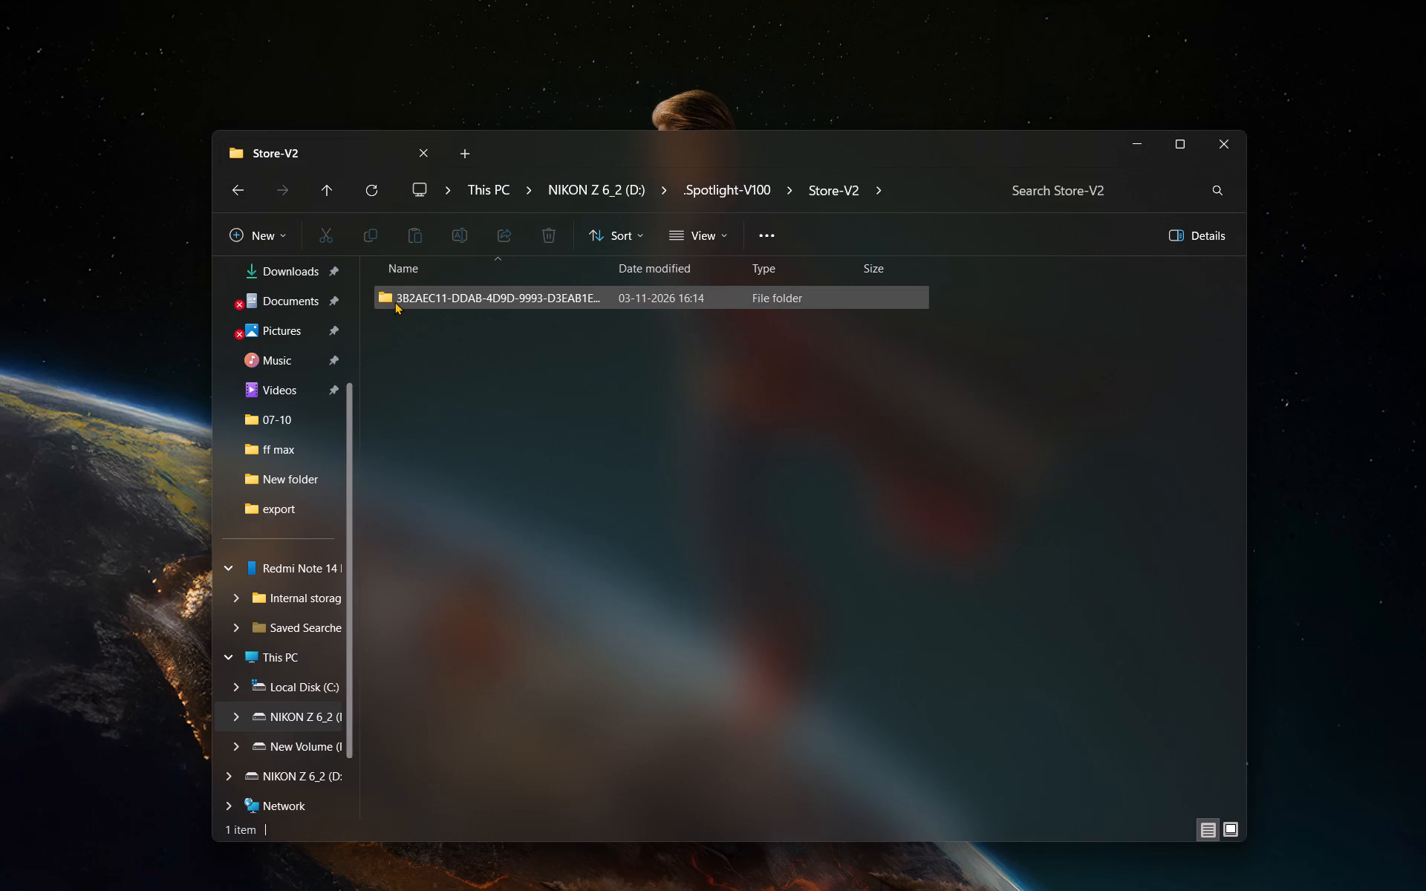
click(433, 284)
double_click(432, 293)
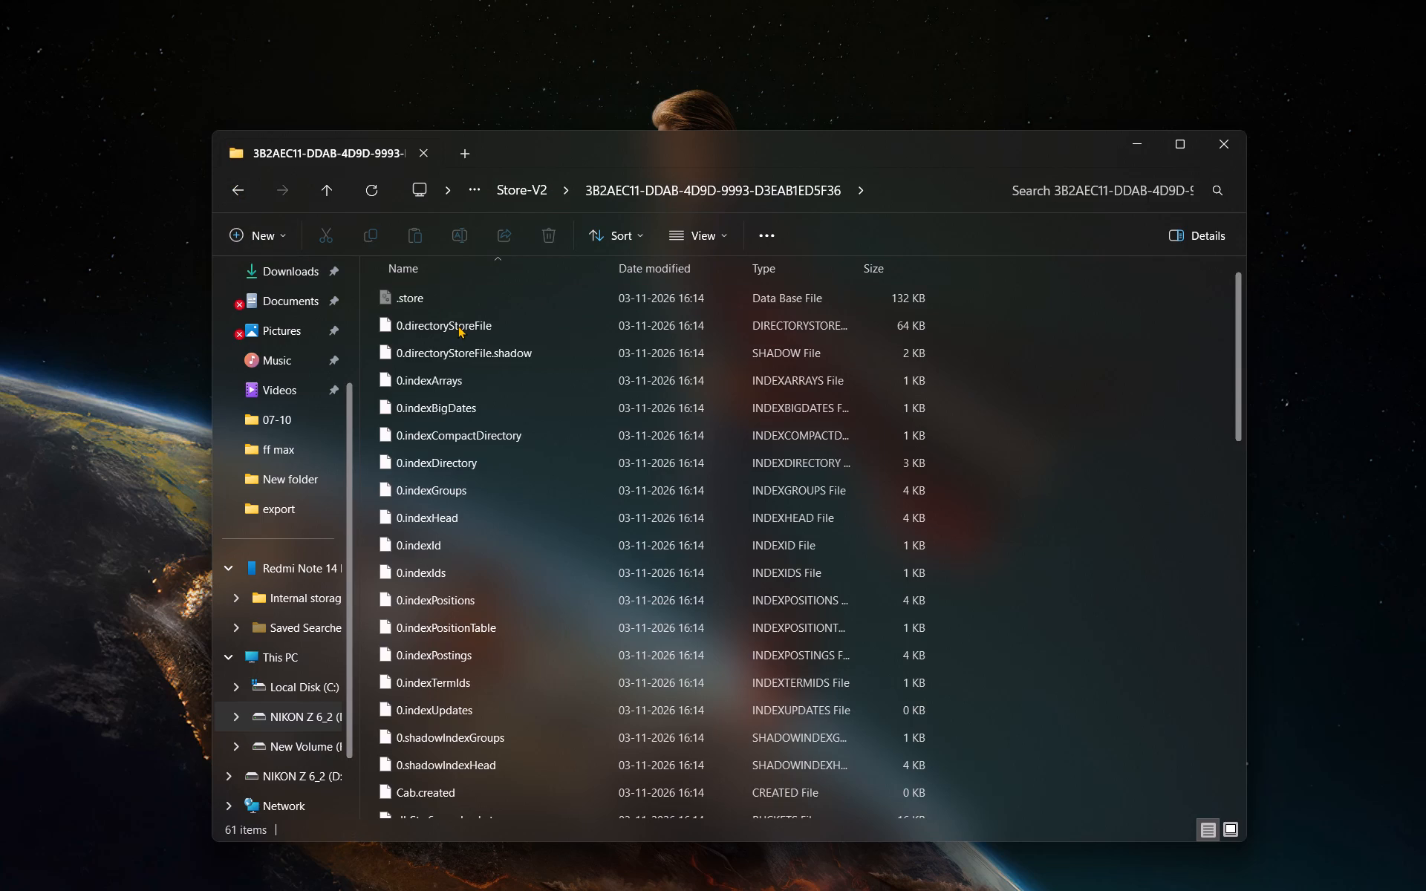
triple_click(241, 181)
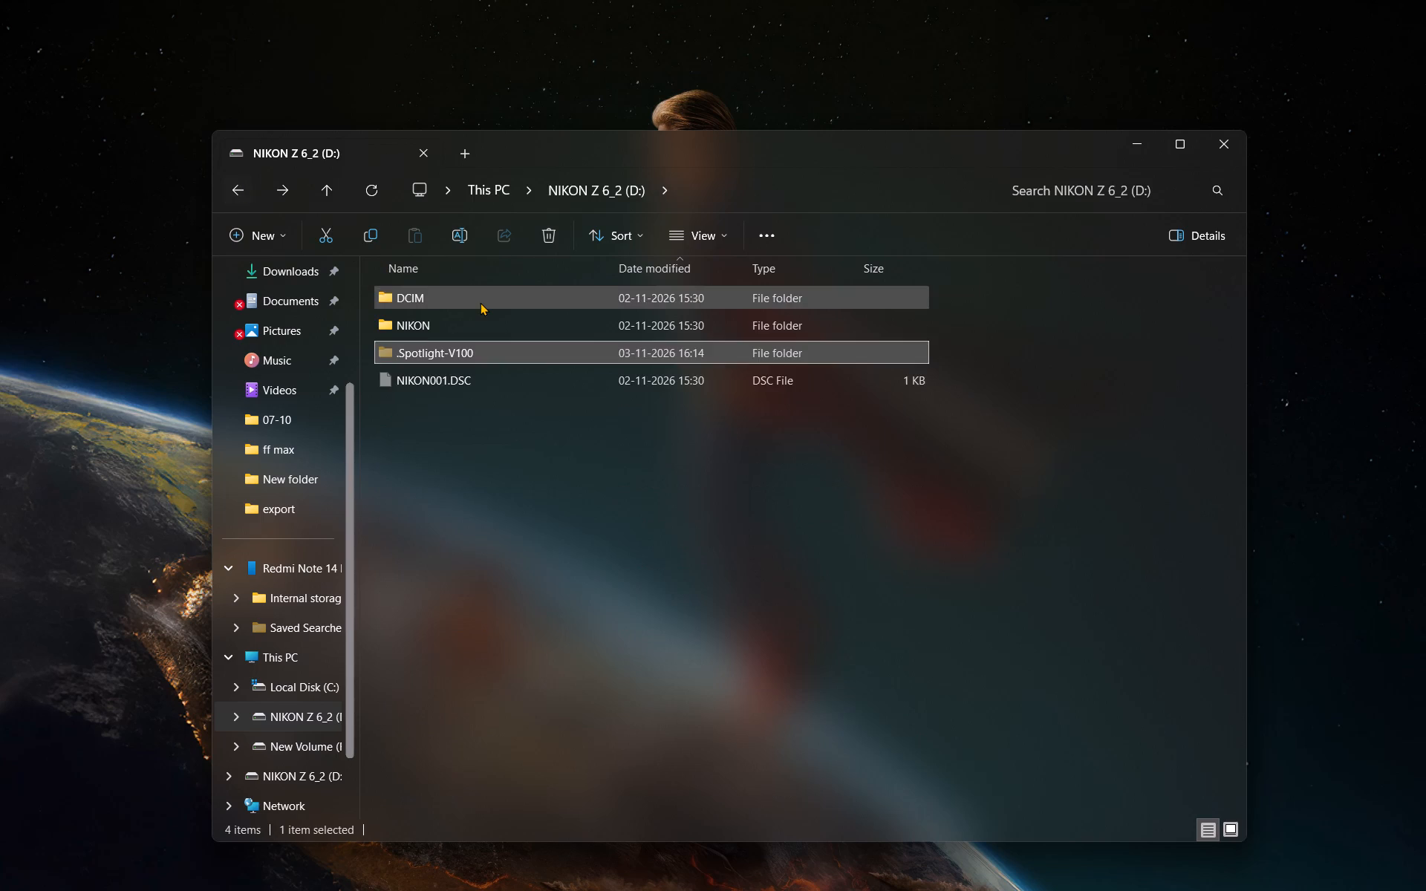
Reopen the card's DCIM > 133NZ6_2 folder and look through its photos and videos down to the last files.
triple_click(480, 302)
click(480, 302)
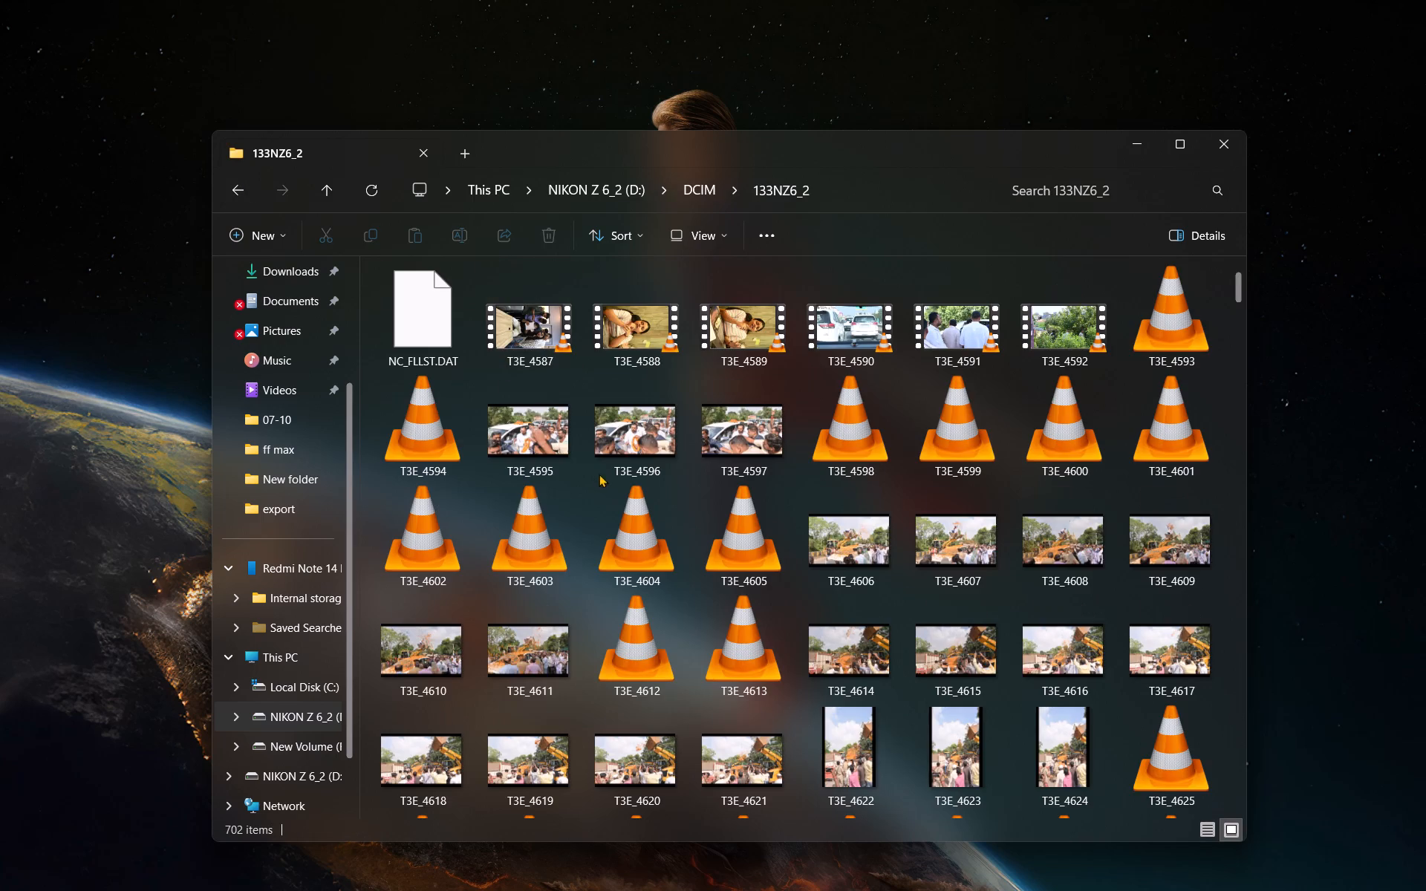
scroll(599, 475, down, 9)
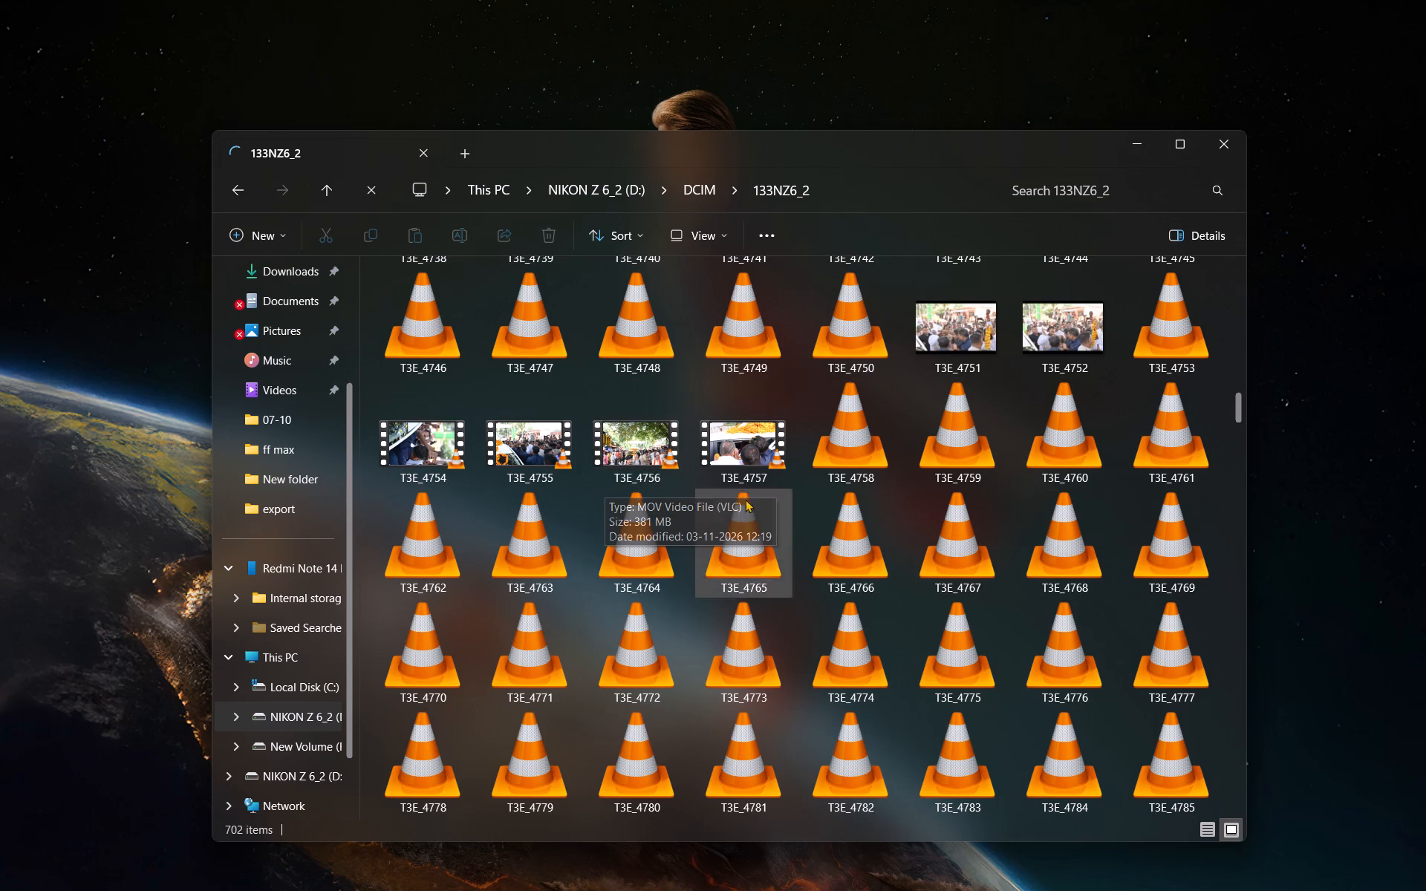
scroll(794, 507, down, 7)
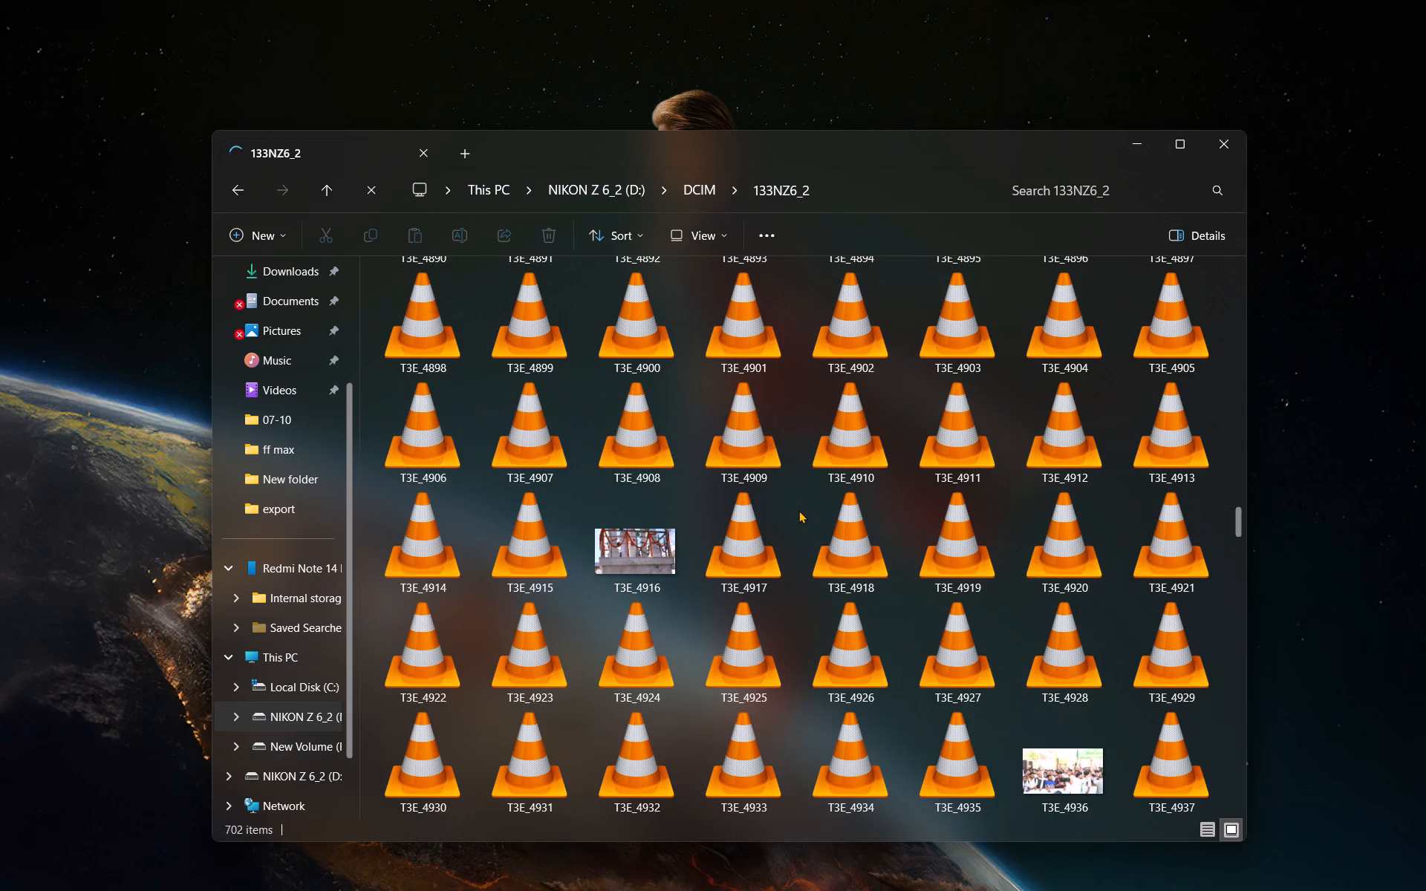
scroll(798, 510, down, 1)
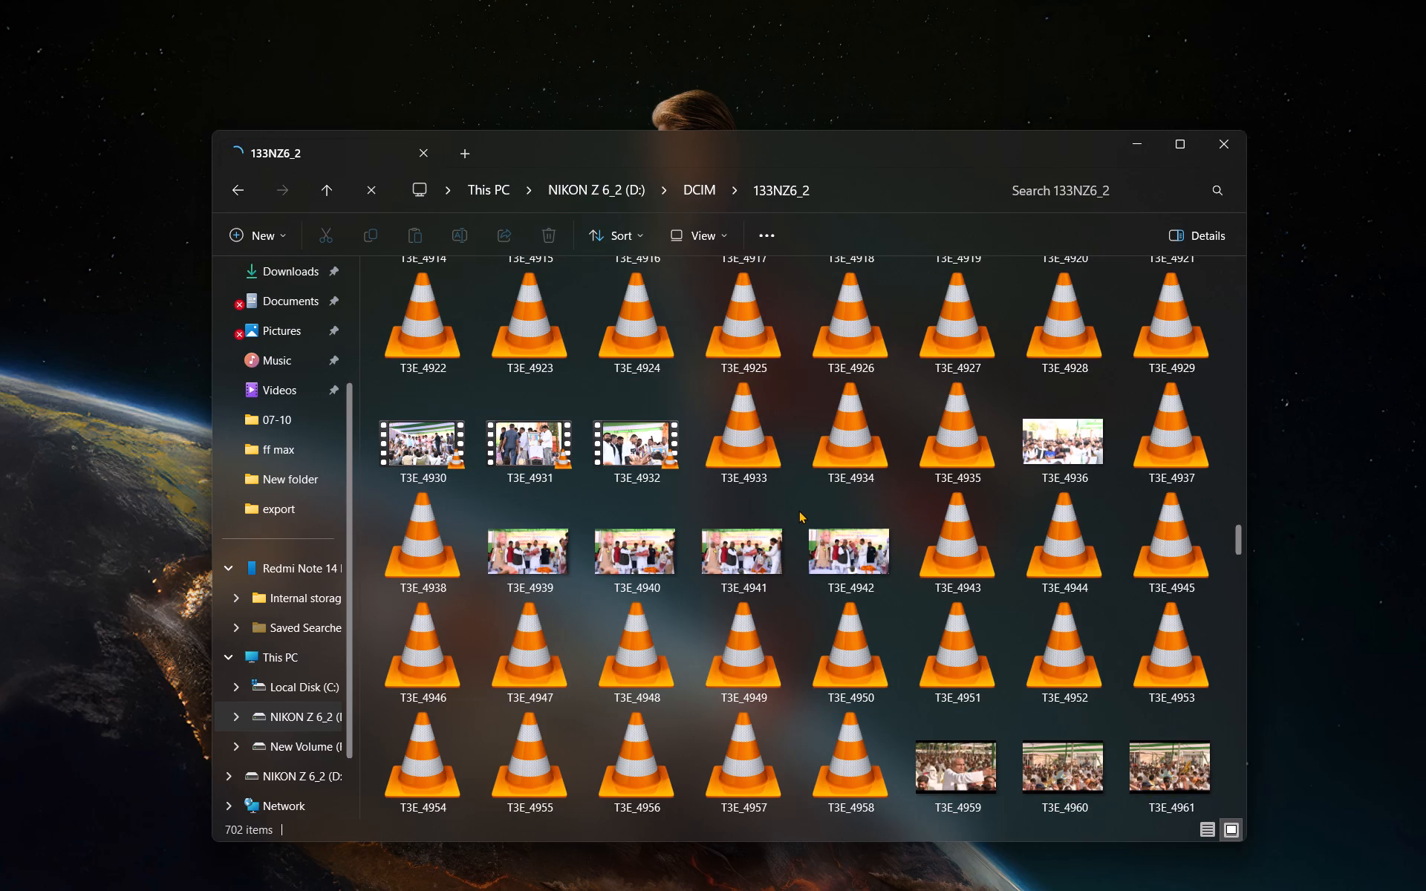
scroll(798, 510, down, 2)
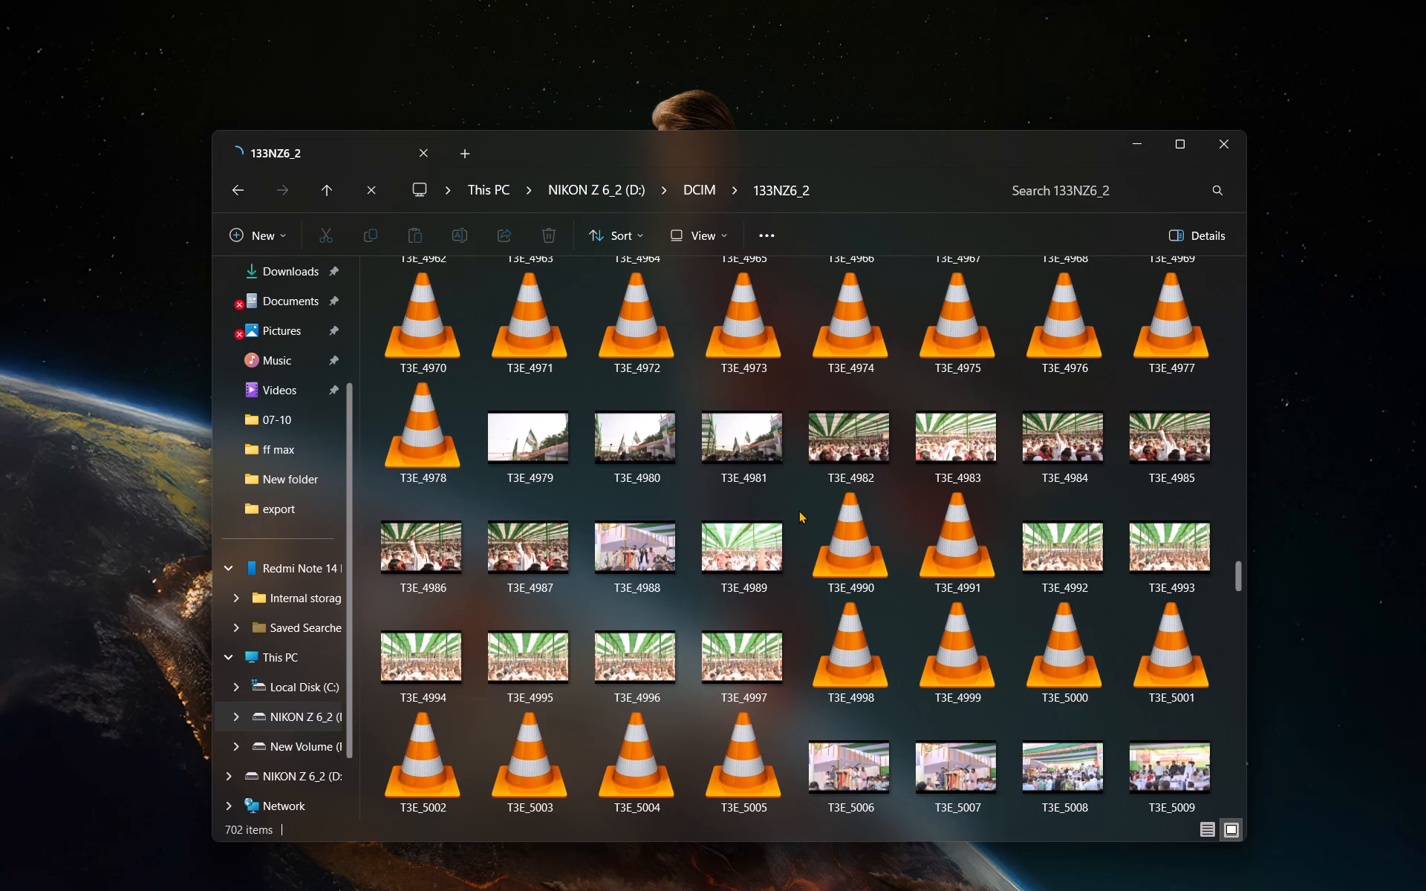
scroll(798, 510, down, 5)
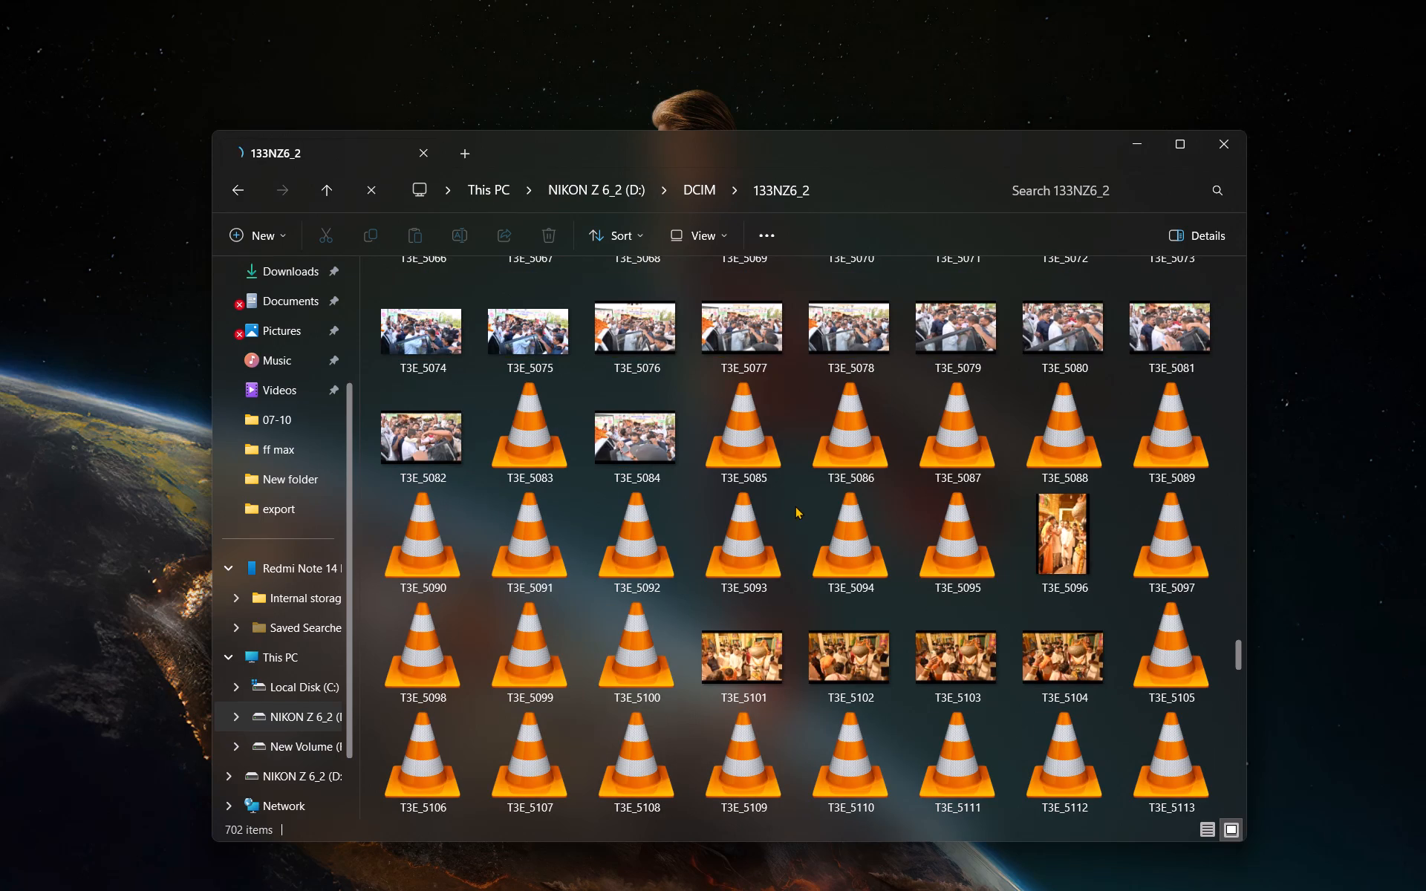
scroll(738, 471, down, 4)
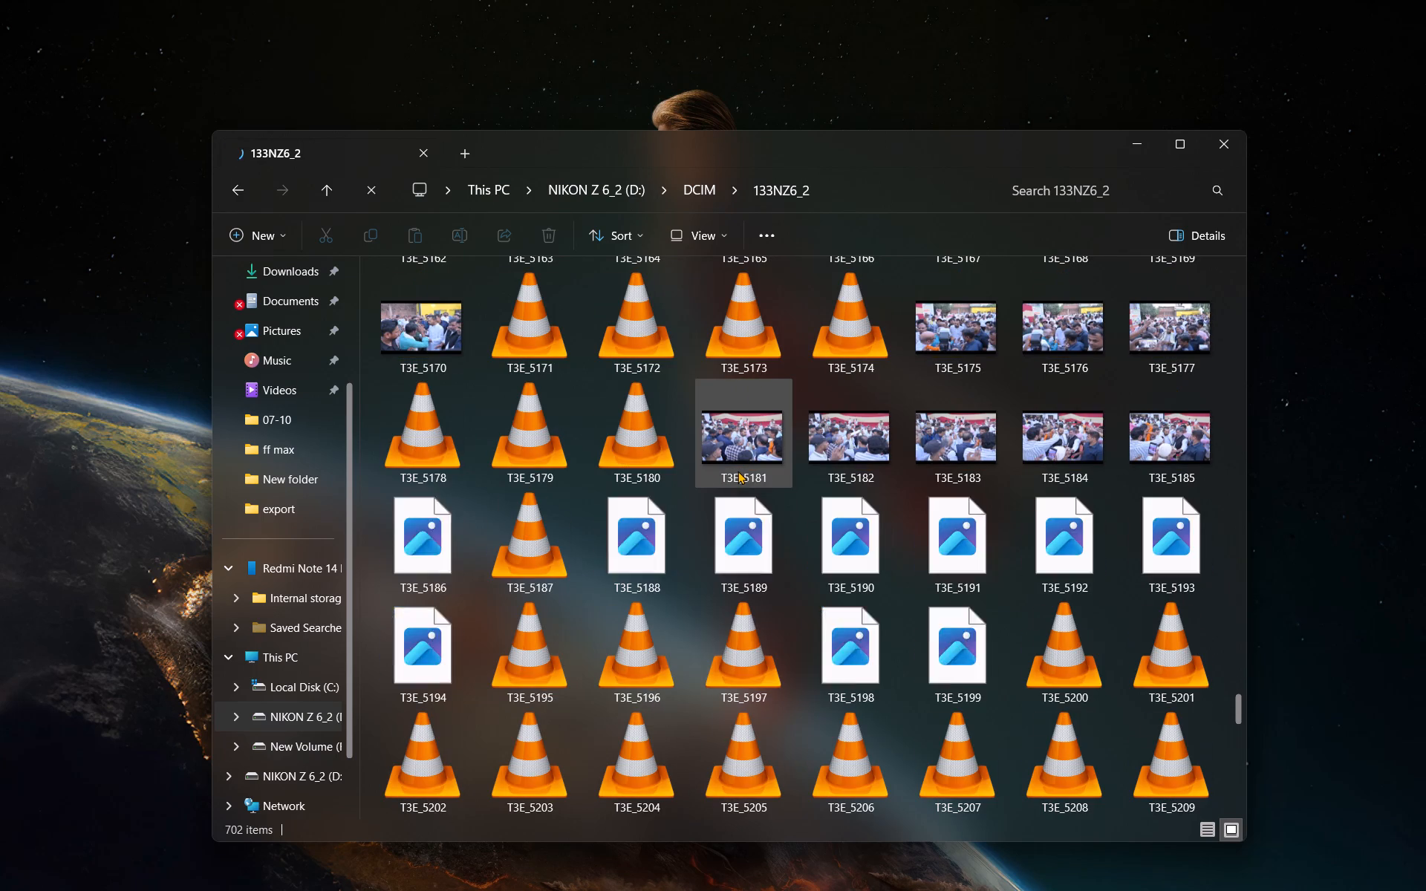
scroll(738, 471, down, 6)
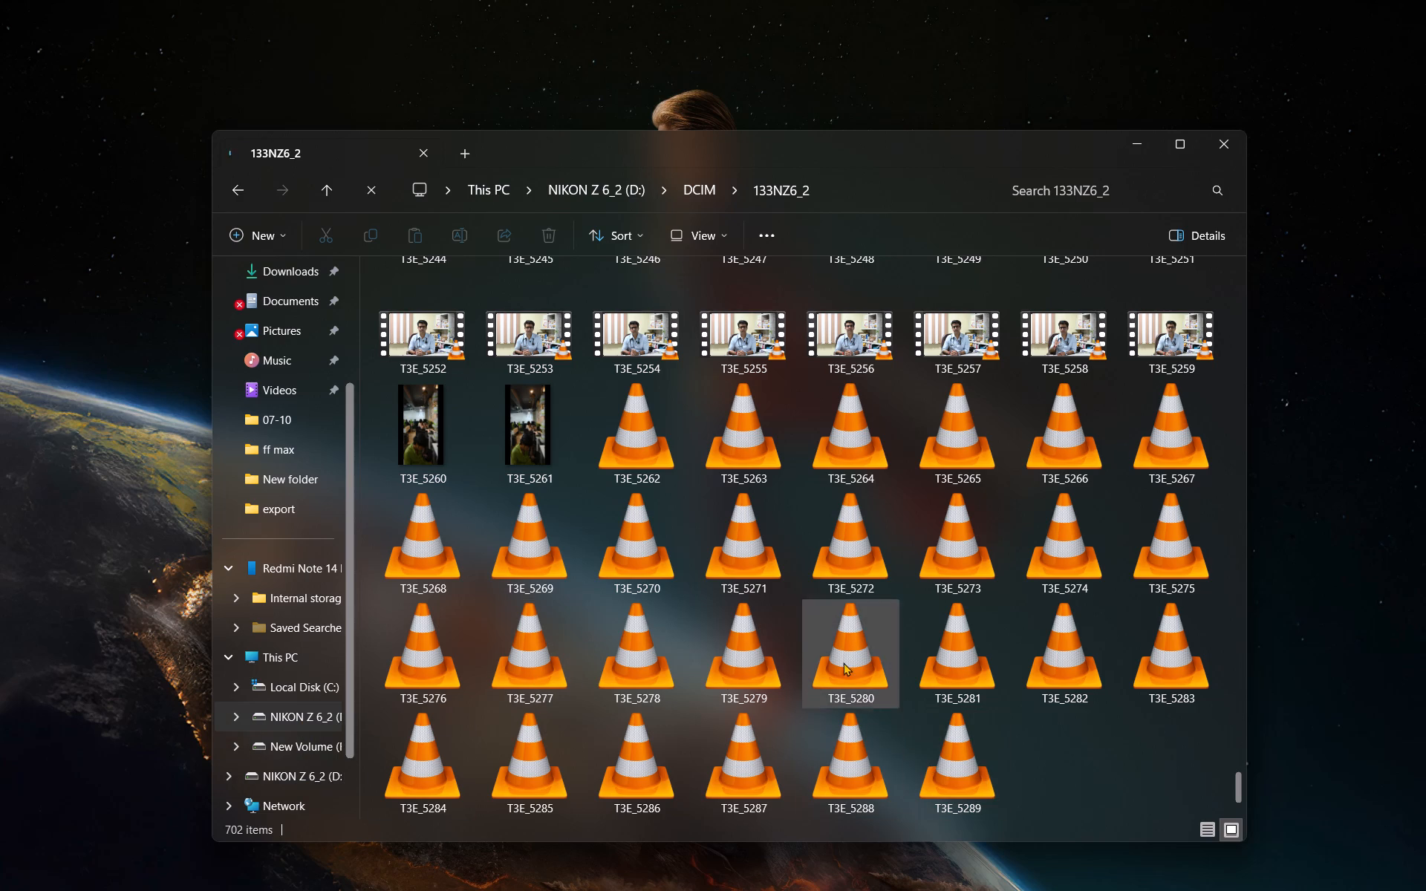
Preview the videos T3E_5280 and T3E_5262 and the photo T3E_5261, closing each viewer after checking.
double_click(810, 662)
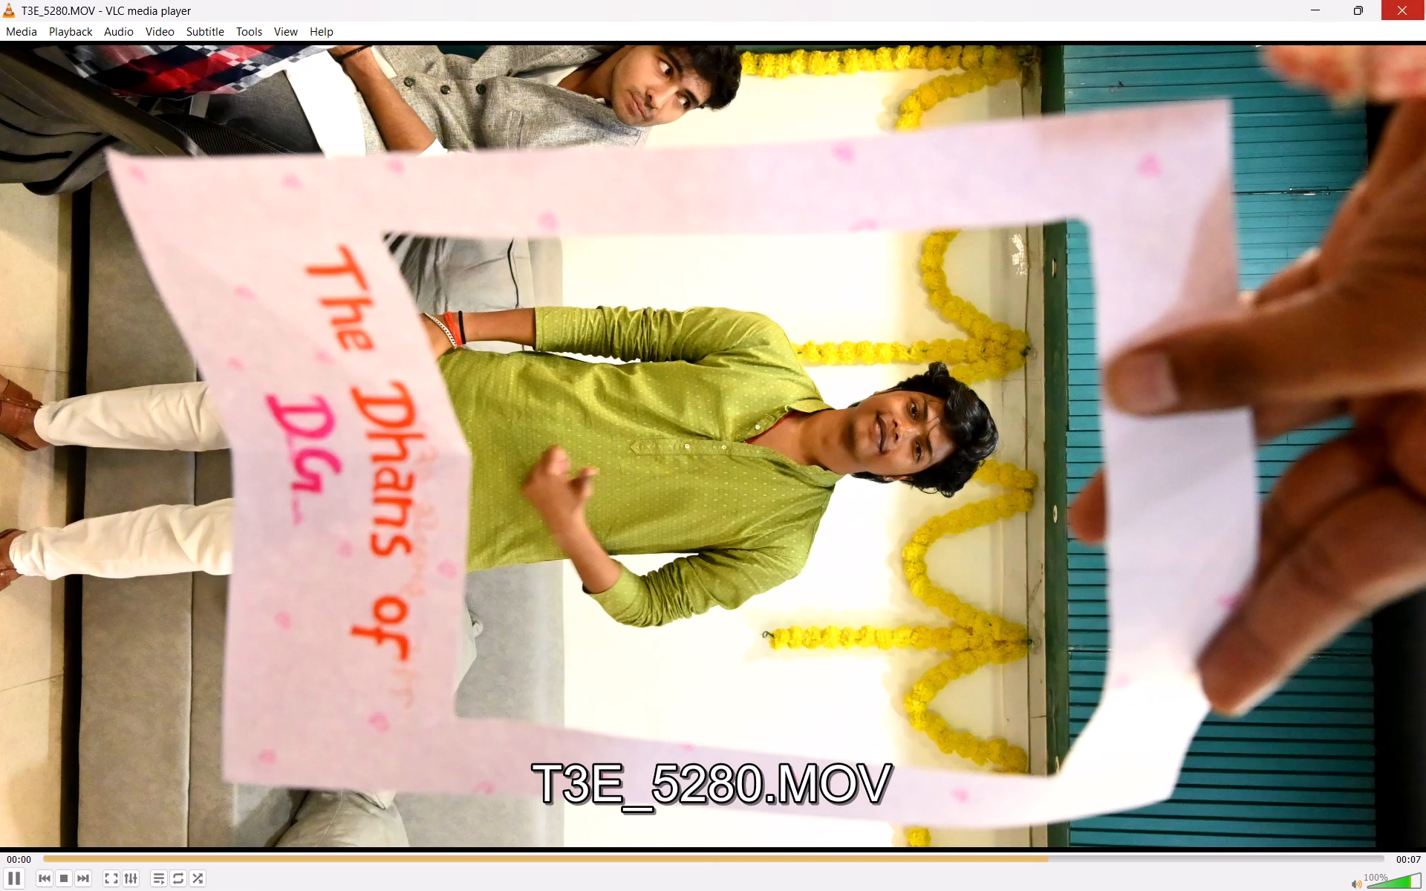
click(1425, 0)
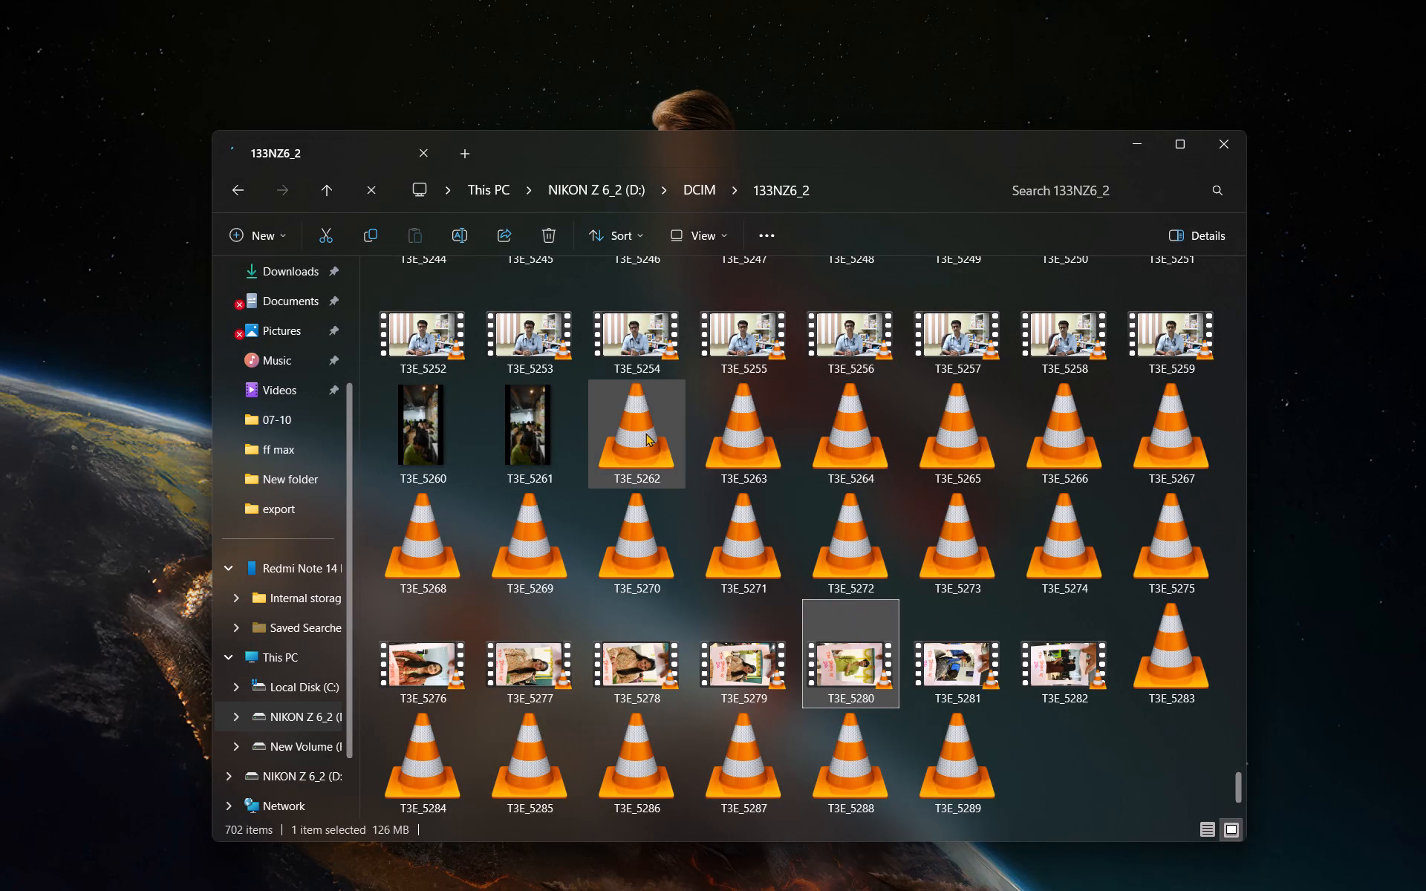
double_click(645, 428)
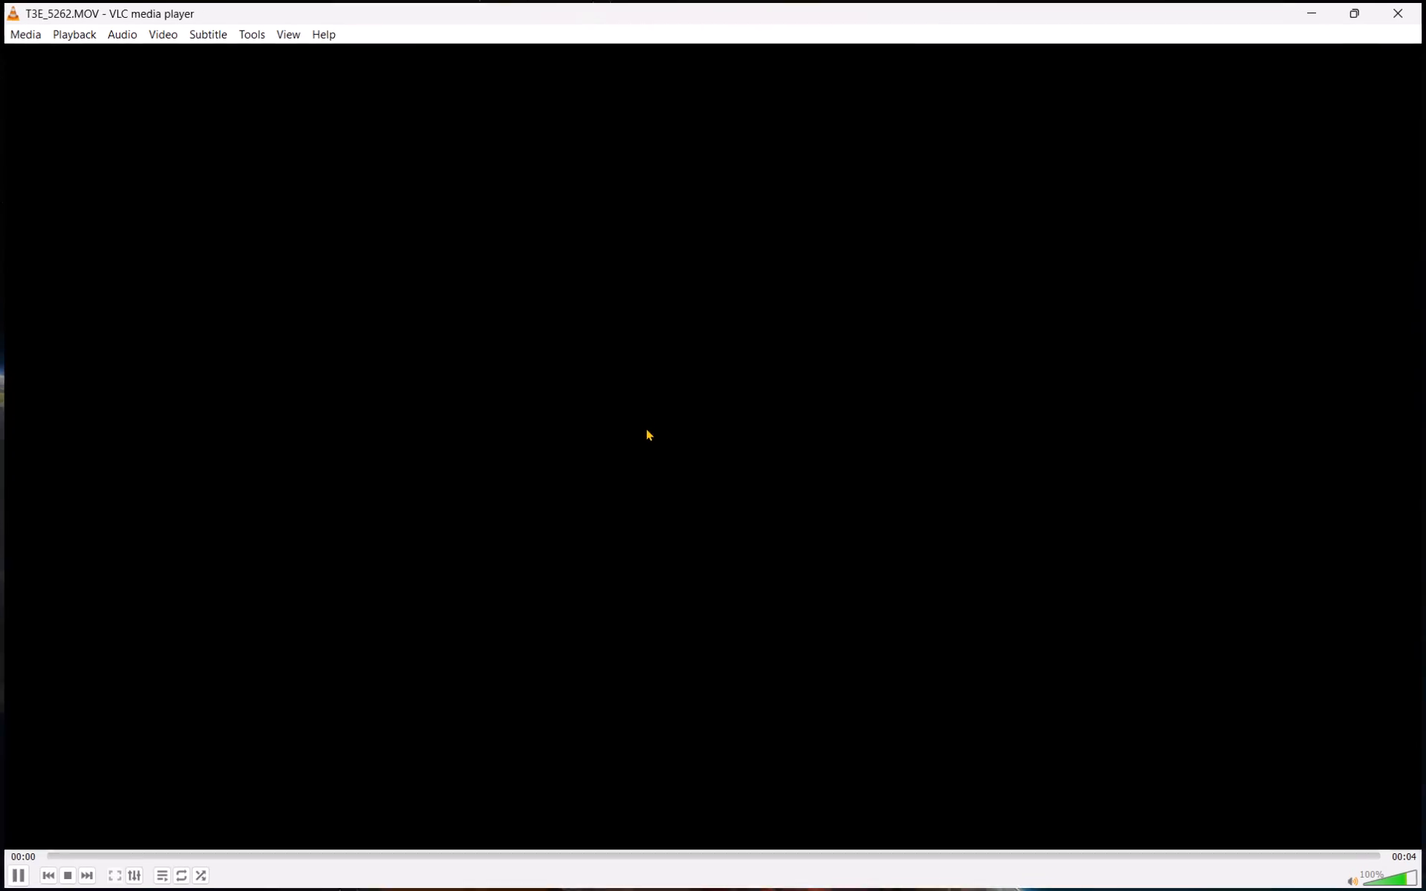
click(1425, 0)
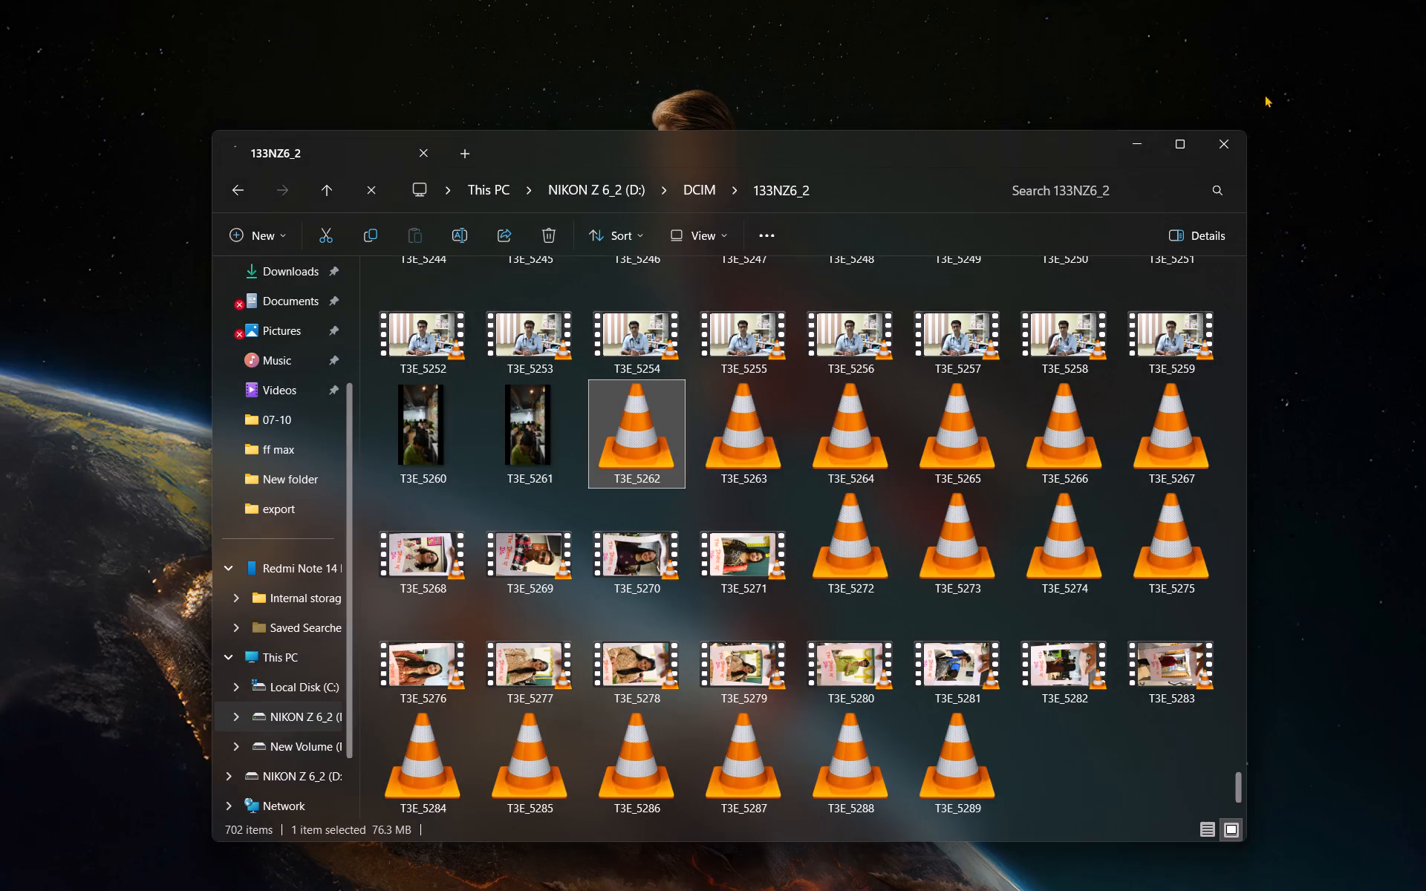
double_click(524, 458)
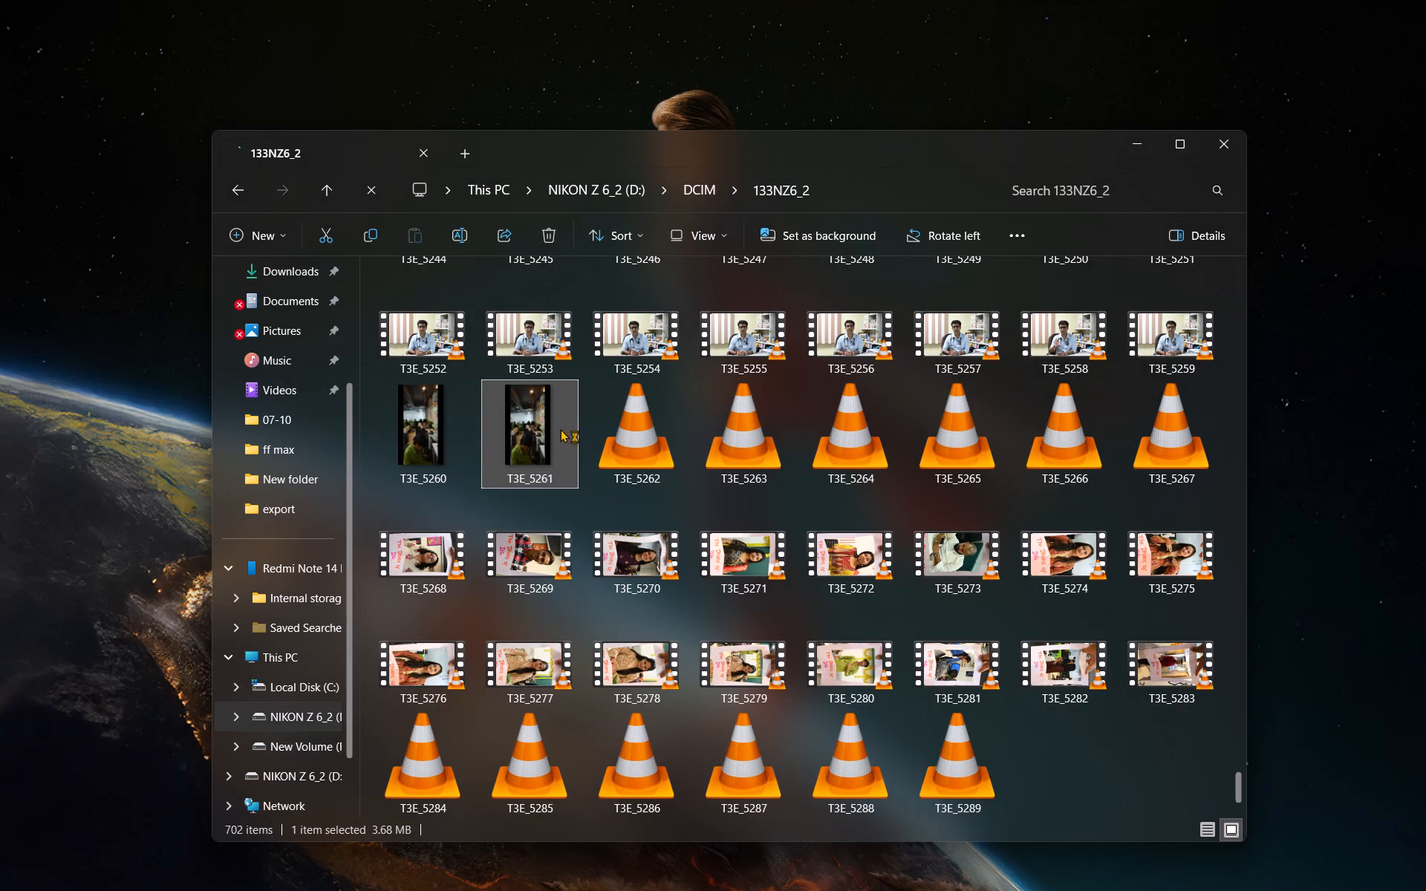
click(1069, 45)
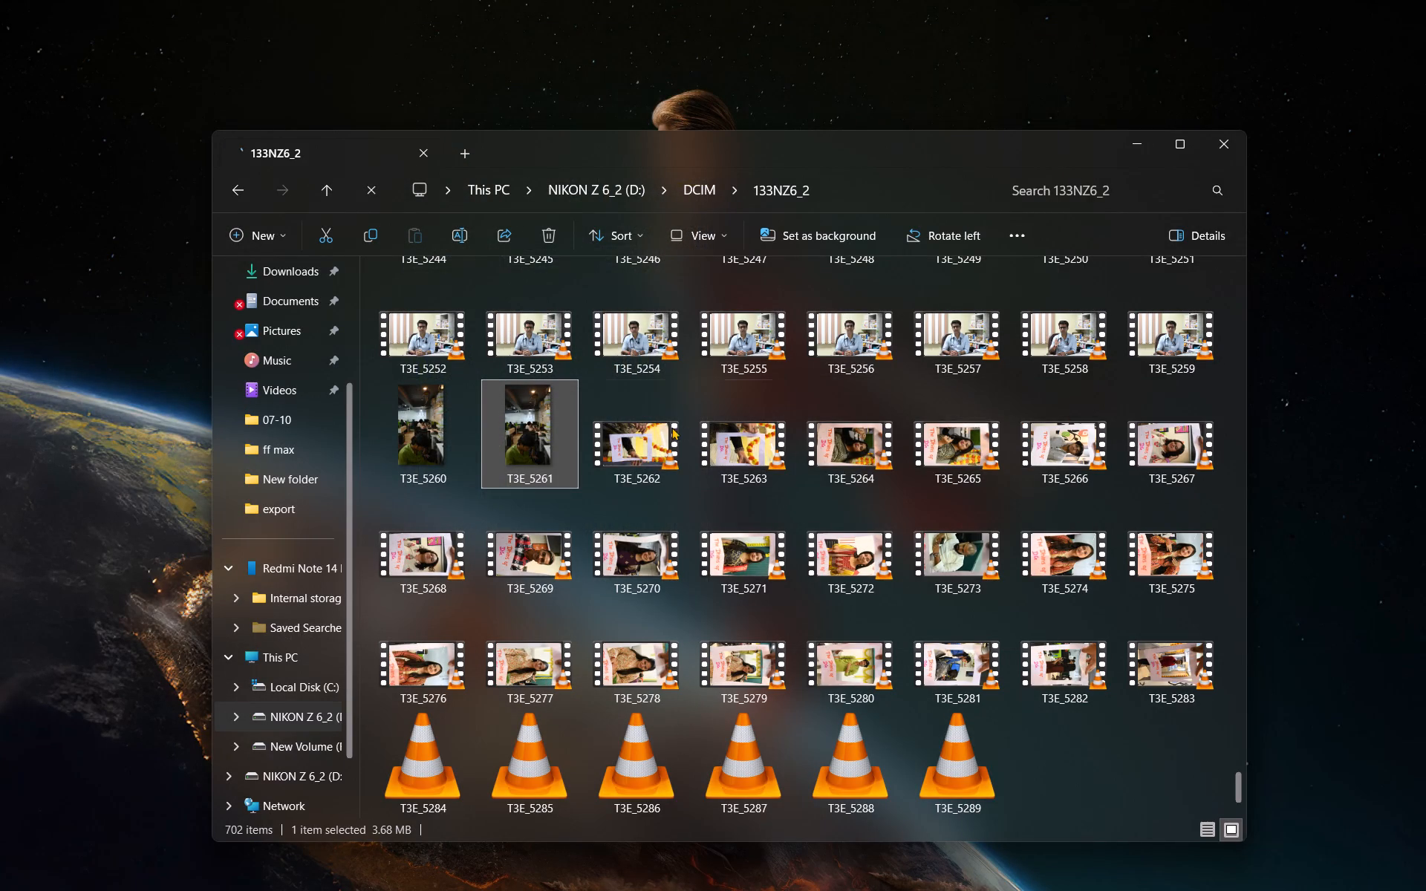
Select the video clips T3E_5262 through T3E_5289 in the 133NZ6_2 folder and copy them.
drag(585, 408, 818, 579)
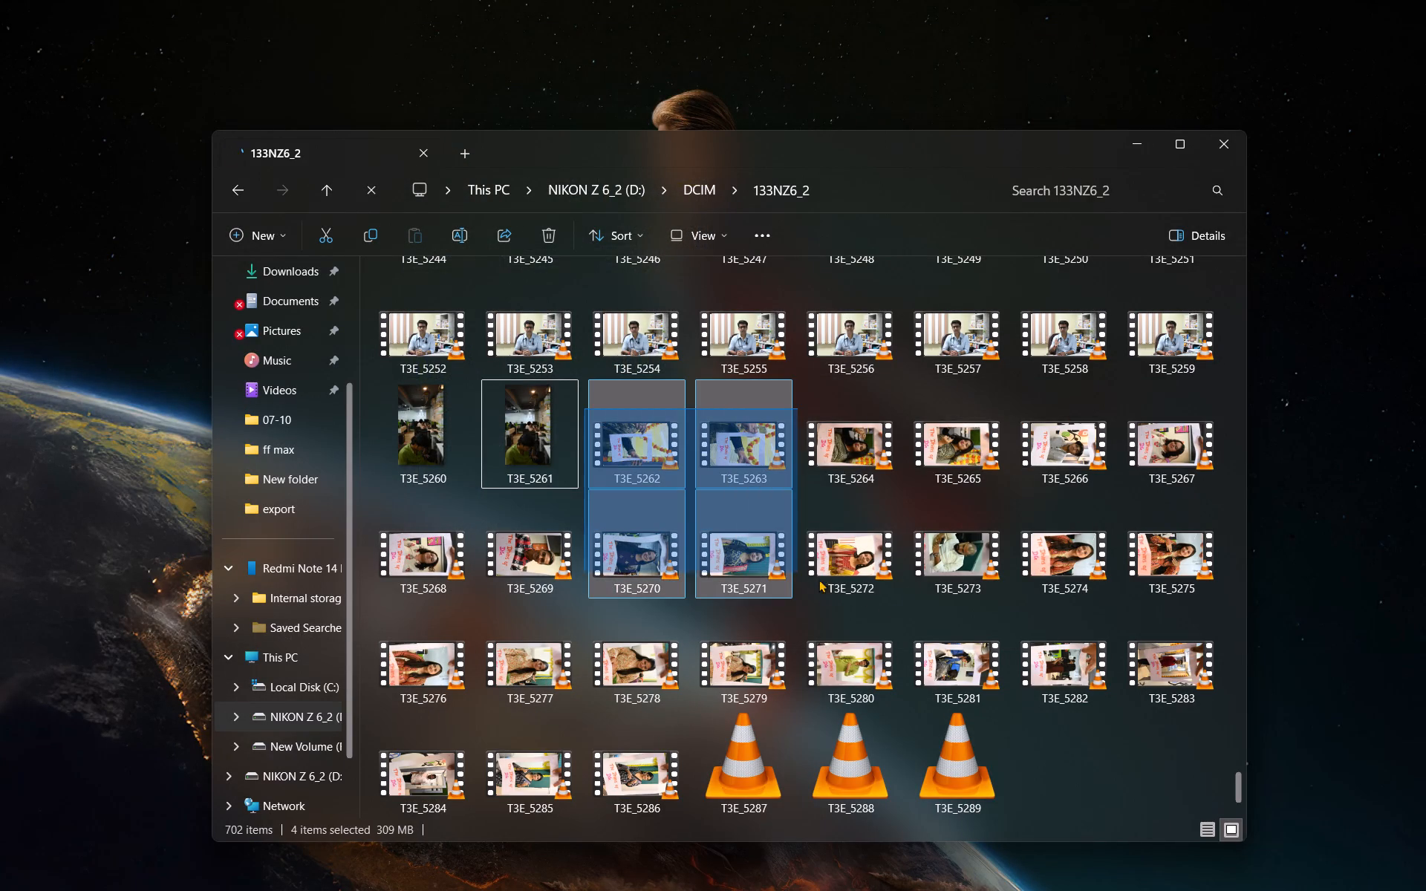
drag(818, 579, 1210, 738)
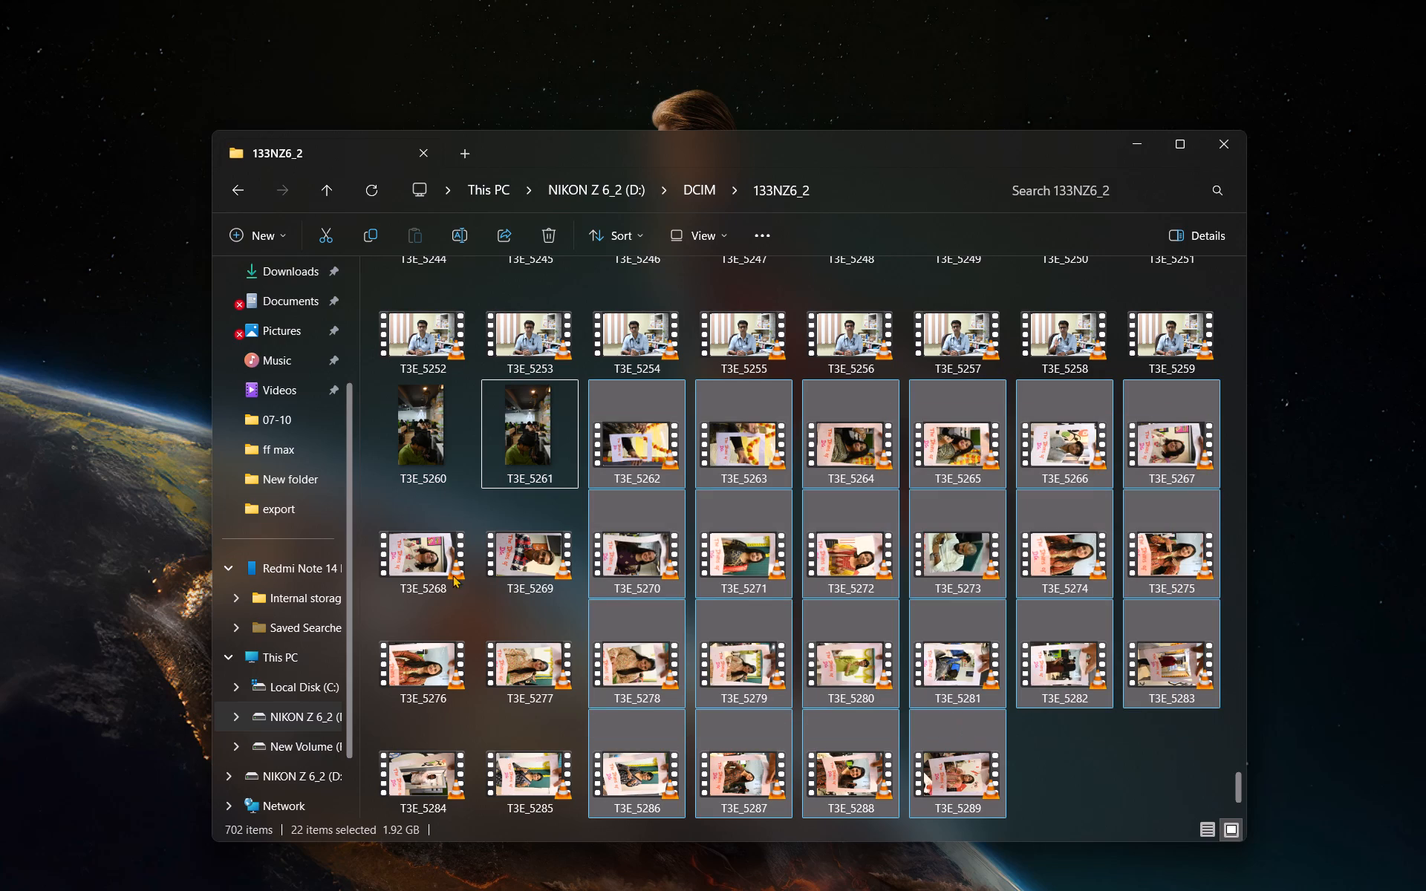
ctrl+drag(366, 523, 542, 750)
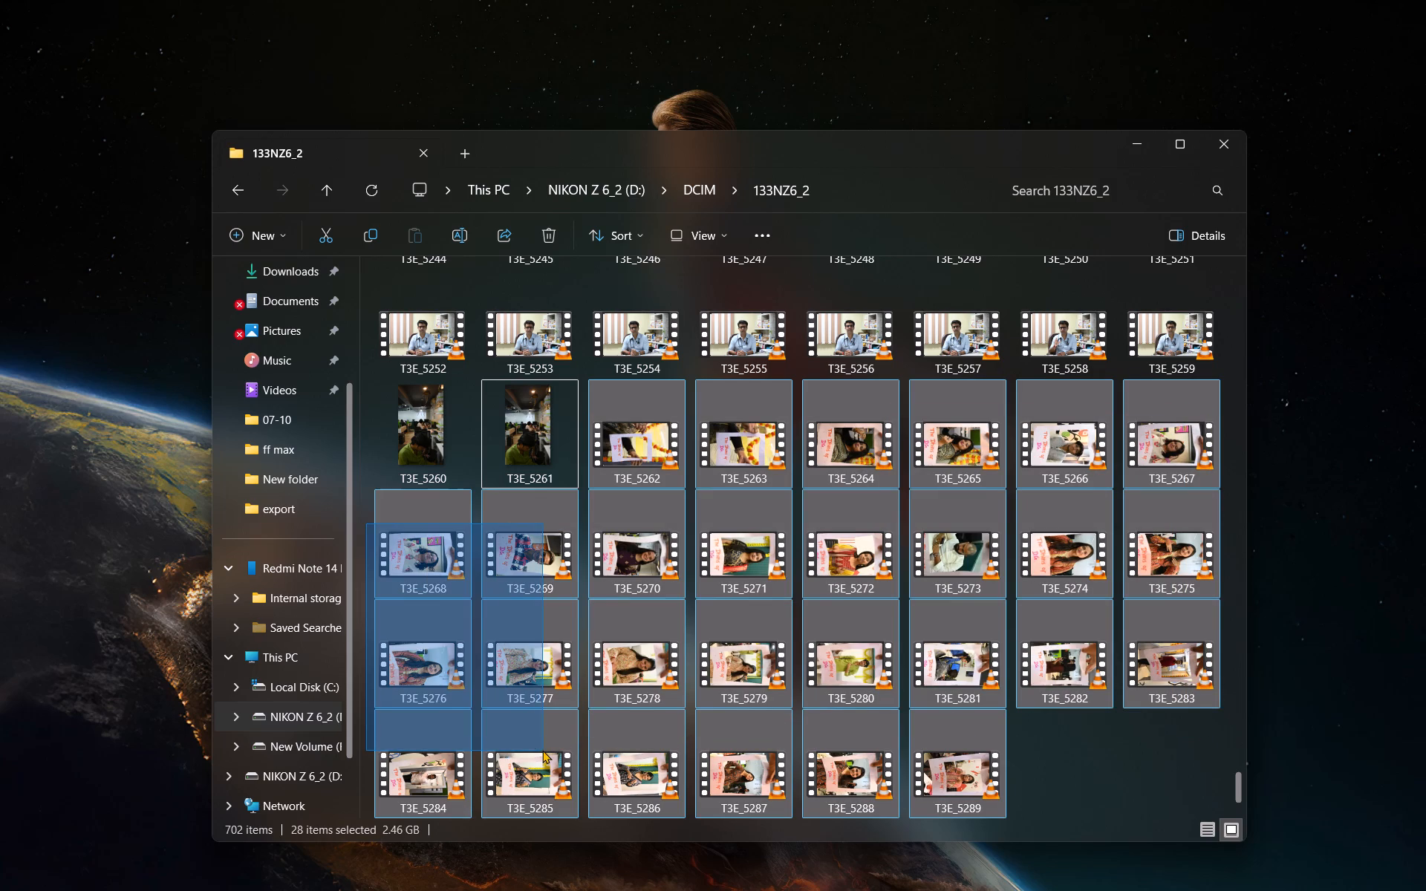
ctrl+drag(542, 750, 554, 762)
right_click(642, 512)
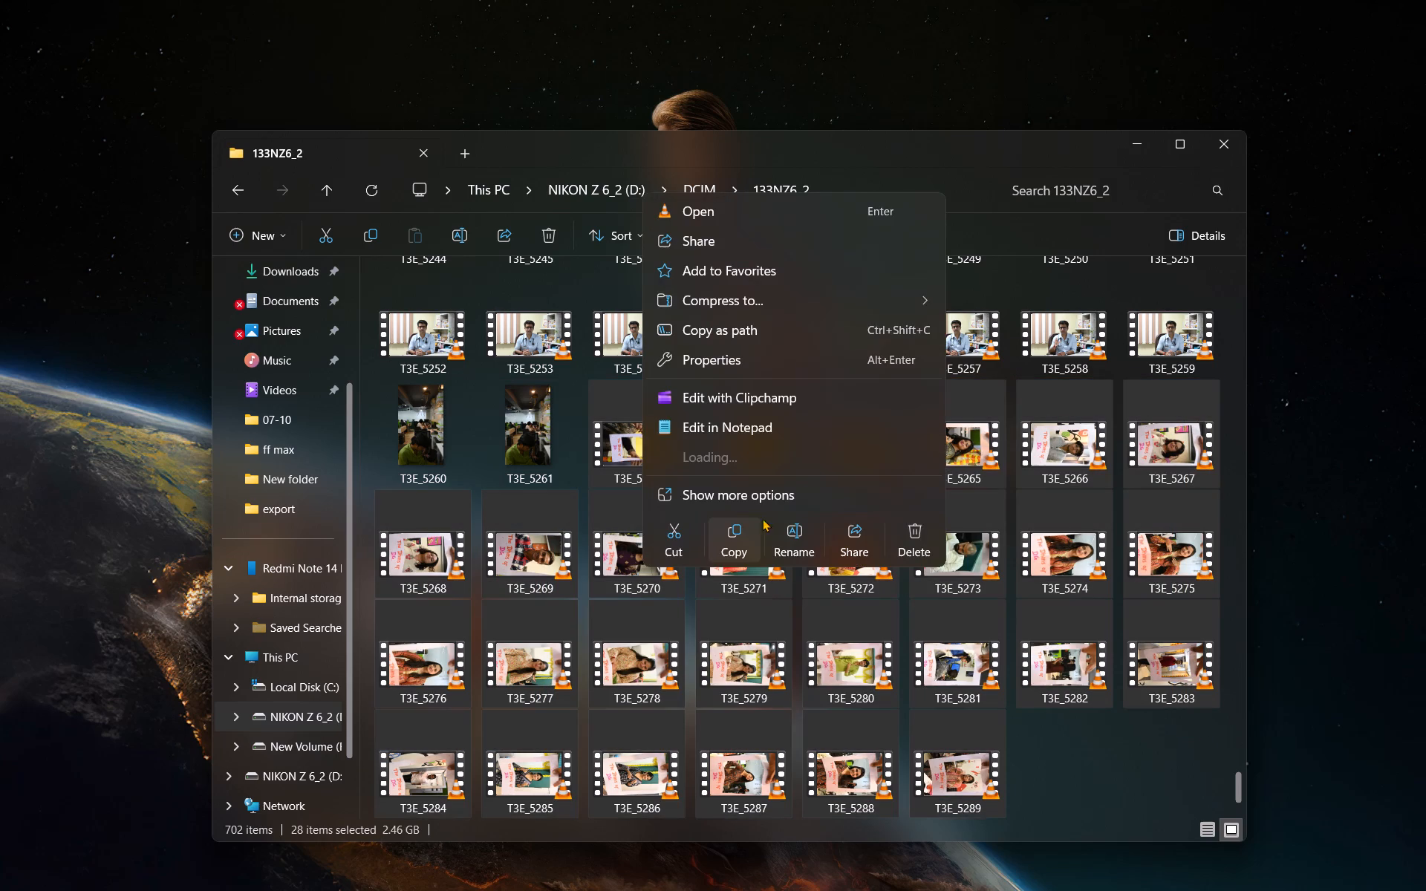
click(735, 532)
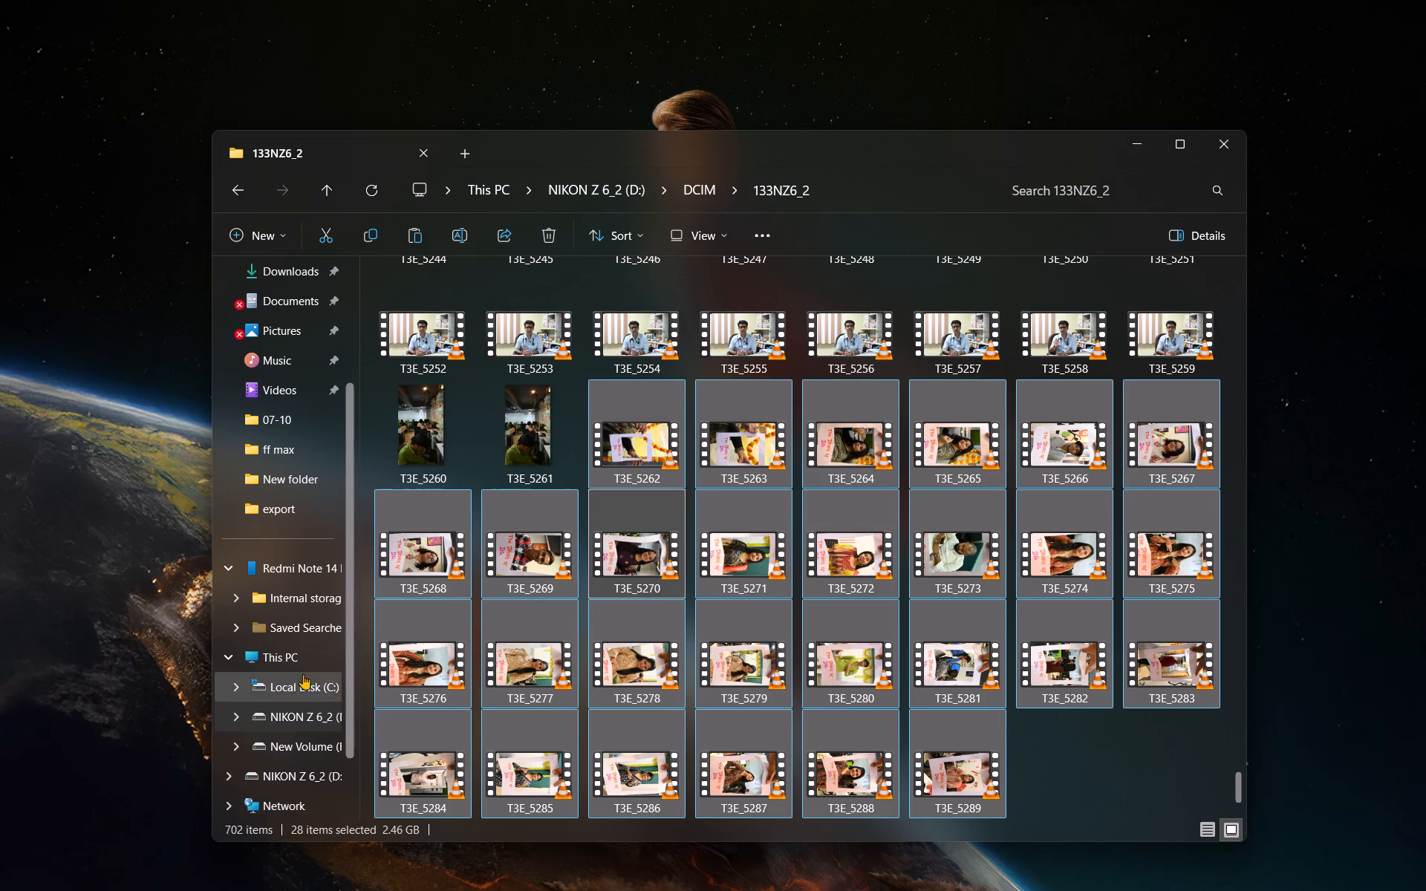
Go to the New Volume (F:) drive and open its download folder.
scroll(302, 613, down, 2)
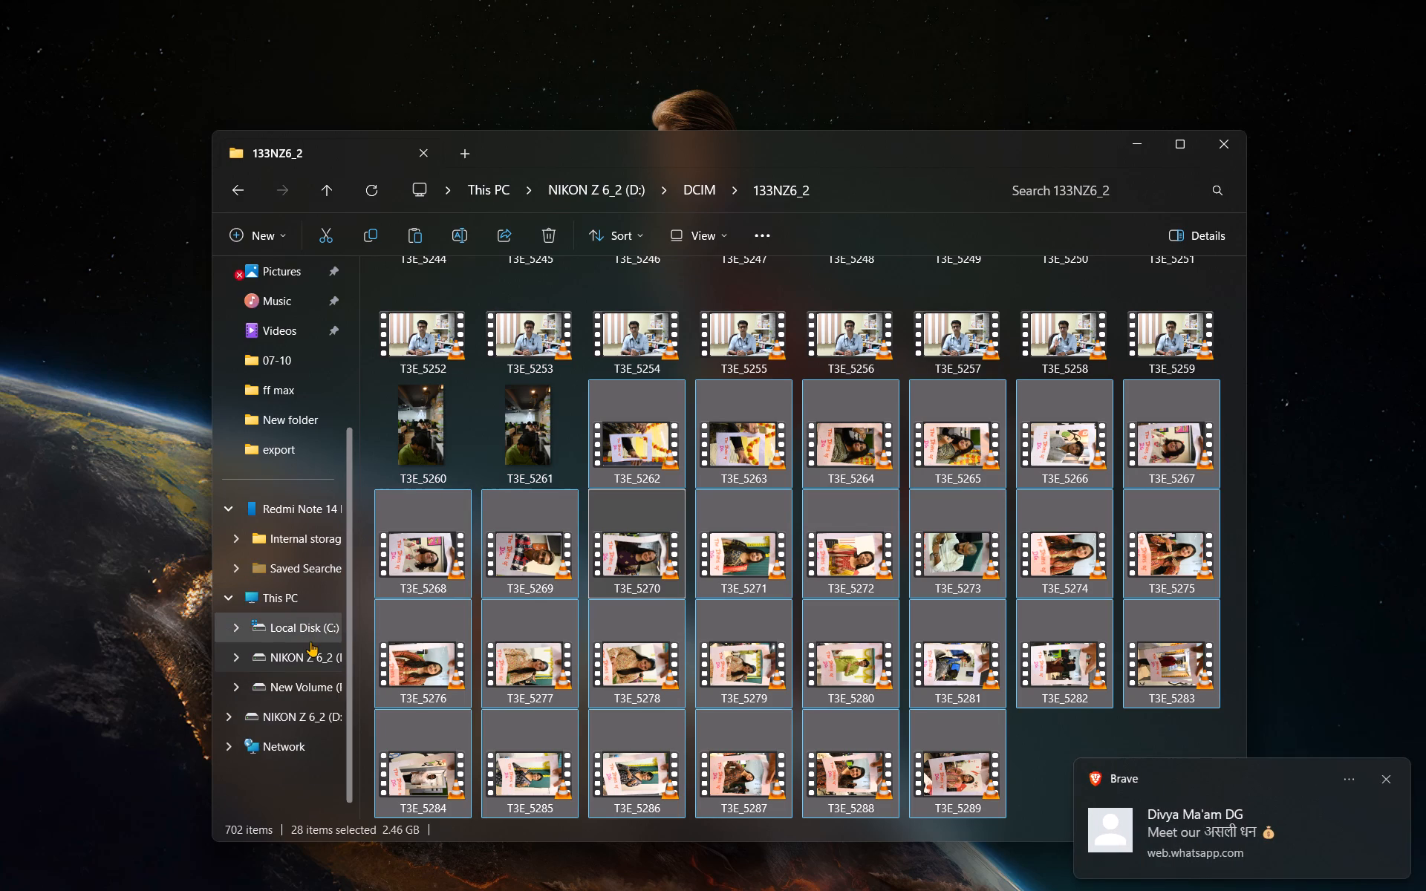
click(314, 711)
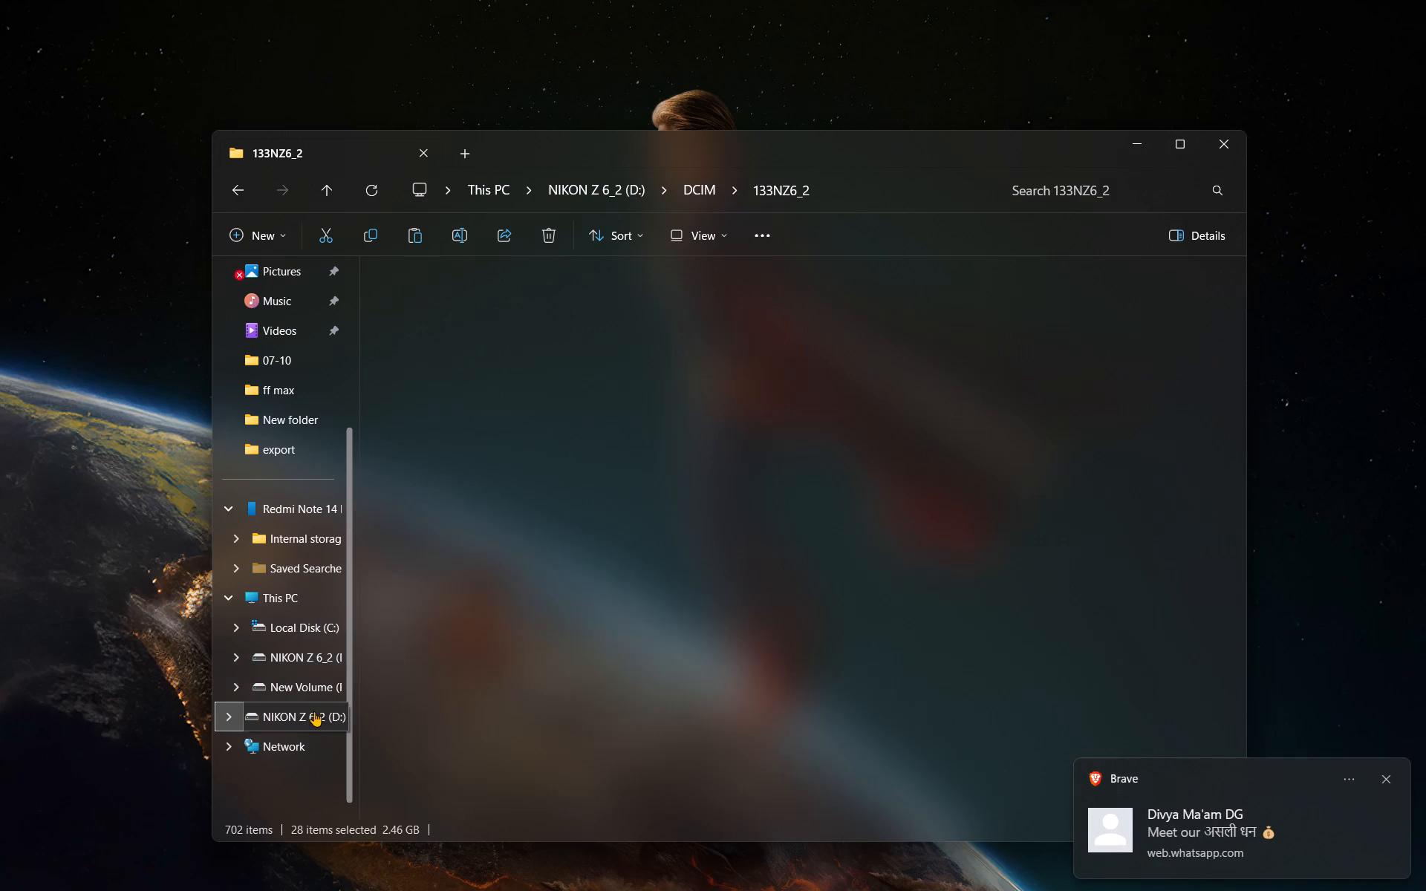
click(300, 599)
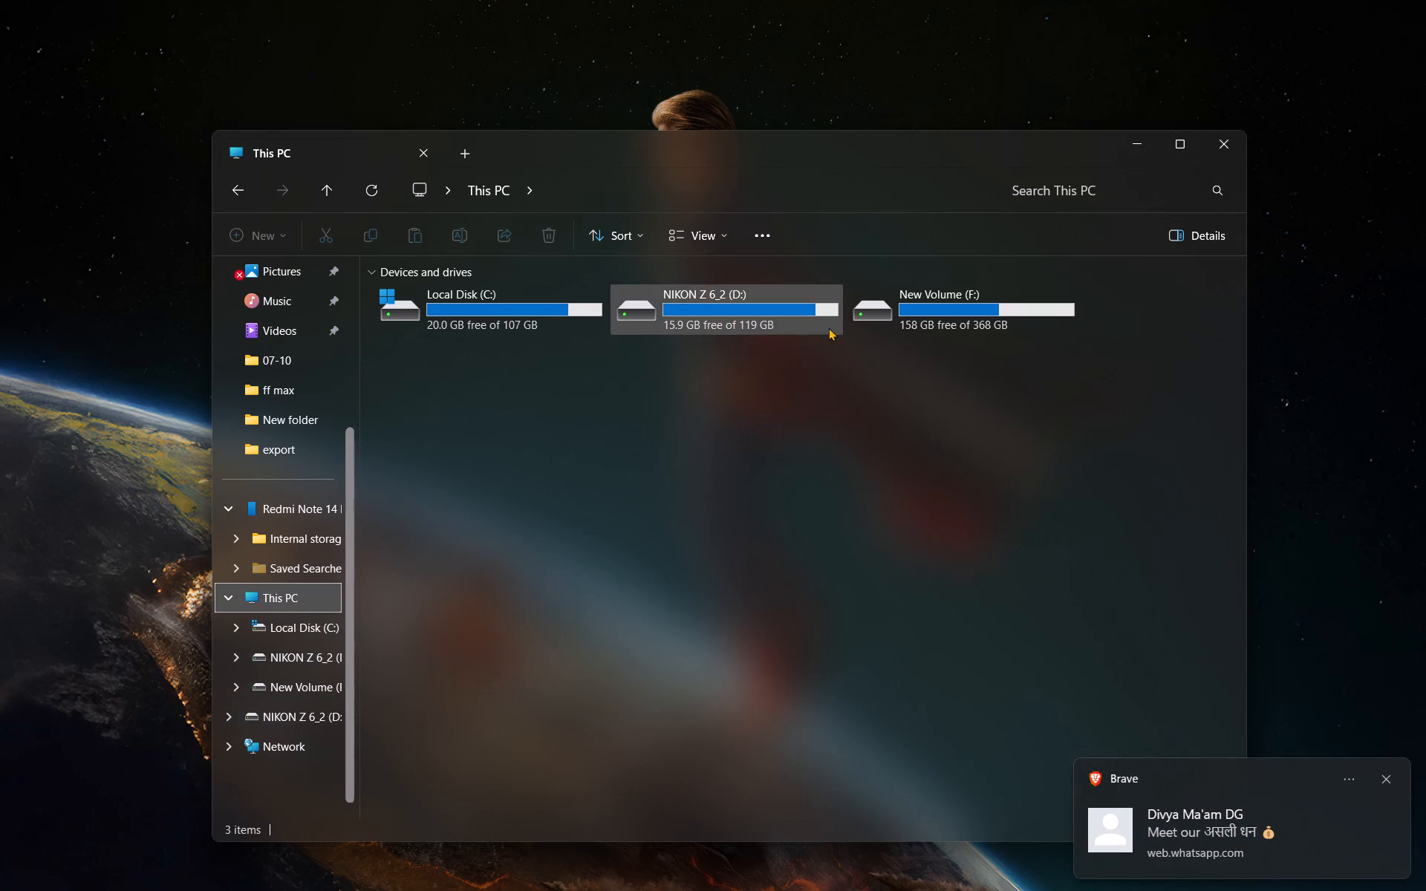
double_click(925, 308)
scroll(667, 467, down, 2)
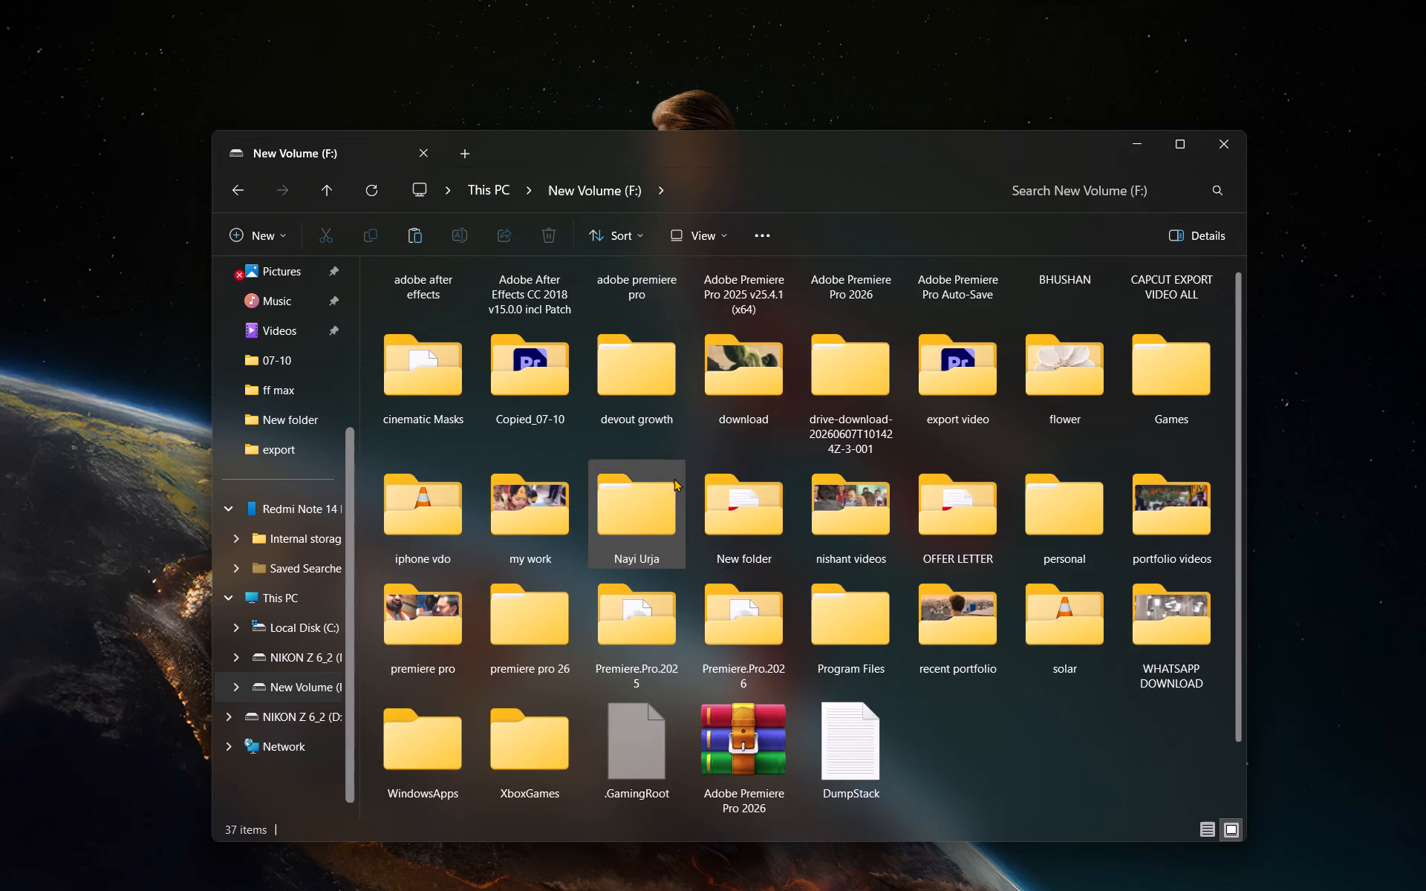
scroll(674, 478, down, 1)
scroll(768, 527, up, 1)
double_click(726, 461)
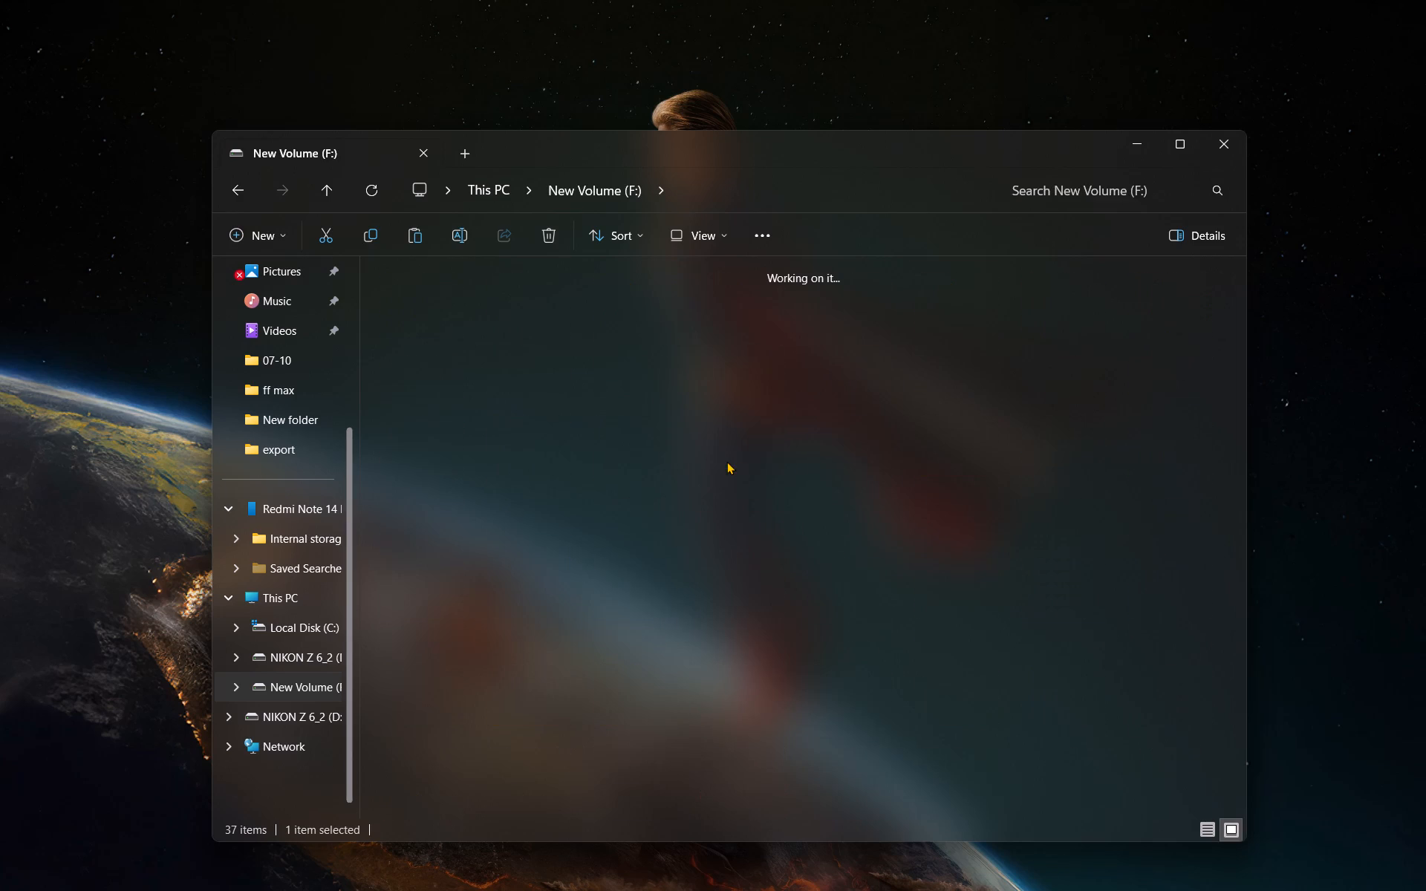
Create a new folder named diya inside the download folder and open it.
scroll(677, 462, down, 4)
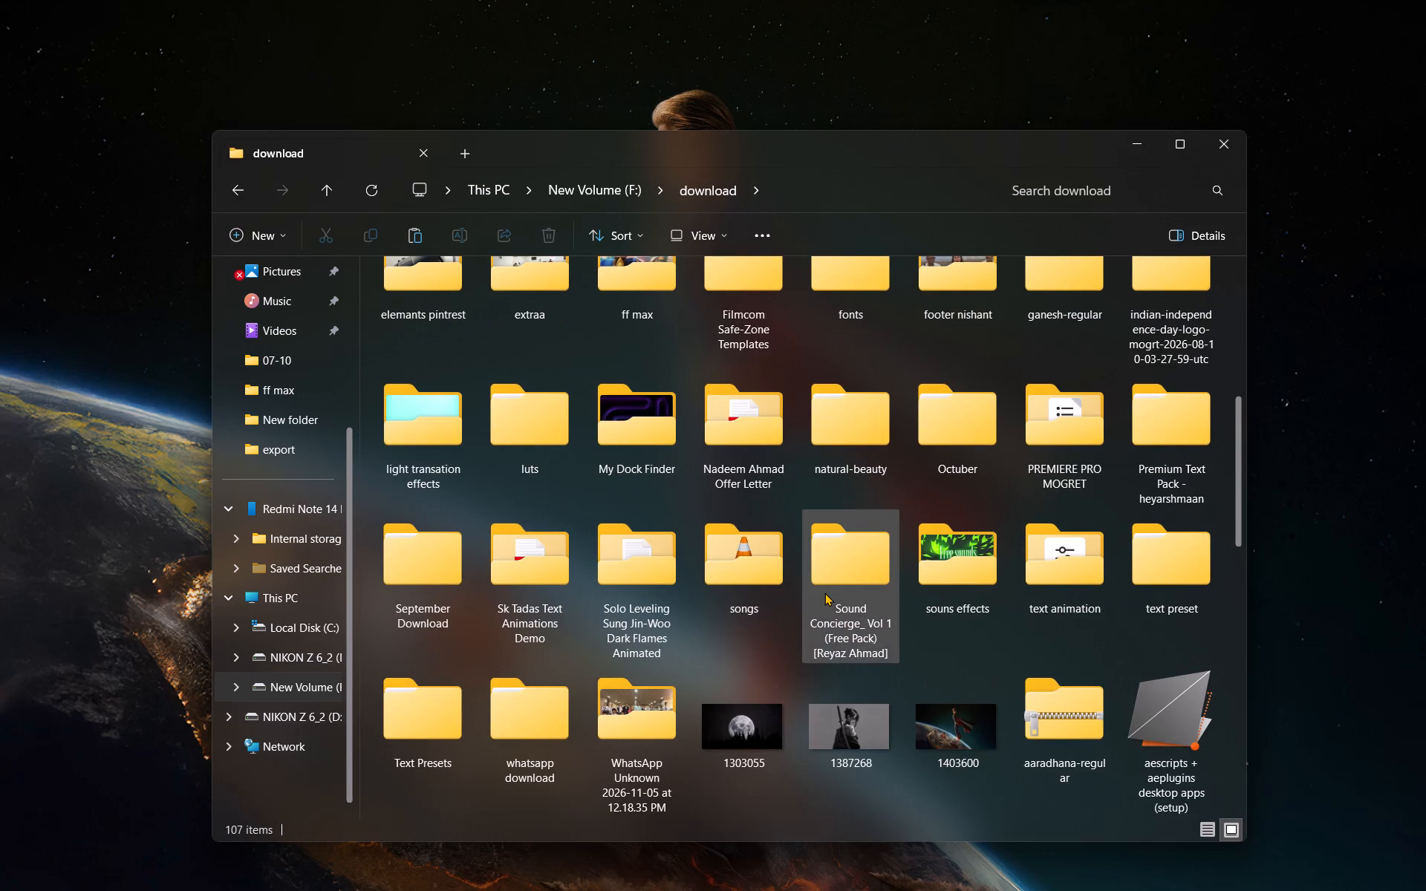
scroll(777, 665, up, 3)
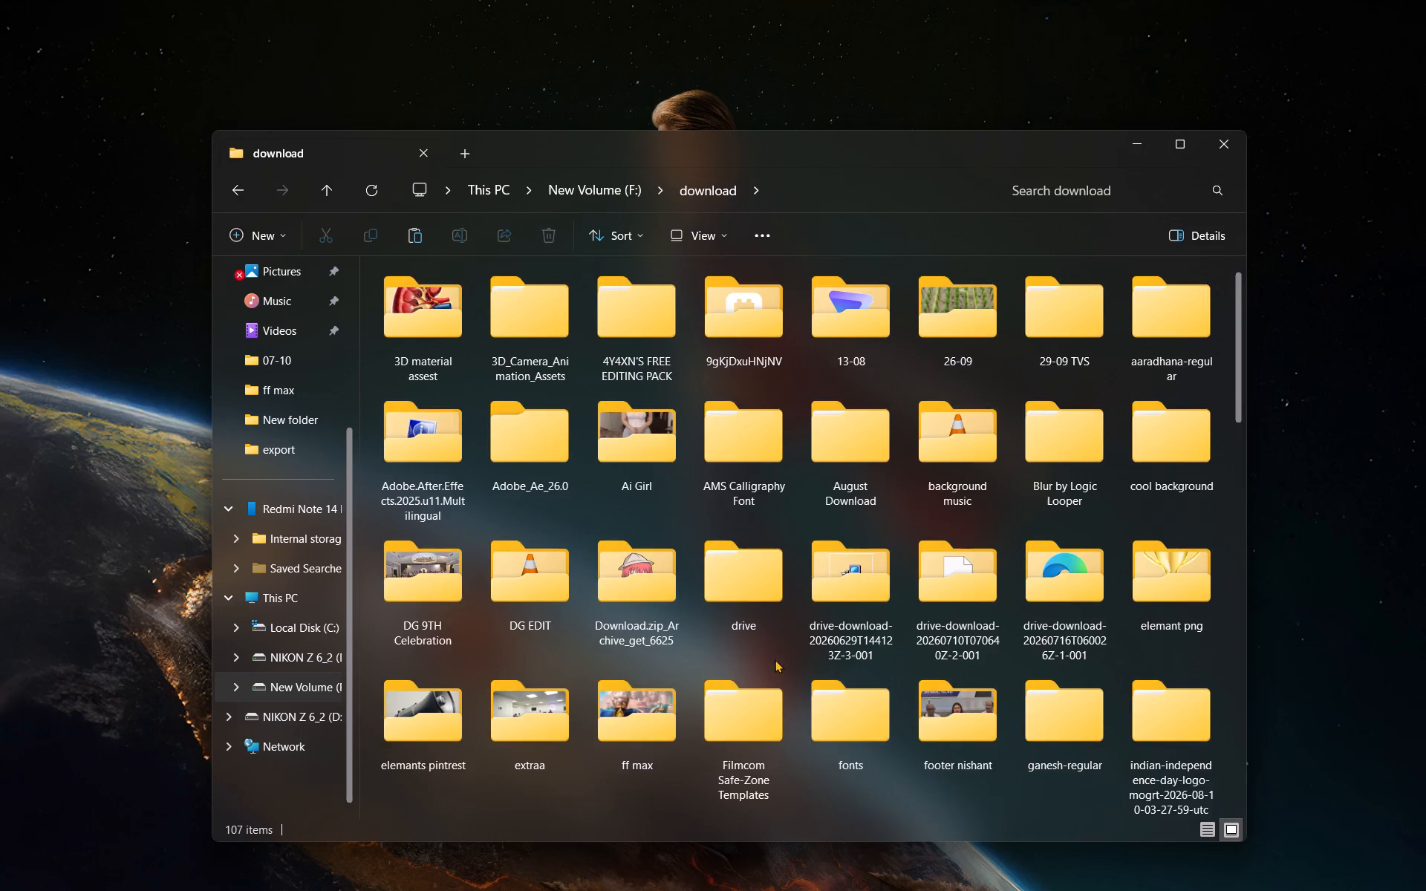
scroll(775, 659, down, 5)
scroll(793, 782, down, 4)
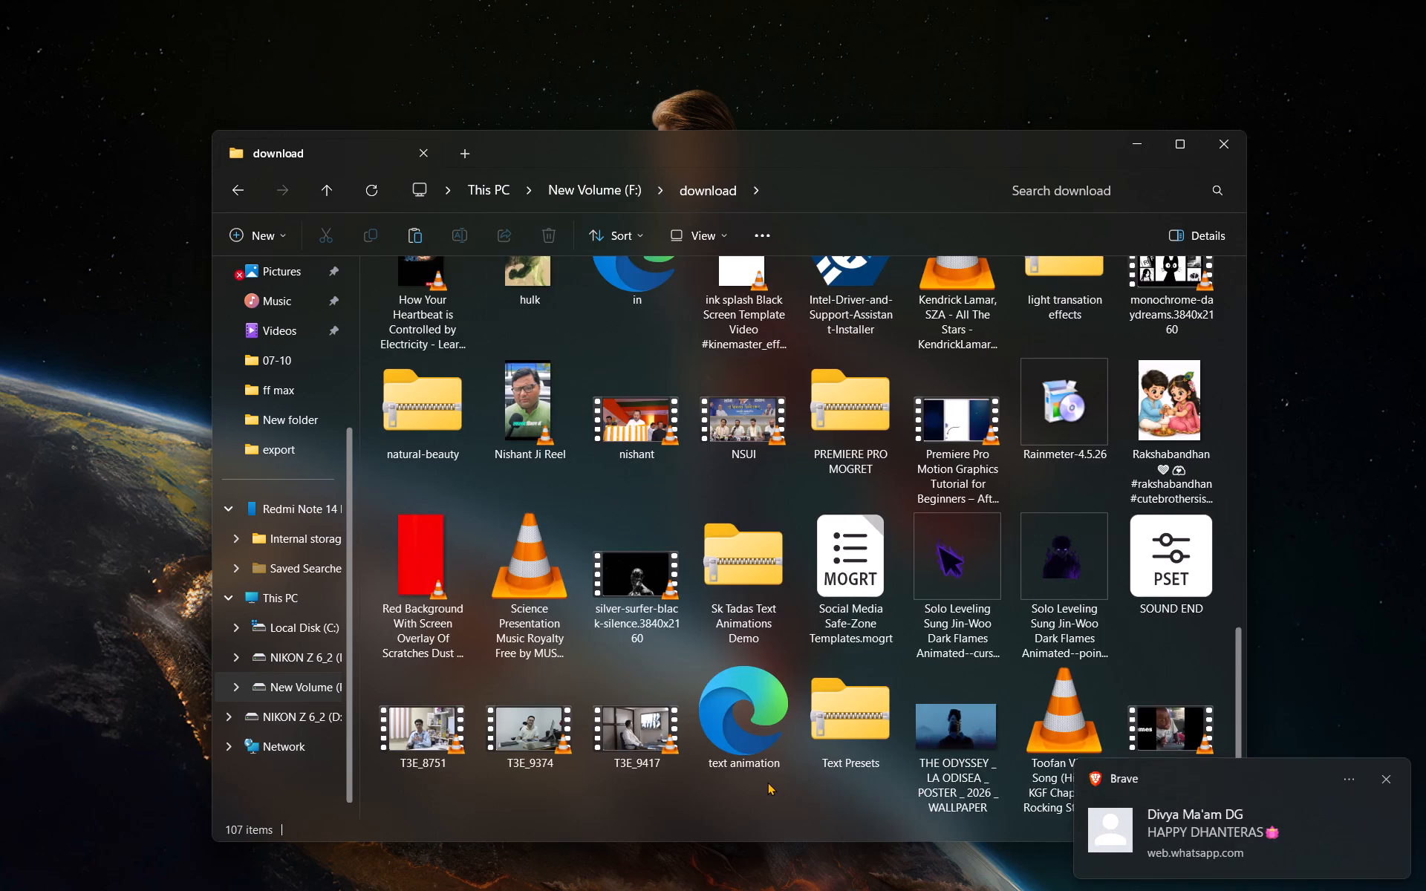
scroll(767, 782, down, 4)
right_click(810, 725)
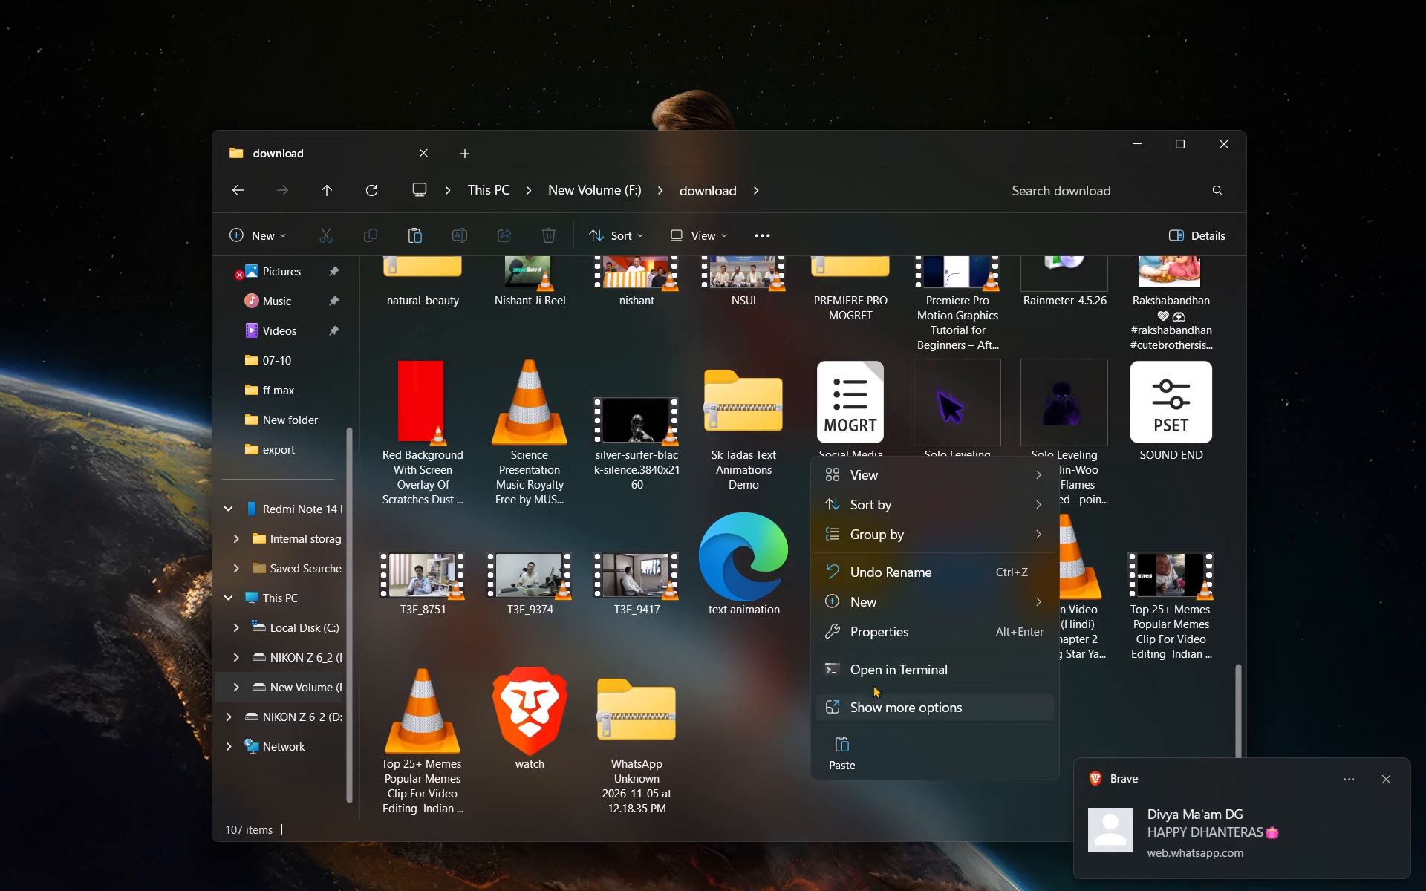
click(870, 593)
click(1090, 598)
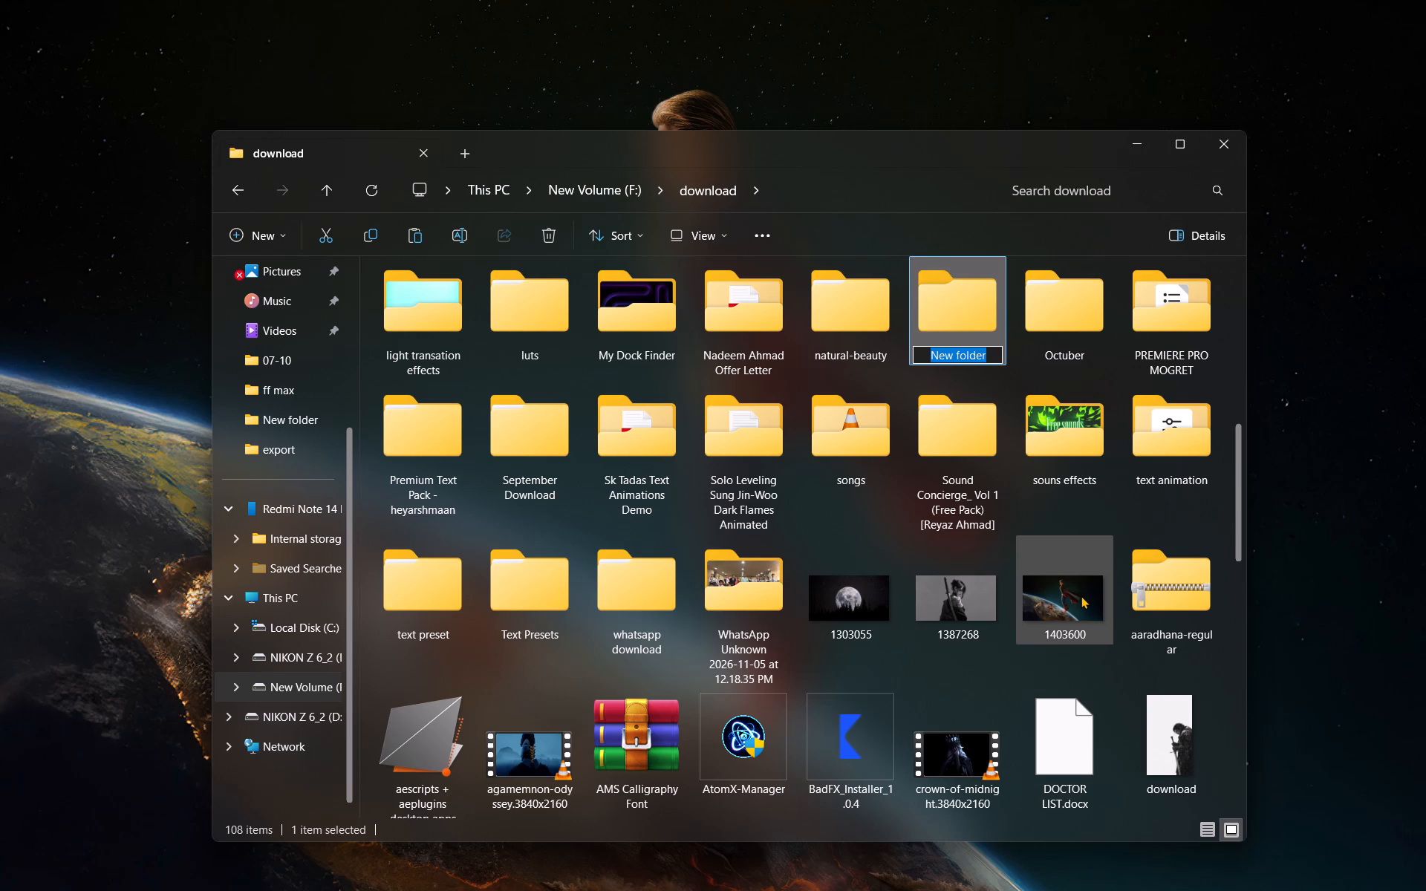
text(diya)
double_click(976, 307)
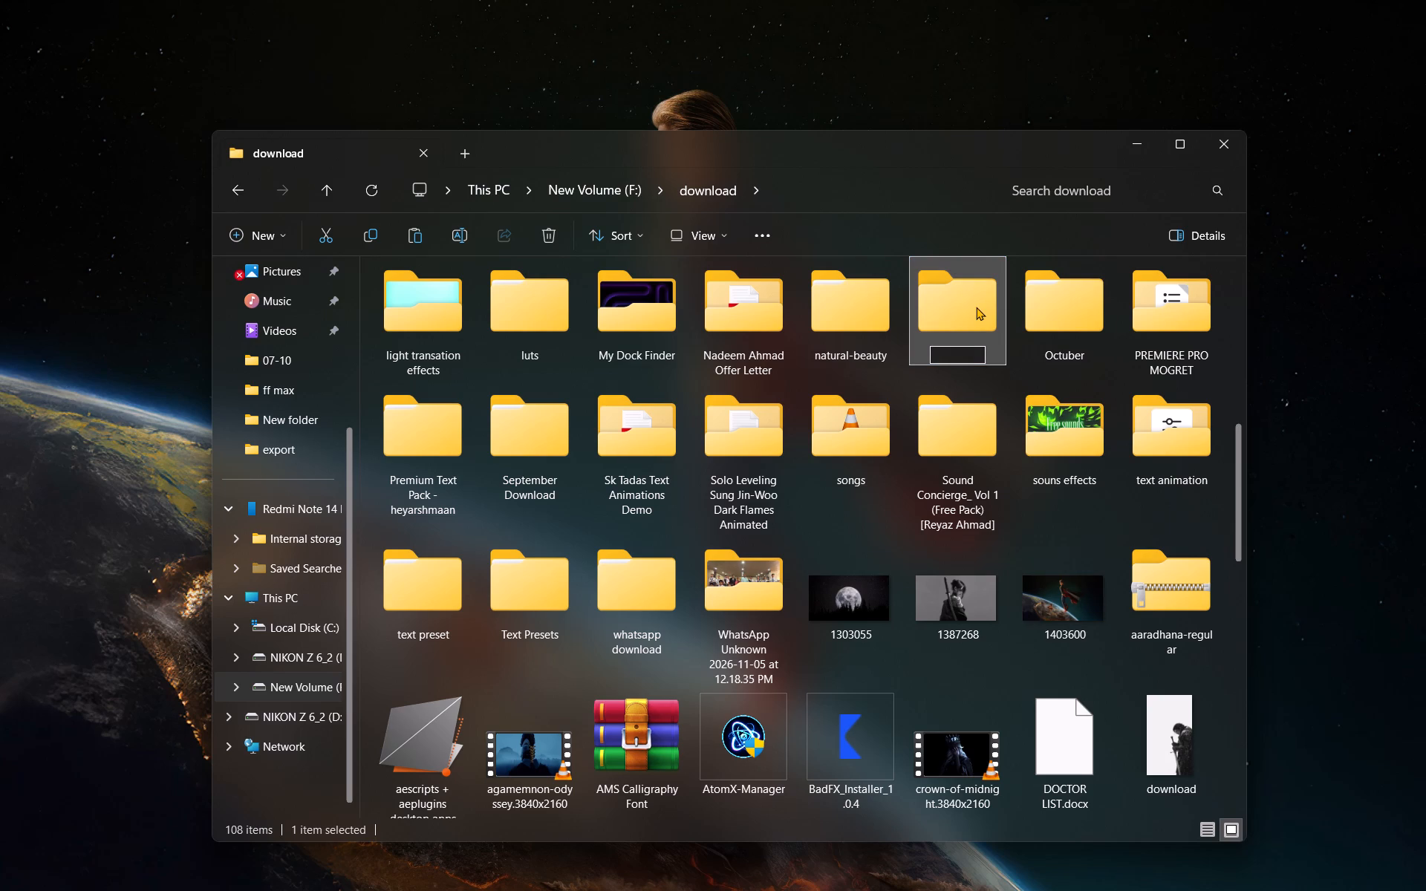
double_click(679, 318)
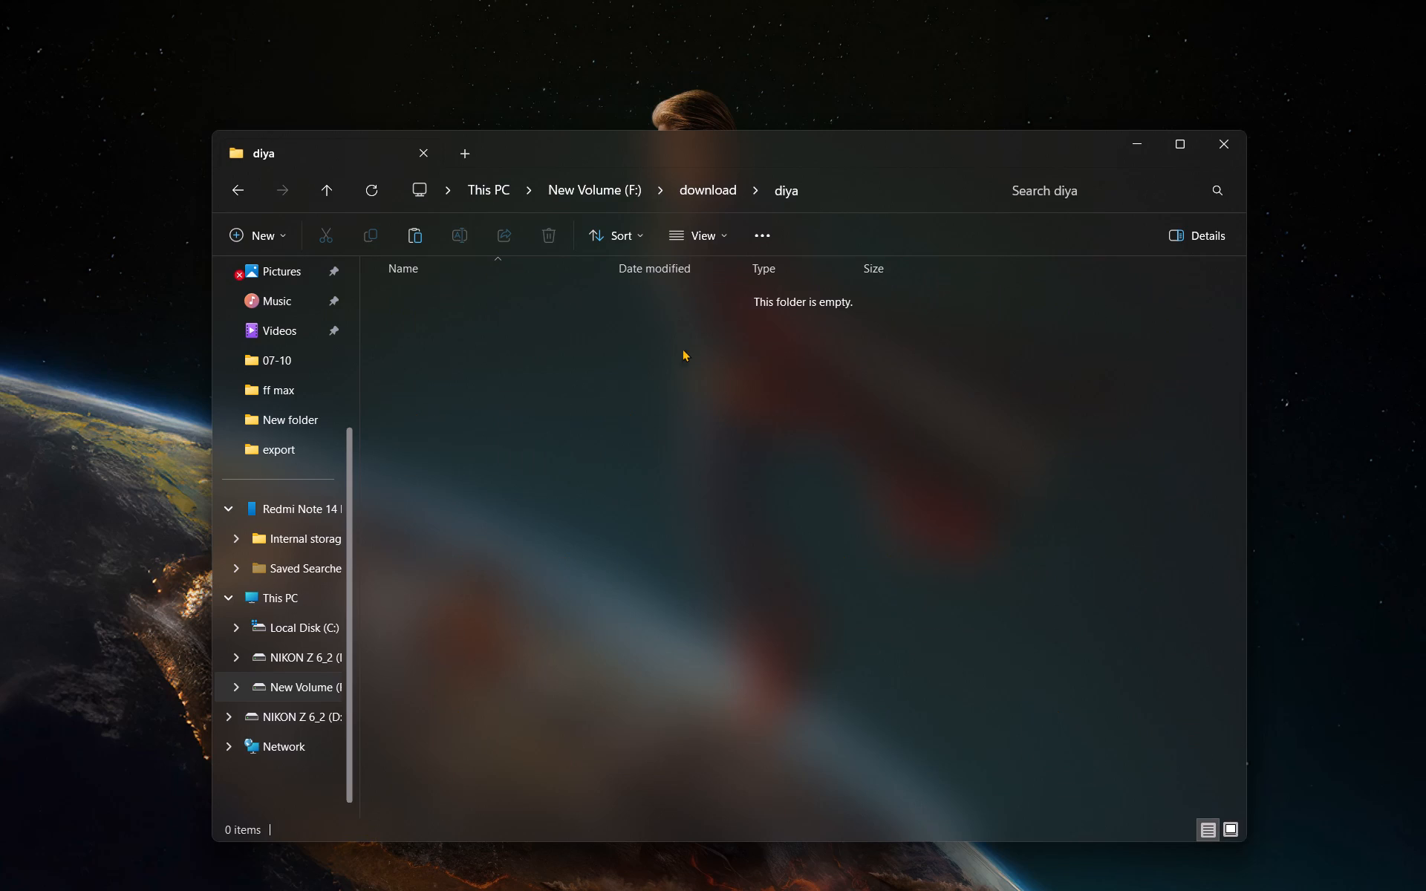
Paste the copied video clips T3E_5262 through T3E_5289 into the empty diya folder.
key(ctrl+v)
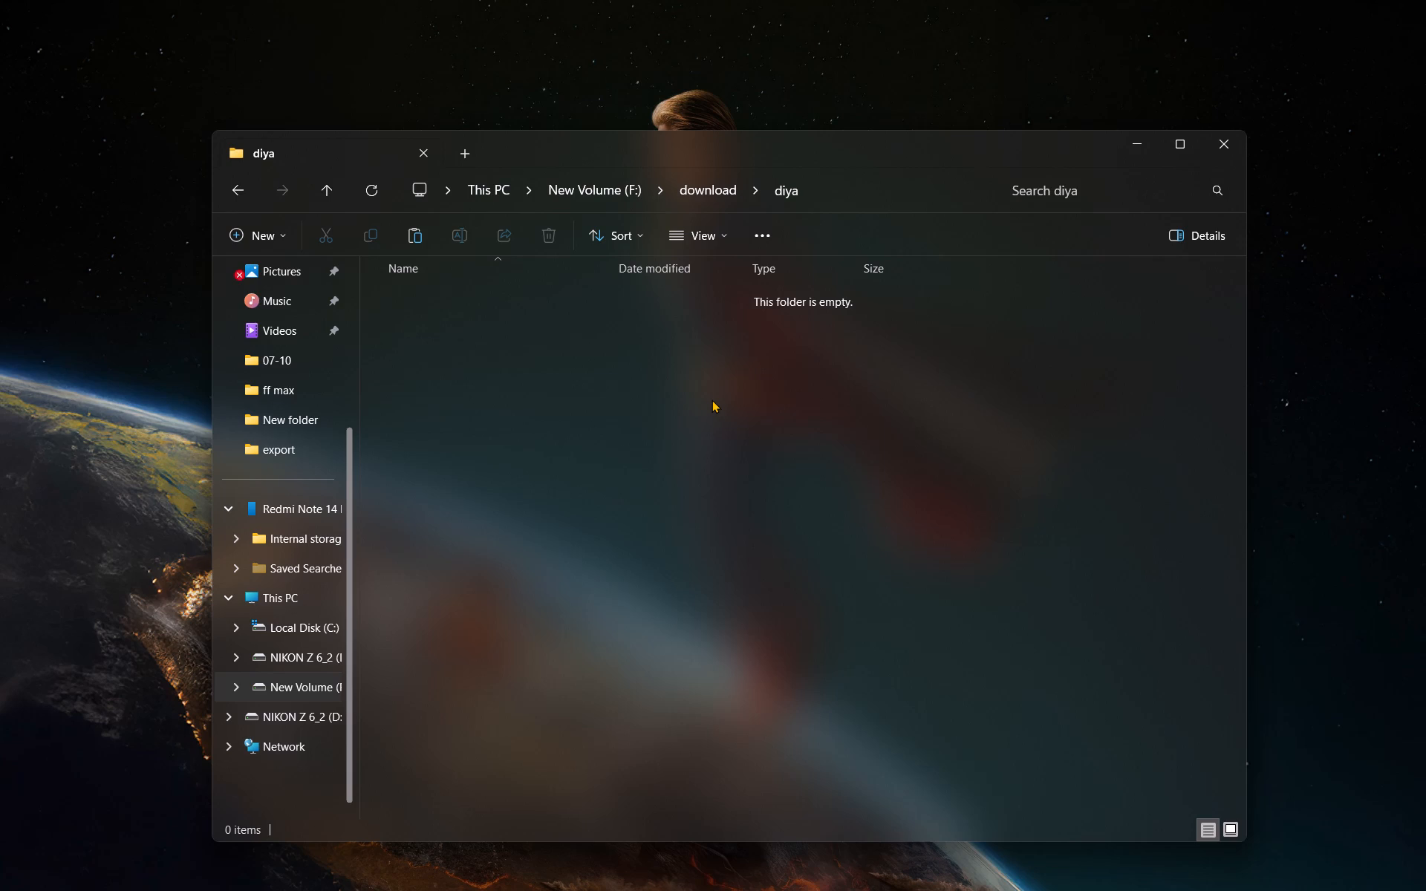
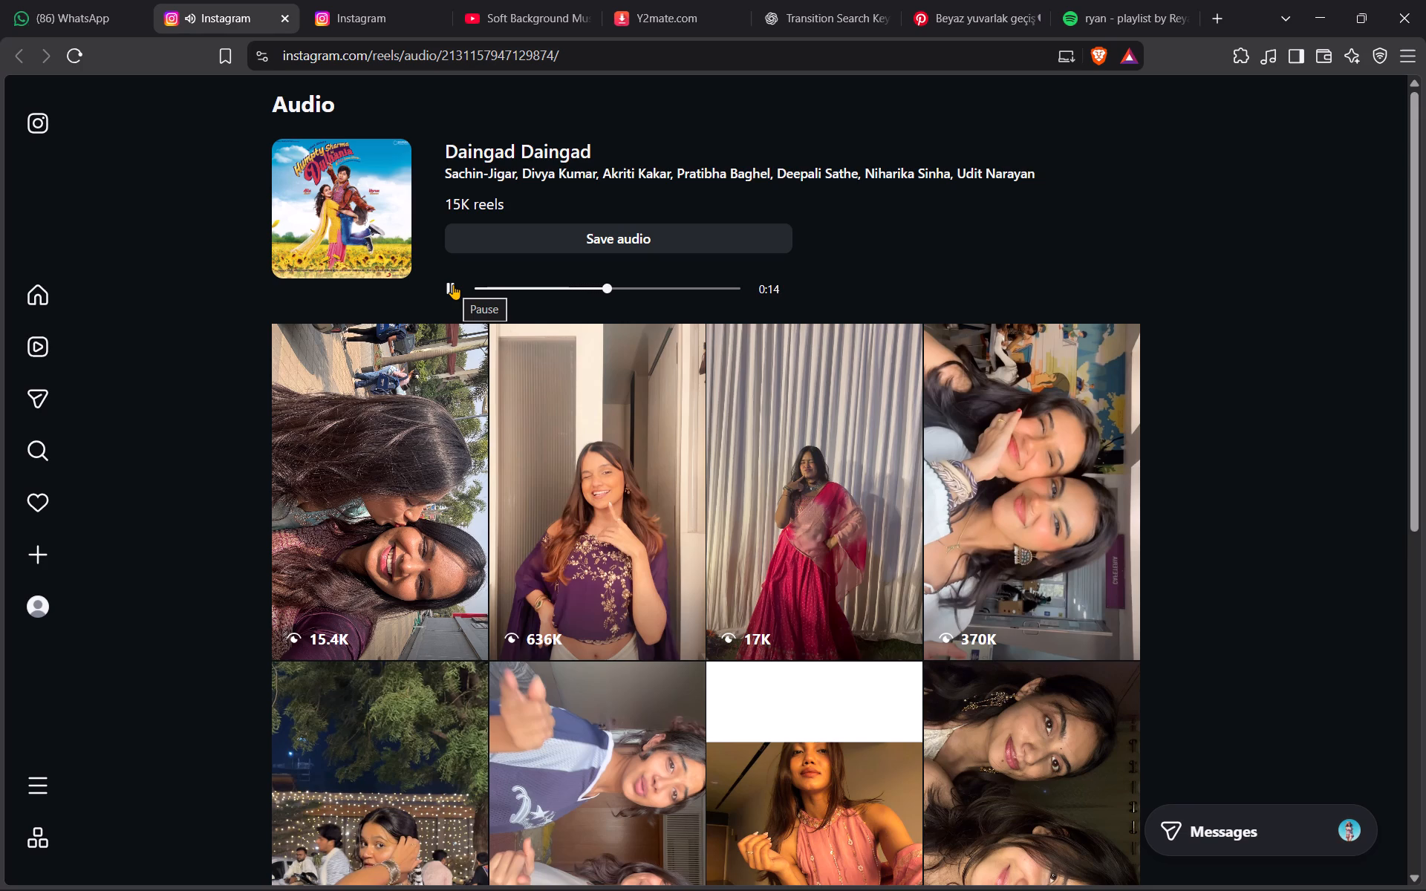
Pause the Daingad Daingad audio preview on Instagram and watch the first reel listed under it with sound on.
click(453, 284)
click(383, 503)
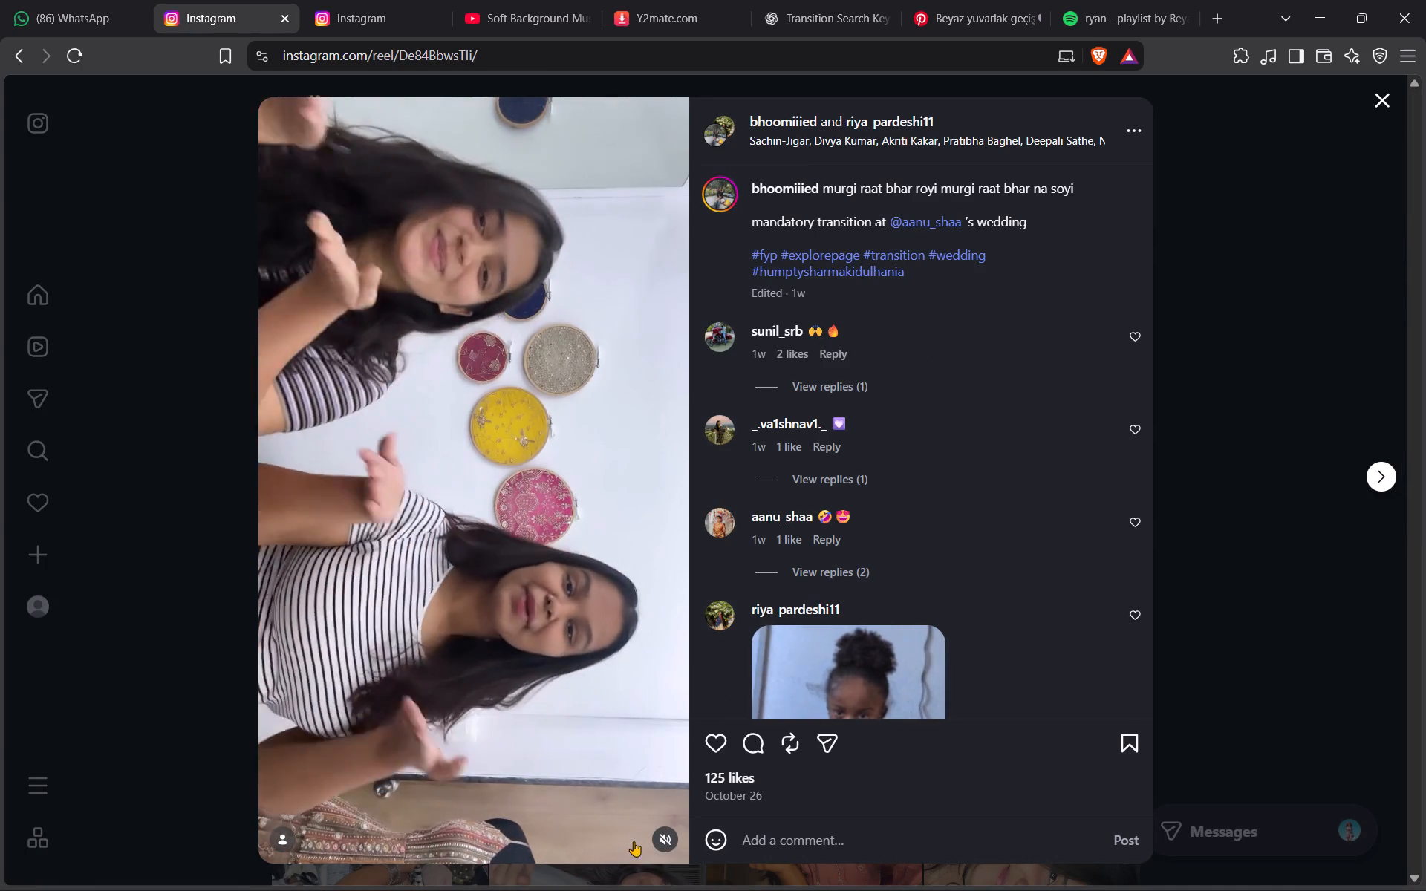
click(659, 848)
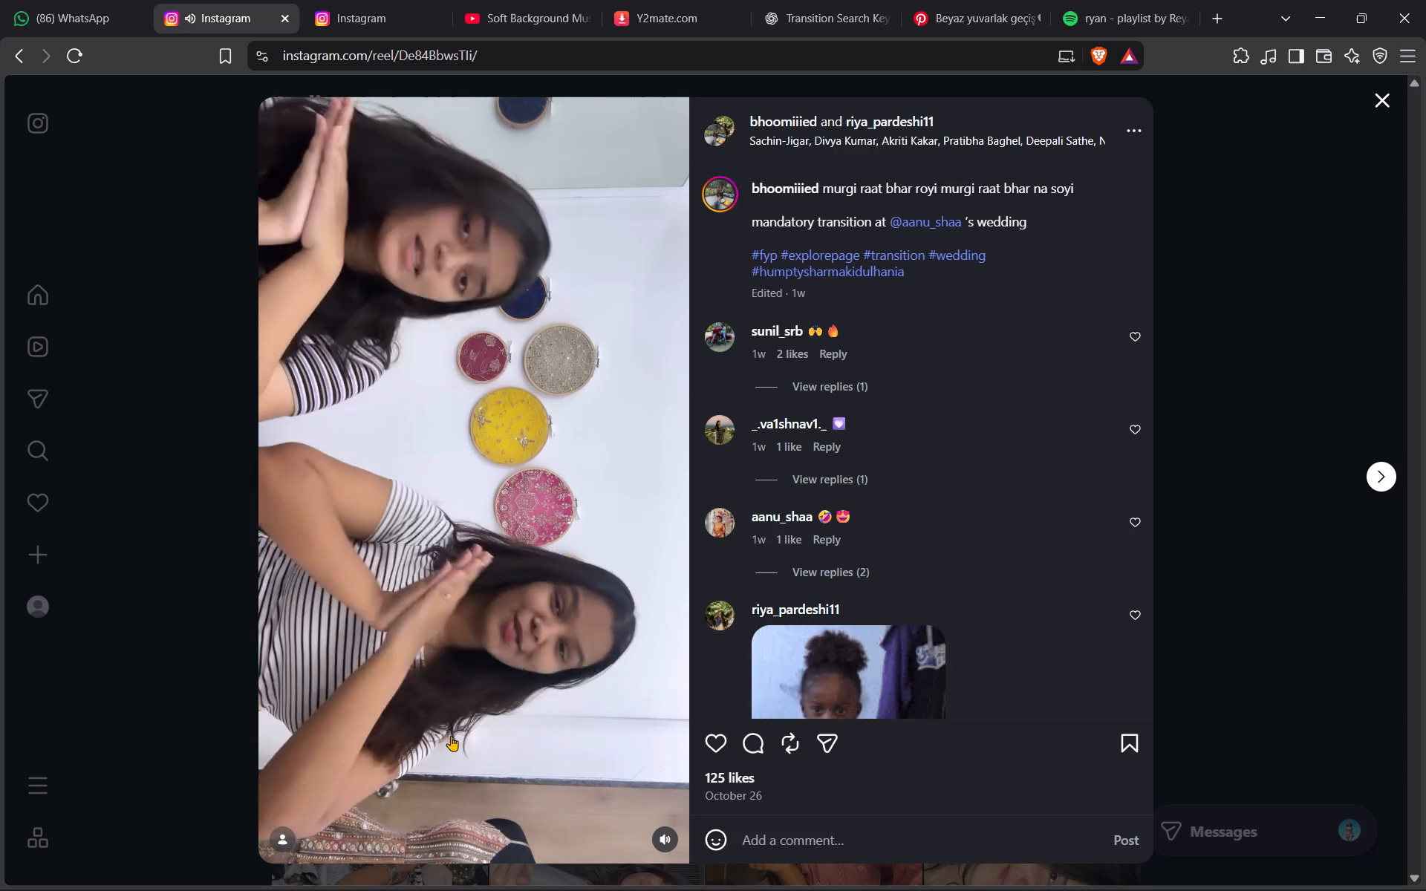
Close the open Instagram reel and save the Daingad Daingad audio from its audio page.
click(221, 361)
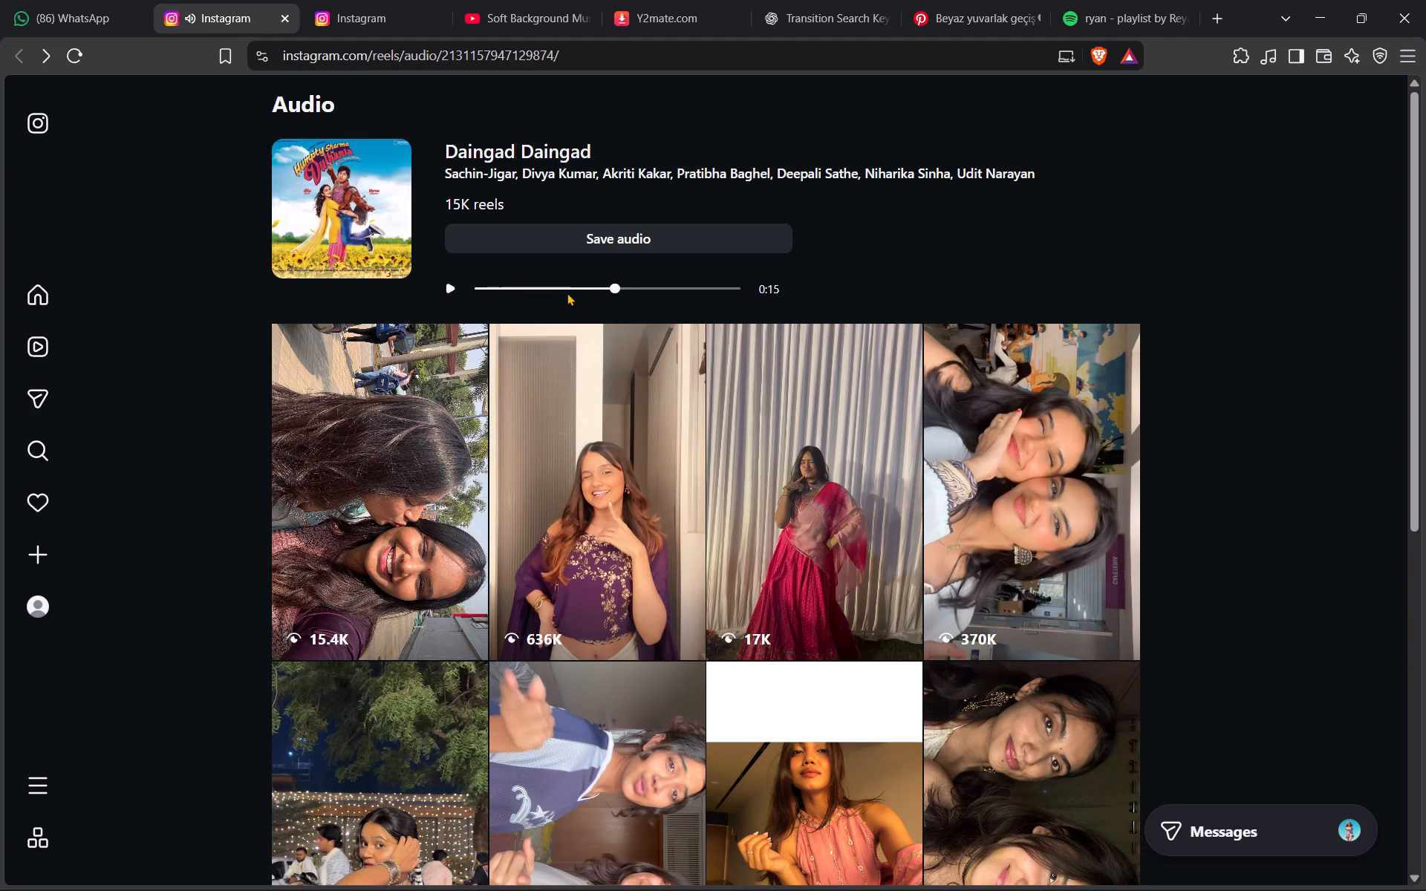
click(639, 239)
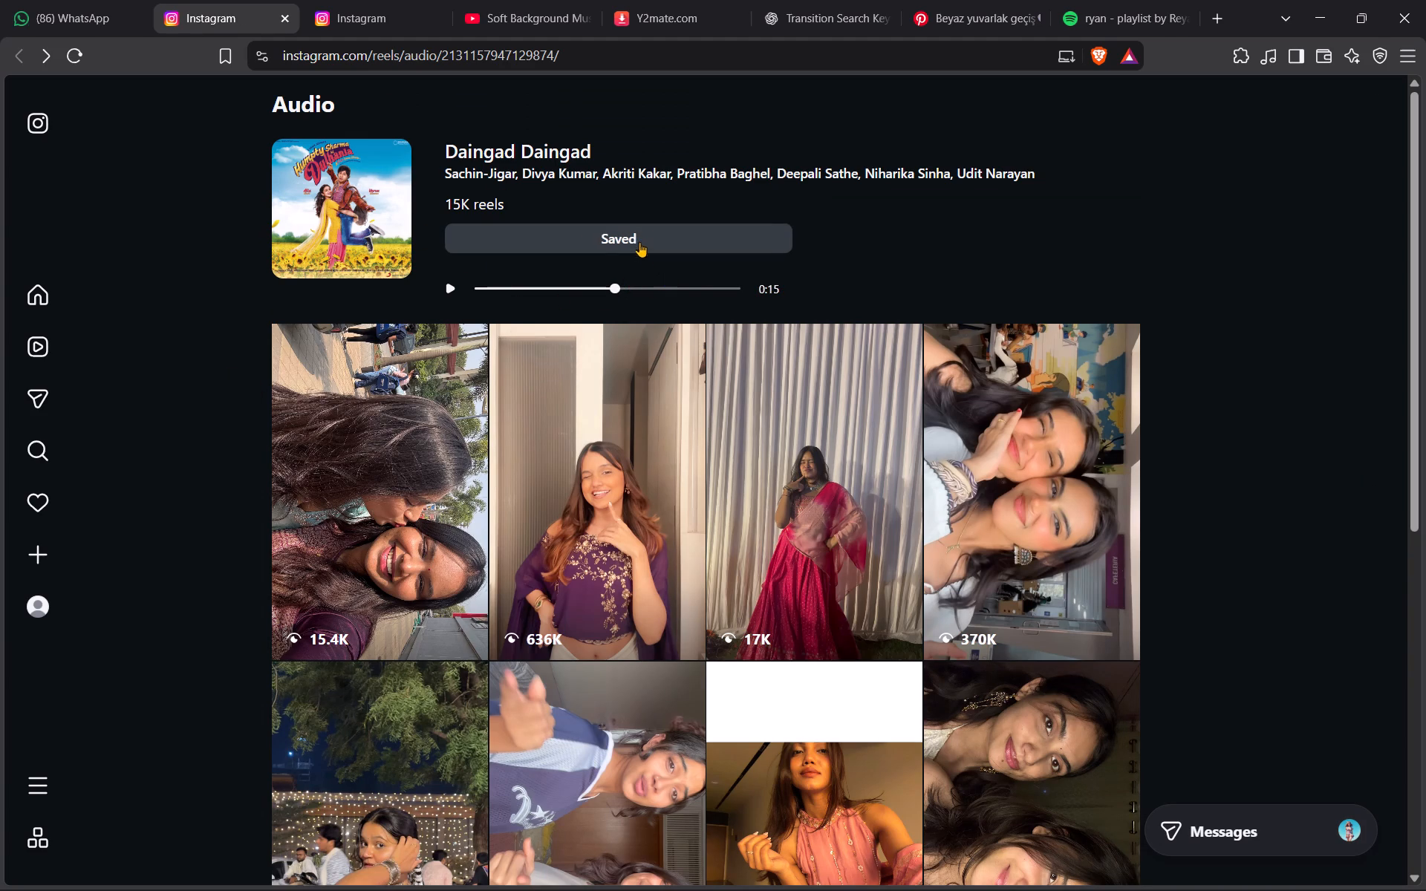
Preview two of the reels made with the Daingad Daingad audio, close each one and look over more of the reel grid.
click(777, 526)
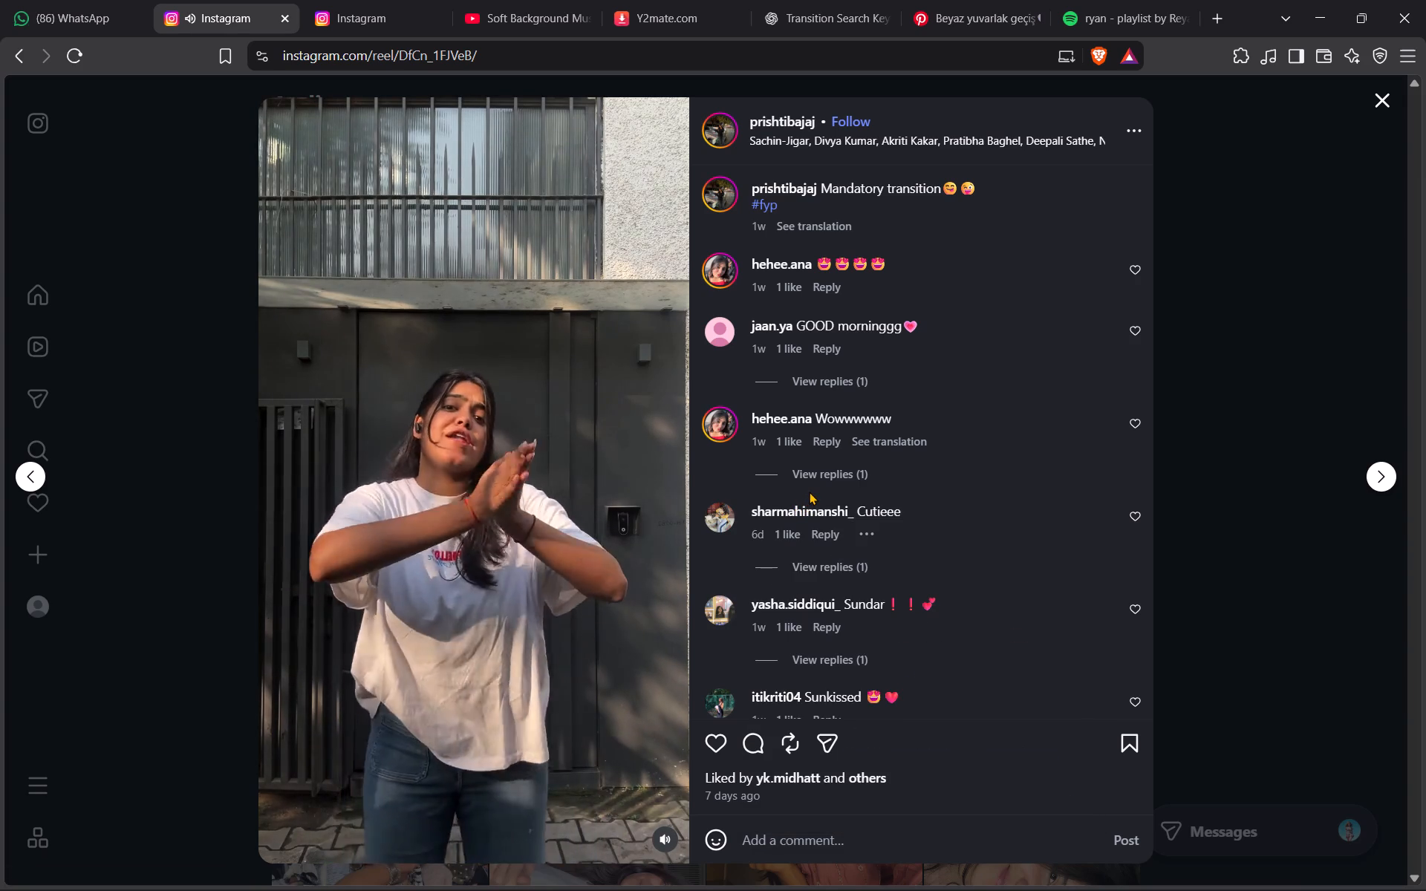
click(1377, 96)
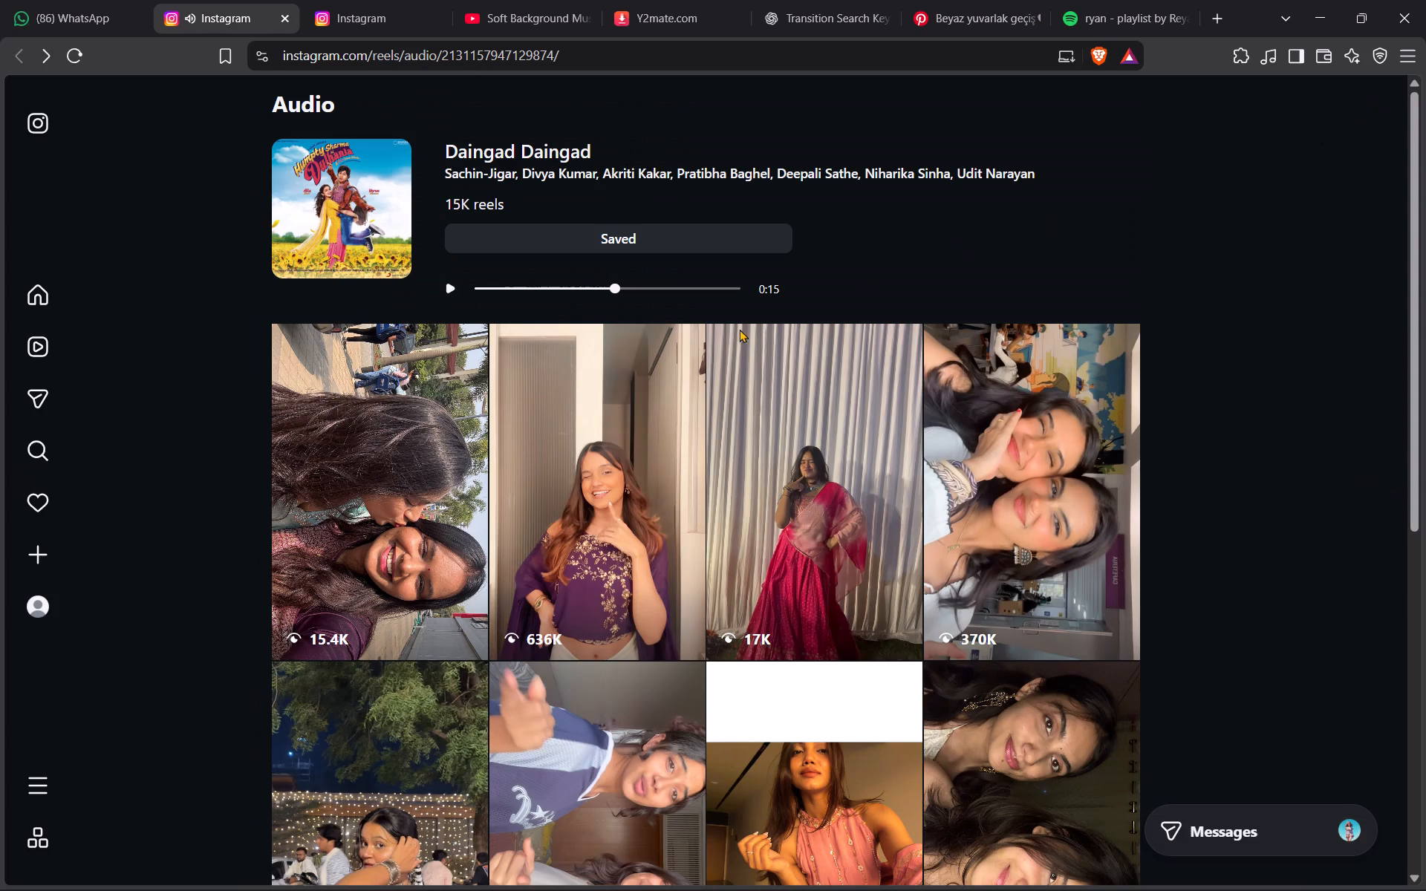
click(553, 449)
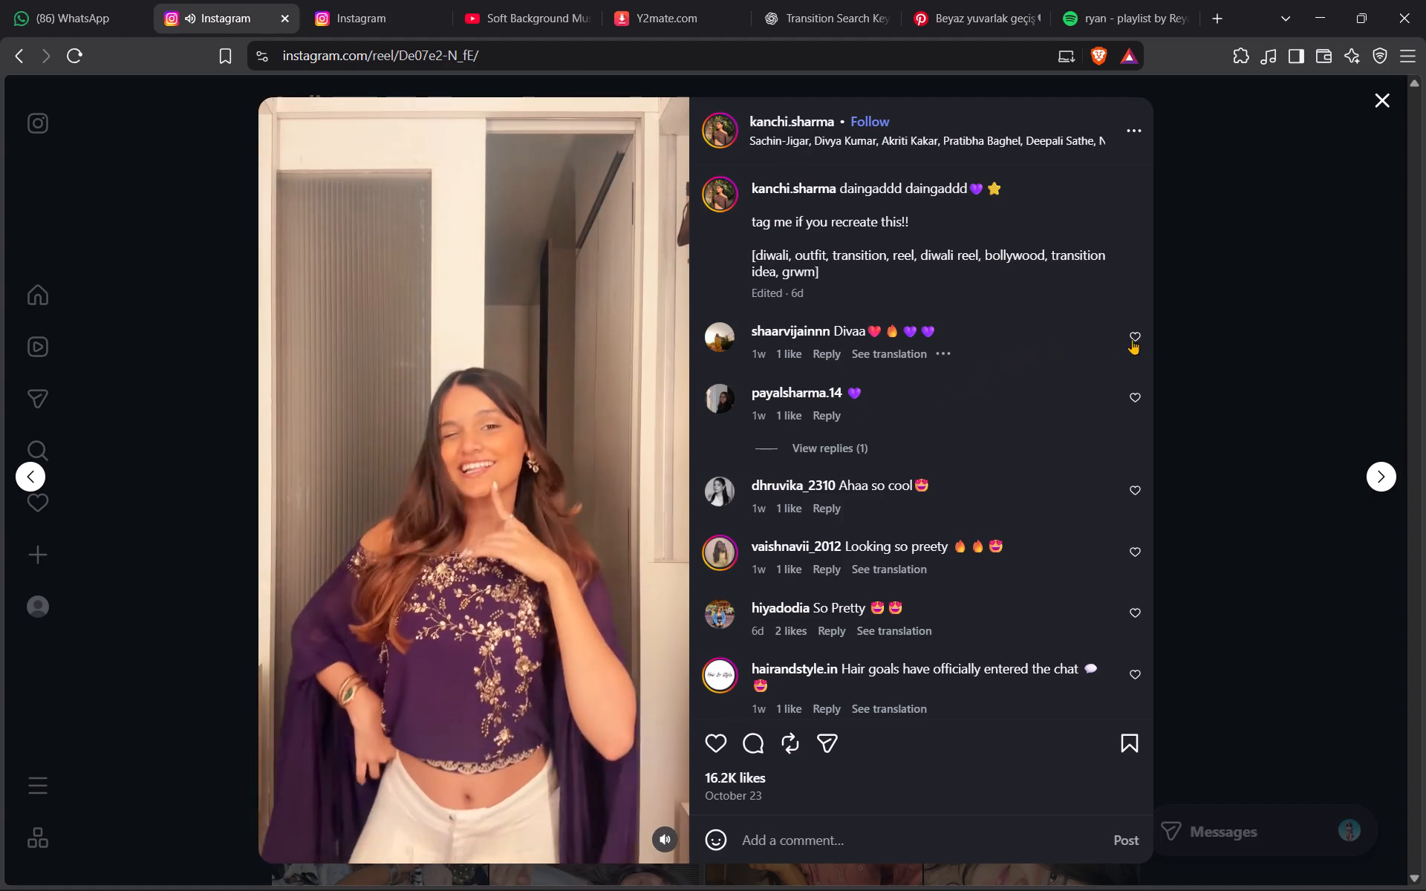
click(1248, 309)
scroll(1159, 494, down, 3)
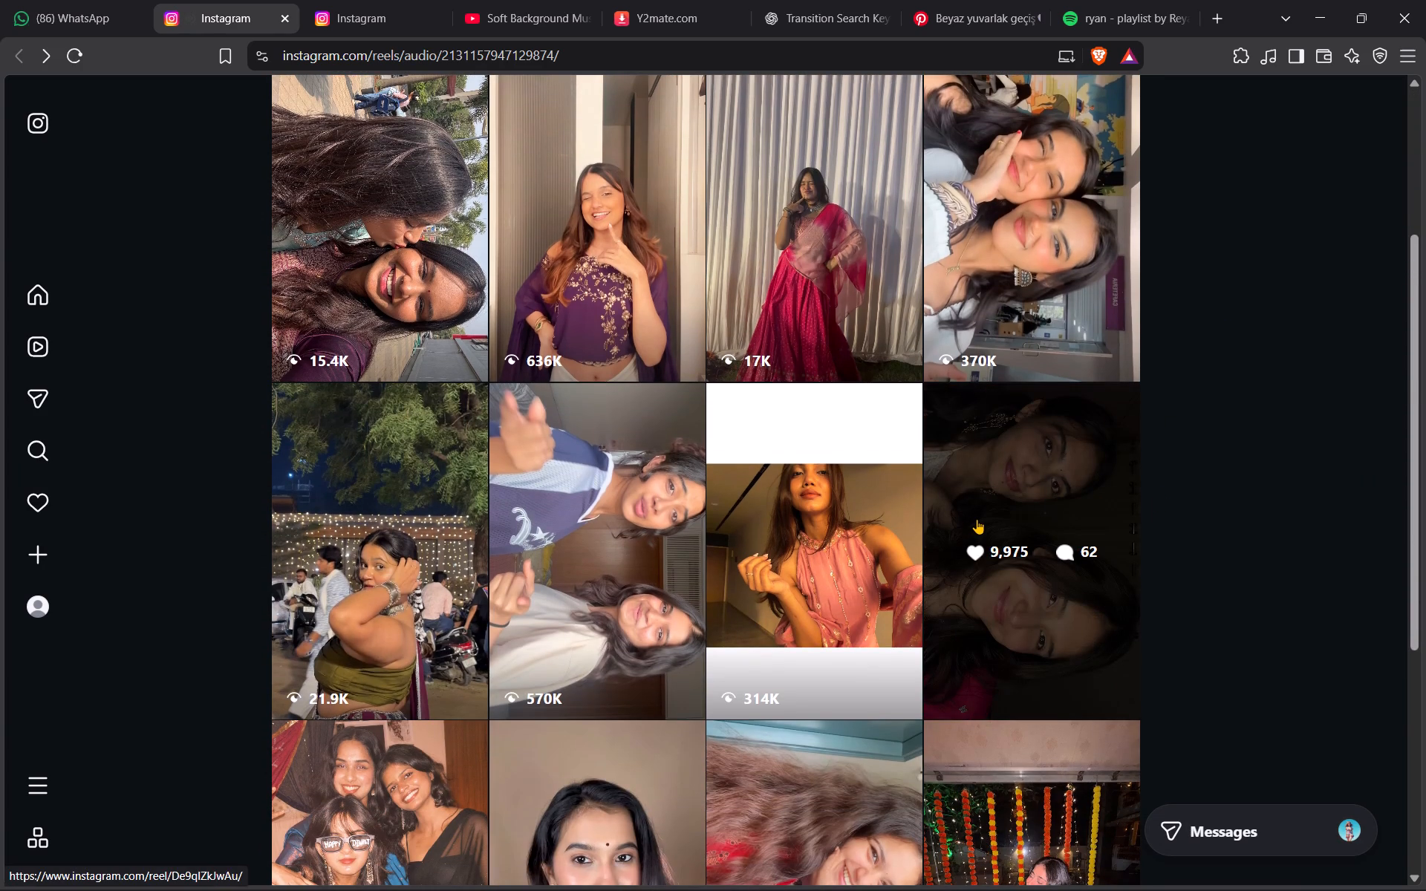
Uncover the desktop behind the browser to check the progress of copying the clips into the diya folder.
click(1341, 0)
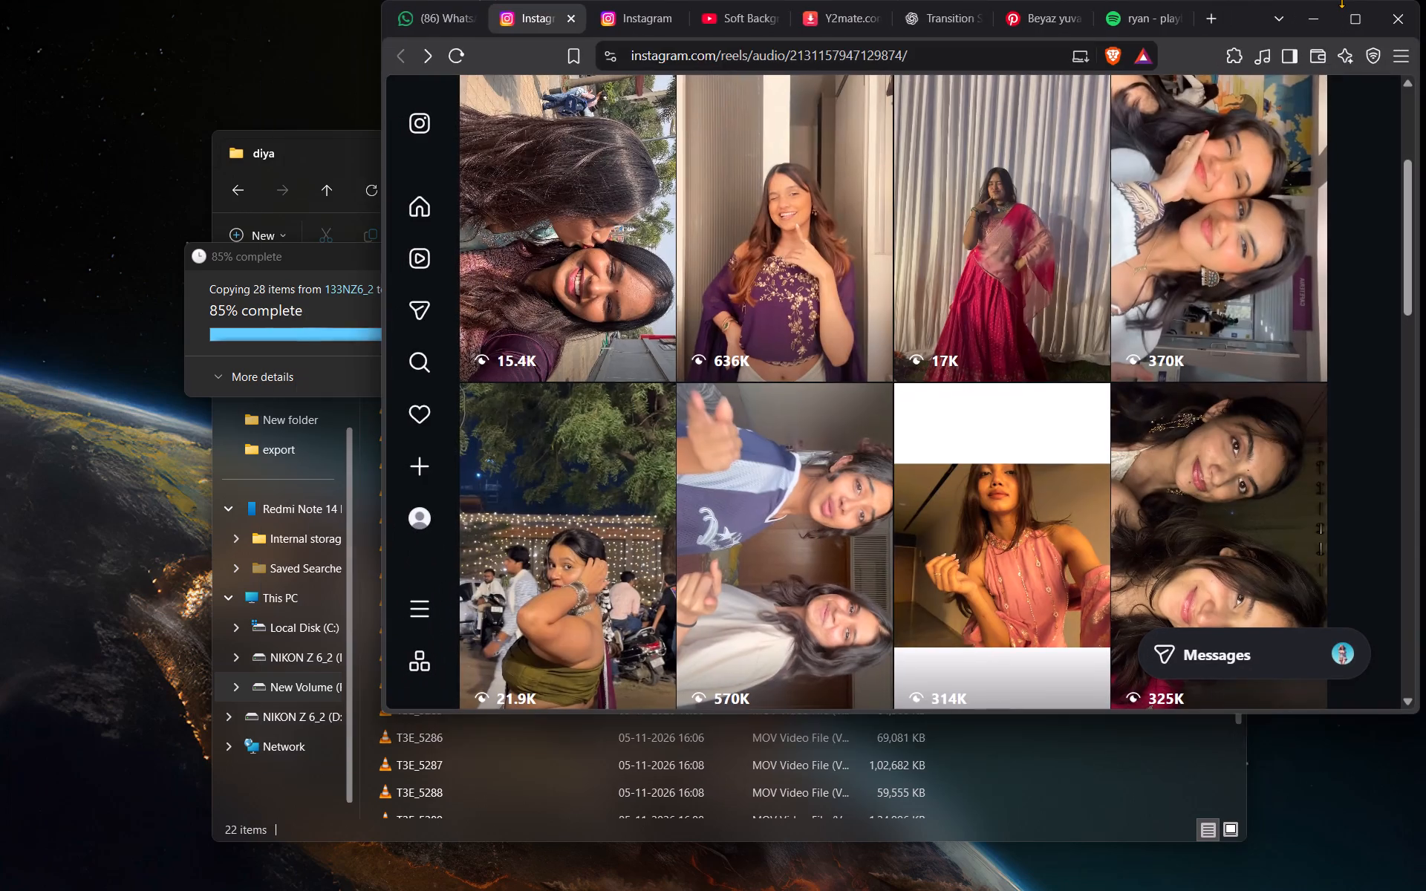
click(1355, 21)
click(1311, 15)
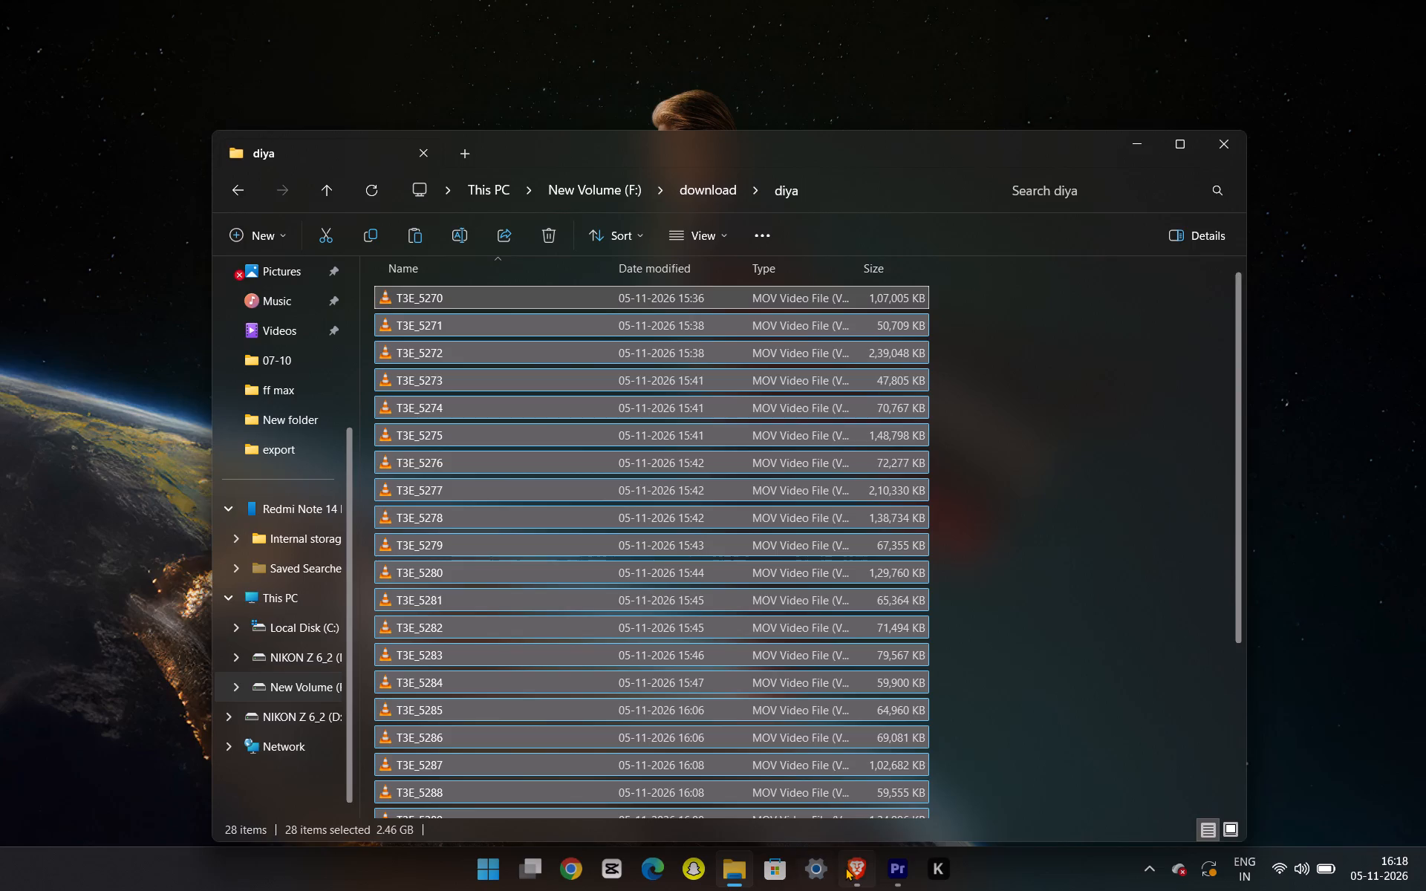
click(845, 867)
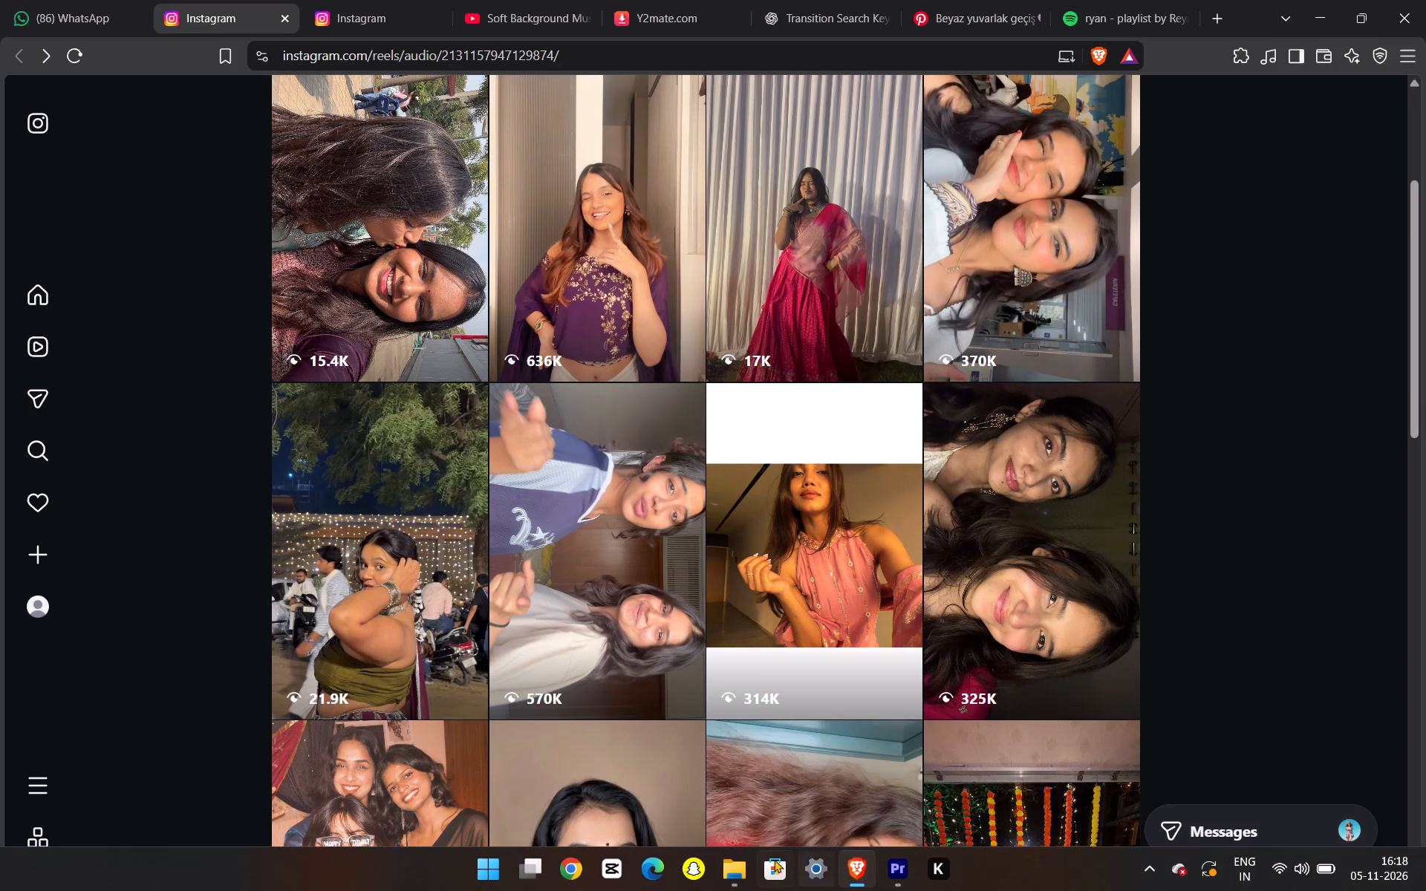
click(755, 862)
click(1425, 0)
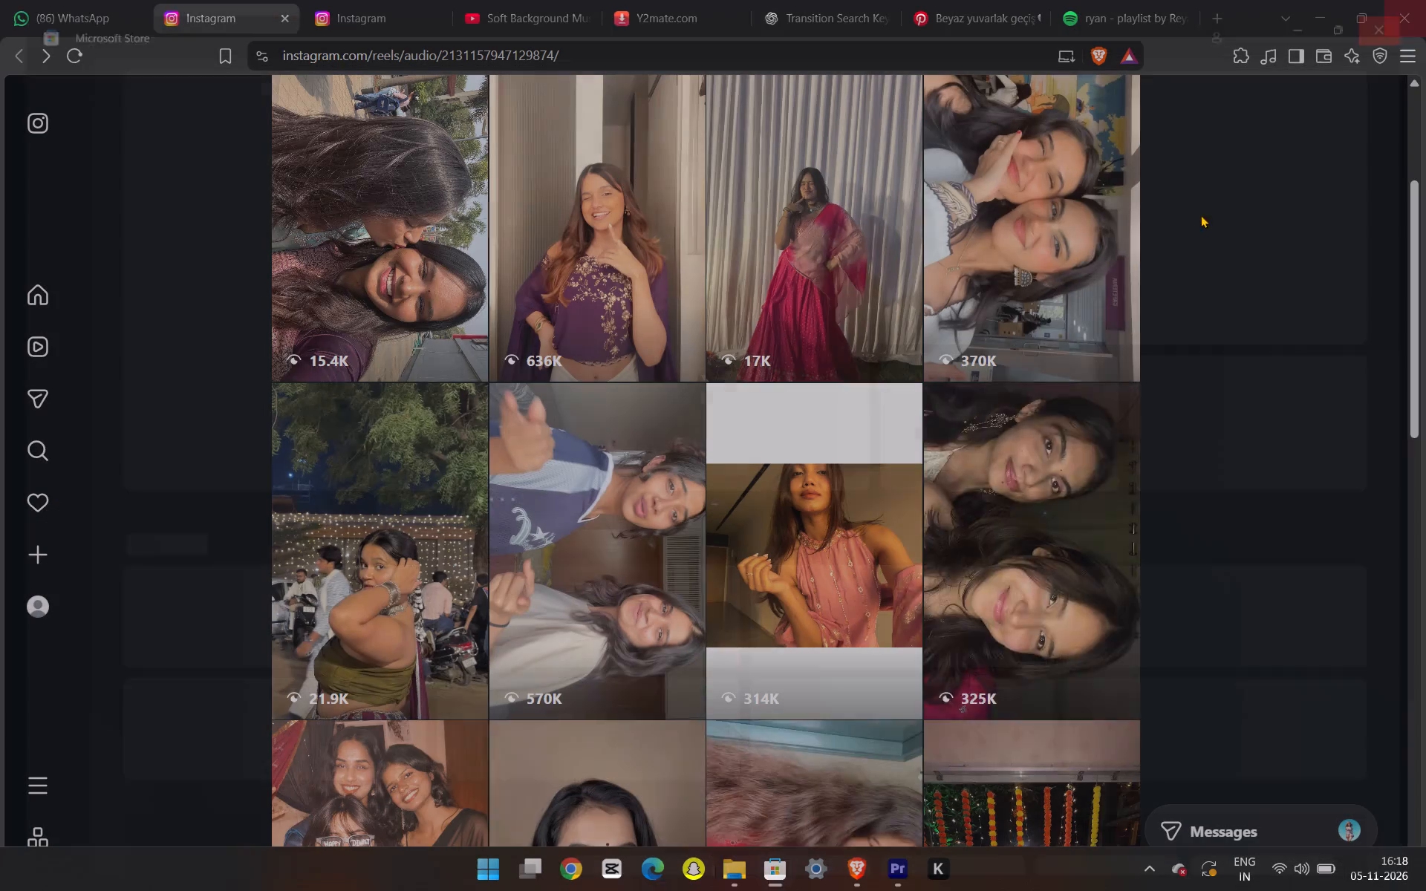
Switch to the diya folder window, display its clips as large icons, and close the window.
click(732, 872)
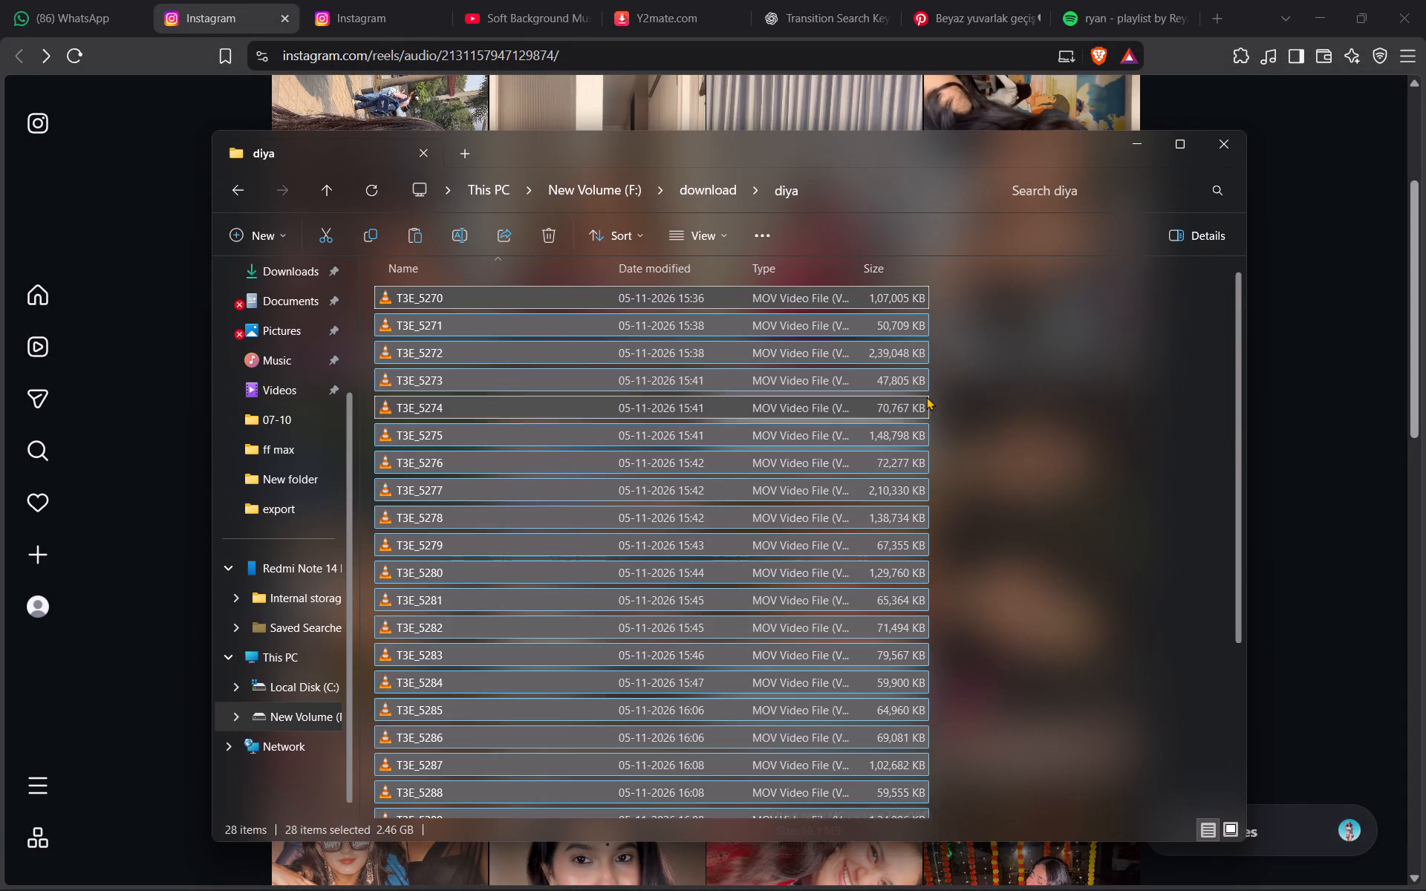
click(720, 221)
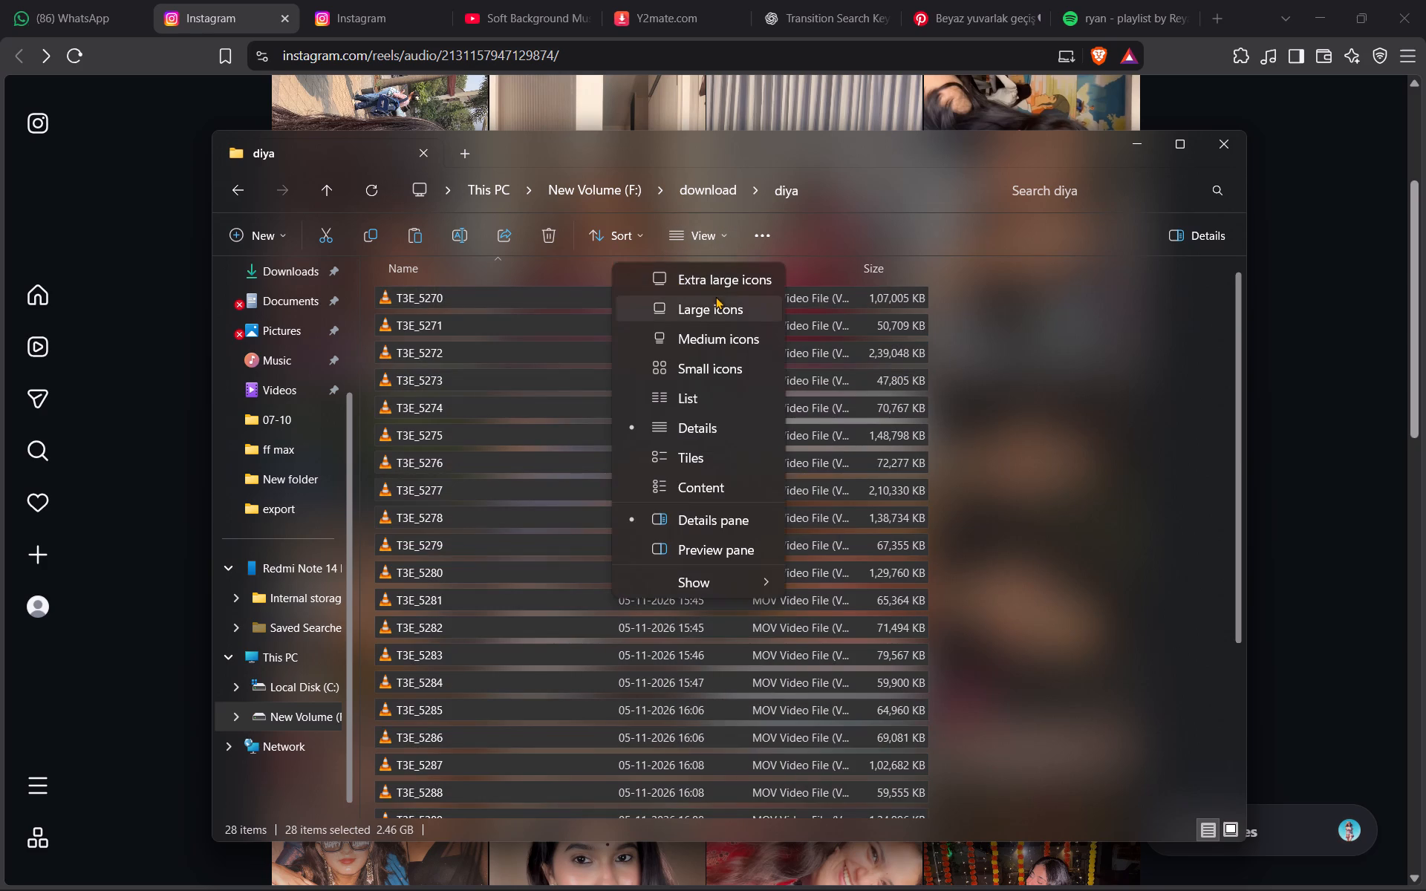
click(712, 307)
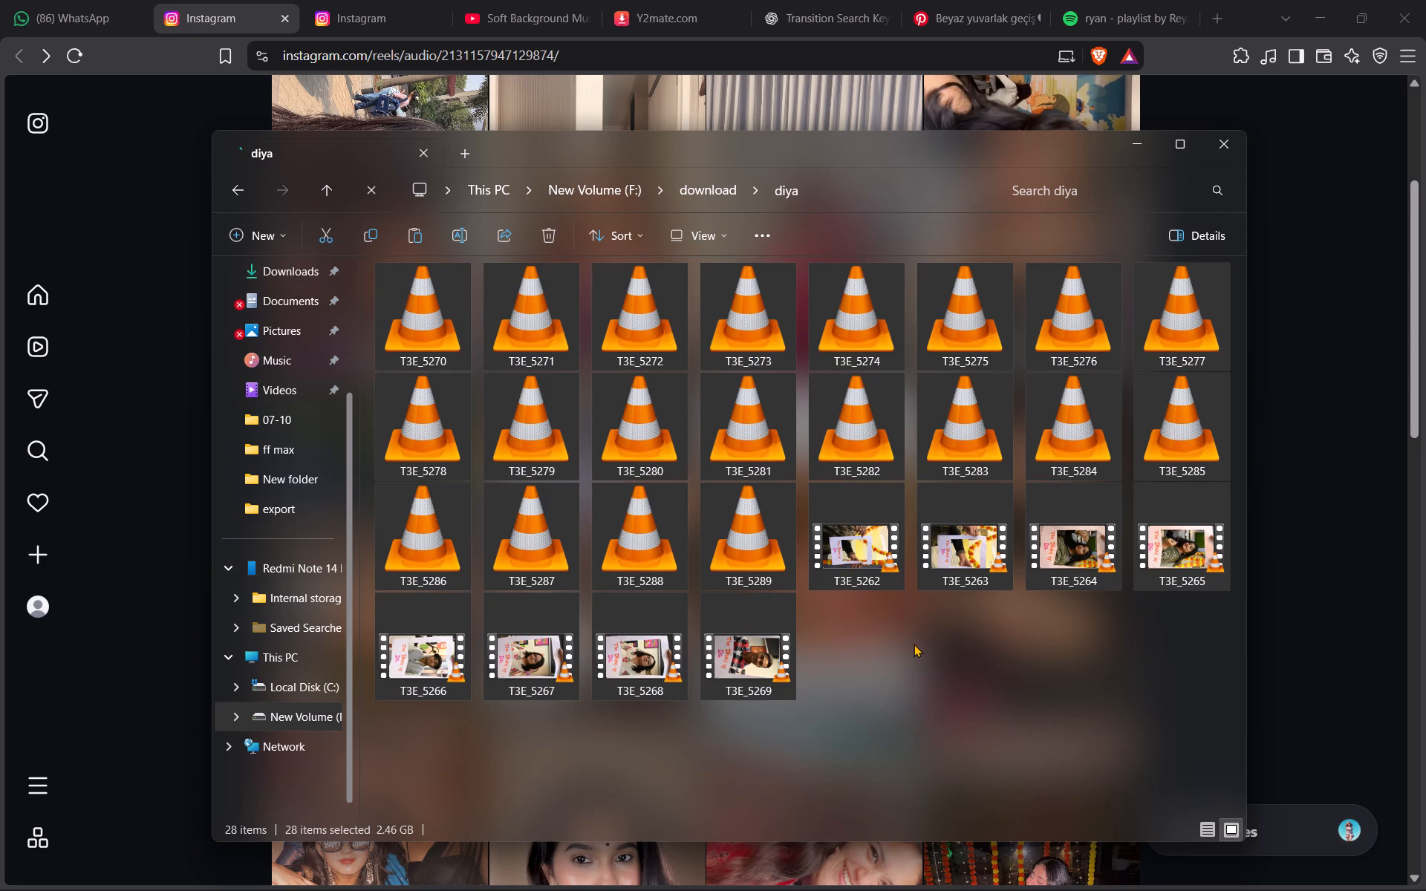
click(1219, 151)
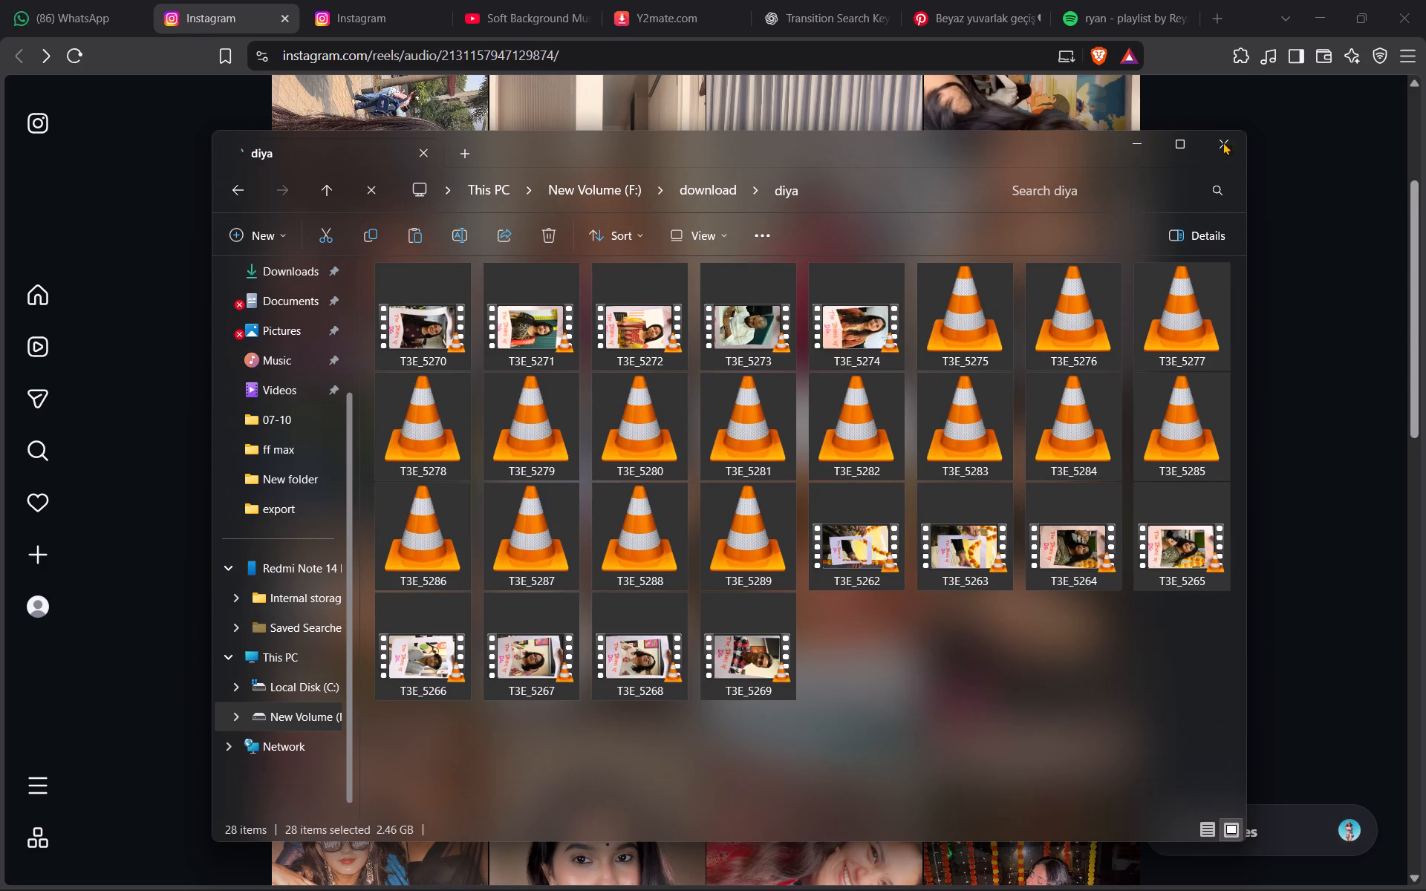
Switch to the open YouTube page and search for daingad daingad.
click(533, 0)
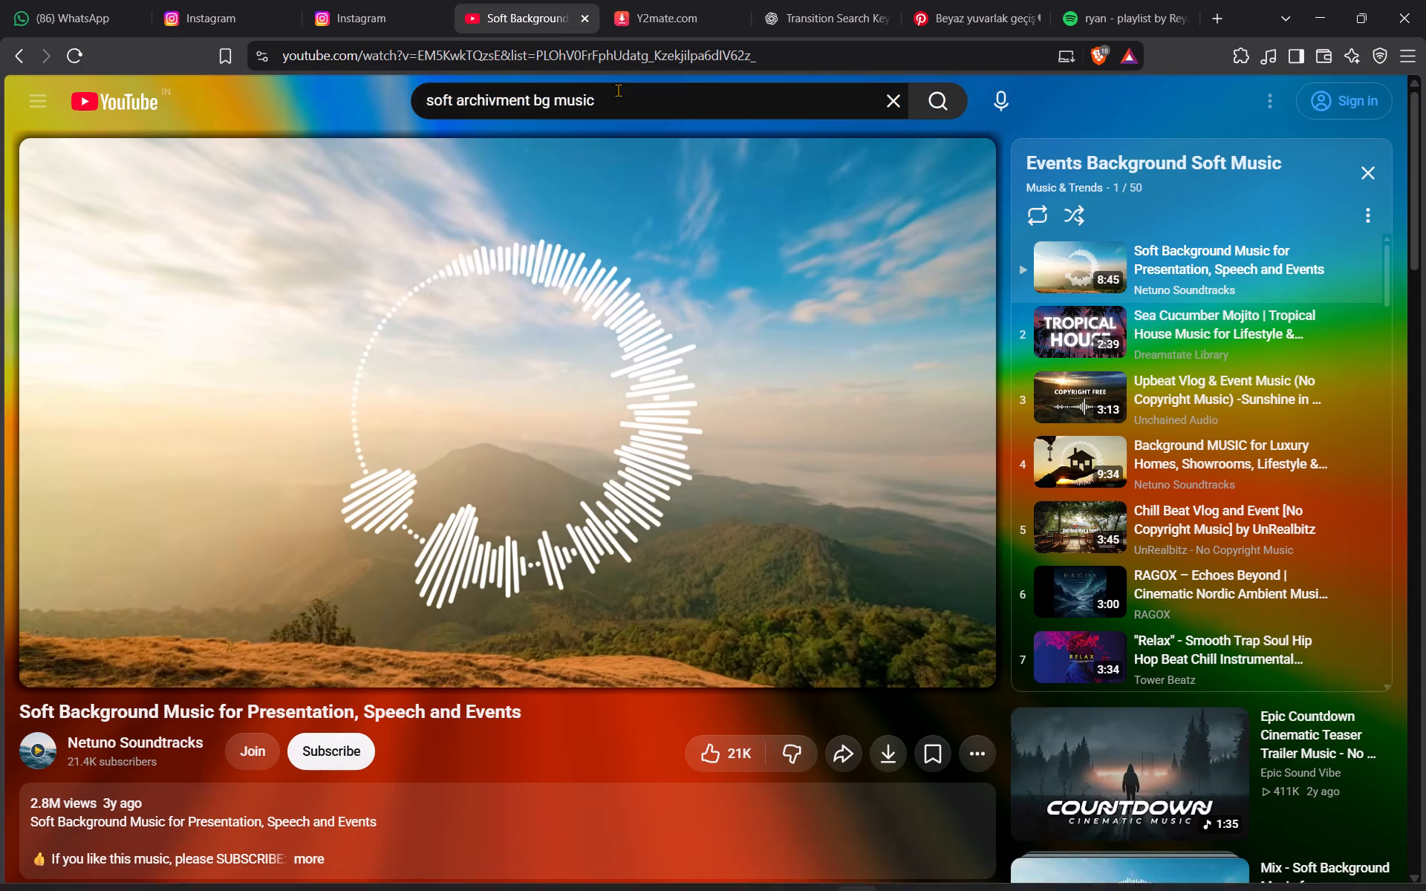
drag(618, 90, 392, 90)
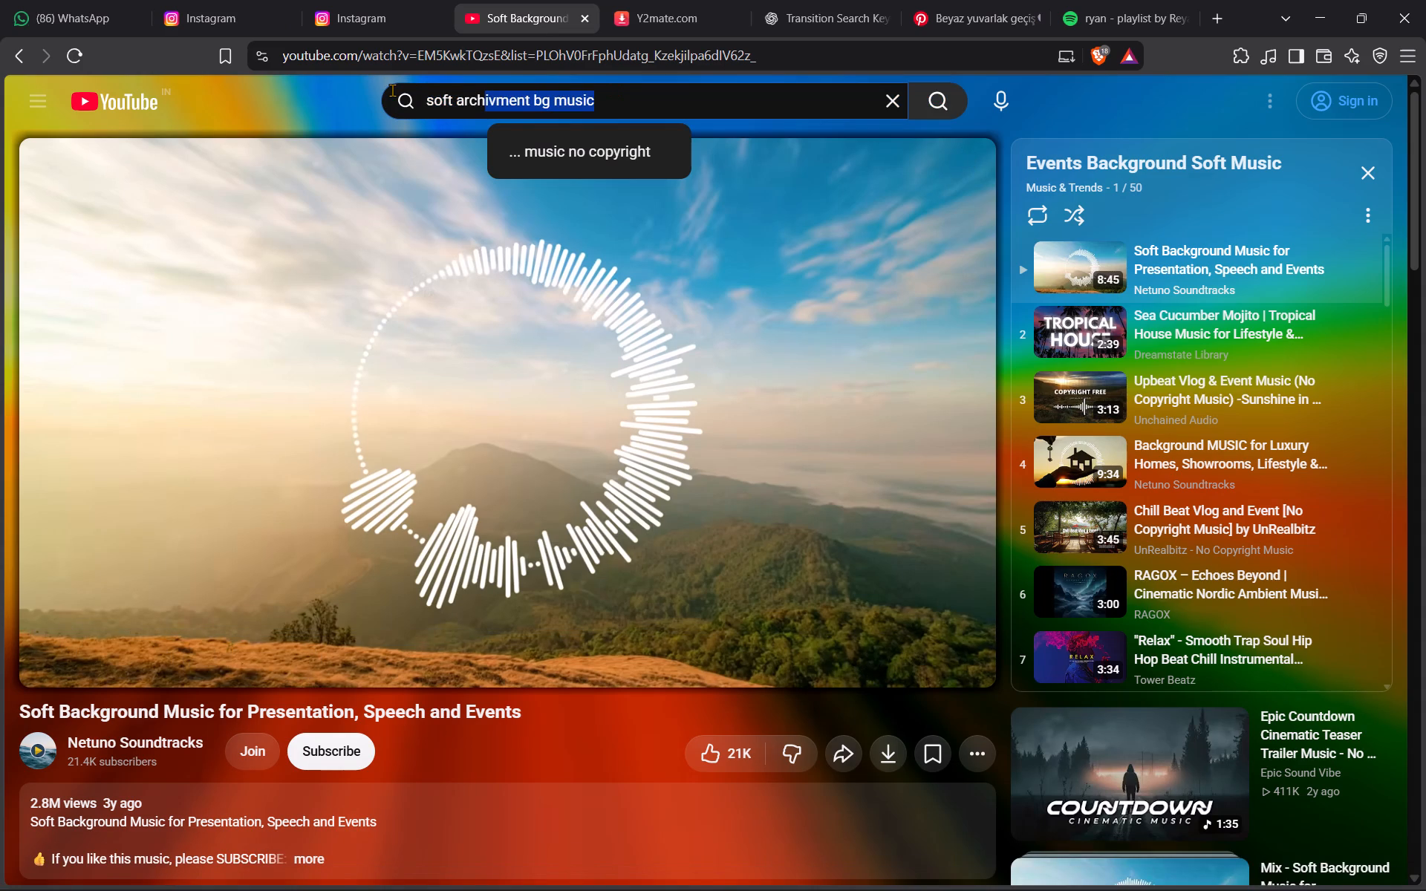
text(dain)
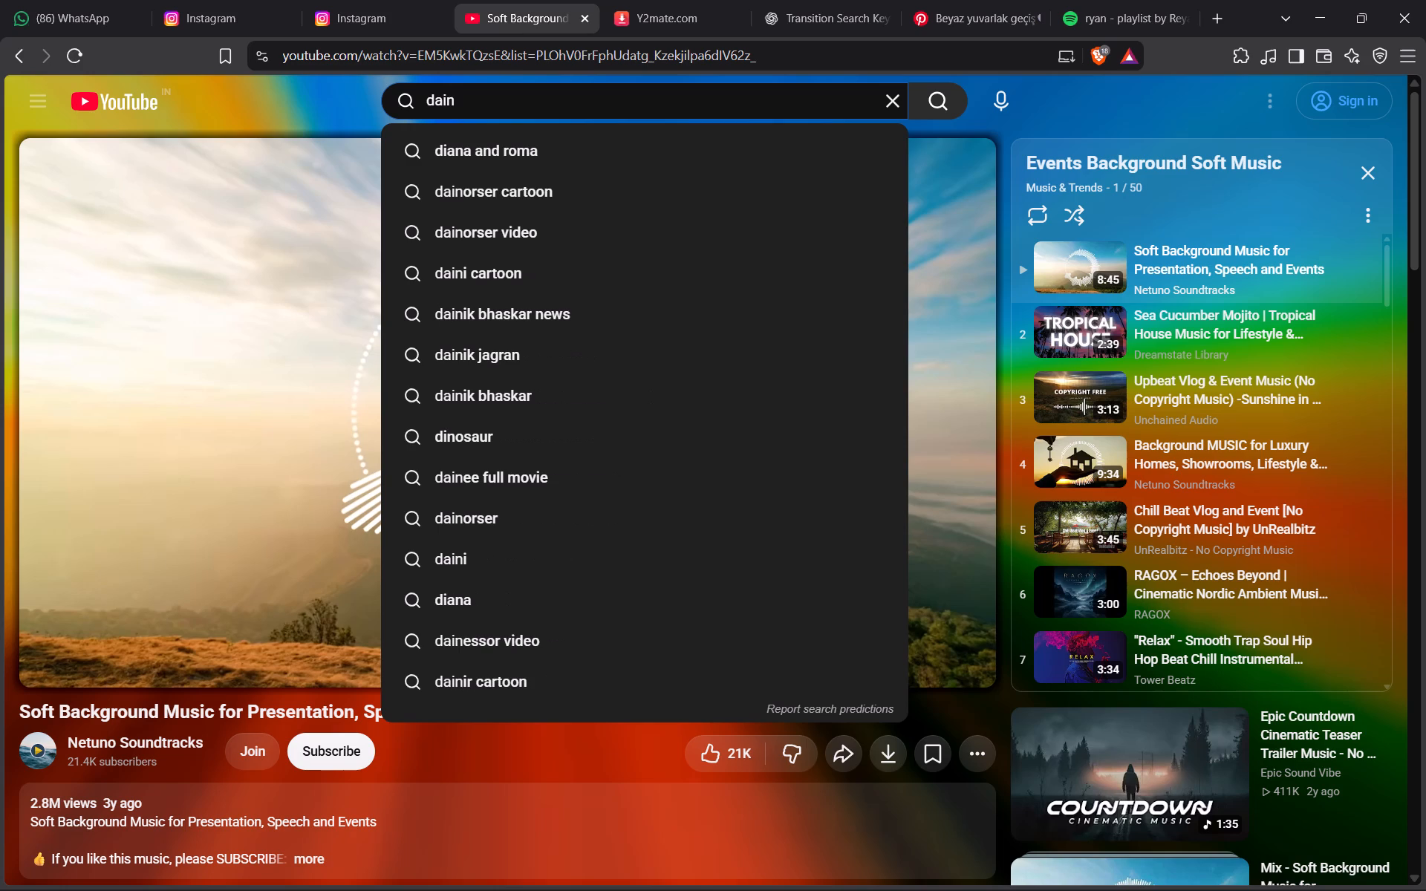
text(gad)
click(469, 152)
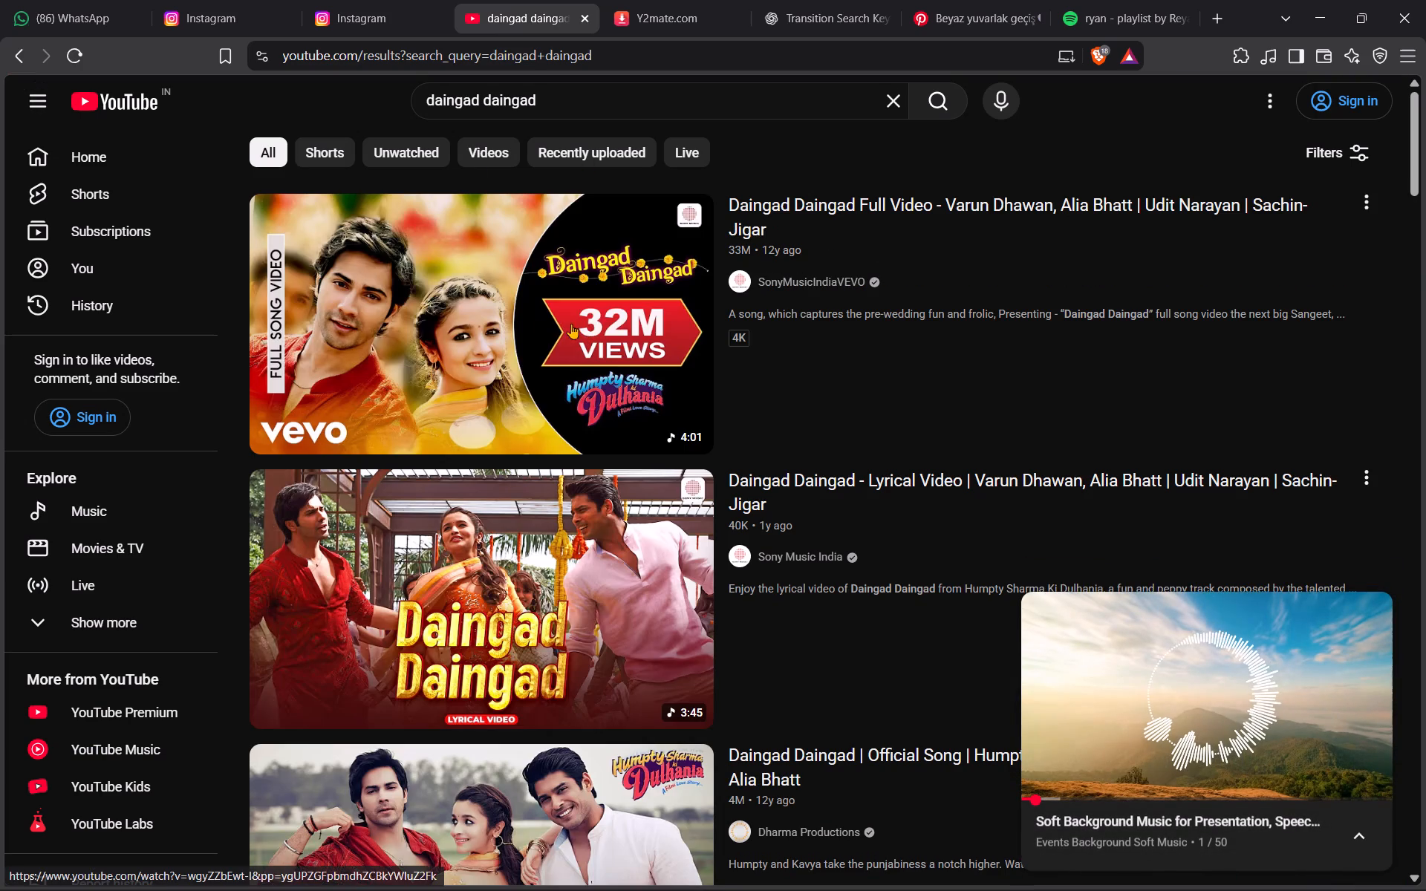
Play the Daingad Daingad Full Video from SonyMusicIndiaVEVO, skip ahead through the opening, and pause it.
click(489, 321)
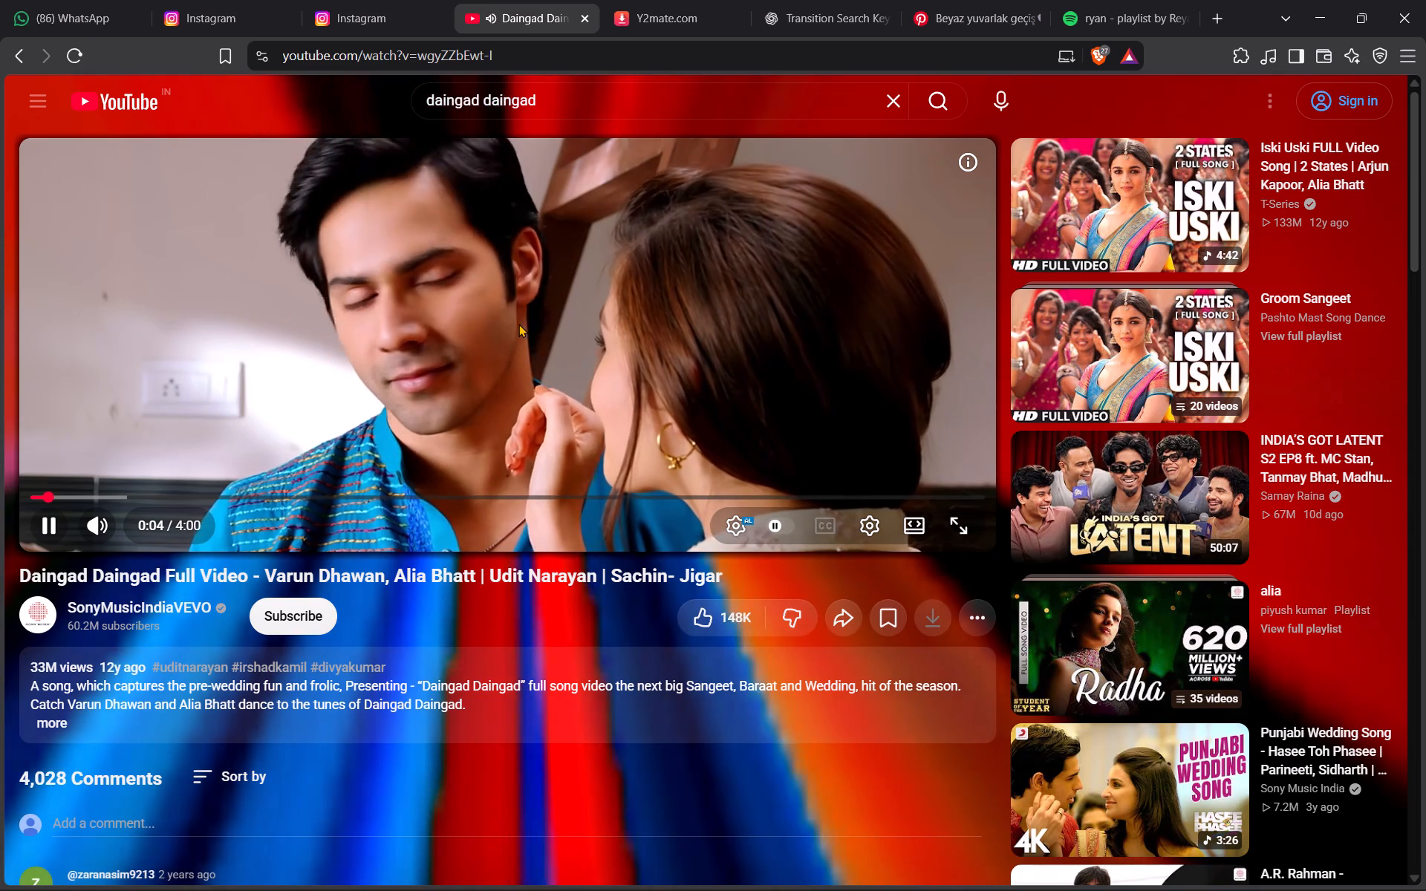
key(Right)
key(Right)
key(Right)
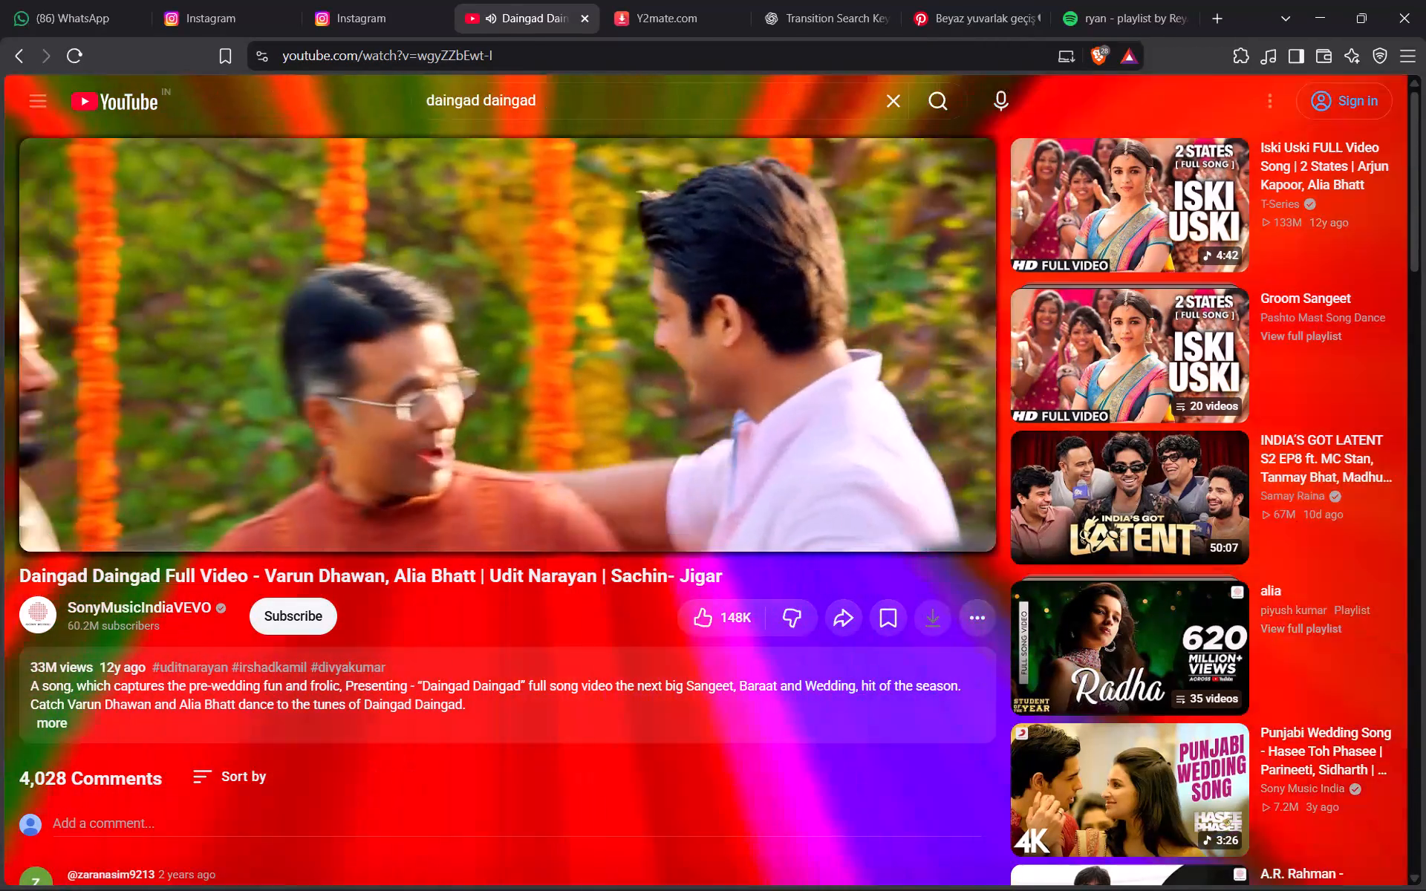
click(524, 291)
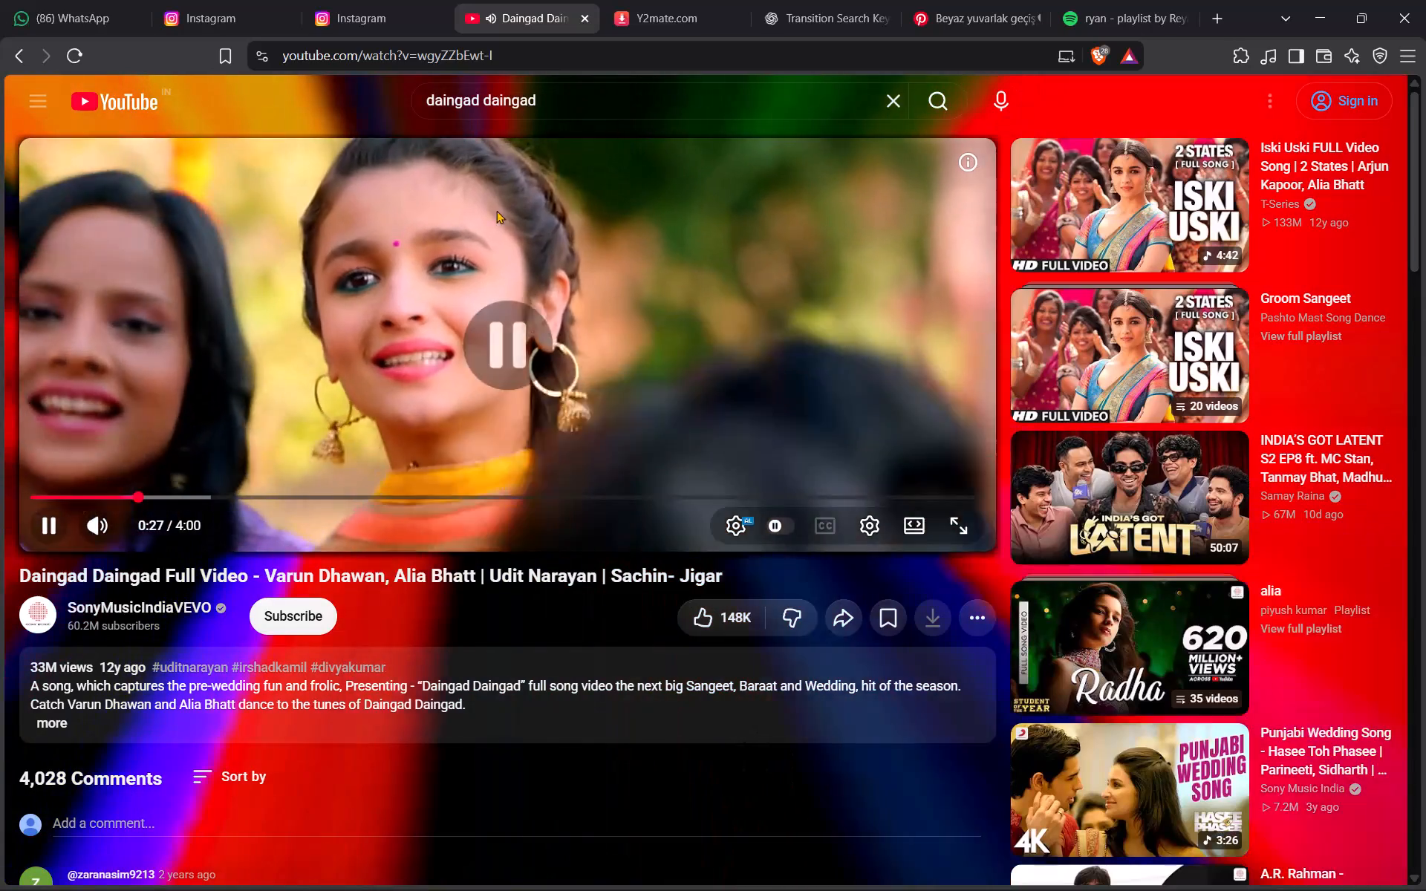
Return to the Instagram audio page, play the Daingad Daingad audio from its beginning, and pause it.
click(175, 0)
scroll(468, 402, up, 6)
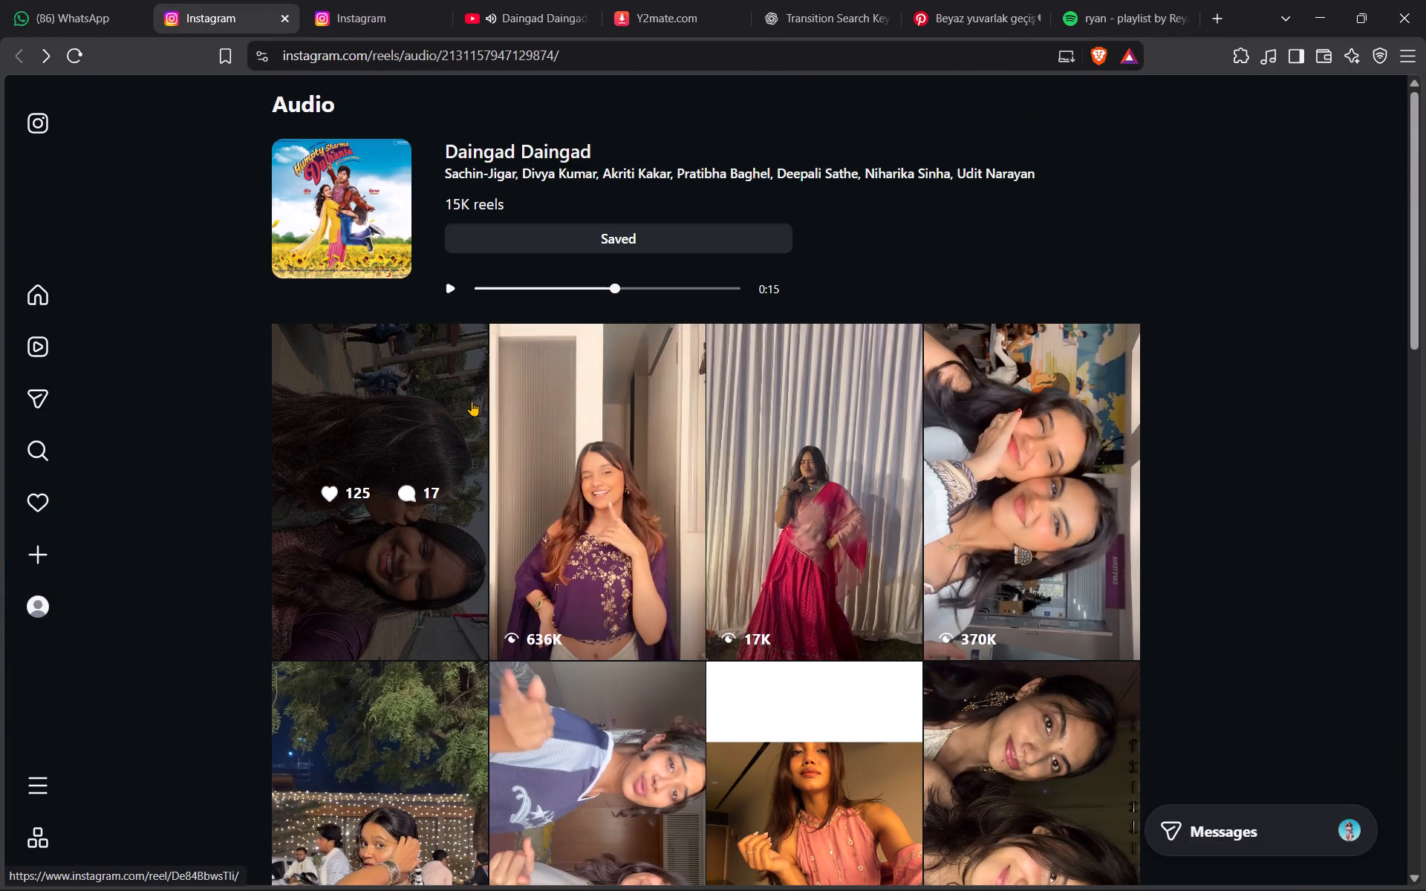
scroll(472, 401, up, 3)
drag(481, 287, 434, 288)
click(448, 288)
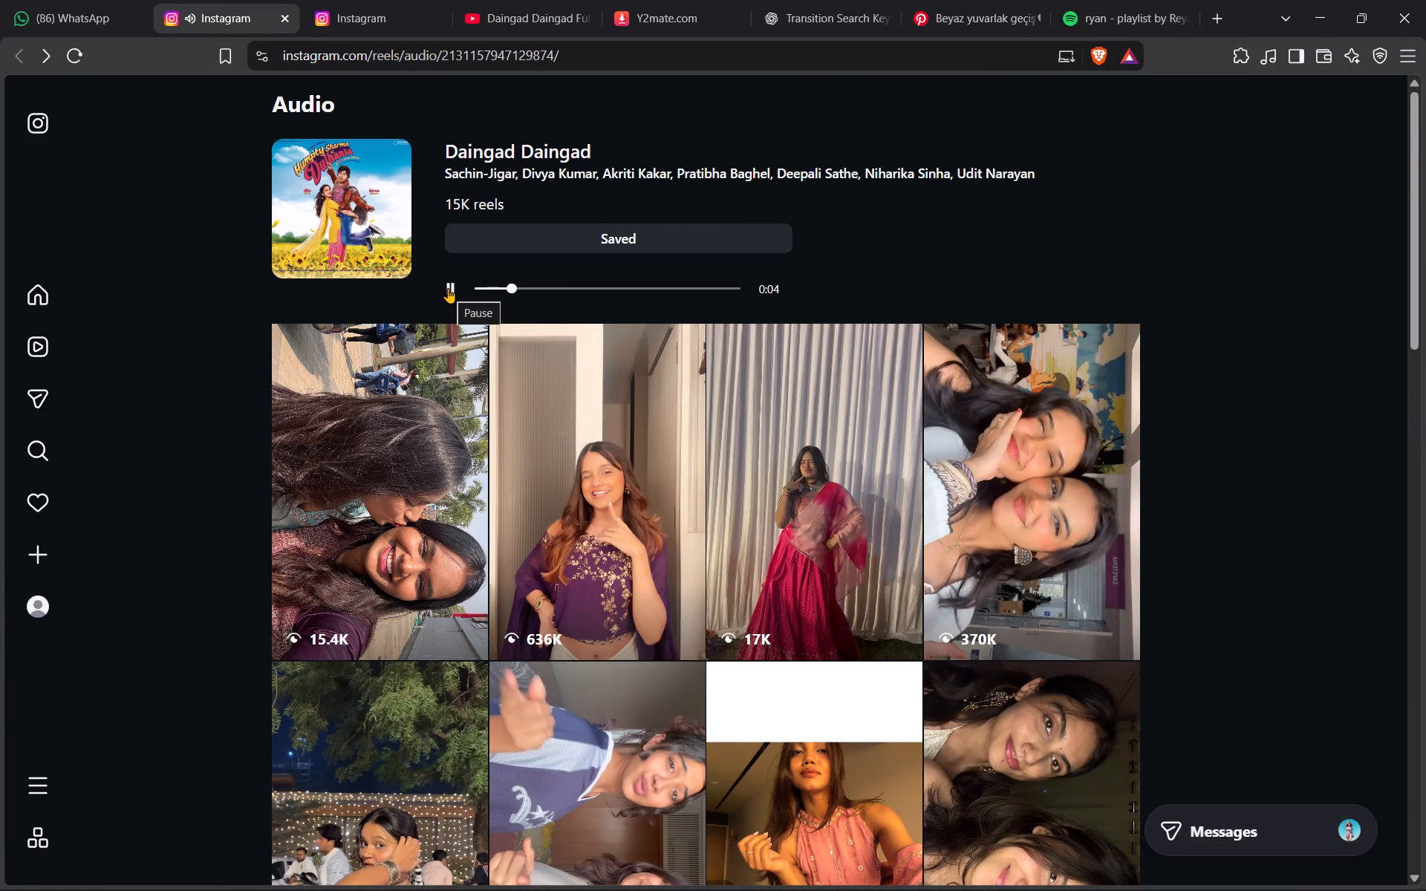
click(448, 288)
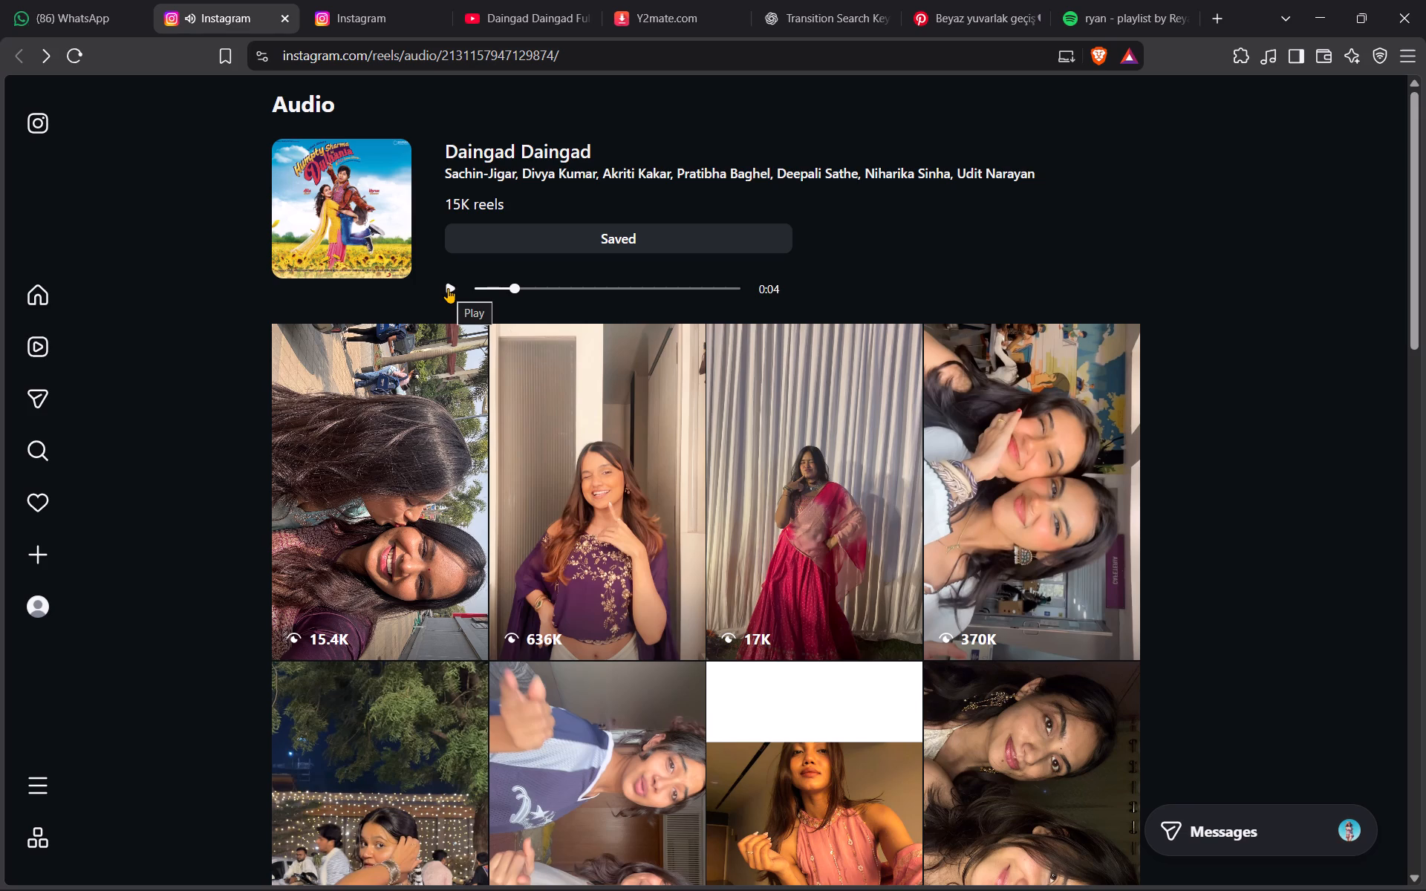
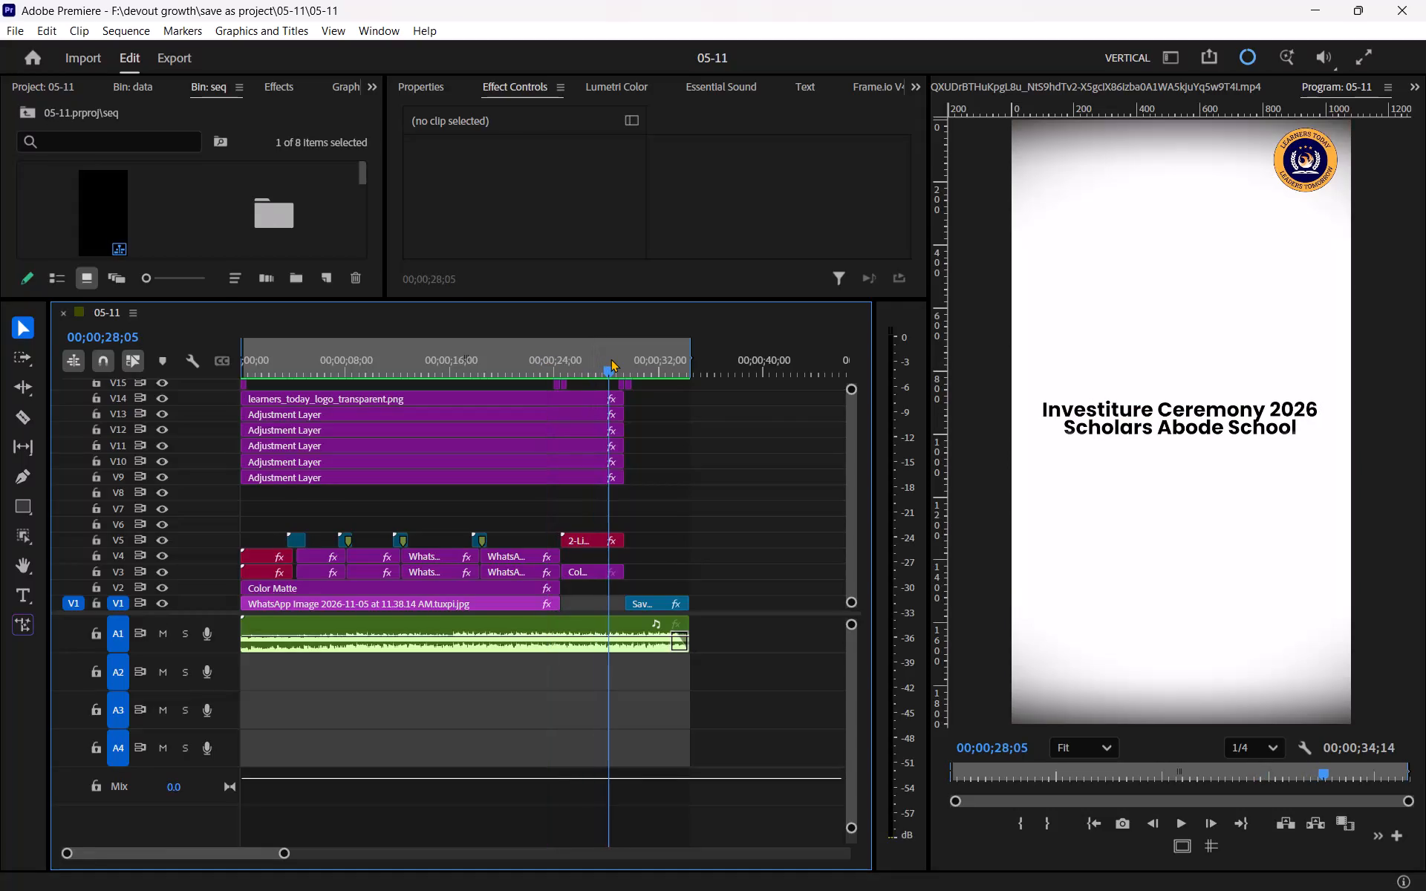
Move the Motion Graphics Templates bin and every other item in the project's root into the seq bin.
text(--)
click(432, 365)
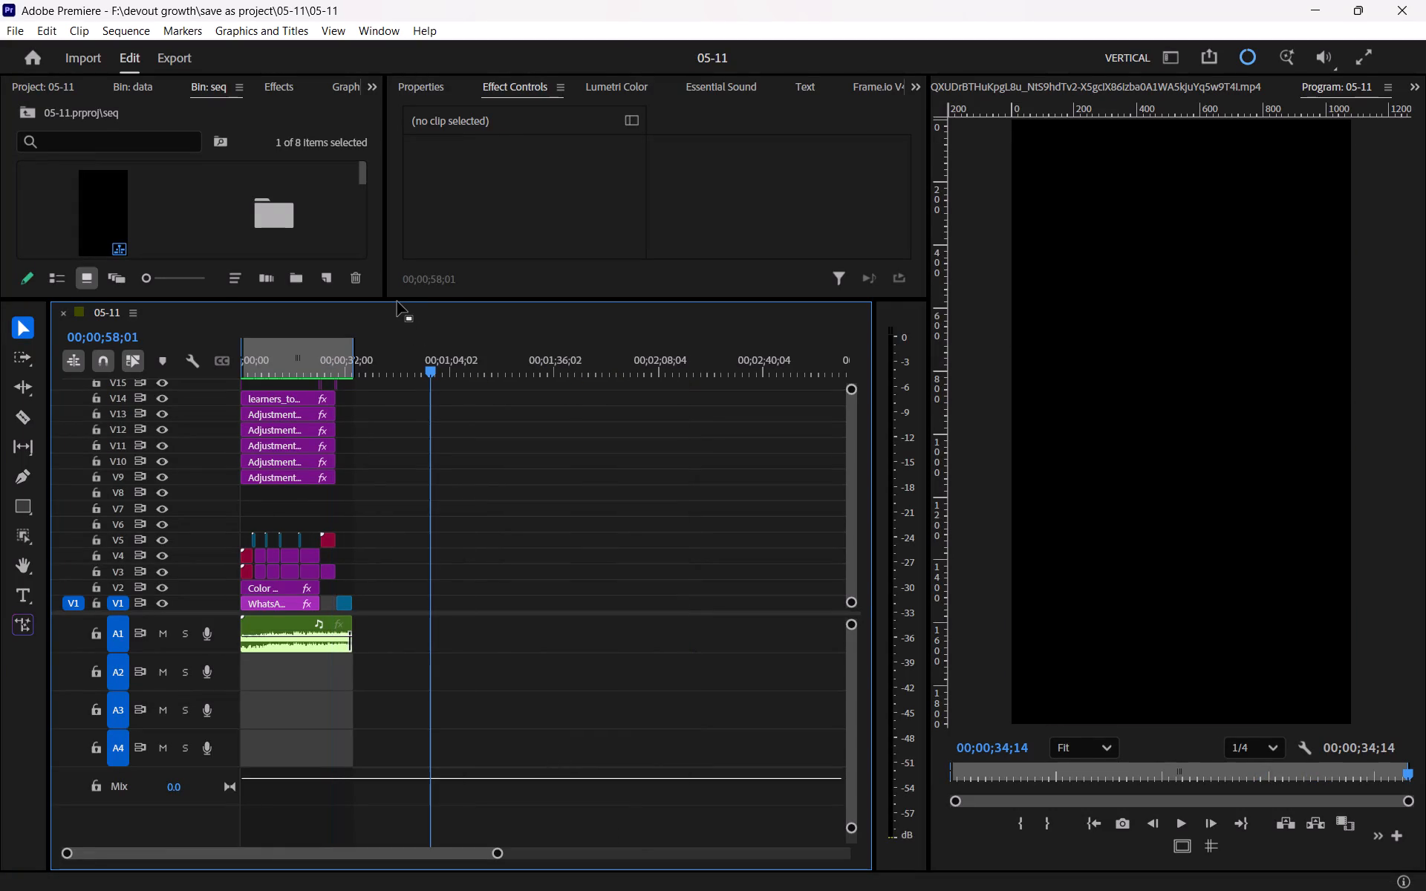
drag(396, 299, 400, 414)
click(437, 476)
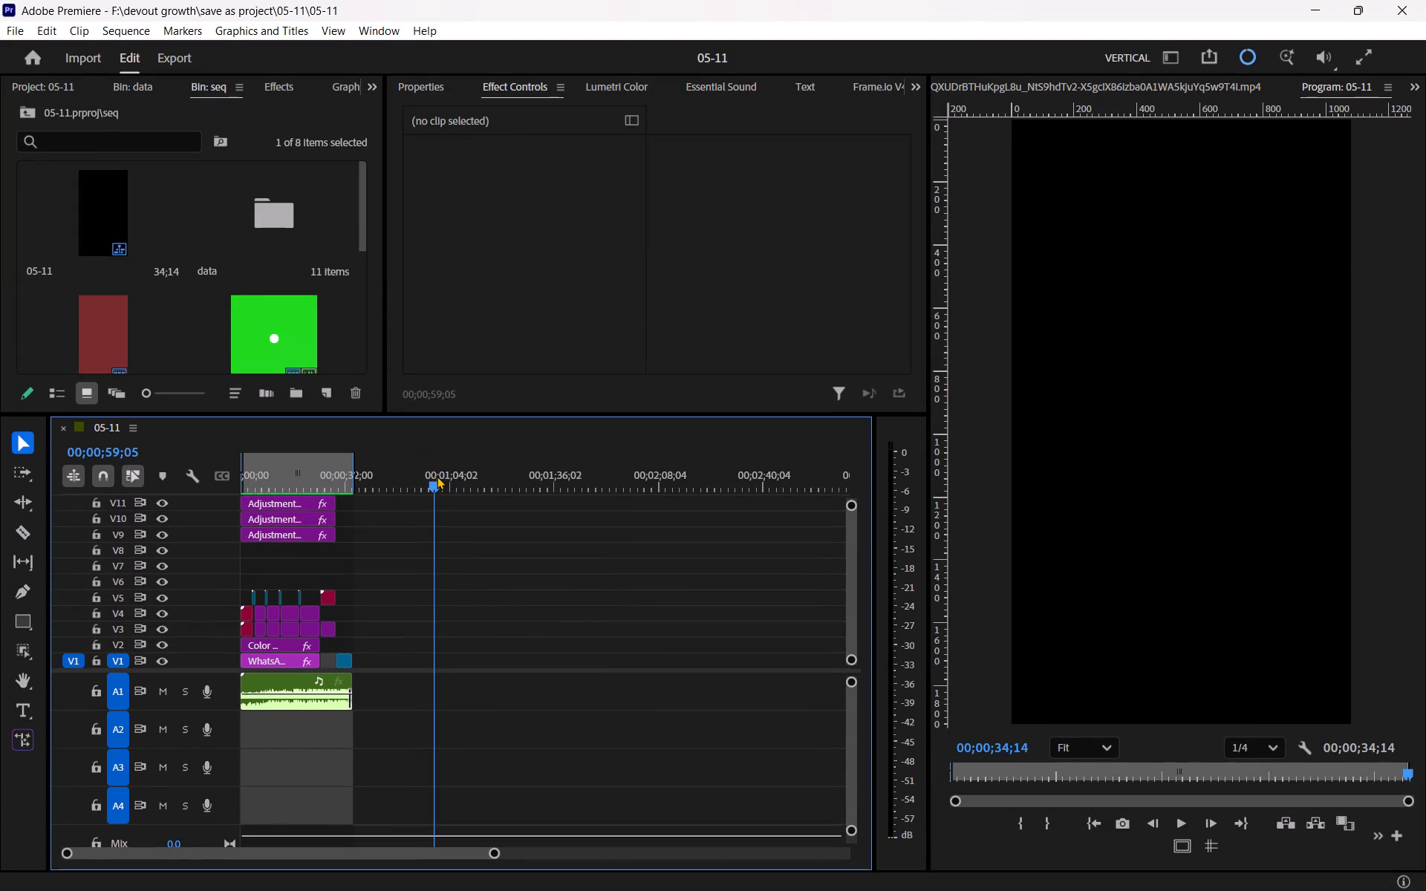
click(22, 112)
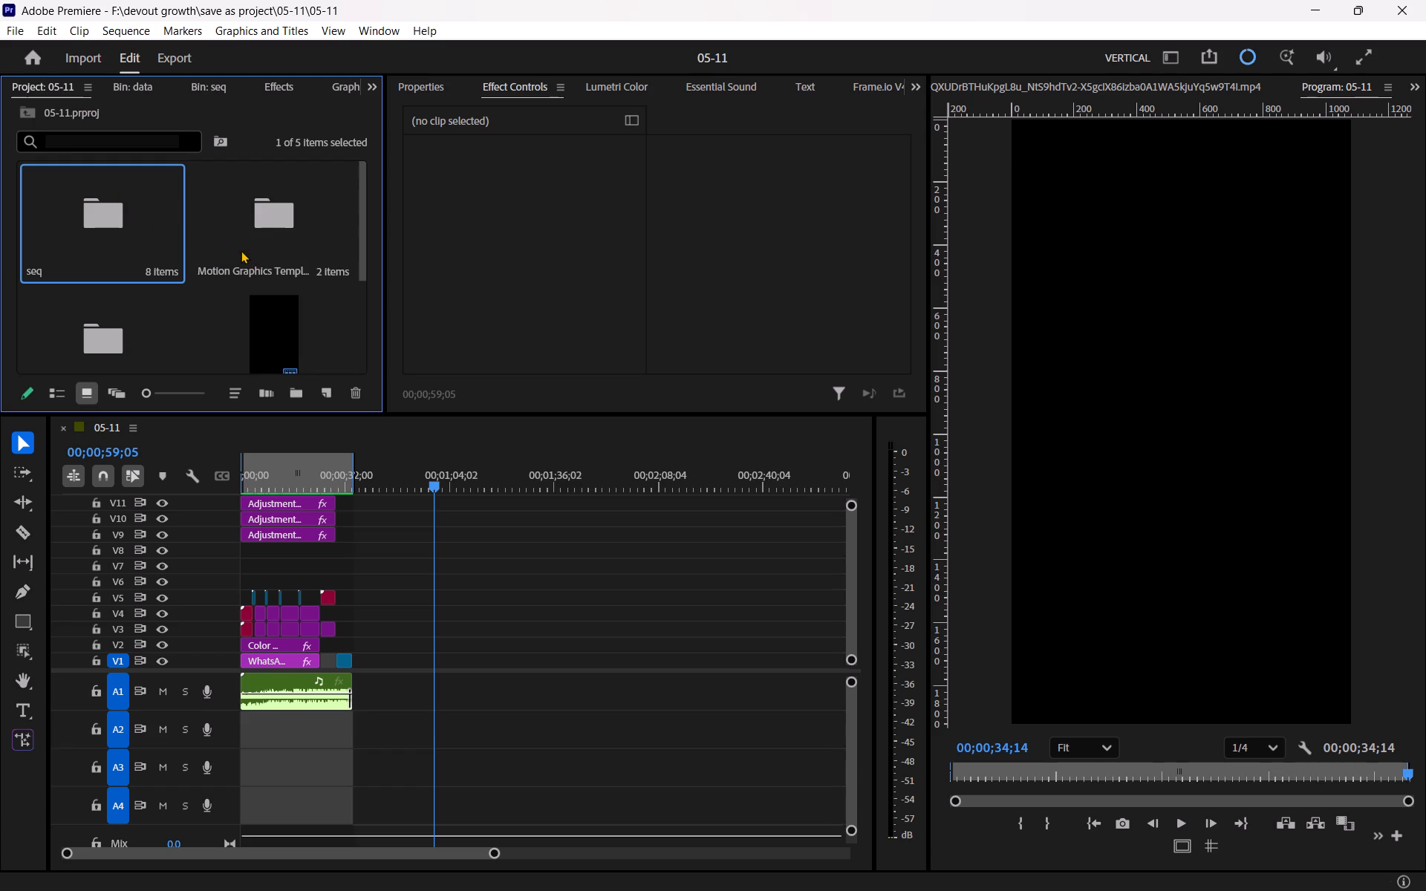
drag(241, 250, 87, 247)
drag(247, 215, 104, 218)
drag(227, 215, 118, 216)
drag(247, 213, 120, 217)
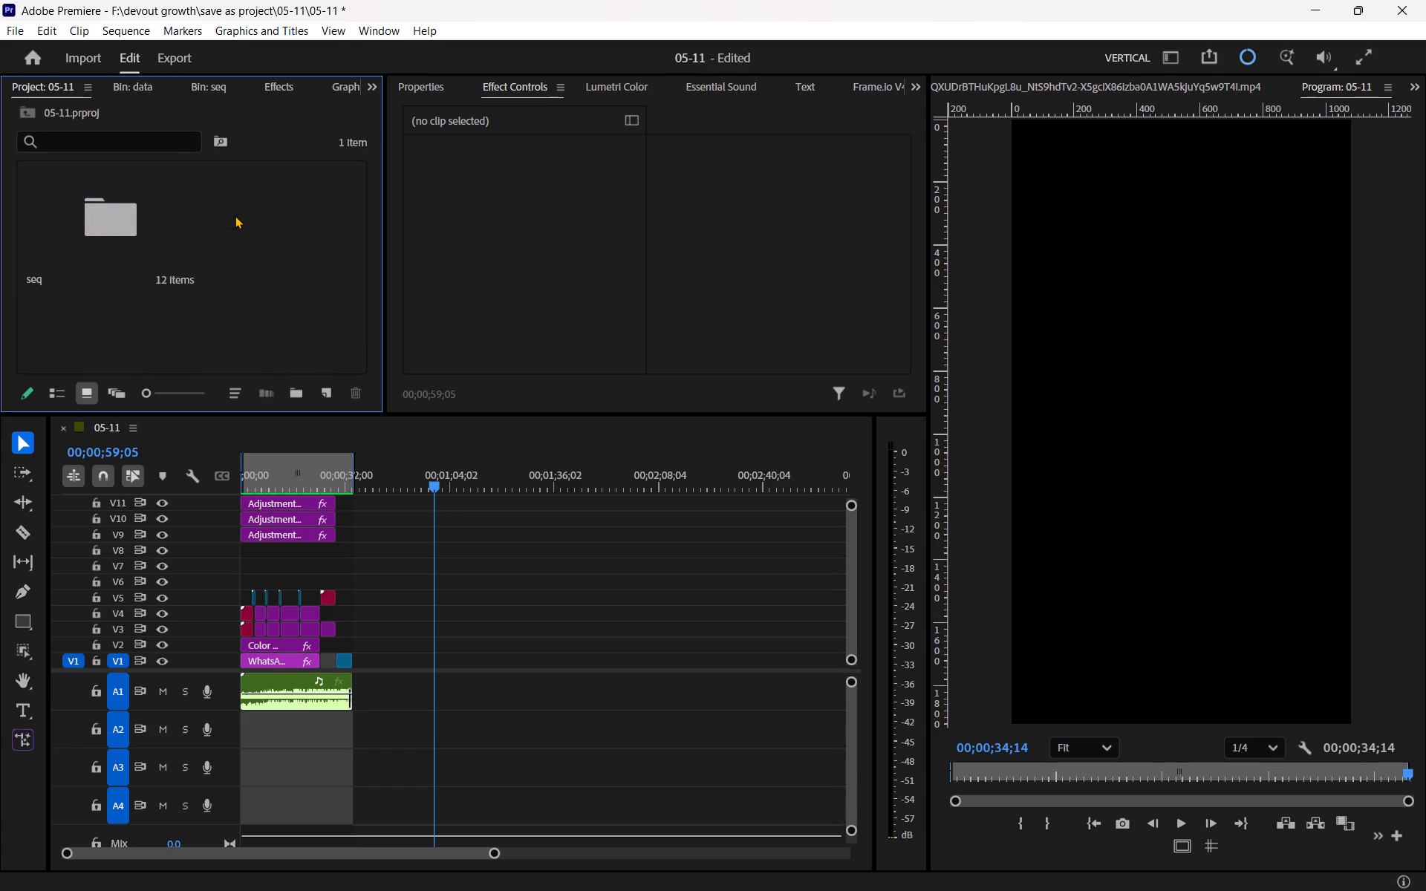
Start creating a new sequence at the root of the 05-11 project.
right_click(235, 215)
click(290, 298)
click(499, 293)
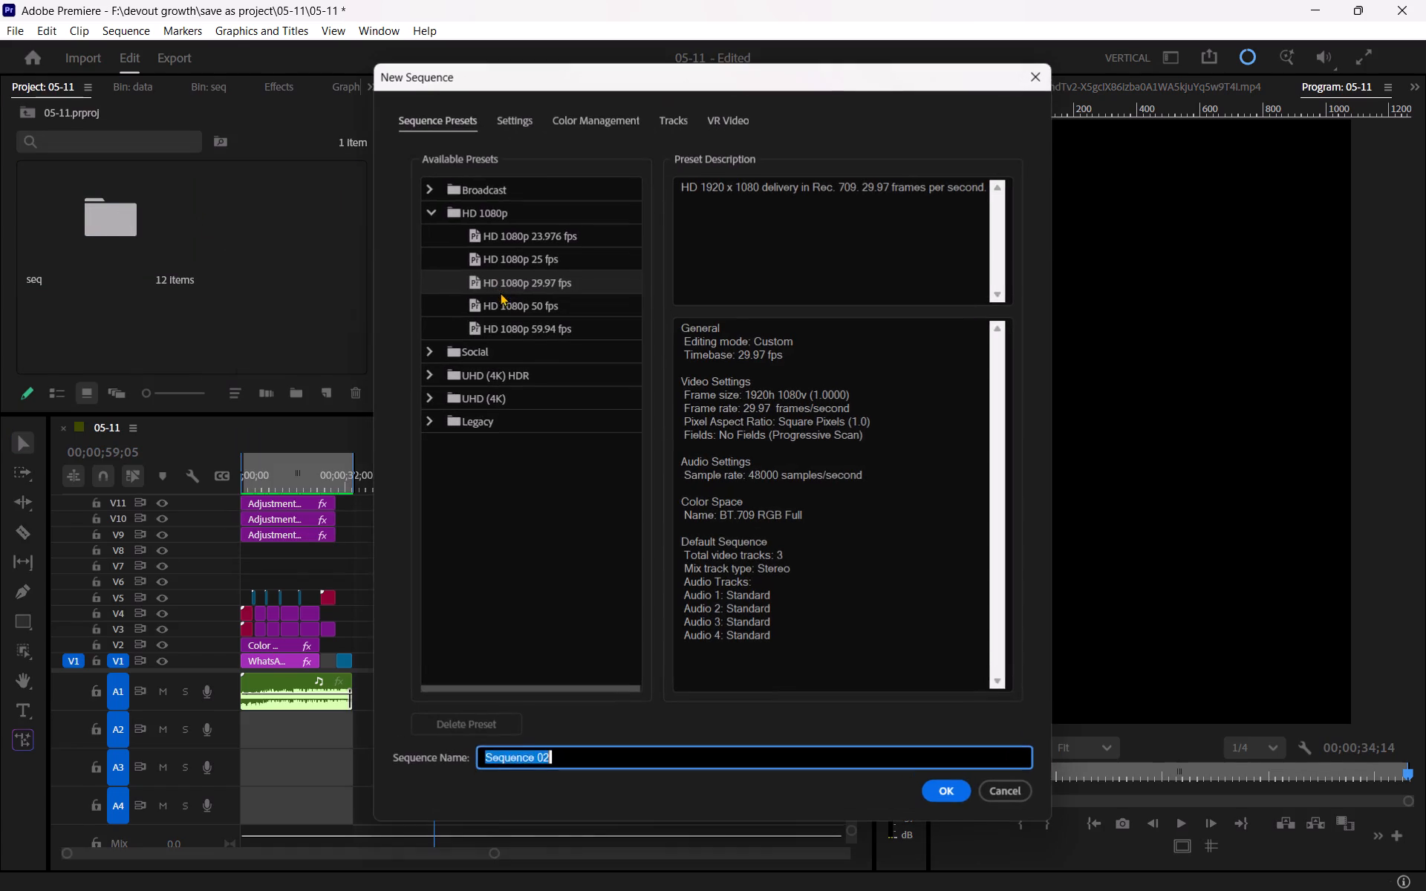
Create a bin named seq 2 at the top level of the 05-11 project.
key(s)
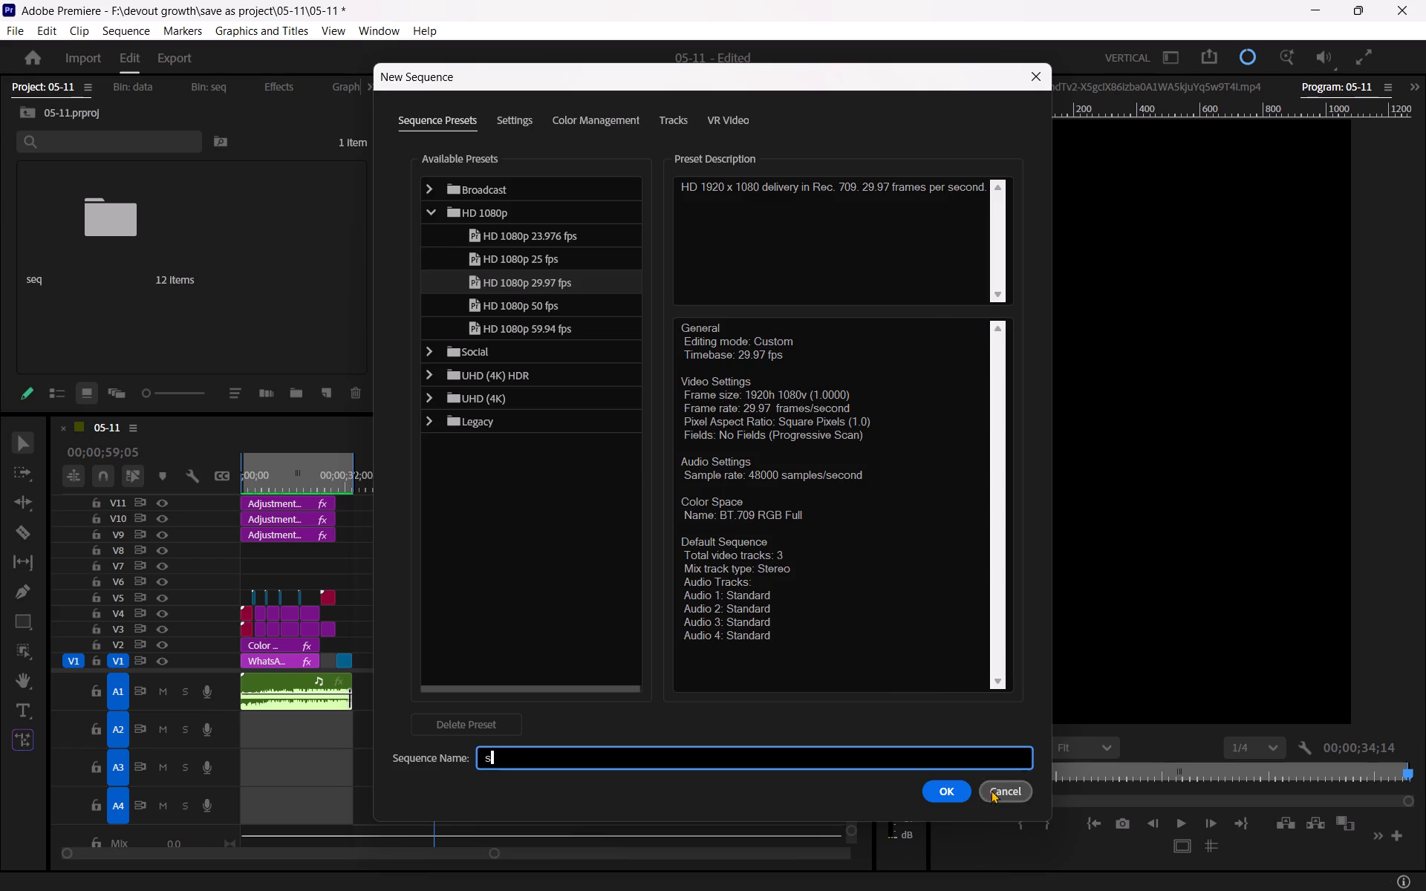
click(991, 790)
right_click(290, 247)
click(358, 284)
text(seq)
click(277, 228)
click(206, 273)
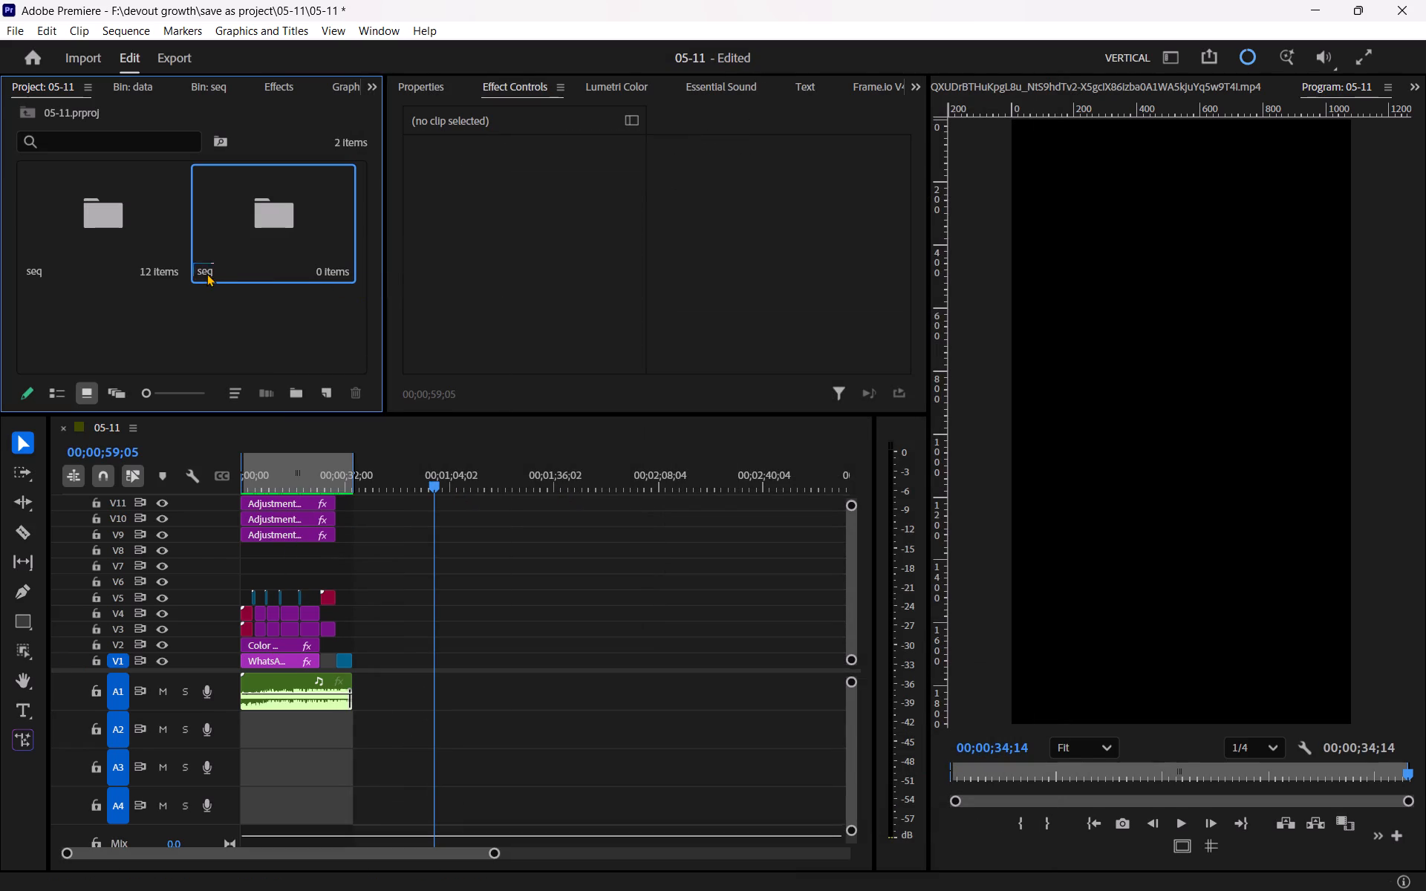
text(seq 2)
click(245, 327)
Inside the seq 2 bin, create a sequence named diya with a frame size of 1080 horizontal by 1920 vertical.
double_click(250, 230)
right_click(250, 230)
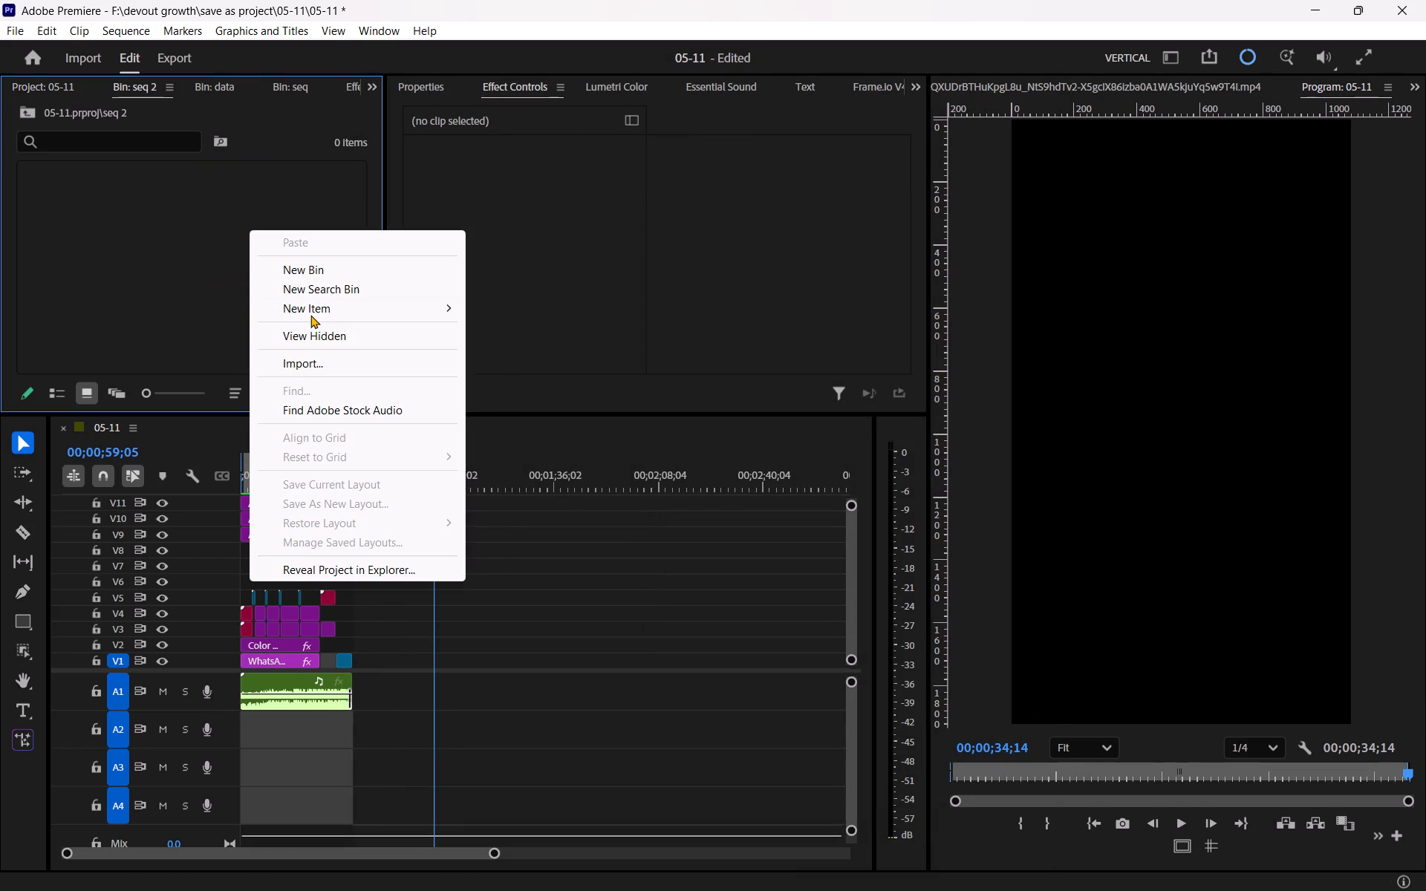
click(310, 315)
click(512, 308)
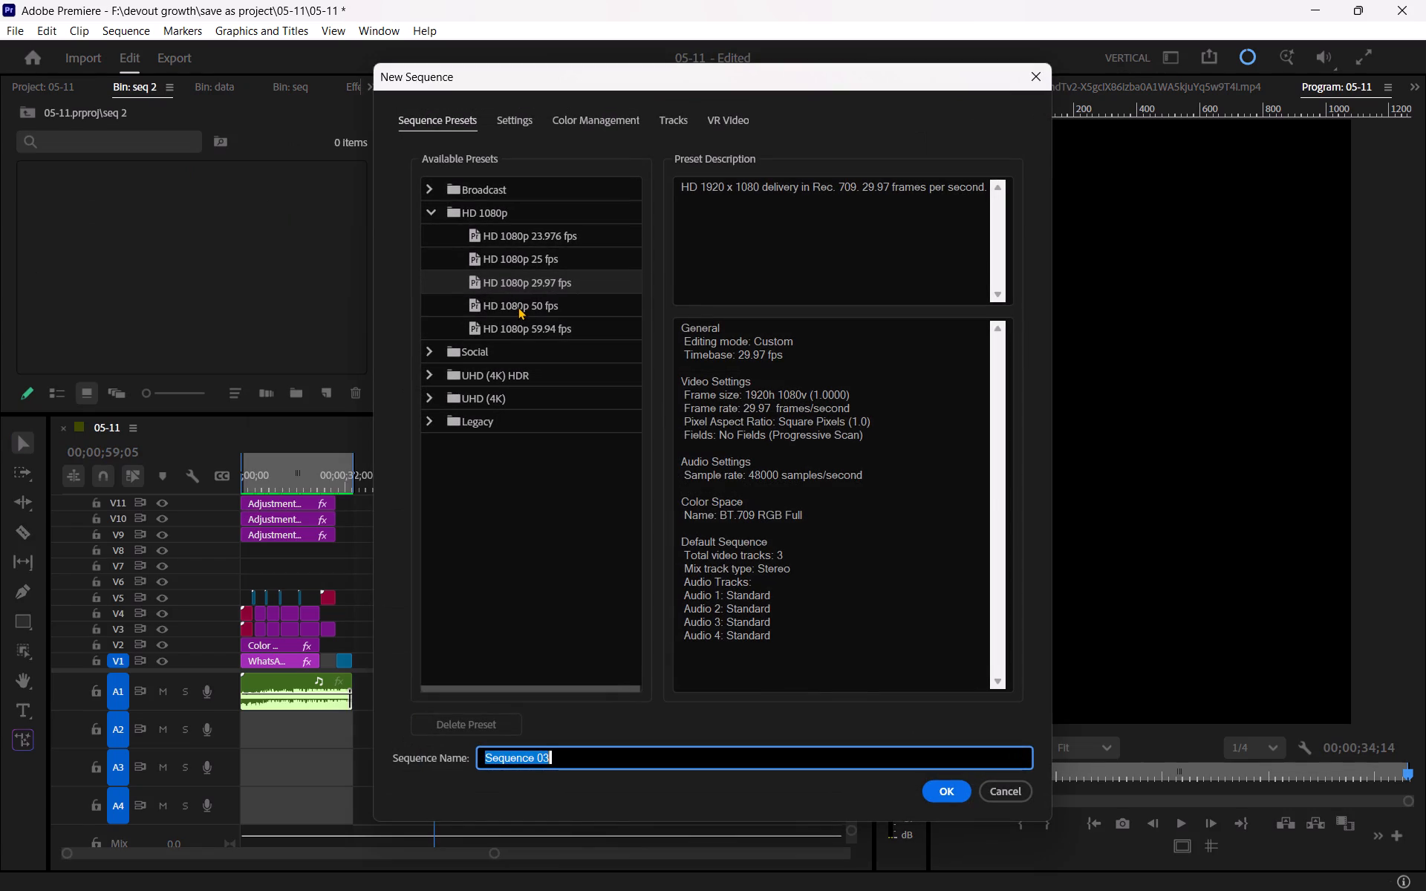
text(diya)
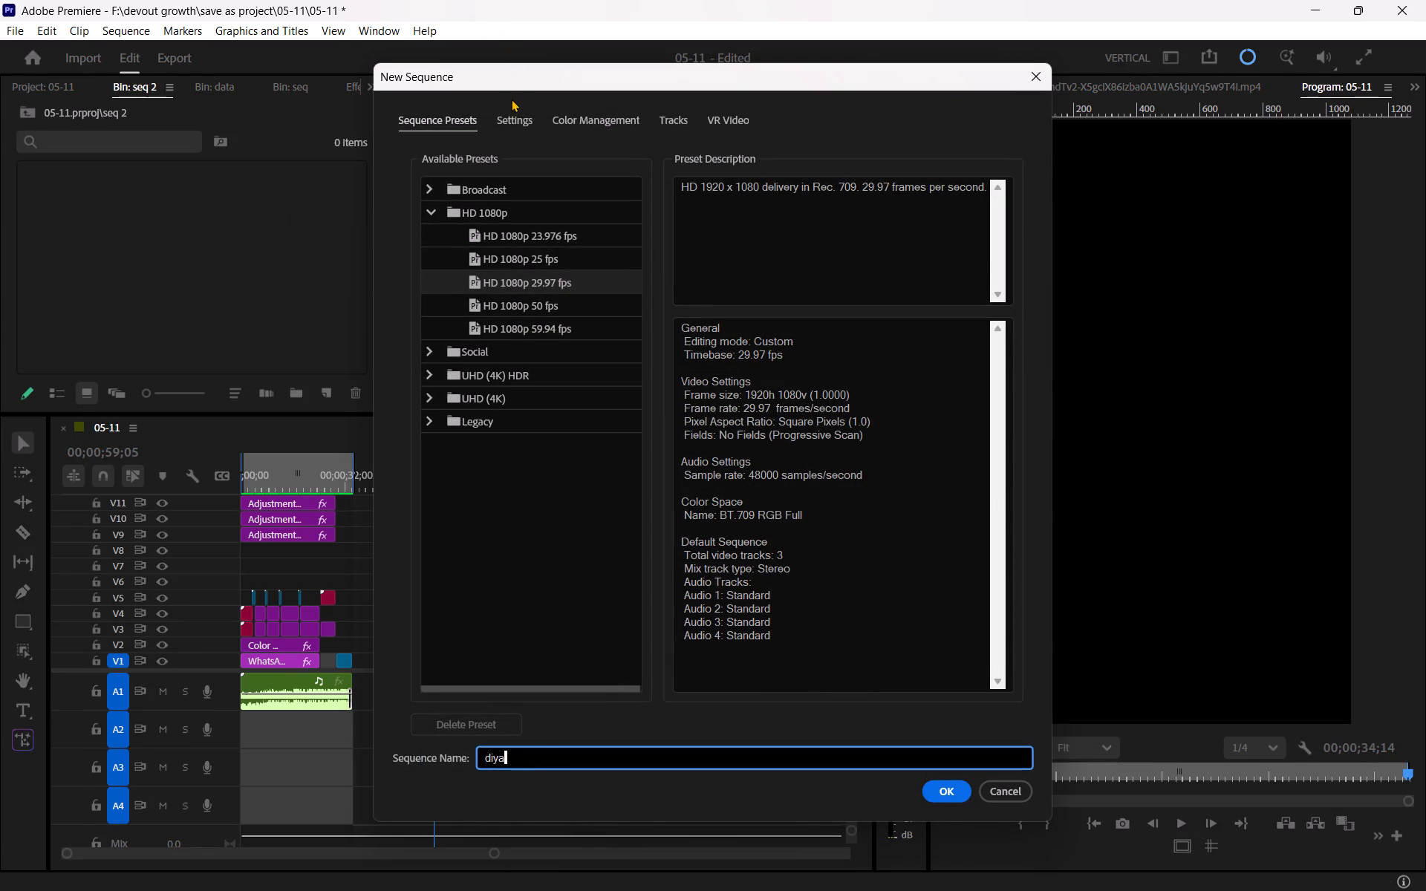
click(515, 117)
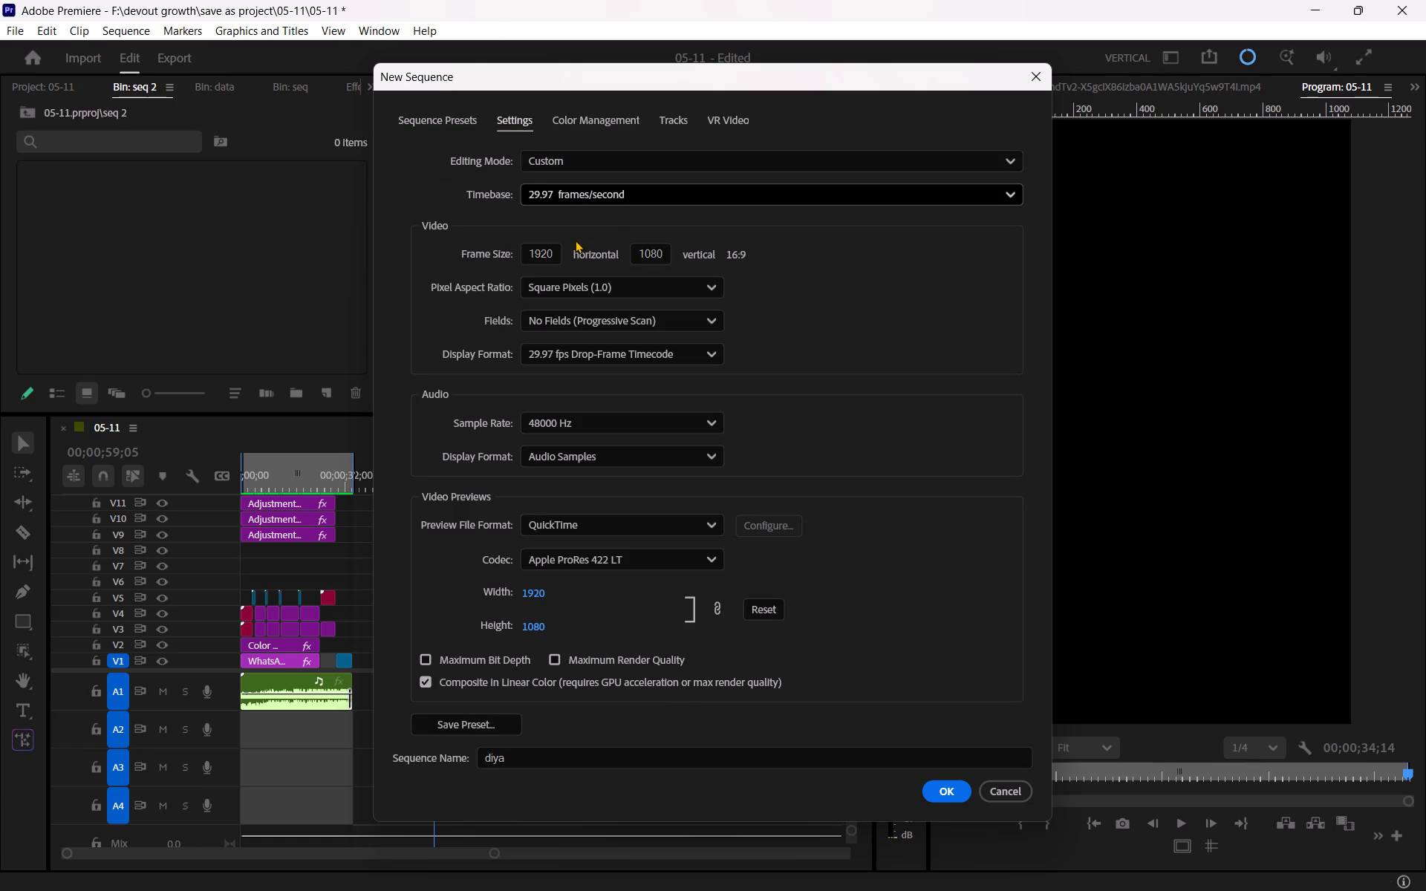
drag(533, 252, 619, 252)
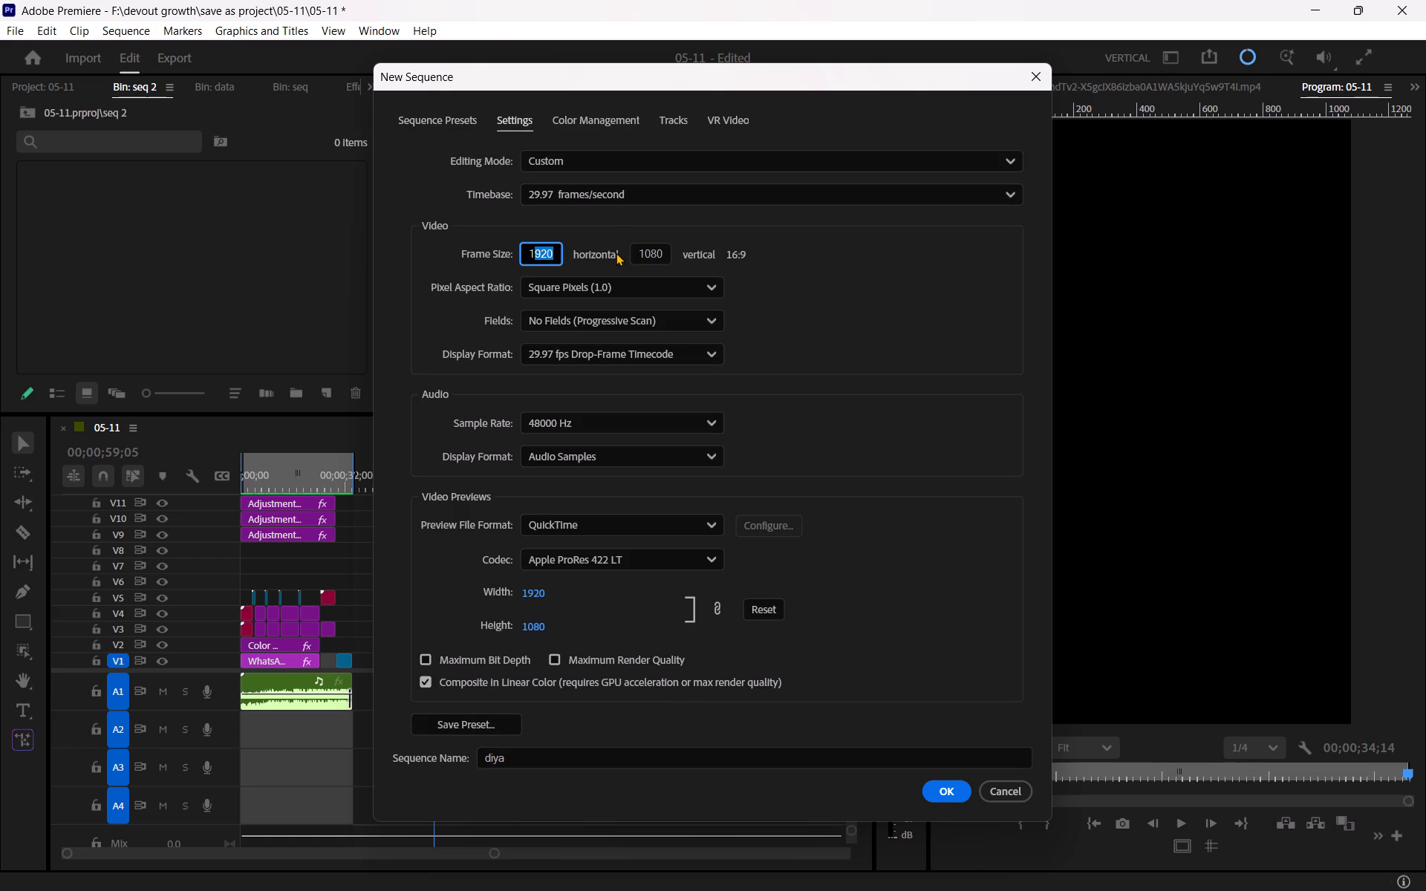
text(00)
key(BackSpace)
text(80)
drag(642, 255, 715, 255)
text(920)
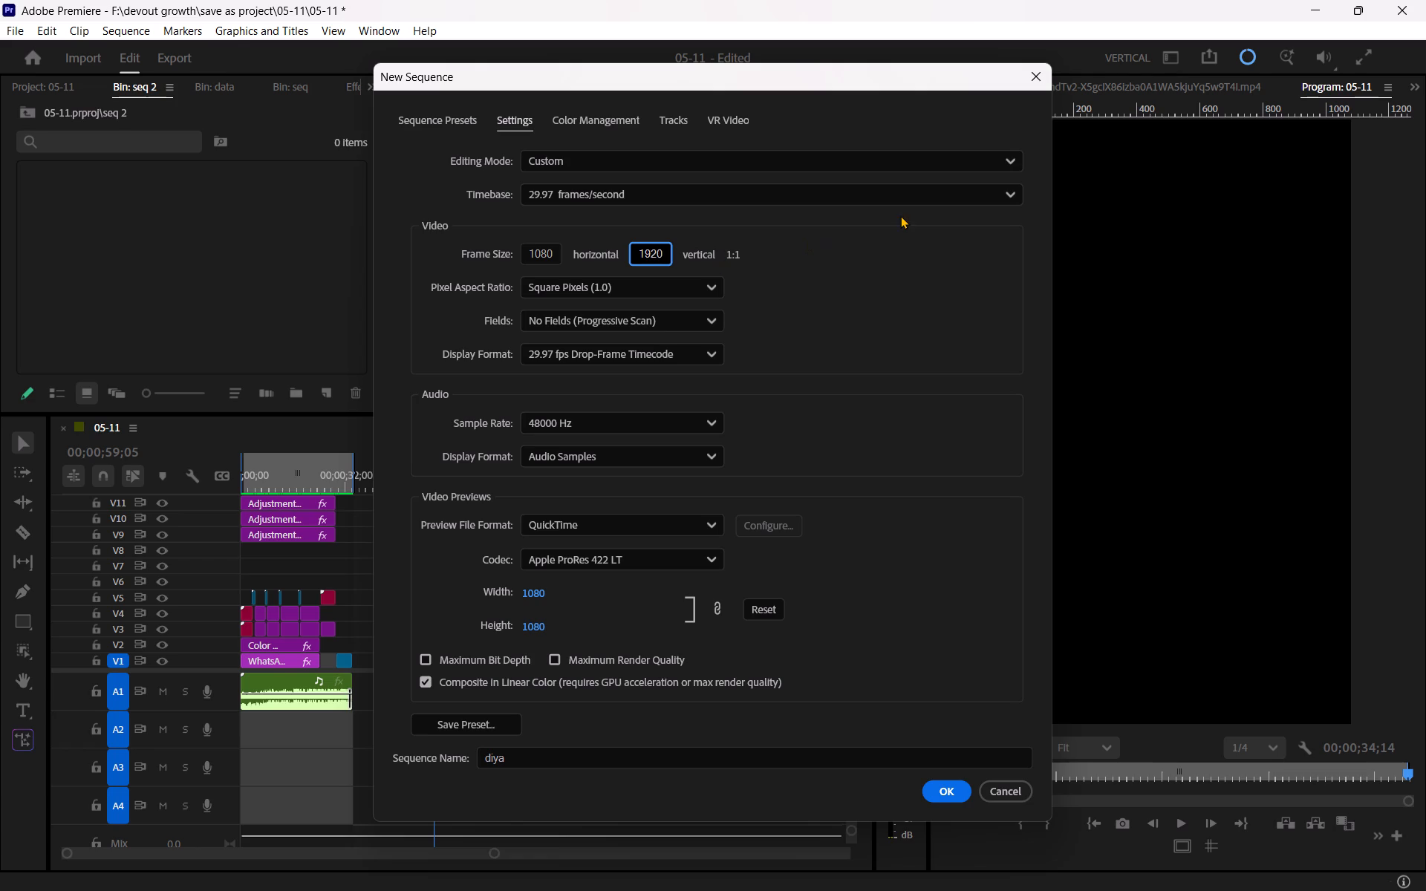
click(900, 215)
click(954, 795)
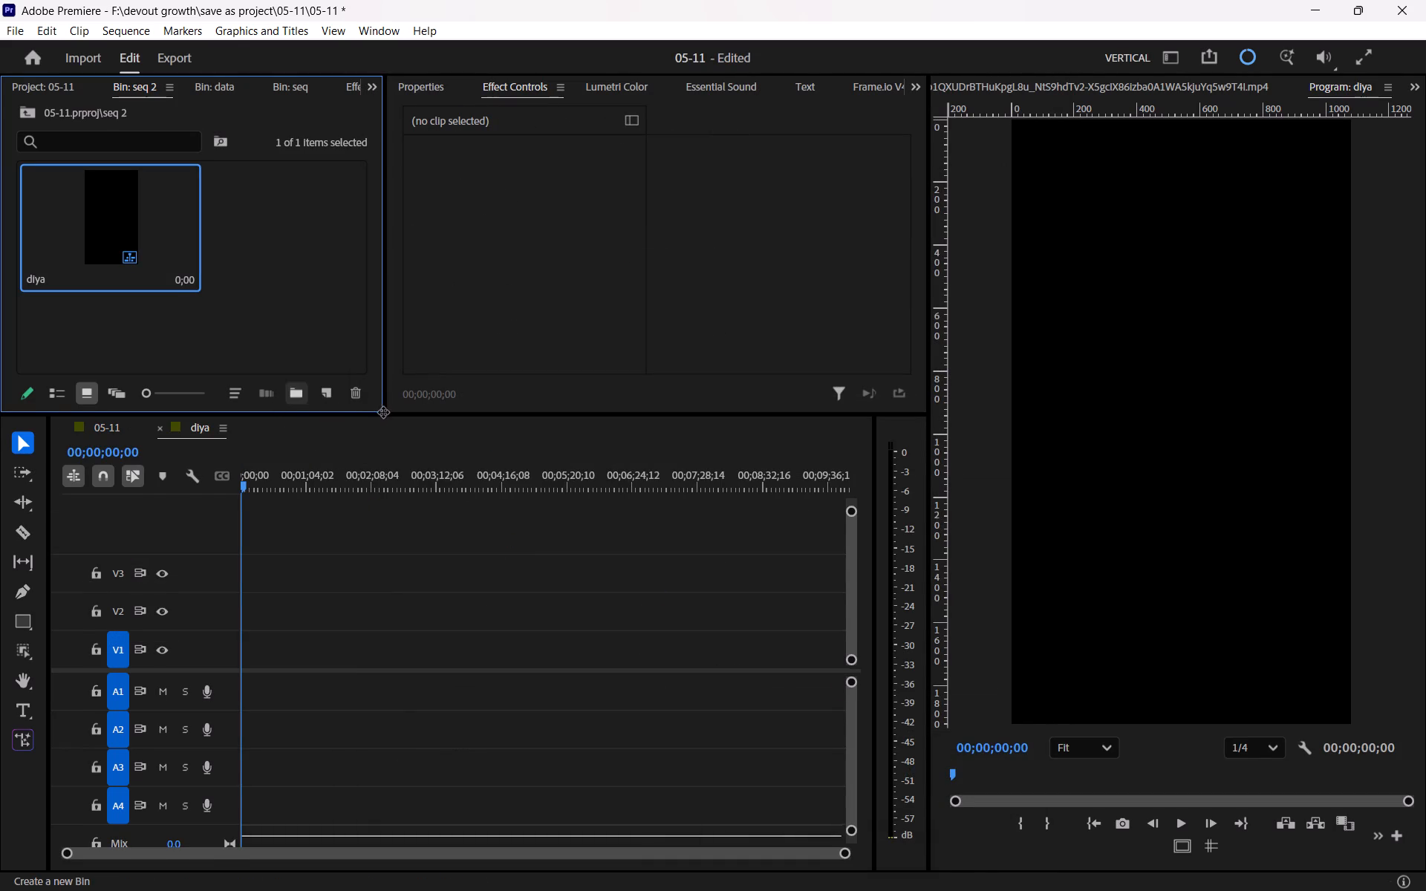
Enlarge the project bin area and create a bin named data inside seq 2.
drag(383, 412, 423, 480)
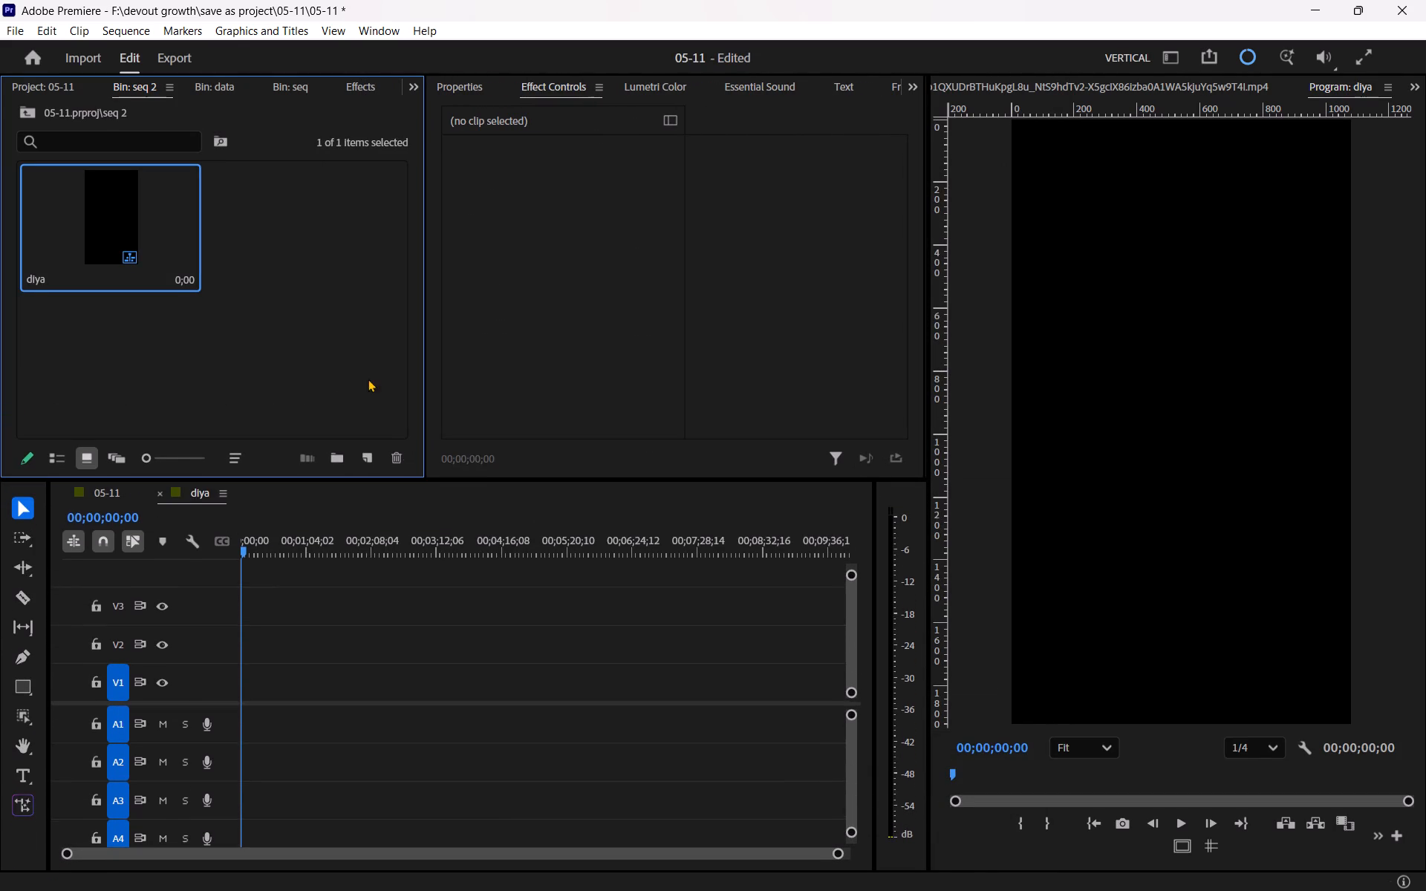
right_click(289, 216)
click(326, 251)
text(dat)
key(a)
click(331, 304)
Import the Daingad Daingad audio and clips T3E_5262 to T3E_5289 from the download > diya folder into the new data bin.
triple_click(313, 240)
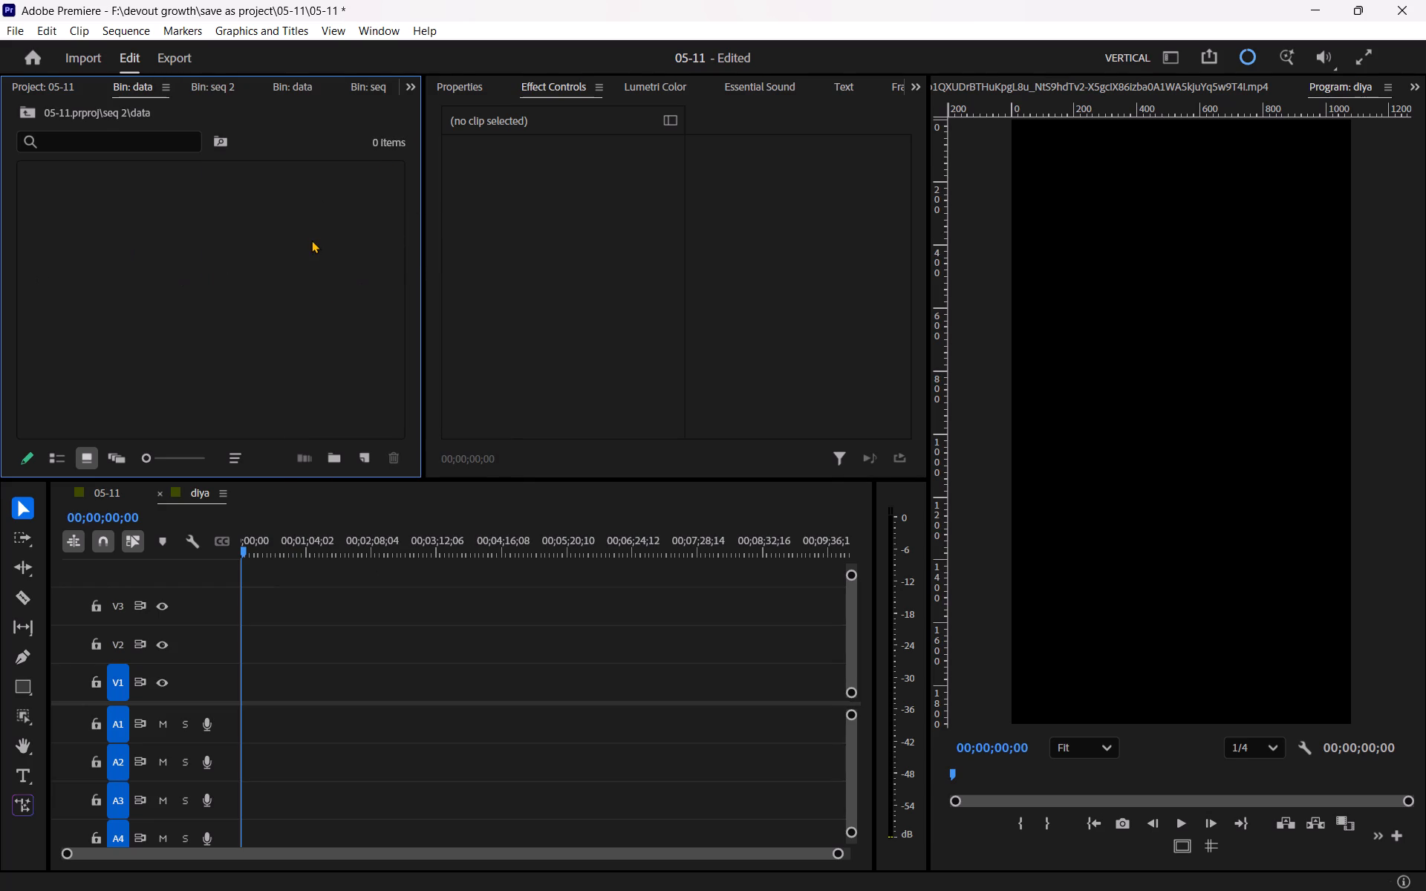
double_click(311, 240)
click(338, 88)
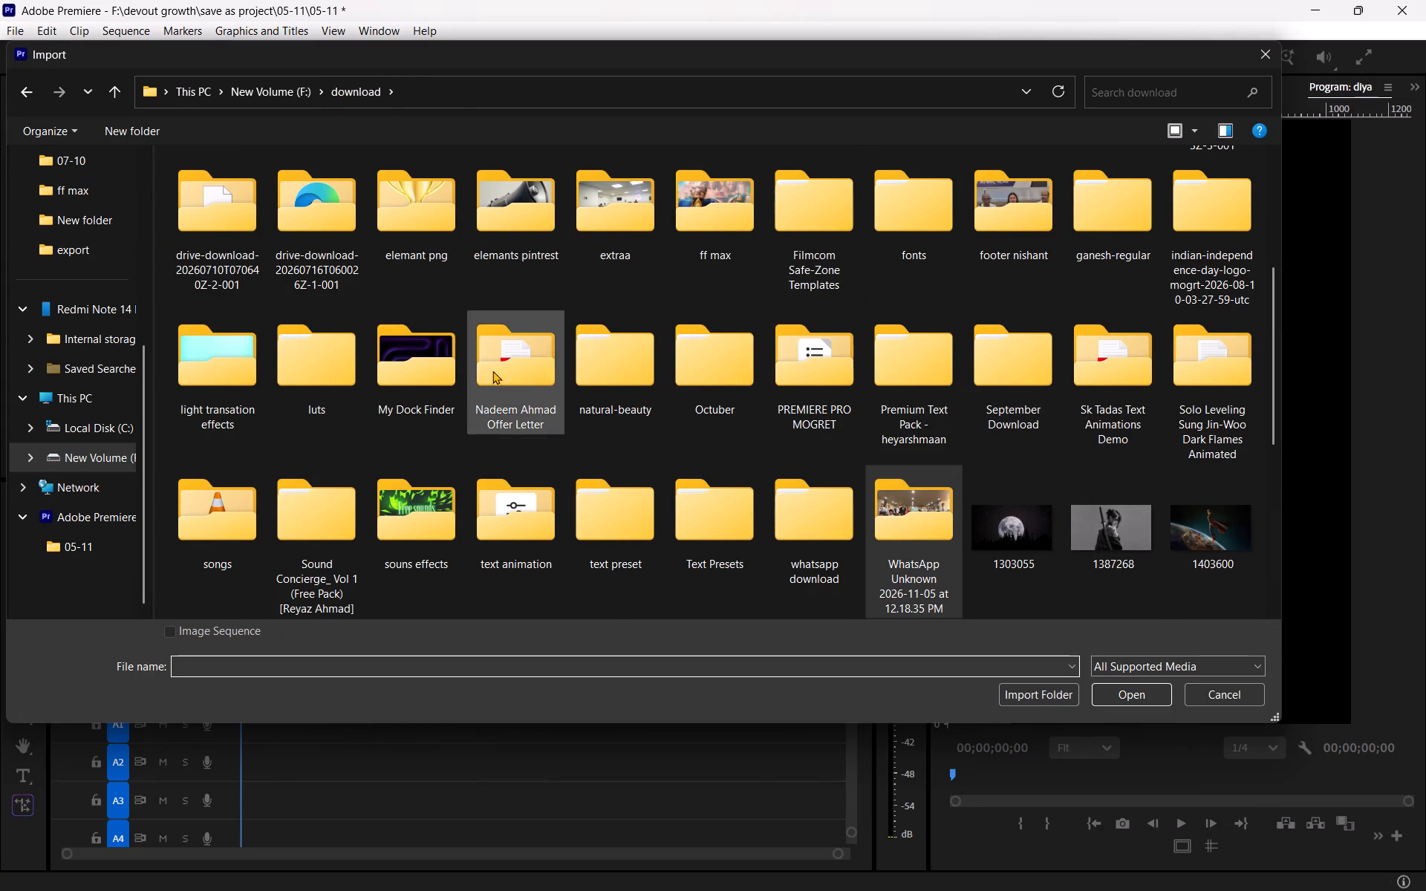
scroll(608, 409, up, 3)
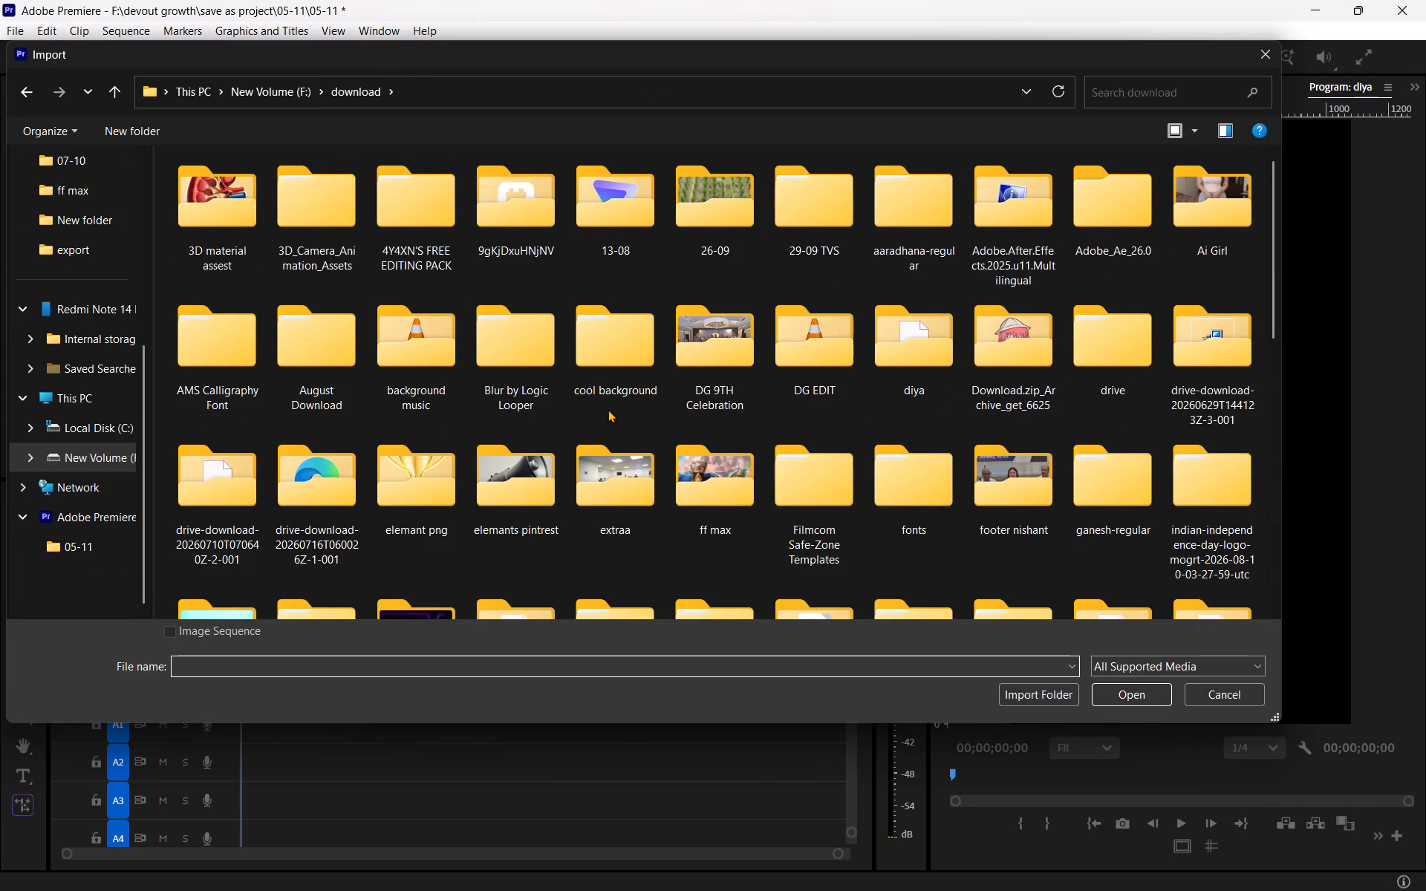
double_click(889, 348)
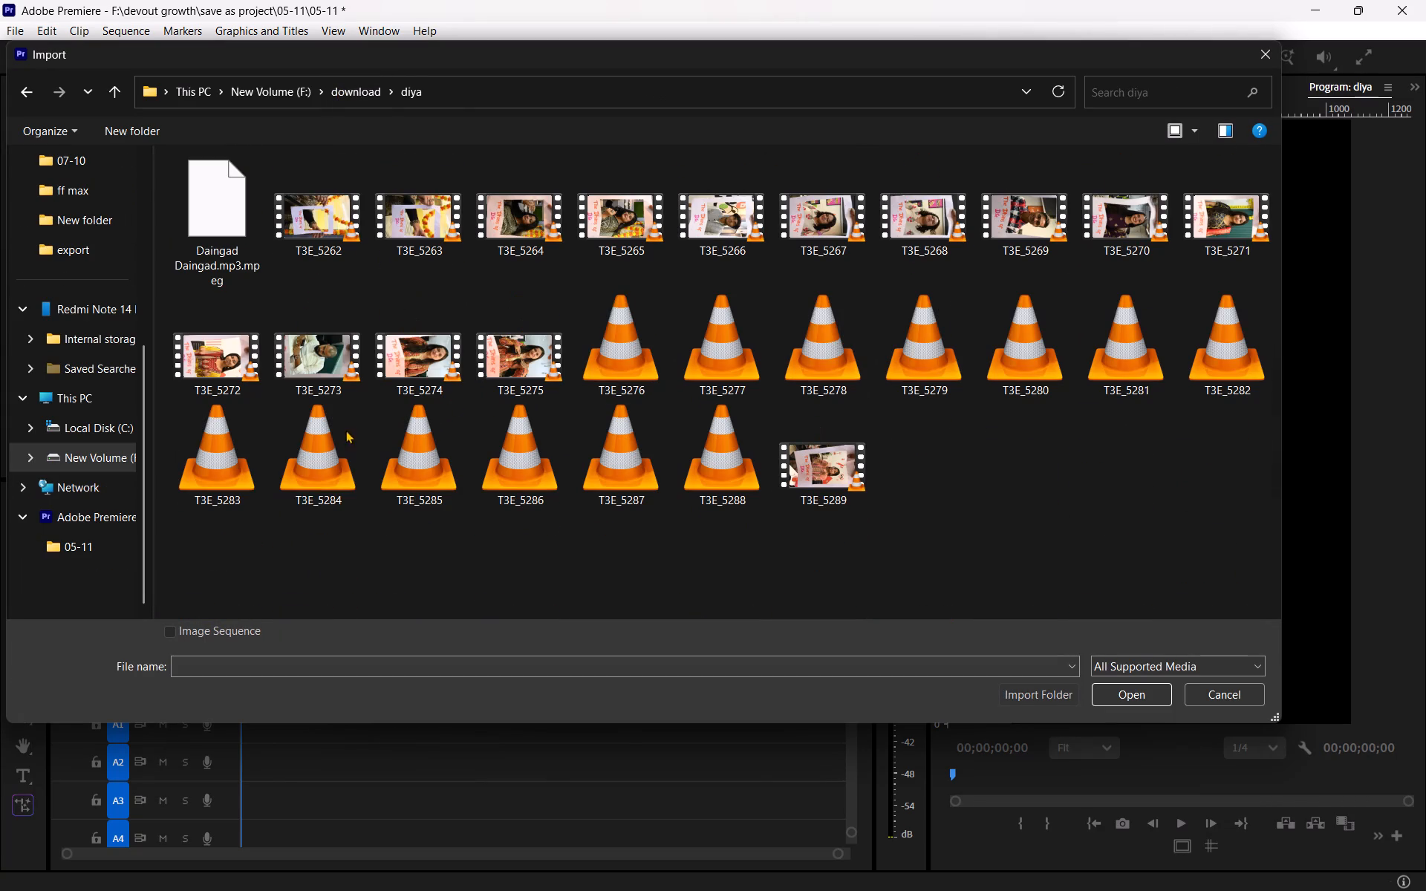
drag(179, 552, 1210, 214)
click(1130, 696)
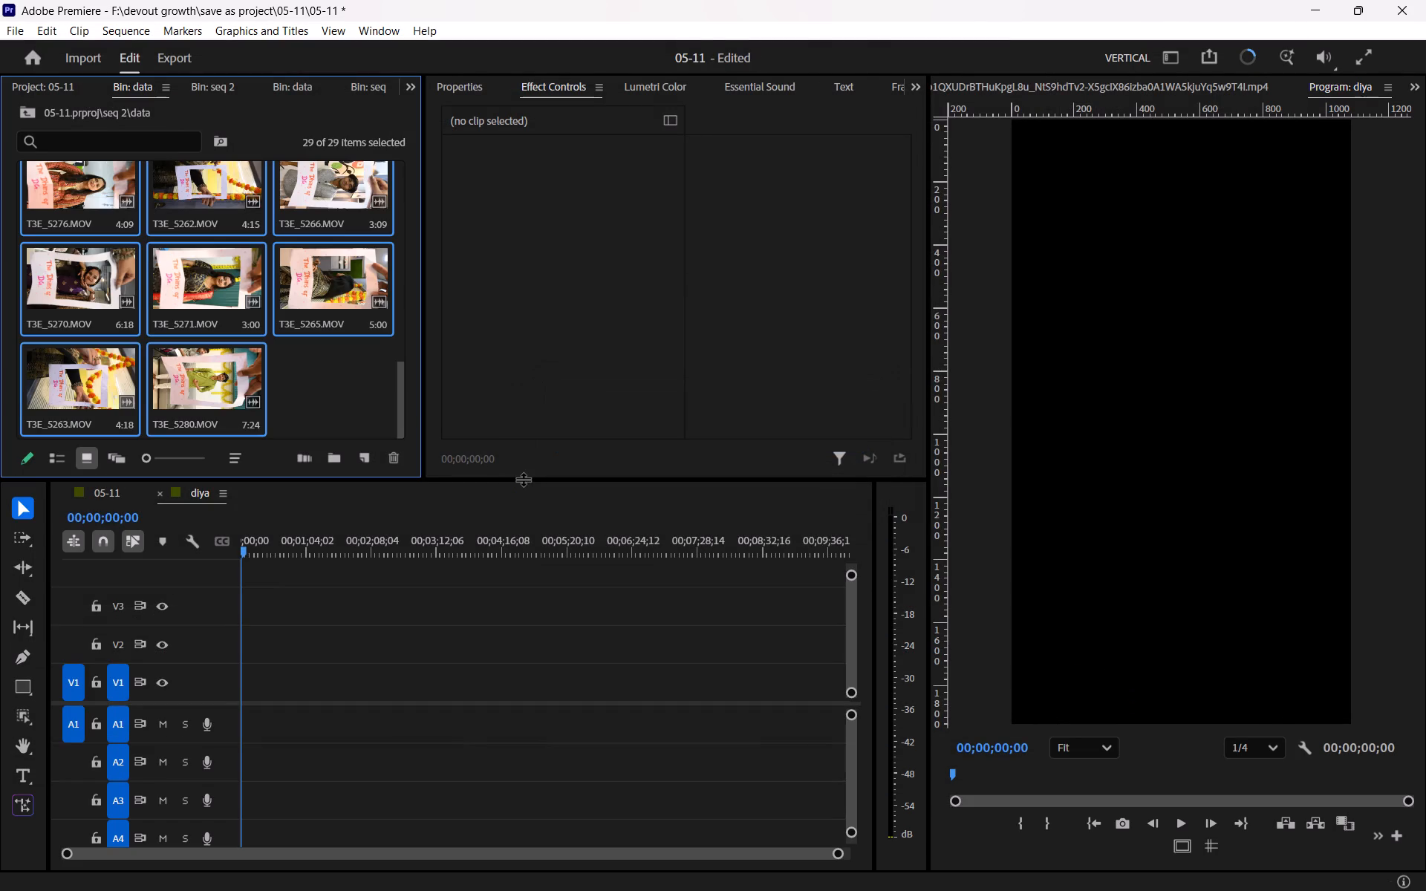
Place the Daingad Daingad audio on track A1 at the start of the diya sequence.
scroll(223, 365, up, 6)
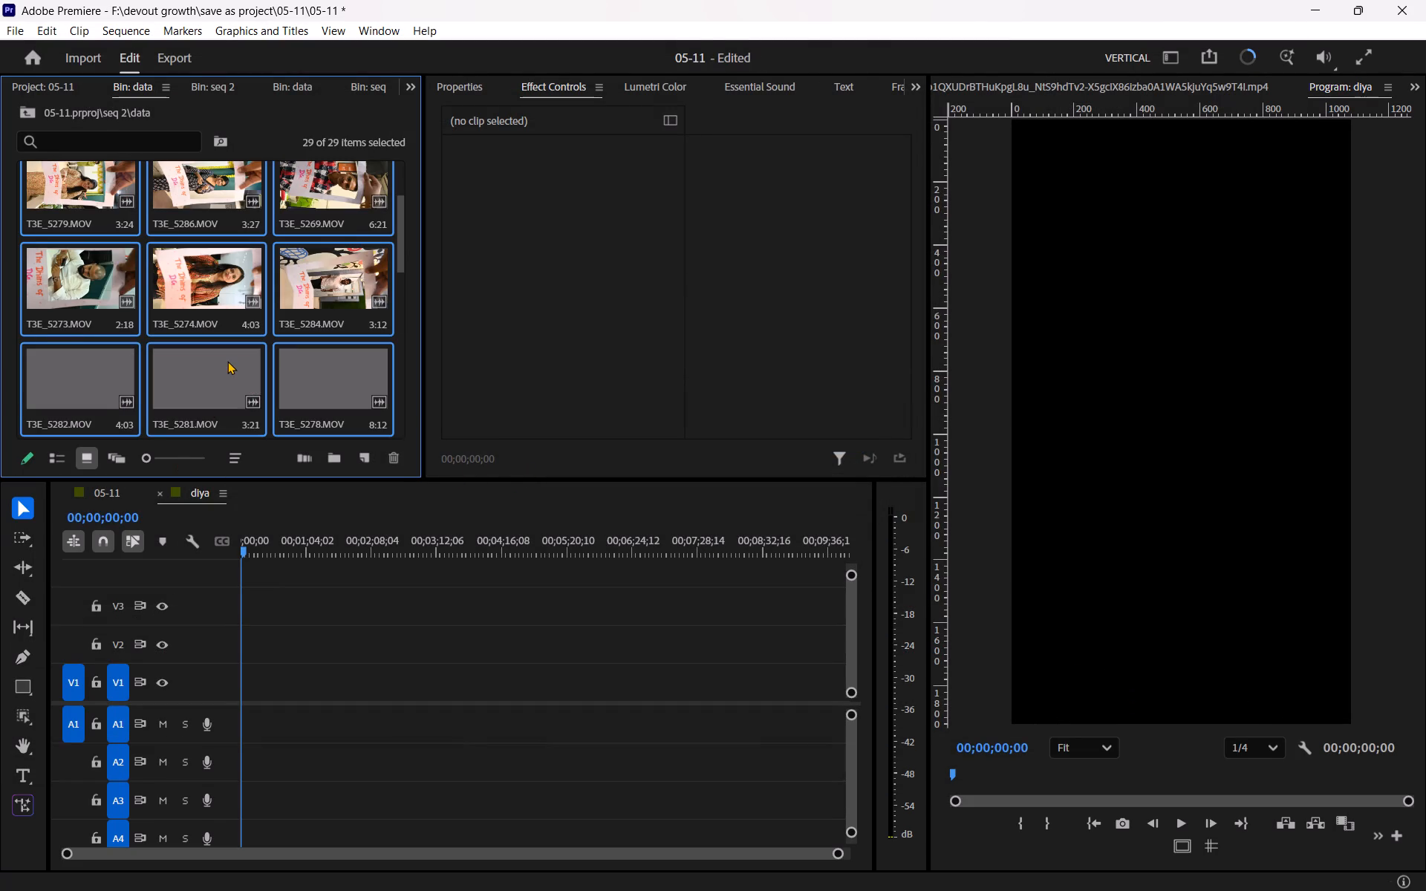
scroll(227, 361, up, 5)
click(209, 329)
scroll(198, 284, up, 4)
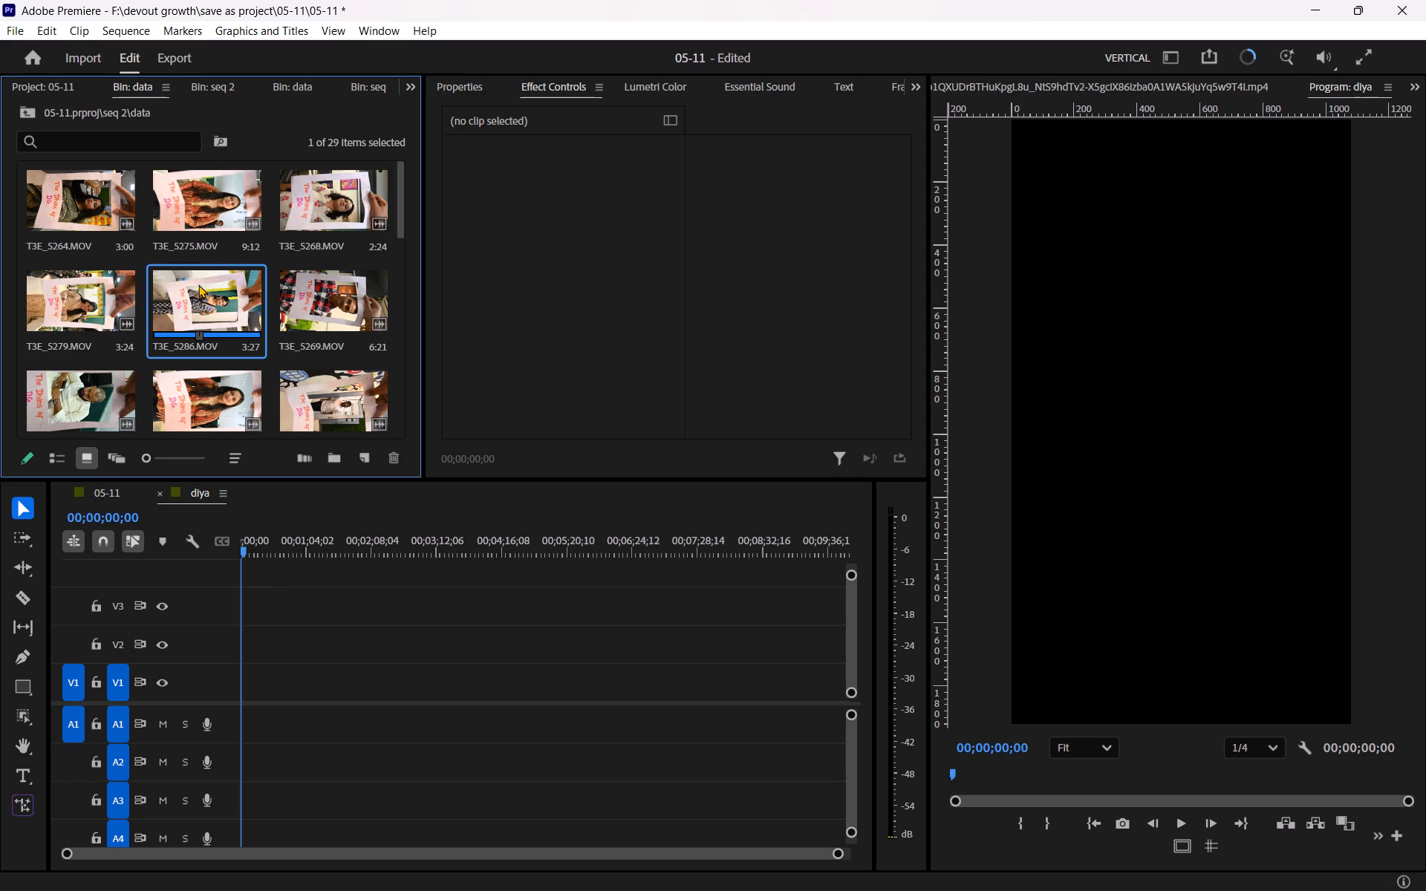
scroll(137, 279, down, 7)
scroll(137, 279, up, 2)
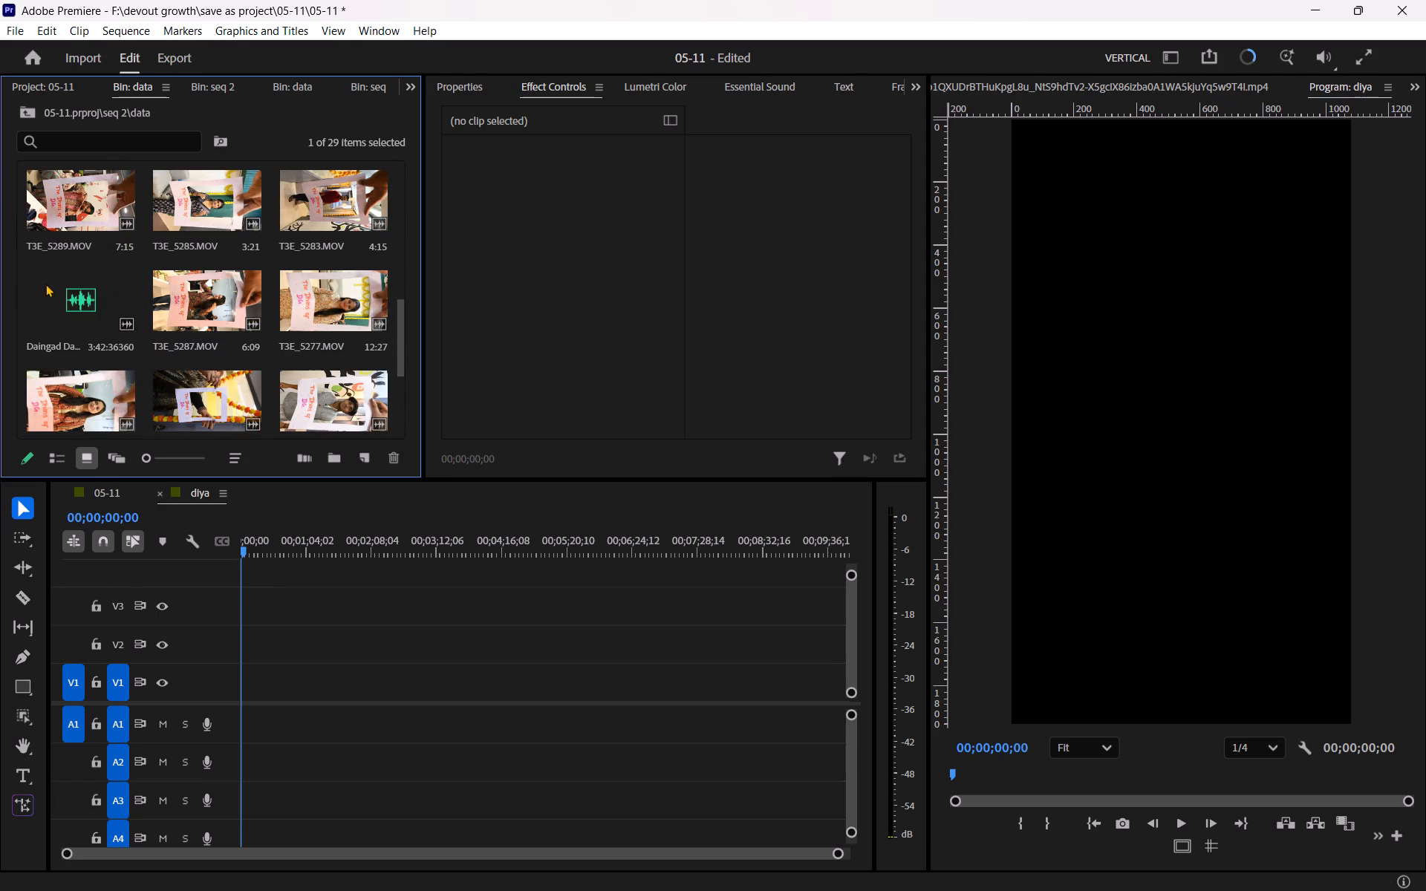
drag(68, 309, 245, 737)
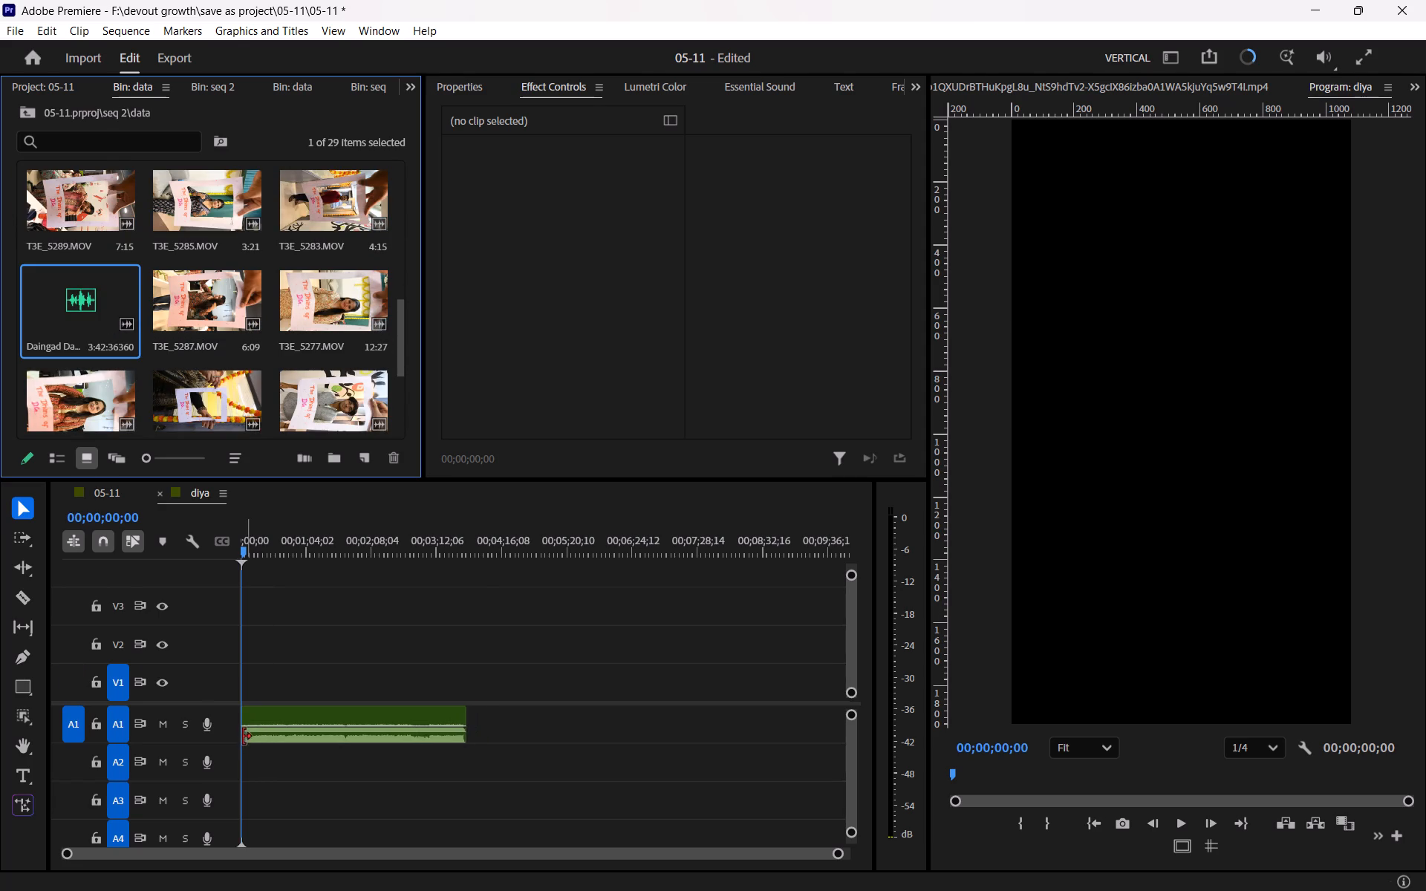
Listen to the opening seconds of the song in the diya sequence, and return the playhead to the start.
key(equal)
key(equal)
key(equal)
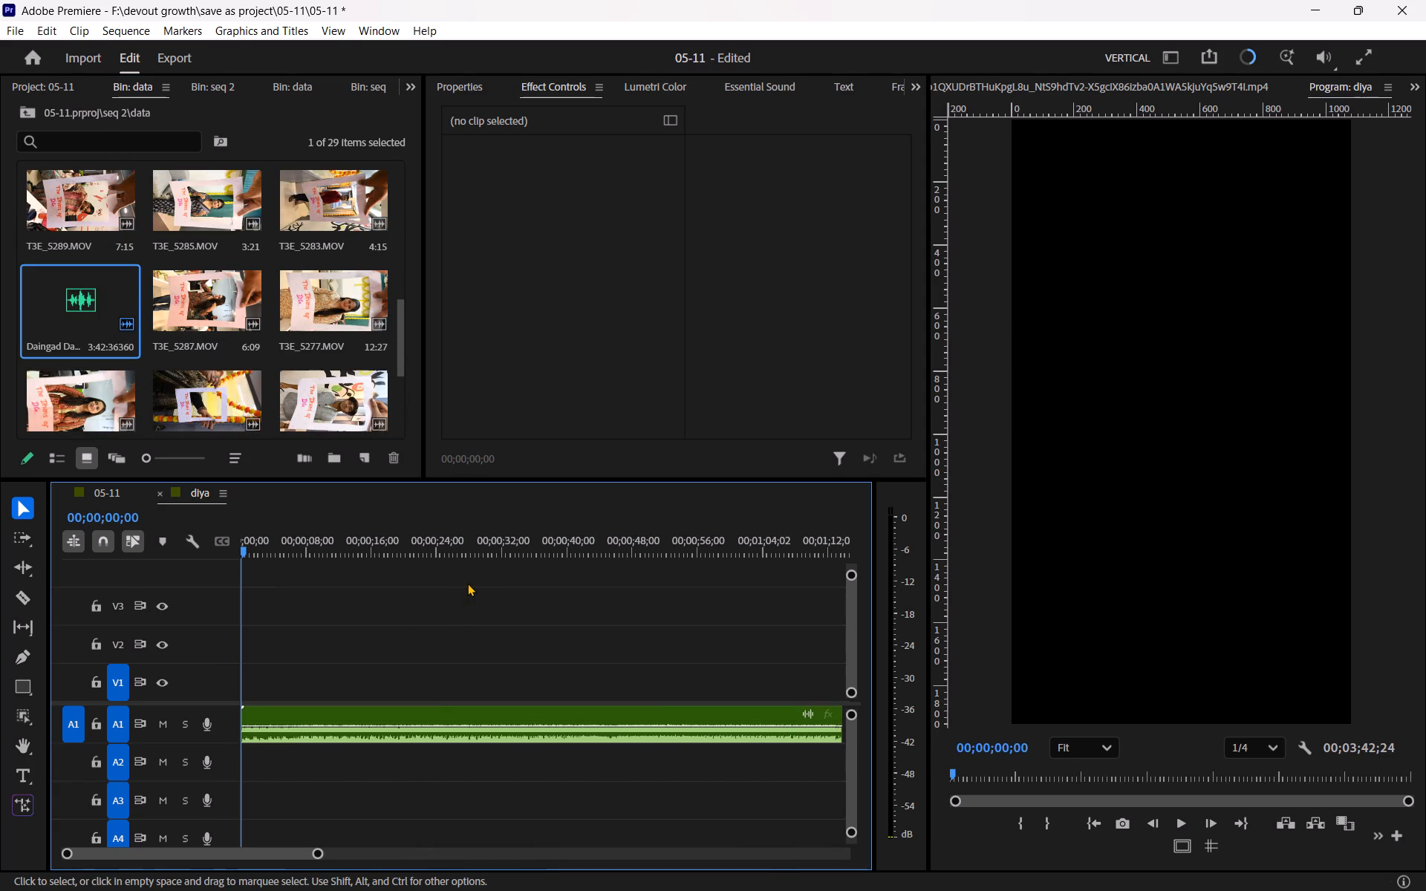
key(space)
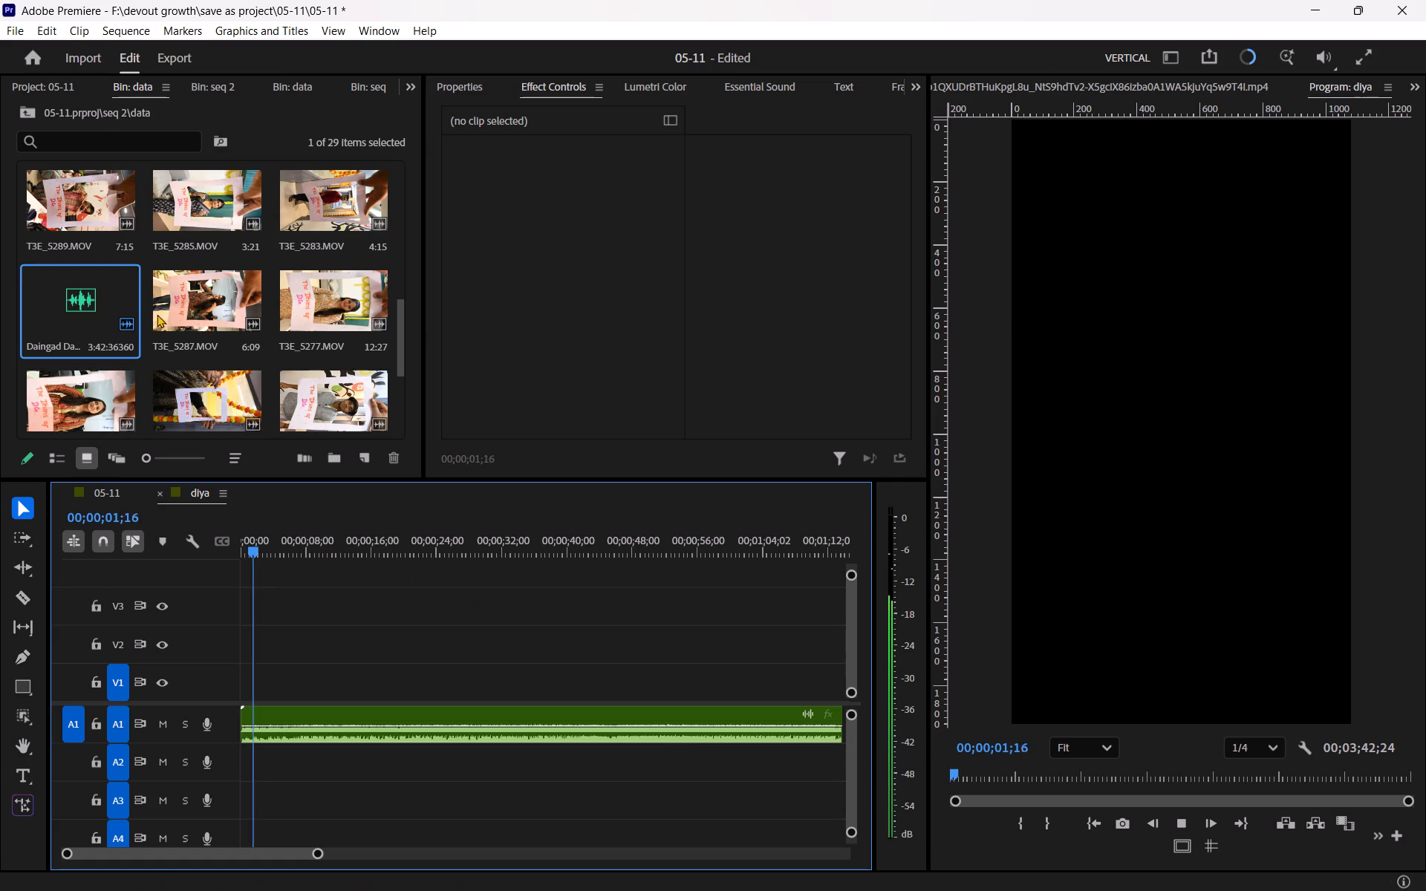
scroll(157, 273, up, 4)
scroll(157, 273, down, 1)
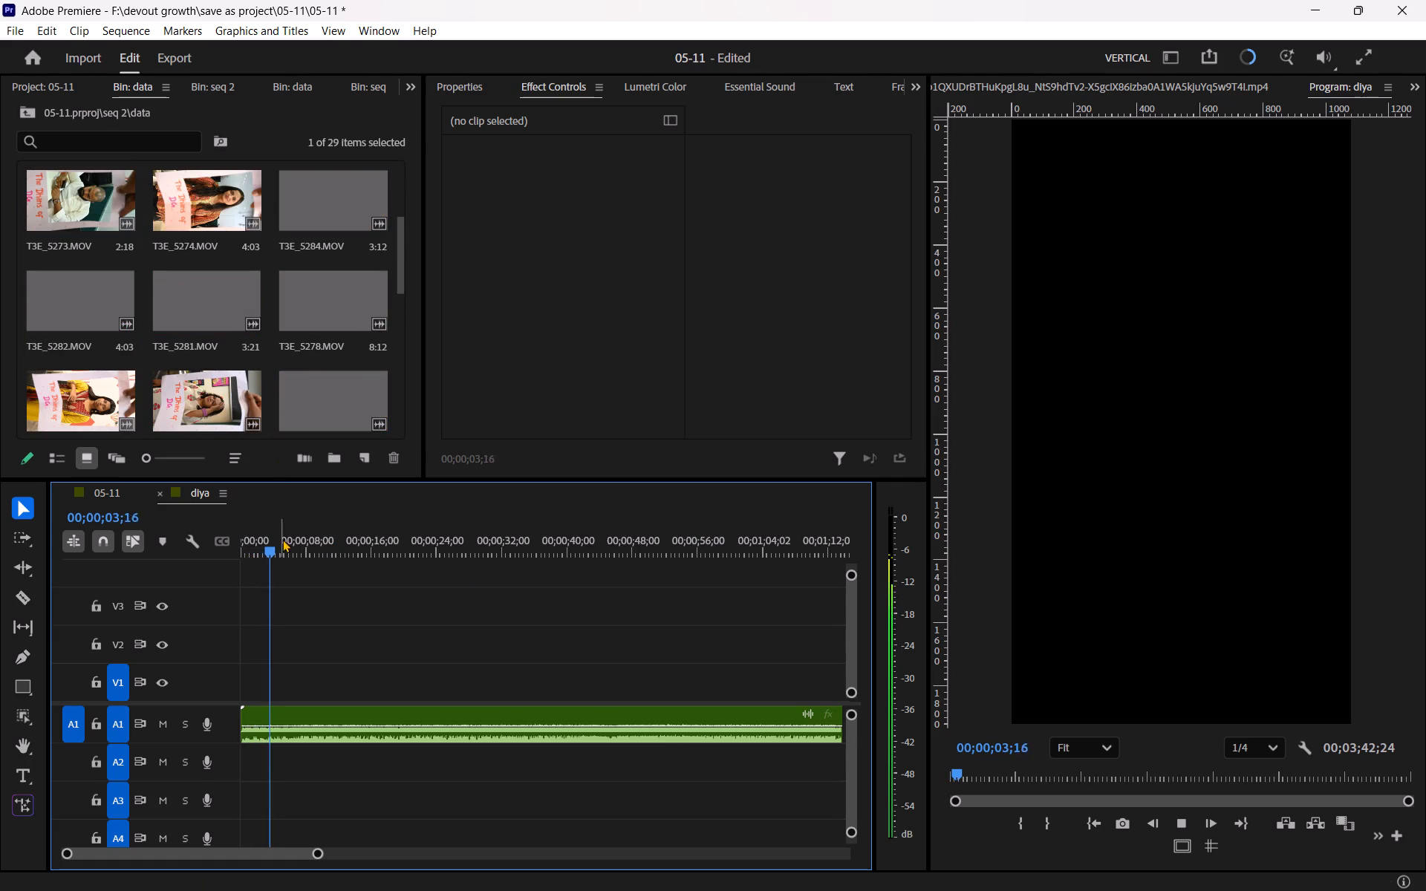
key(space)
drag(292, 539, 244, 545)
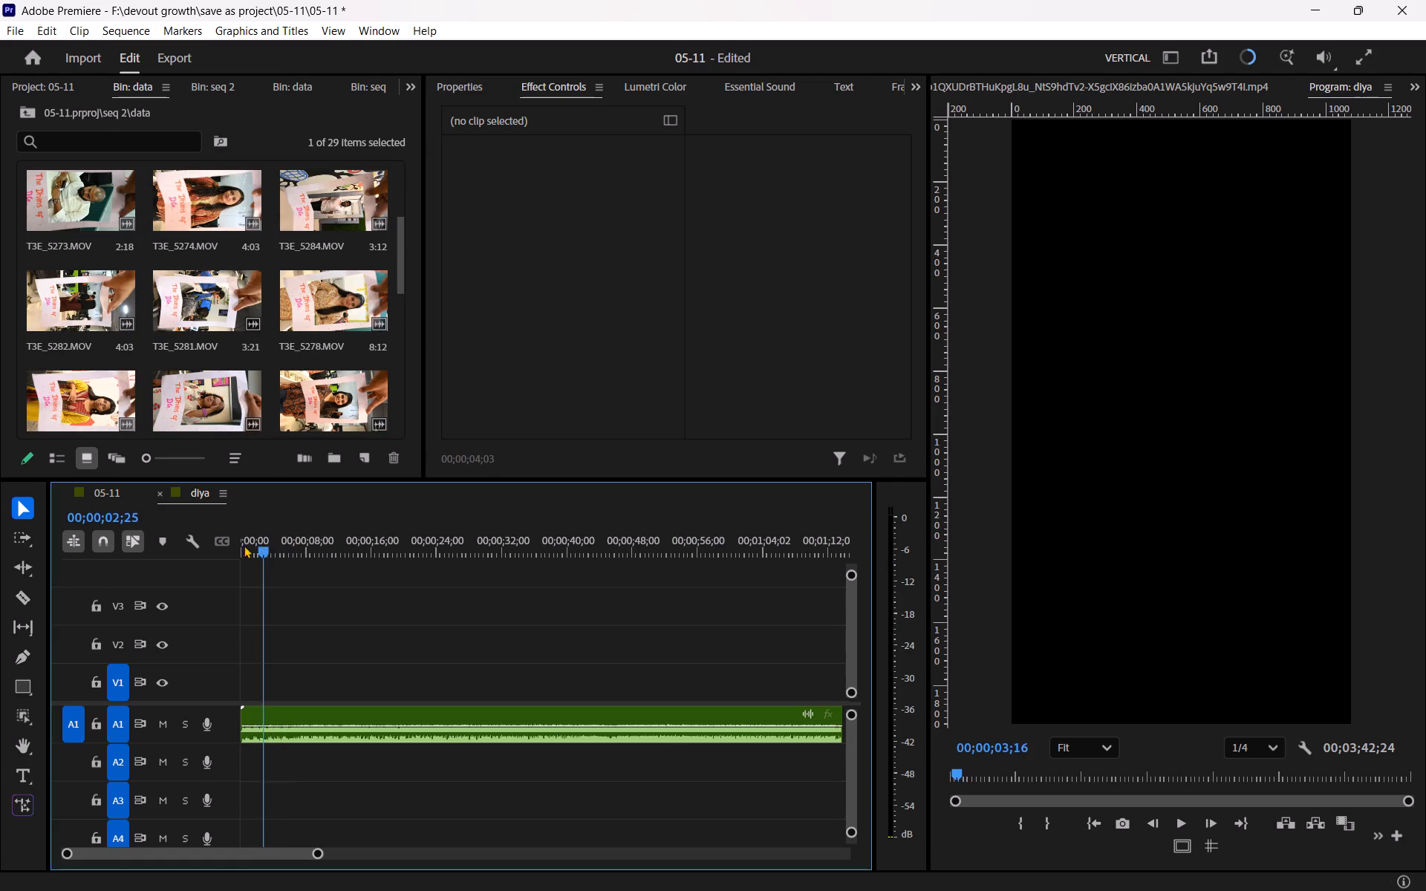
drag(244, 545, 171, 558)
Sort the items in the data bin by name.
scroll(161, 326, up, 6)
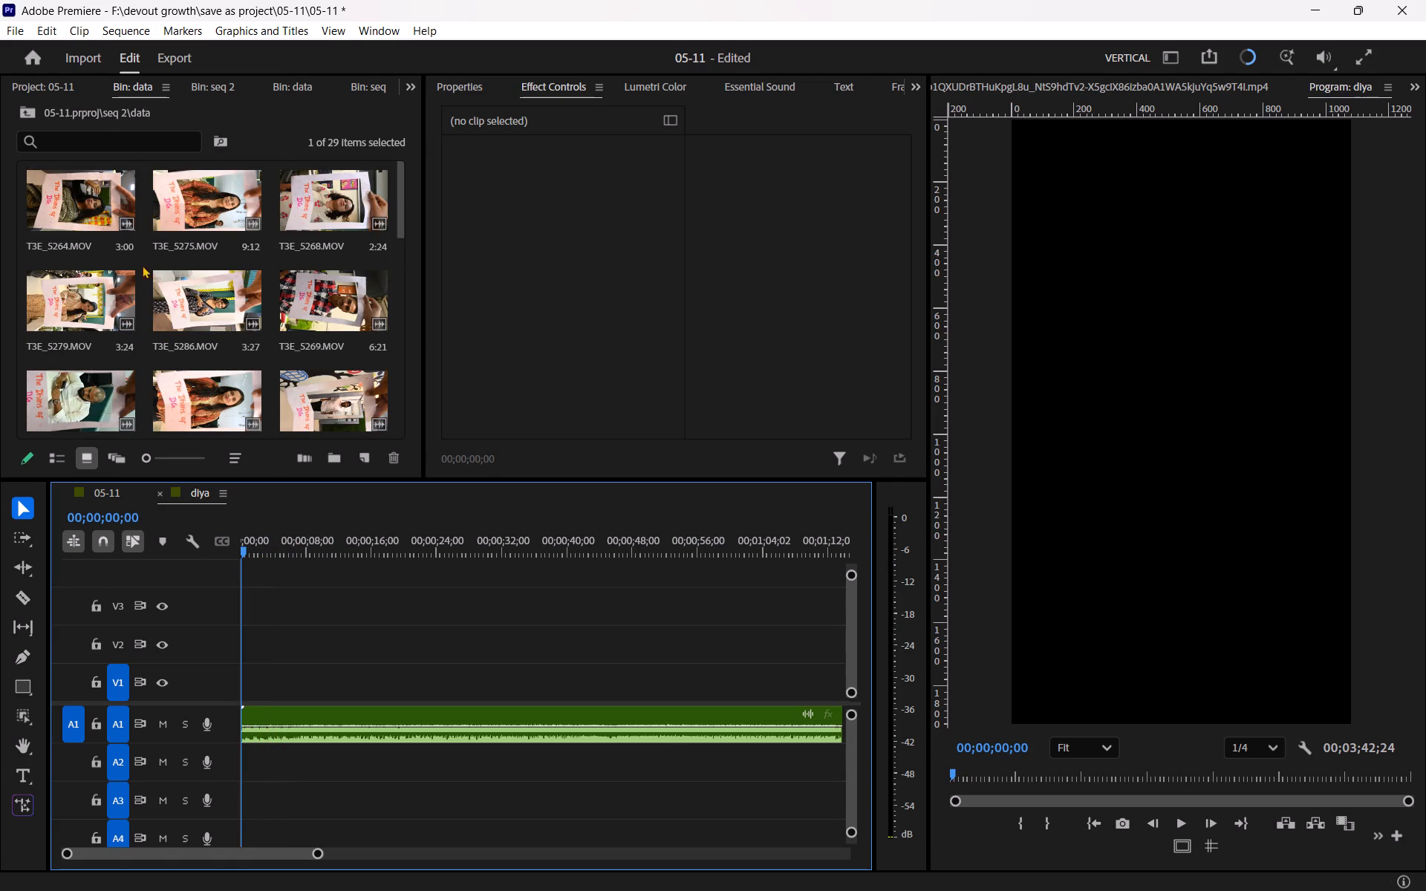
scroll(86, 198, down, 3)
scroll(163, 318, down, 1)
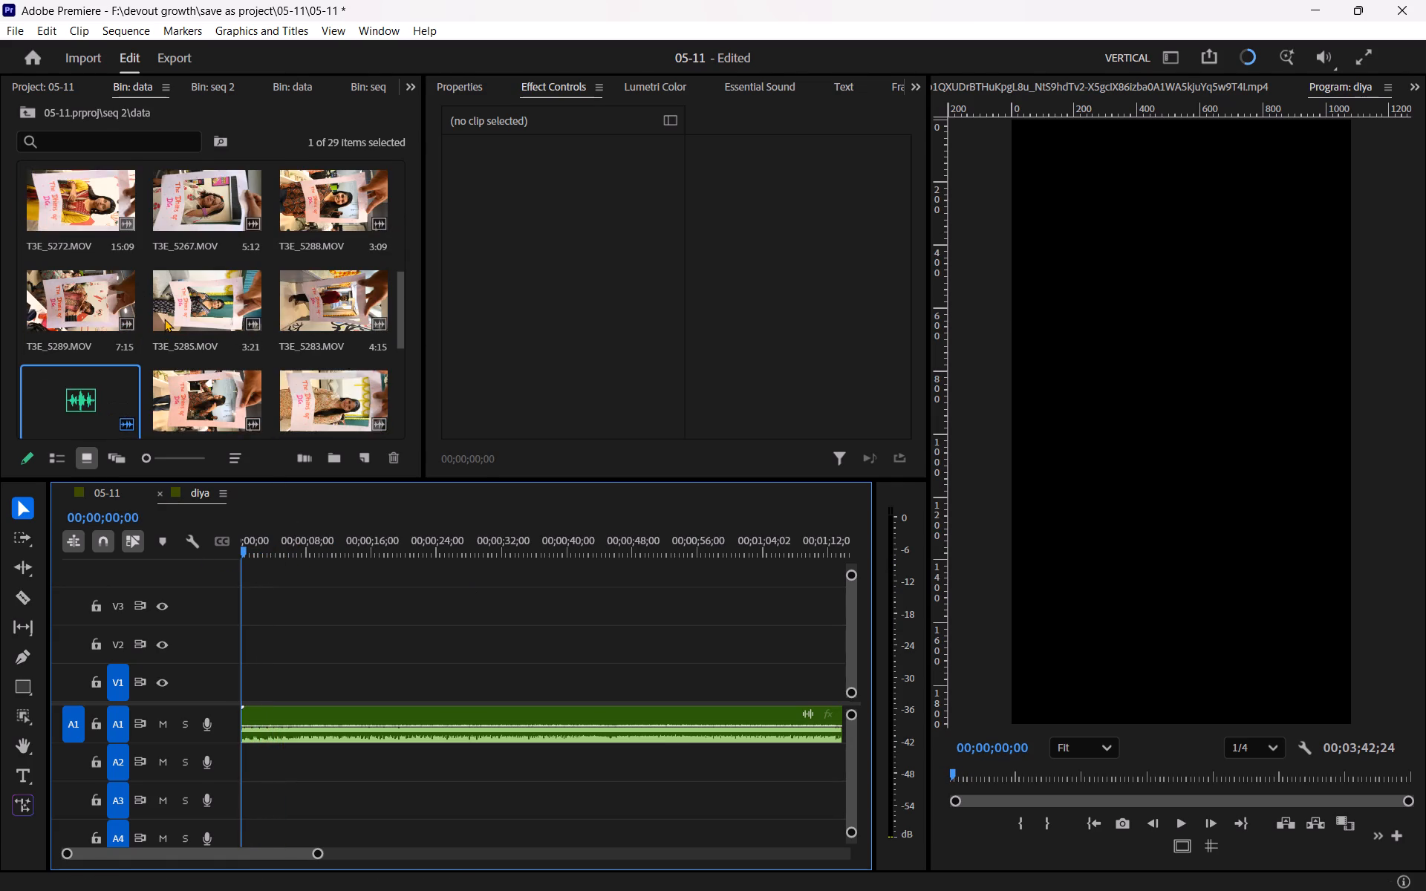
scroll(165, 321, down, 1)
click(232, 468)
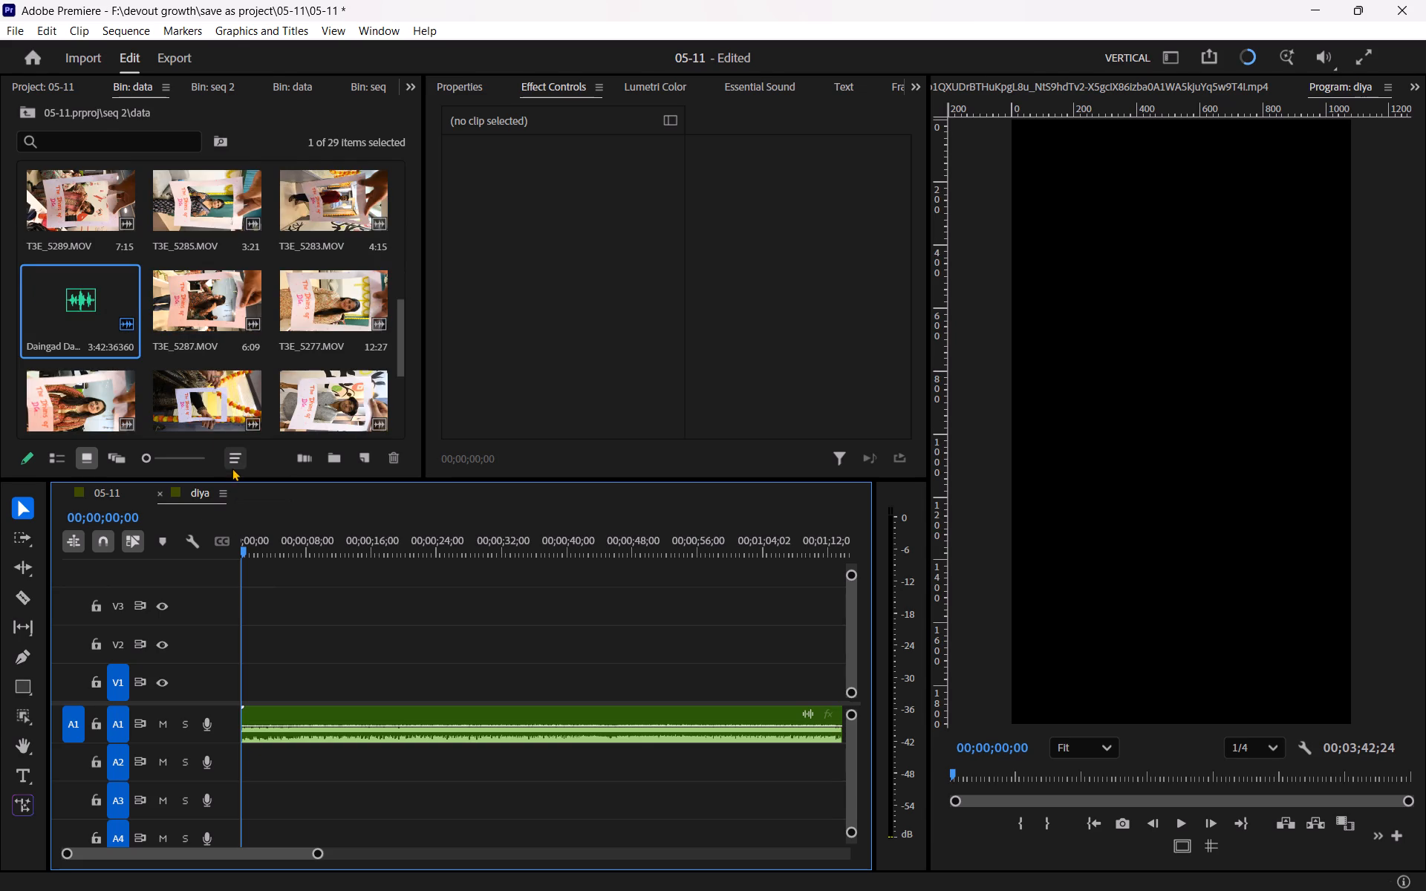
click(273, 110)
Open clip T3E_5262 in the Source Monitor and preview it from its beginning.
scroll(202, 261, up, 4)
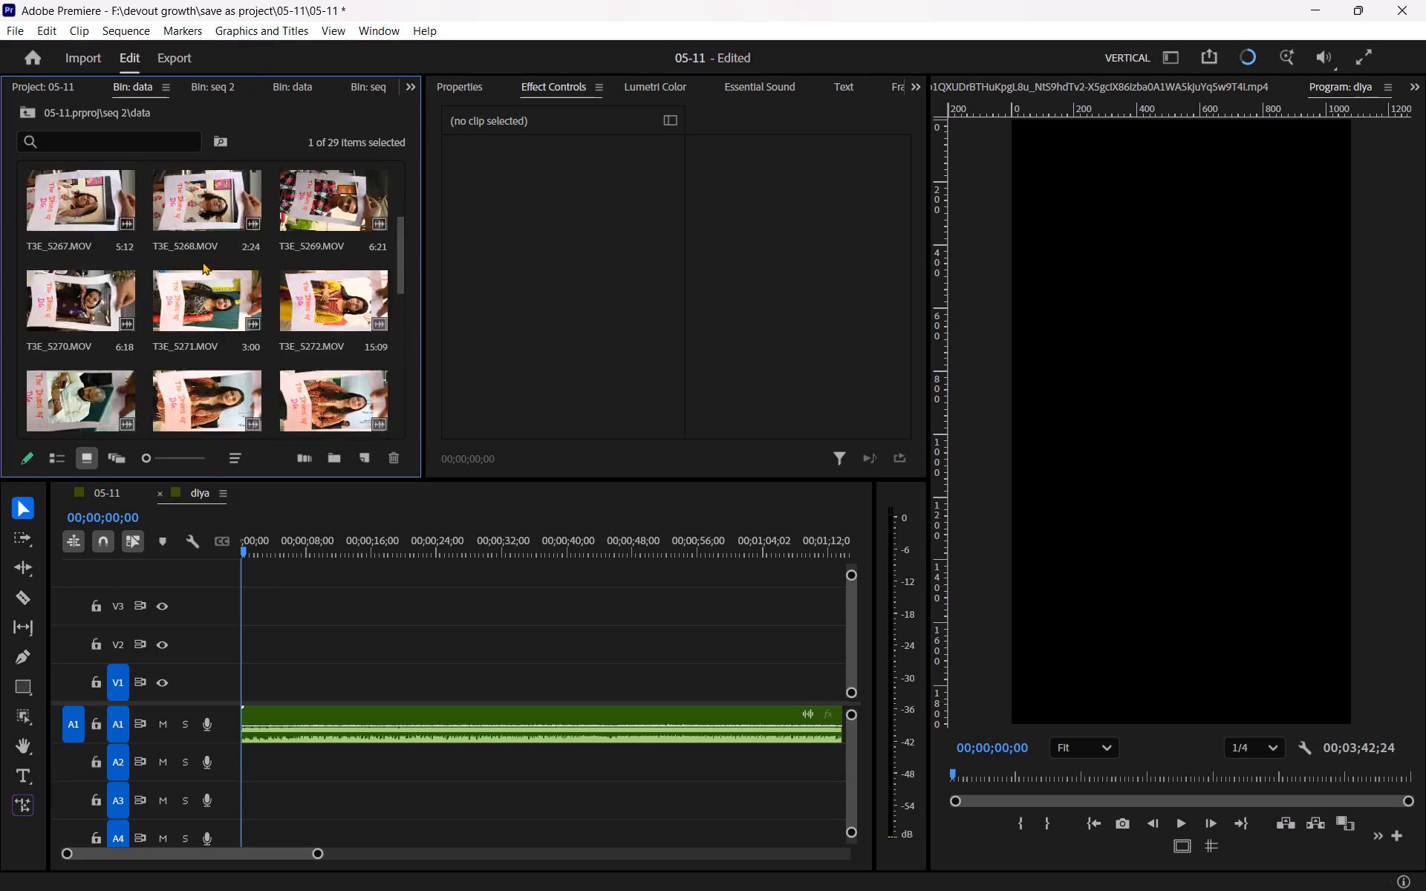
scroll(162, 275, up, 5)
triple_click(187, 213)
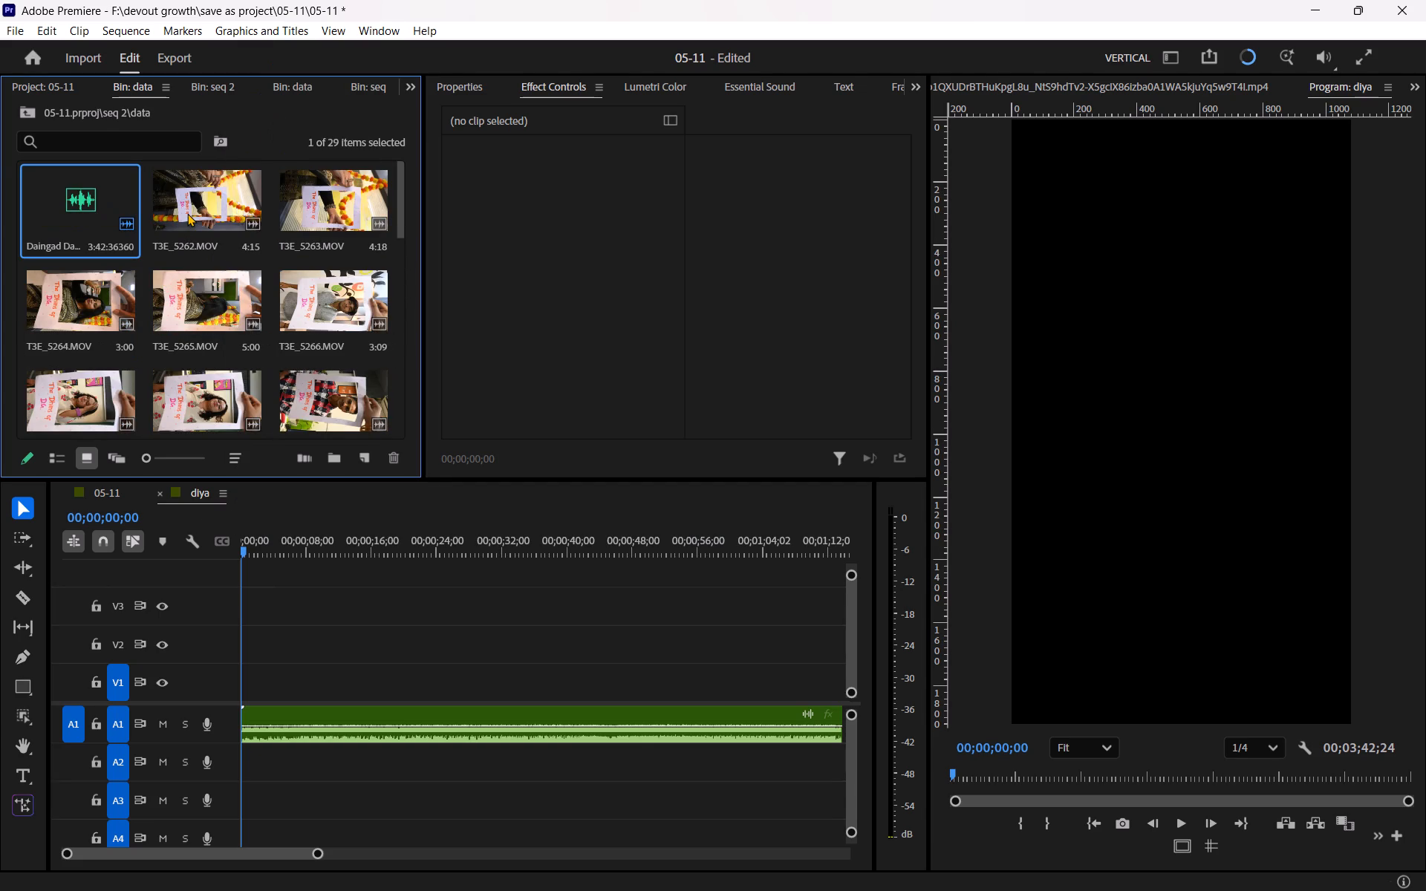
double_click(189, 198)
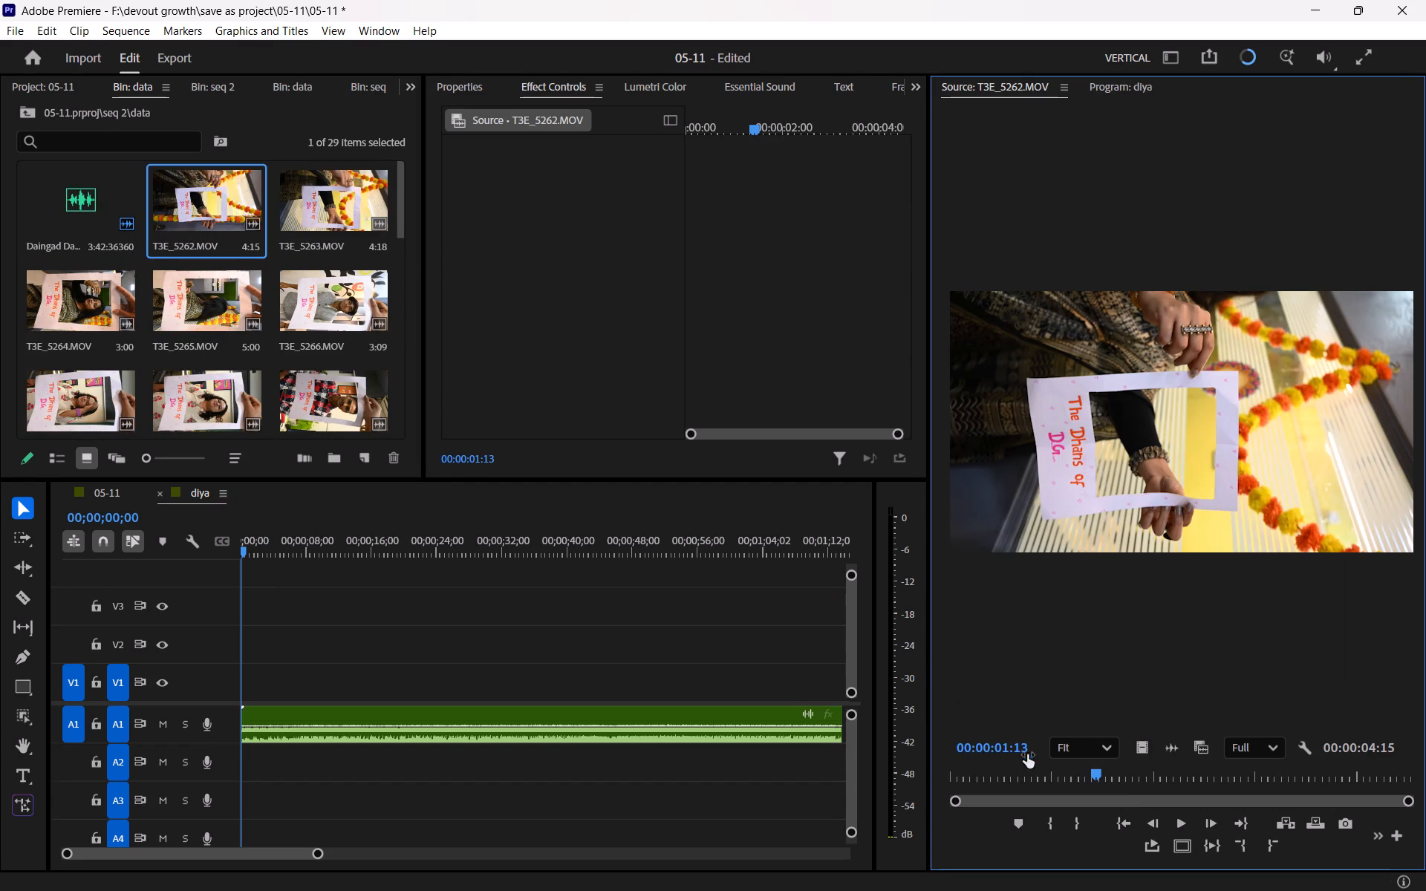
drag(1046, 767, 884, 777)
key(space)
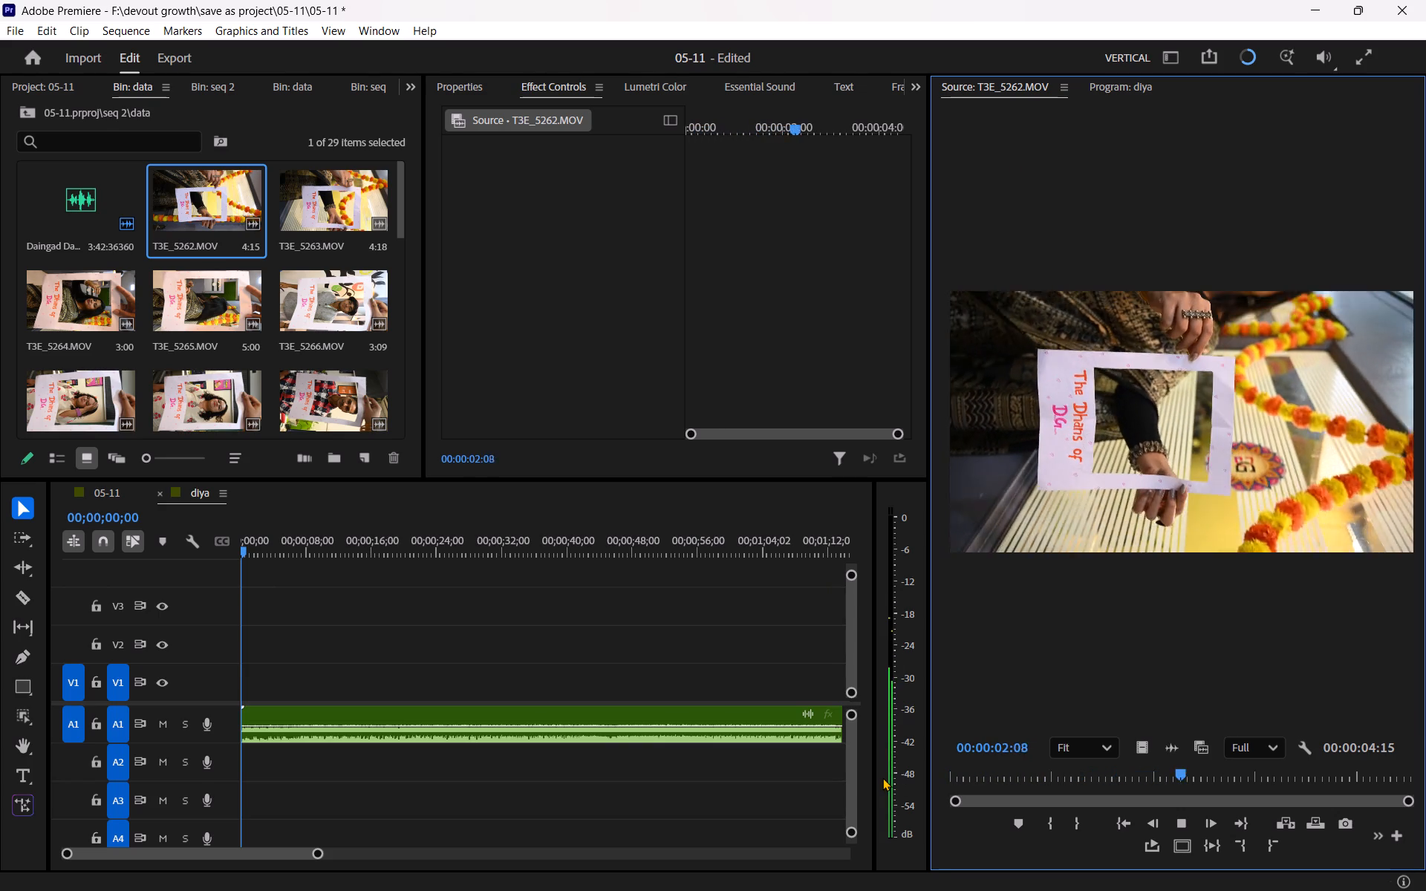
key(space)
Open clip T3E_5263 in the Source Monitor and preview it from its beginning.
double_click(300, 192)
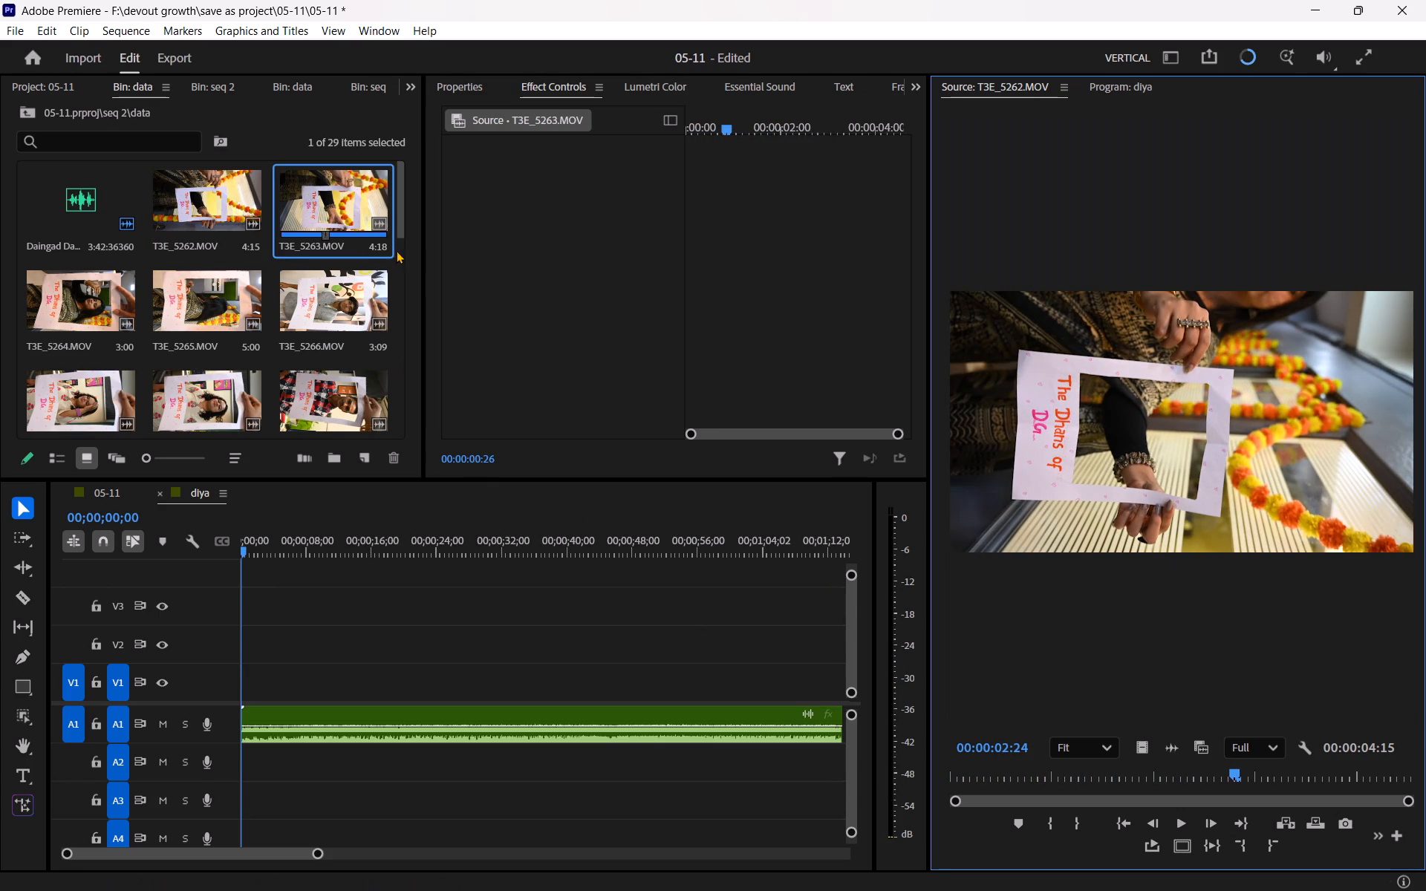
drag(1044, 777, 893, 778)
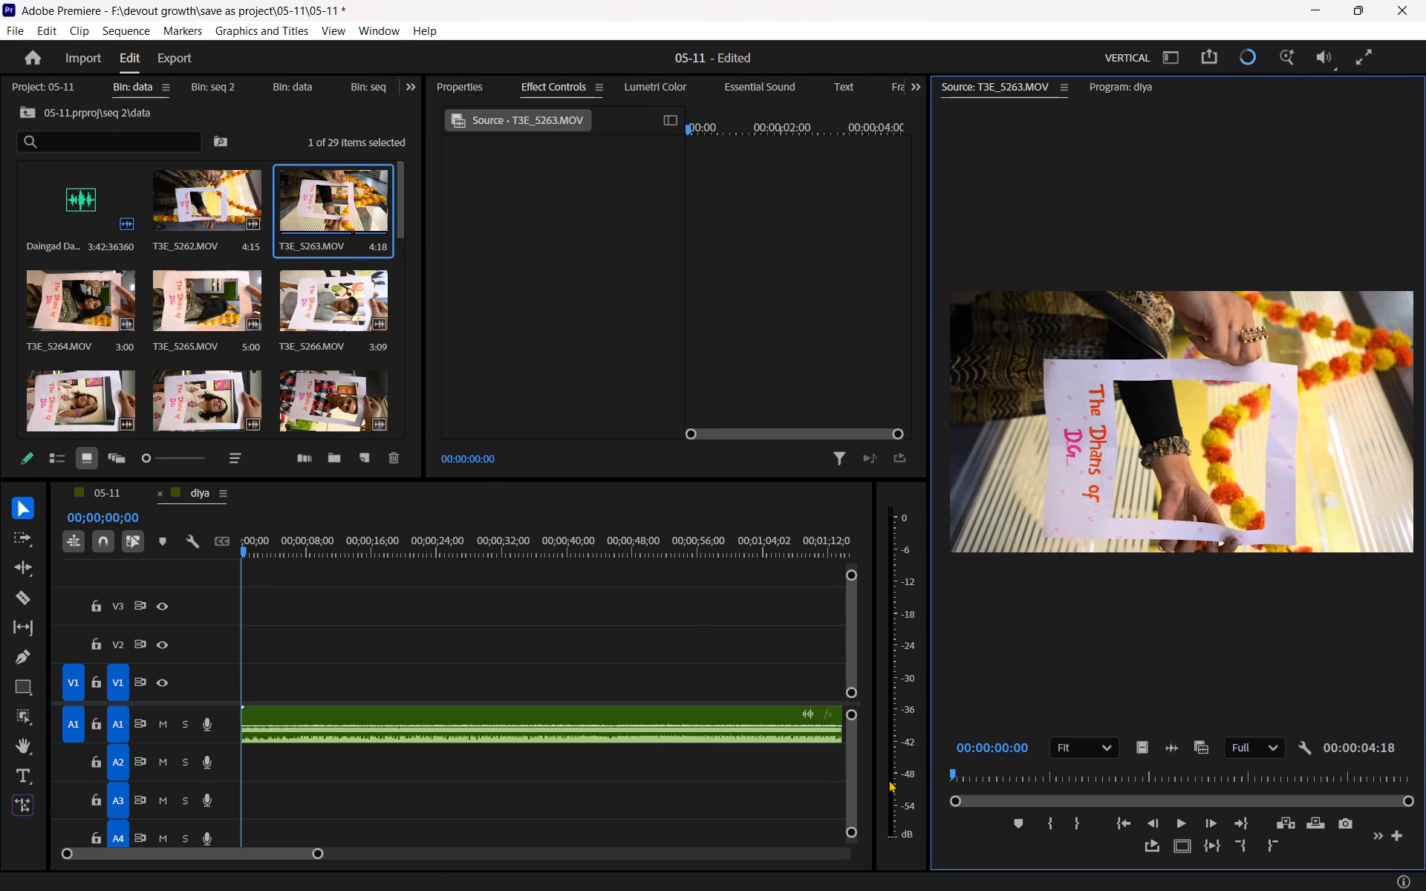
key(space)
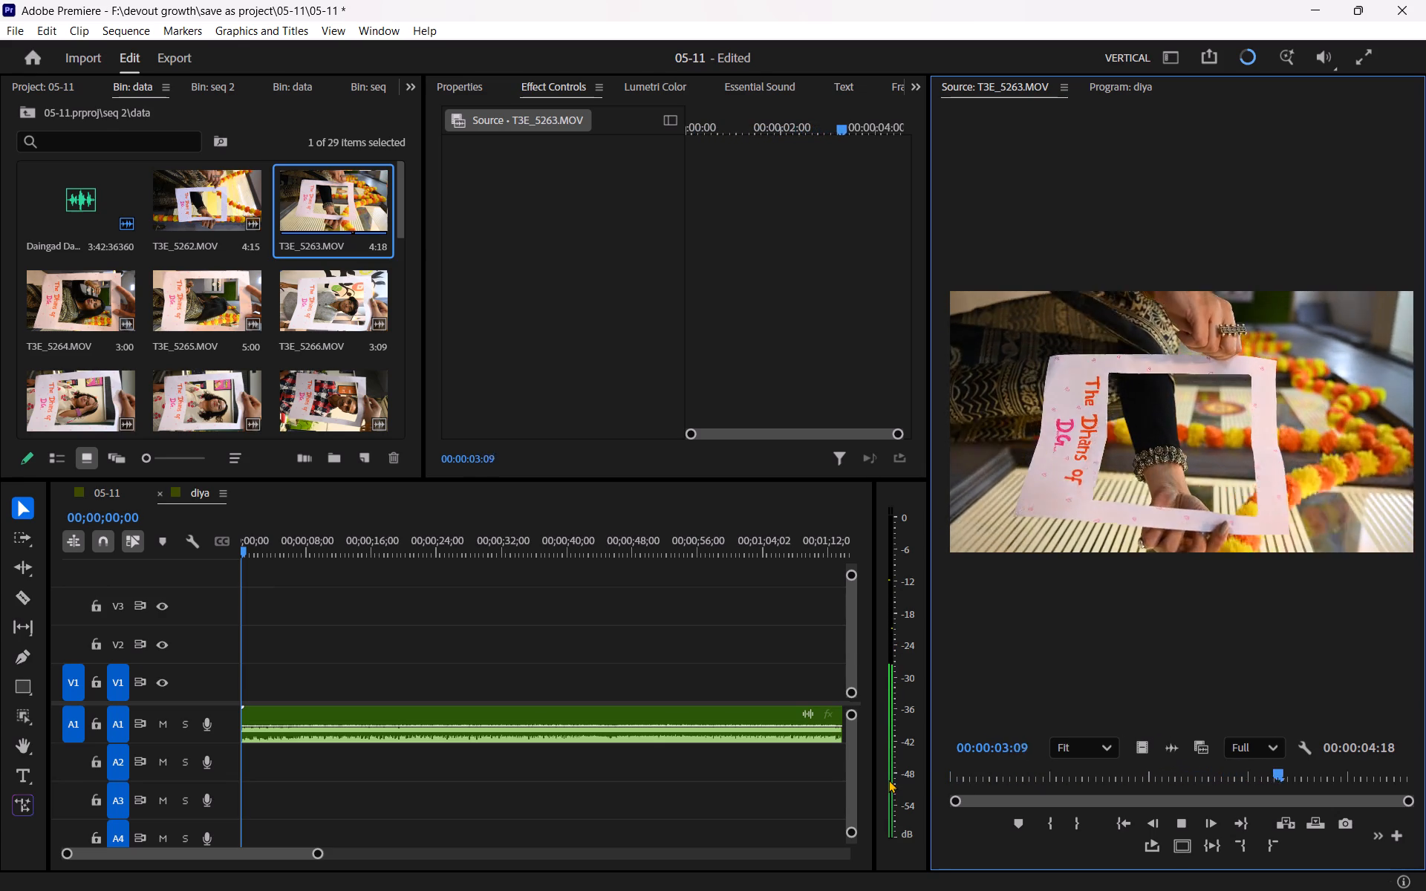
key(space)
drag(1092, 785, 1053, 785)
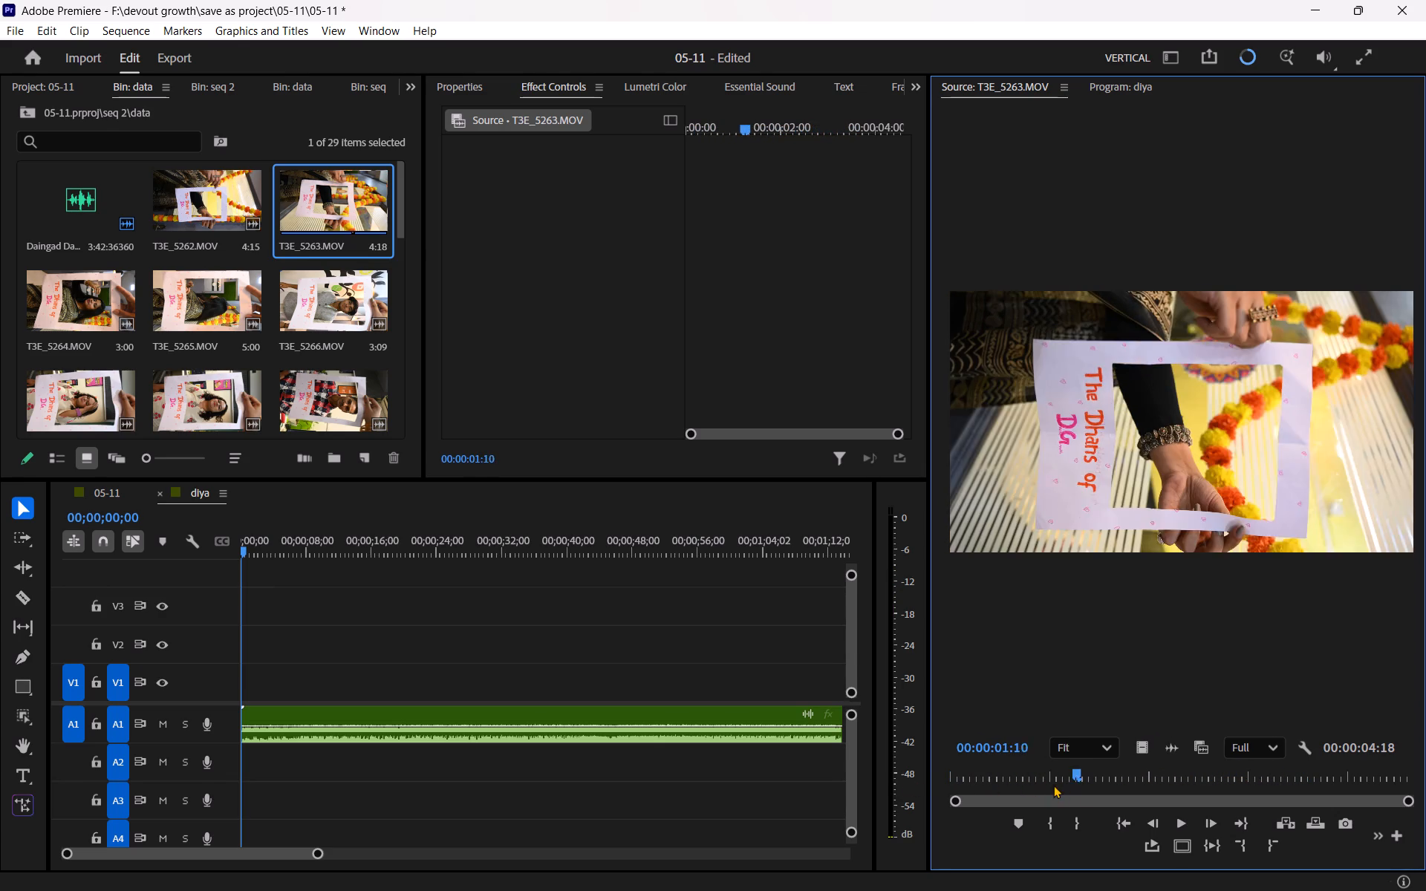
drag(1053, 785, 1010, 789)
key(space)
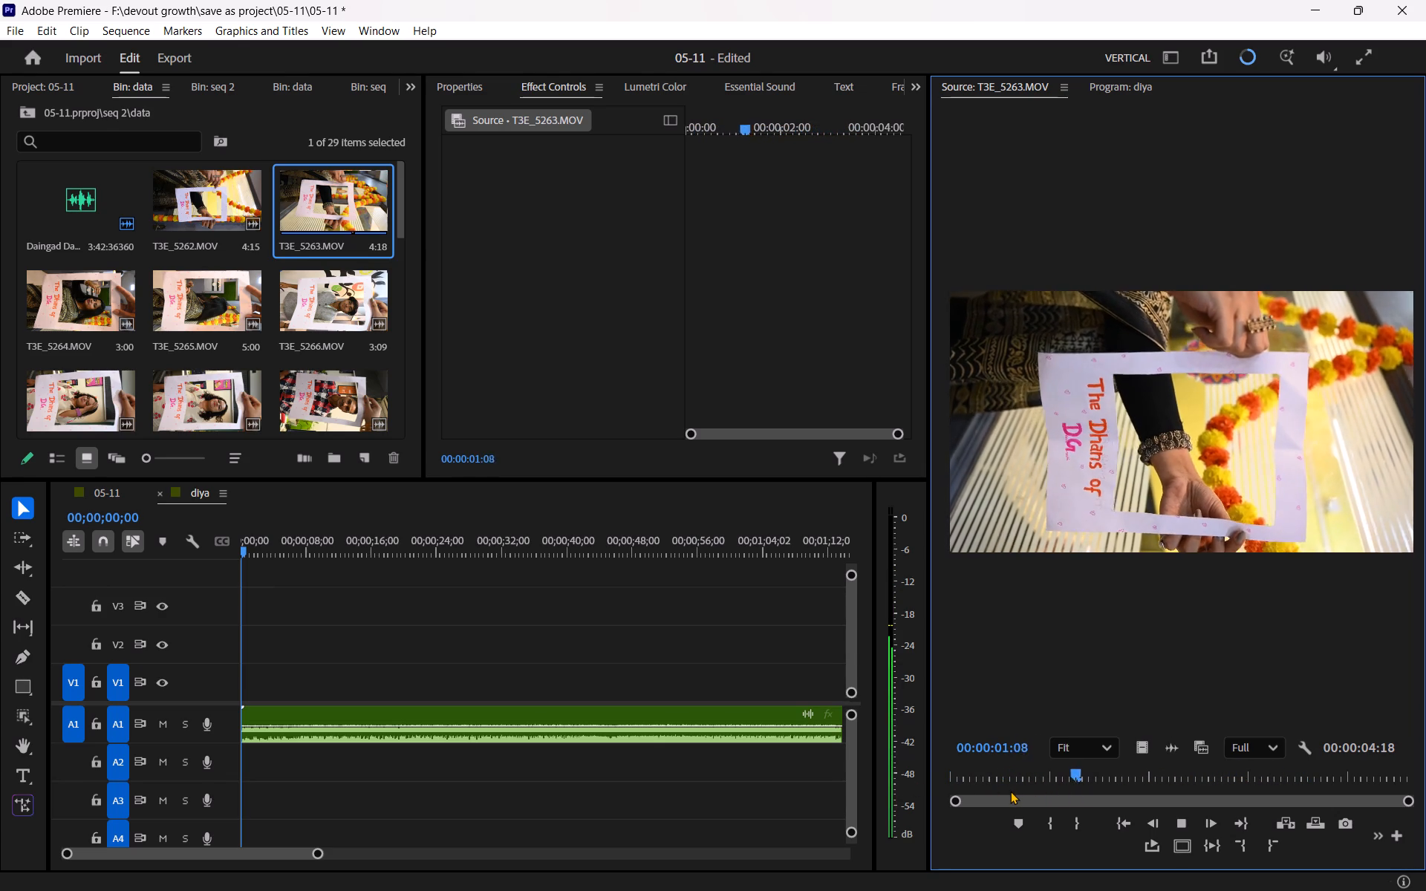
key(space)
Set the In point of source clip T3E_5263 at 00:00:00:24.
click(1045, 830)
key(space)
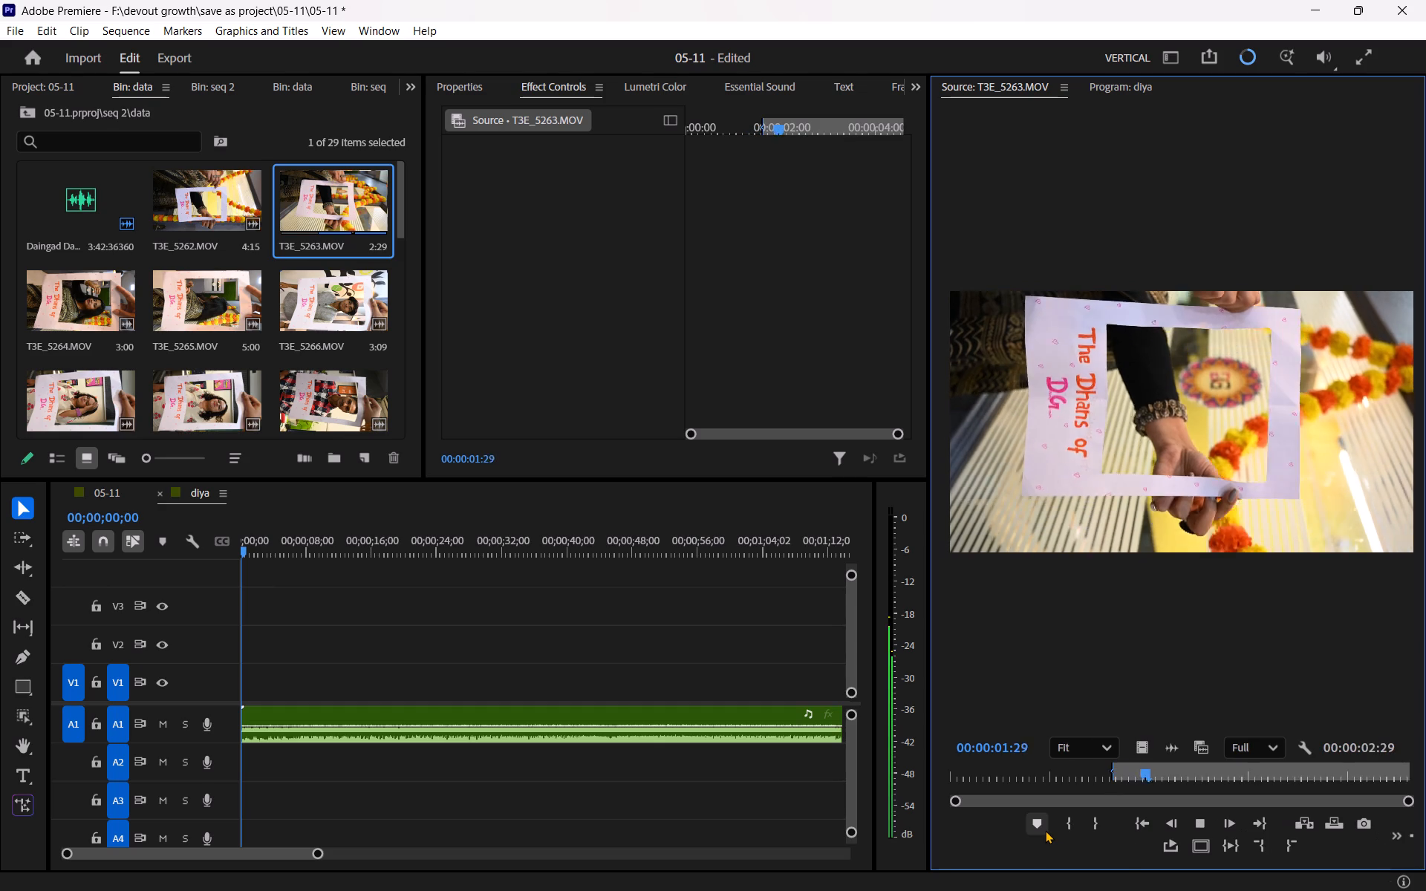
key(space)
drag(1010, 771, 925, 771)
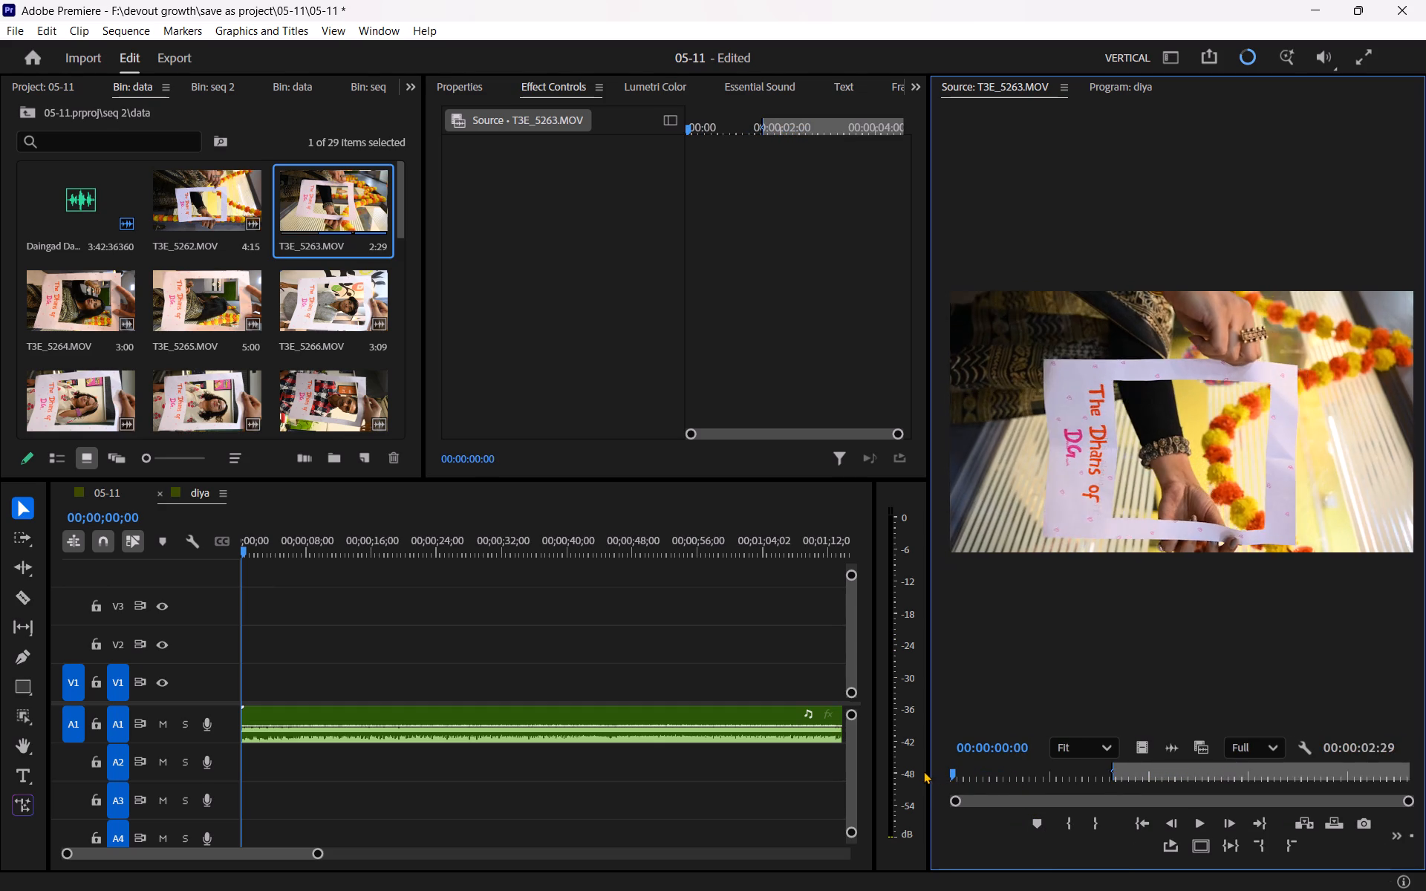
key(space)
key(space)
click(1074, 827)
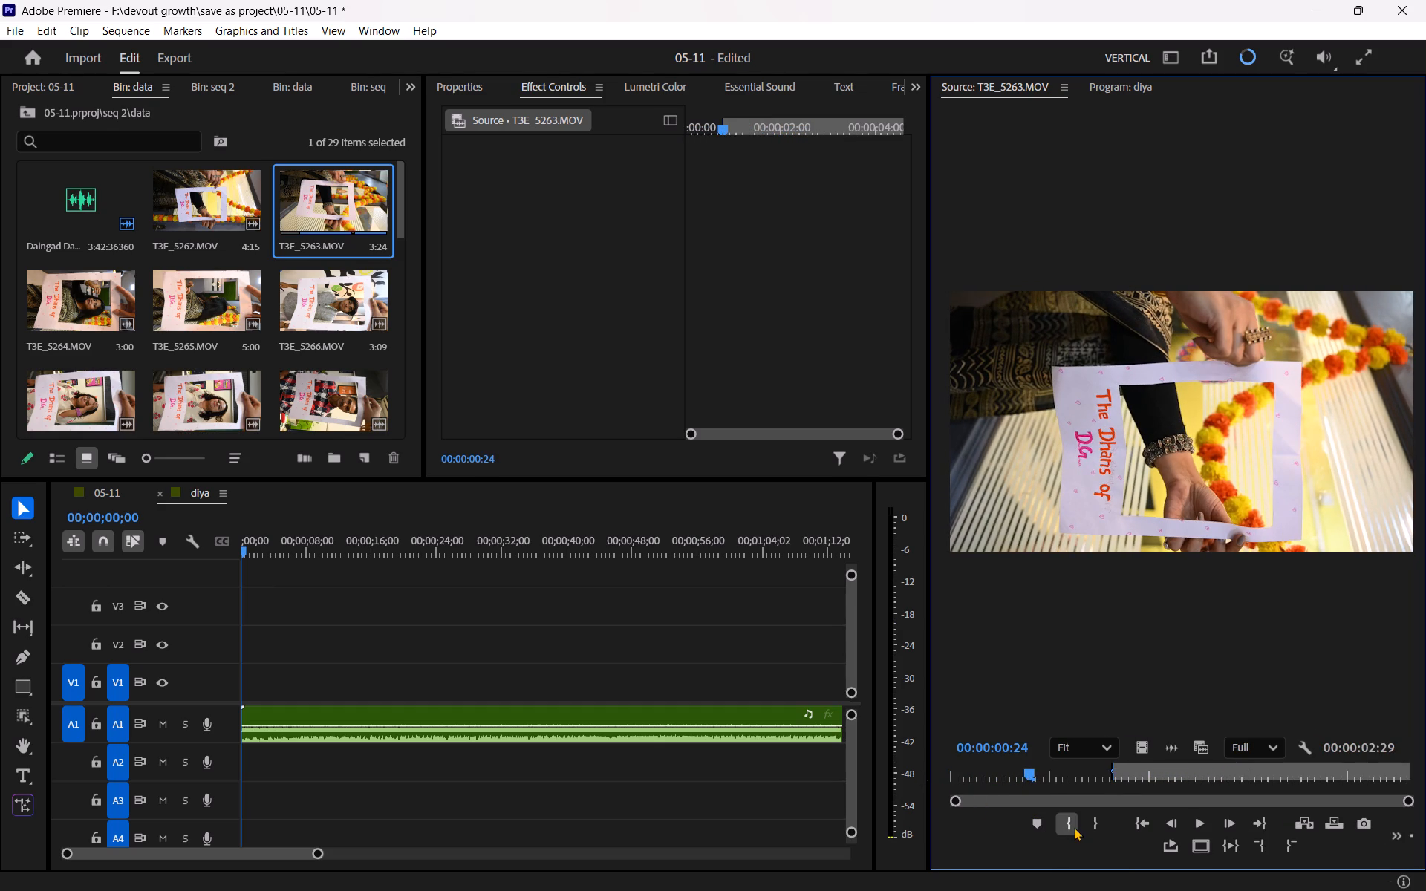
Set the Out point of source clip T3E_5263 at 00:00:03:10.
key(space)
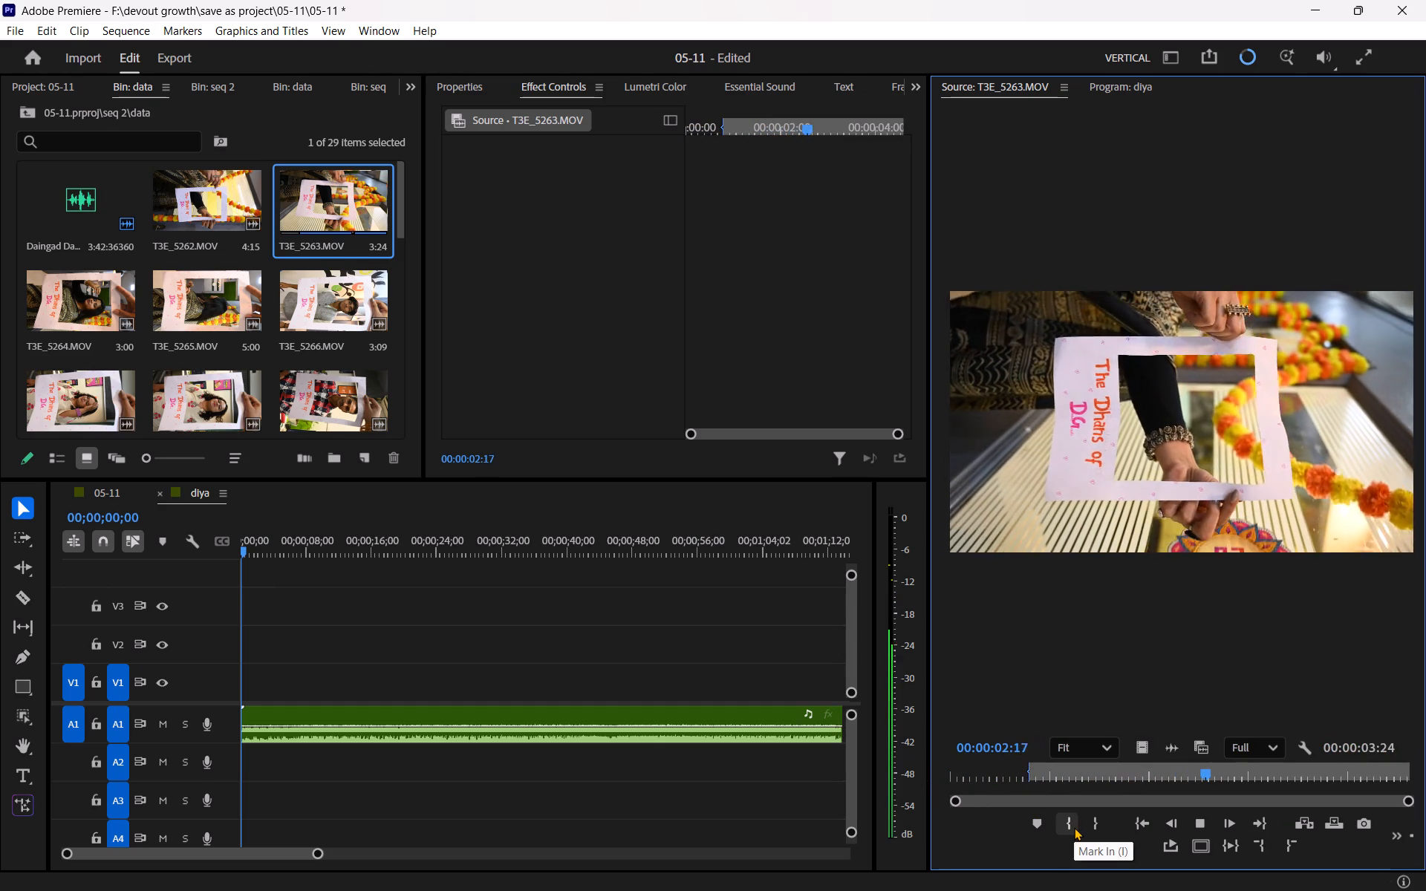
key(space)
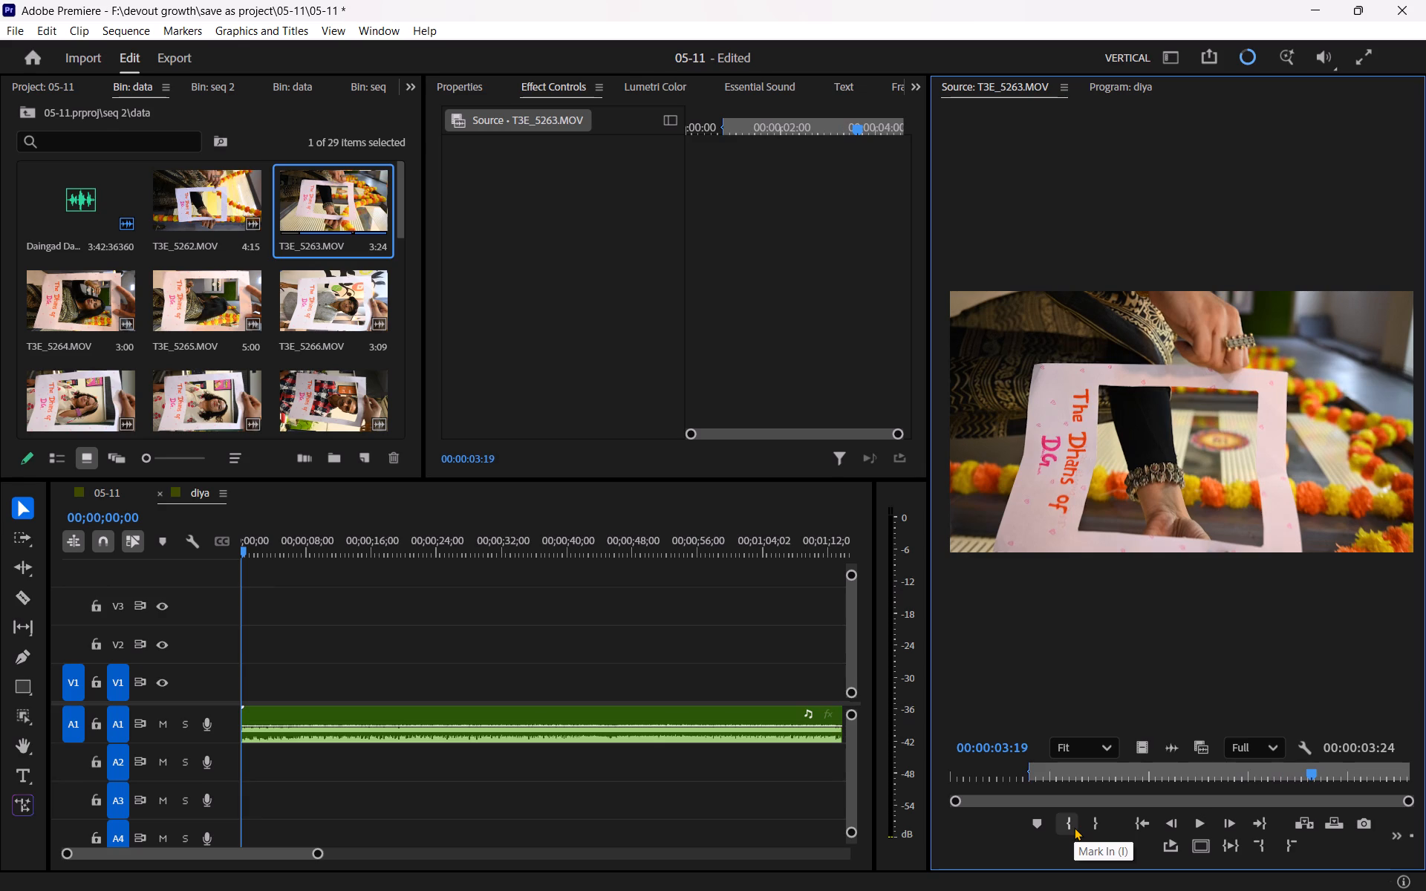
click(1103, 827)
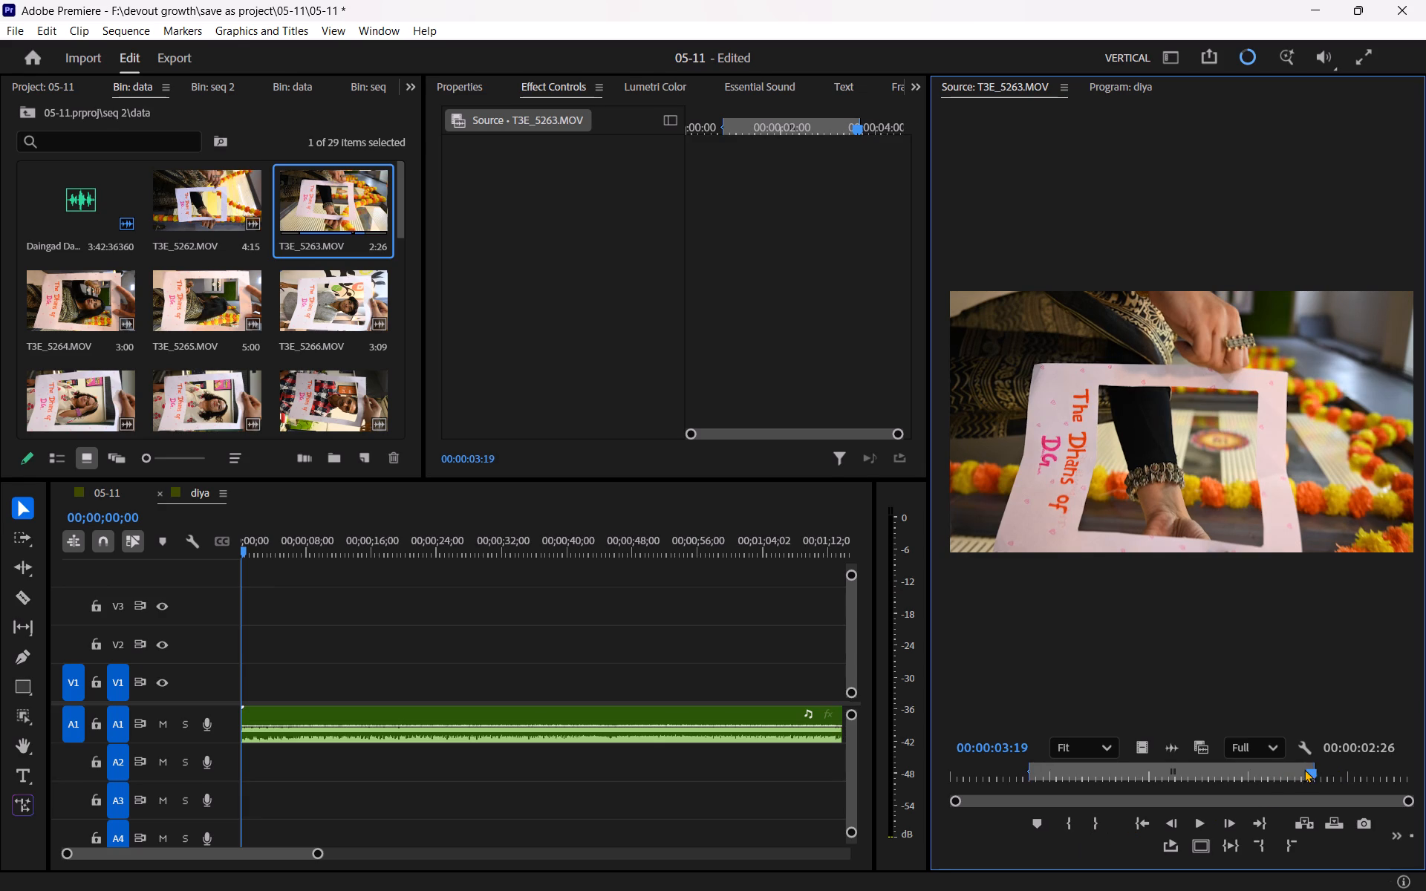
drag(1304, 769, 1285, 776)
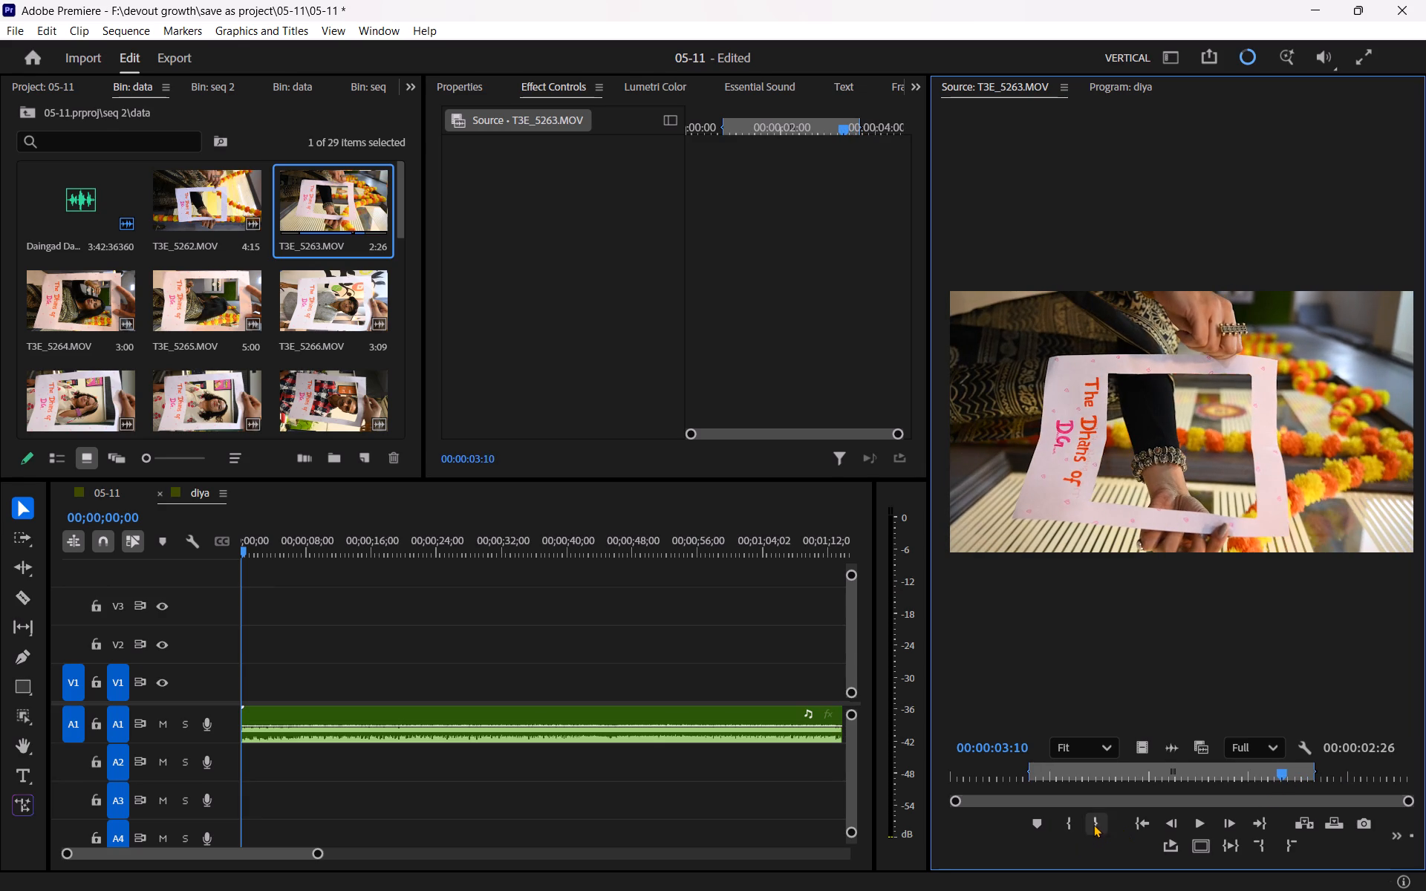
click(1093, 824)
Place only the video of the marked T3E_5263 range on track V1 at the start of the diya sequence.
drag(1141, 751, 239, 688)
Rotate the T3E_5263 clip on V1 to -90° and set its scale to 52% so it fills the vertical frame.
key(equal)
text(==)
drag(261, 543, 299, 550)
click(321, 671)
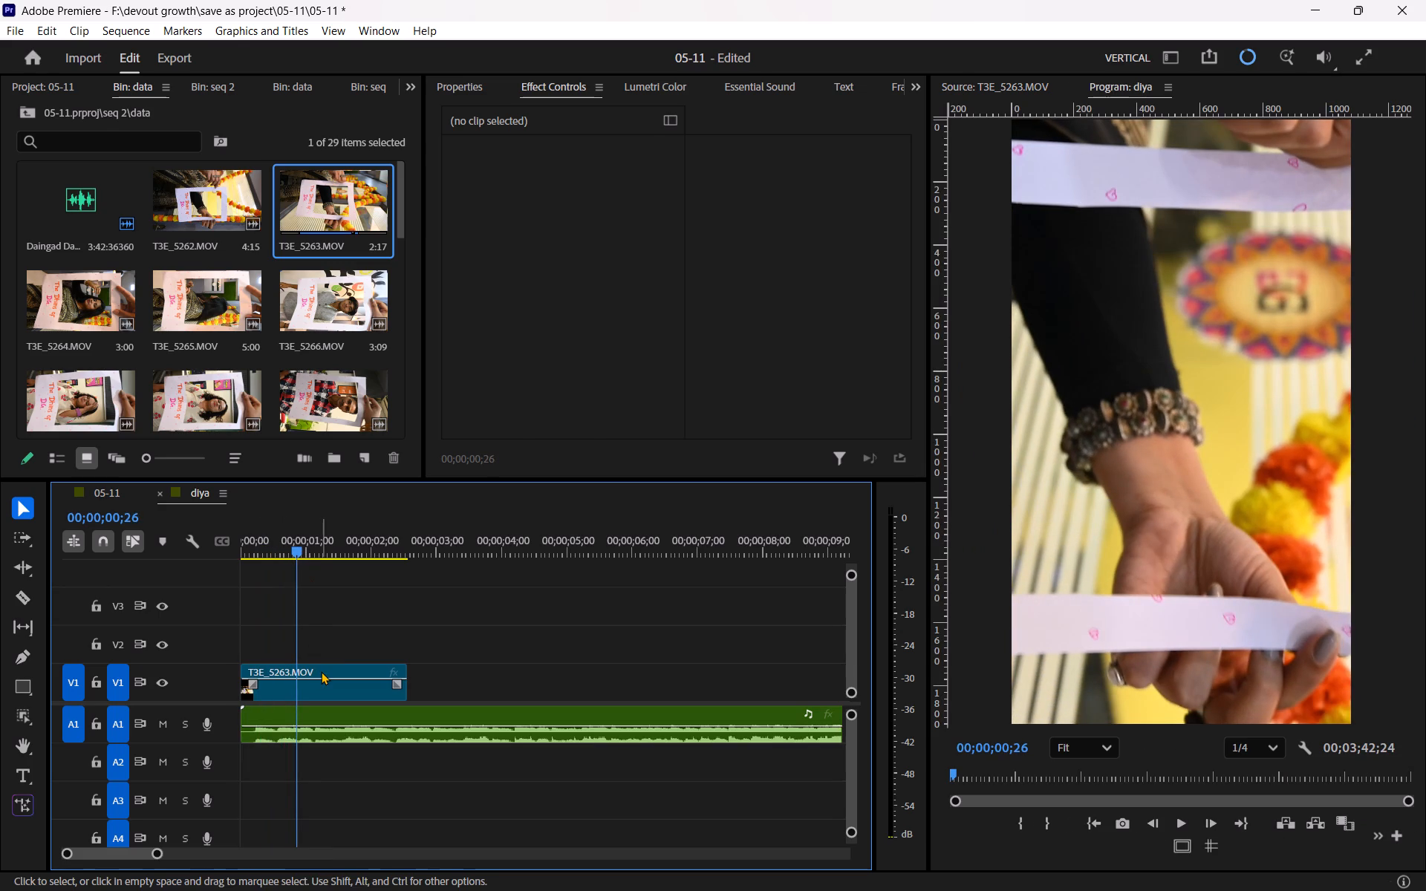
click(452, 79)
click(472, 193)
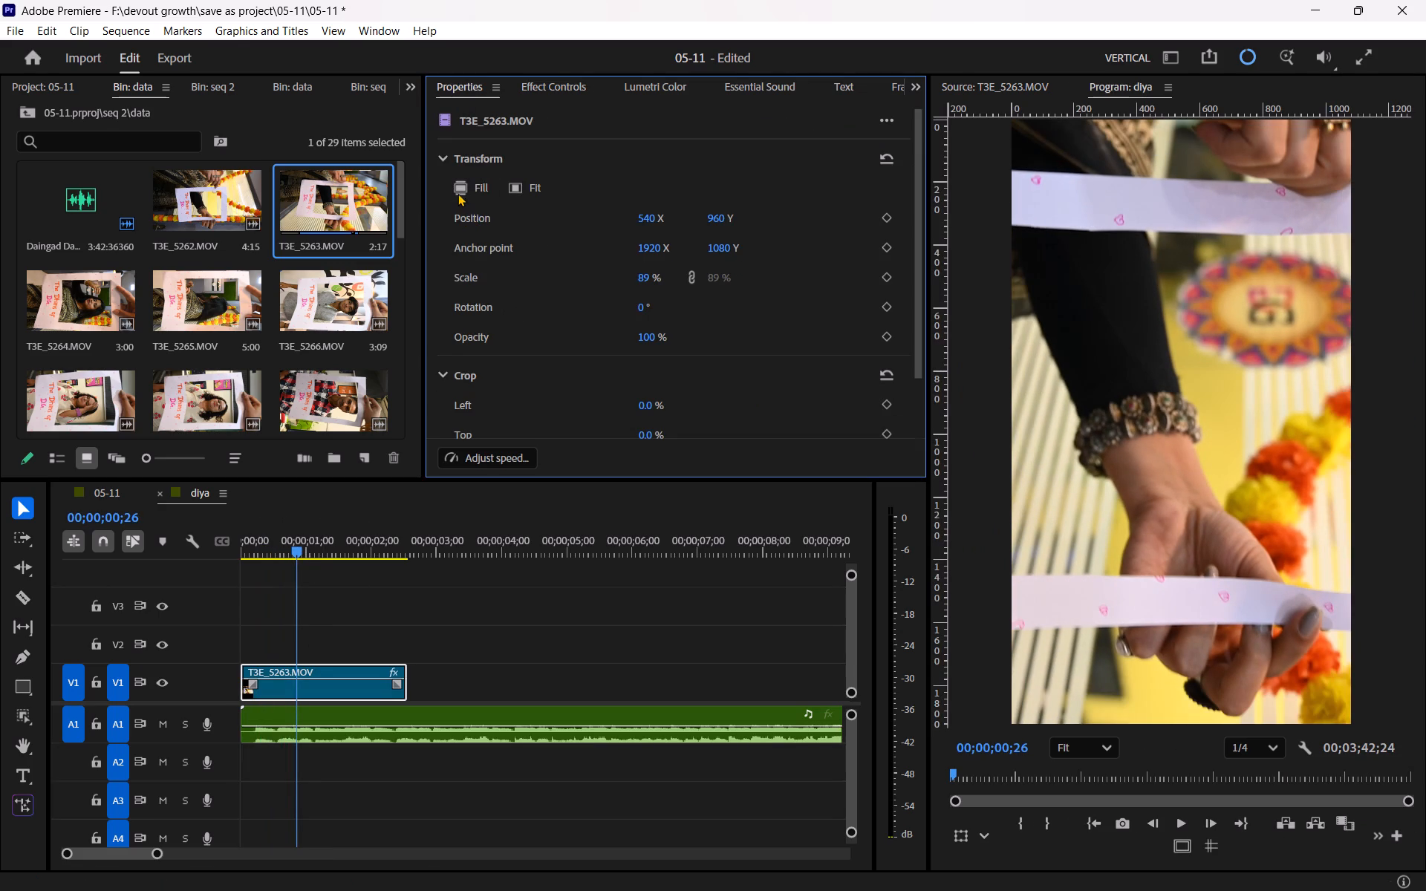
click(458, 192)
drag(642, 276, 599, 284)
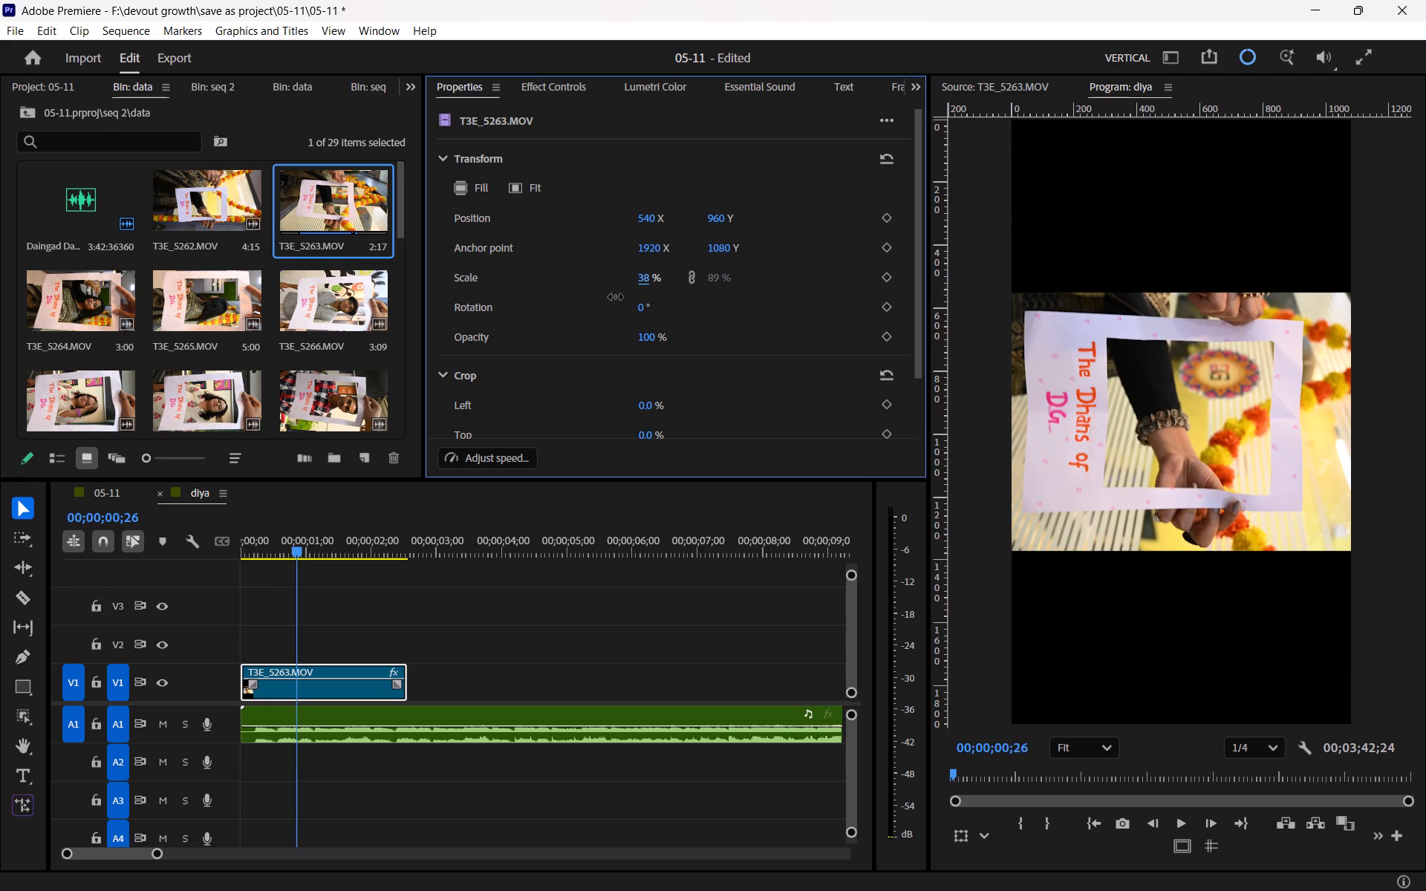
click(644, 306)
text(-90)
key(Return)
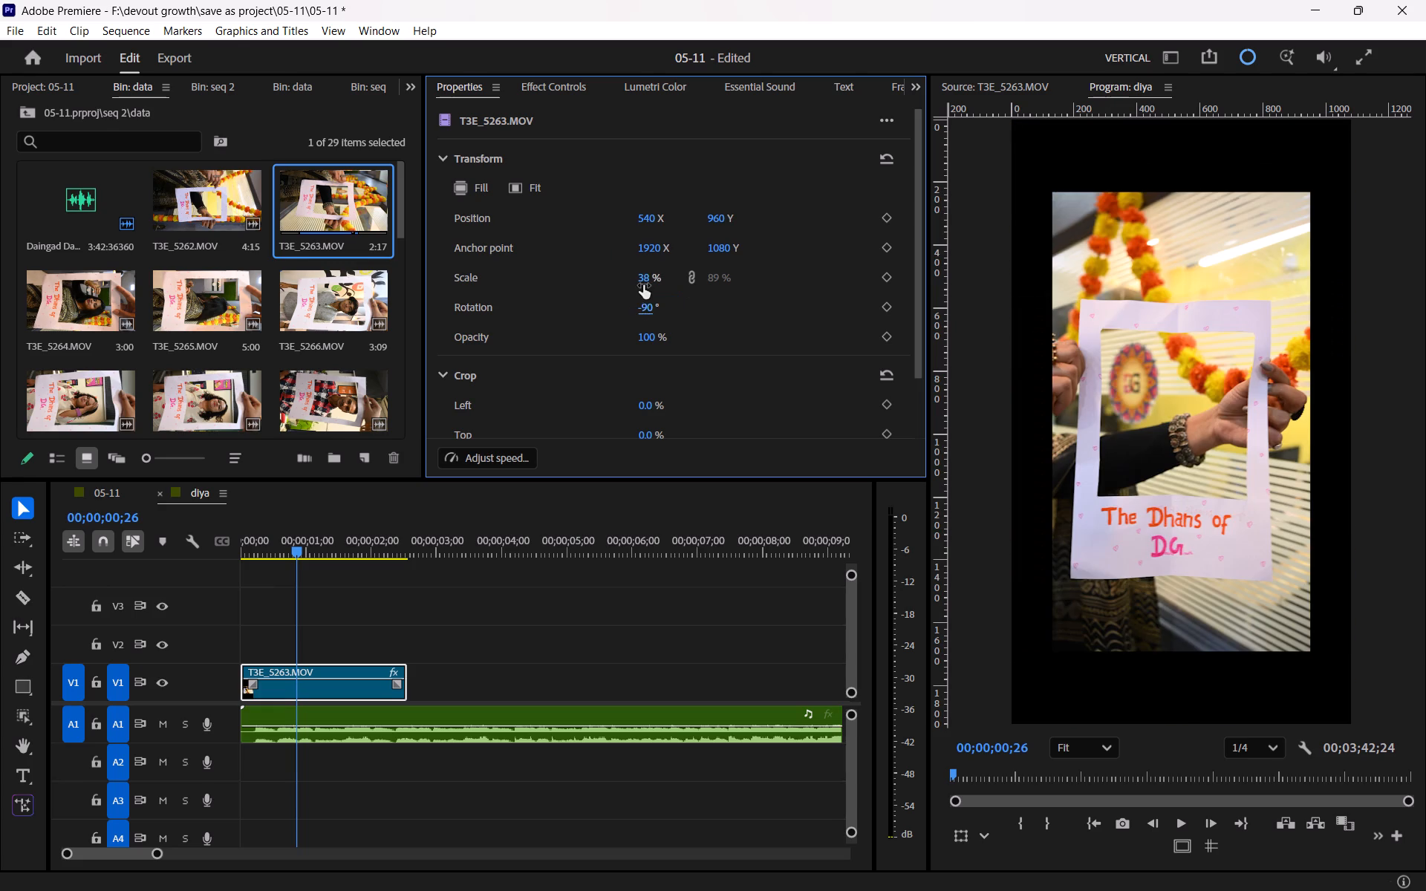
drag(646, 282, 661, 283)
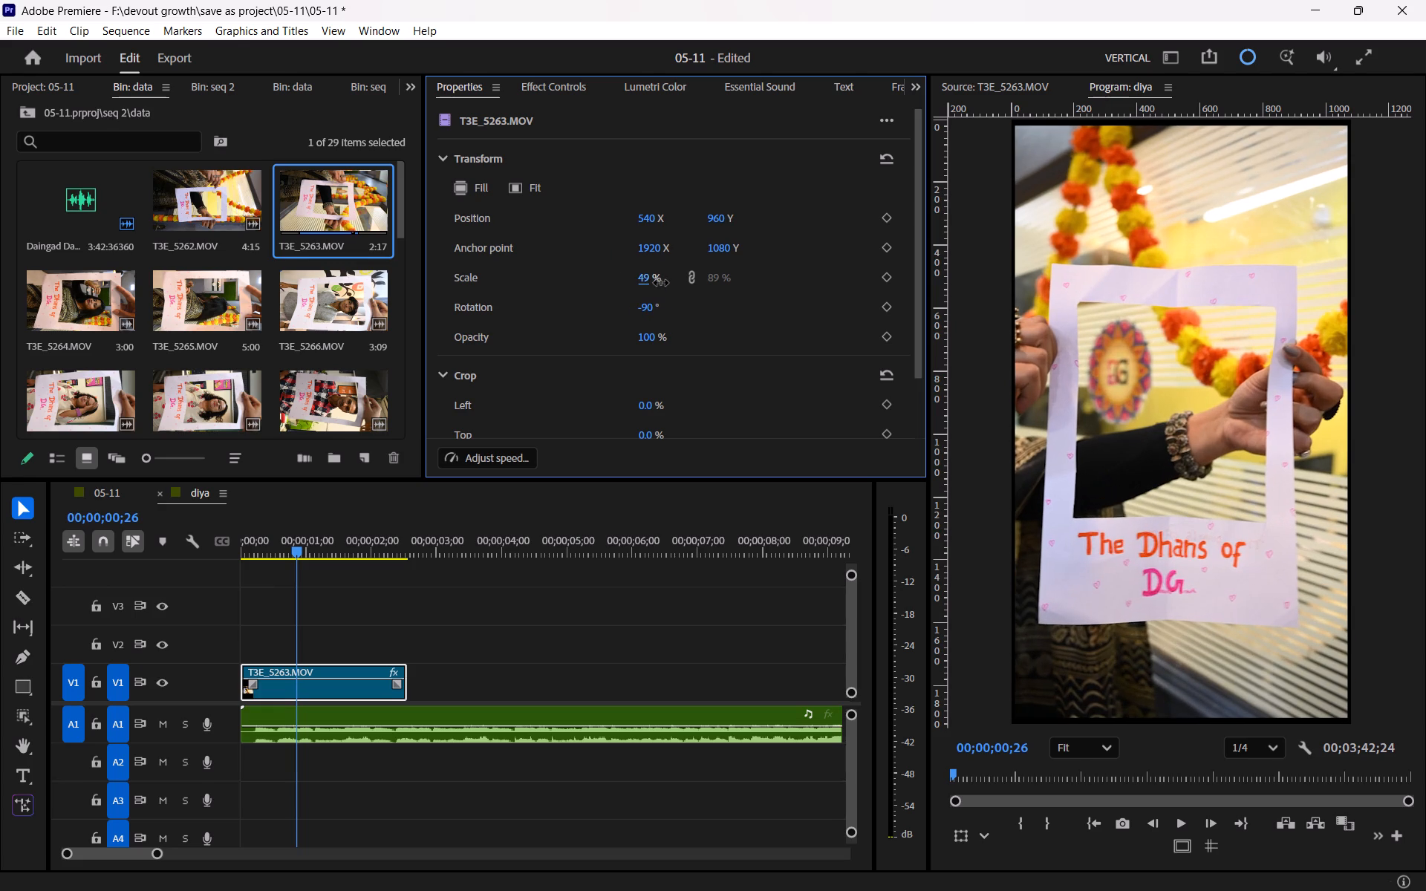
drag(661, 283, 664, 284)
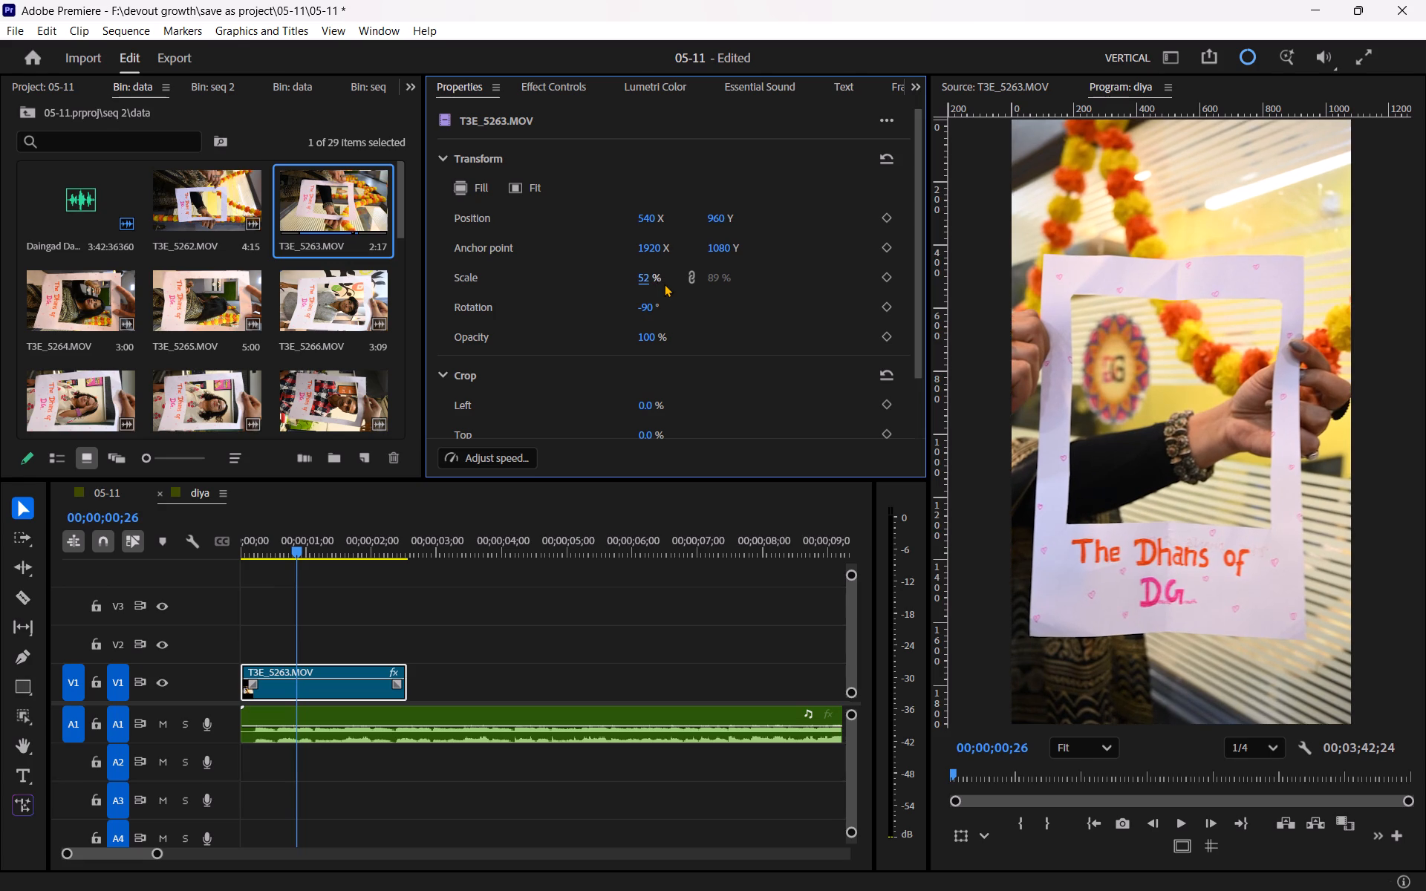
Play back the rotated T3E_5263 clip with the song from the start of the diya sequence.
drag(307, 536, 191, 564)
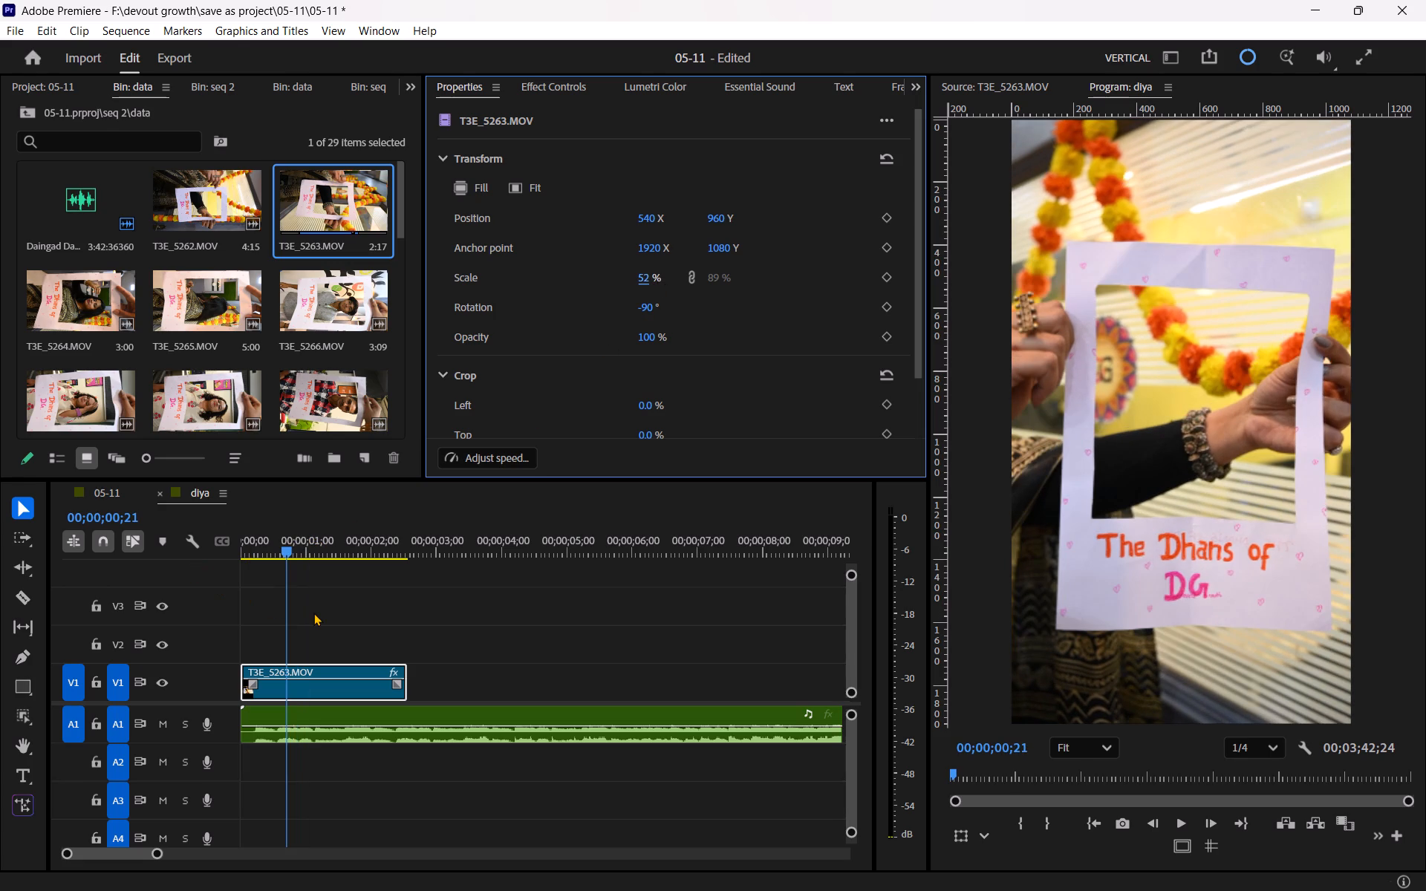
click(313, 613)
key(space)
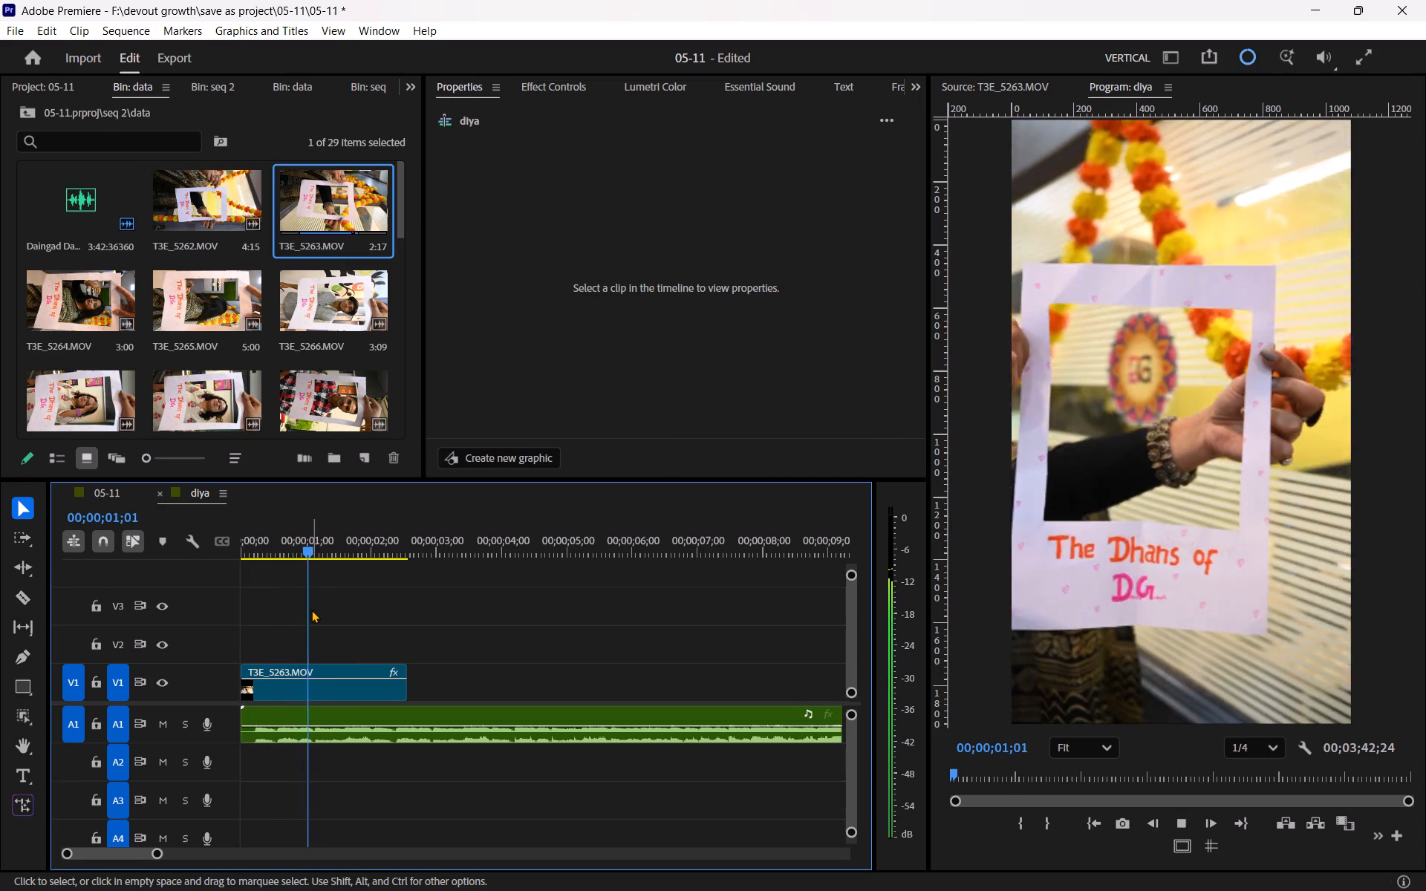
key(space)
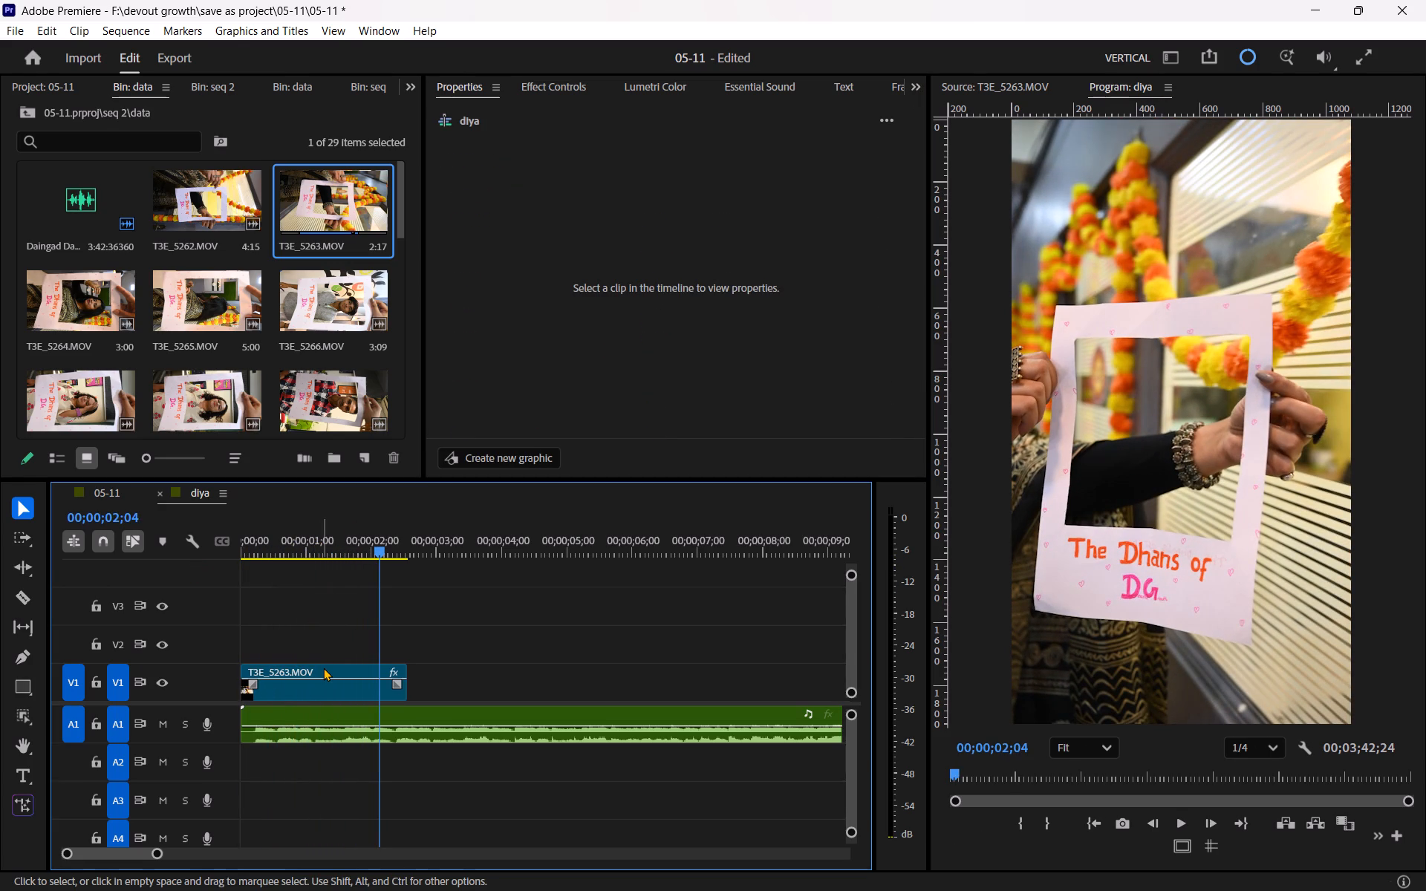
click(323, 668)
right_click(323, 668)
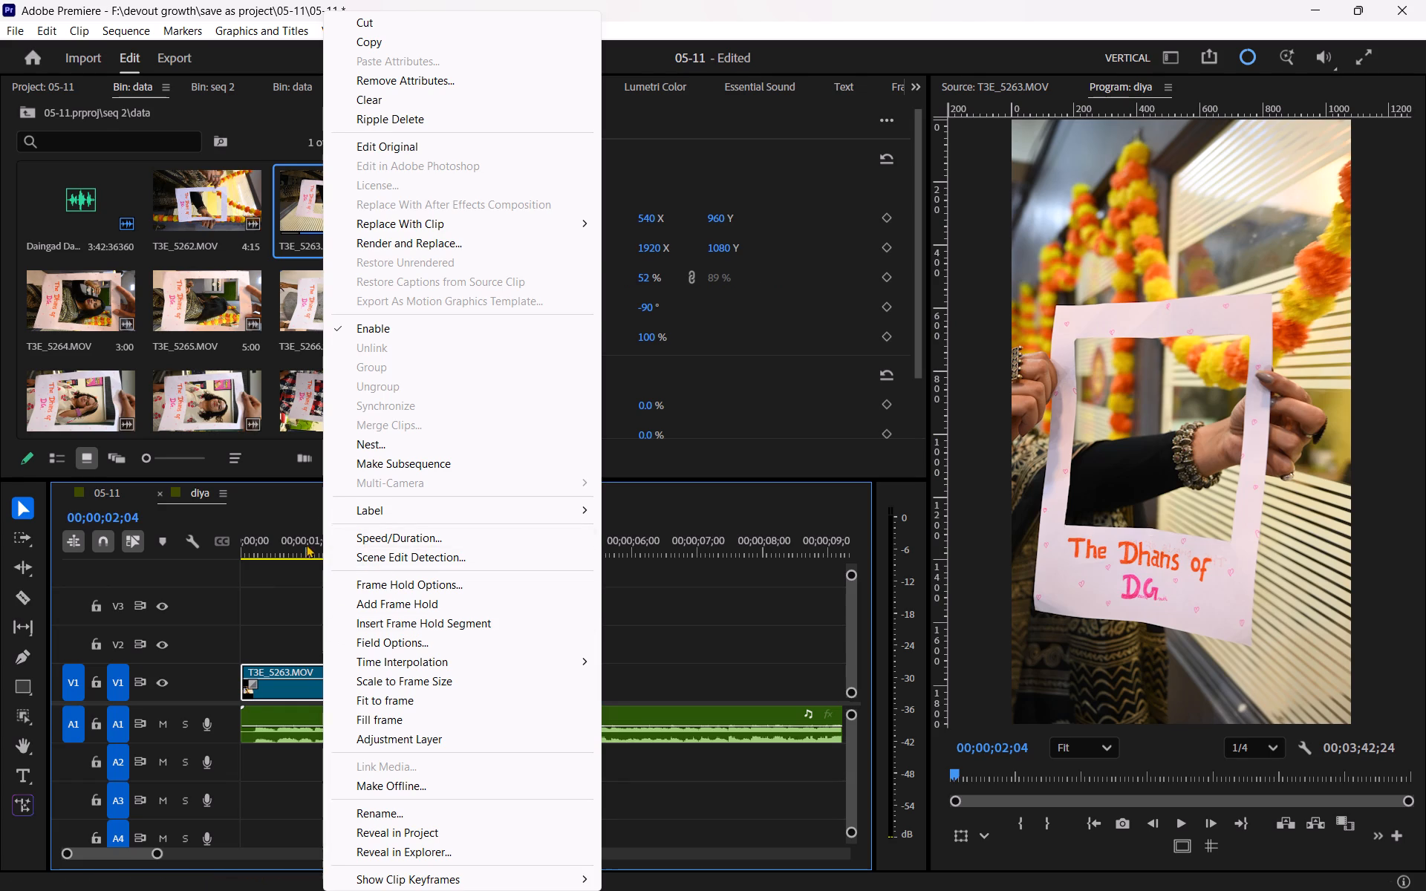
drag(287, 544, 215, 544)
key(space)
key(space)
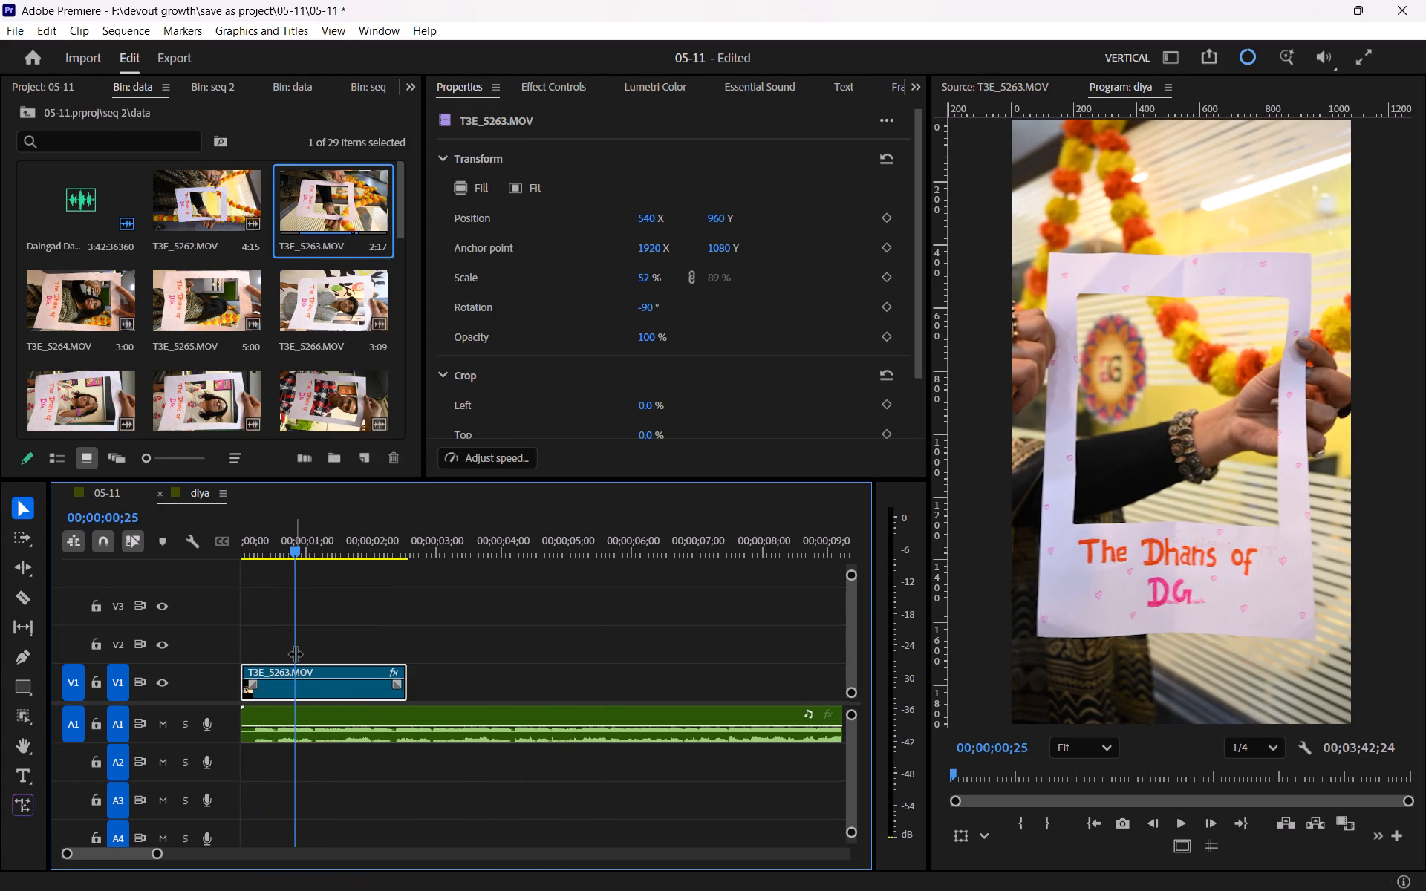
Slow the T3E_5263 clip on V1 to 60% speed and change its time interpolation method.
right_click(312, 672)
click(361, 538)
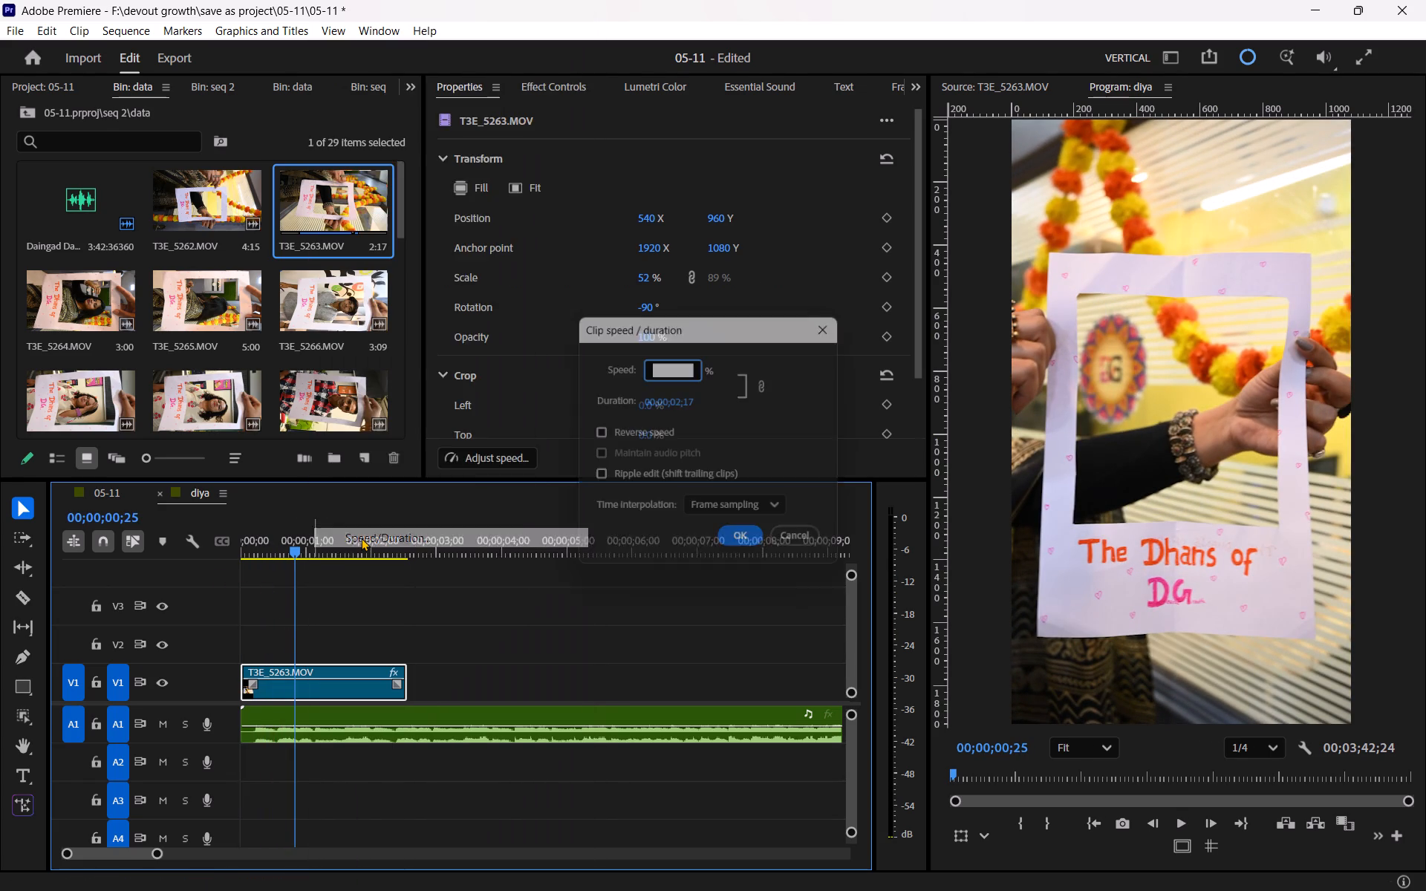
key(6)
key(0)
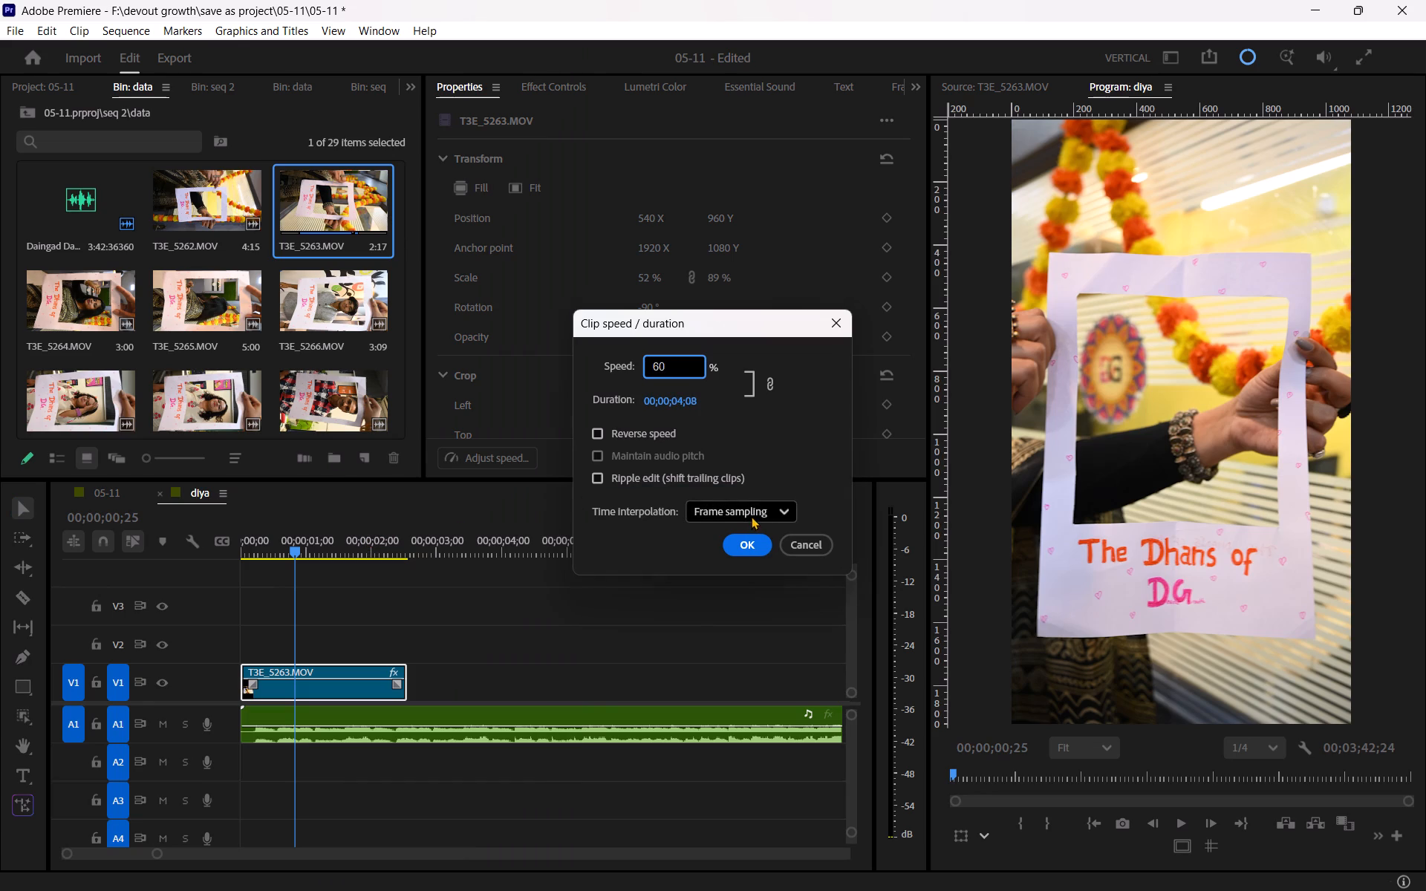
click(751, 516)
click(769, 587)
click(753, 548)
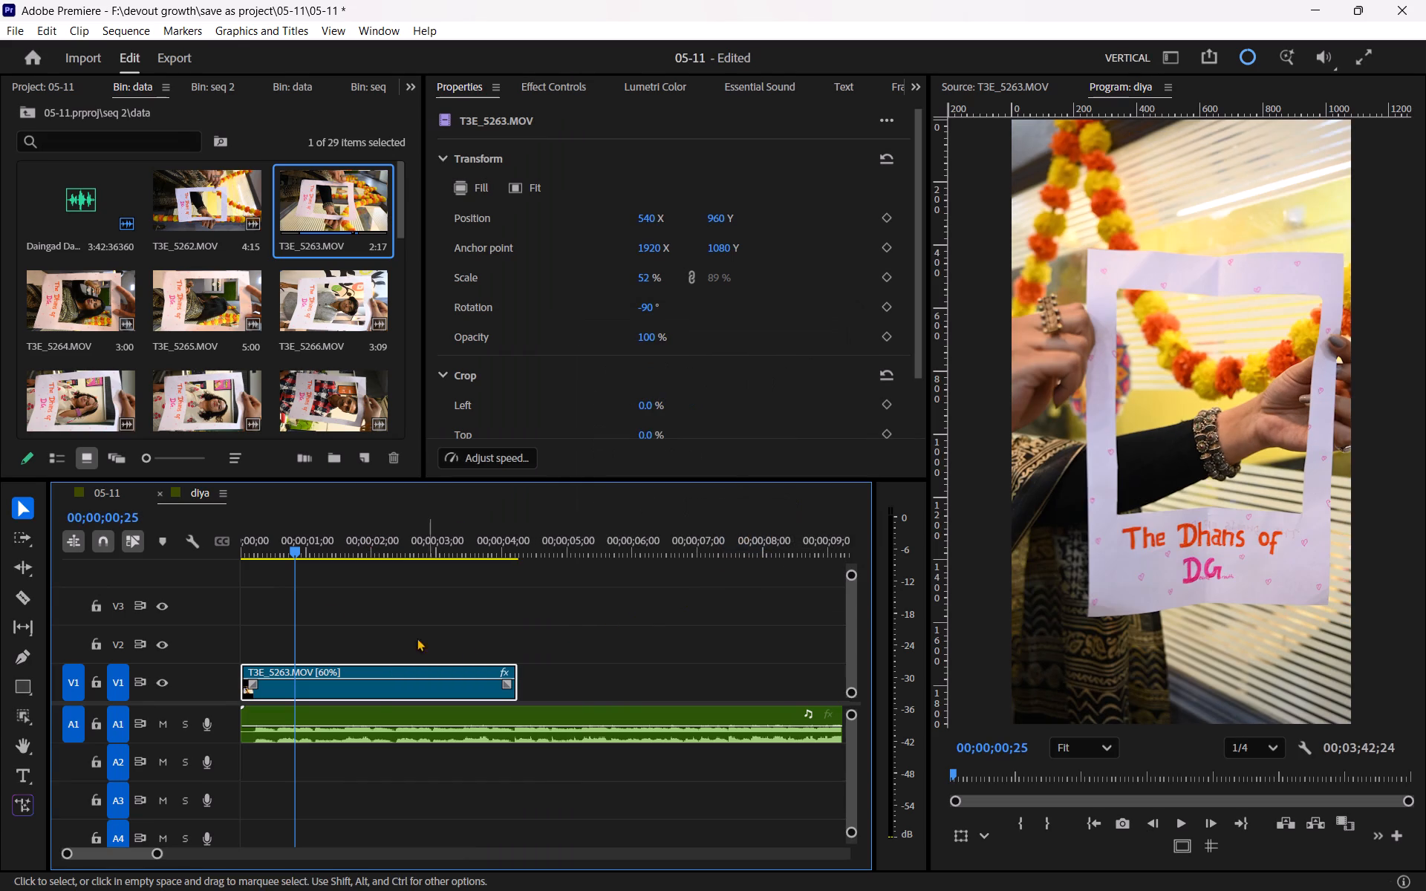
Play back the slowed T3E_5263 clip with the song and return to the sequence start.
drag(271, 546, 209, 547)
key(space)
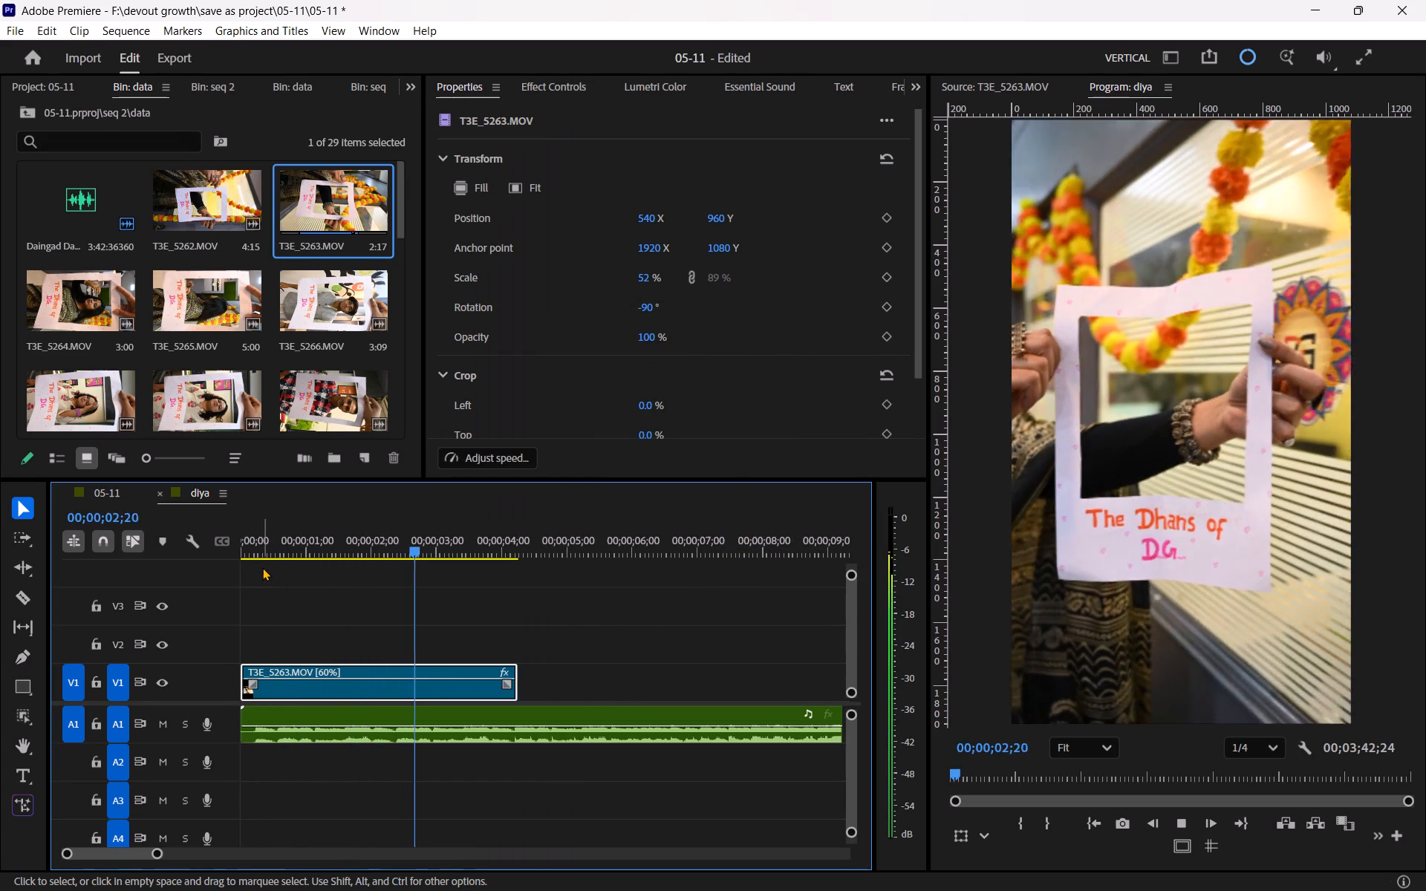
key(space)
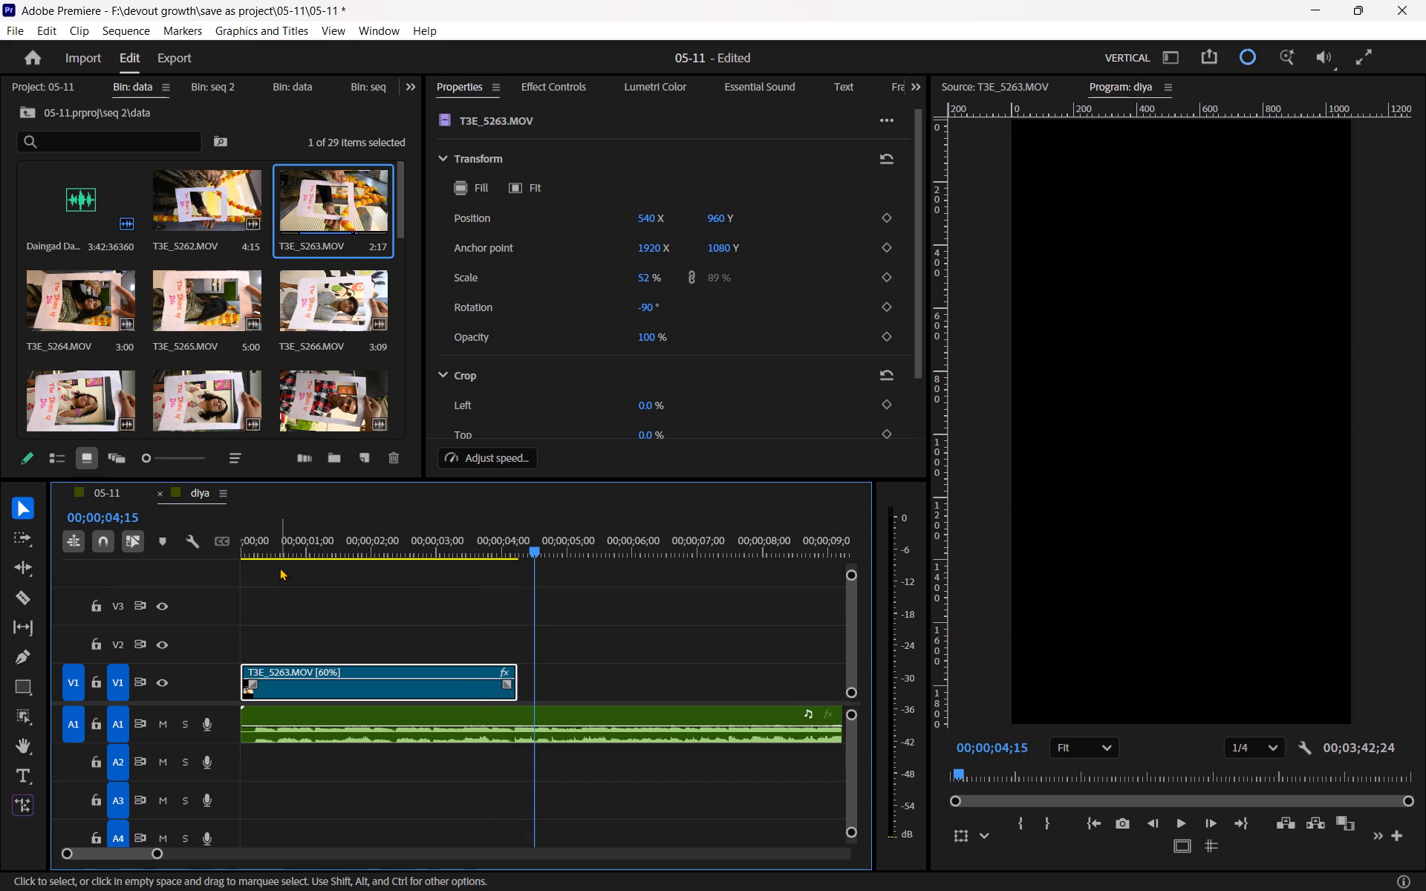
drag(279, 547, 175, 569)
key(space)
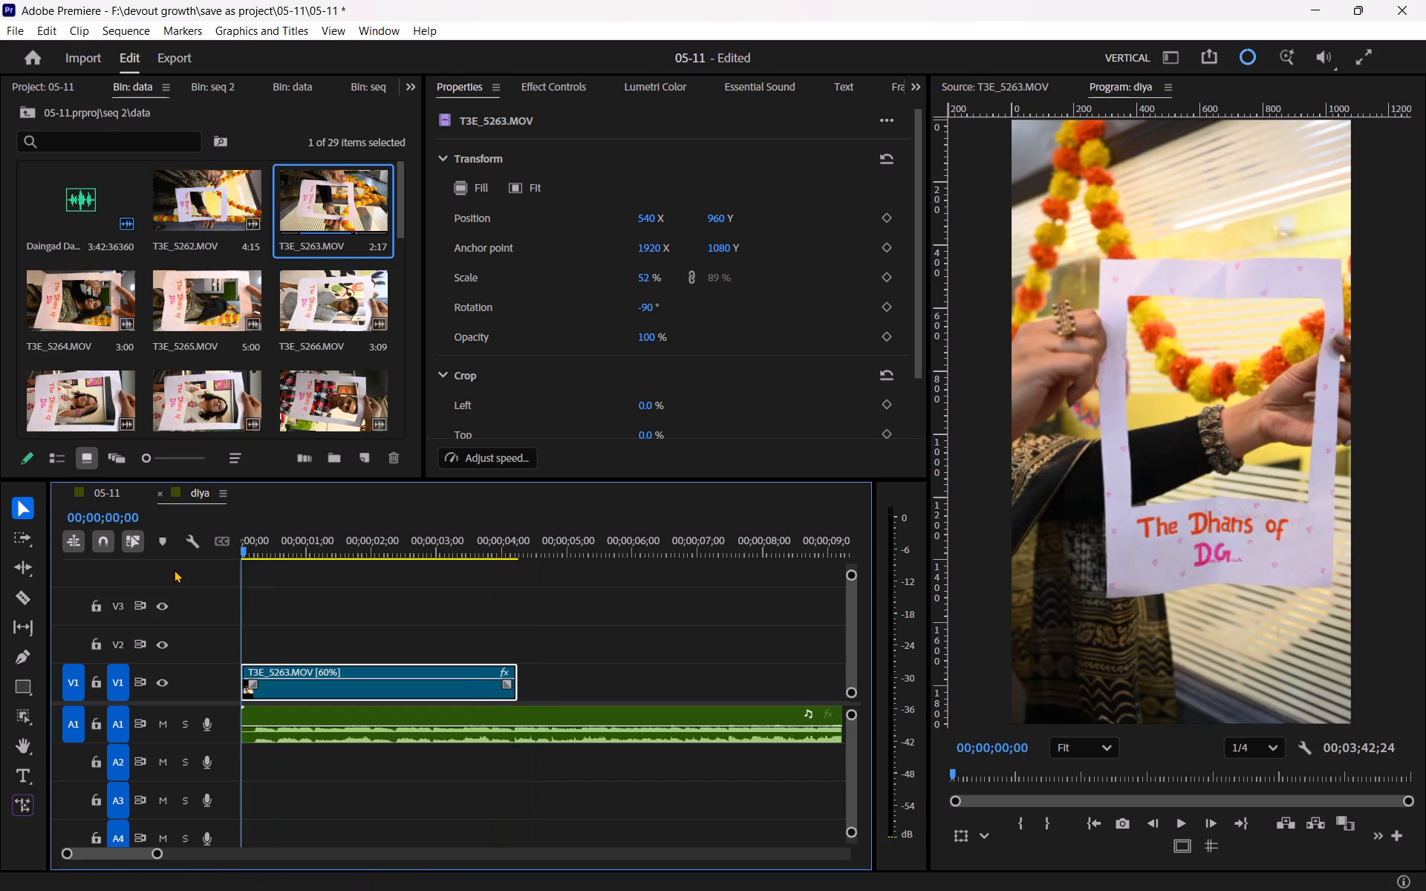
key(space)
Trim the start of the T3E_5263 clip to 00;00;00;19 and close the gap left before it on V1.
drag(270, 544, 209, 542)
key(space)
key(space)
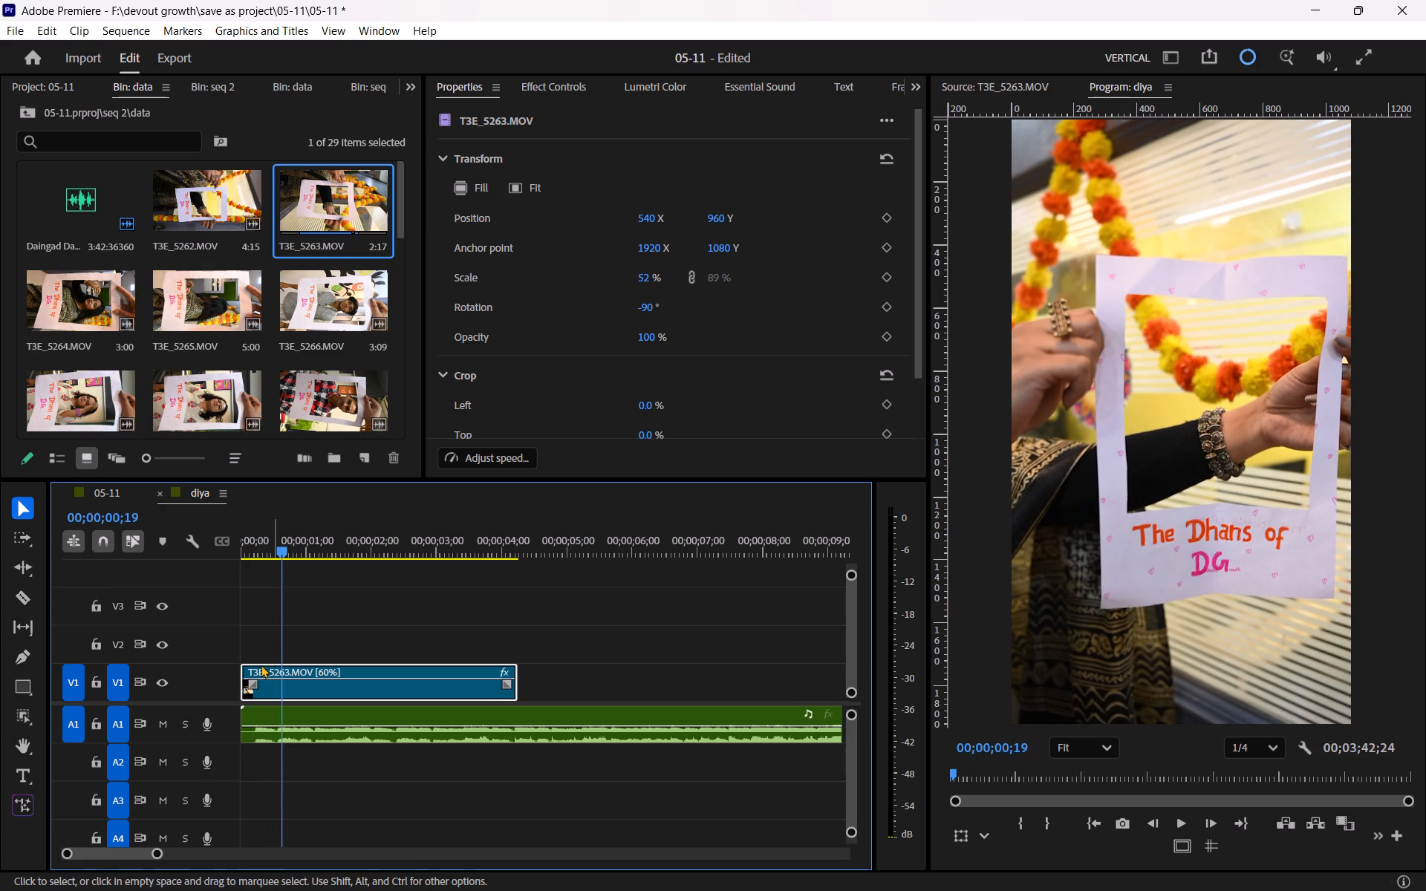
drag(244, 668, 284, 664)
click(261, 680)
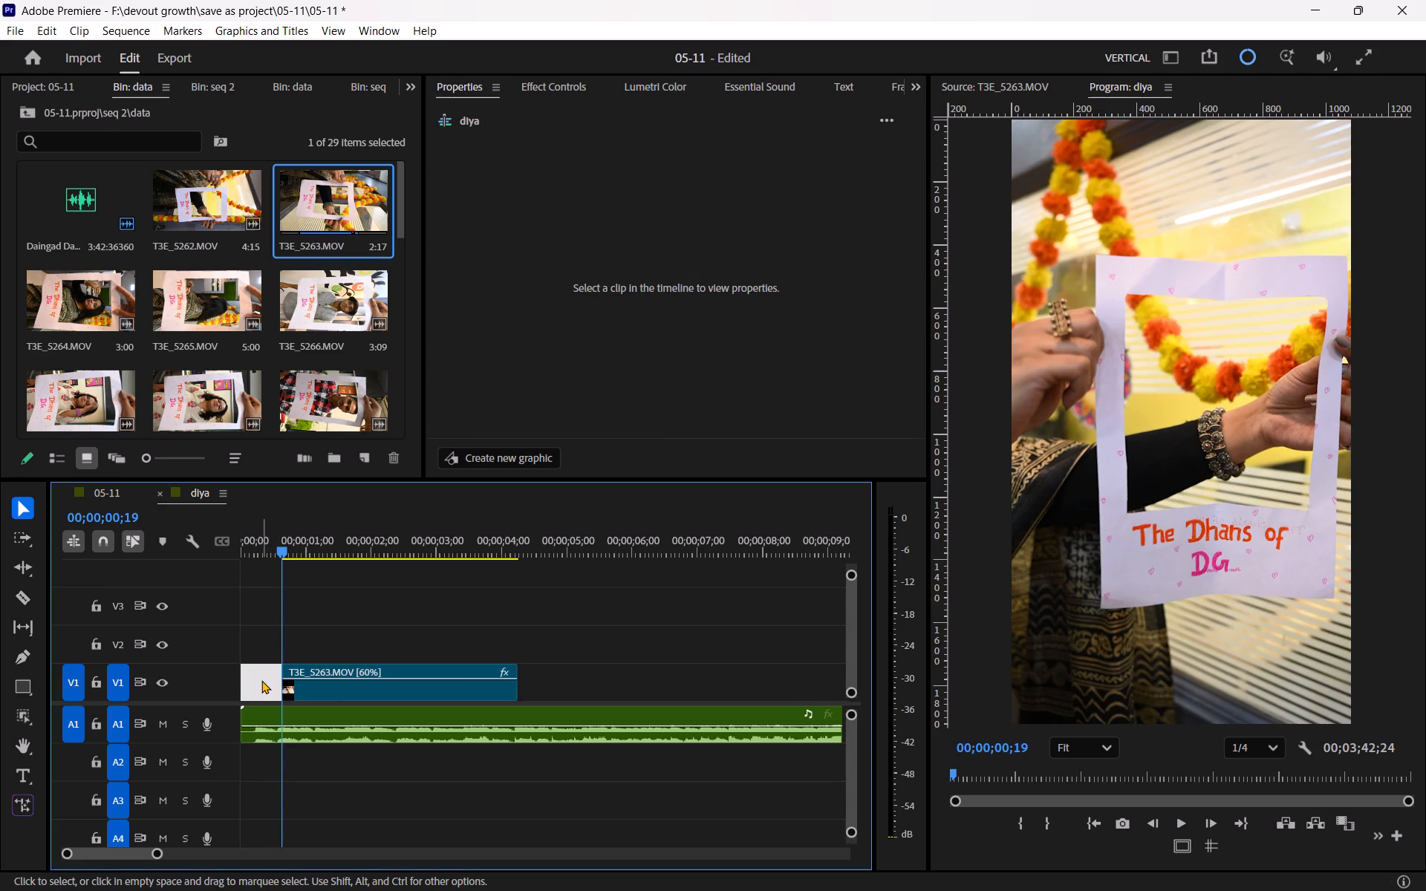
key(Delete)
Review the trimmed T3E_5263 clip from the start and extend its end on V1 to about 4 seconds.
drag(270, 556, 213, 558)
key(space)
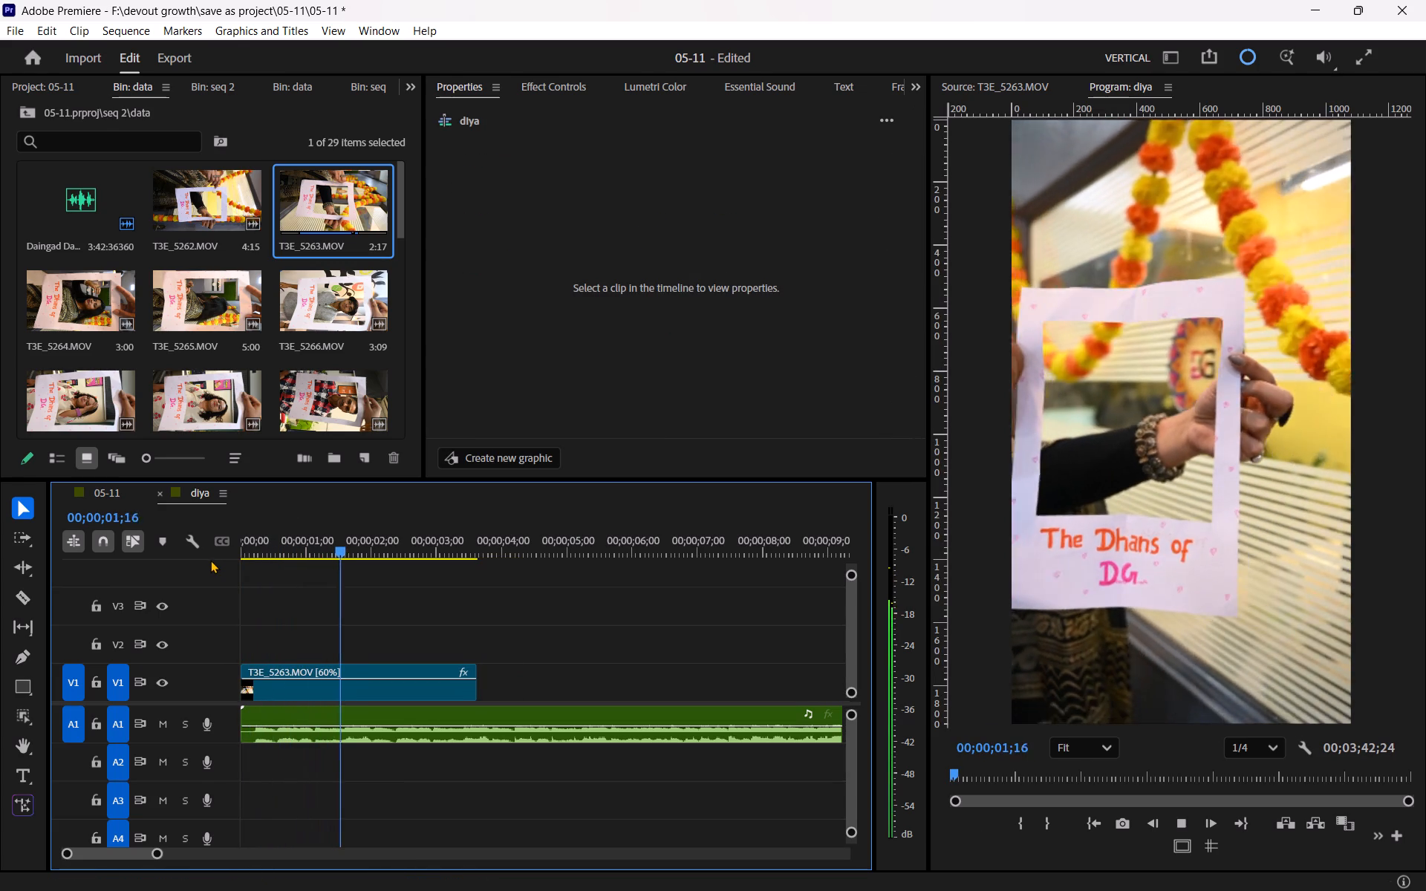
key(space)
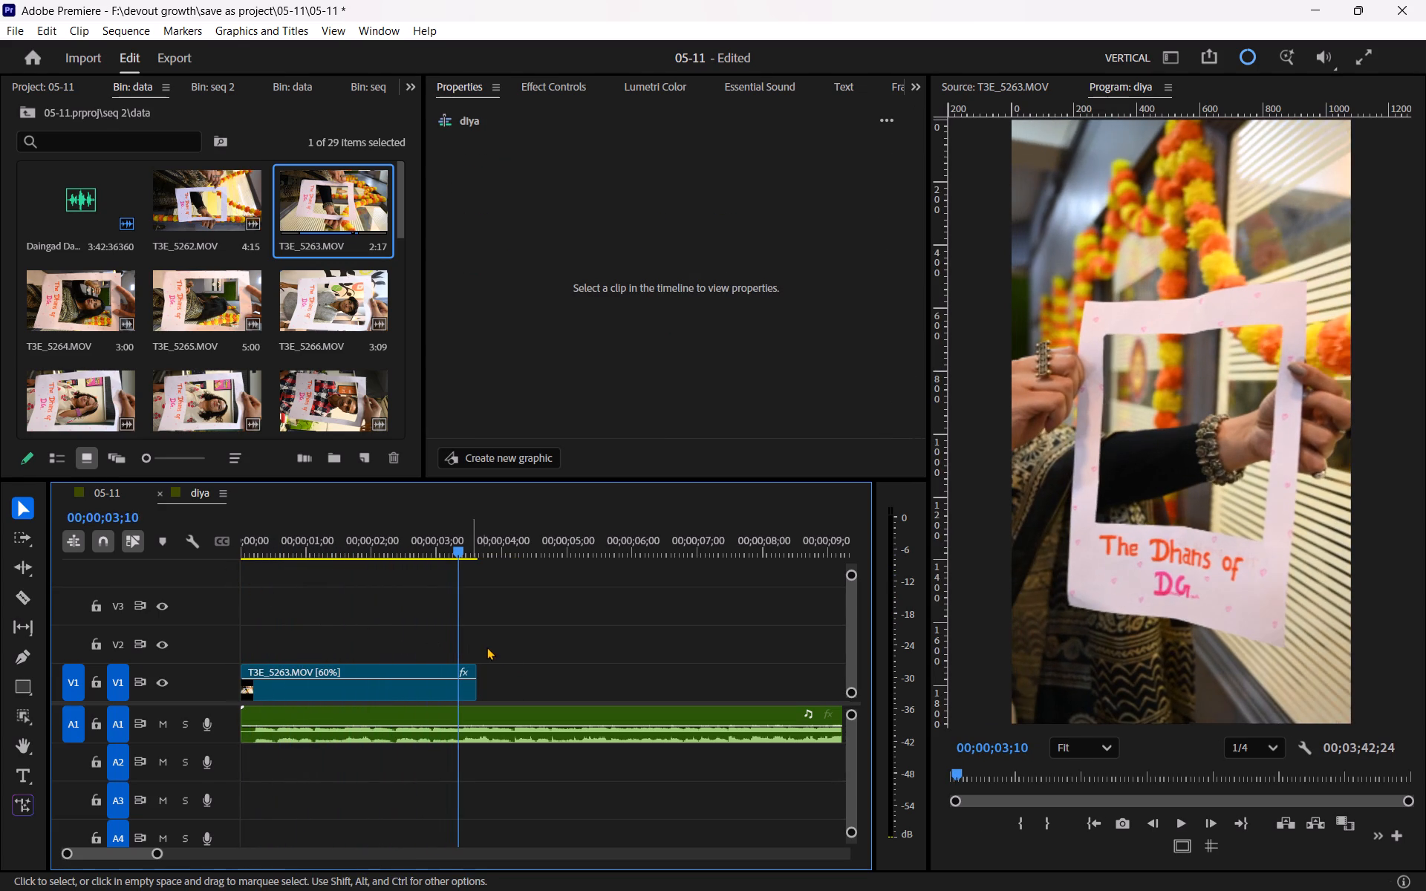
drag(484, 673, 519, 666)
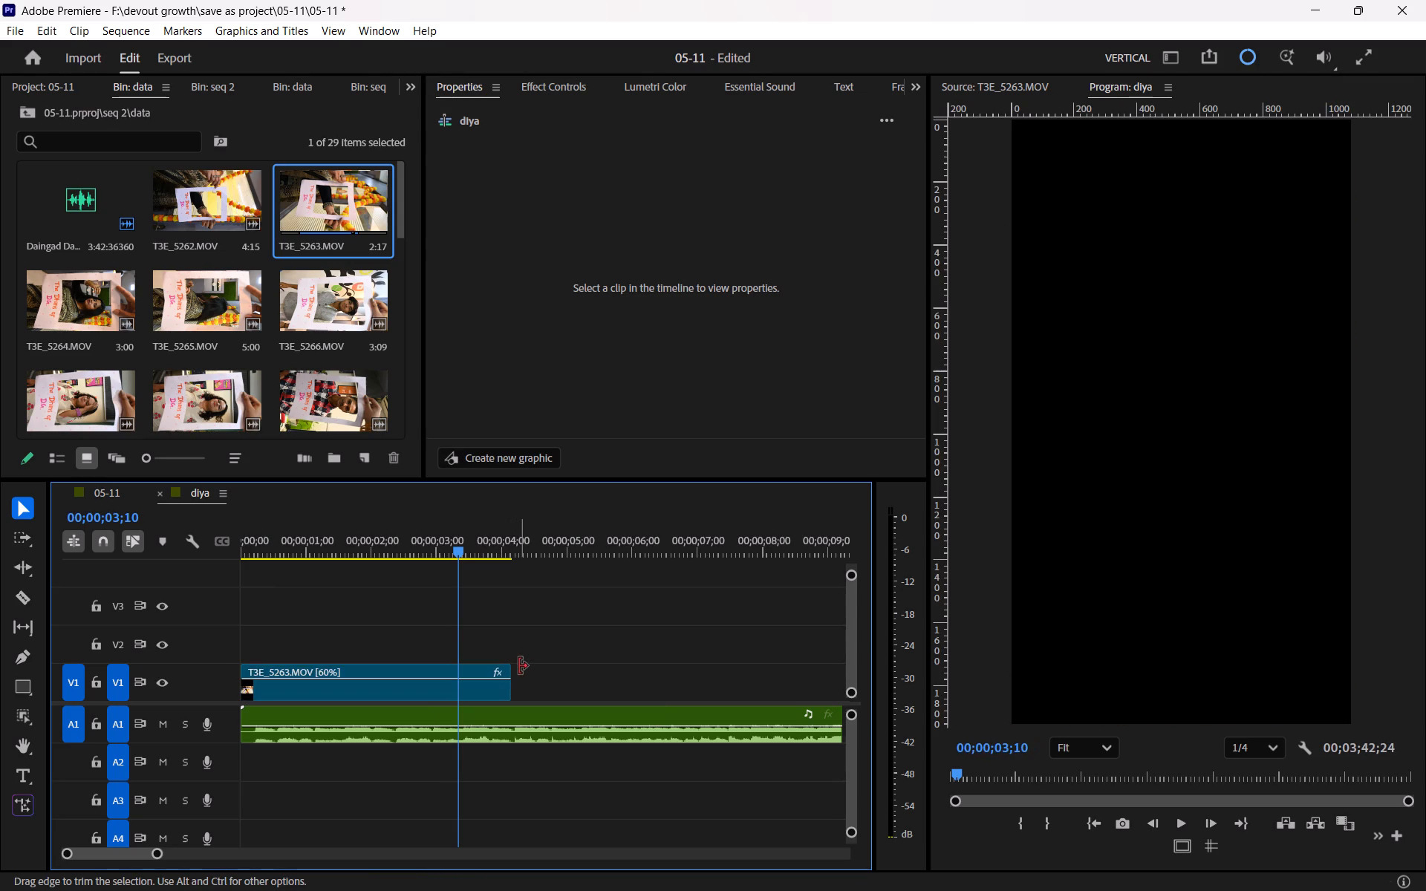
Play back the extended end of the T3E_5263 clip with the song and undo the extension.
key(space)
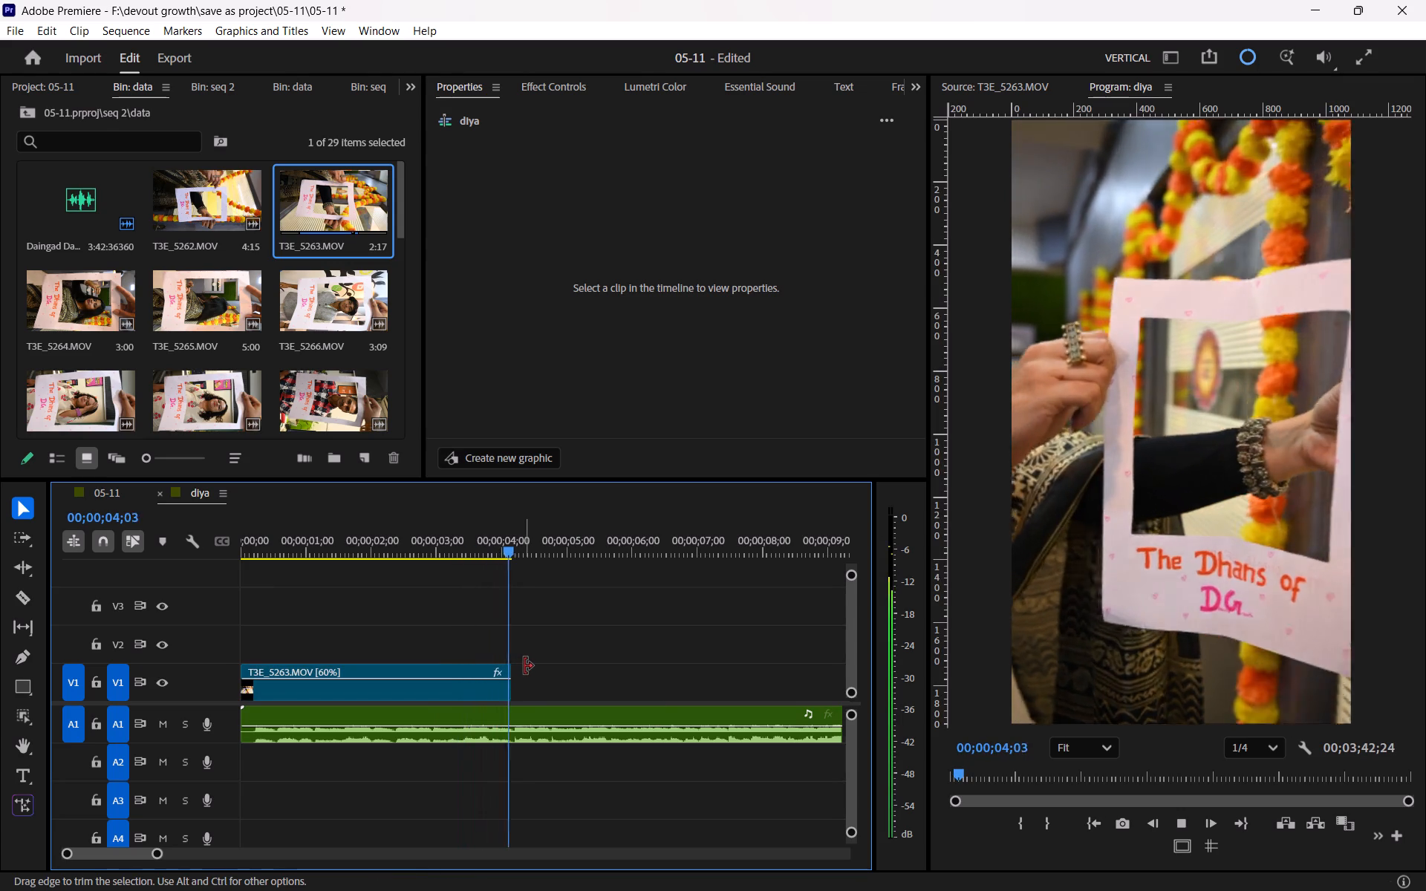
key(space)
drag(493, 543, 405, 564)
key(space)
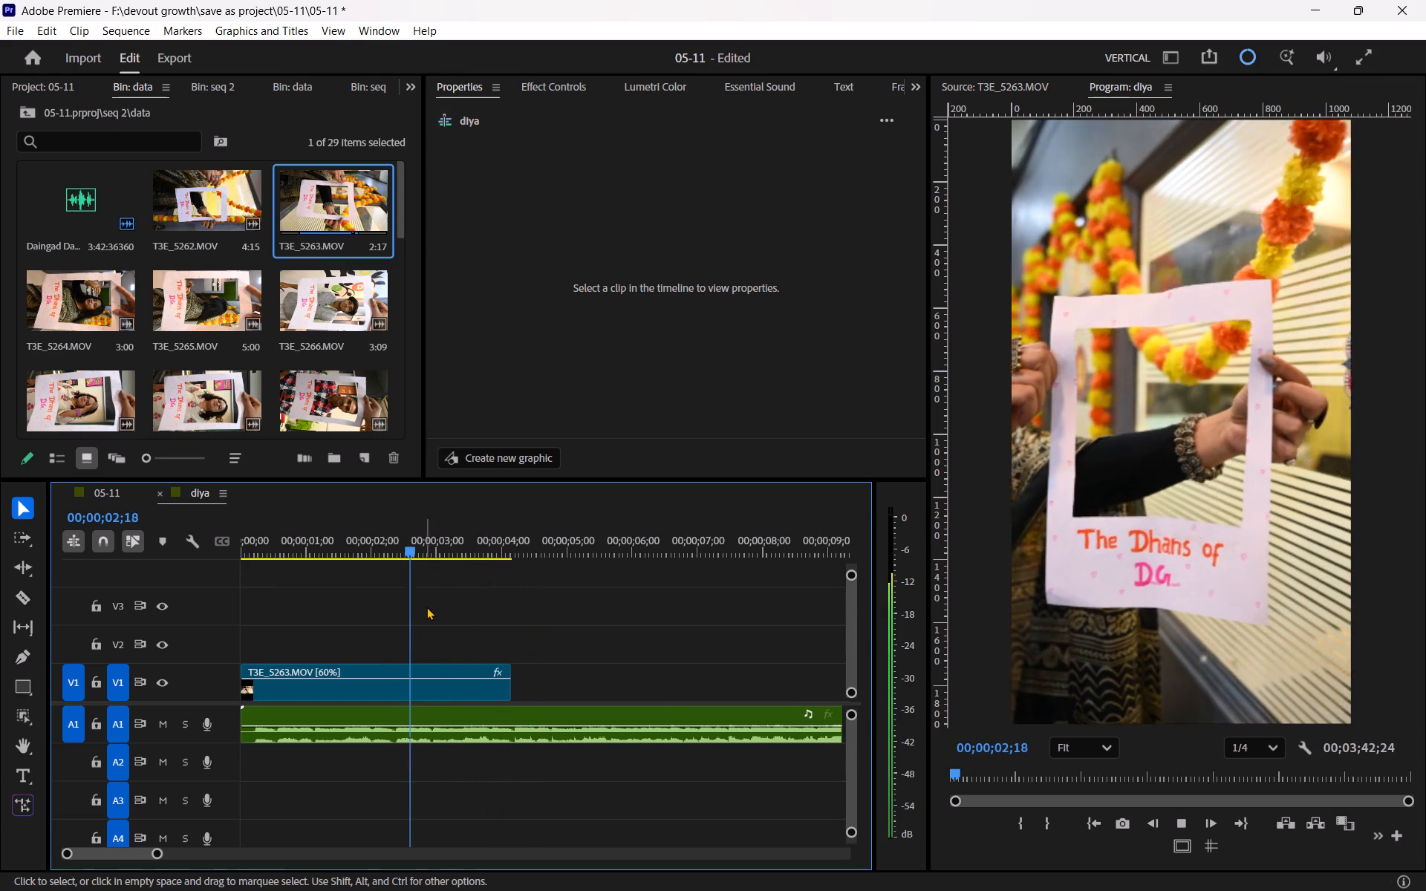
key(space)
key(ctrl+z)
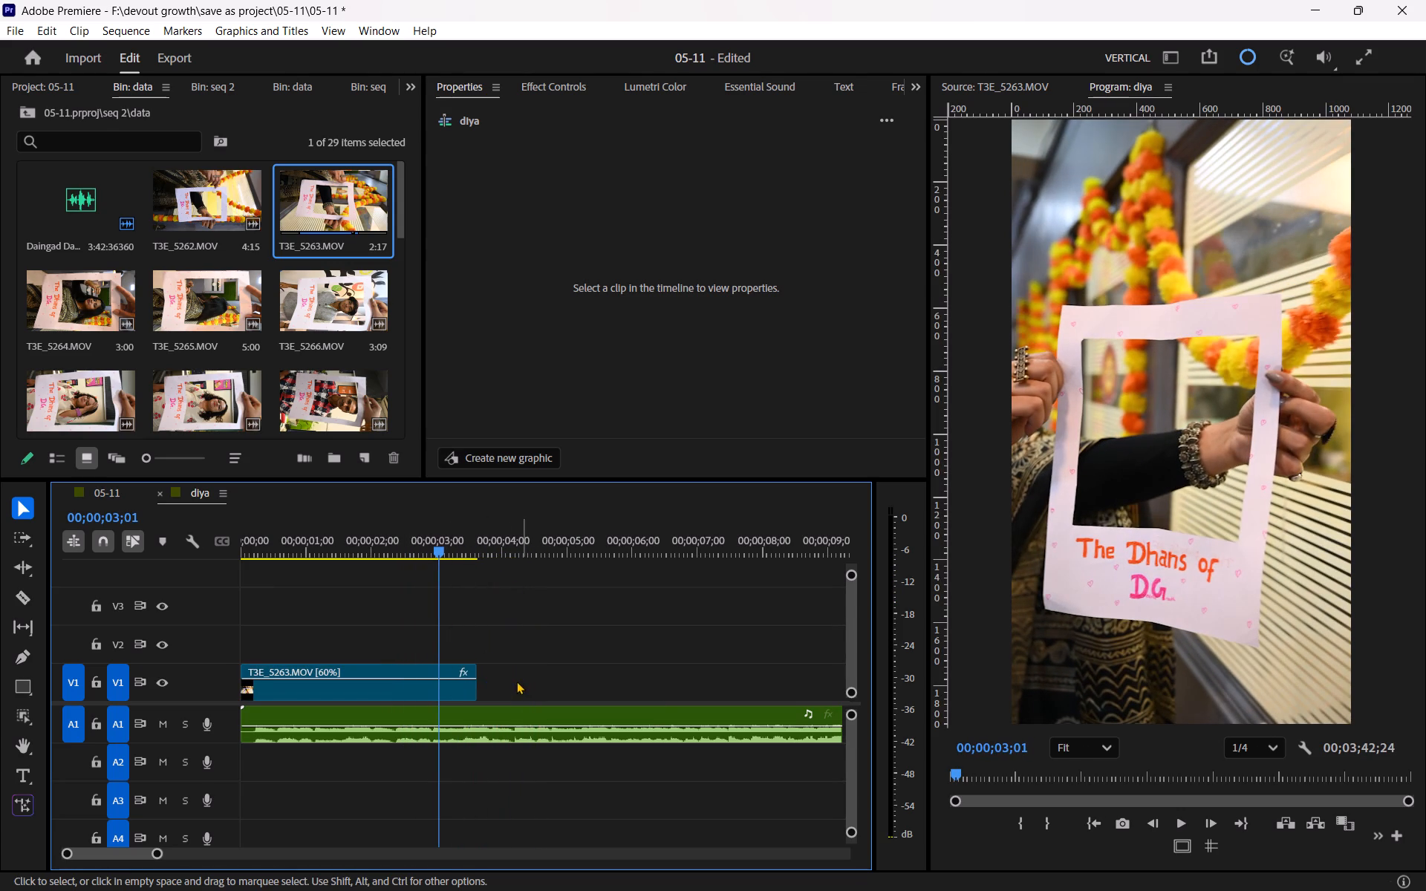
Set the speed of the T3E_5263 clip on V1 to 50%.
click(418, 685)
right_click(418, 684)
click(469, 541)
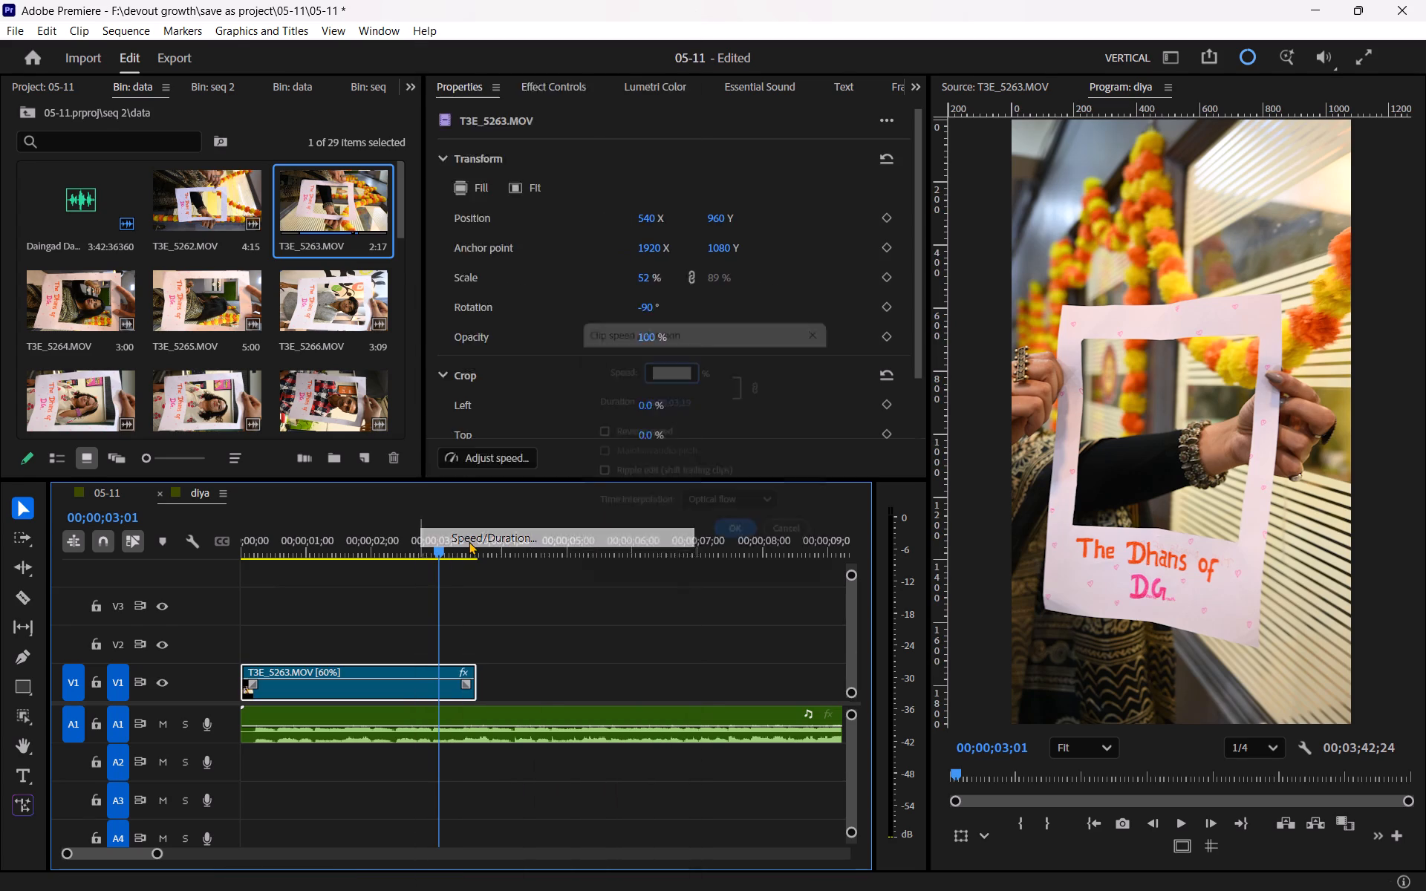
key(5)
key(0)
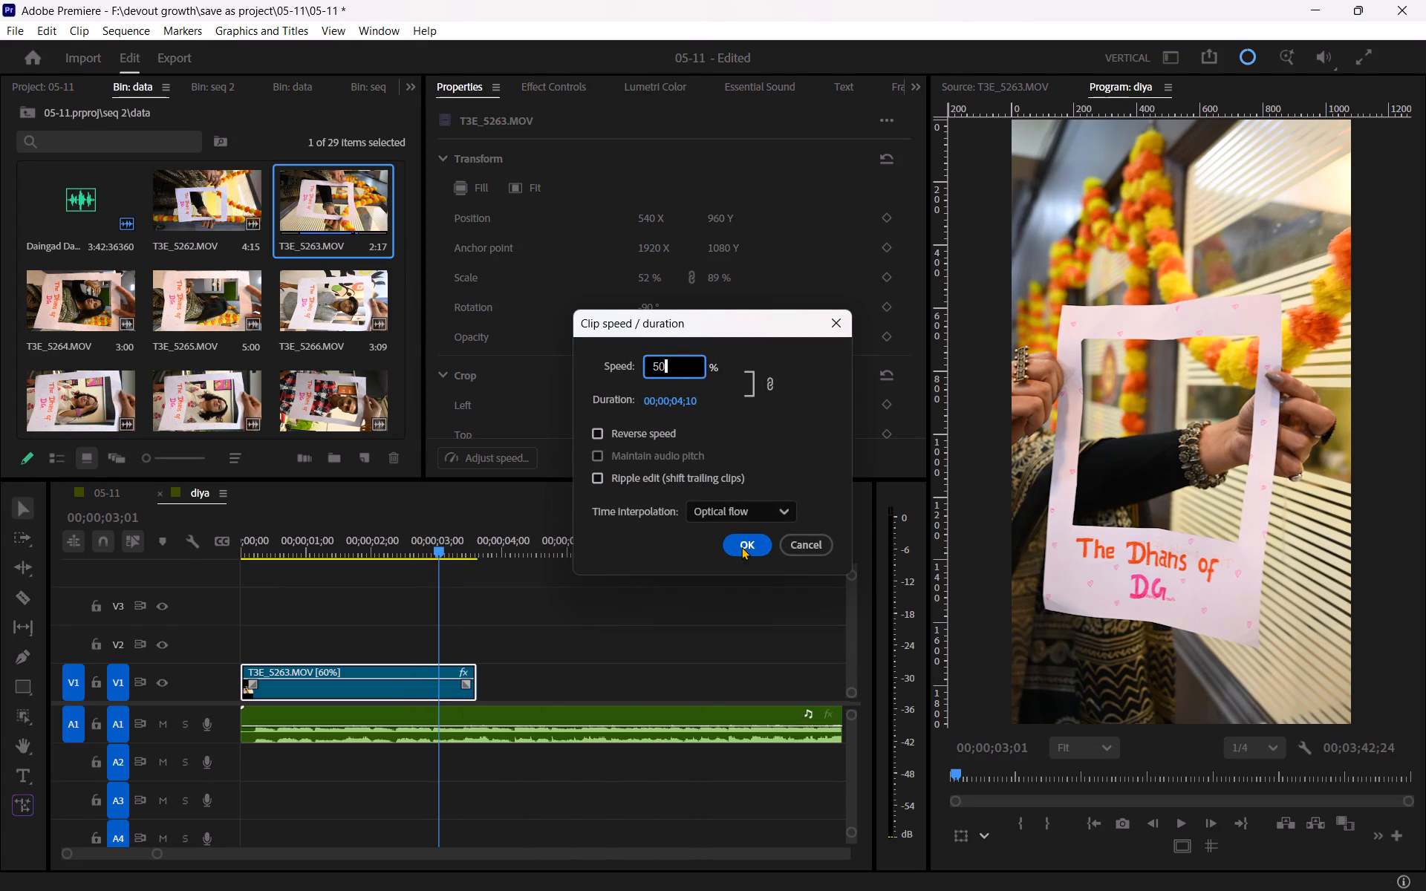
click(741, 546)
Review the slowed T3E_5263 clip from the start and trim its end on V1 to 00;00;03;26.
drag(371, 535, 218, 567)
key(space)
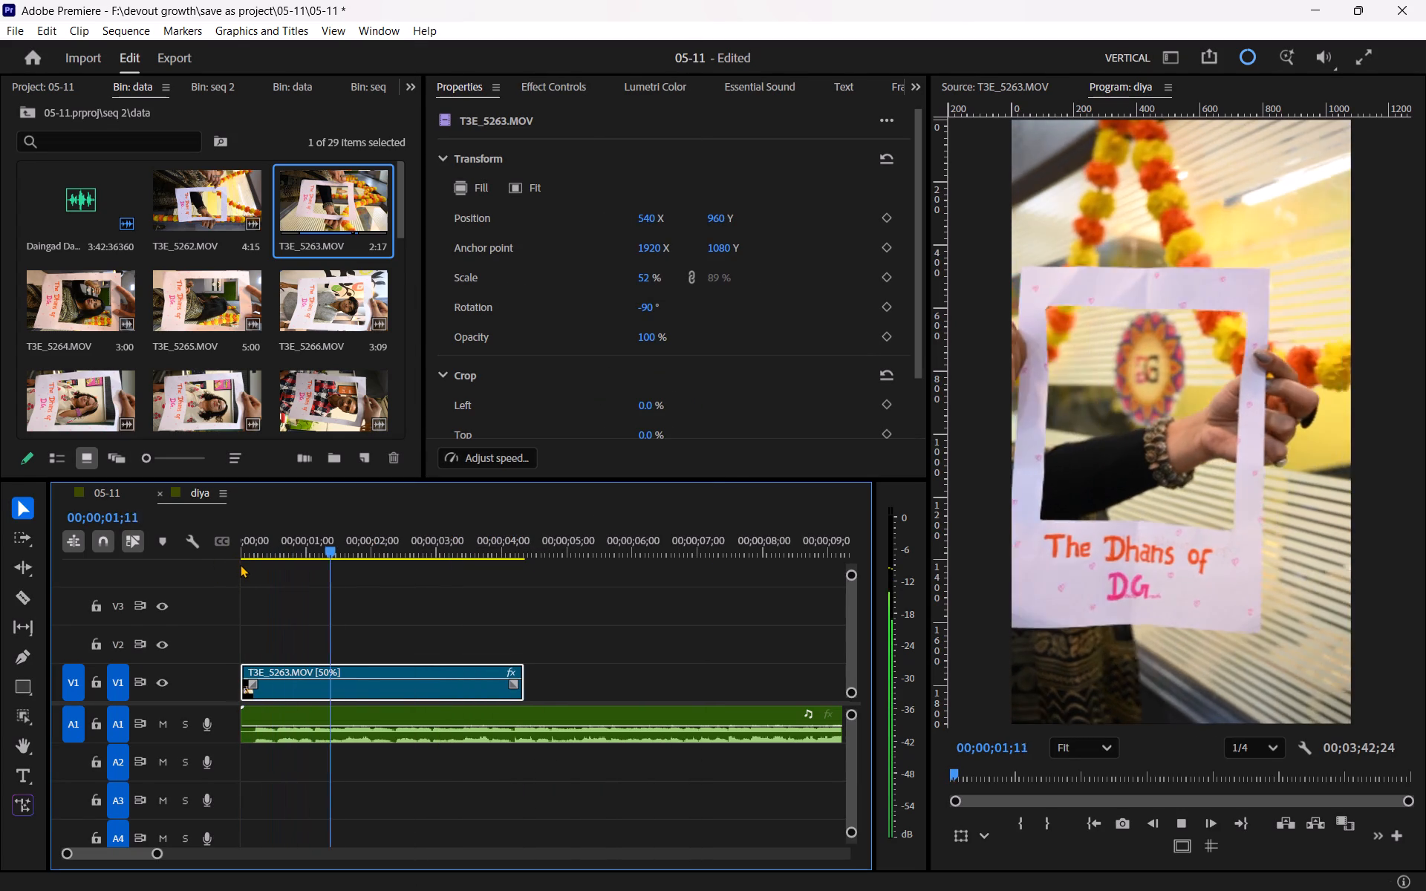
key(space)
key(space)
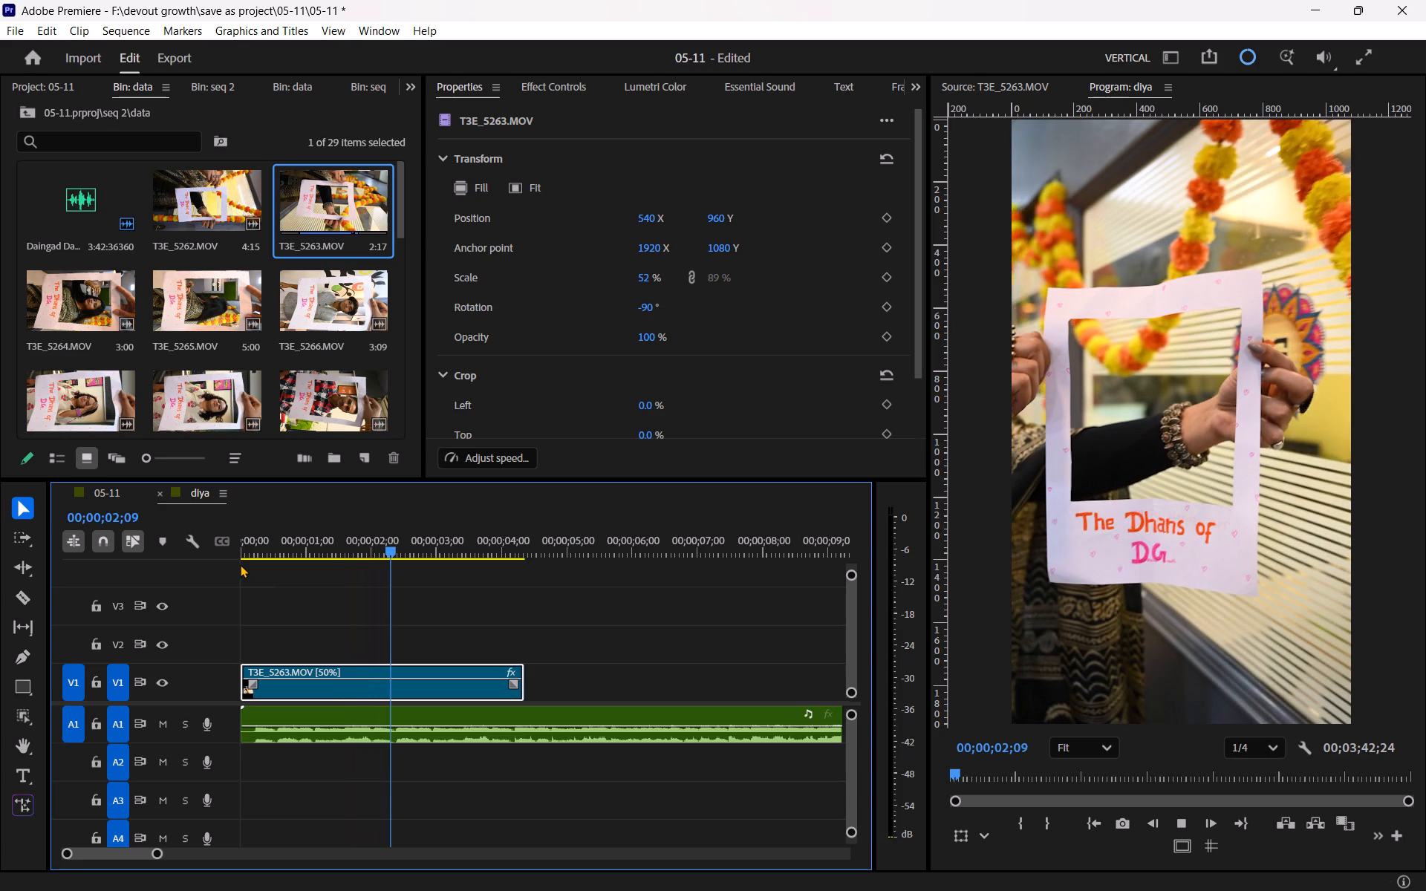
key(space)
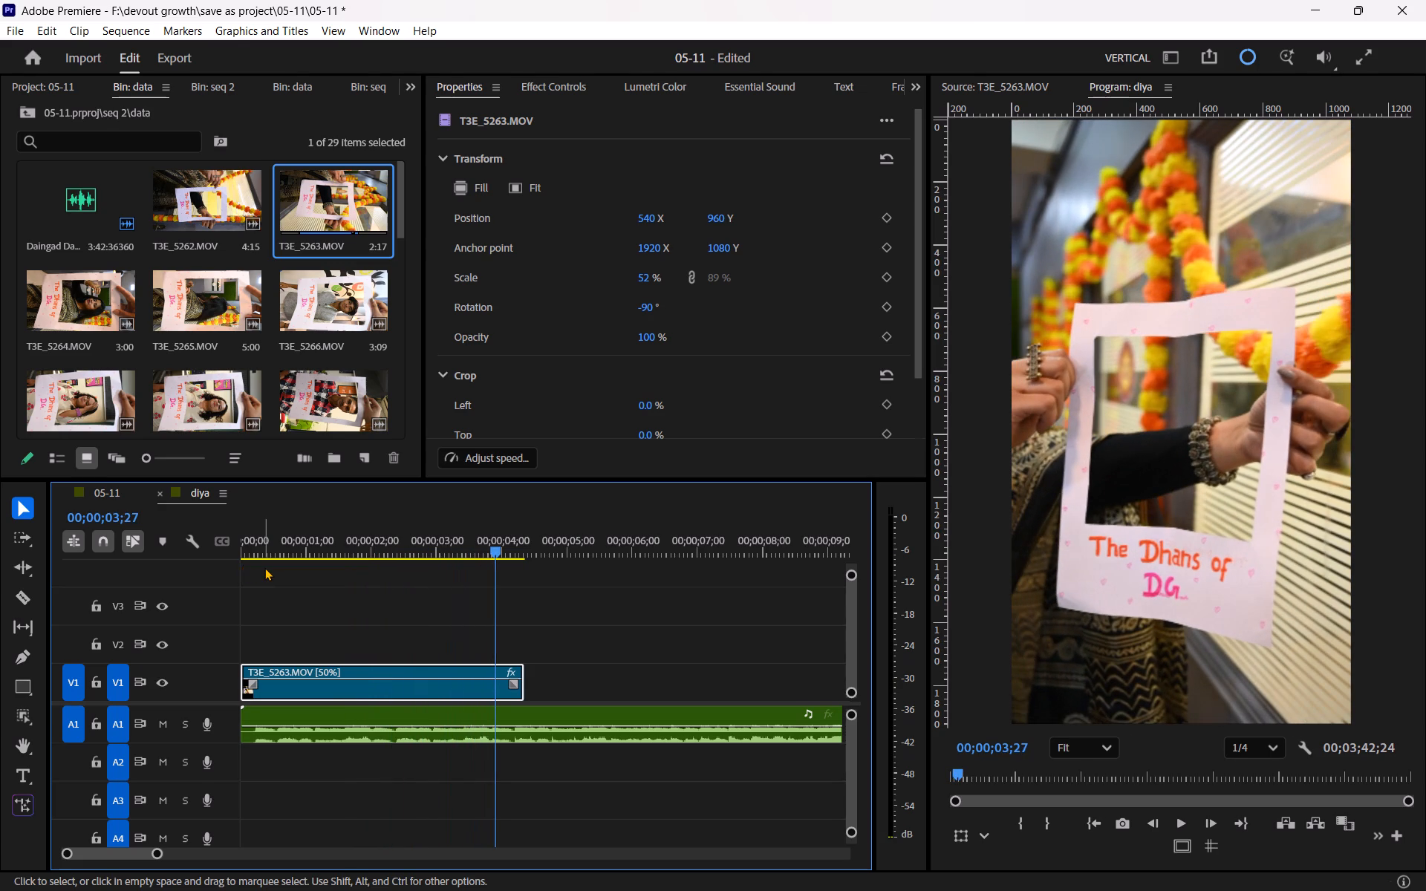
key(equal)
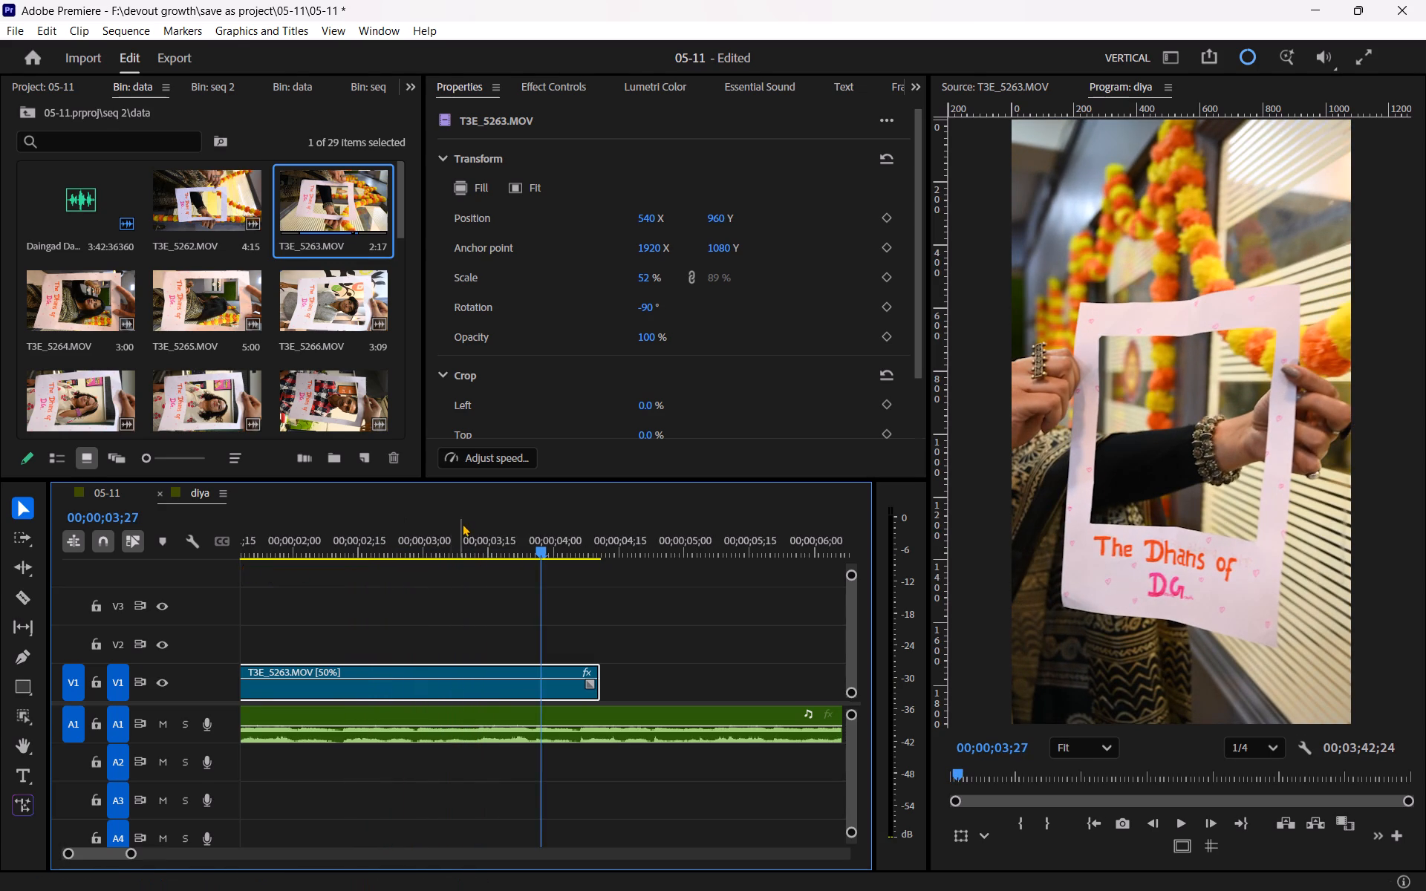
drag(506, 535, 458, 555)
key(space)
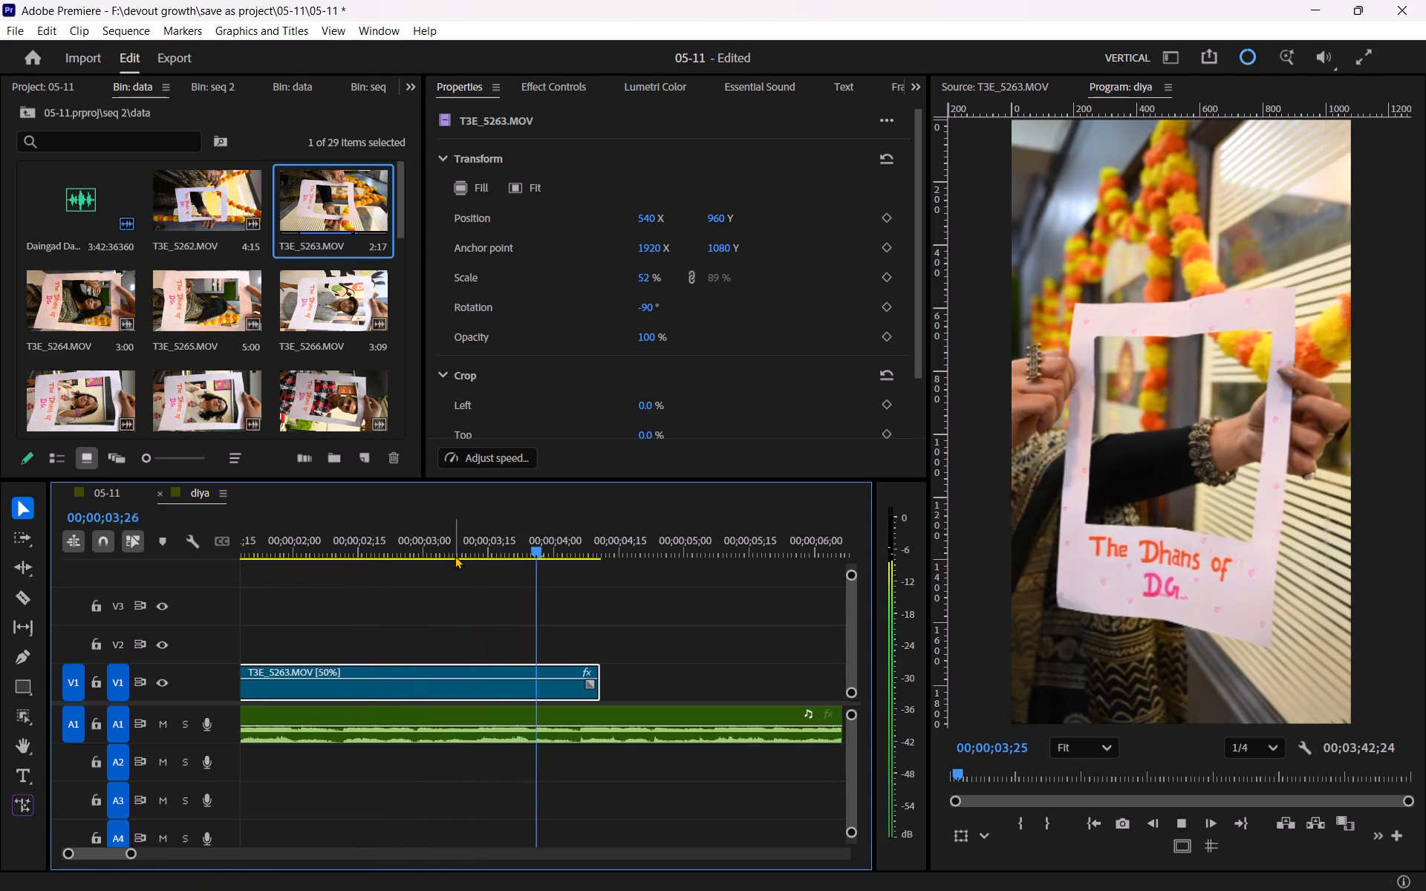
key(space)
key(Left)
key(Left)
key(Left)
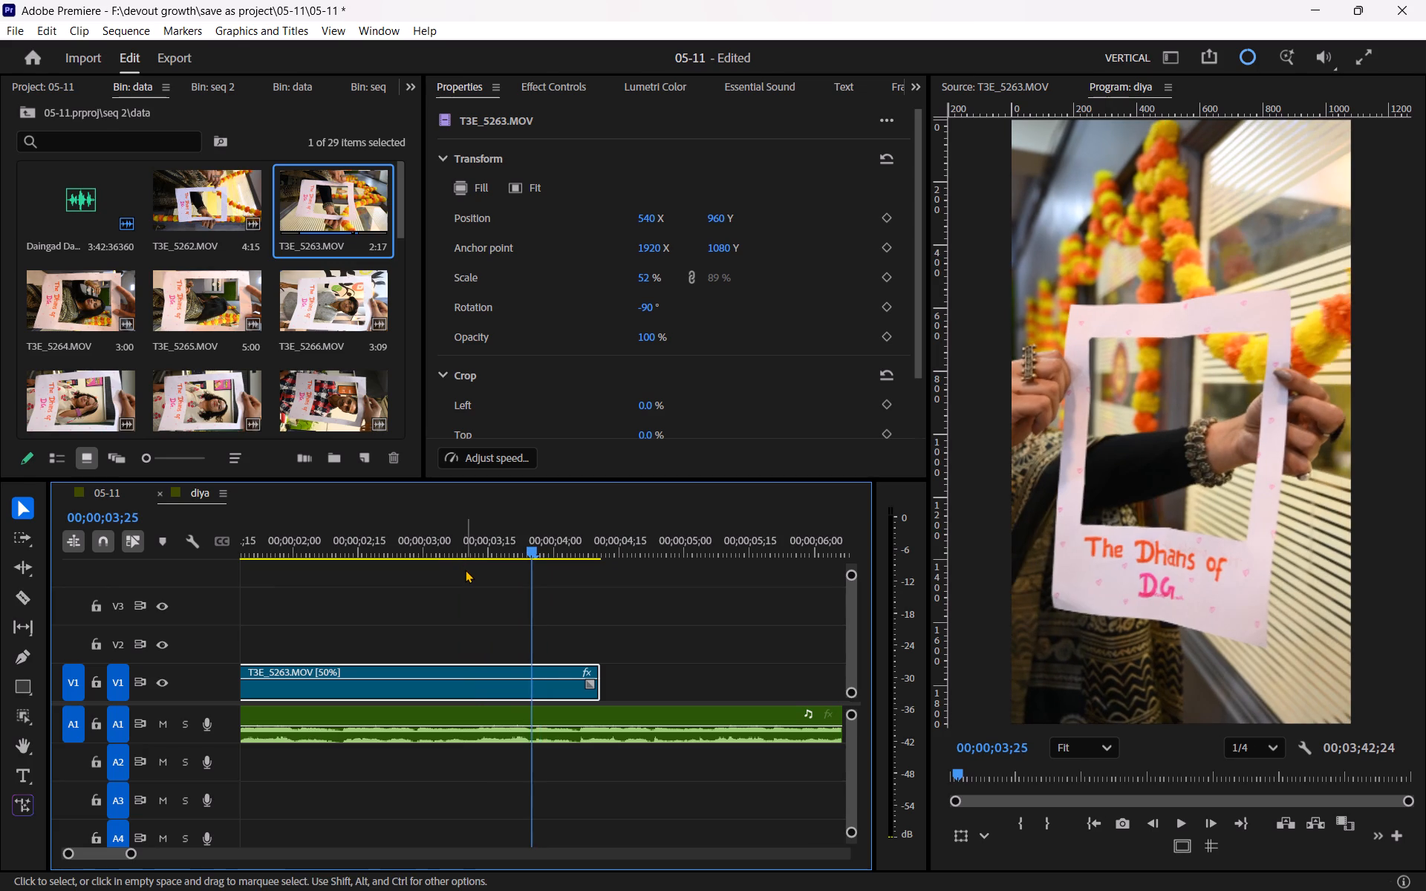
key(Right)
drag(611, 686, 561, 687)
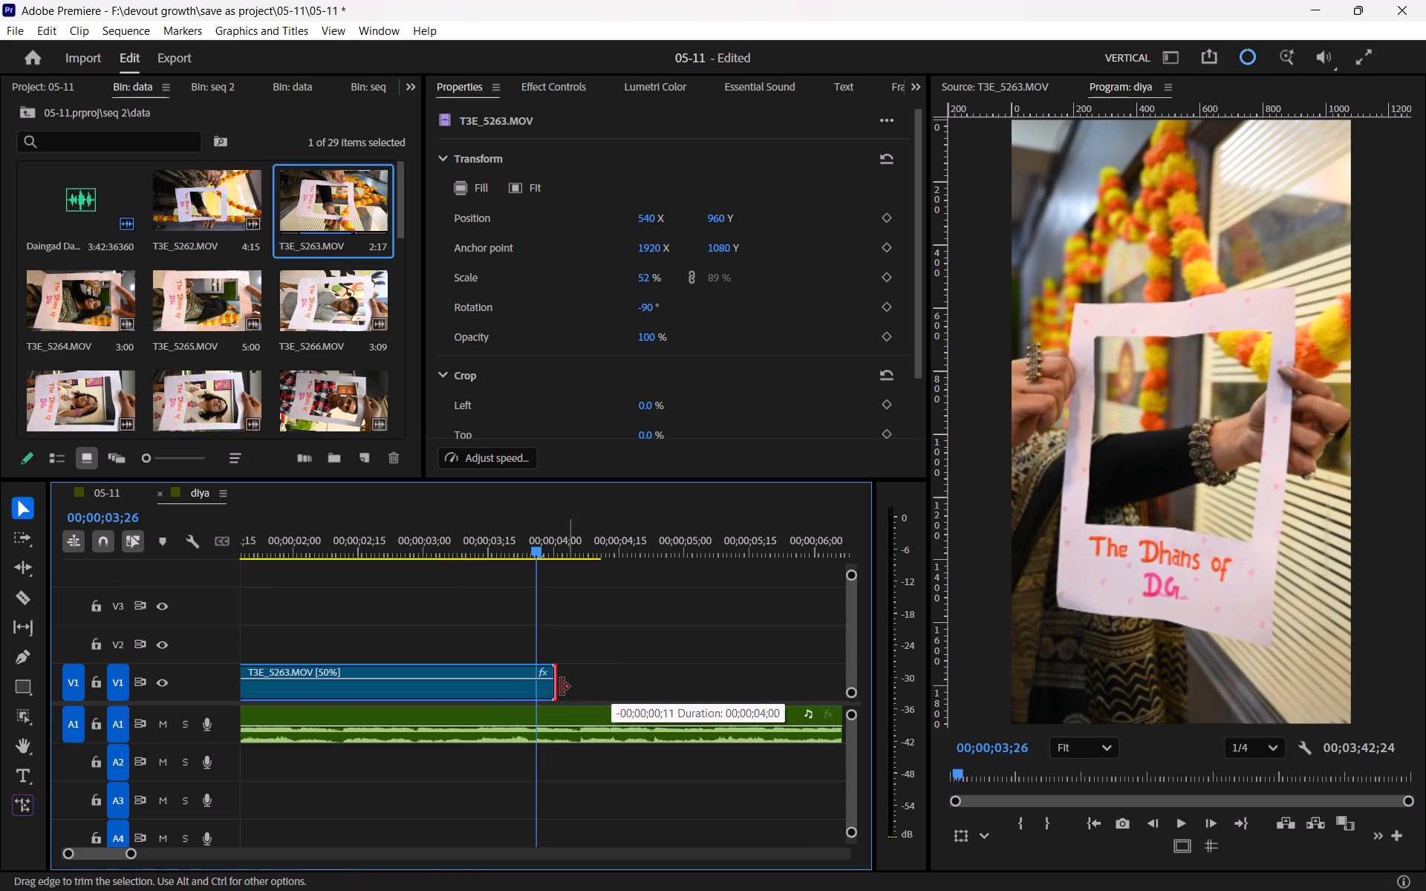
drag(561, 687, 549, 689)
click(562, 665)
Play back the trimmed T3E_5263 clip with the song from the sequence start.
drag(474, 544, 73, 586)
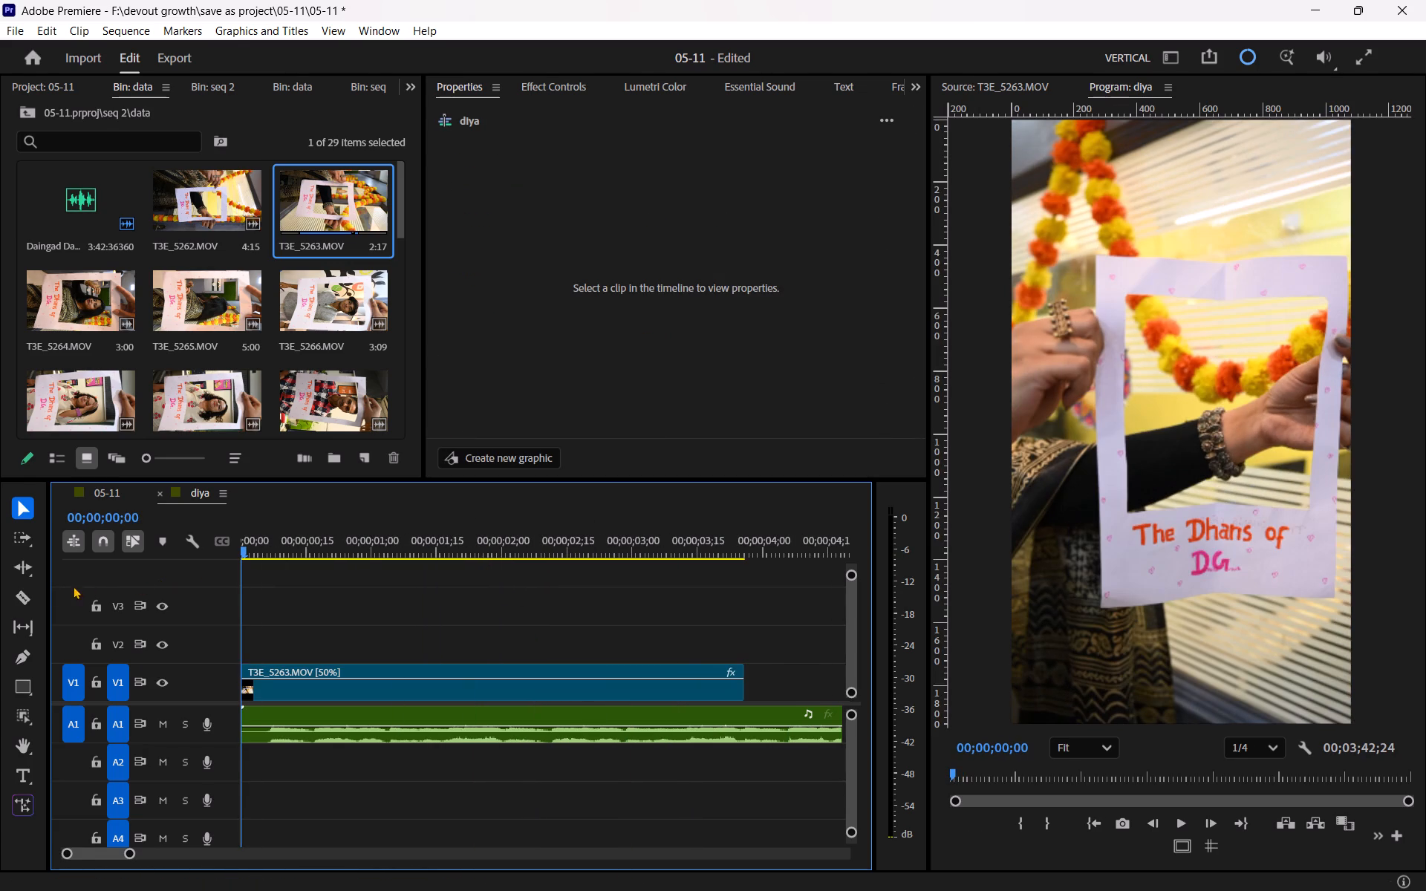
drag(73, 586, 41, 587)
key(space)
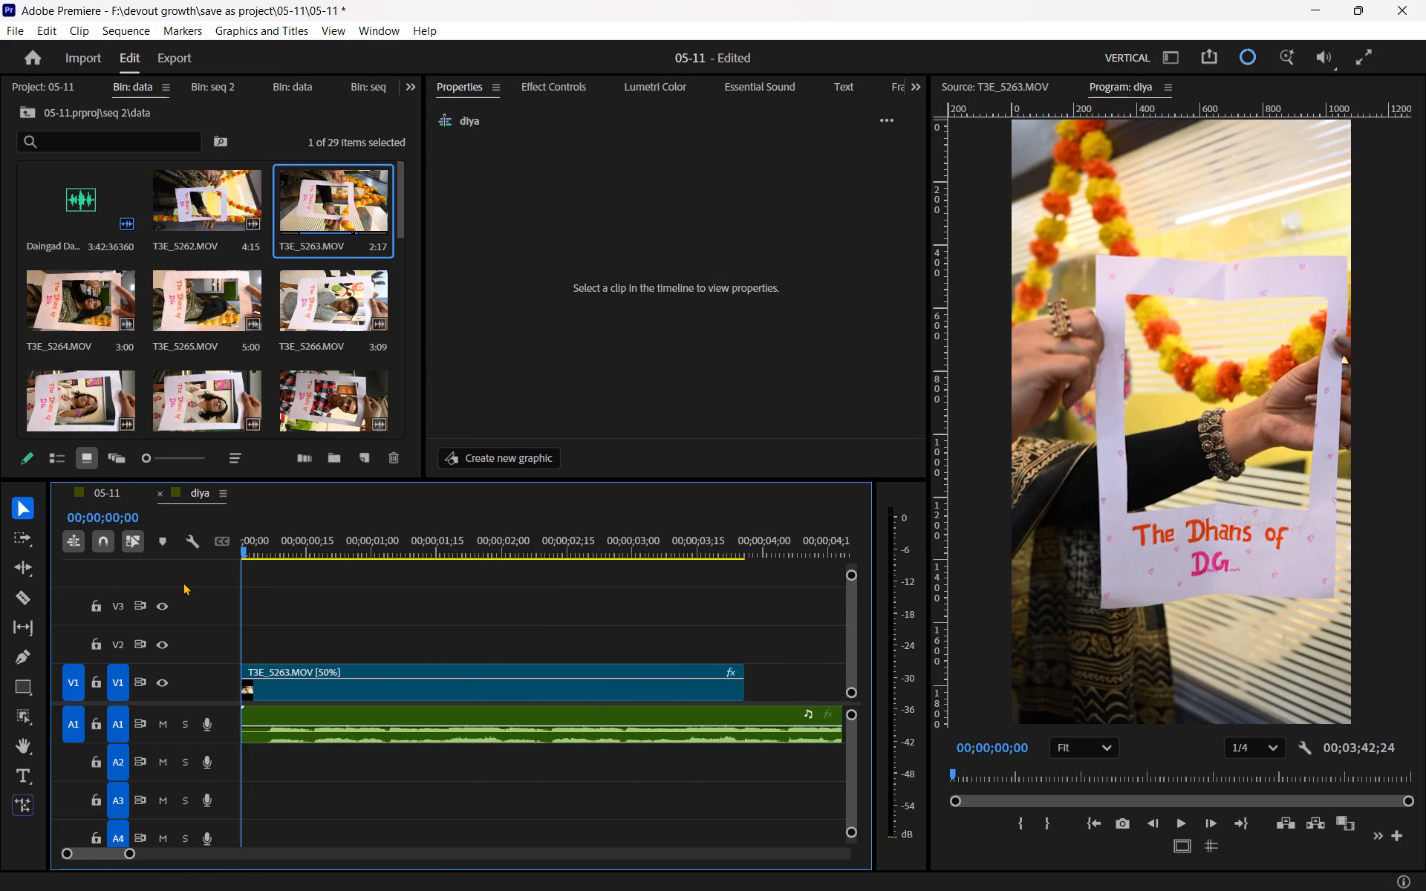
drag(266, 544, 238, 544)
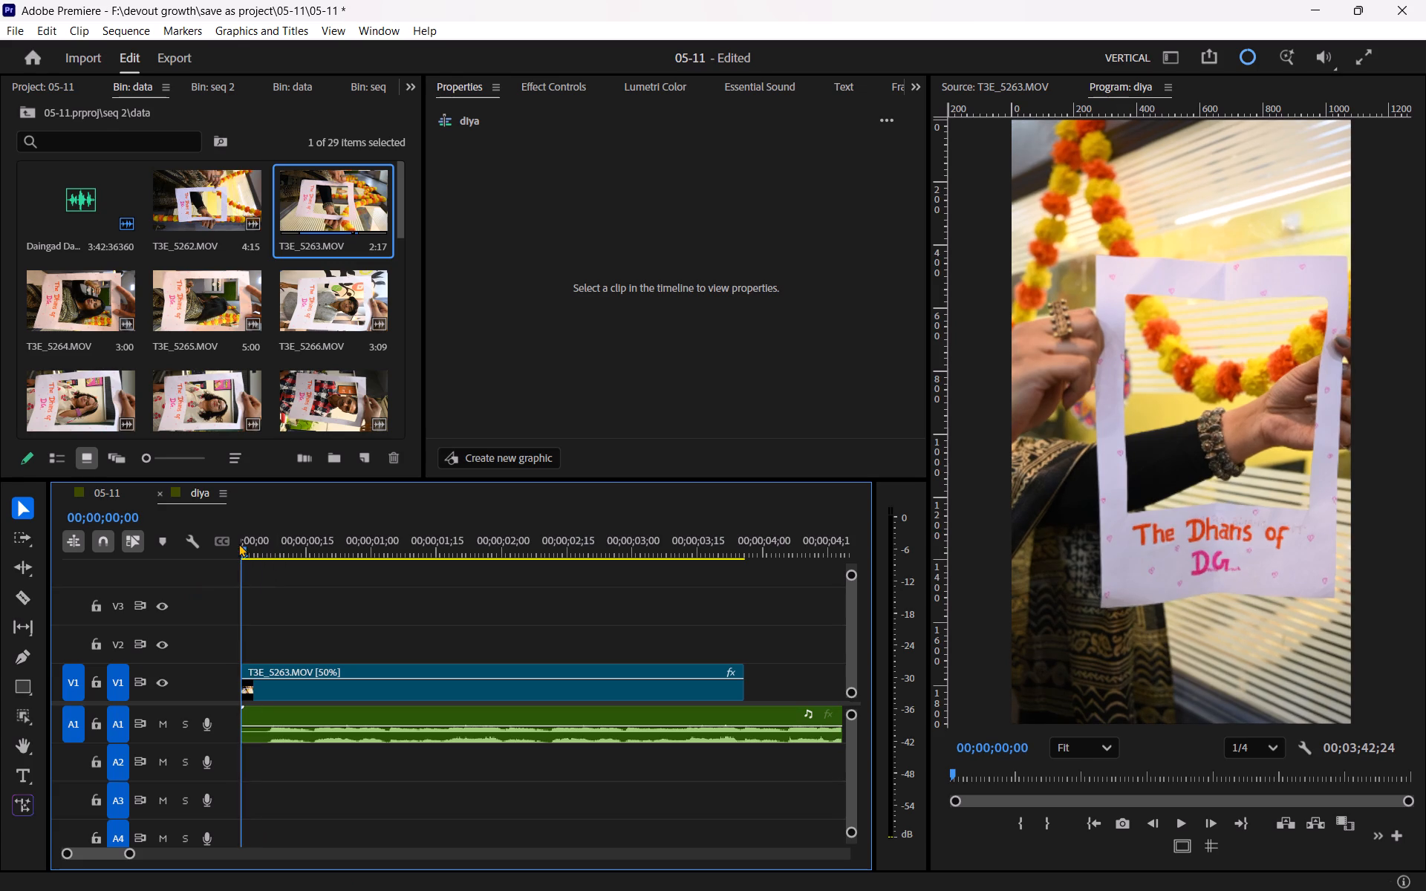
drag(238, 544, 233, 545)
key(space)
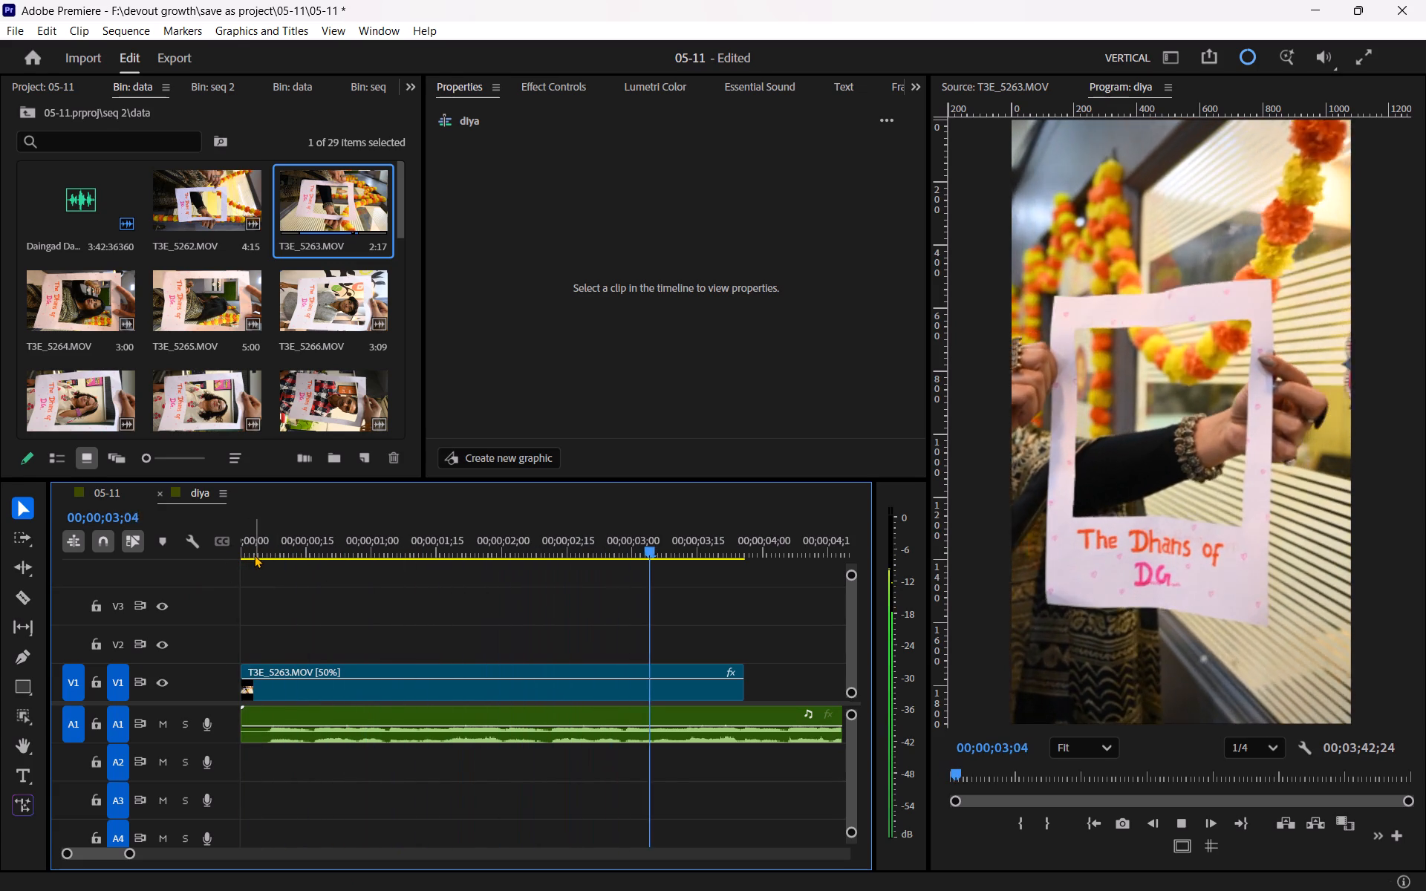
key(space)
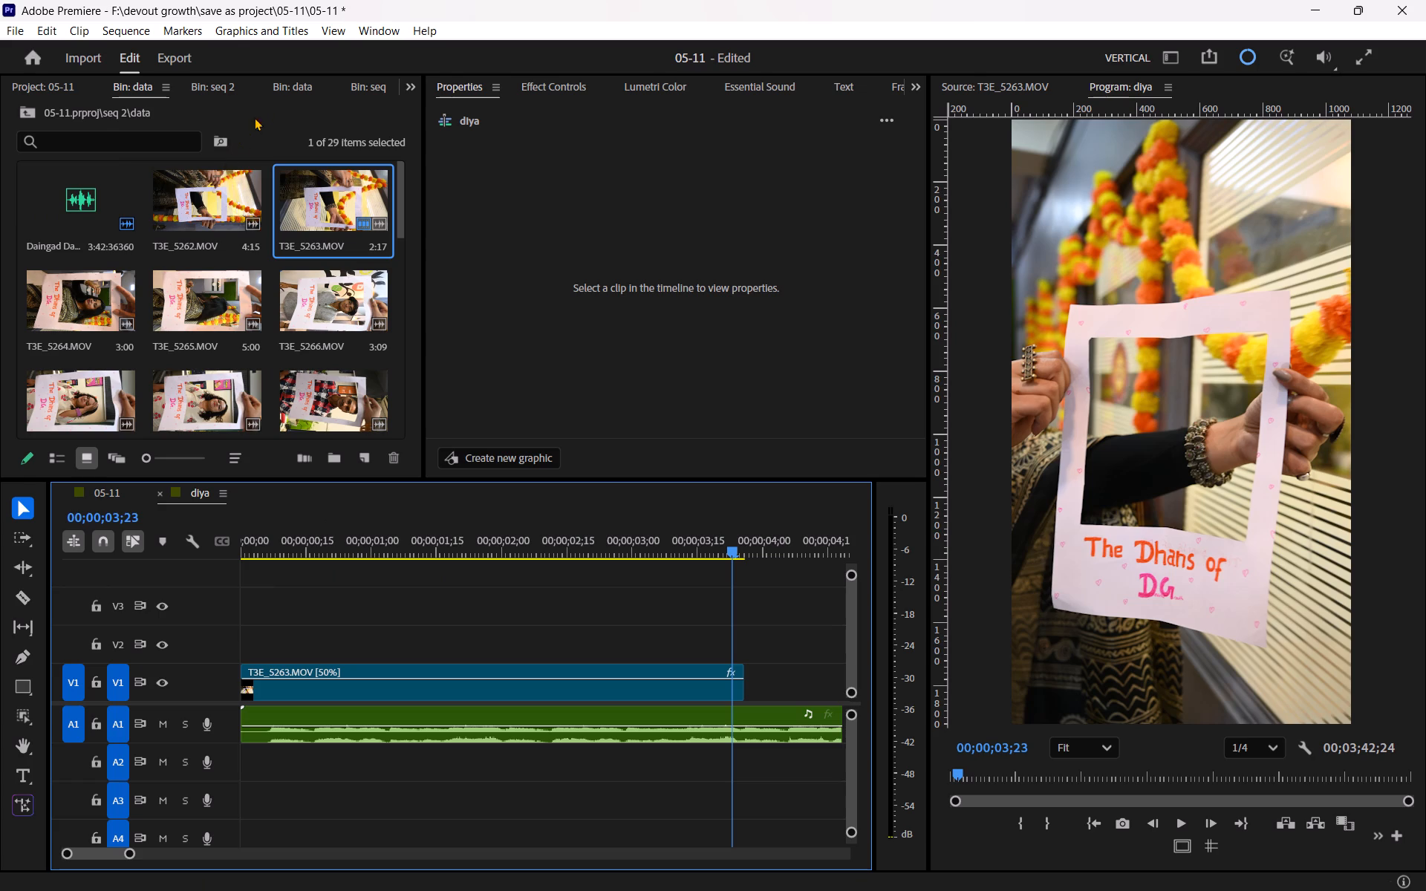
Close the open data bin of seq and the seq bin in the project area.
scroll(356, 83, down, 4)
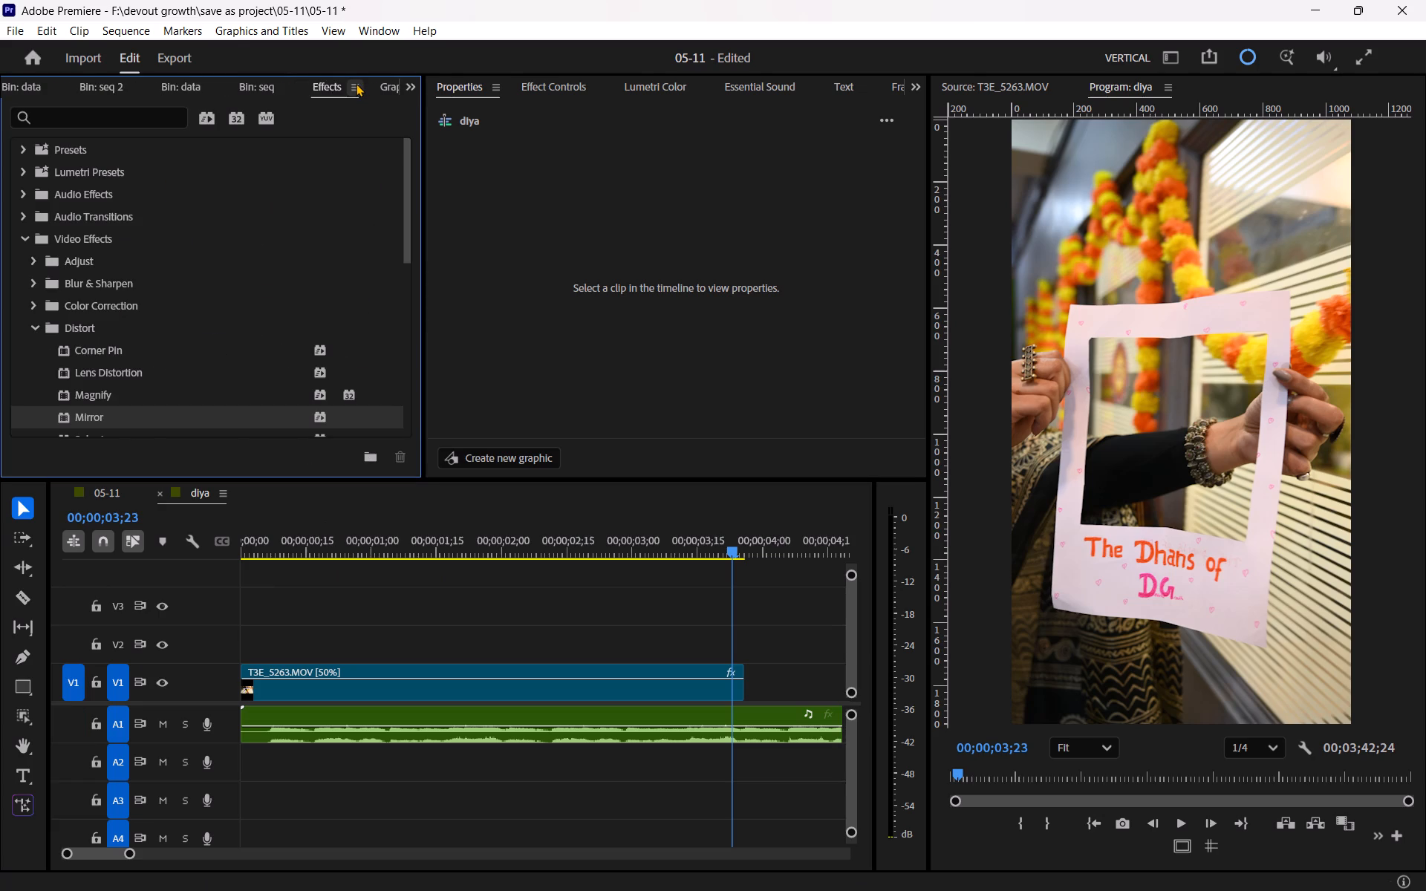
scroll(356, 83, up, 2)
click(211, 86)
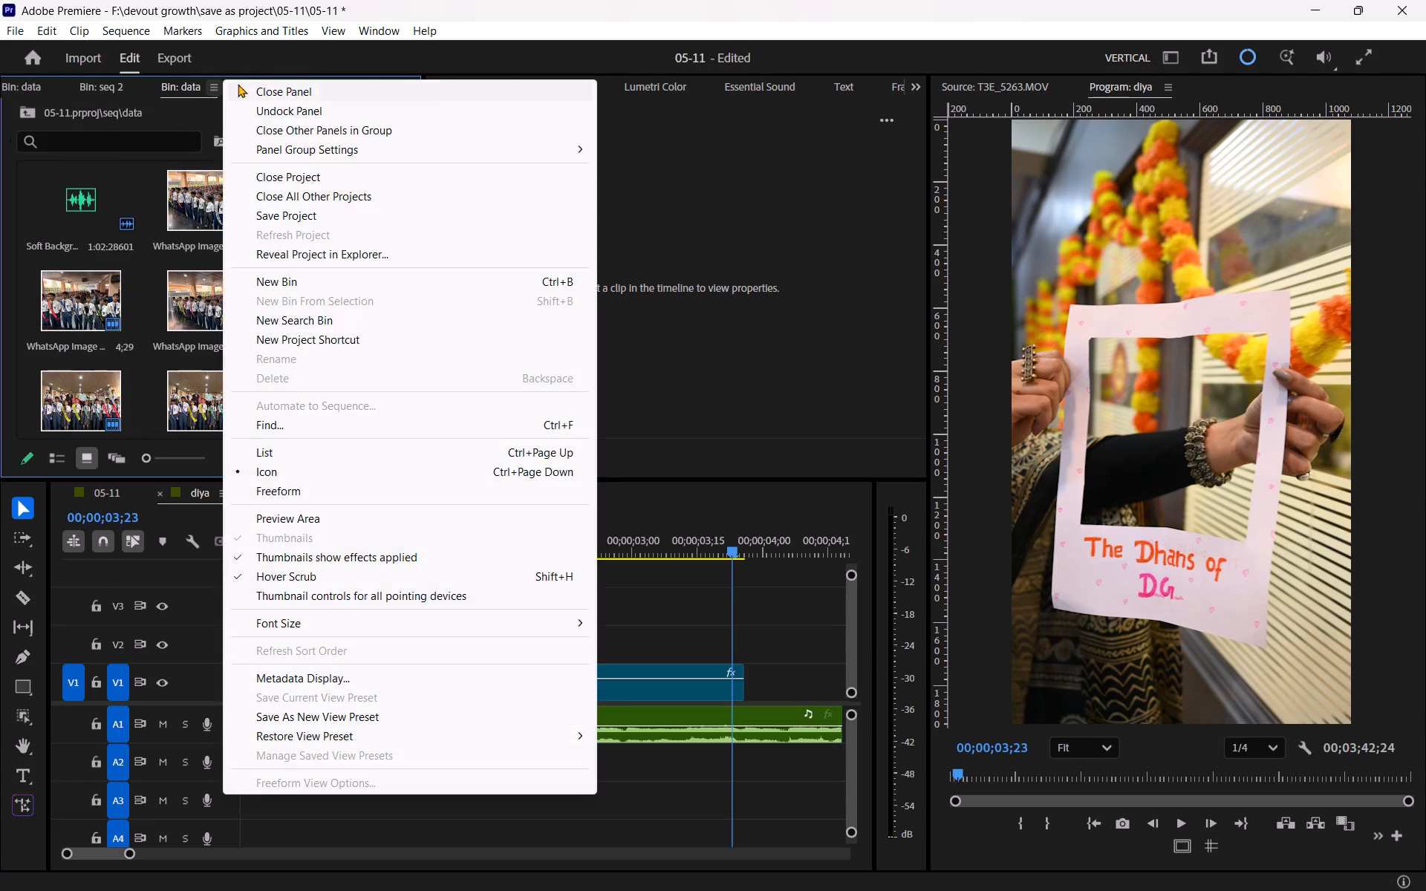
click(255, 82)
click(210, 90)
click(257, 88)
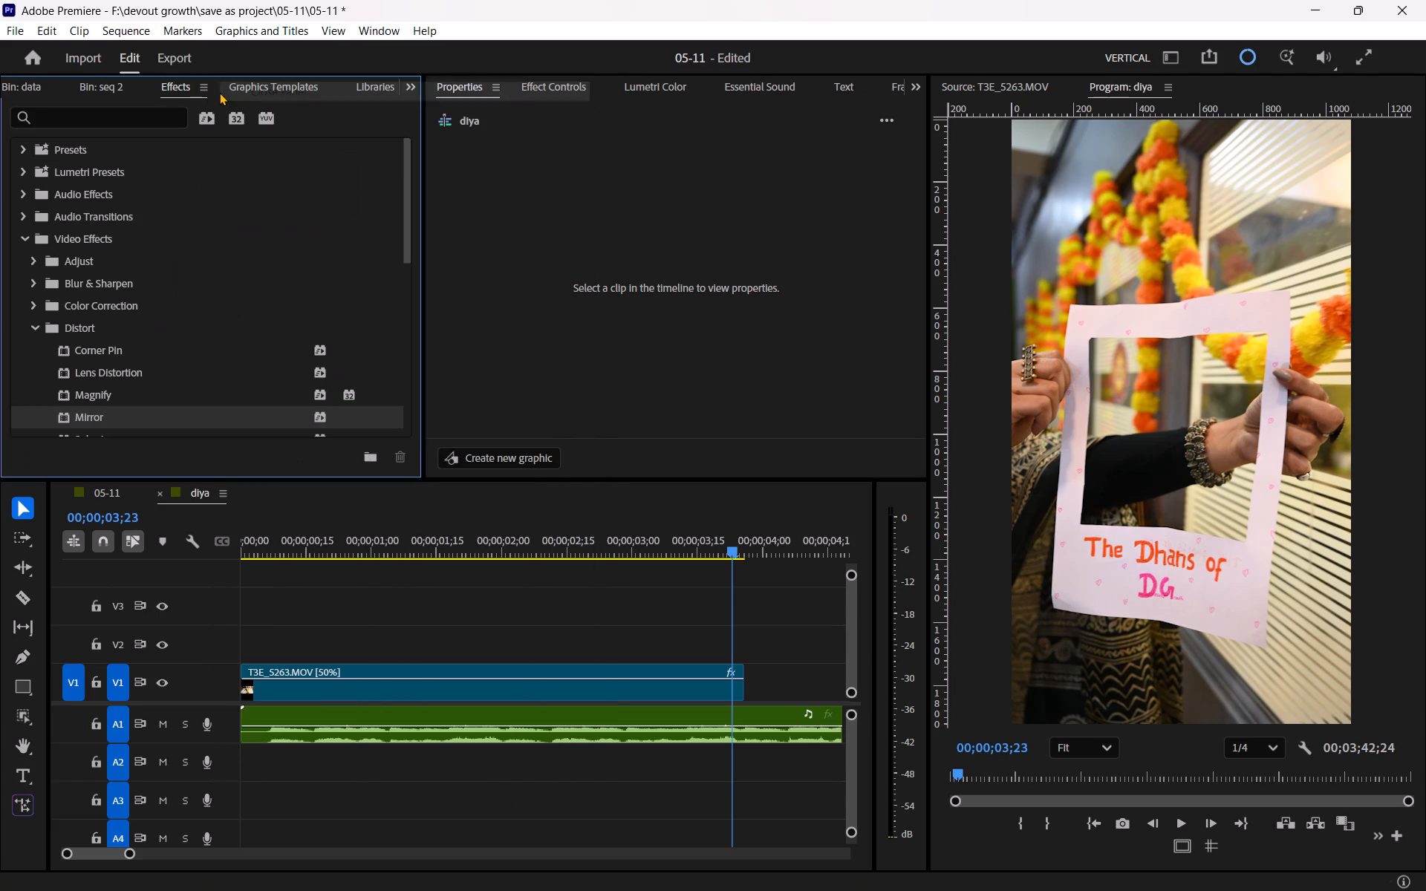
Show the graphics templates and filter them to the Text Presets folder.
click(319, 85)
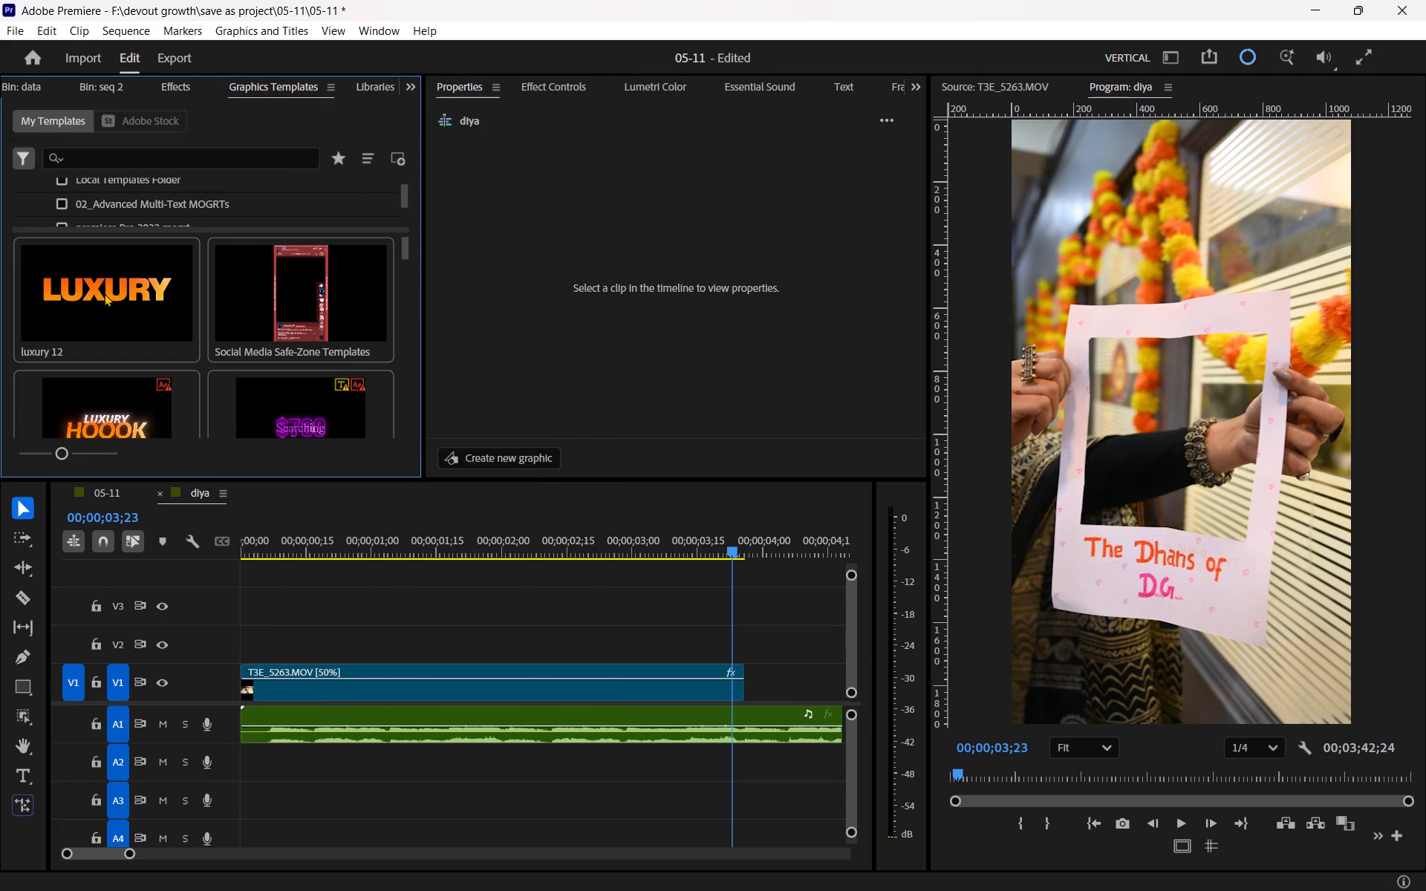
drag(82, 229, 83, 277)
click(65, 248)
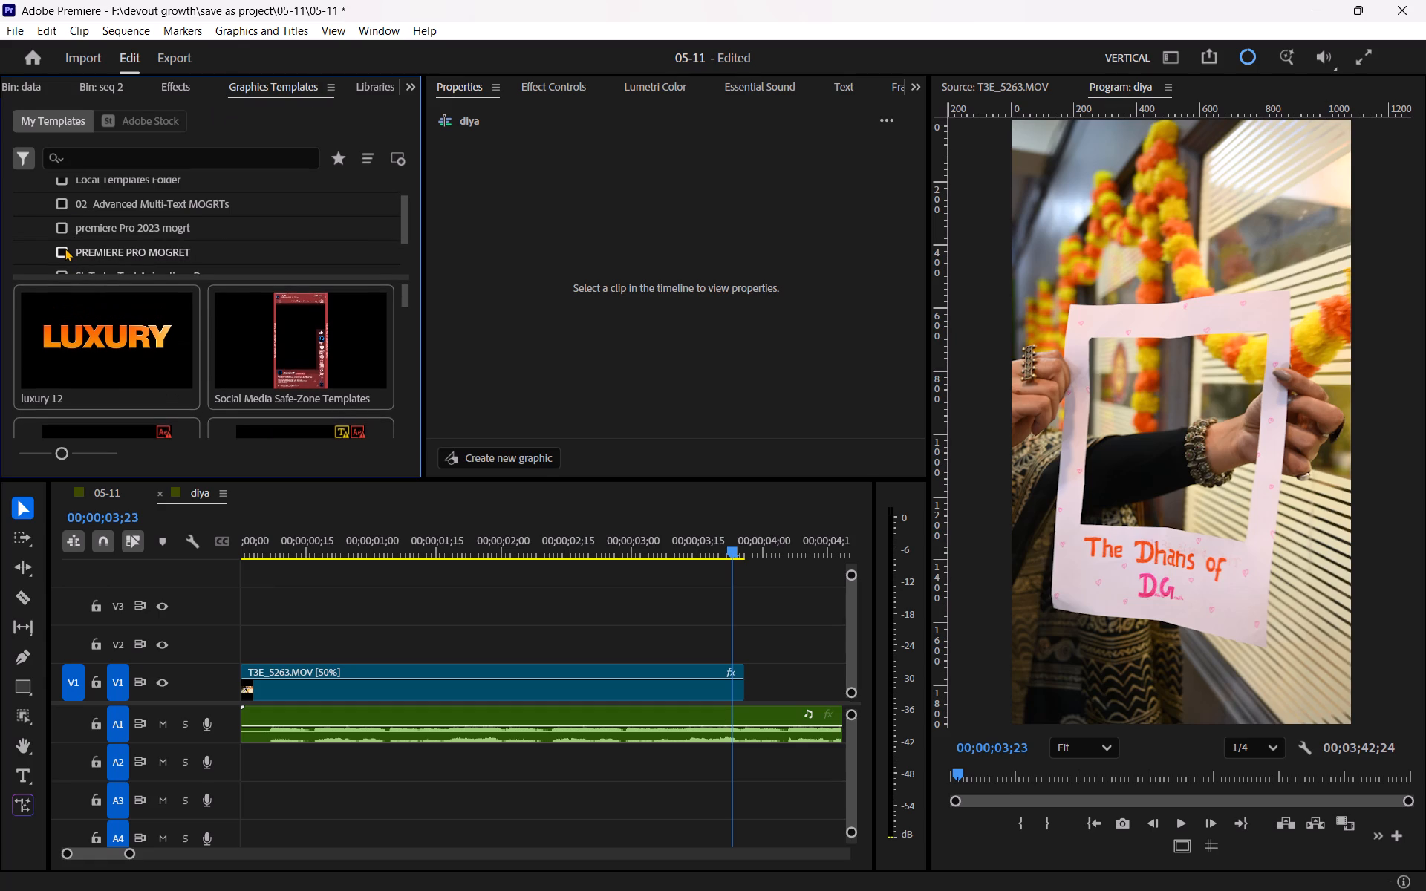
click(65, 248)
scroll(56, 230, down, 3)
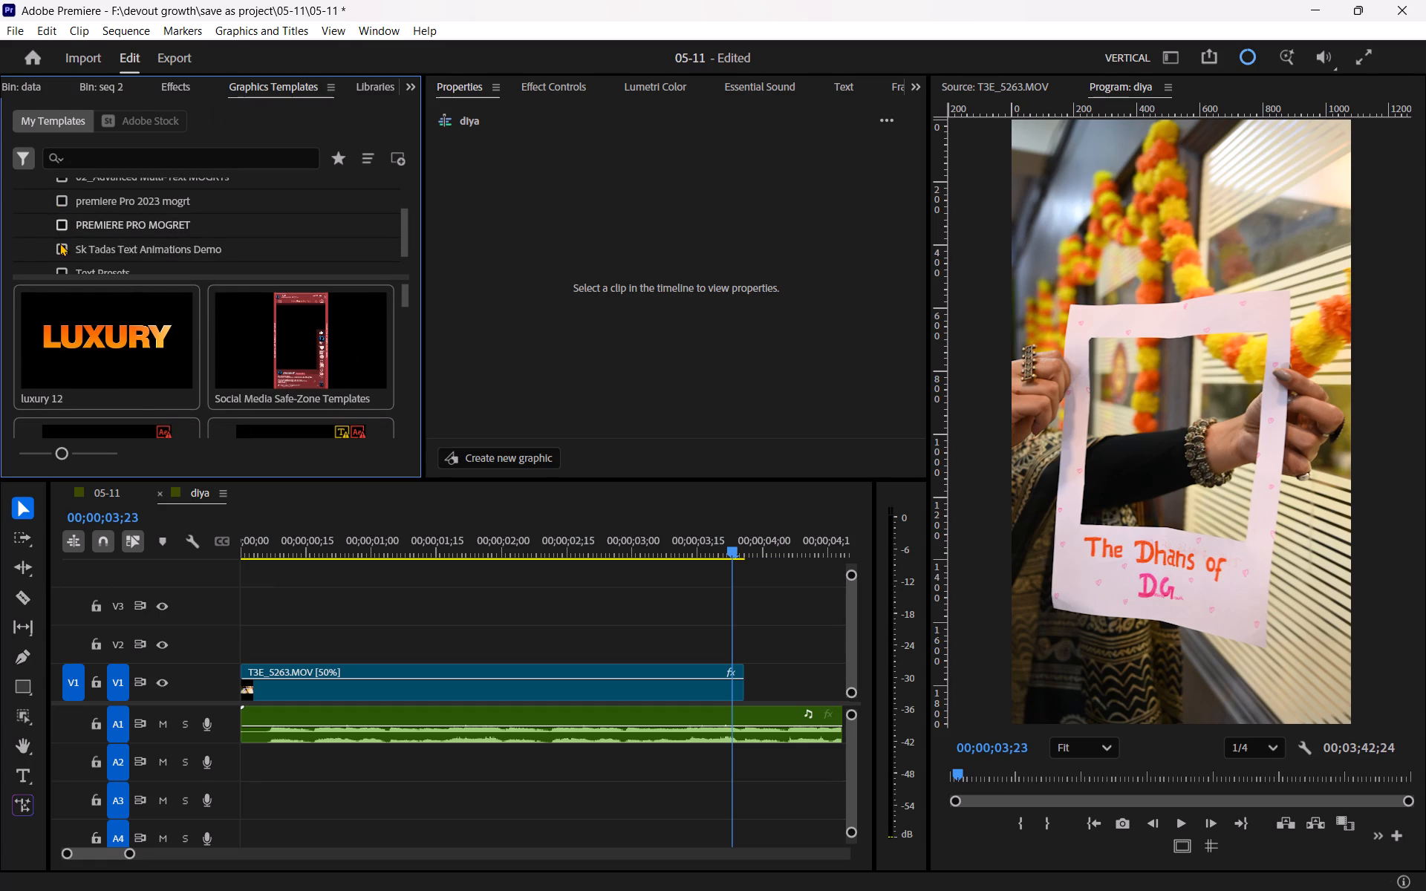
click(59, 243)
click(68, 247)
scroll(108, 236, down, 4)
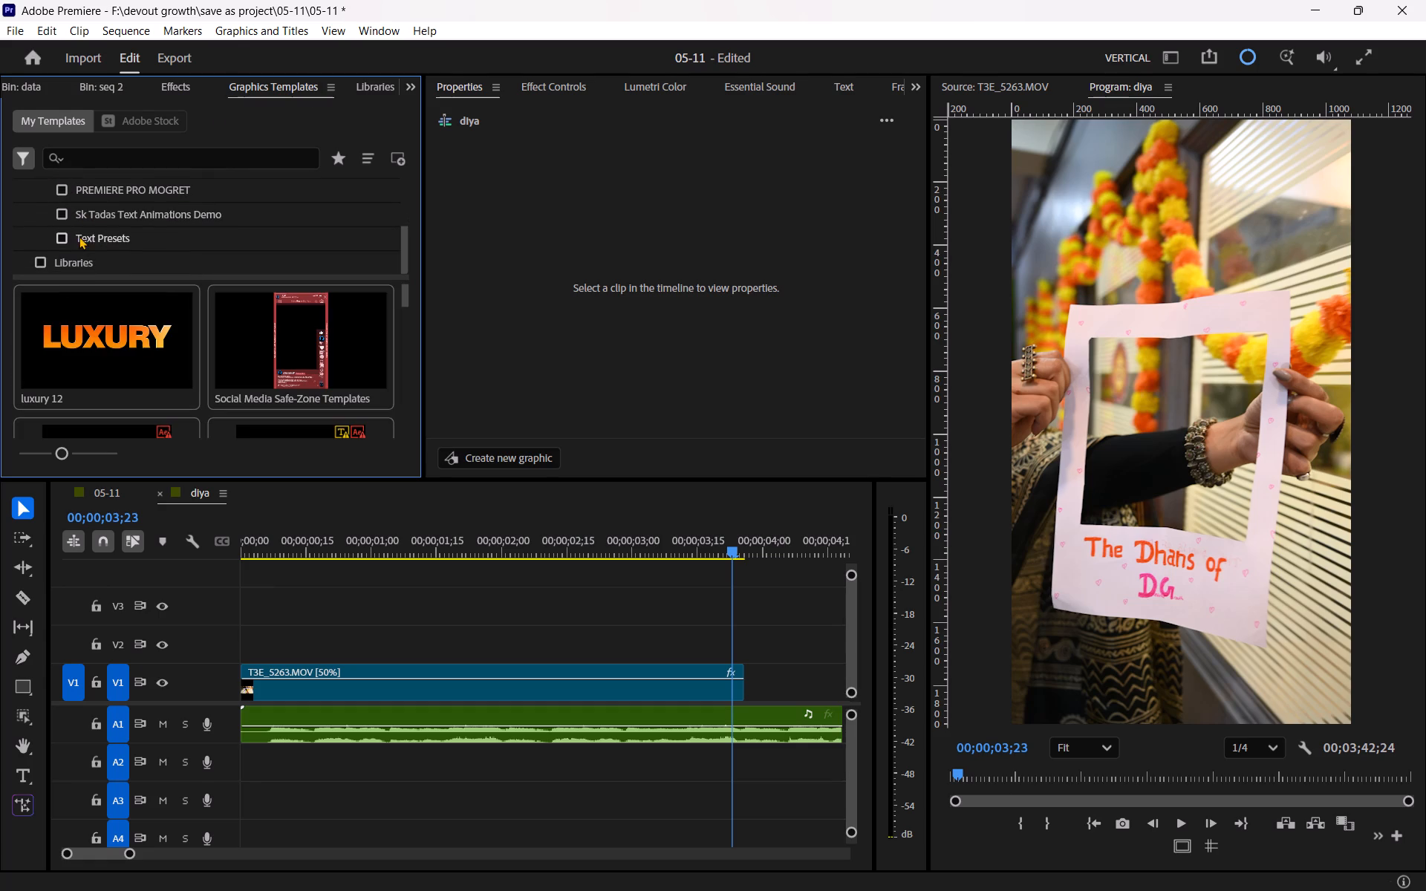
click(68, 236)
Place the Regular Animation text template on V2 at the start of the diya sequence.
scroll(195, 334, down, 7)
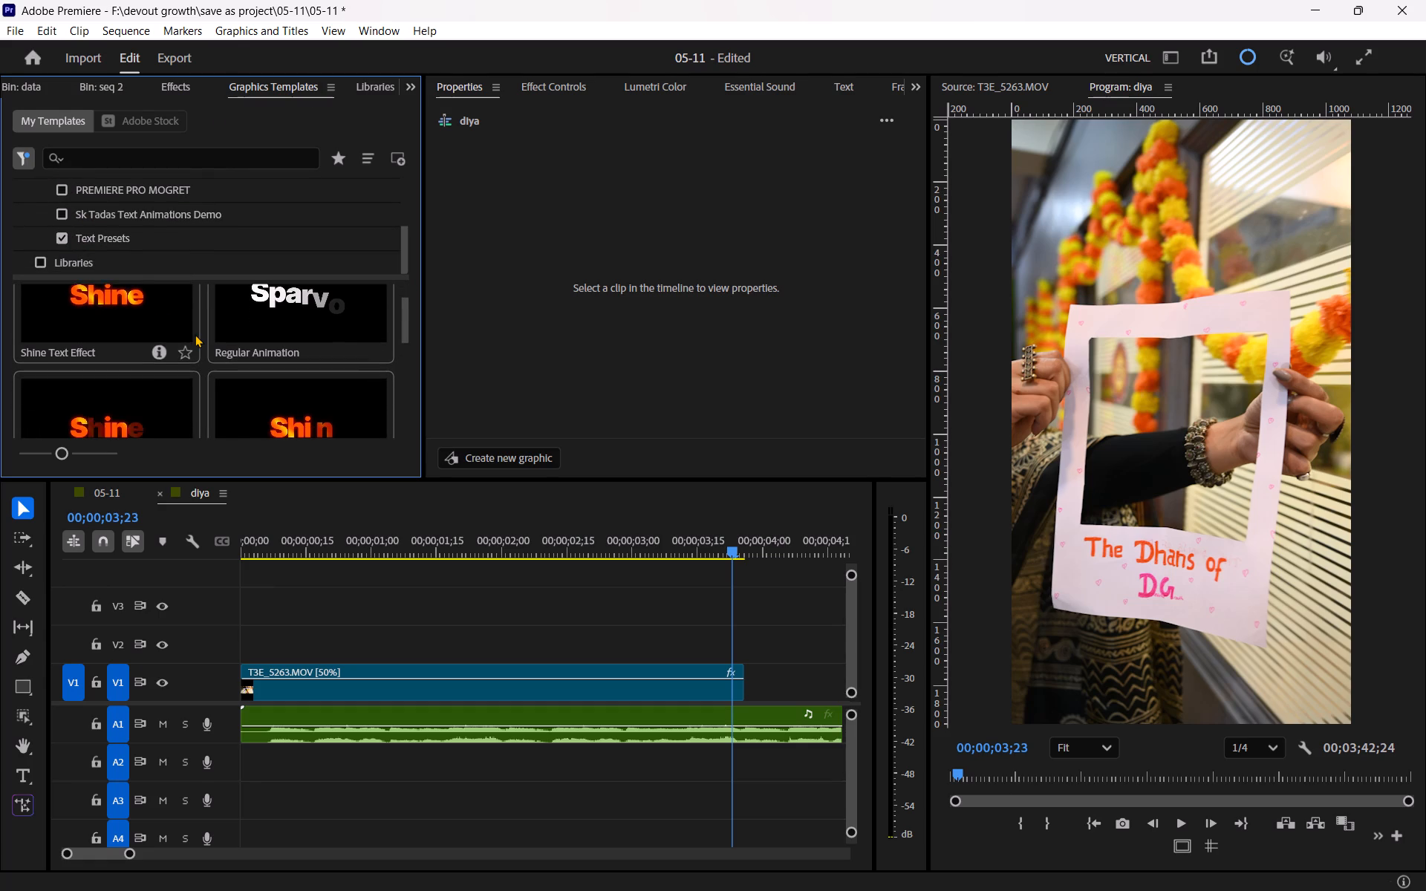
scroll(195, 334, down, 2)
click(272, 313)
drag(268, 307, 246, 613)
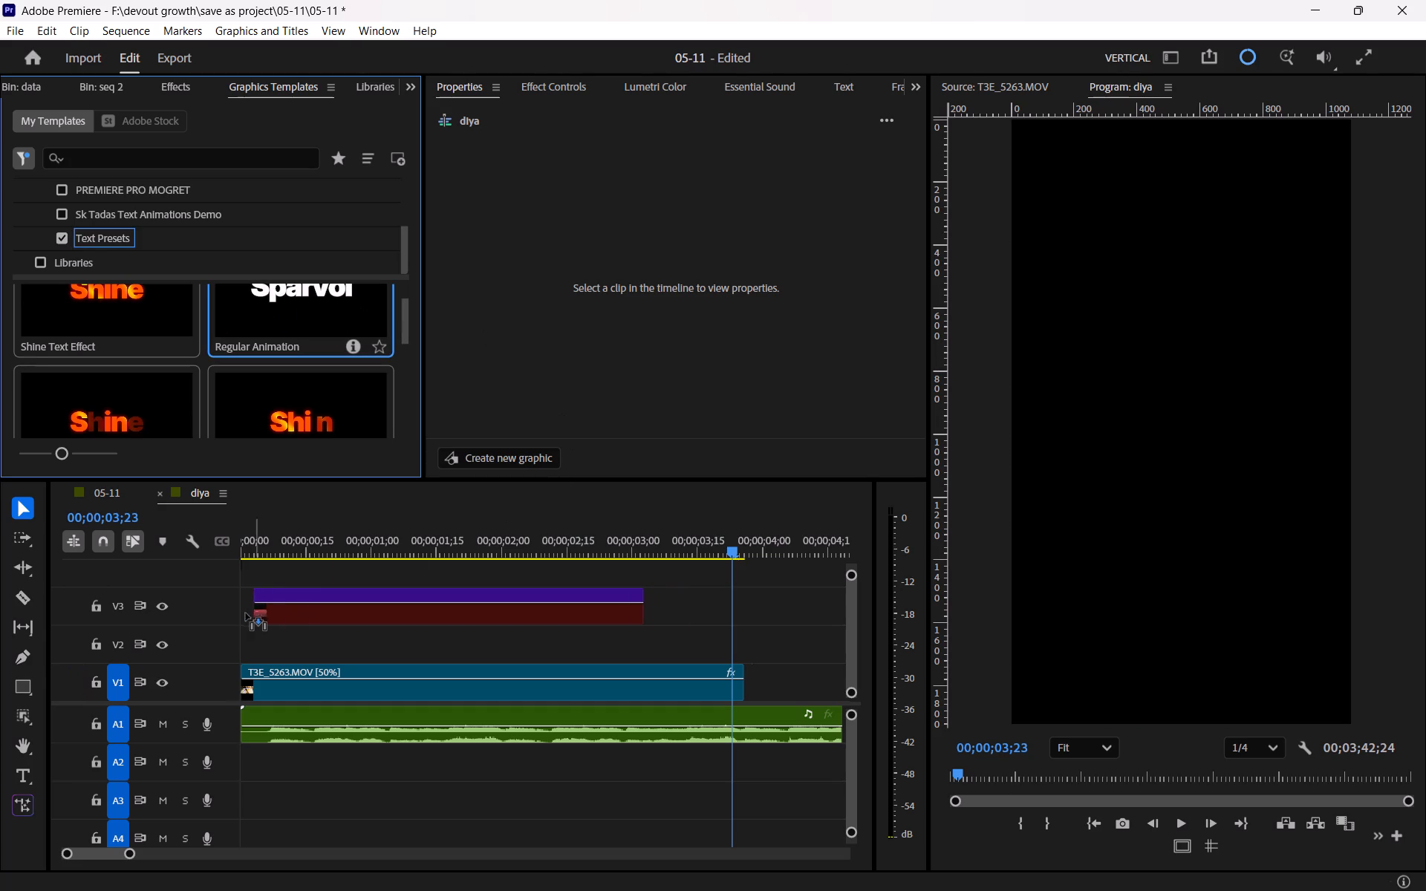
drag(246, 613, 206, 633)
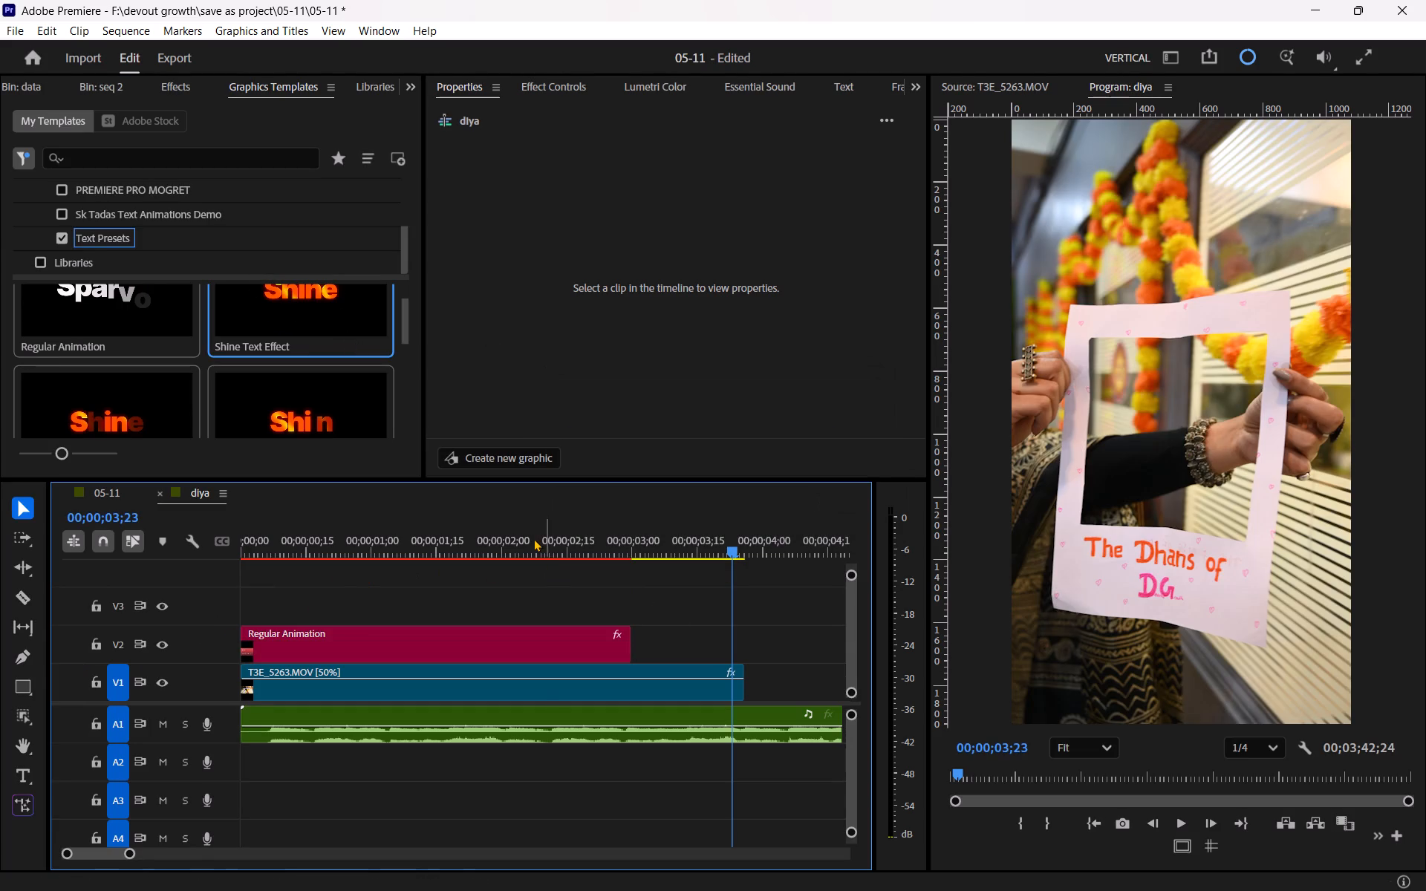
Extend the end of the Regular Animation graphic on V2 to match the end of the T3E_5263 clip.
drag(528, 538, 348, 578)
drag(646, 650, 696, 645)
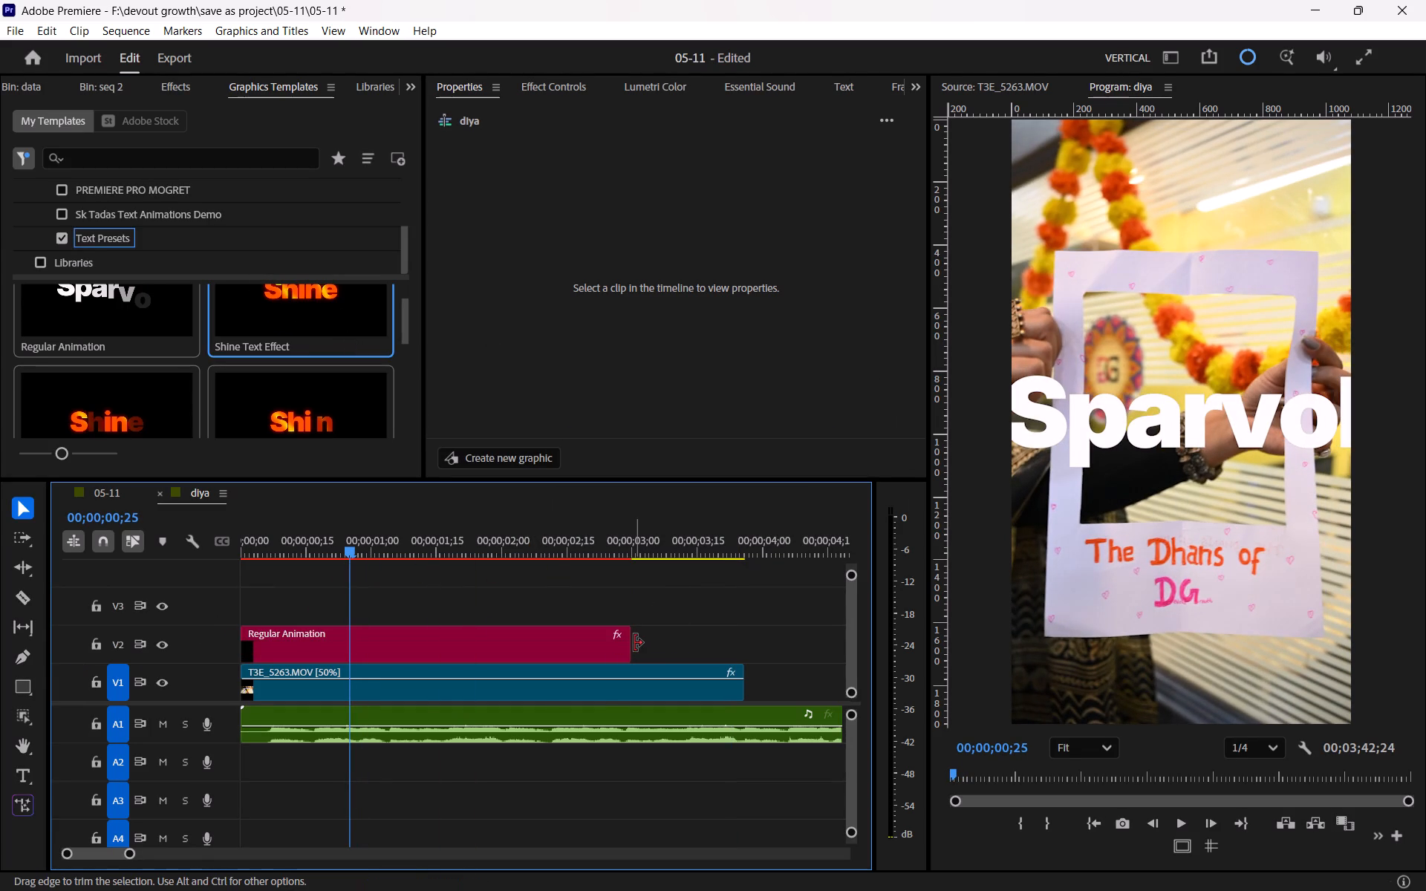
drag(634, 643, 749, 643)
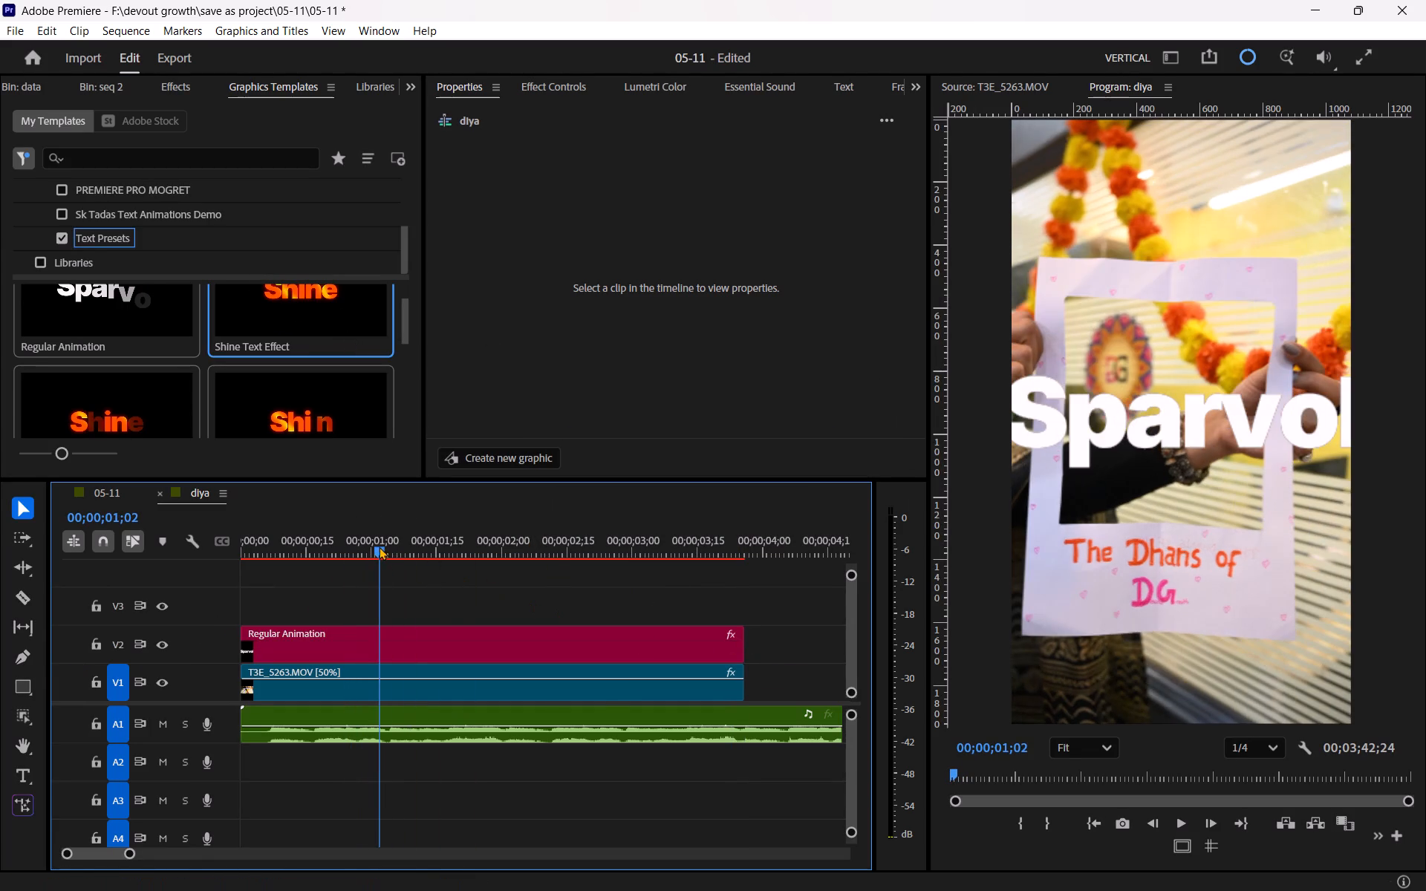
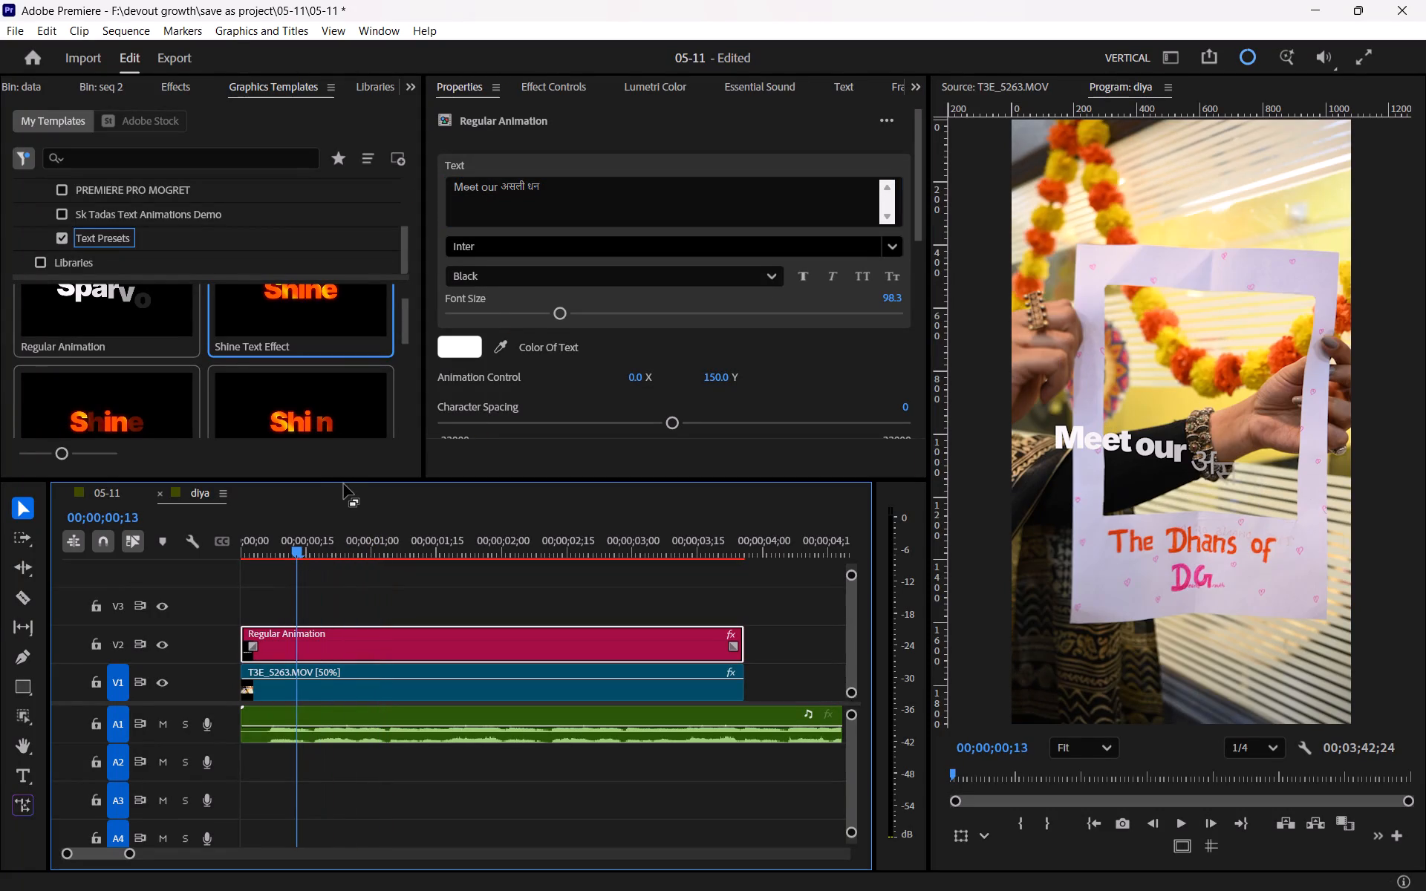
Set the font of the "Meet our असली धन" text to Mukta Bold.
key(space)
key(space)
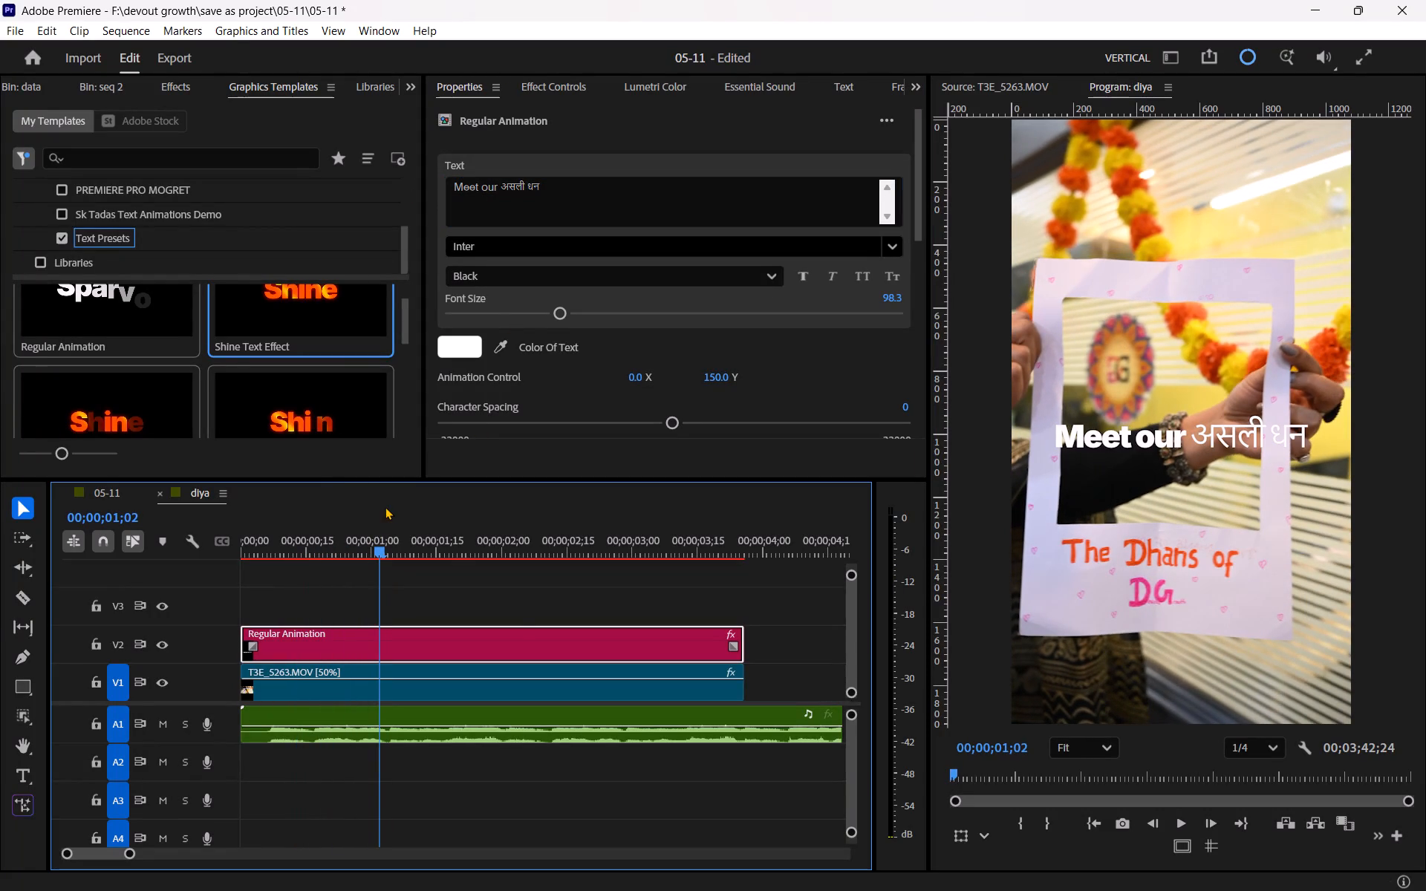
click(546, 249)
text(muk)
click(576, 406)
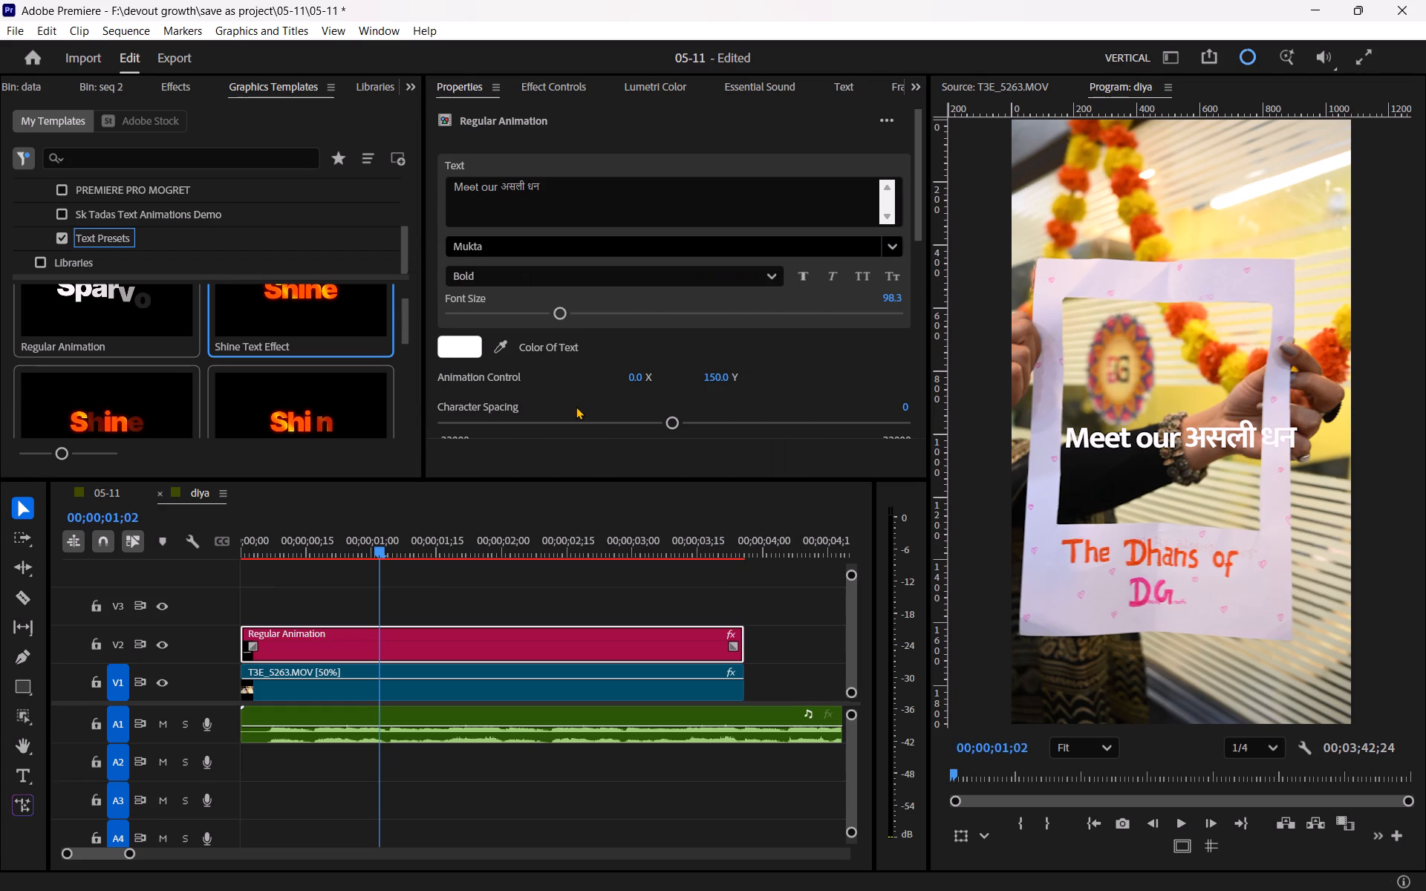
Set the "Meet our असली धन" text to Poppins Bold with a font size of 87.6.
click(533, 239)
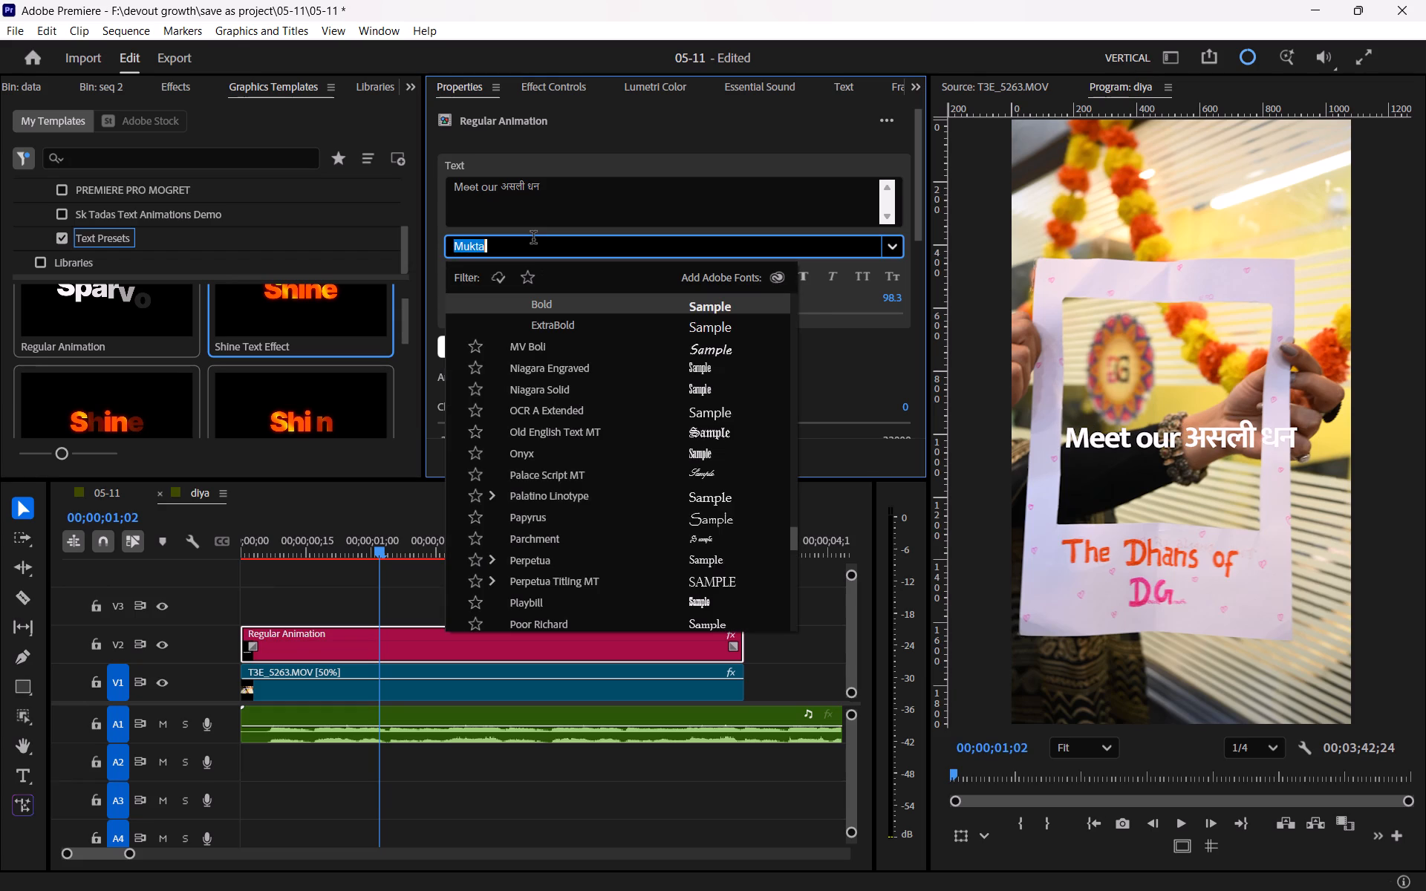
text(pop)
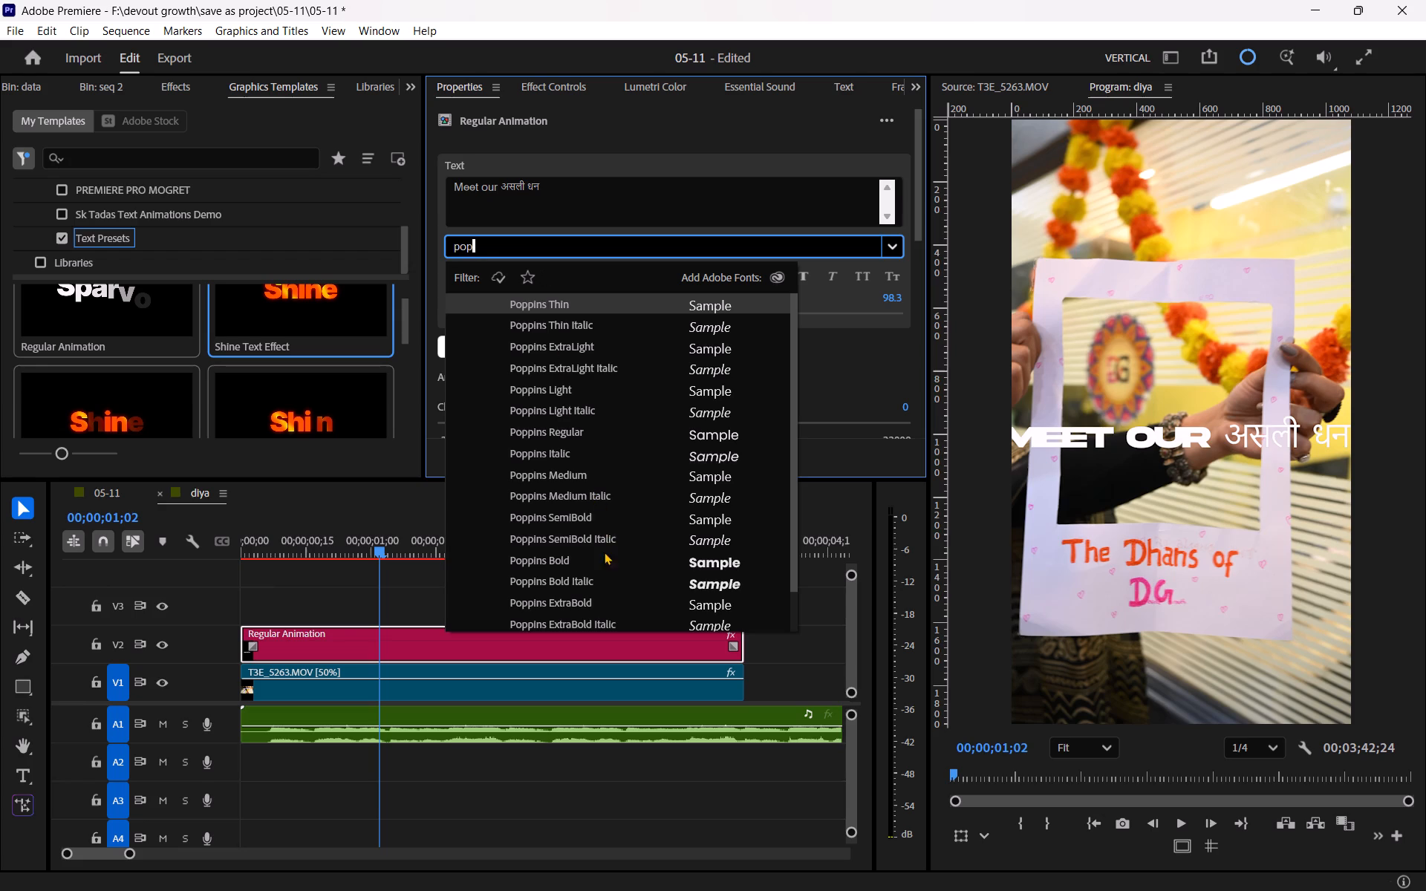
click(601, 564)
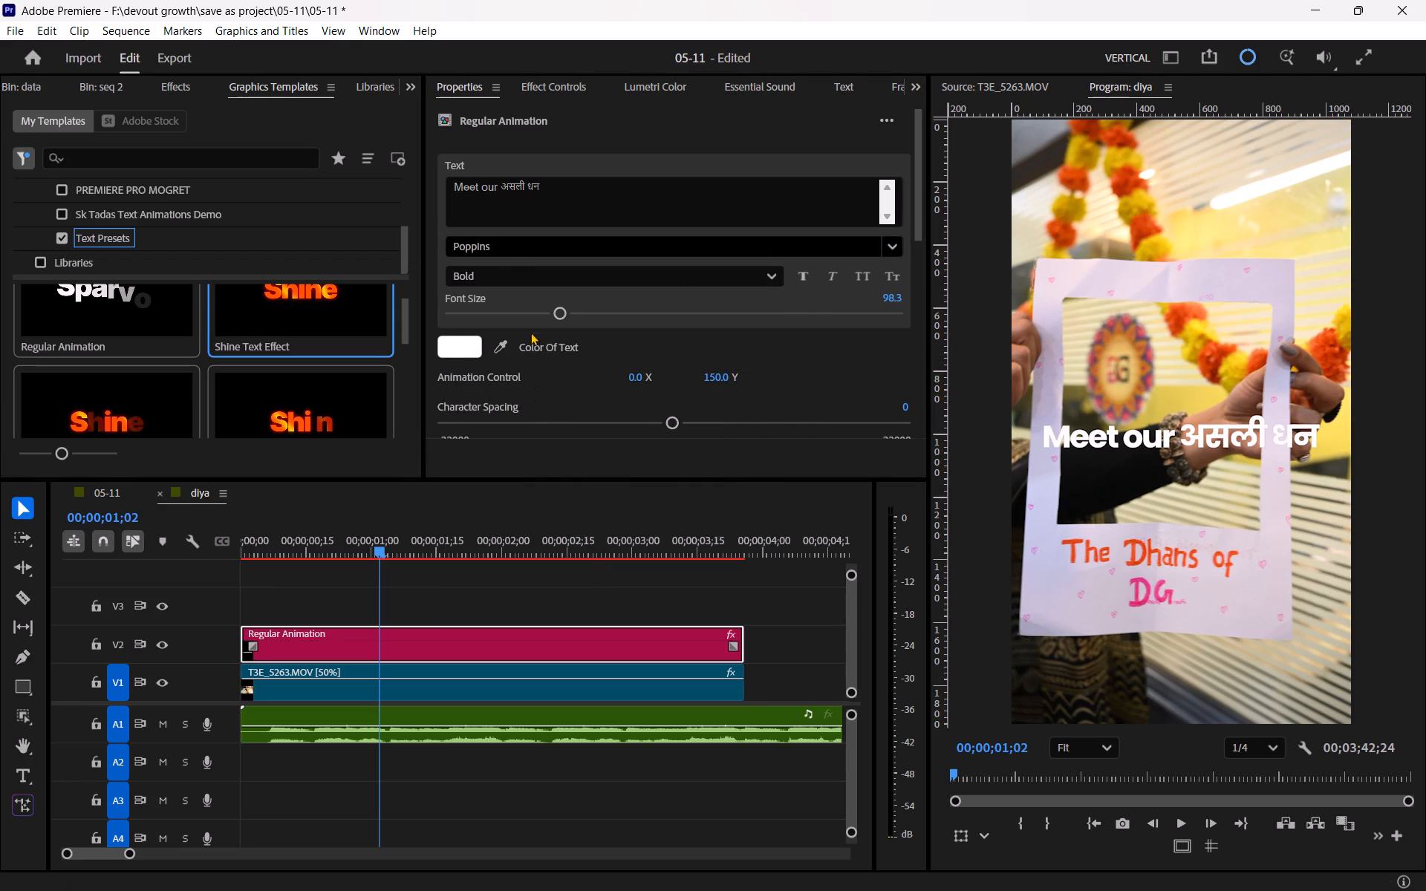
click(548, 307)
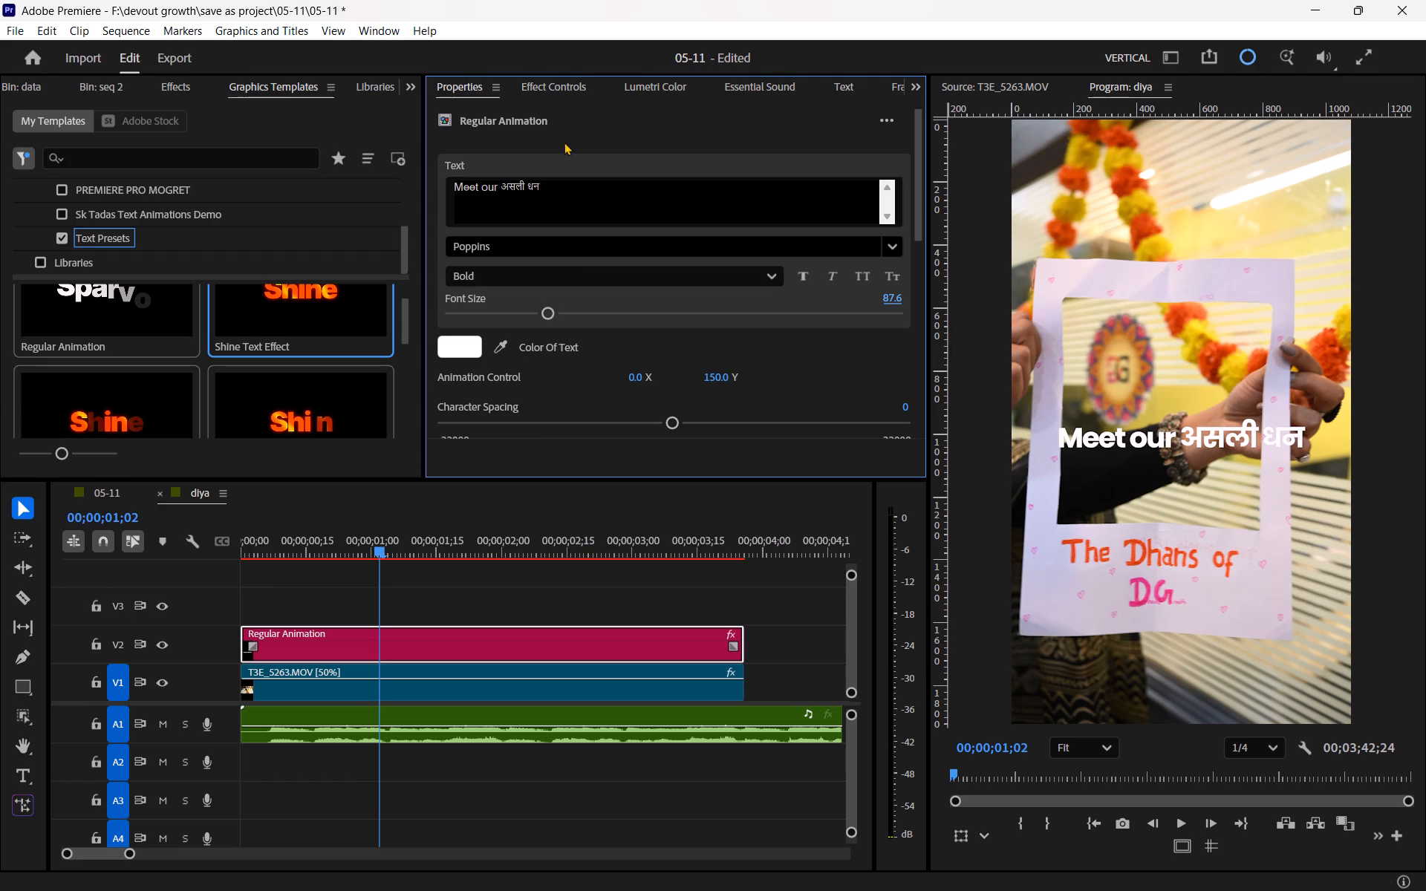
Move the Regular Animation graphic on V2 up above the paper frame, to a vertical position of 310.
click(542, 595)
click(516, 644)
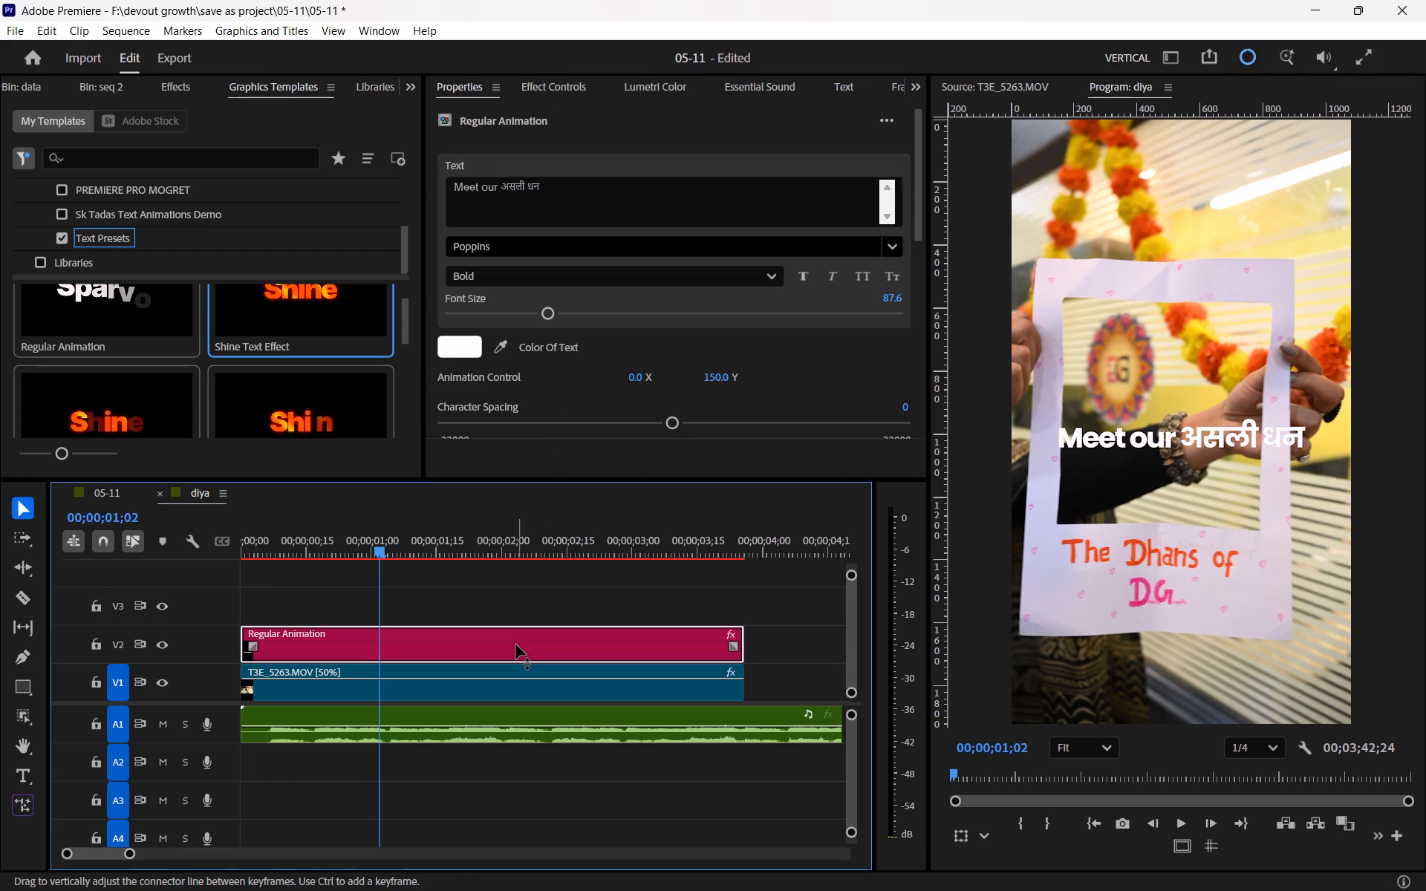
click(548, 86)
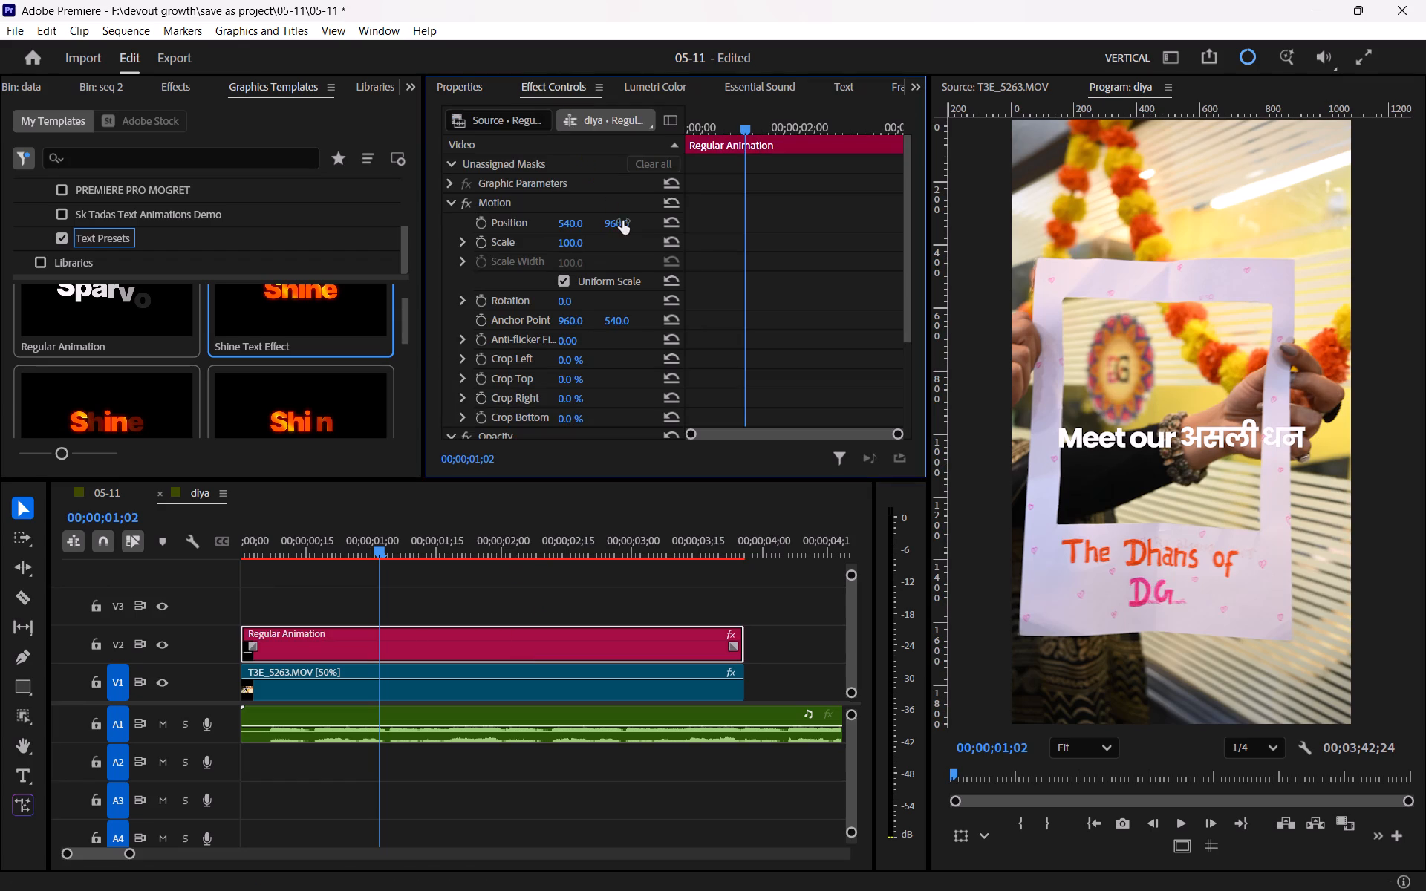
drag(622, 221, 64, 352)
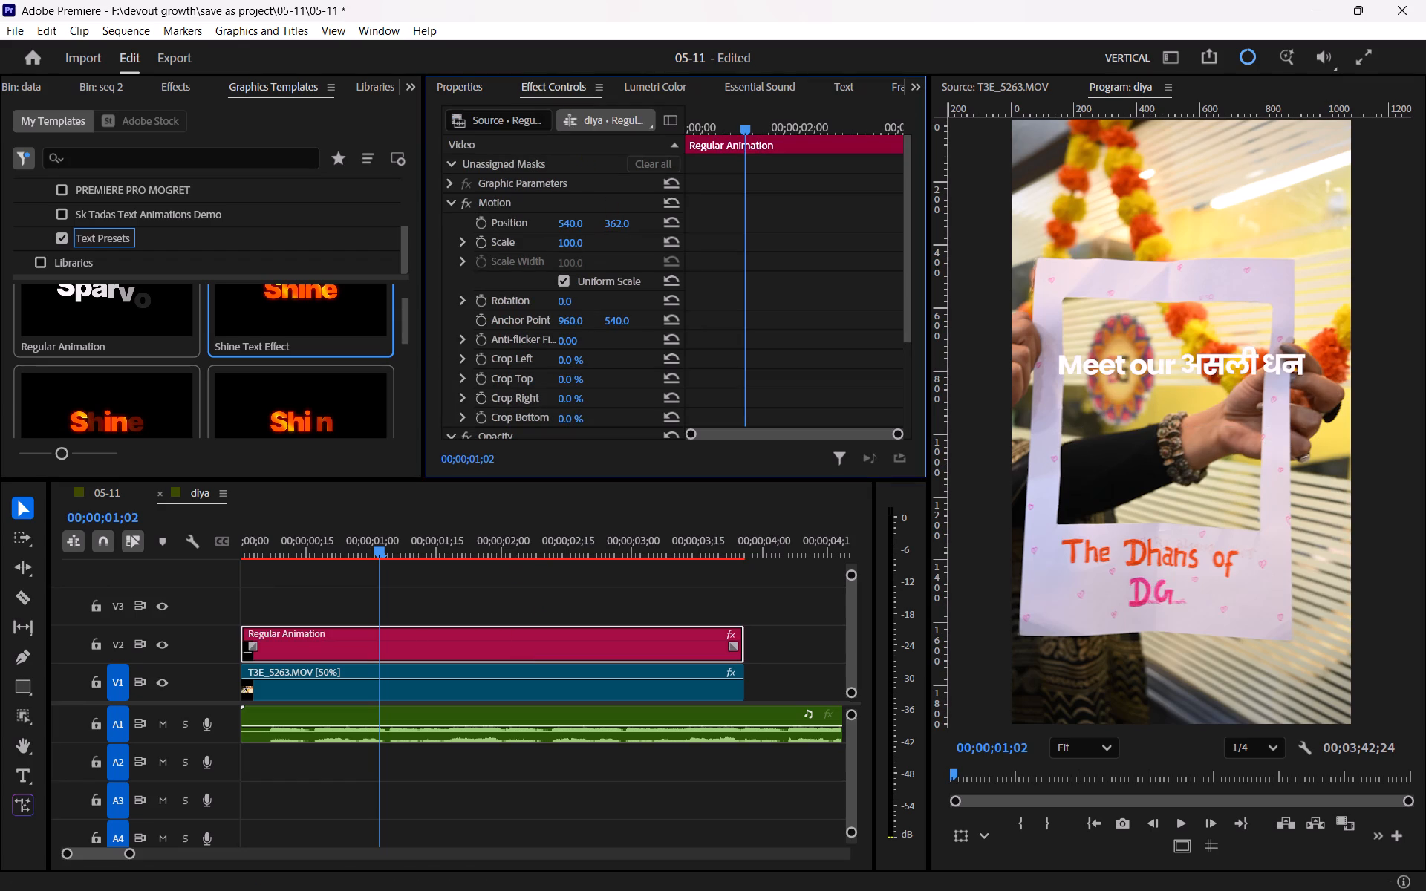
drag(64, 352, 29, 368)
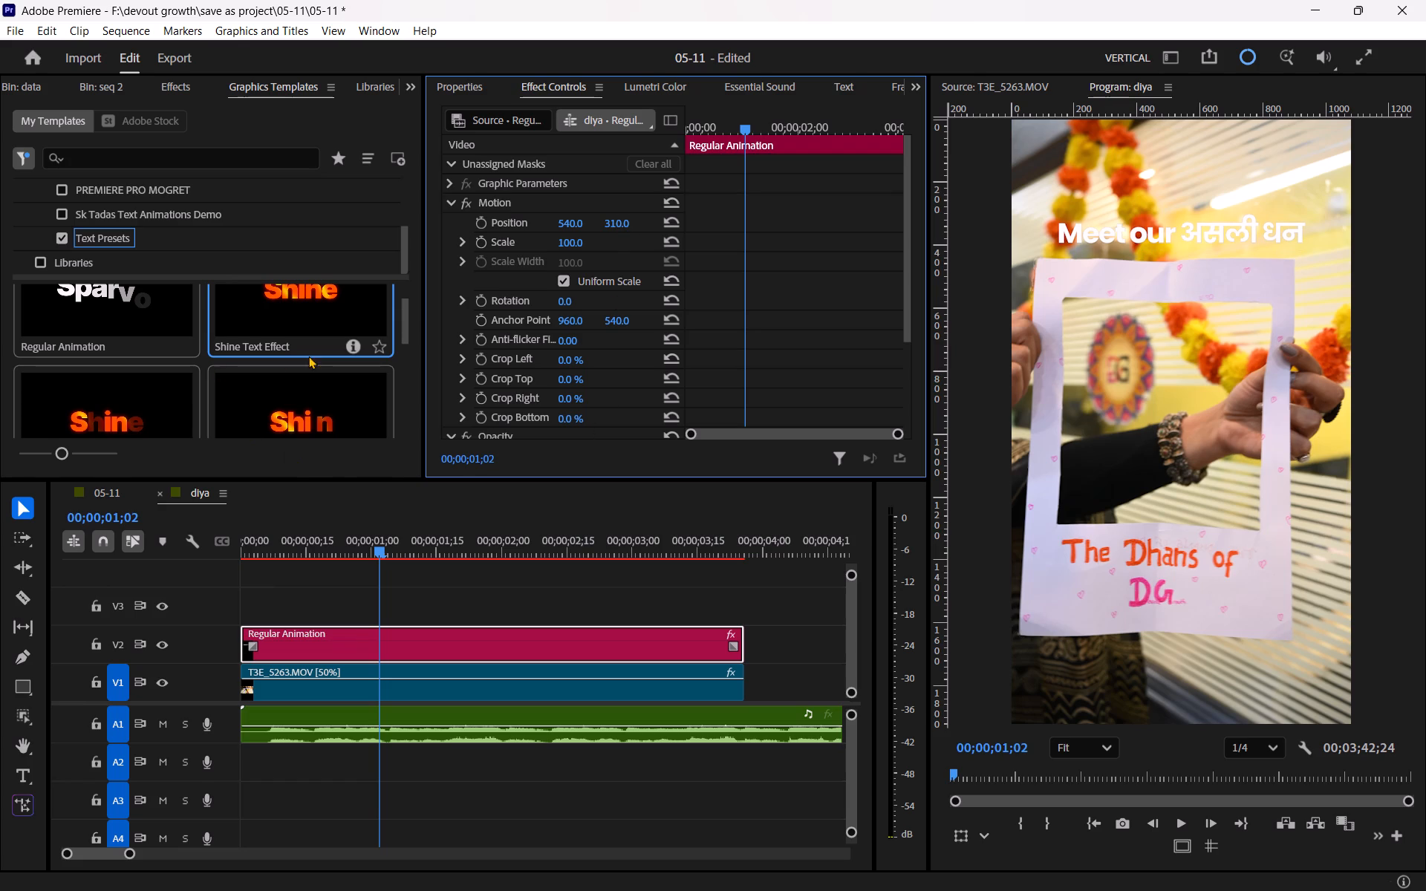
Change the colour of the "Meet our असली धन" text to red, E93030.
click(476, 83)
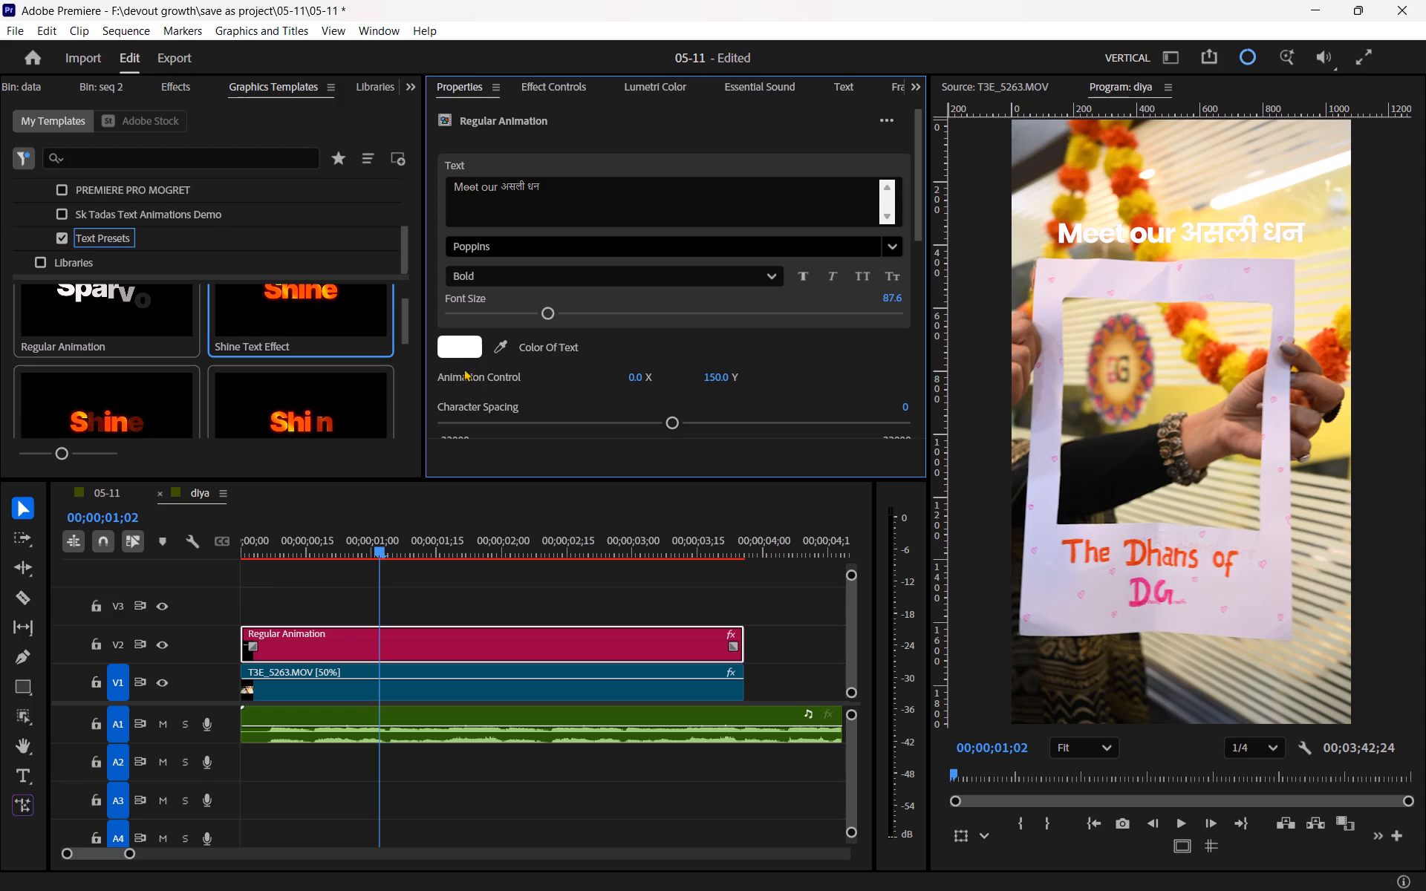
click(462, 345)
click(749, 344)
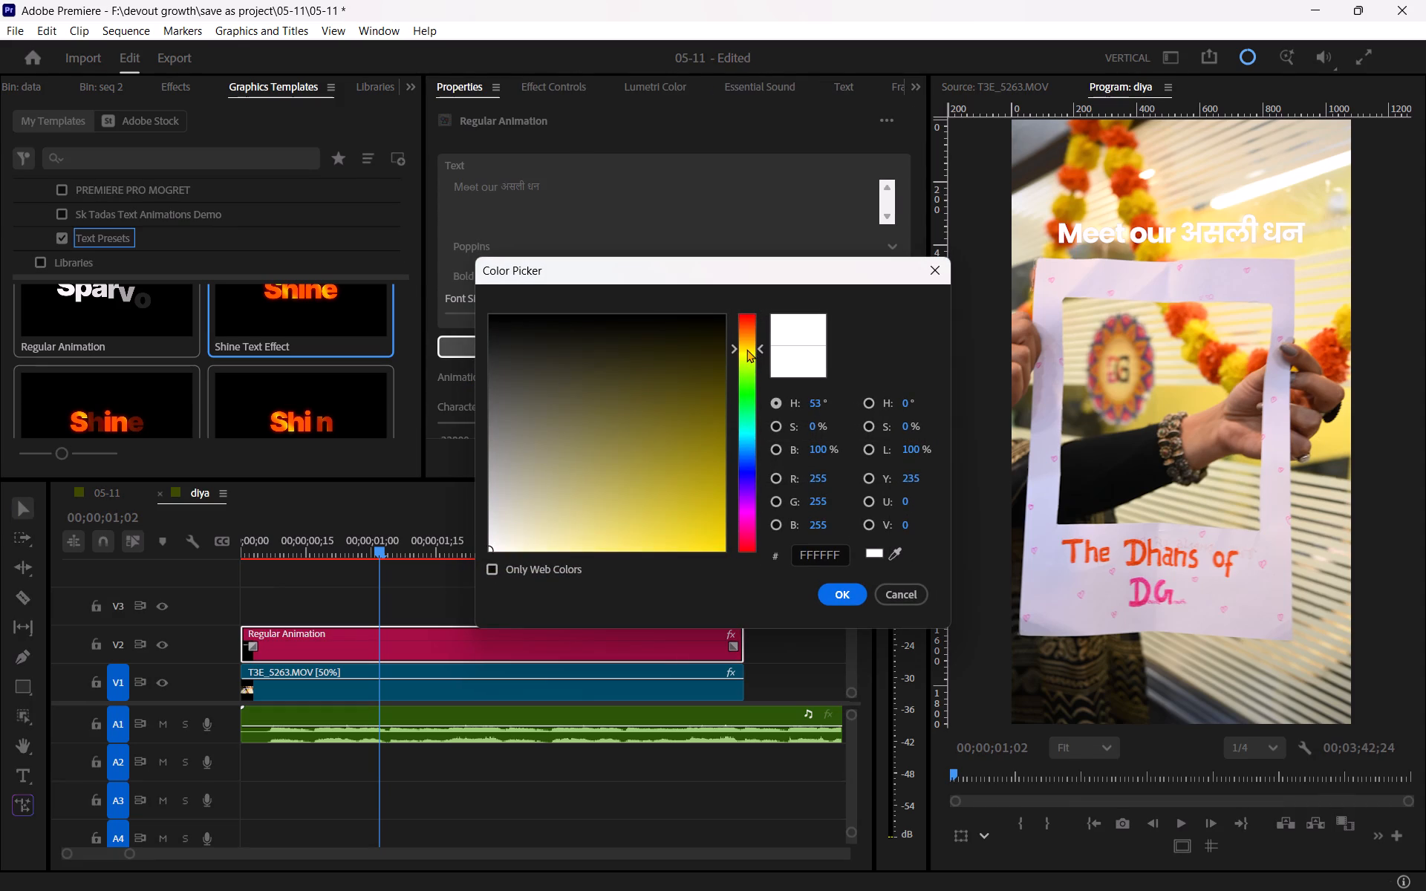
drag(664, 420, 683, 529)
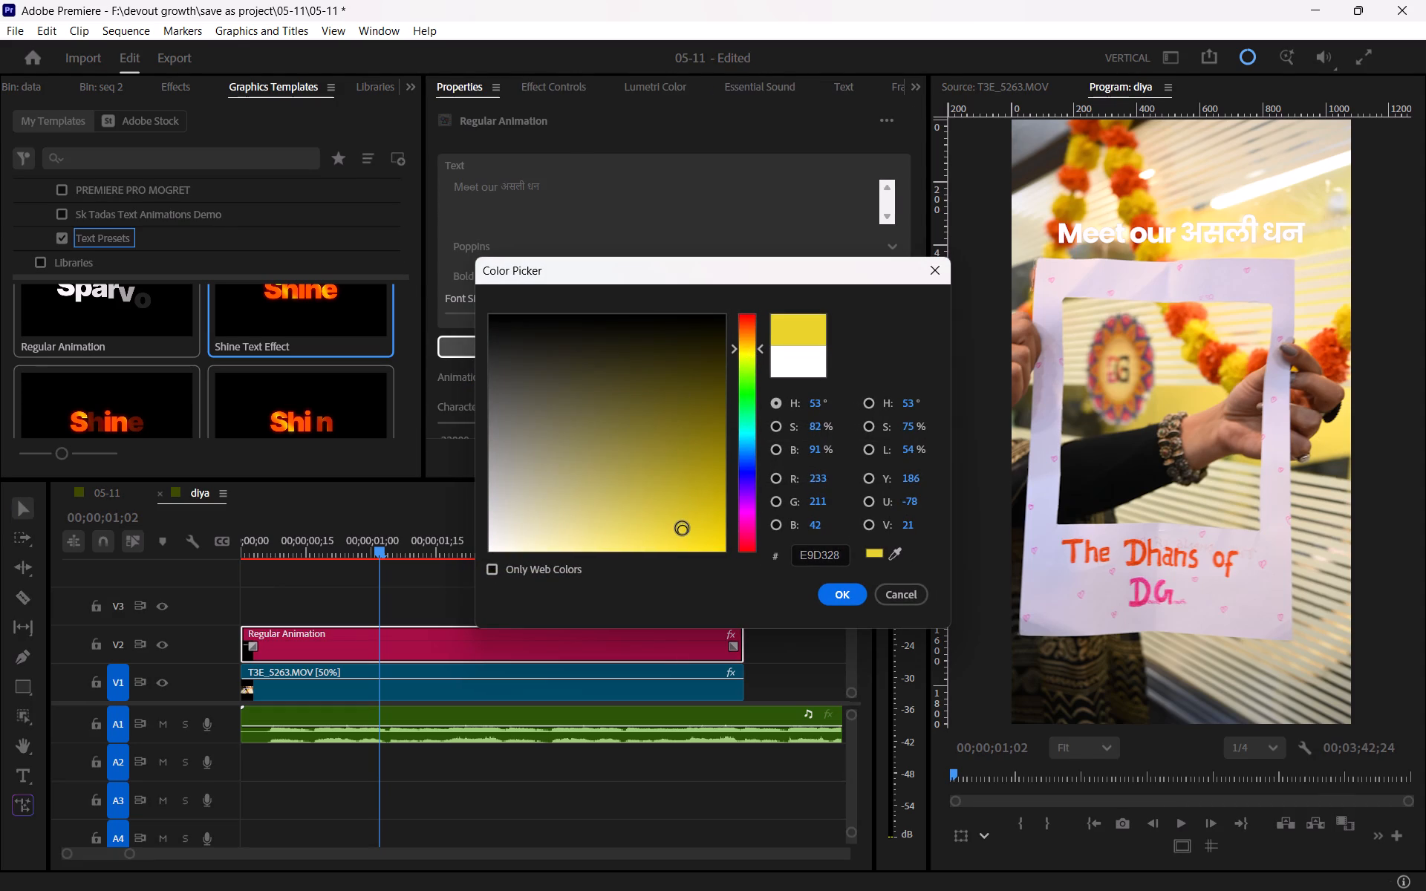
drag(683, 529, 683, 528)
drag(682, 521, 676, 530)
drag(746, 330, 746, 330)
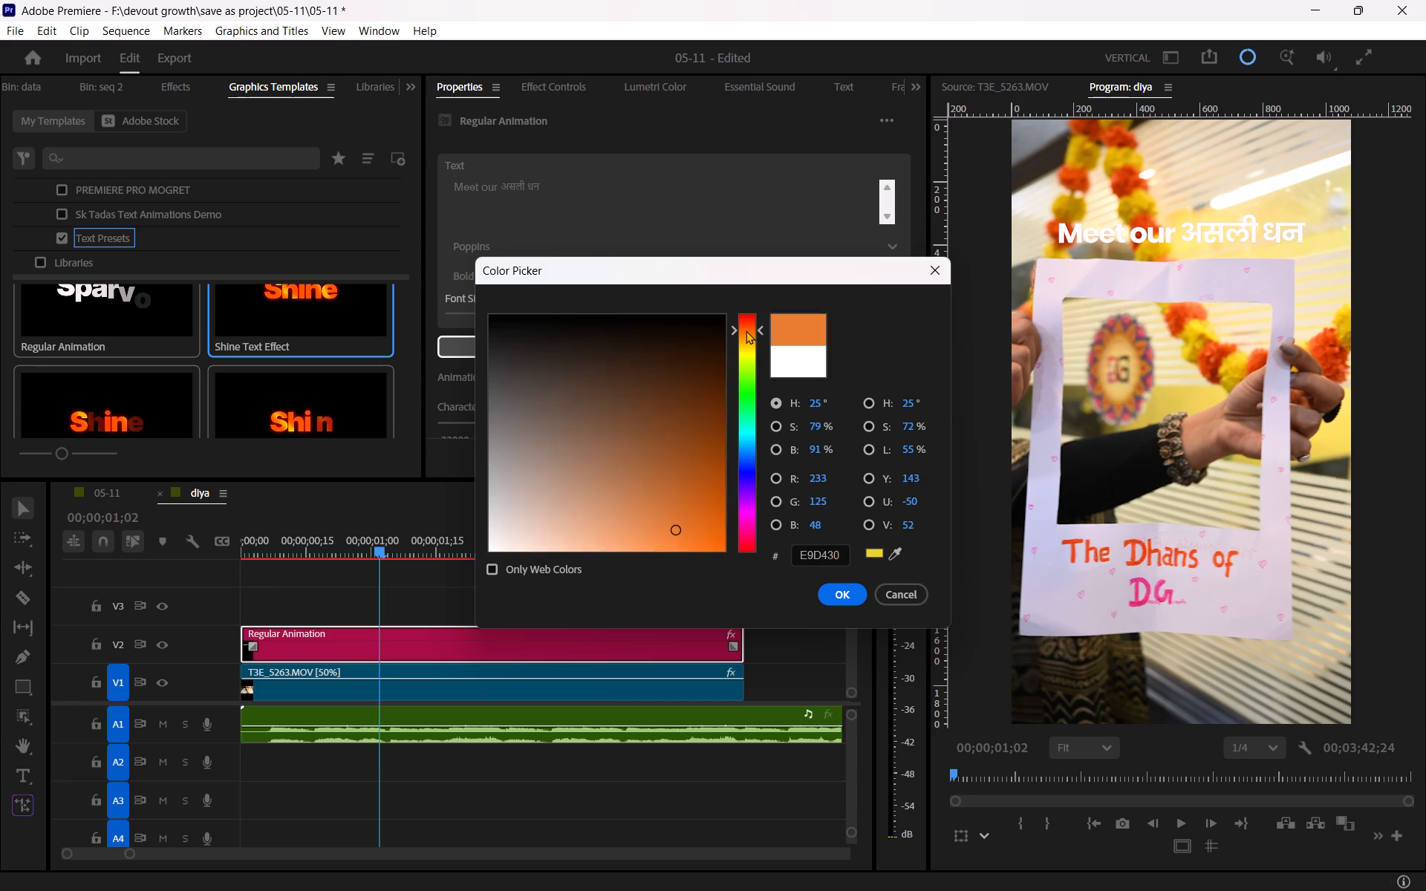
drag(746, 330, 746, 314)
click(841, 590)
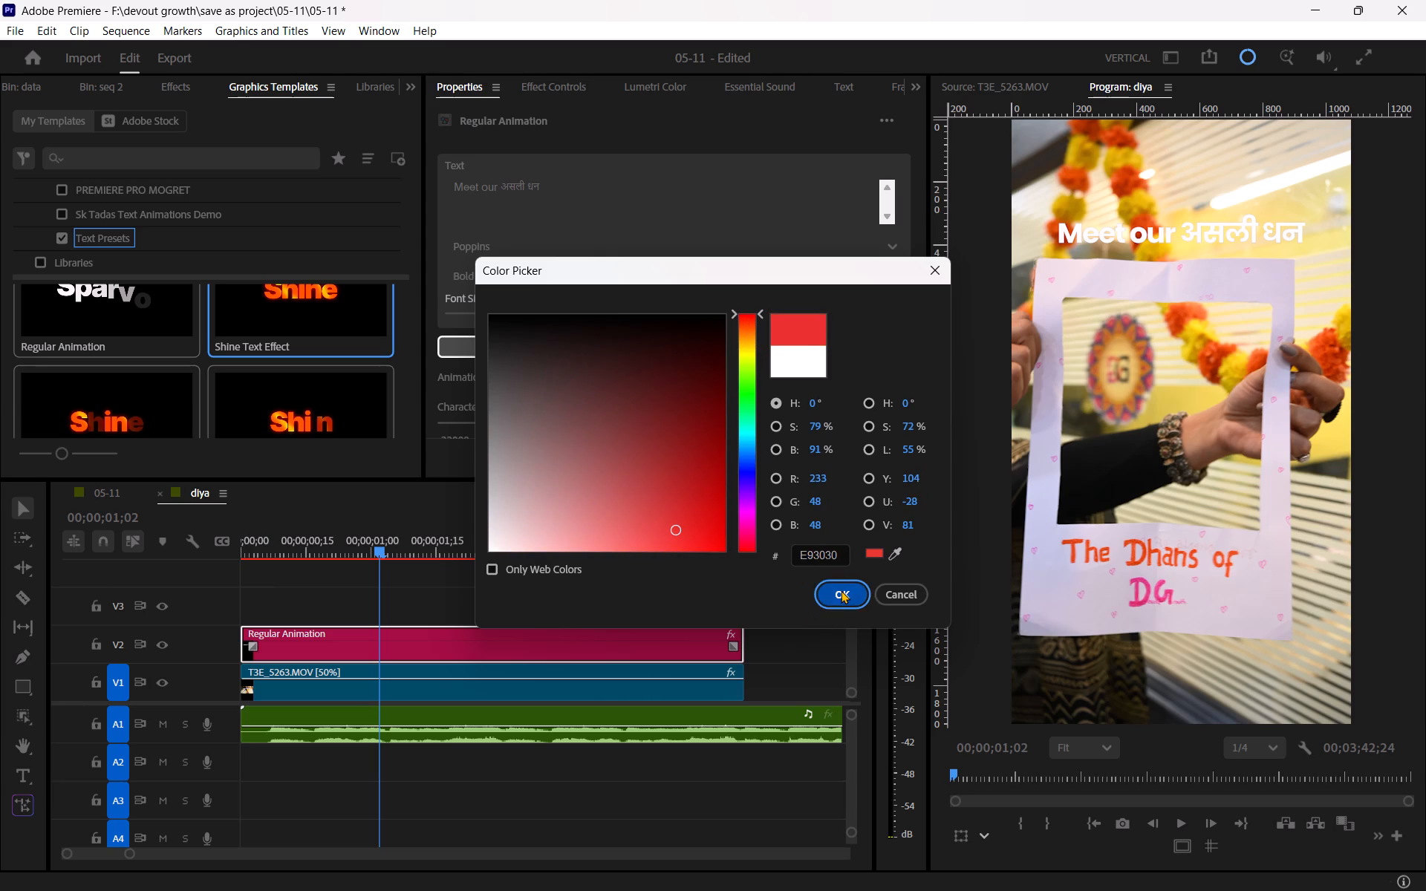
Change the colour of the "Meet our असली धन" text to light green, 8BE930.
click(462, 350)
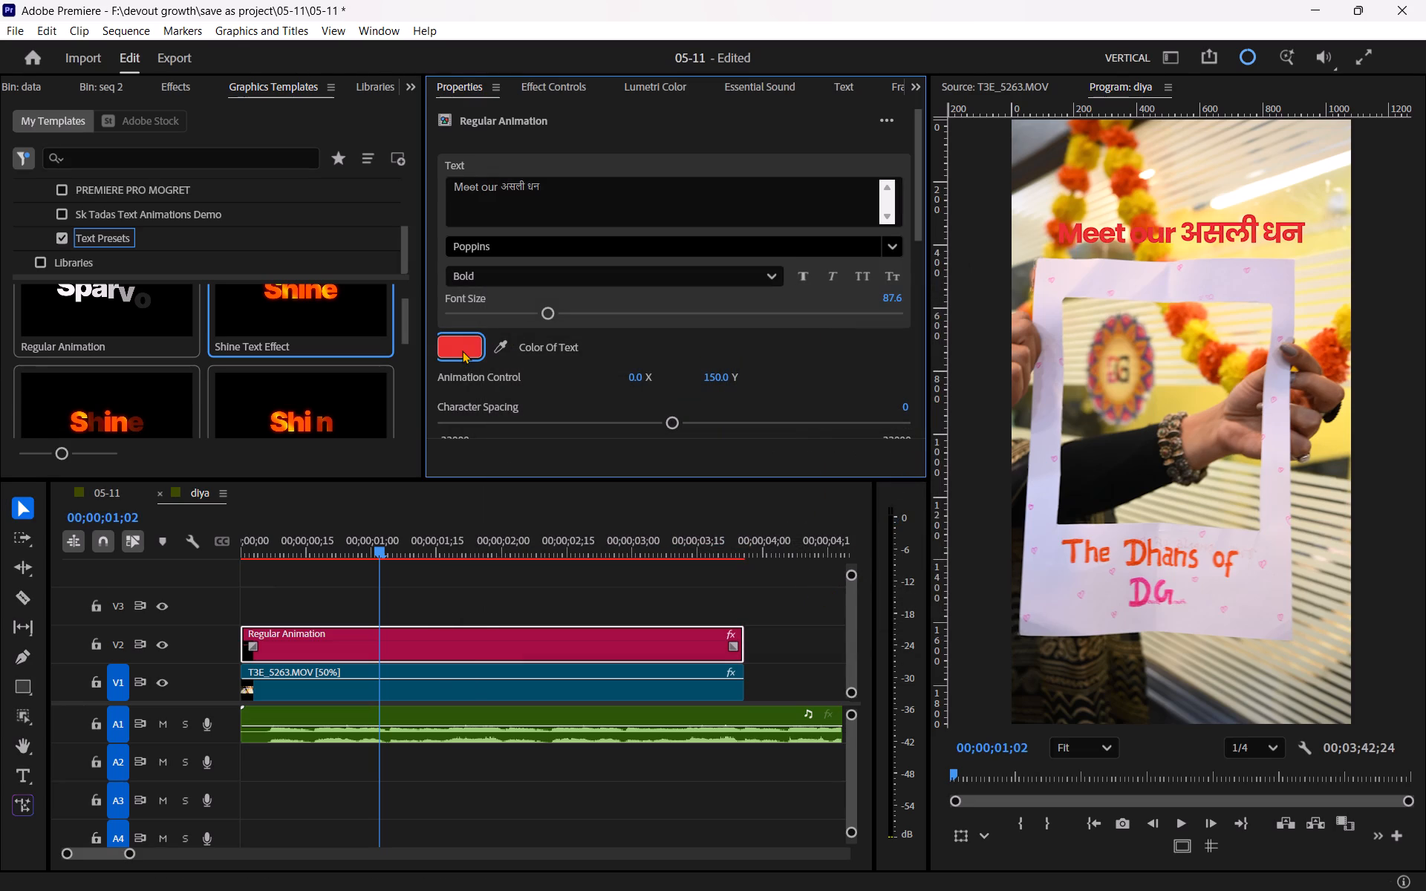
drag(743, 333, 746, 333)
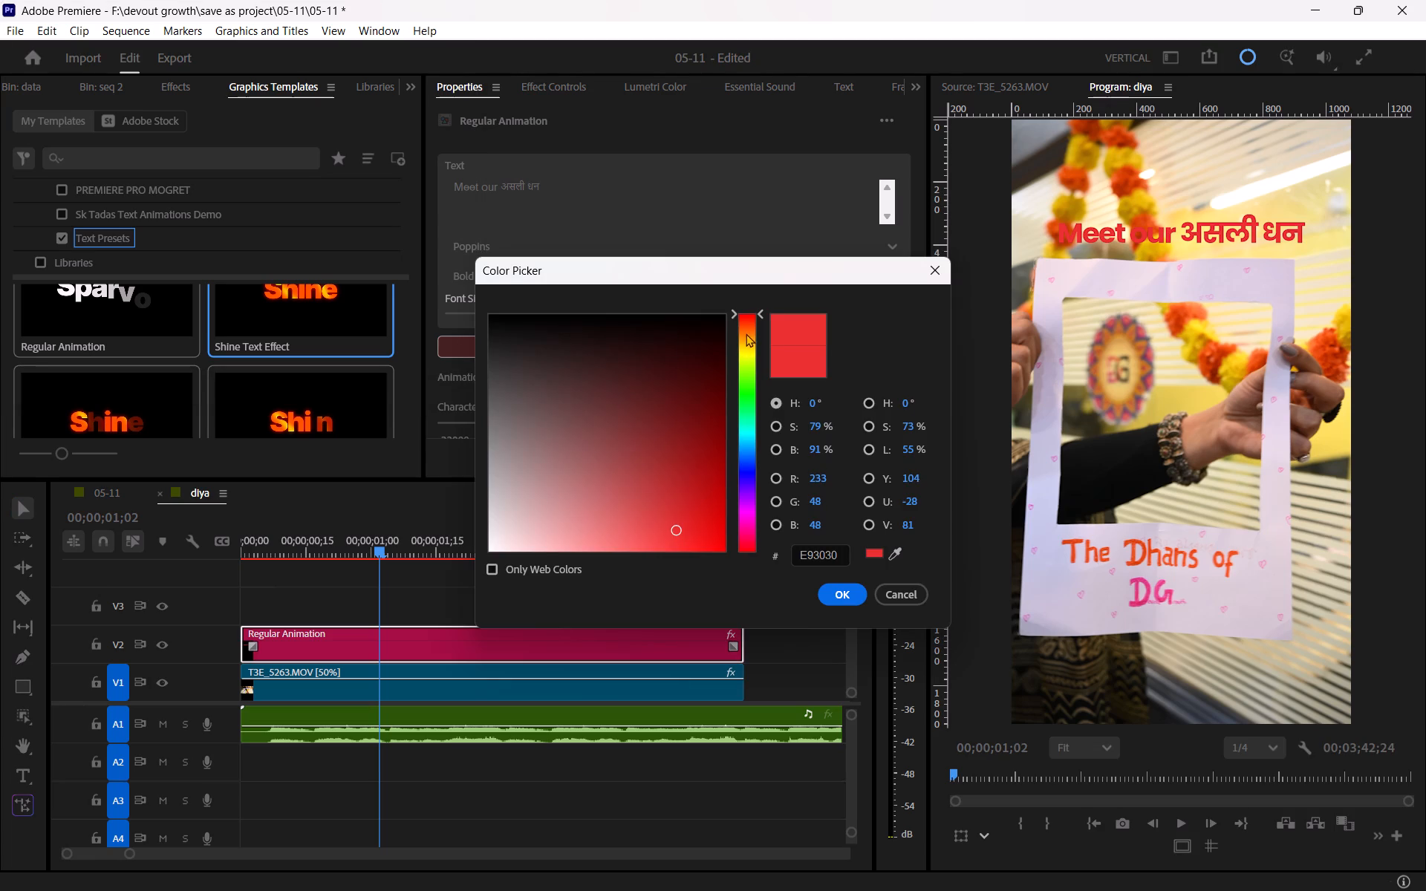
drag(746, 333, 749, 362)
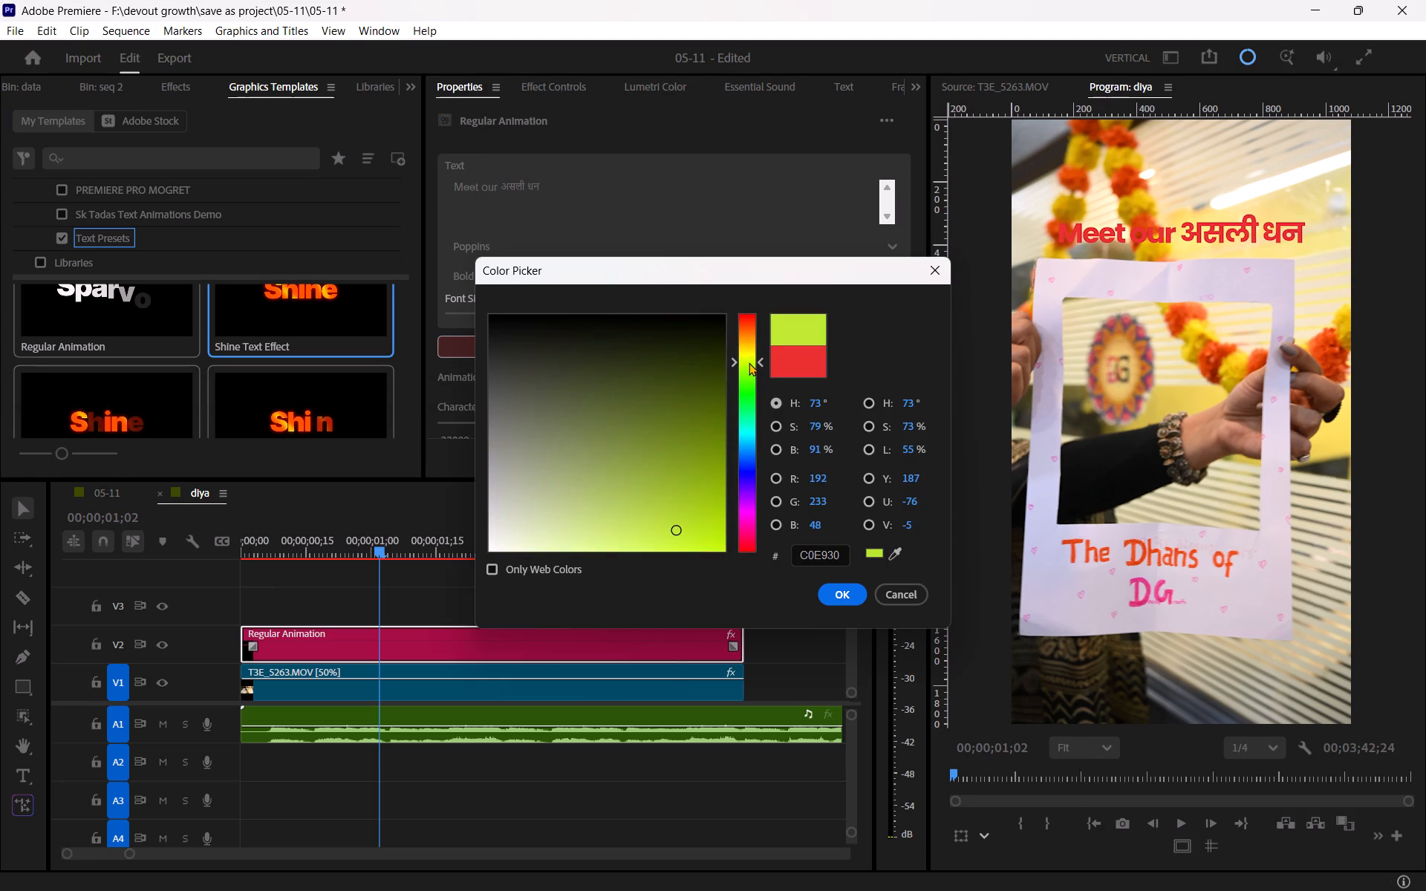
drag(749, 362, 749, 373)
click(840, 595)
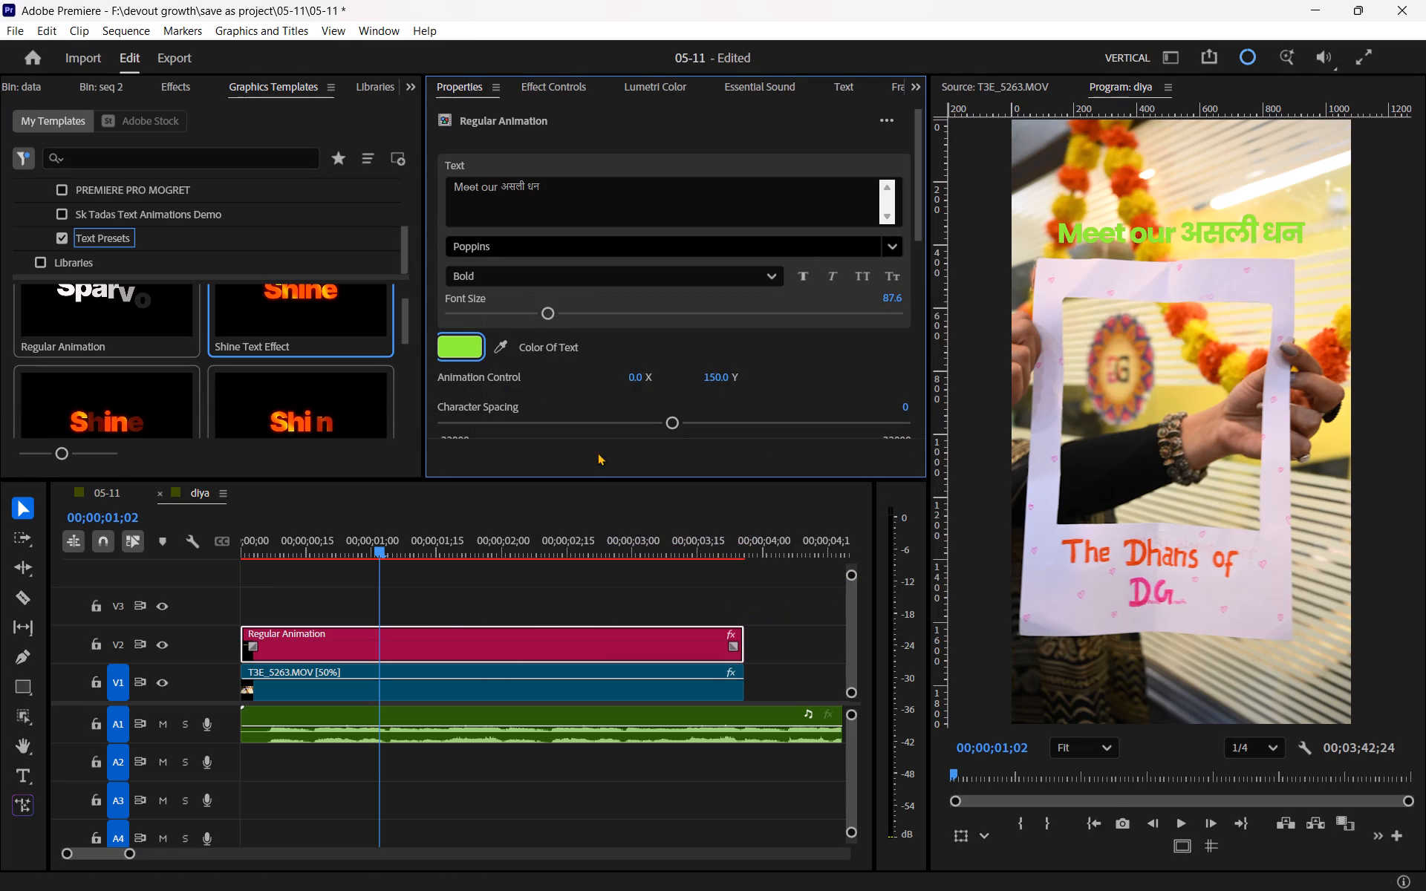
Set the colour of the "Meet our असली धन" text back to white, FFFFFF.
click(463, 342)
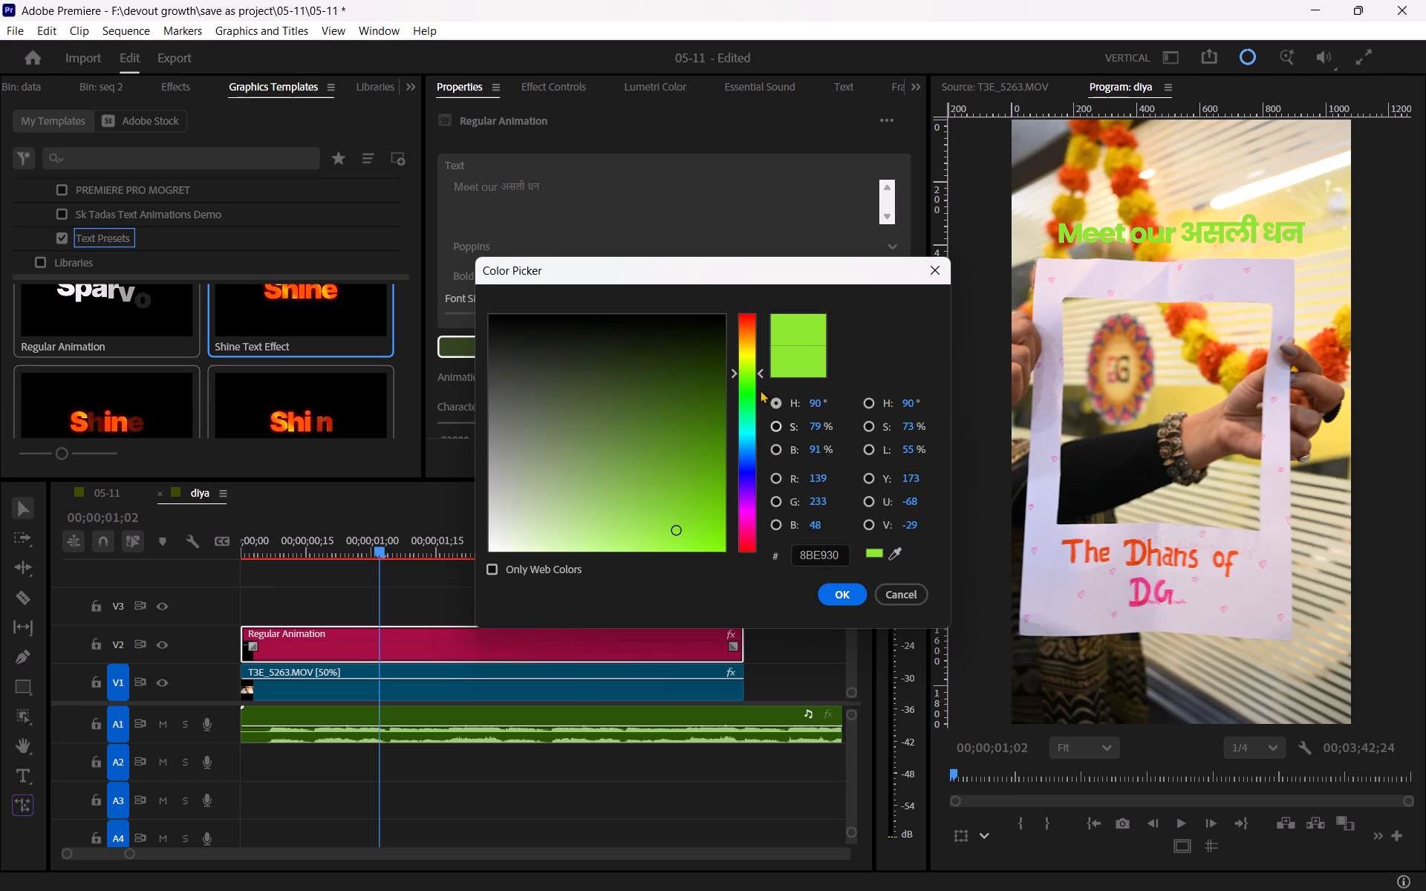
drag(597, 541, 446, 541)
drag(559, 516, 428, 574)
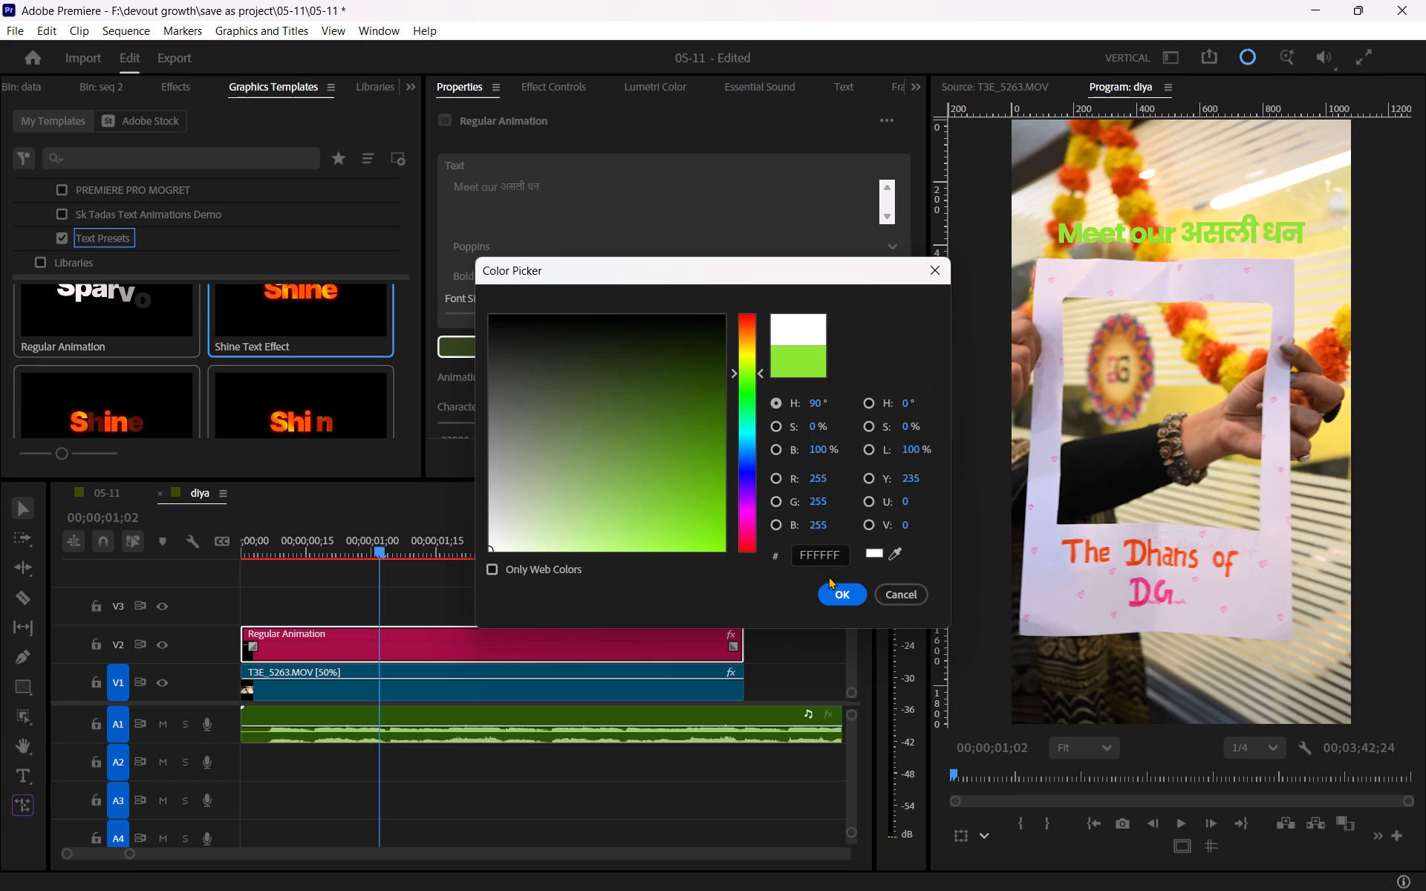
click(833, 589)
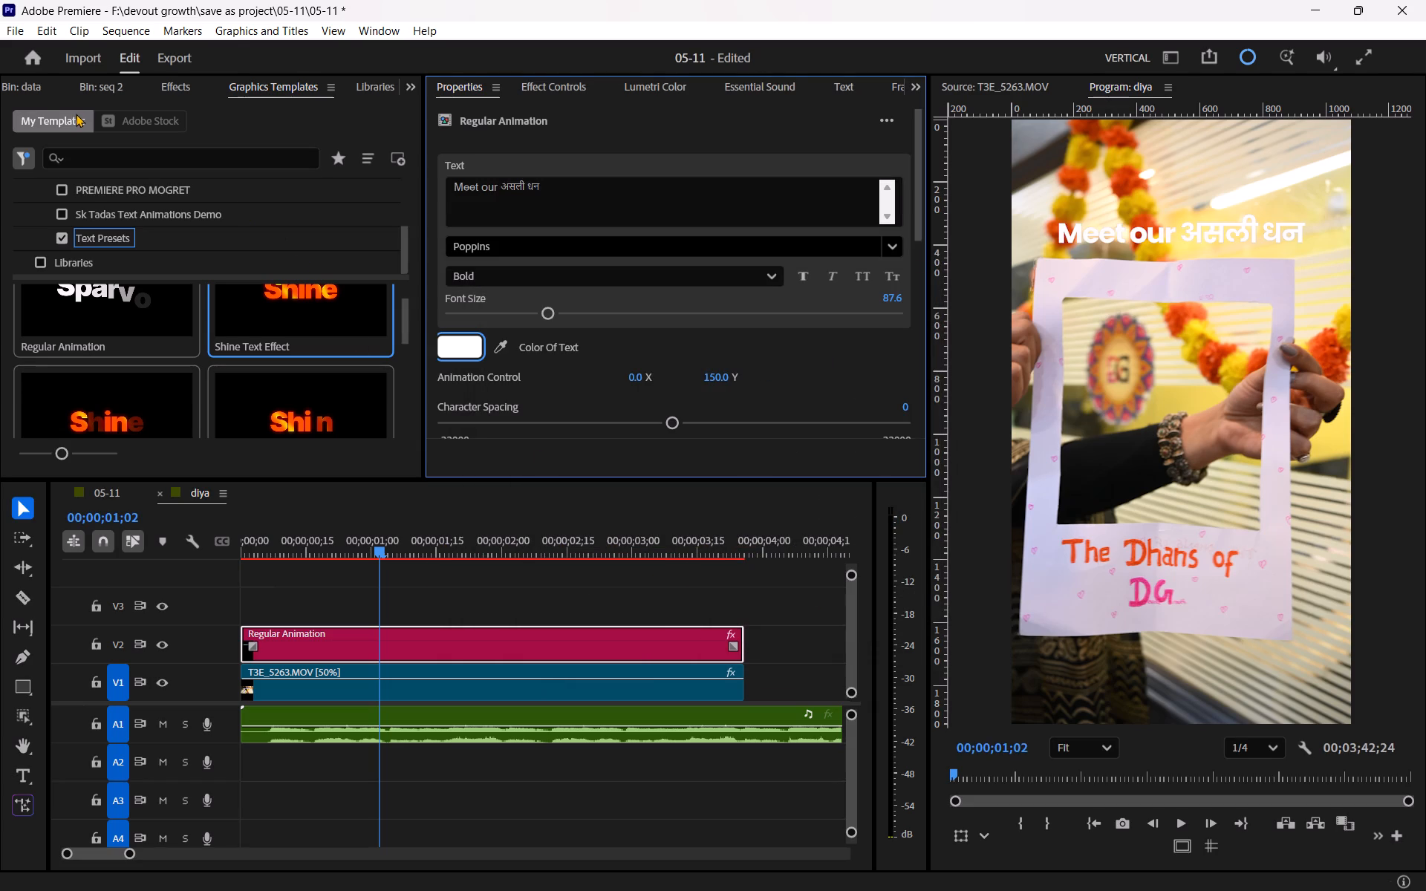
Search the effects for "long" and apply Long Shadow to the Regular Animation graphic on V2.
click(172, 87)
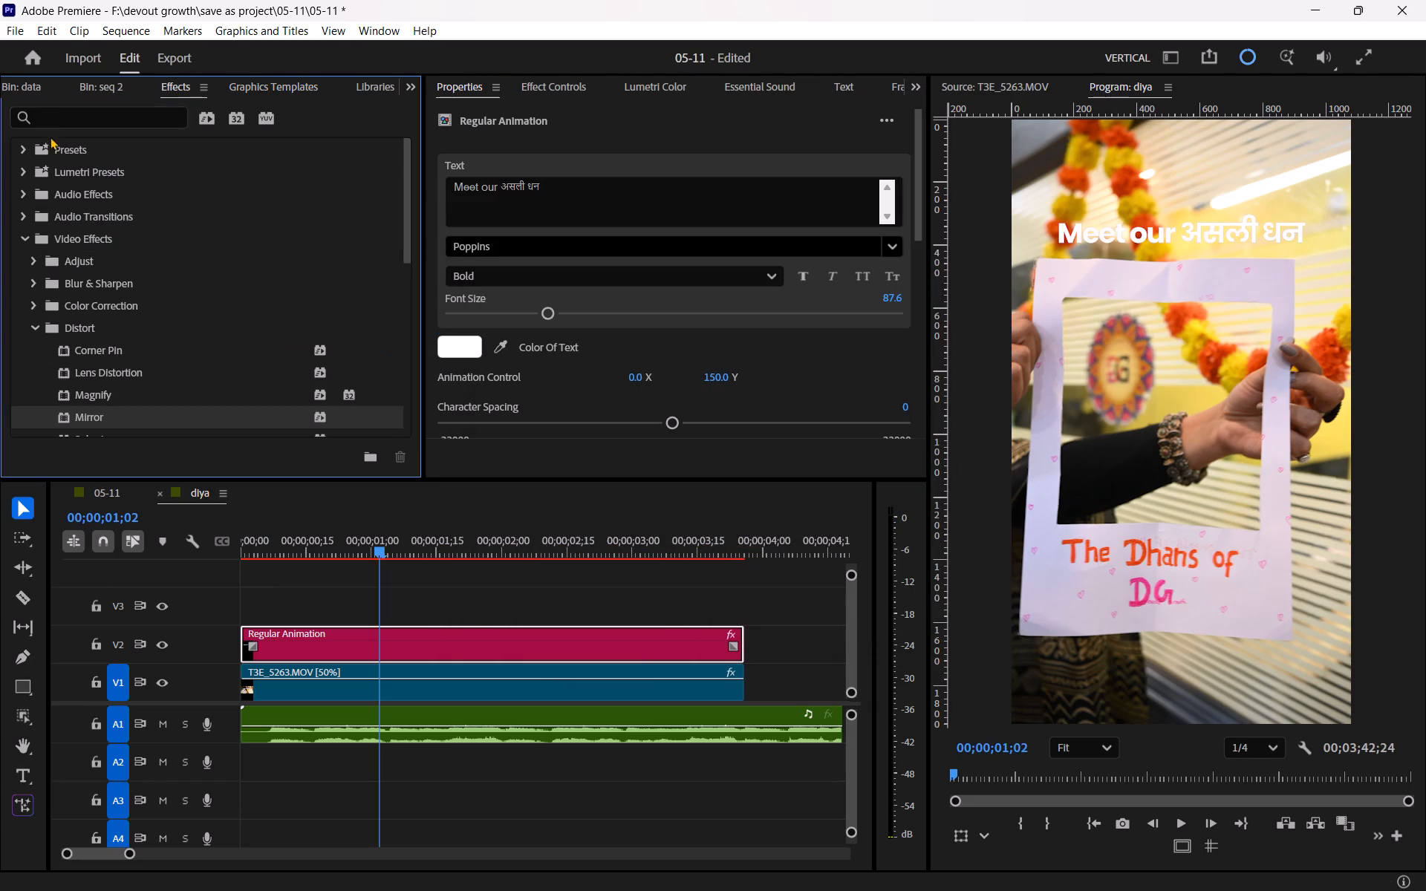
click(57, 120)
text(long)
drag(119, 279, 385, 616)
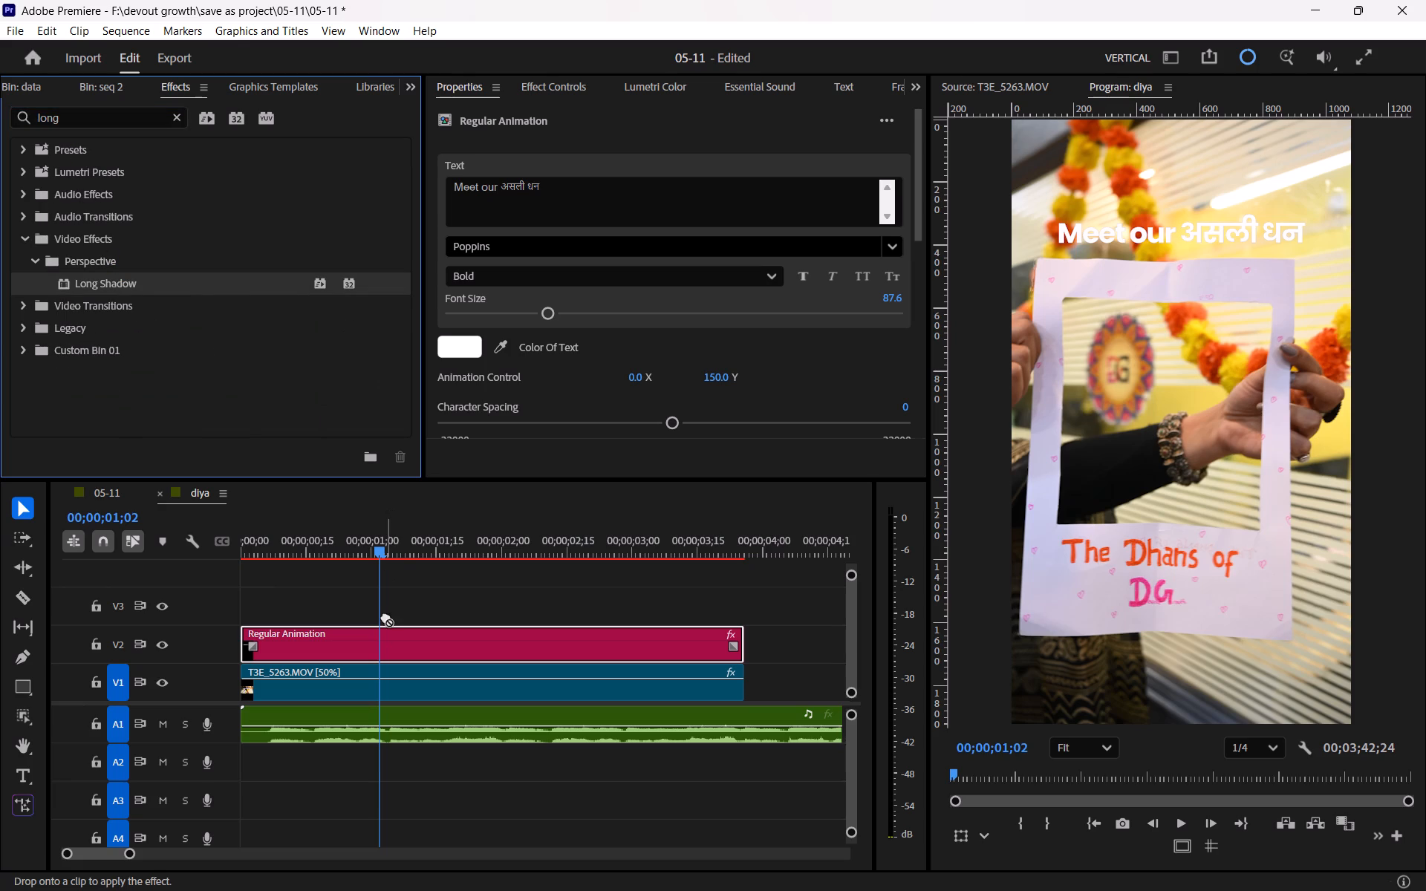
drag(385, 616, 385, 632)
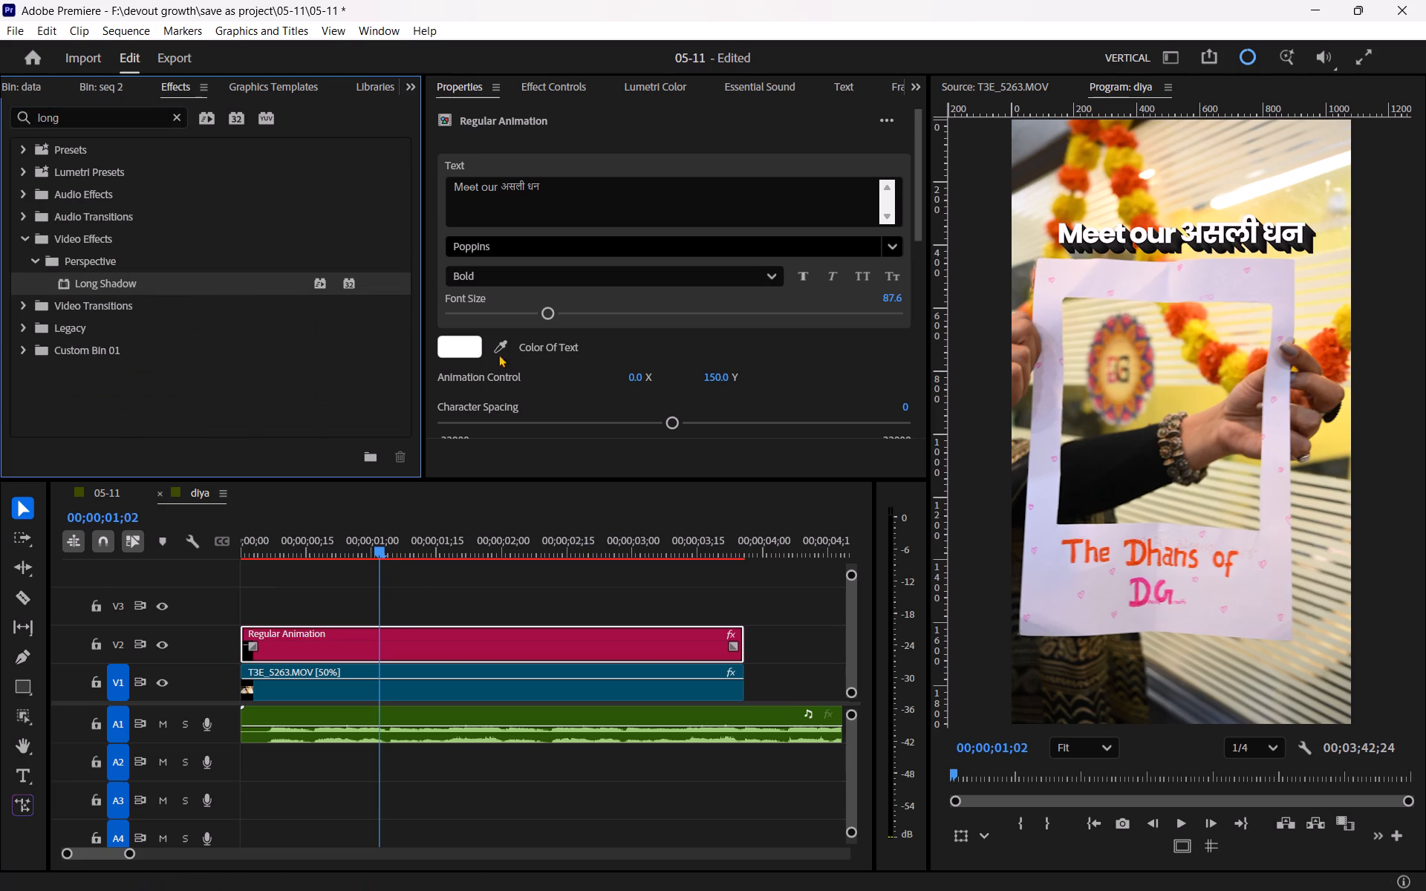
Set the Long Shadow effect's length to 23 and its alpha falloff to 55% on the Regular Animation graphic.
click(559, 84)
scroll(515, 336, down, 11)
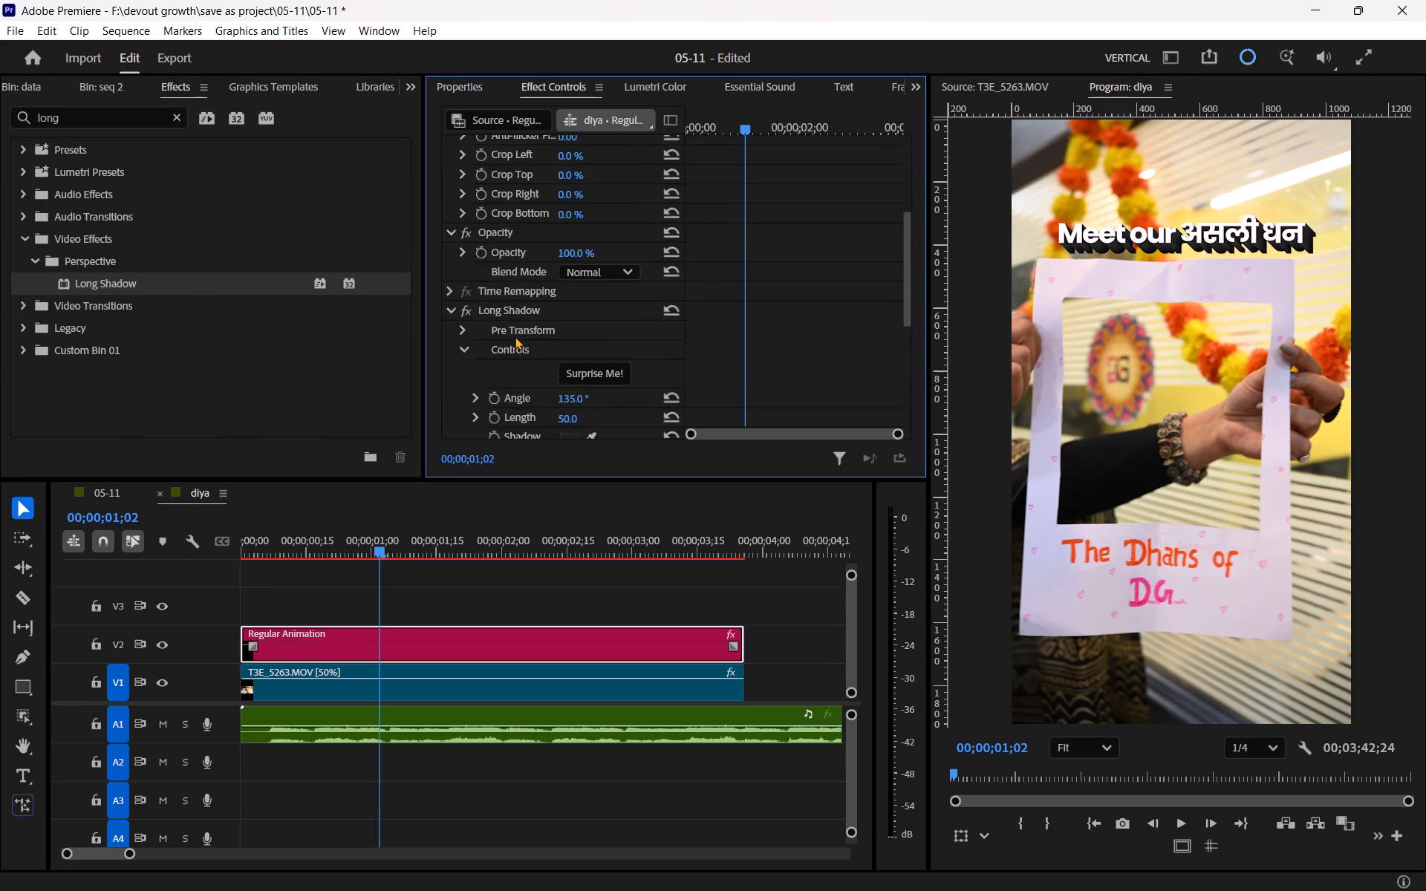
scroll(515, 336, down, 4)
drag(565, 344, 554, 358)
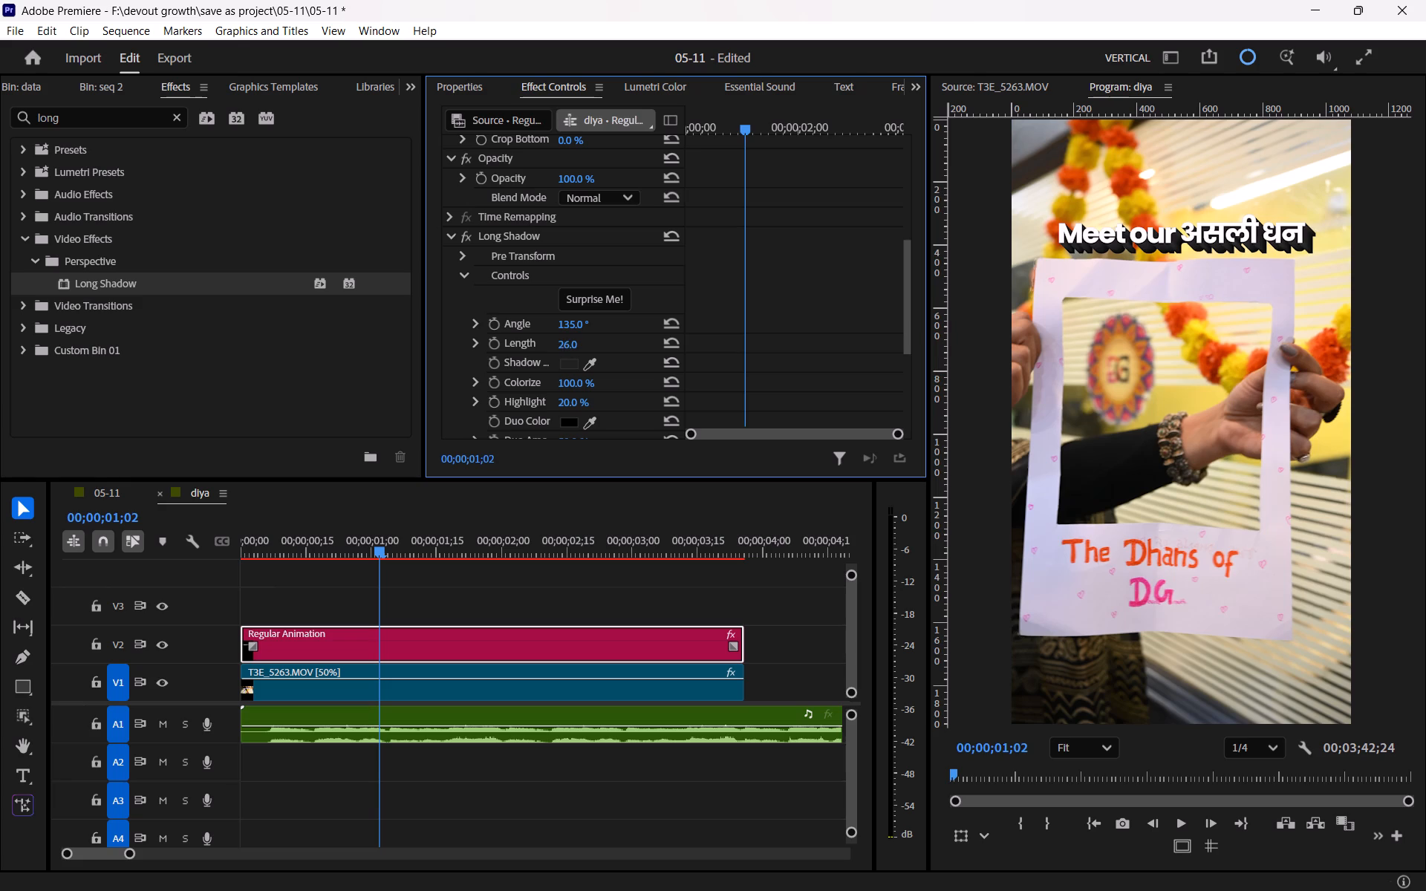
drag(554, 358, 554, 361)
scroll(527, 263, down, 6)
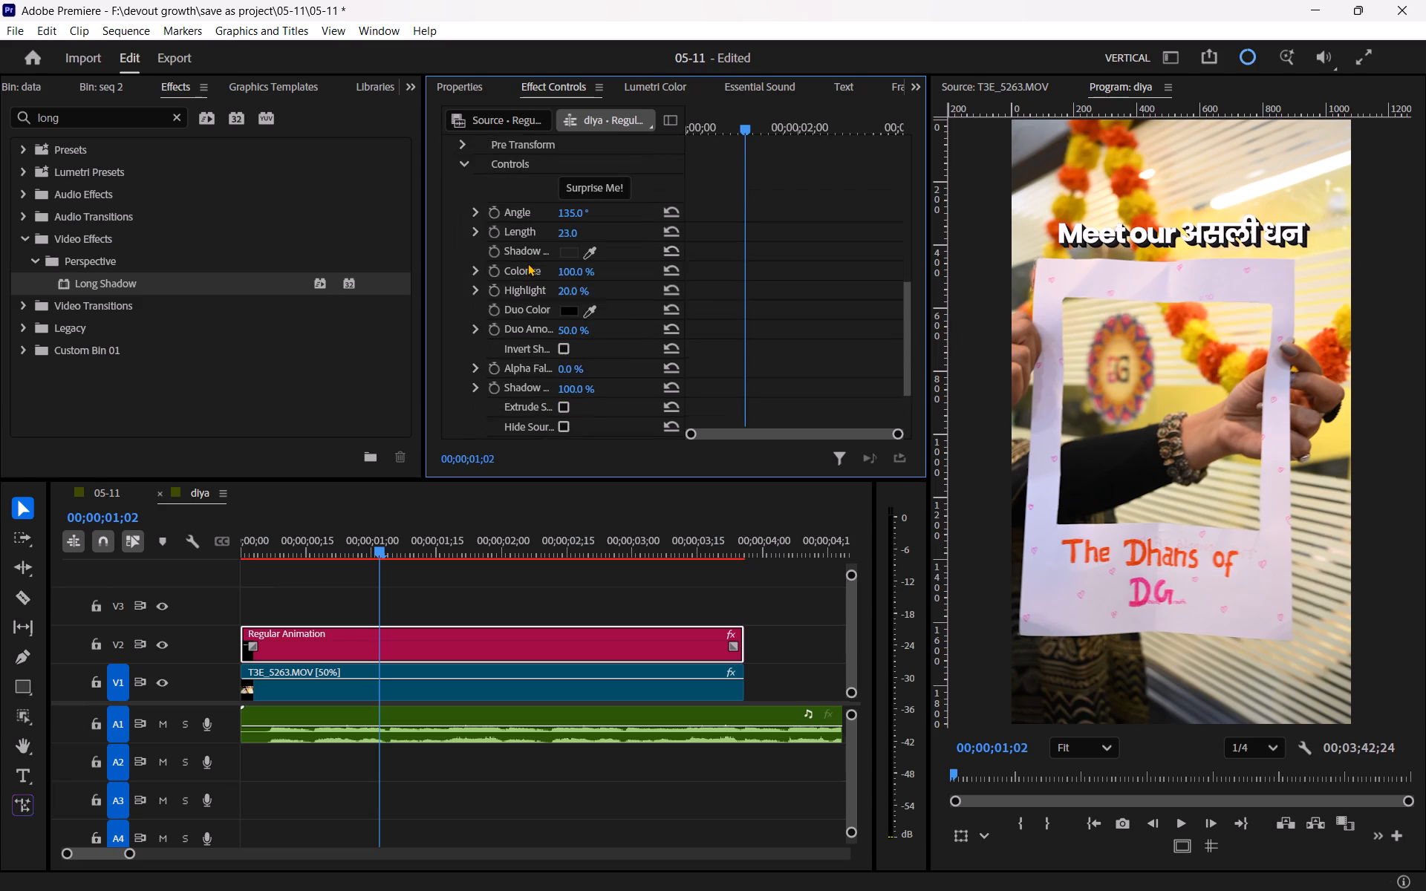
scroll(527, 263, down, 5)
drag(583, 287, 629, 289)
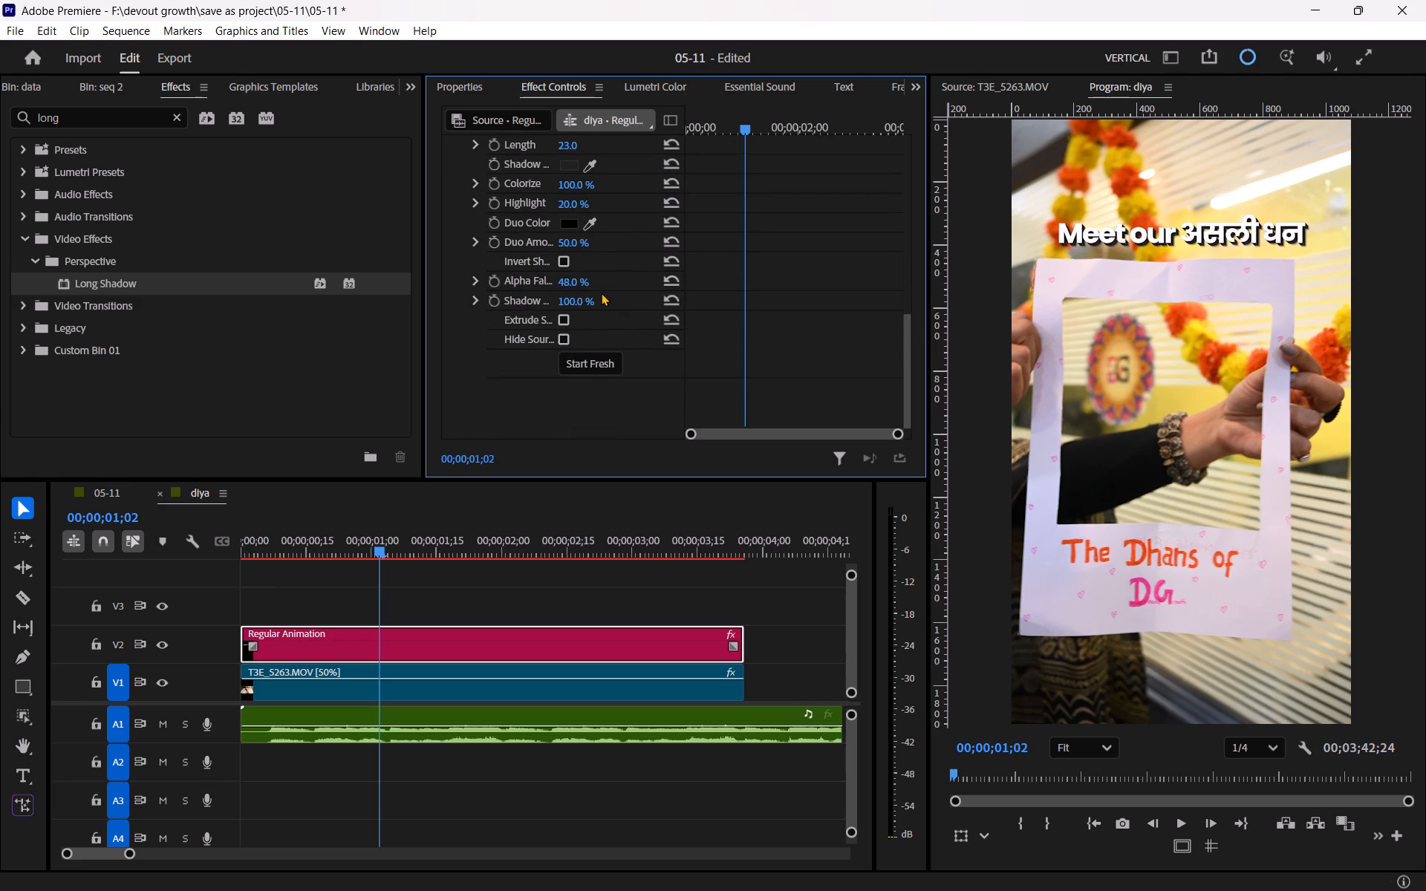
drag(589, 282, 596, 281)
Reduce the font size of the "Meet our असली धन" text to 79.6.
click(478, 91)
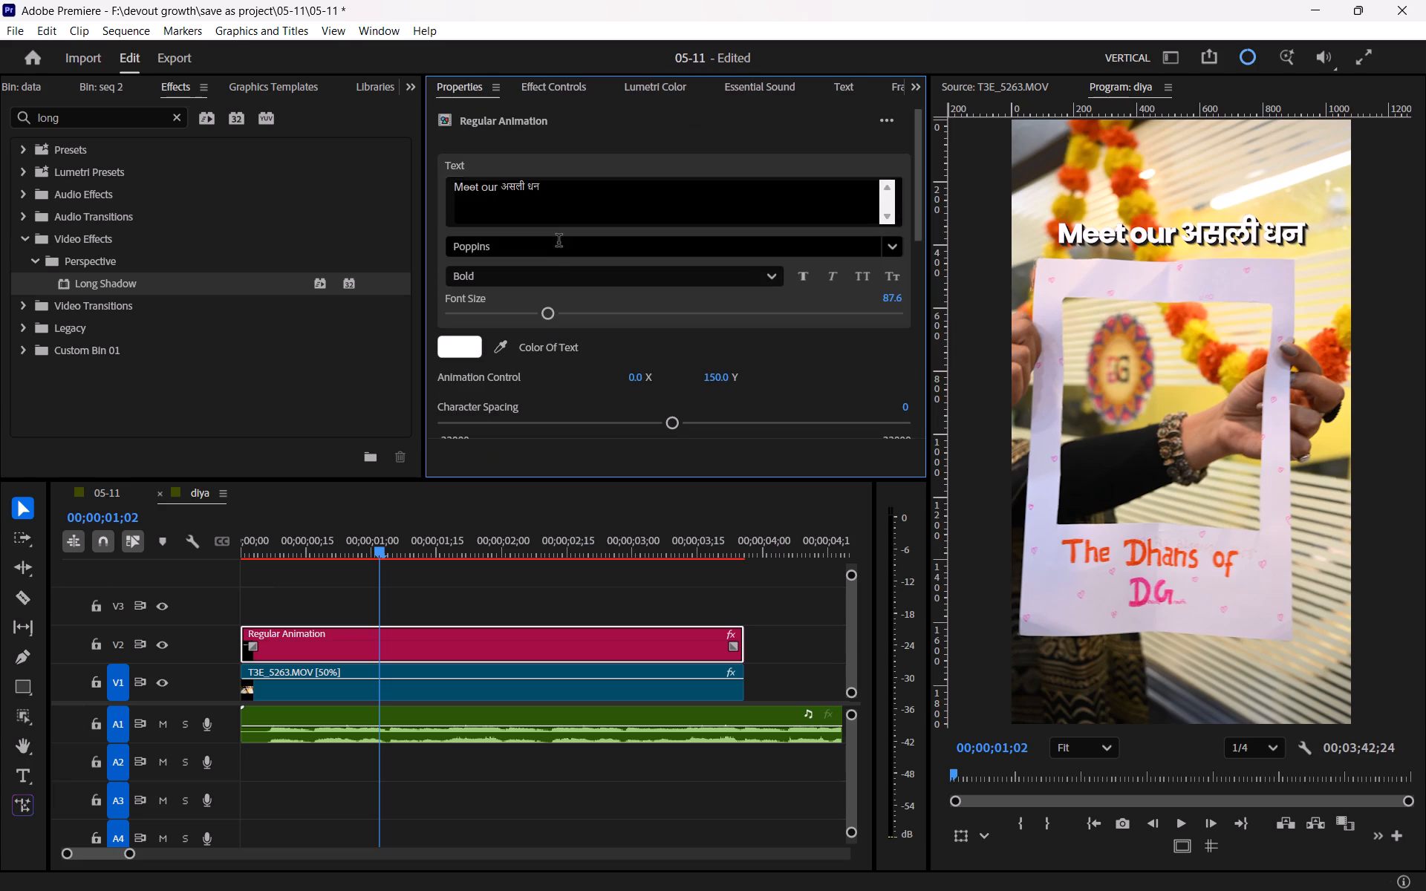
click(539, 314)
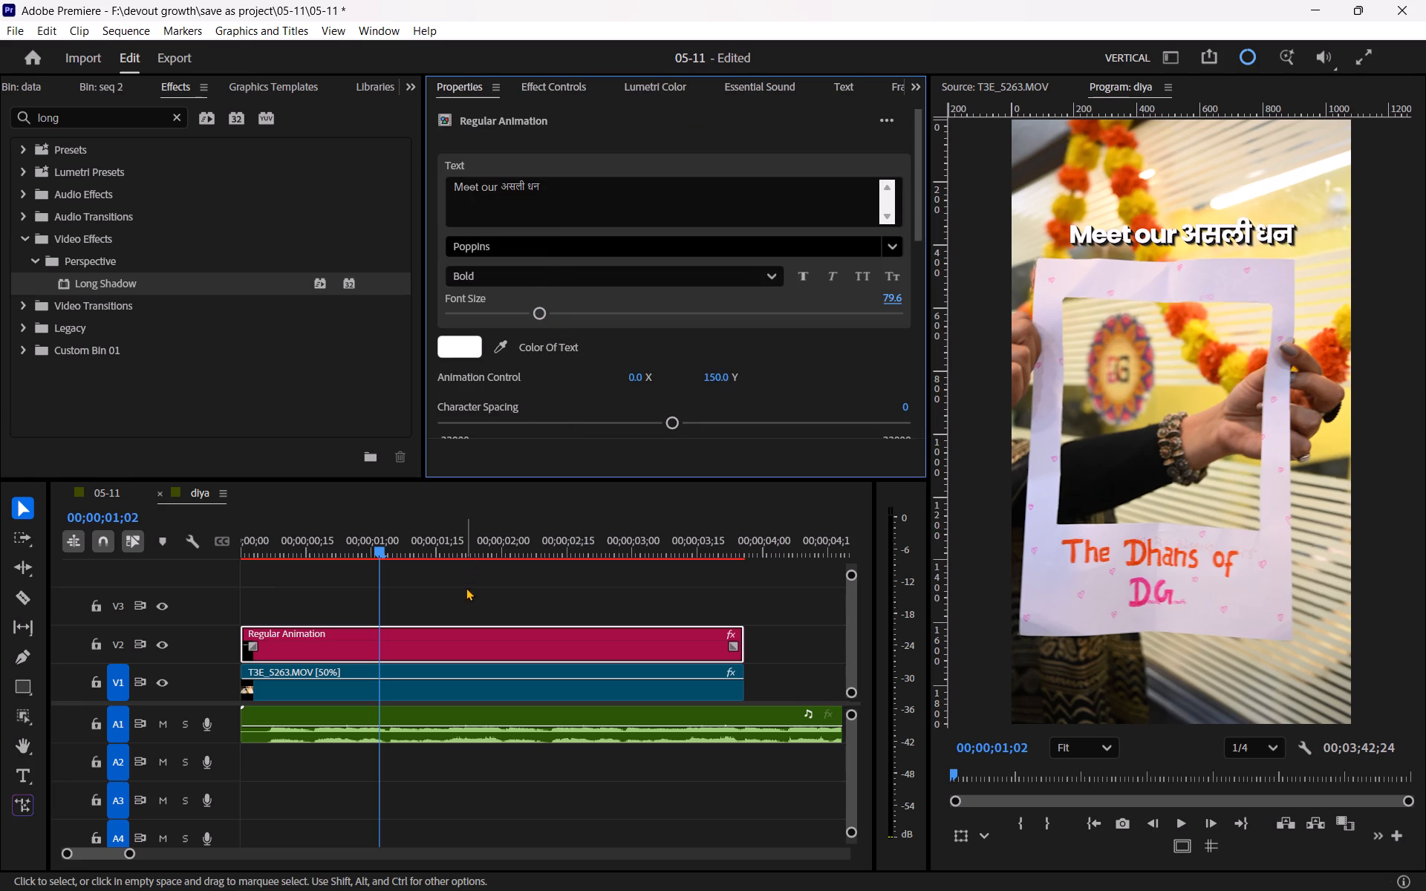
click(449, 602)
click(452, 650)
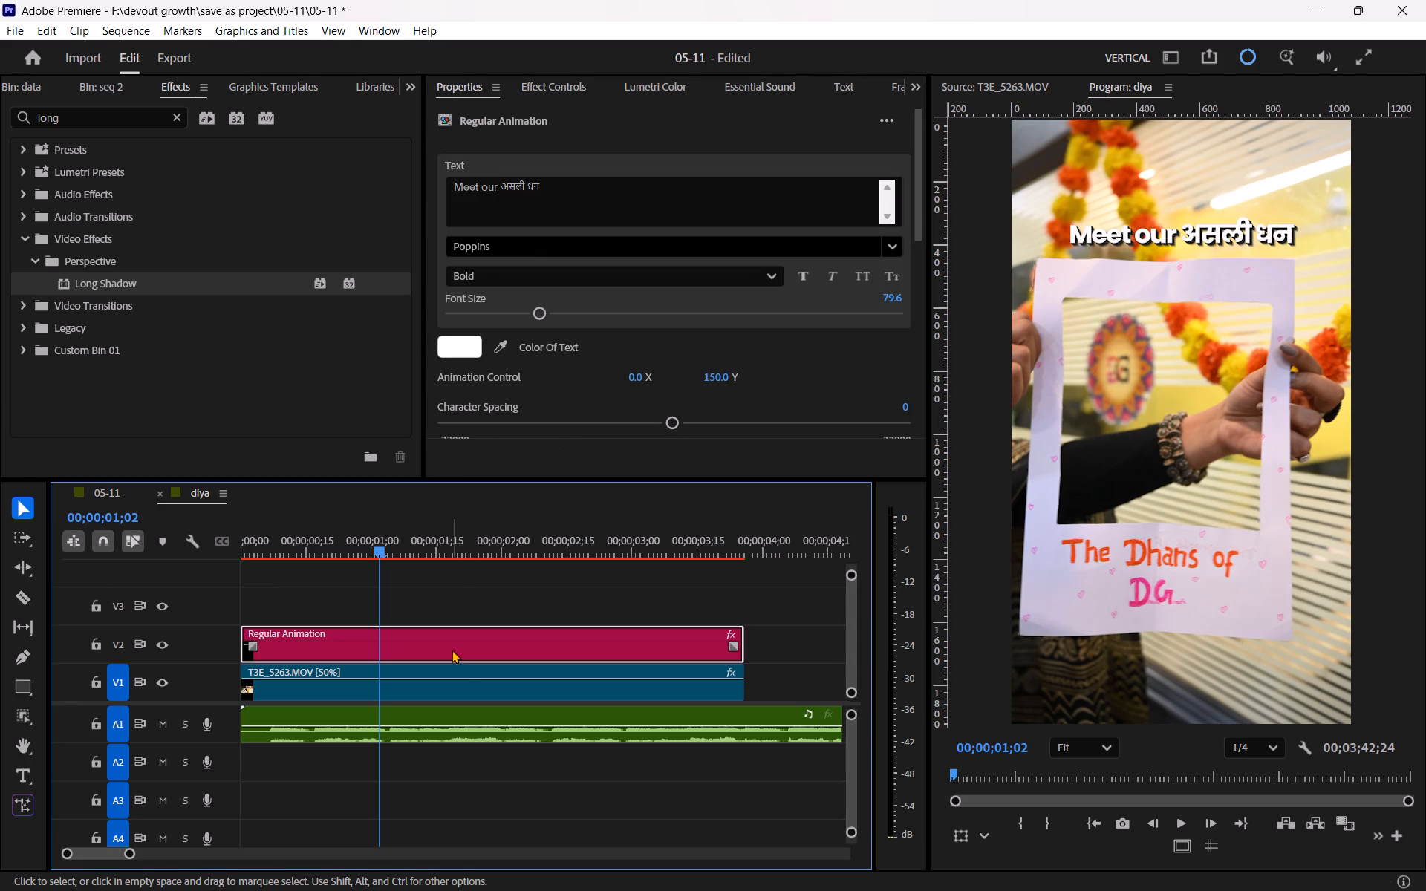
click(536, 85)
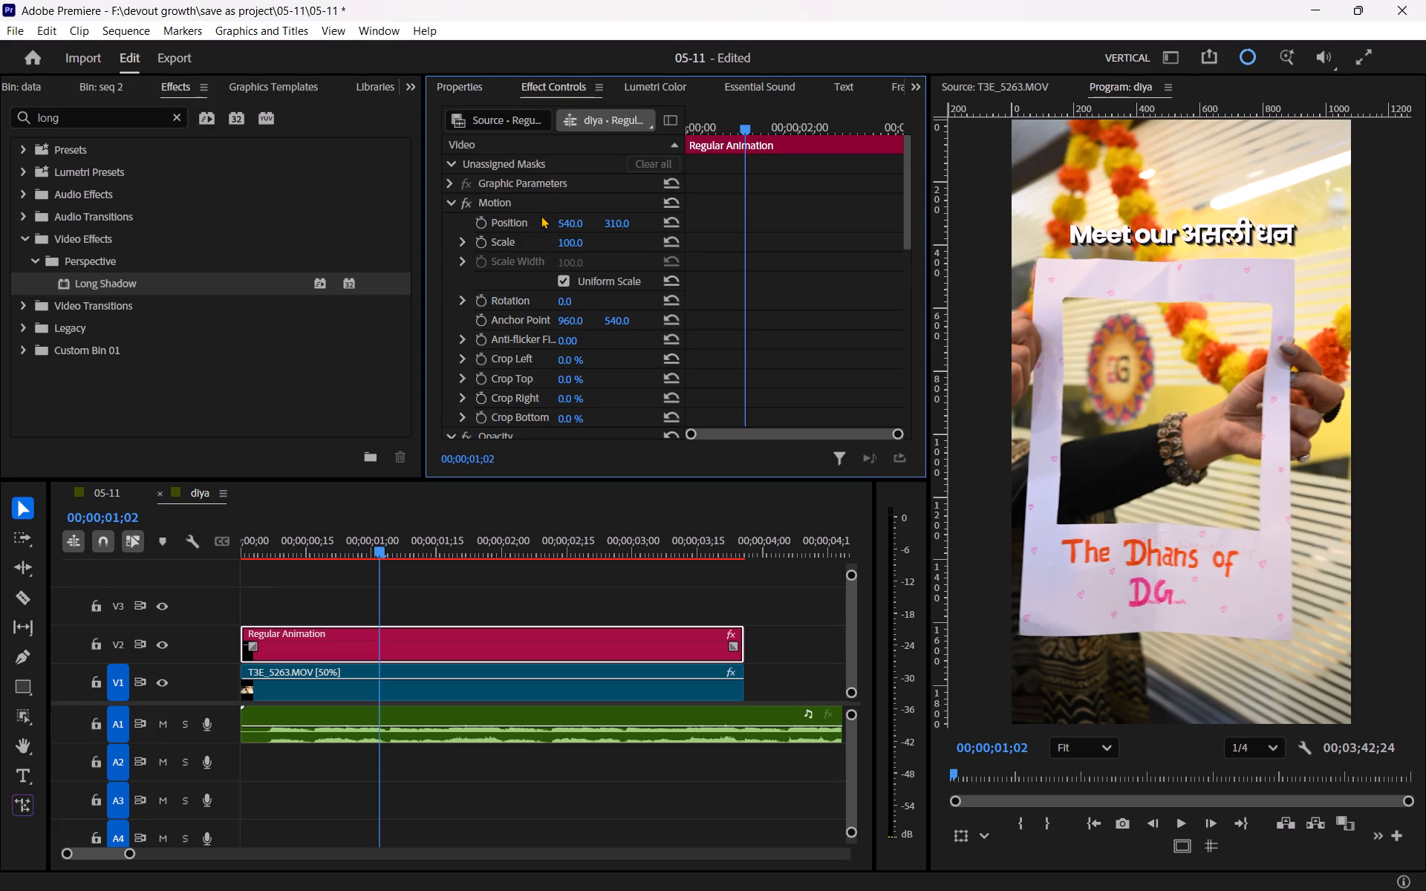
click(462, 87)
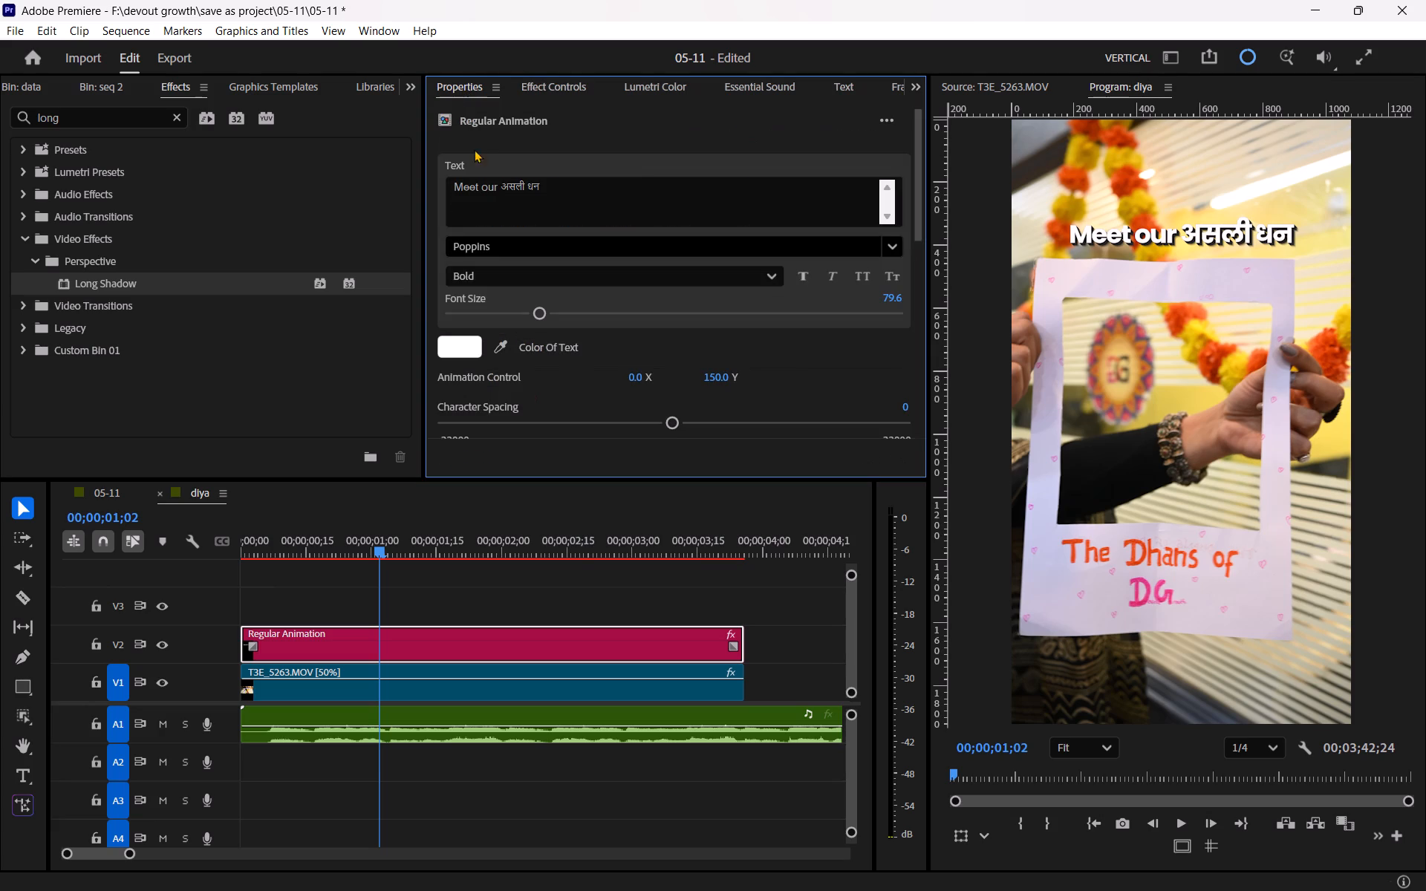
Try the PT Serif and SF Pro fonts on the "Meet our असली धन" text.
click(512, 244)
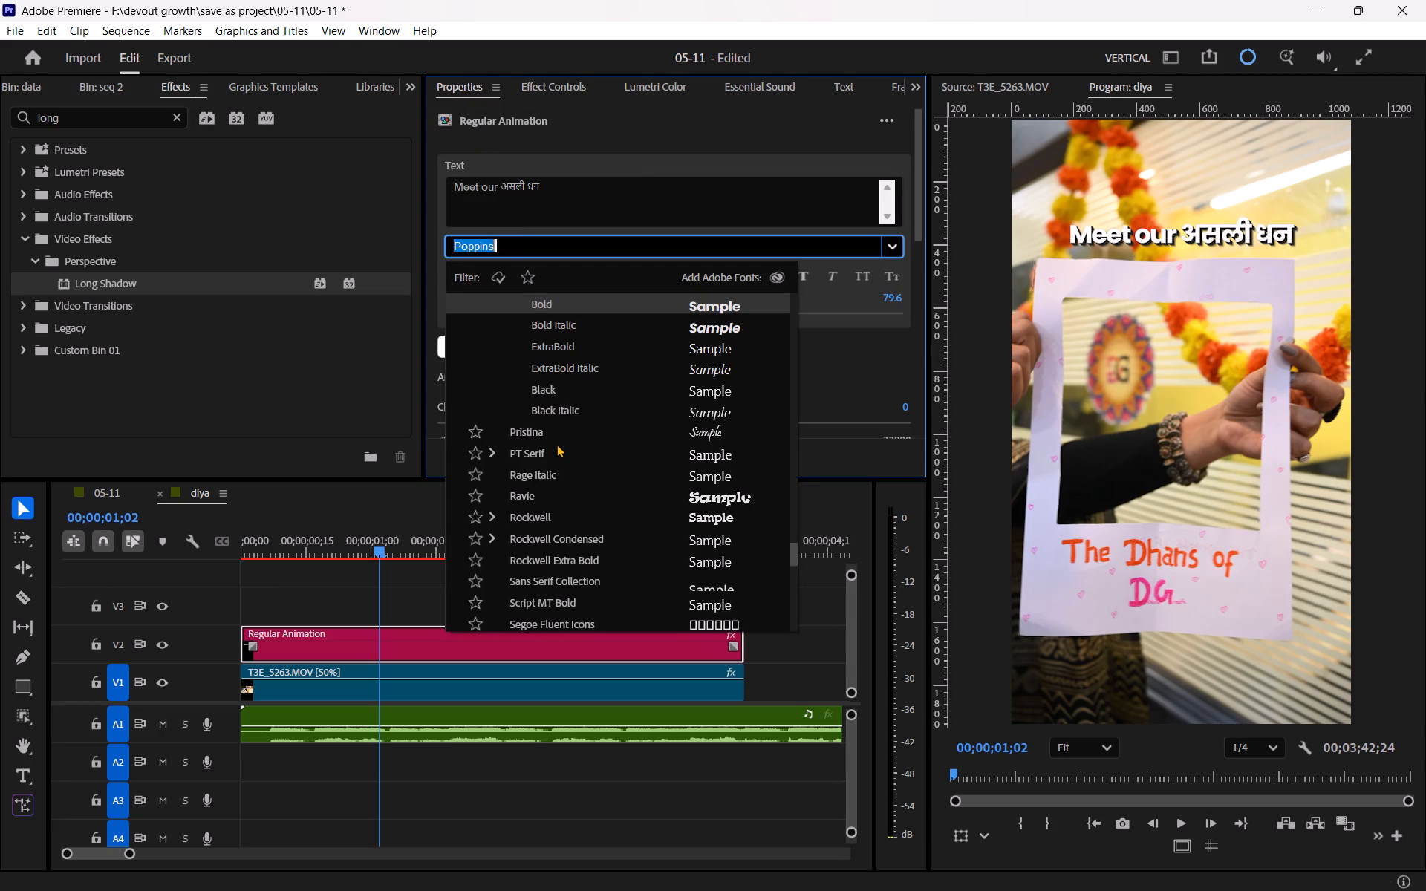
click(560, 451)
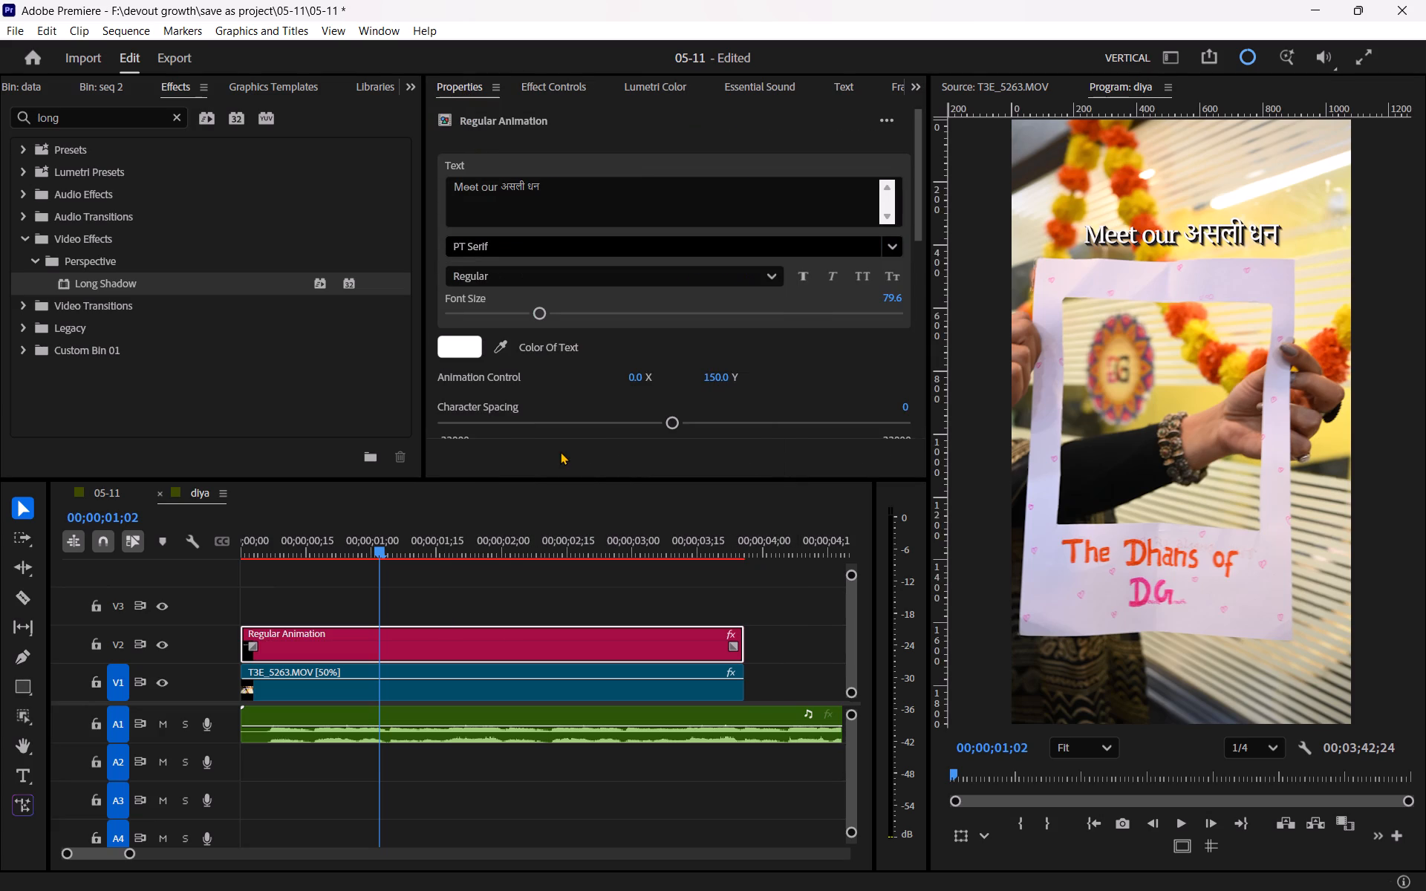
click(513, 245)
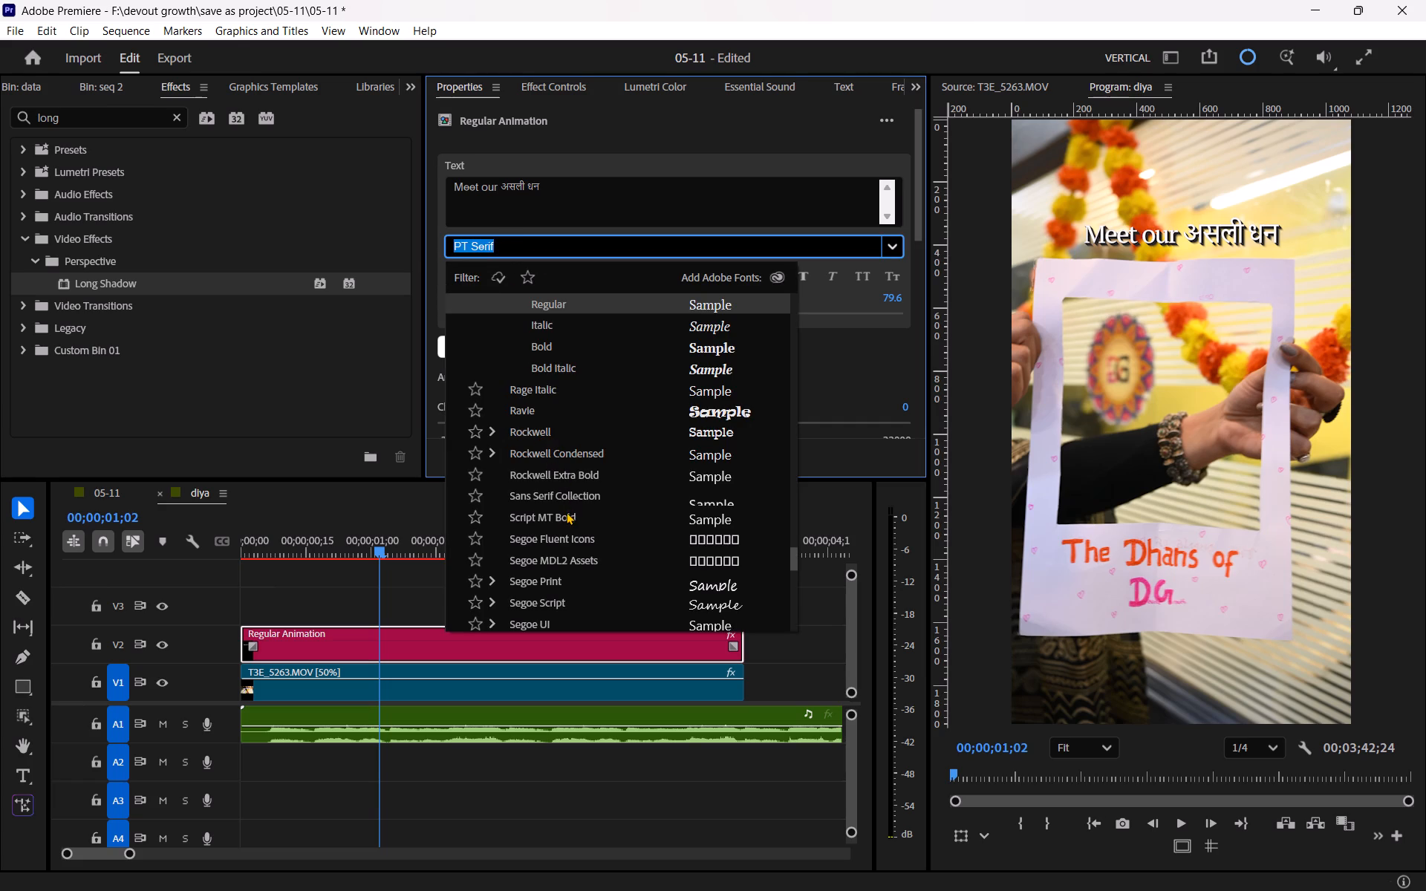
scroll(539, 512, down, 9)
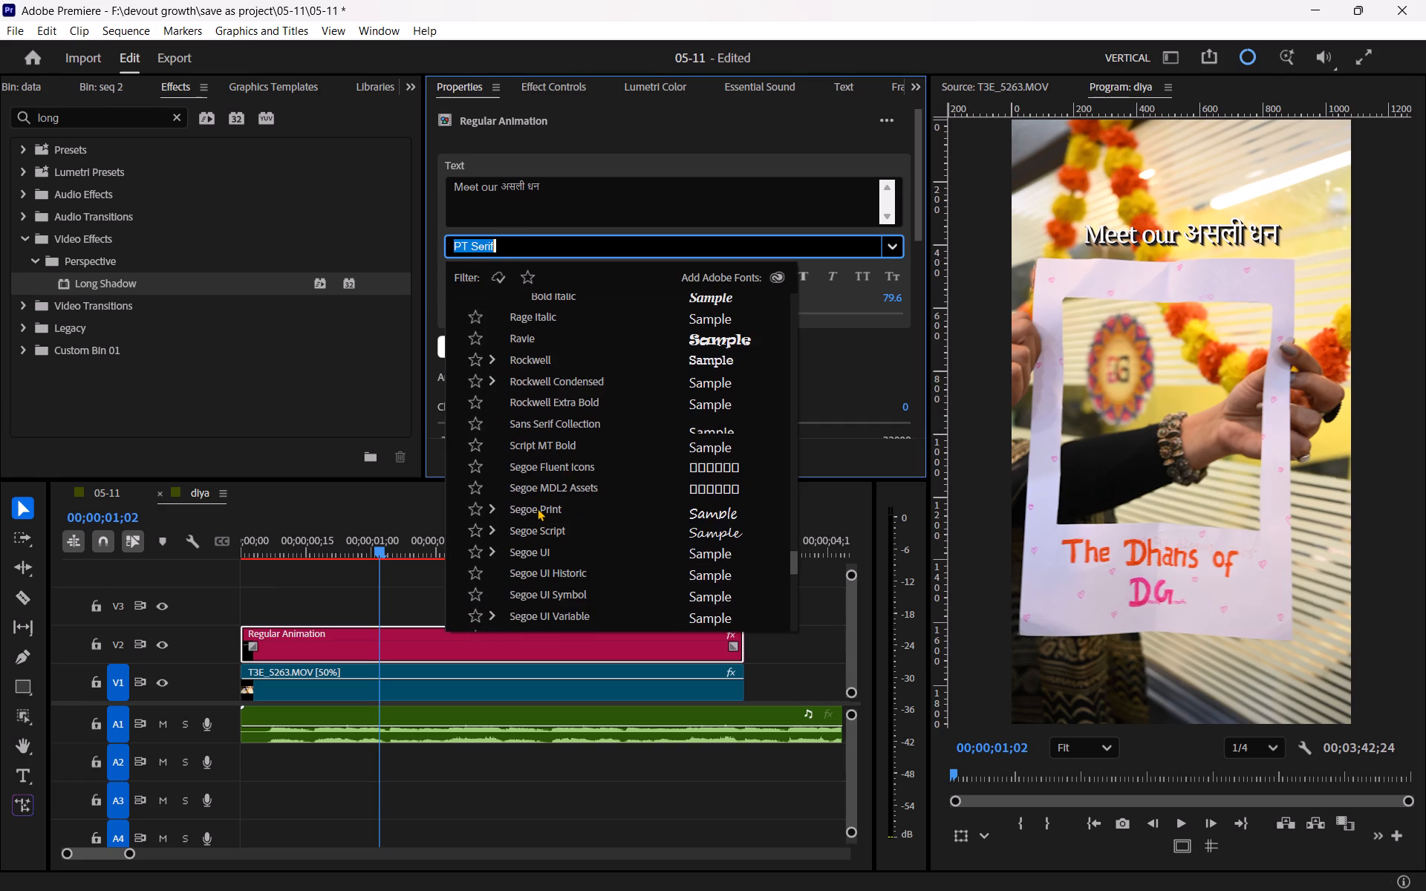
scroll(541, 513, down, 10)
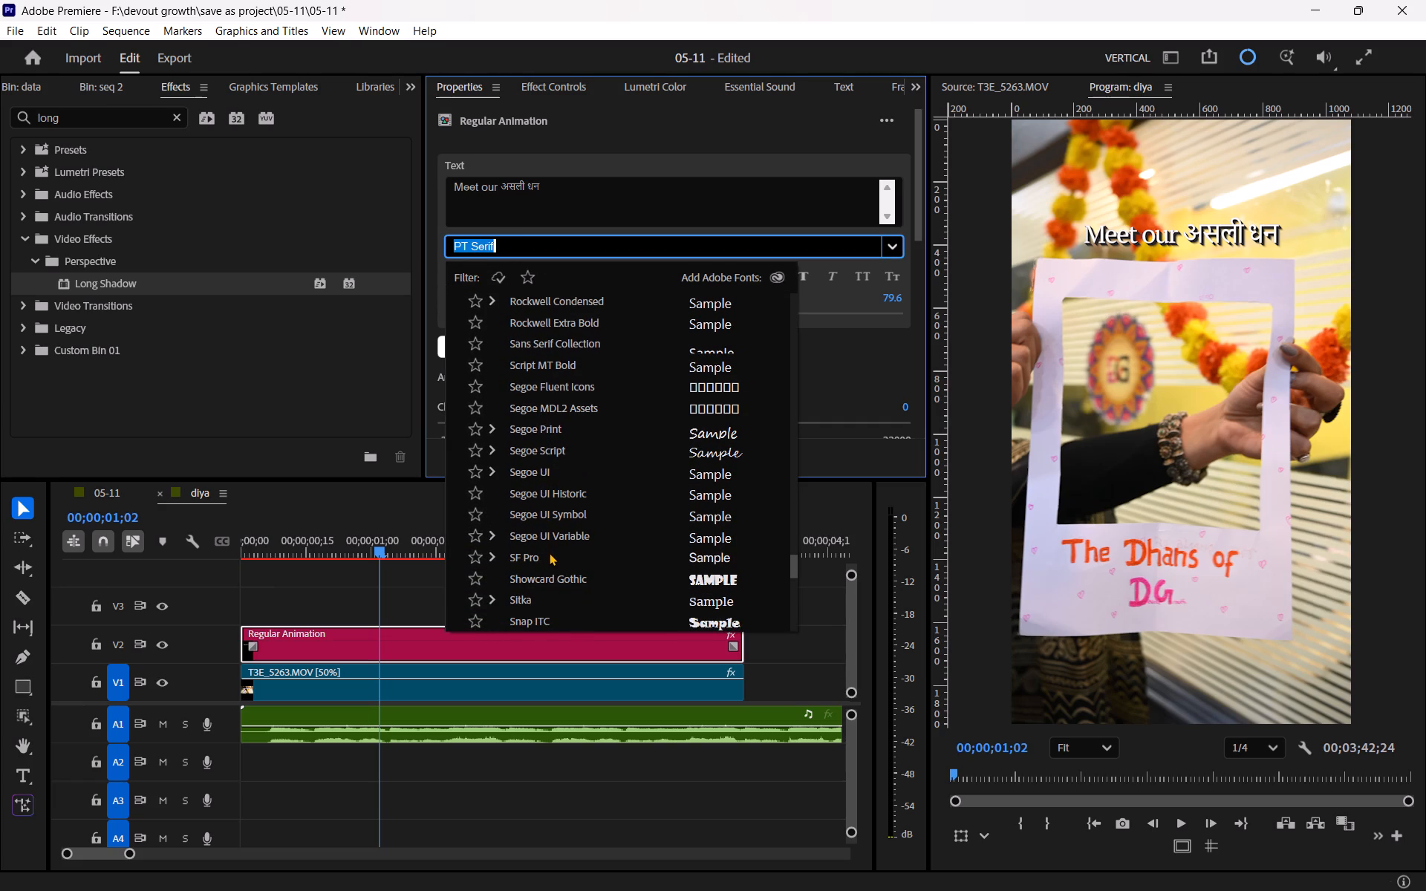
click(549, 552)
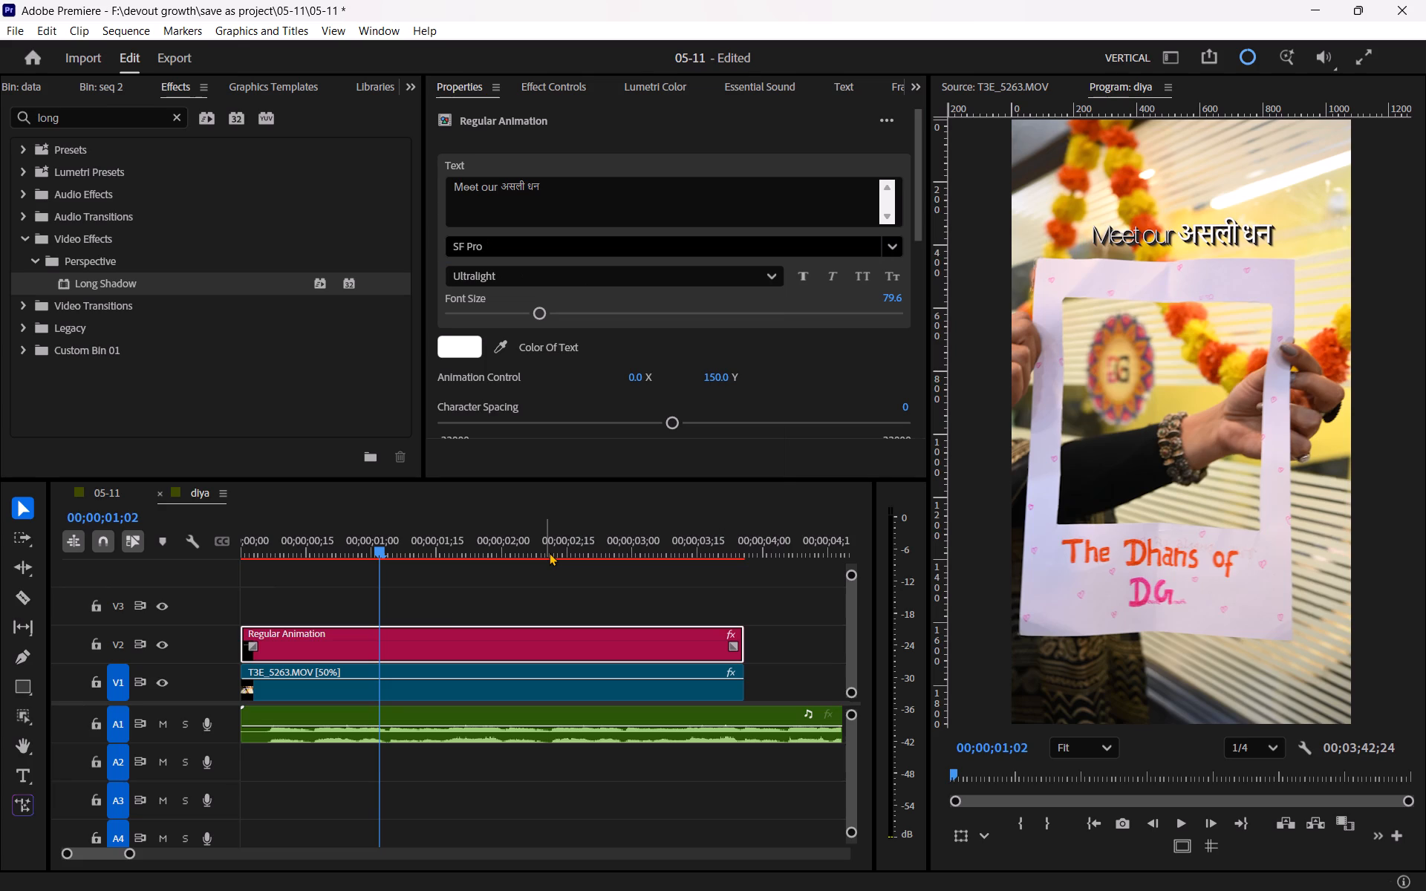
Set the font of the "Meet our असली धन" text to Poppins SemiBold.
click(519, 252)
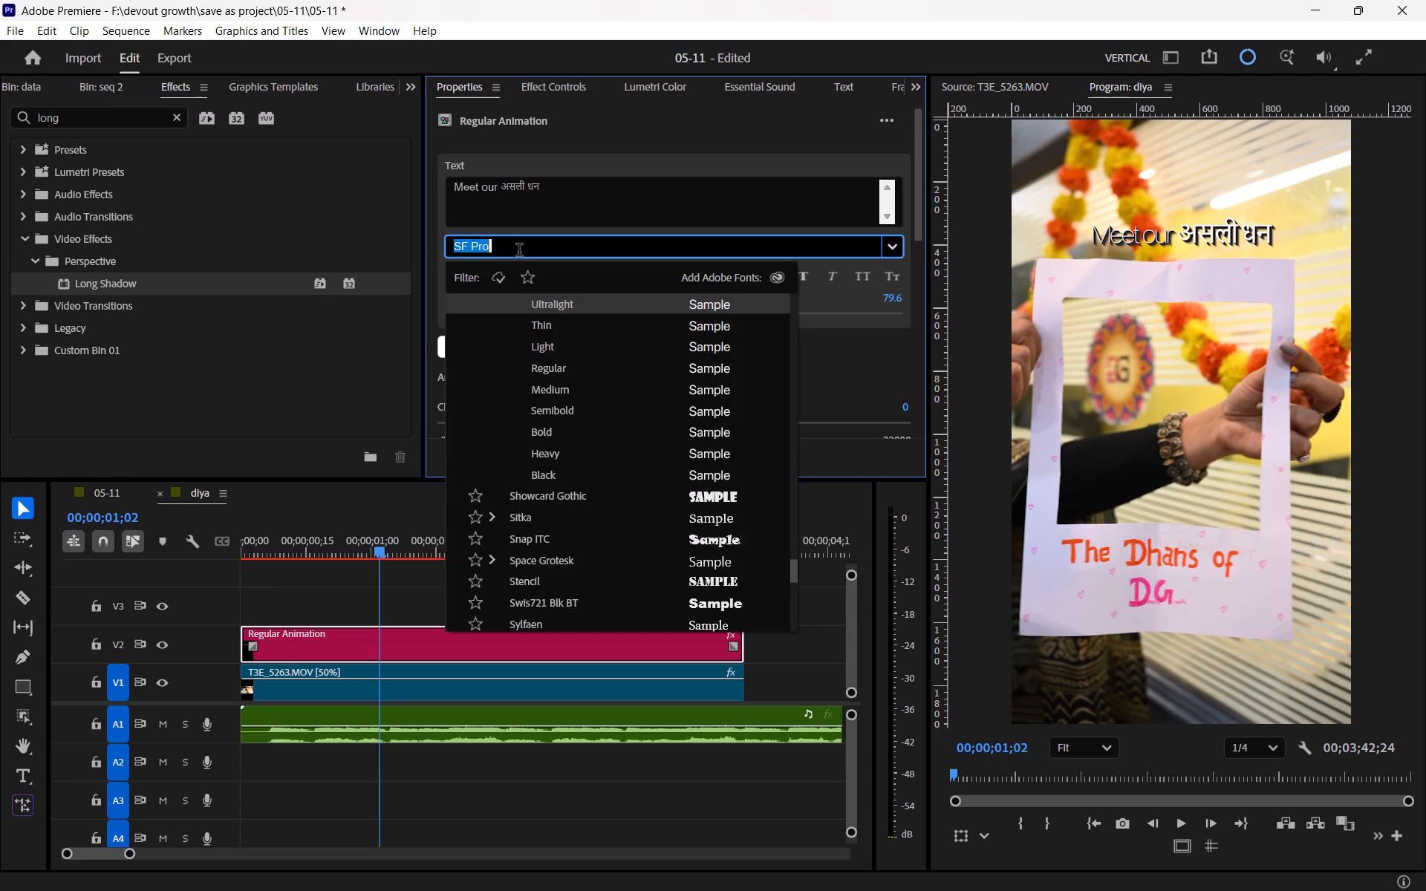
text(pop)
click(584, 516)
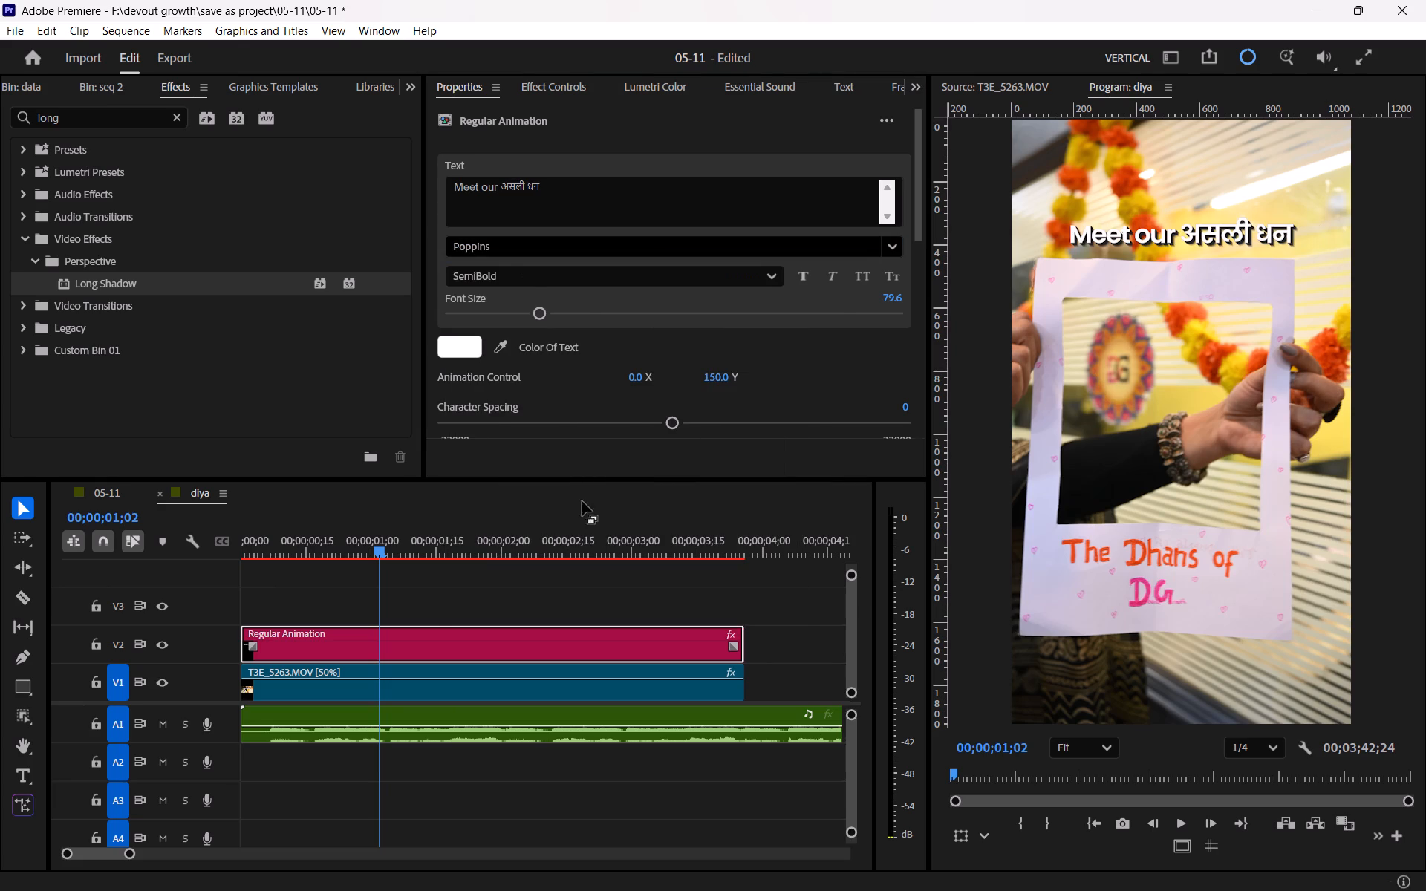
Change the colour of the "Meet our असली धन" text to a bright yellow.
click(463, 347)
drag(746, 341, 752, 353)
drag(673, 438, 673, 522)
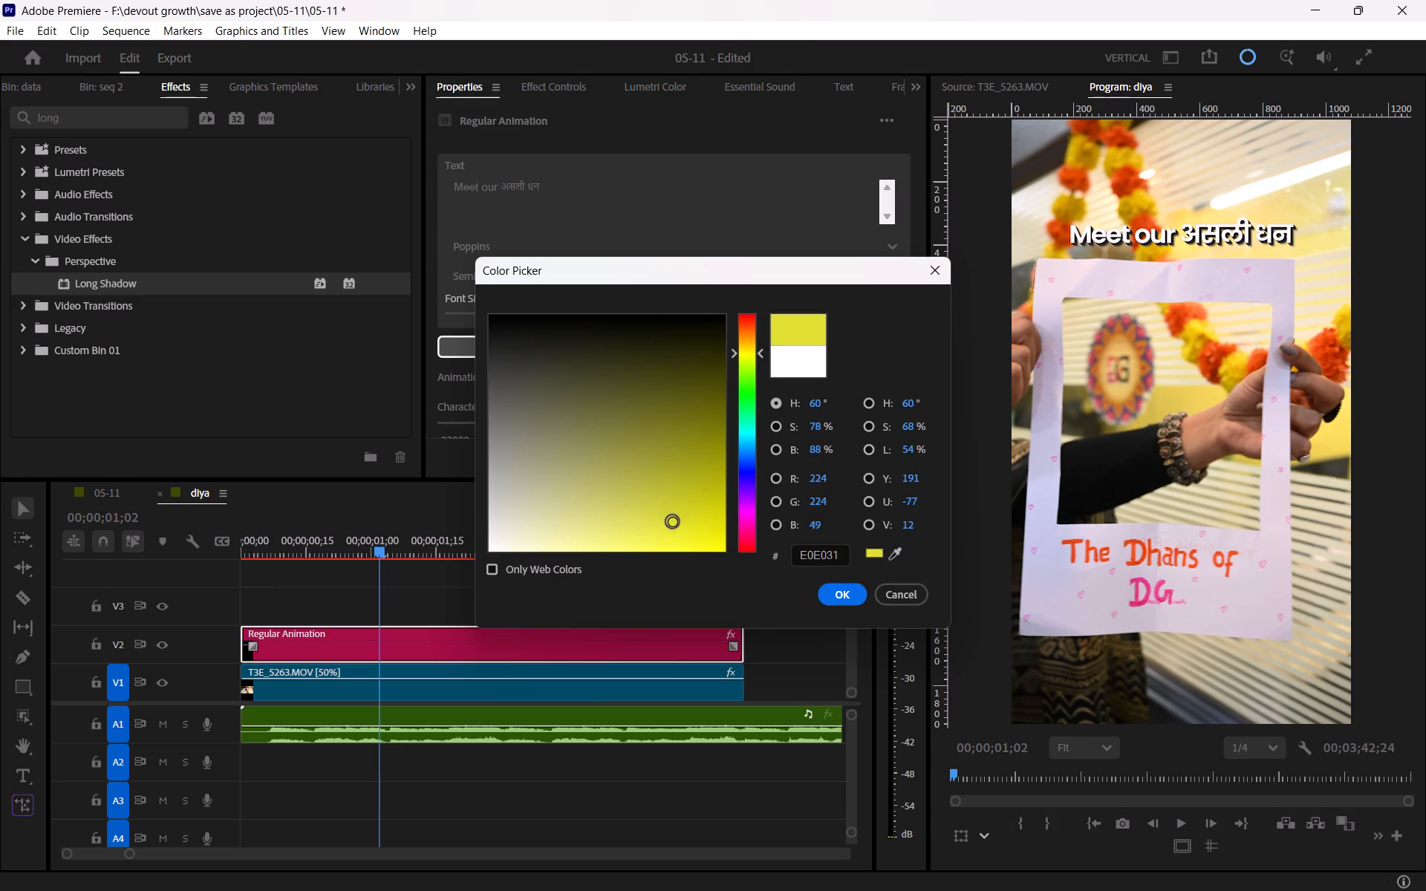
drag(673, 522, 672, 509)
click(839, 591)
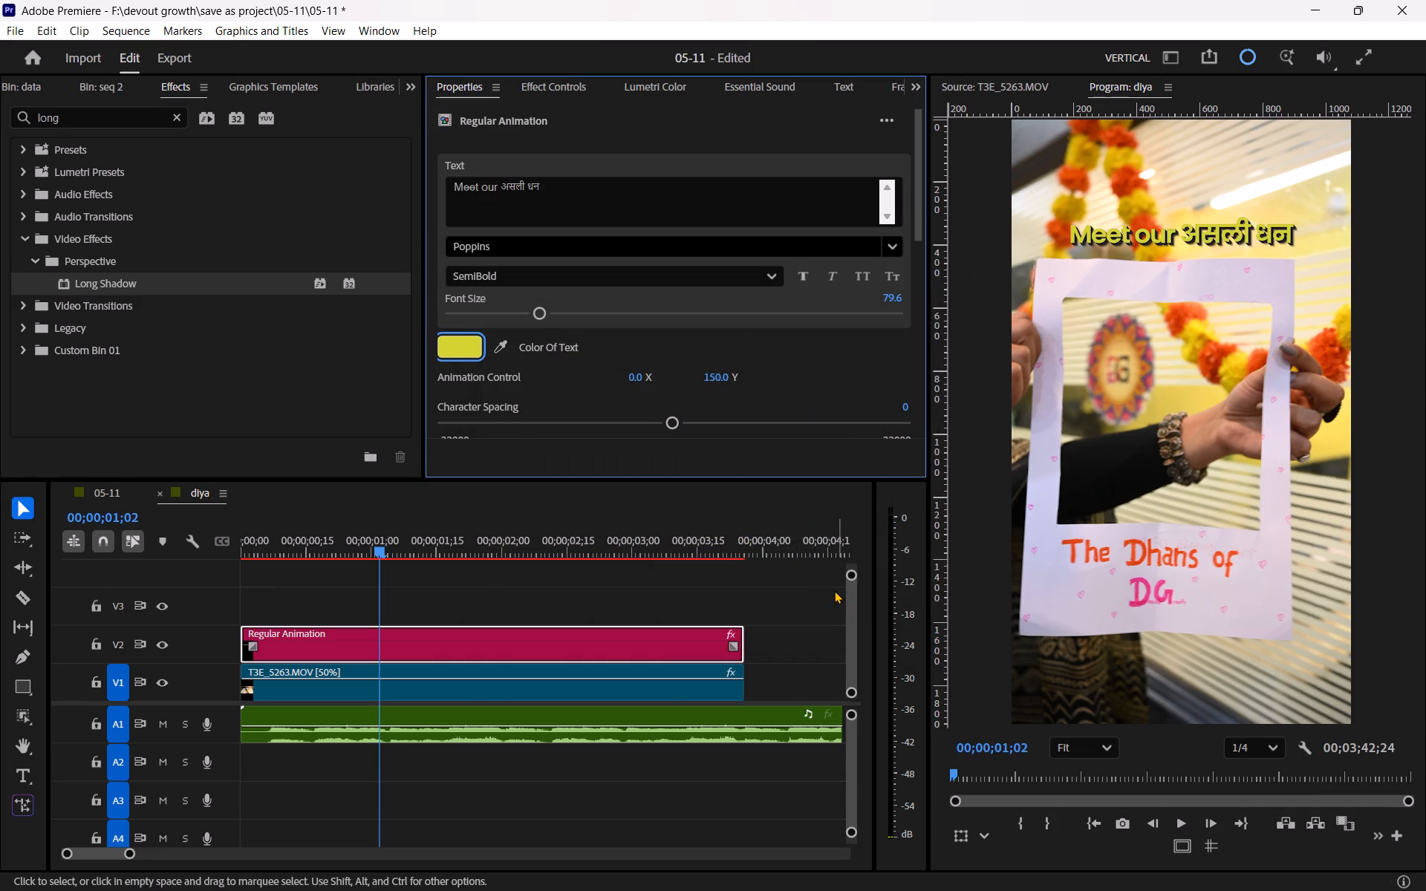
click(463, 342)
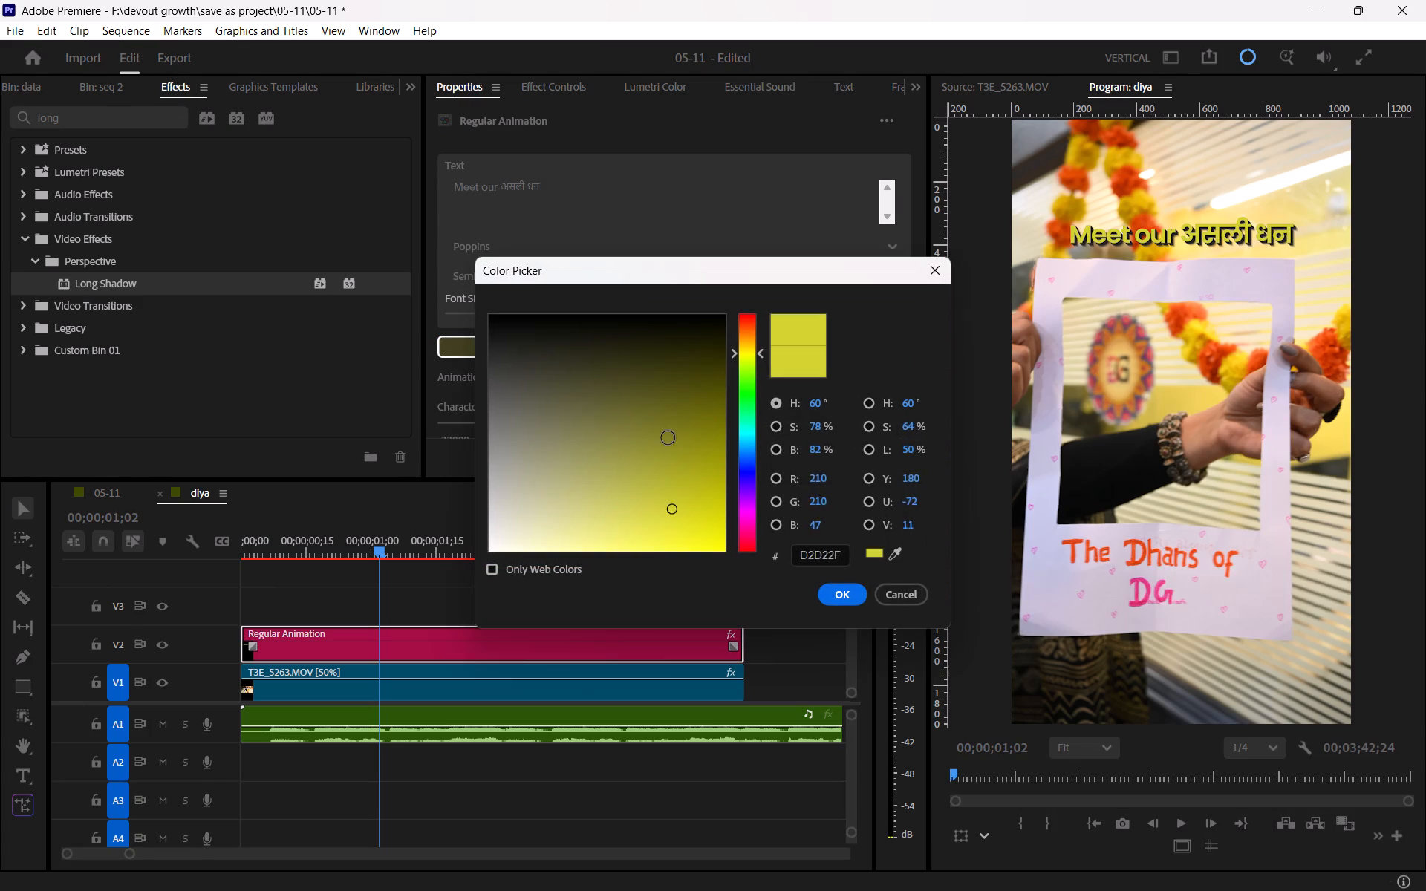
drag(668, 438, 677, 527)
click(839, 590)
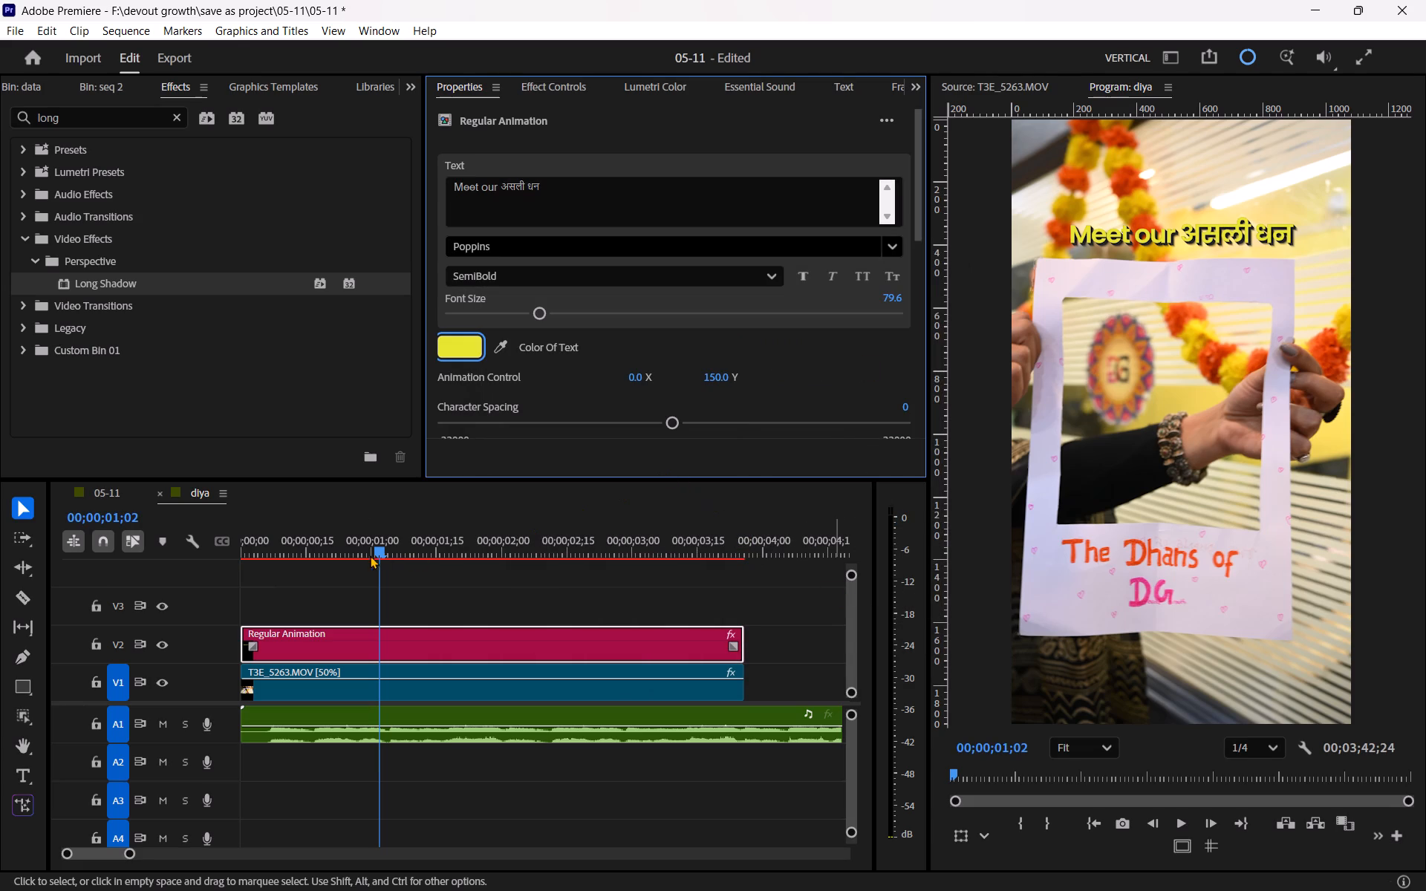
Play the sequence from the start to review the yellow text animation over the T3E_5263.MOV clip.
drag(350, 545, 188, 563)
key(space)
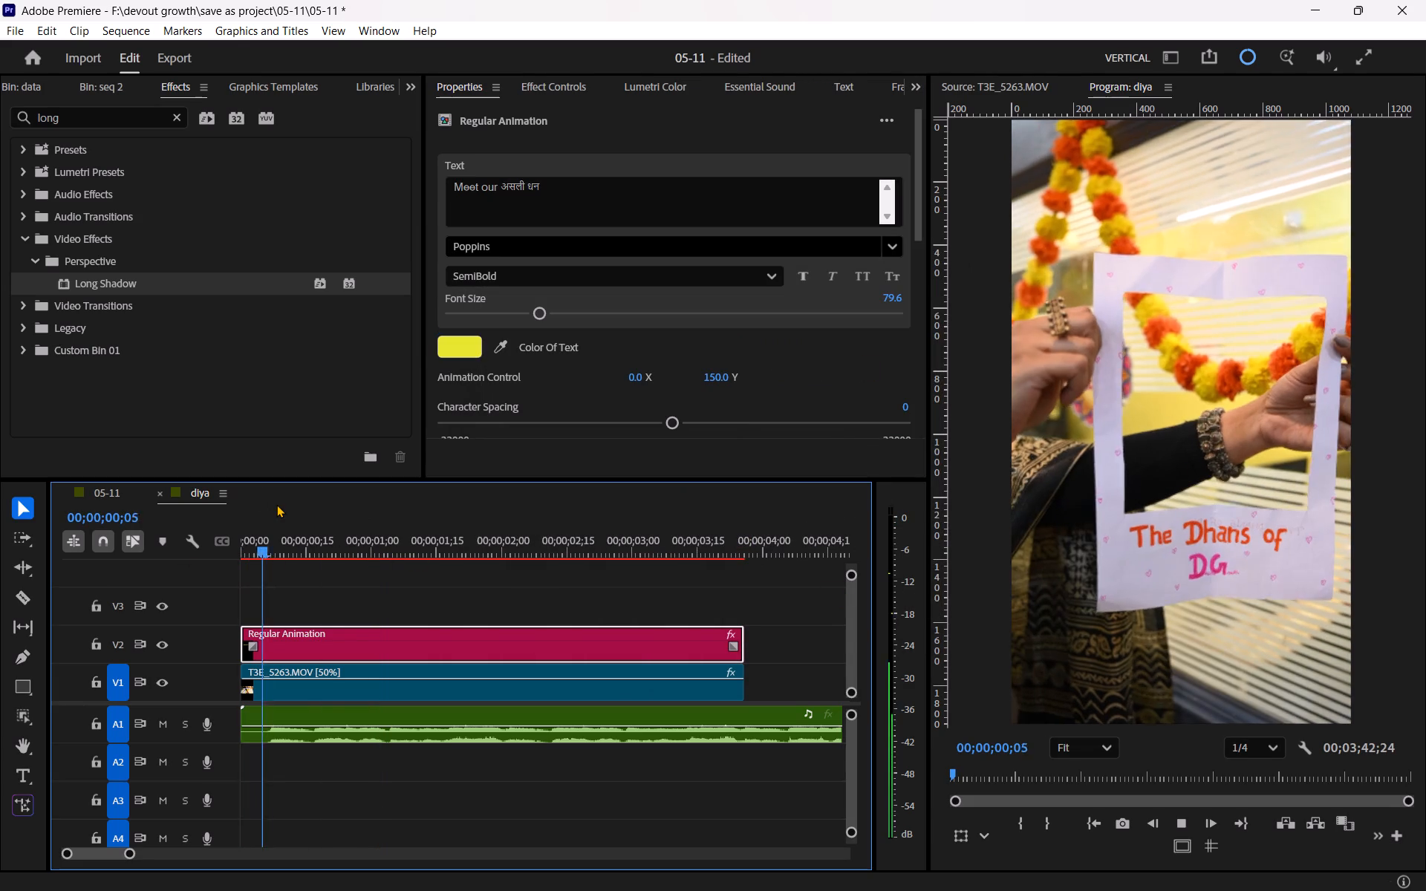
key(space)
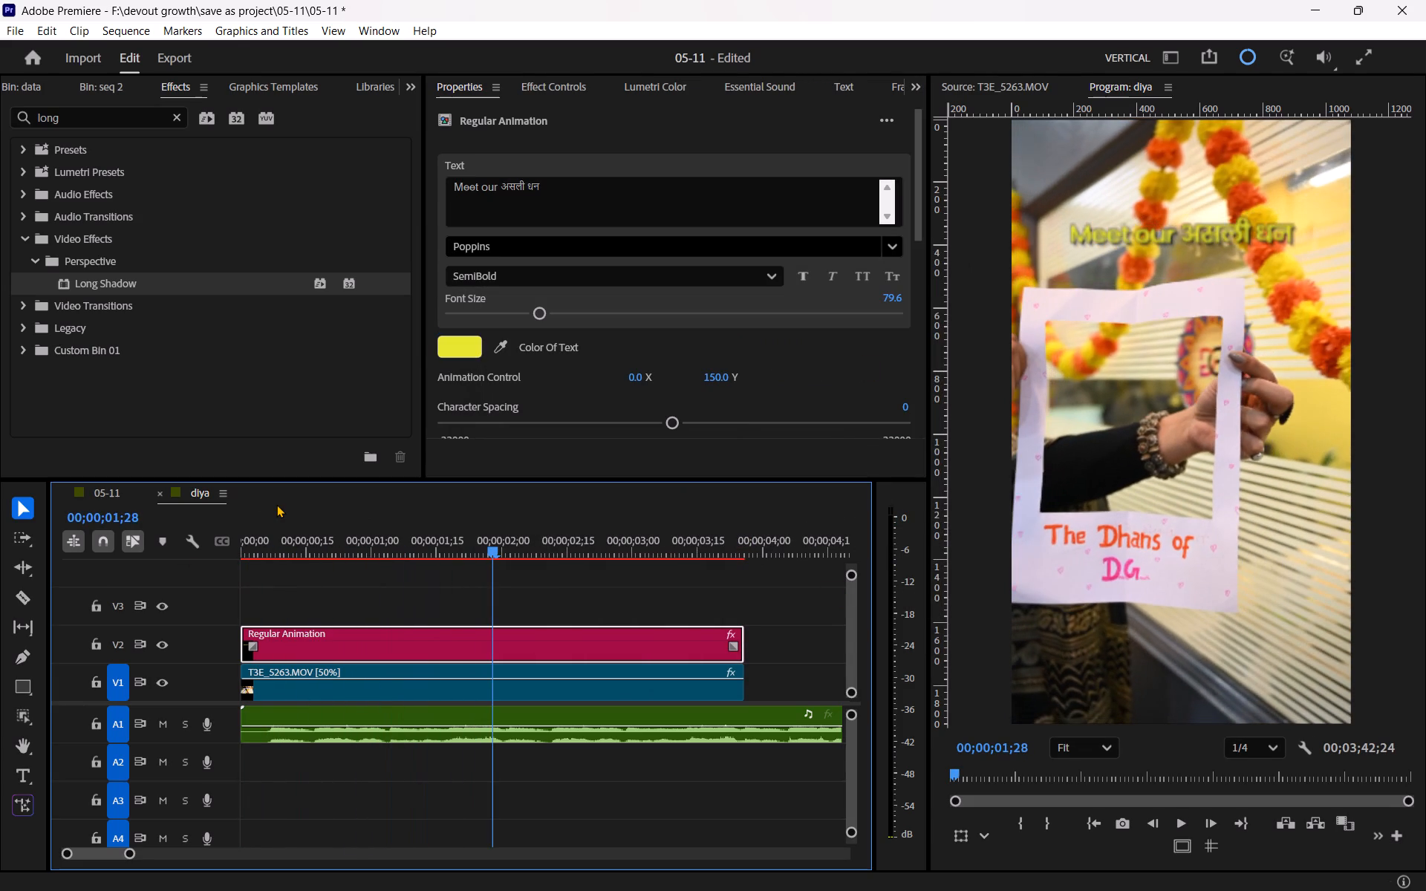
key(space)
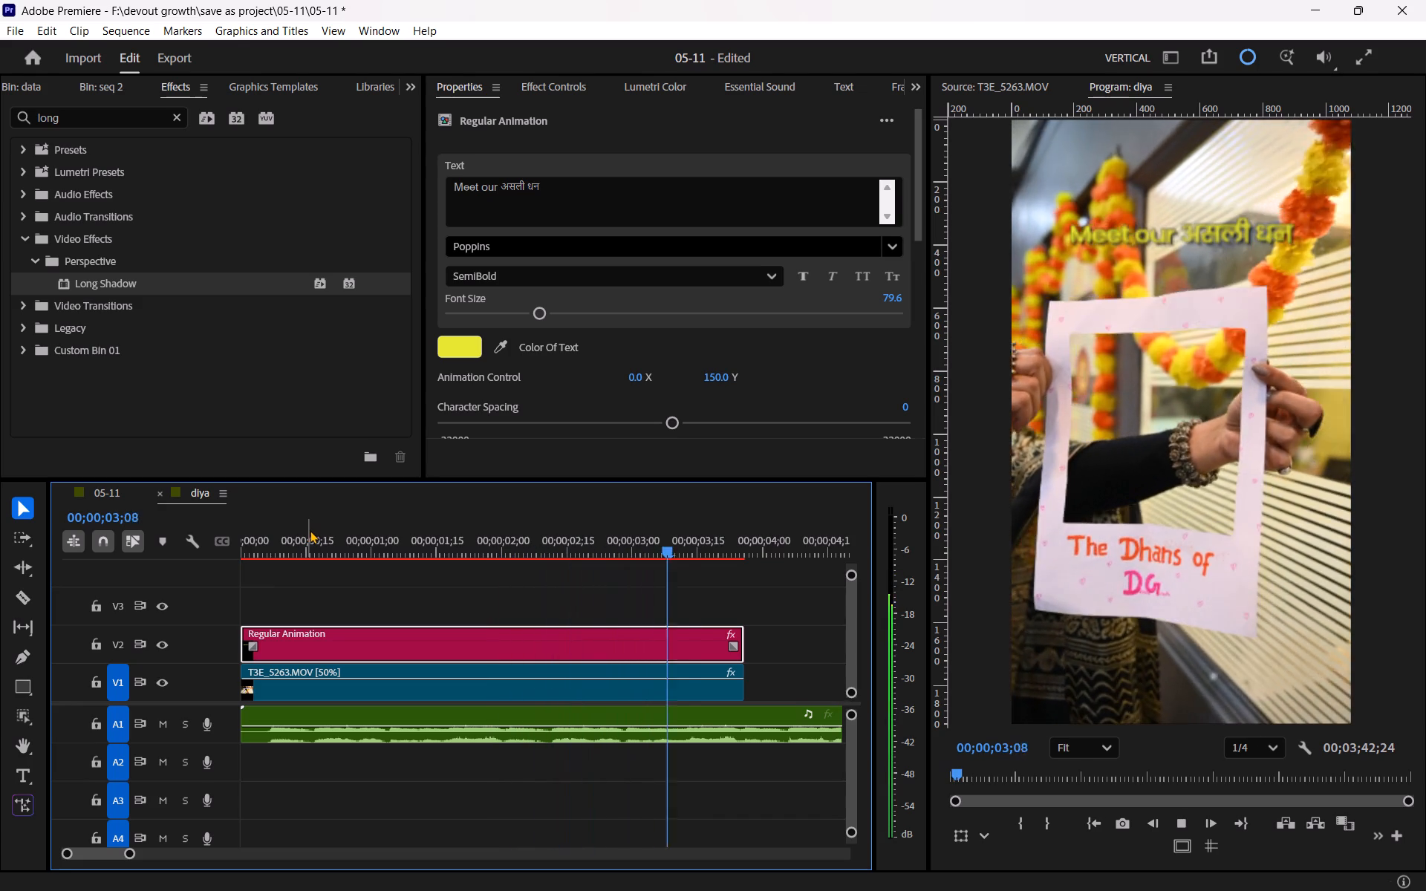
key(space)
drag(476, 526, 558, 546)
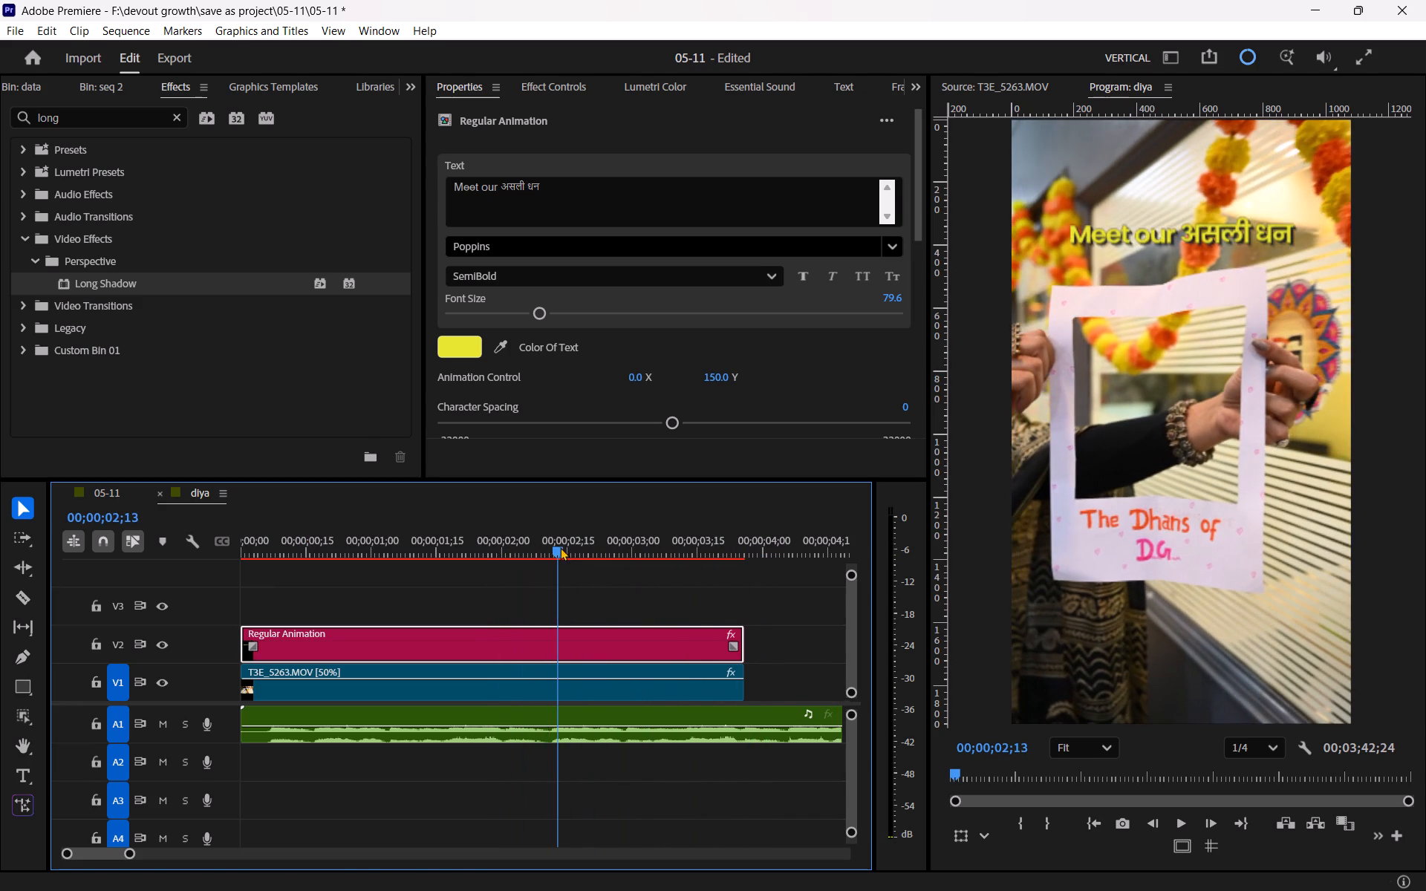
key(space)
scroll(583, 567, down, 4)
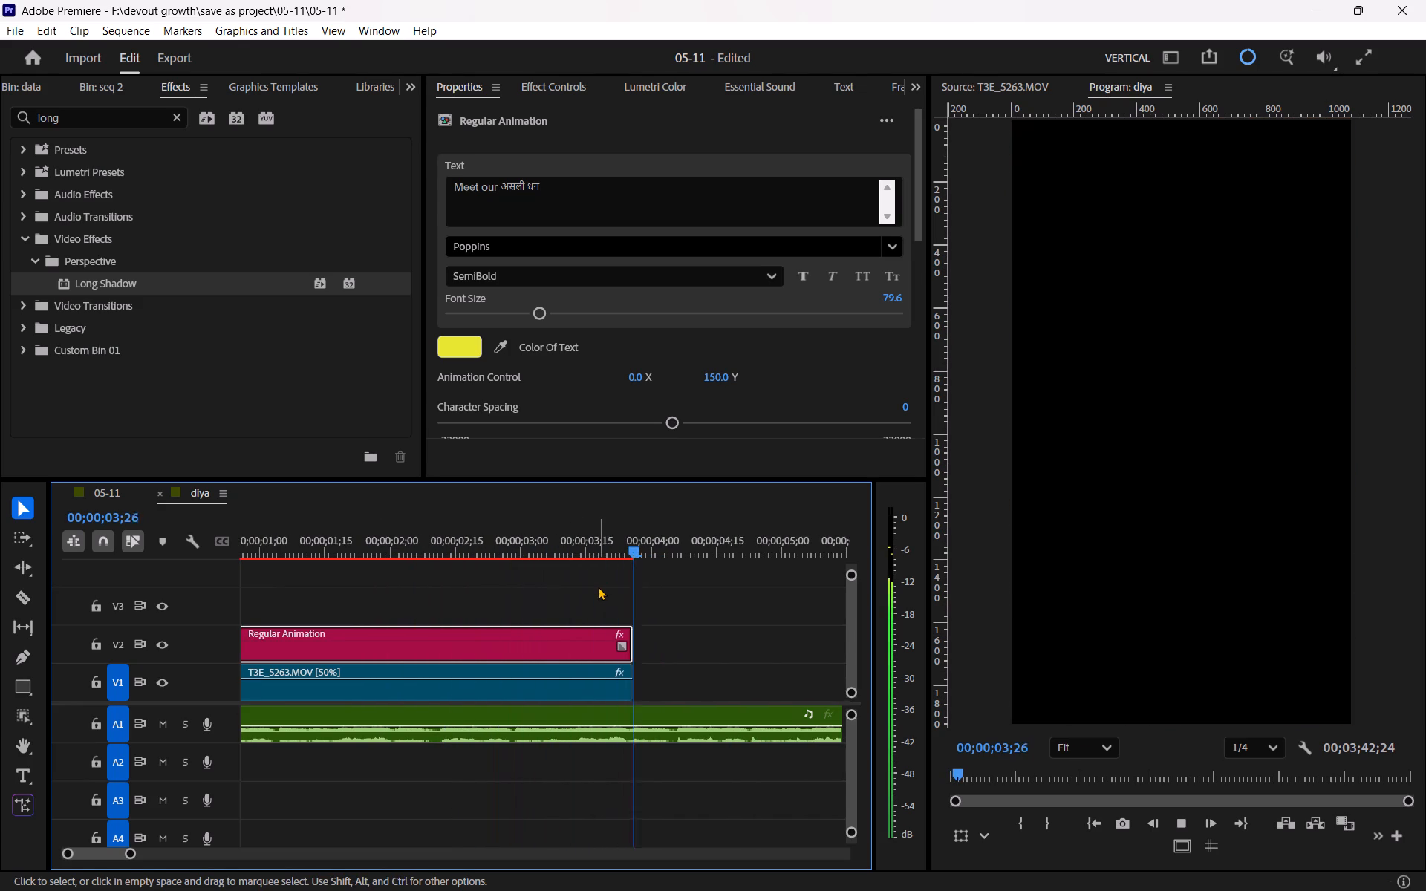
key(space)
key(space)
key(space)
Listen to the Daingad Daingad audio from near the end of the first clip onward for a cut point.
drag(621, 549, 605, 549)
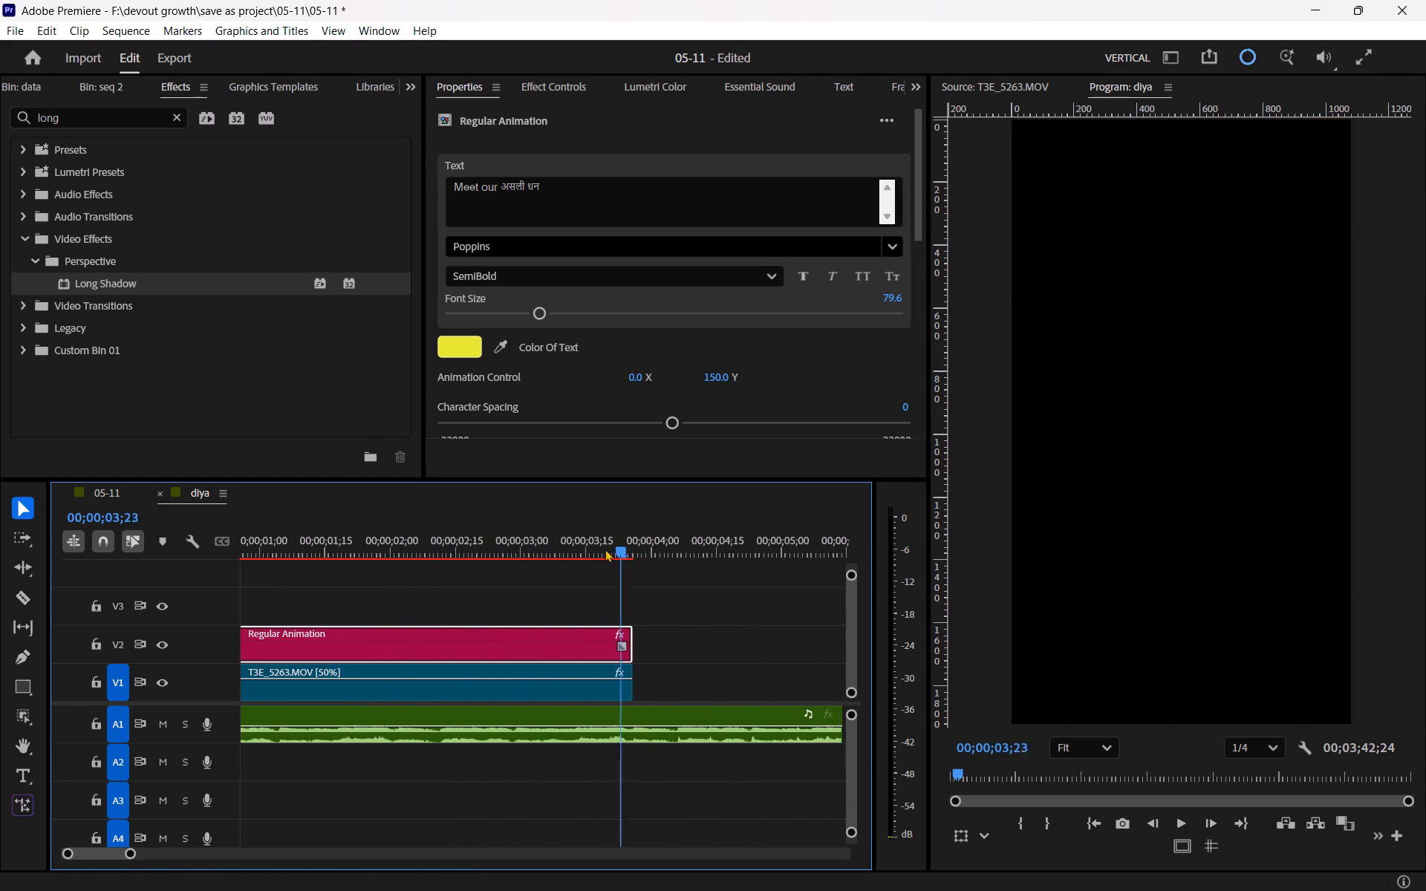
drag(605, 549, 566, 550)
key(space)
scroll(563, 550, down, 5)
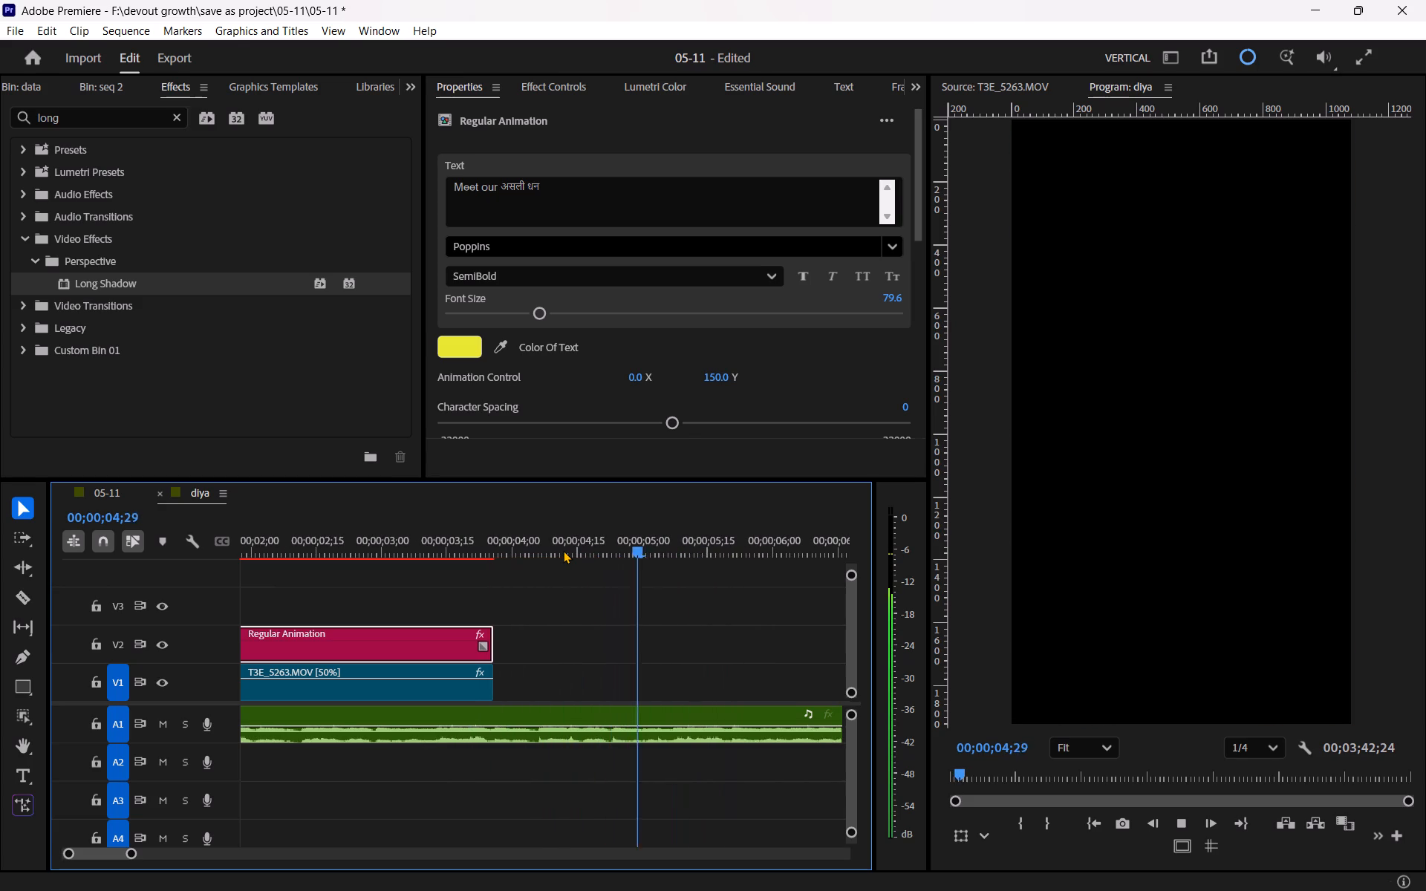
scroll(563, 550, down, 10)
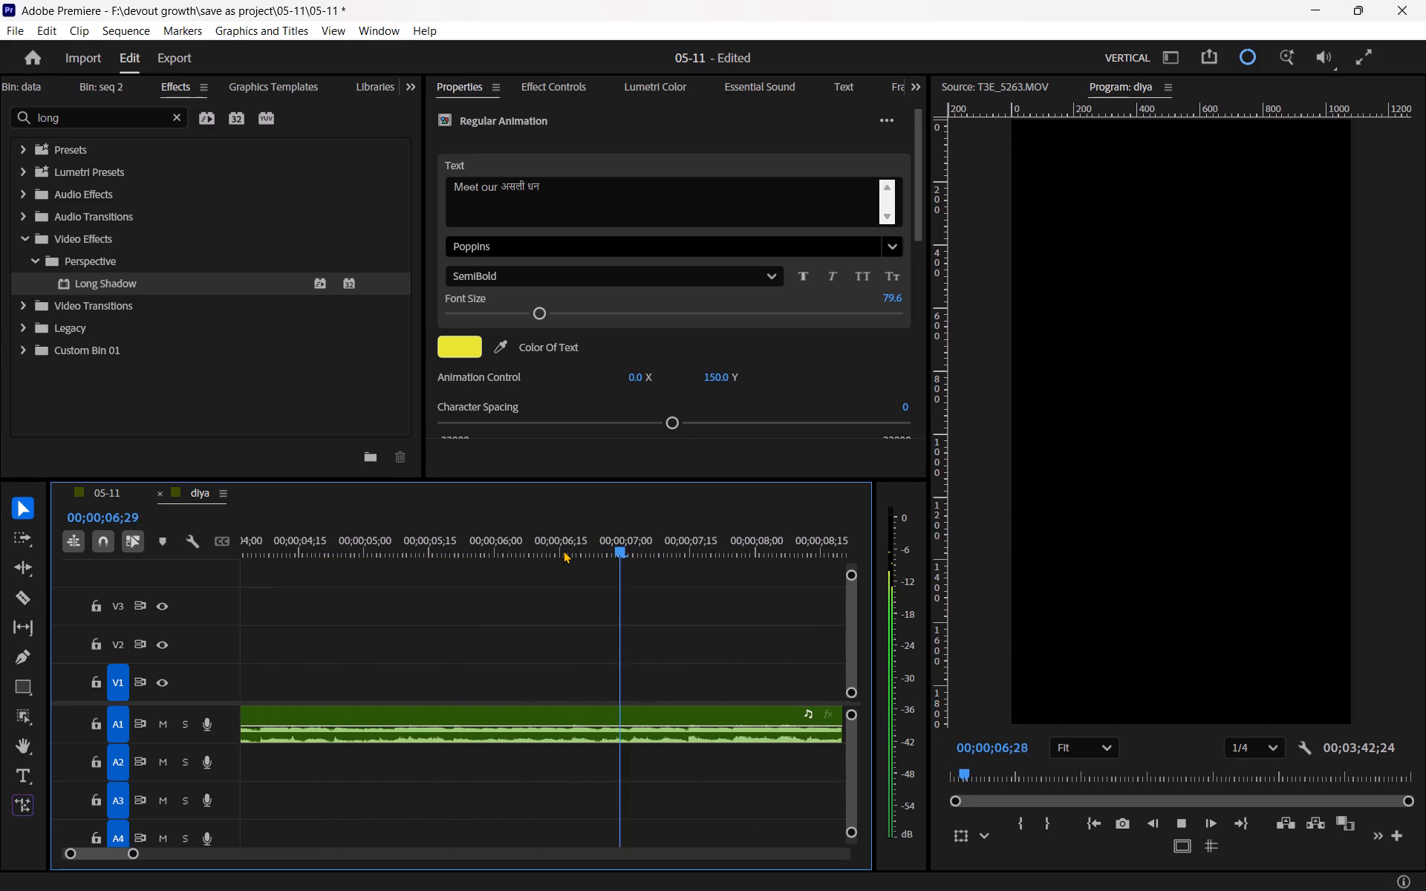
key(space)
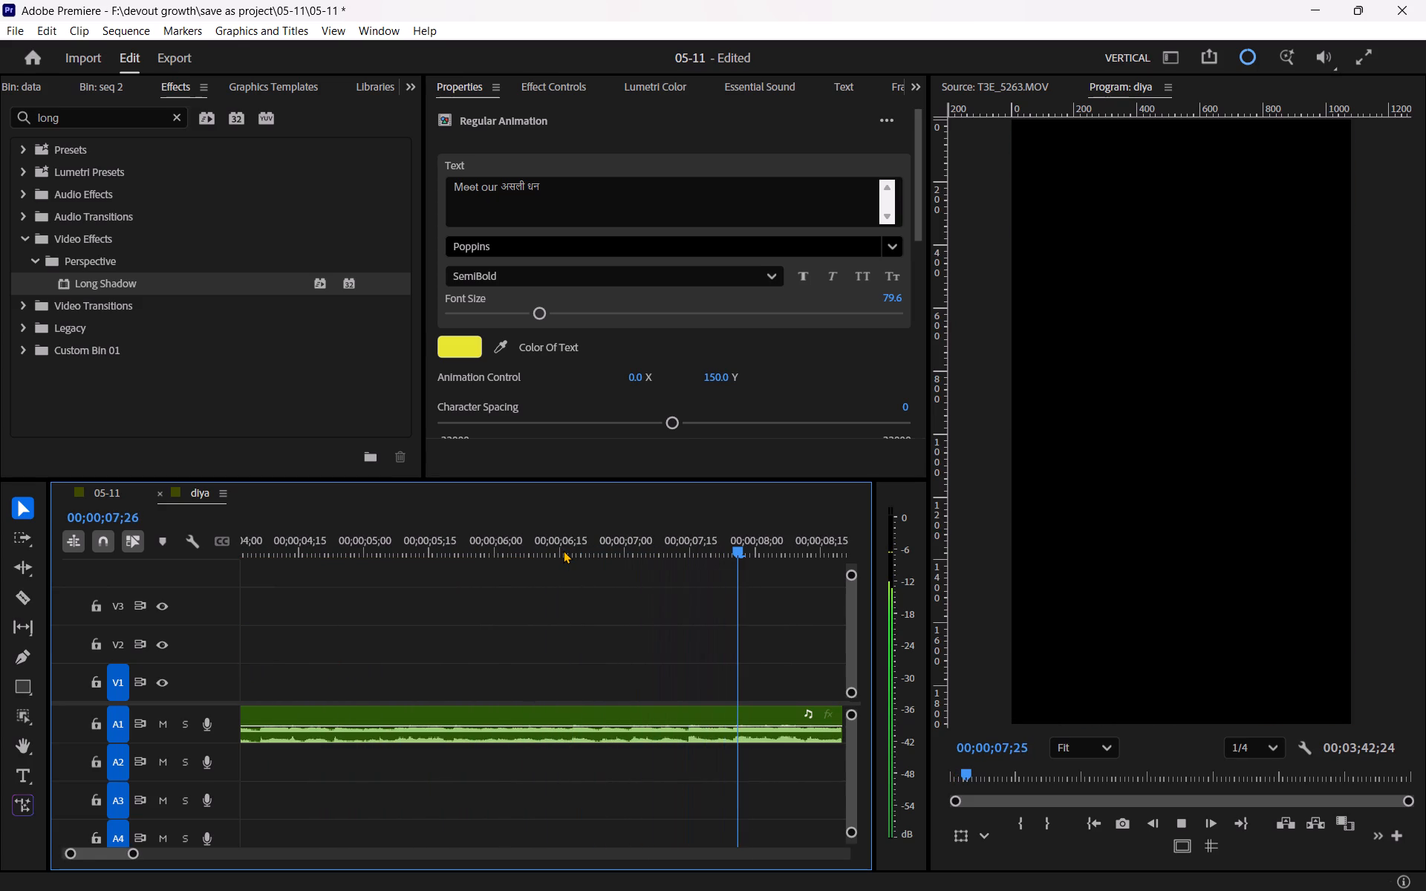
Find the beat at 00;00;07;14 and add a marker there on the Daingad Daingad audio clip.
text(--)
drag(446, 545, 382, 556)
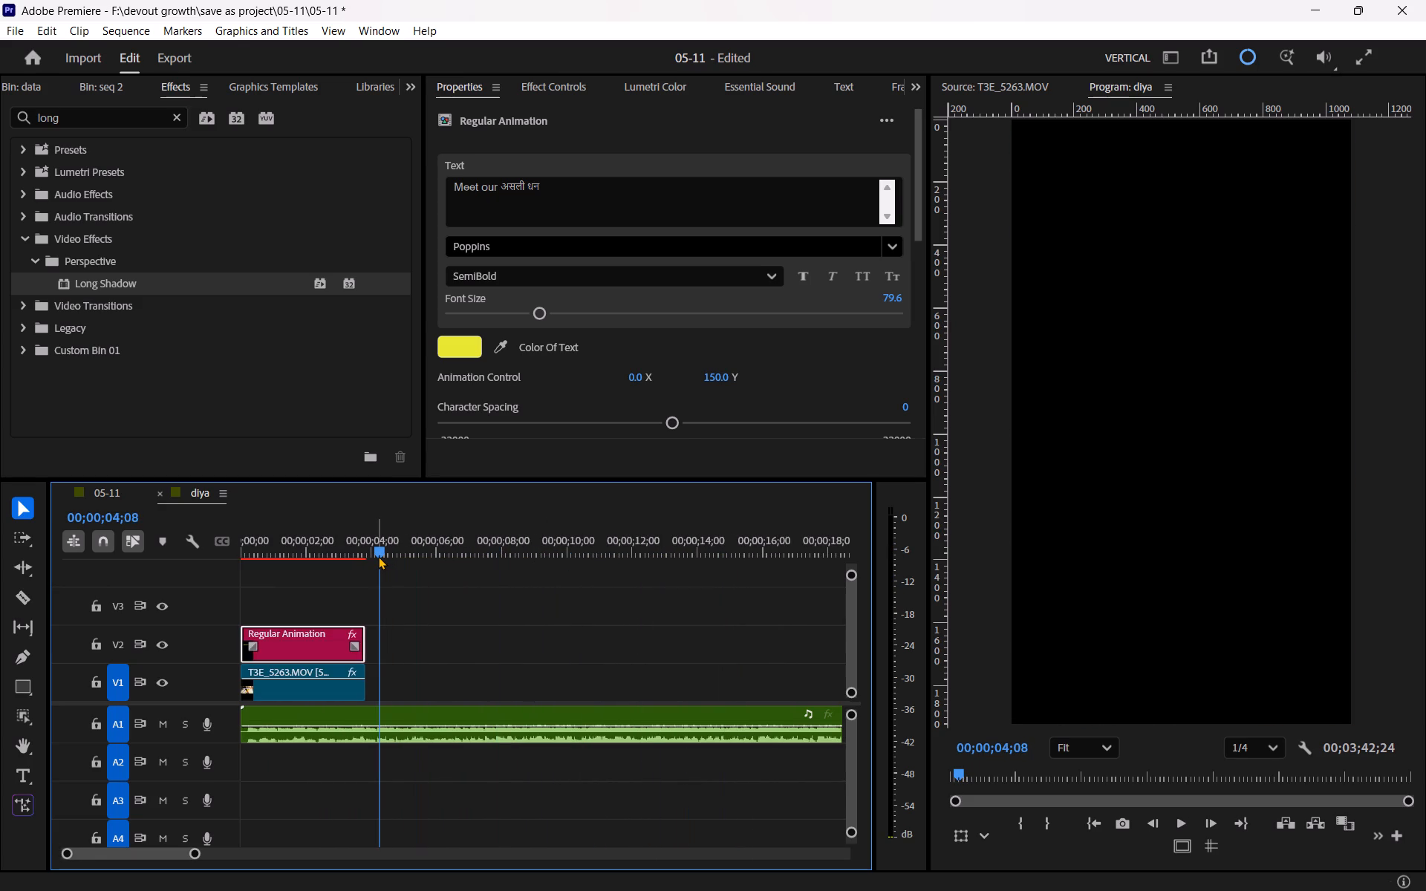
key(equal)
key(space)
scroll(392, 561, down, 2)
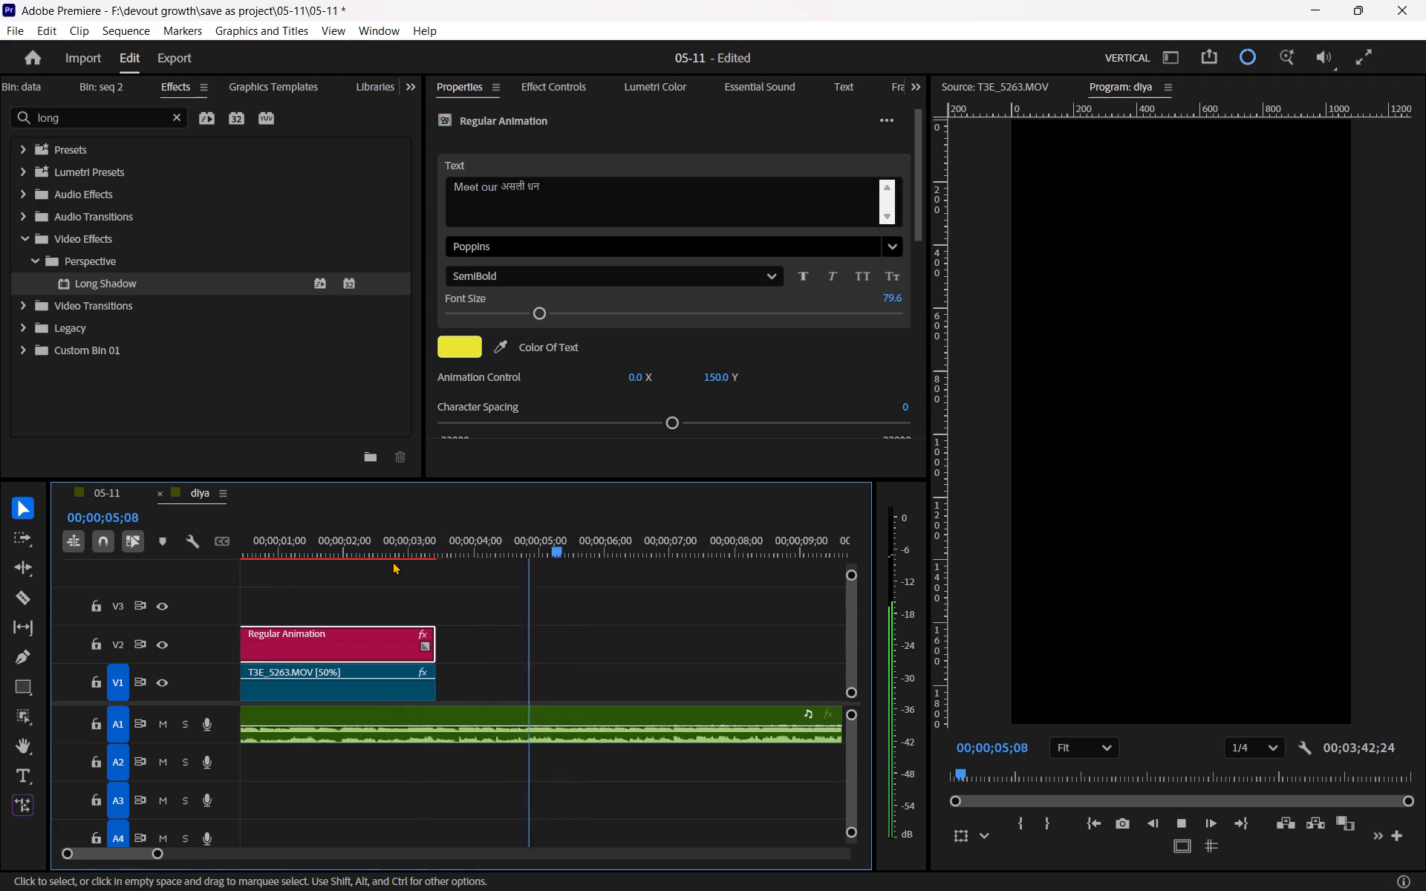
scroll(392, 561, down, 2)
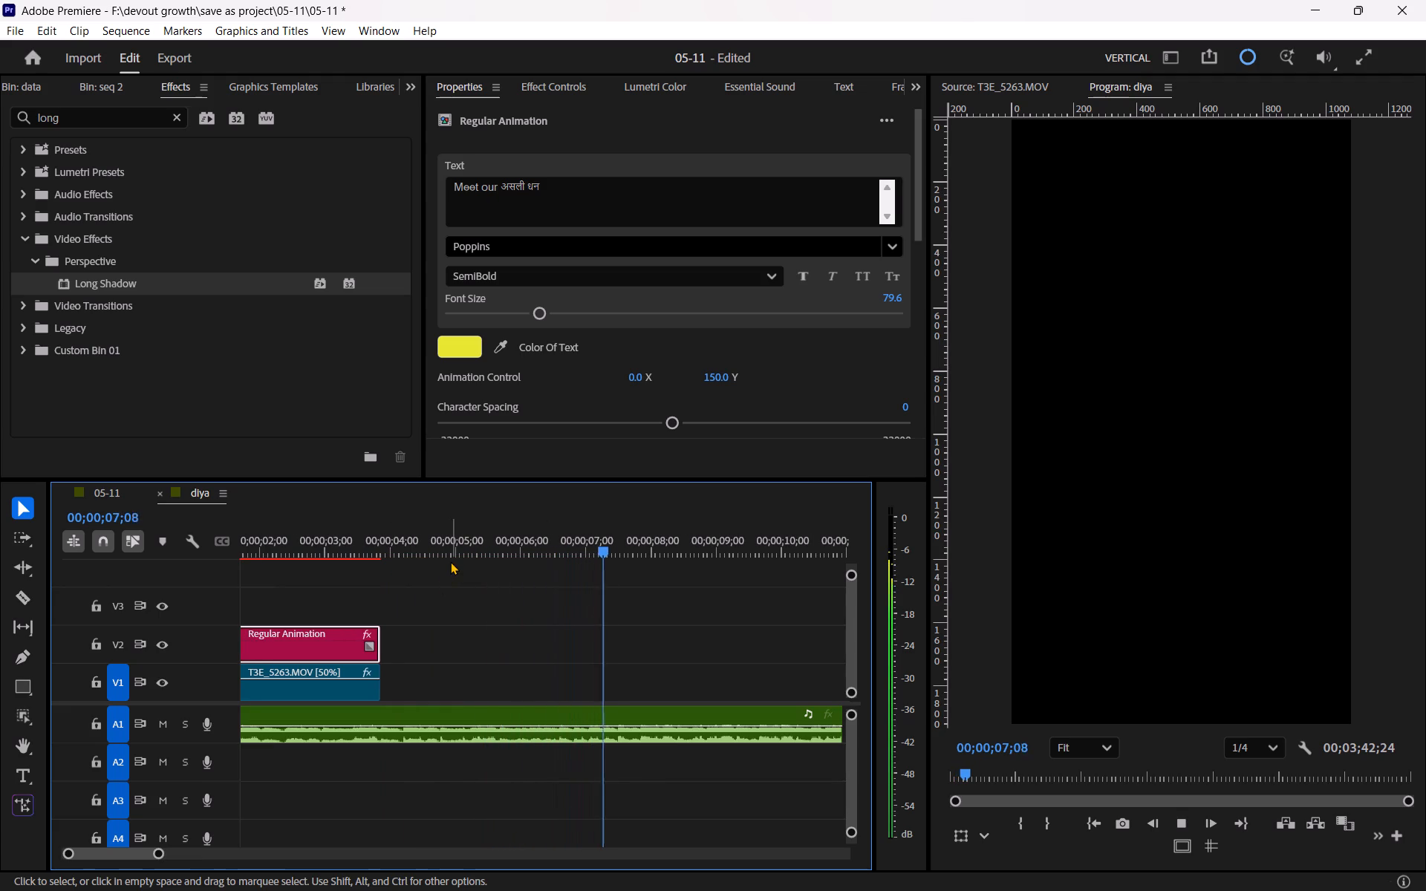
key(space)
key(Left)
key(Left)
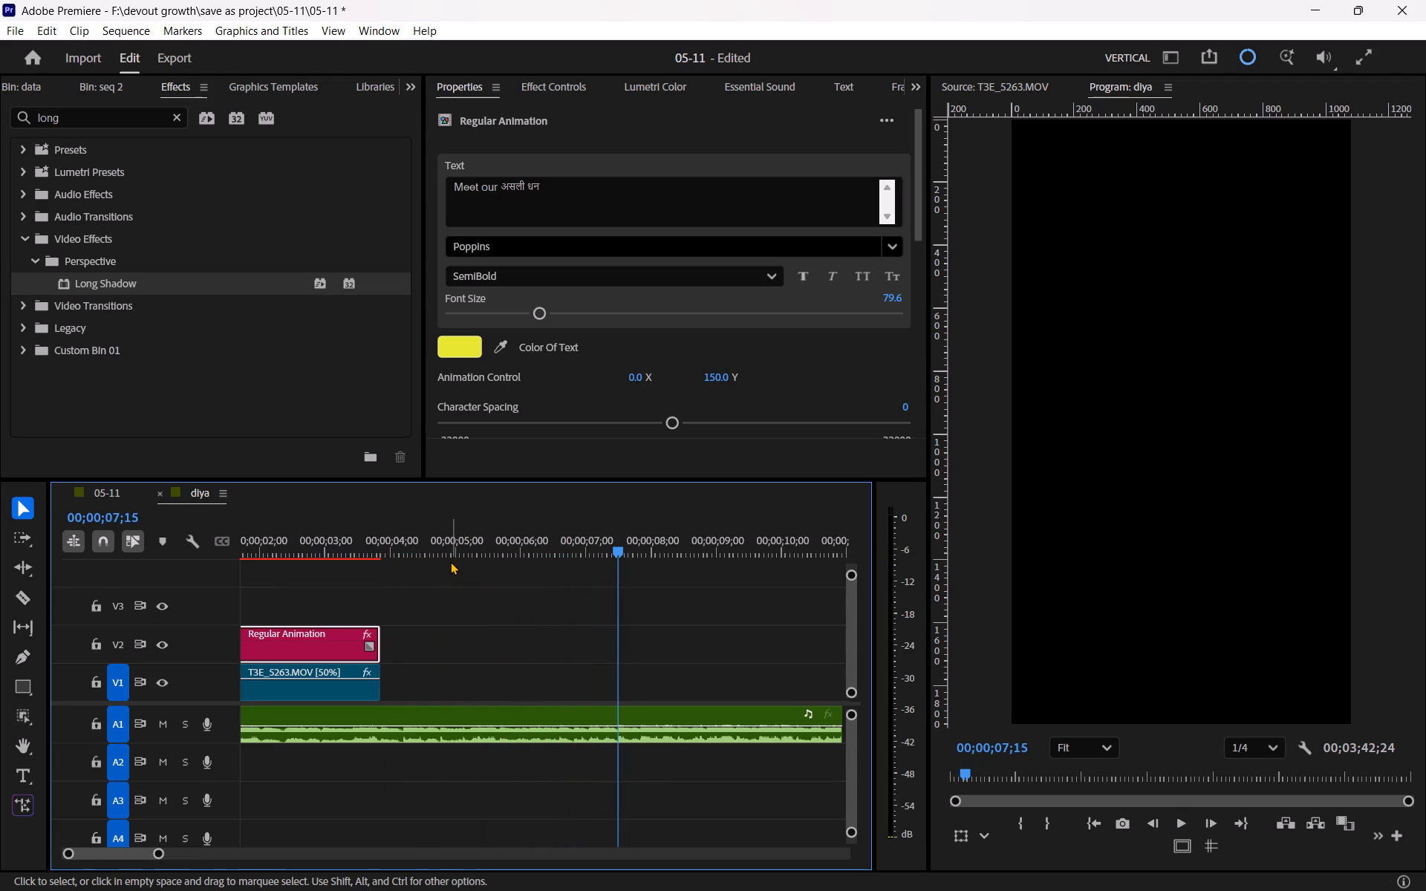
key(Left)
scroll(489, 656, up, 3)
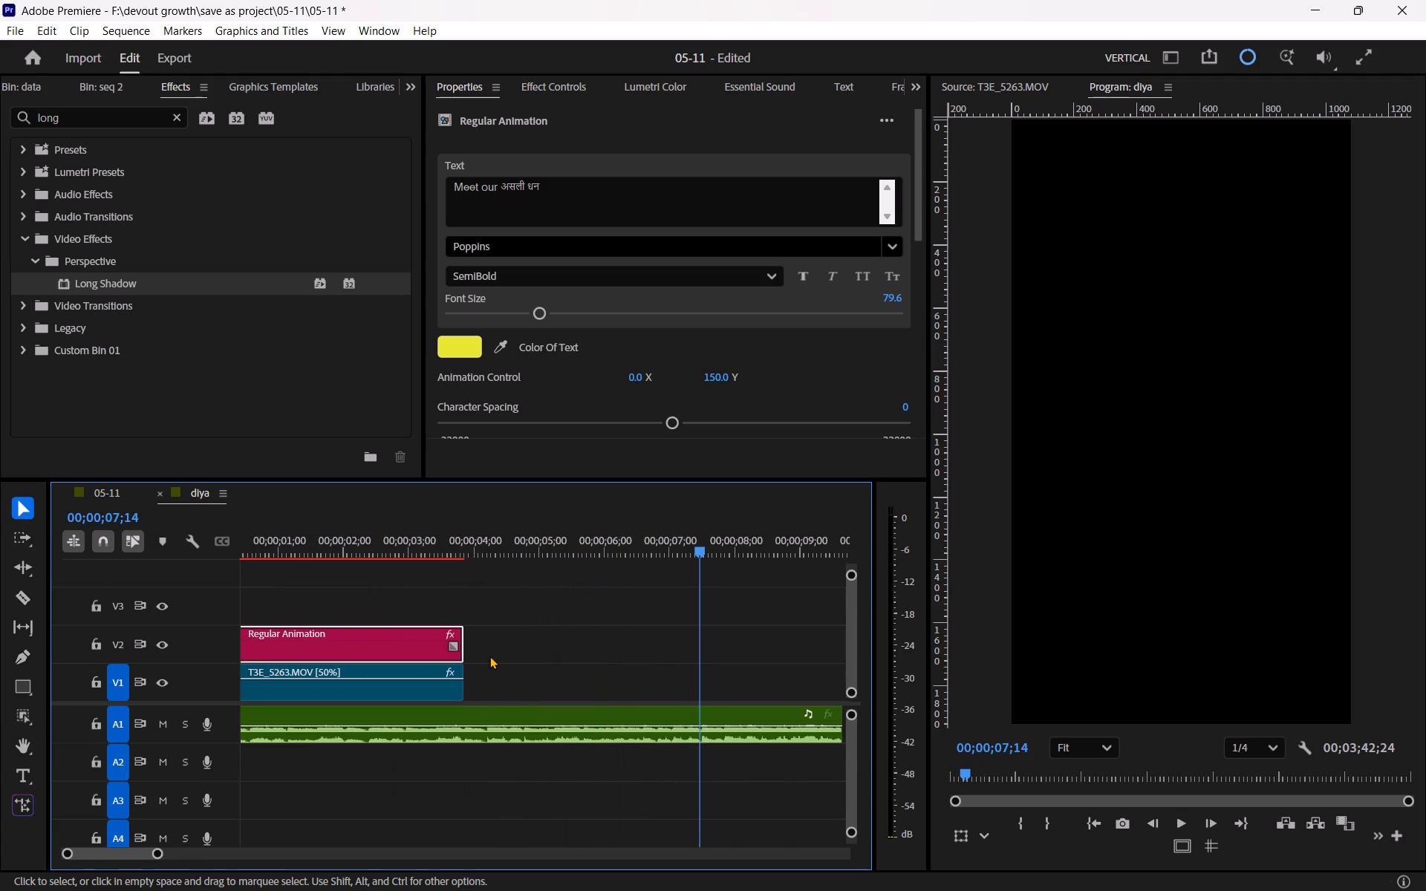
scroll(489, 656, up, 4)
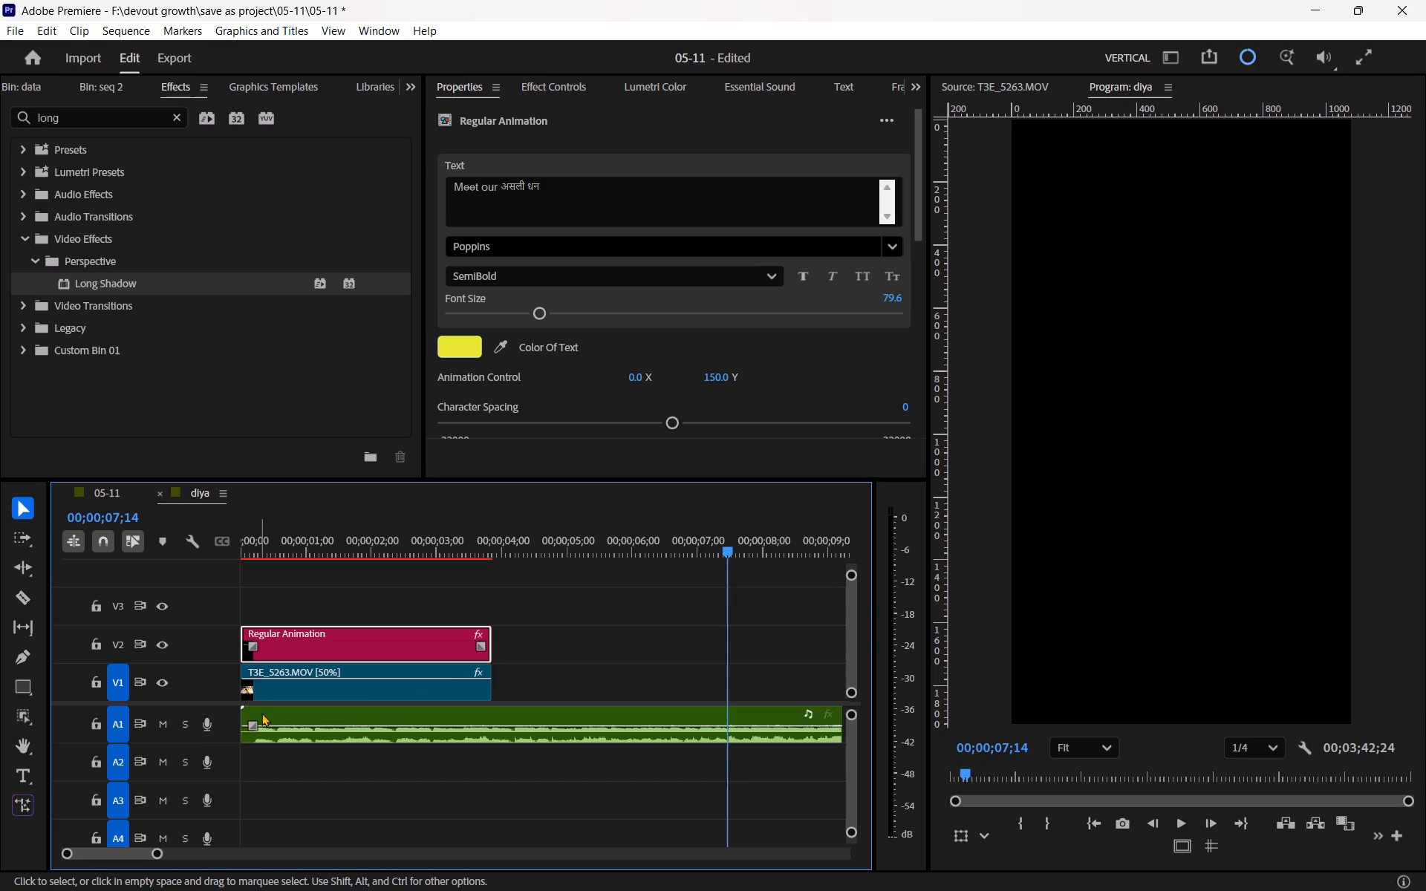
click(732, 718)
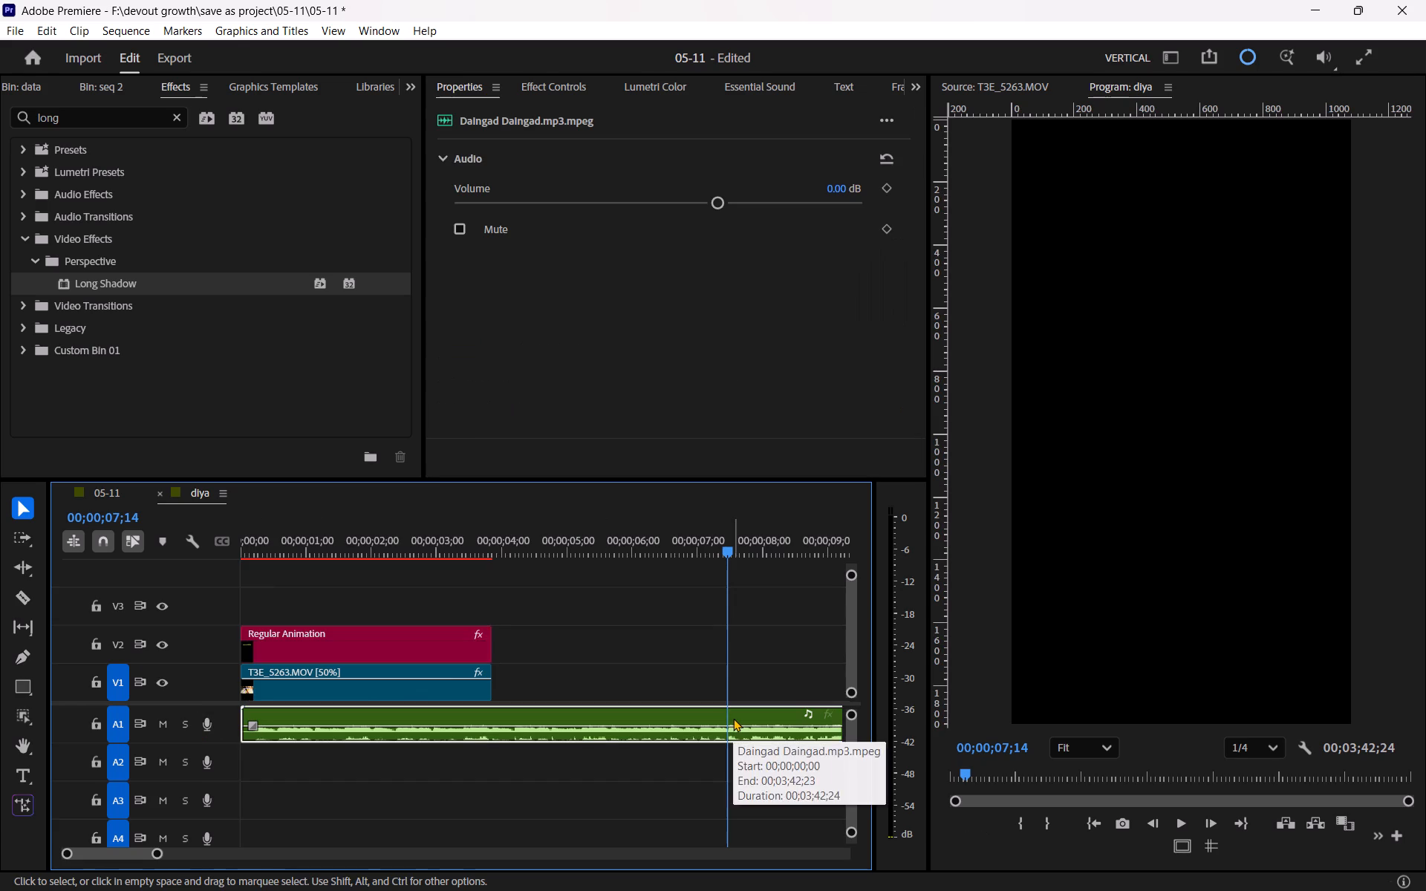
key(m)
Shift the audio so its marker meets the end of T3E_5263.MOV, with its start trimmed to the sequence start.
drag(248, 712, 250, 712)
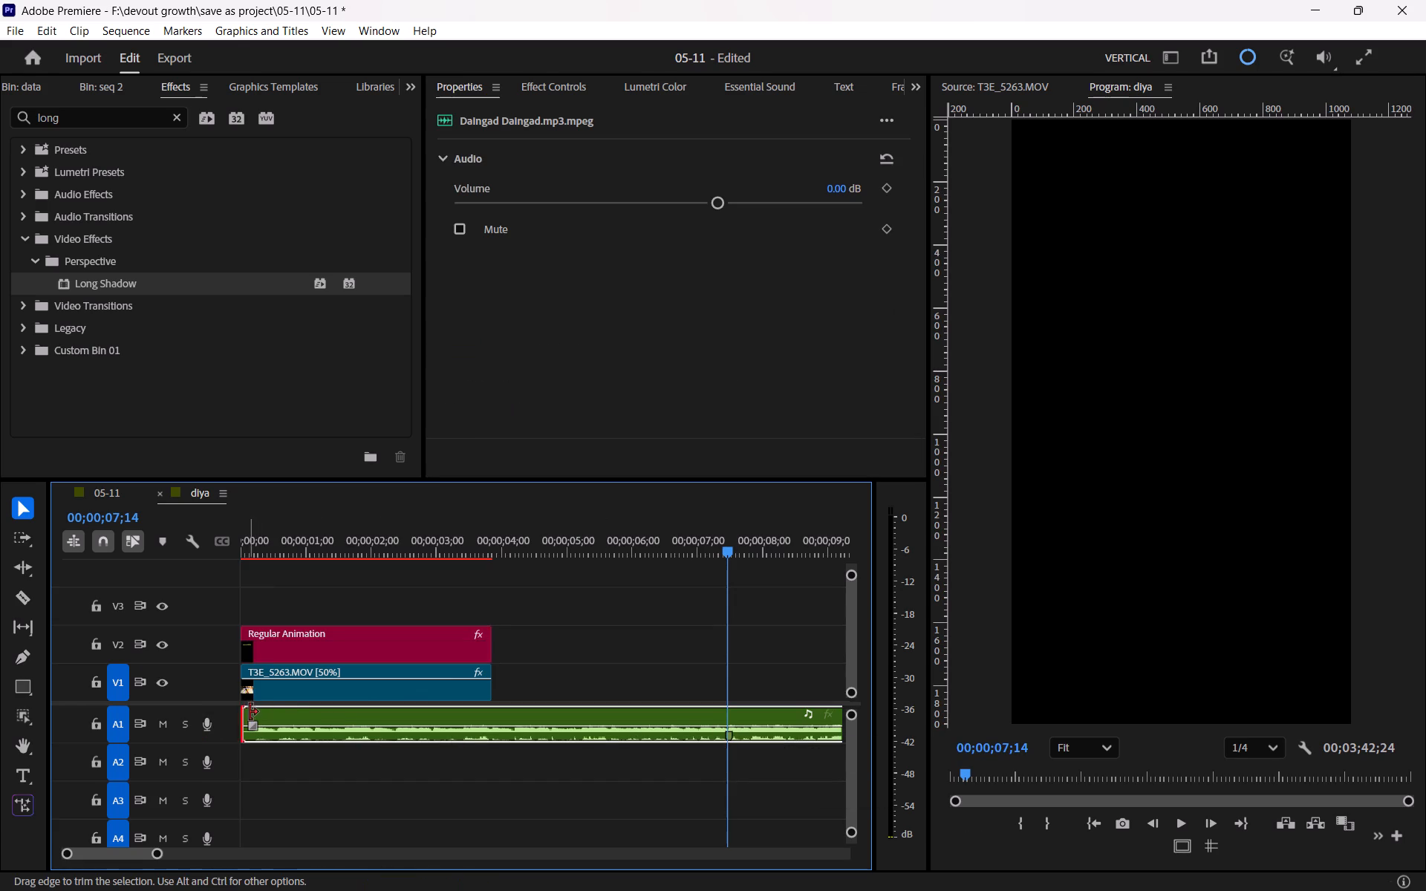
drag(250, 712, 585, 715)
drag(696, 714, 492, 719)
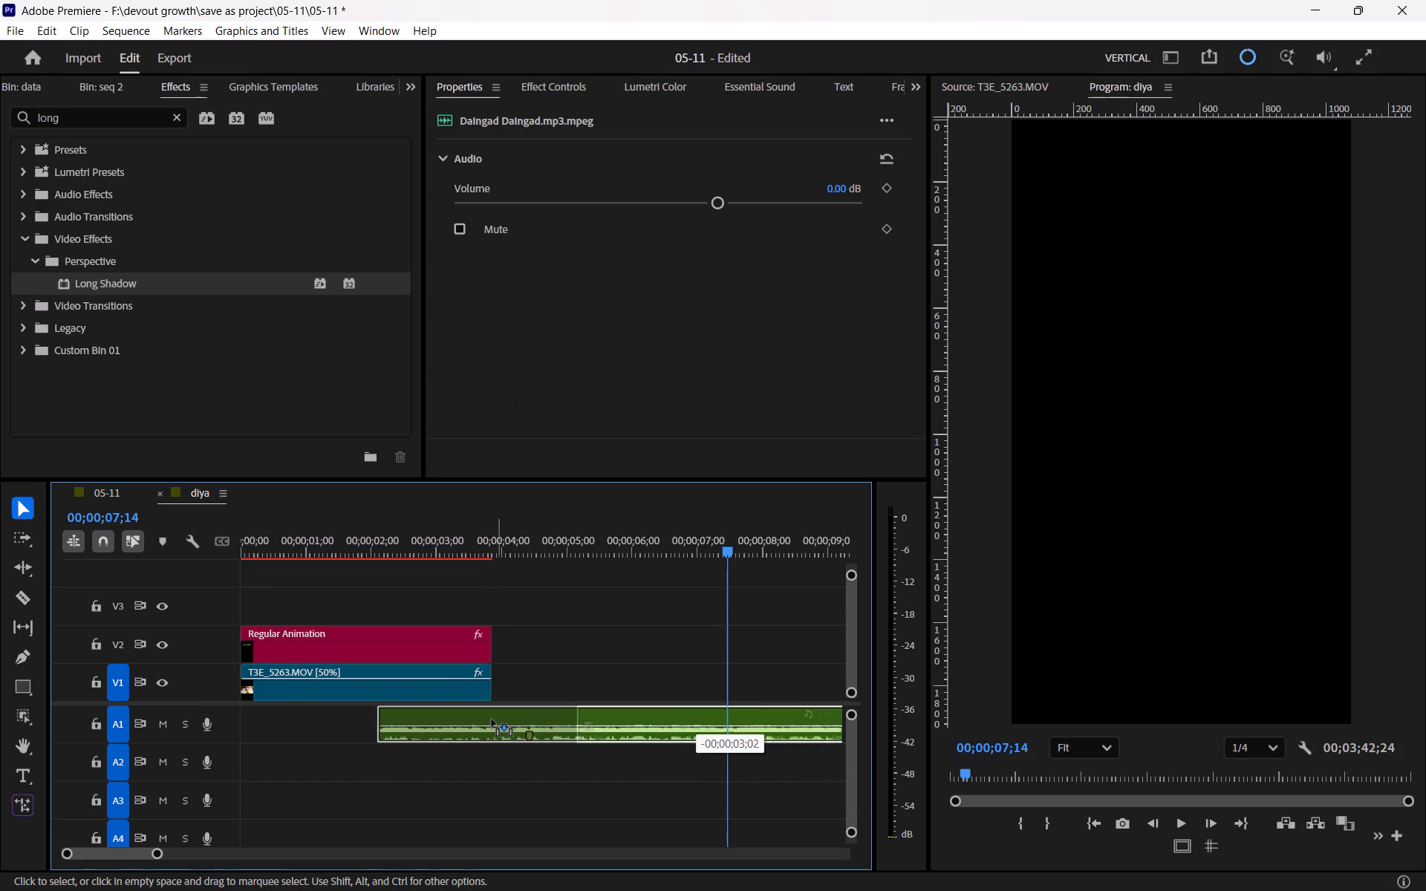
drag(492, 719, 457, 719)
drag(339, 719, 232, 714)
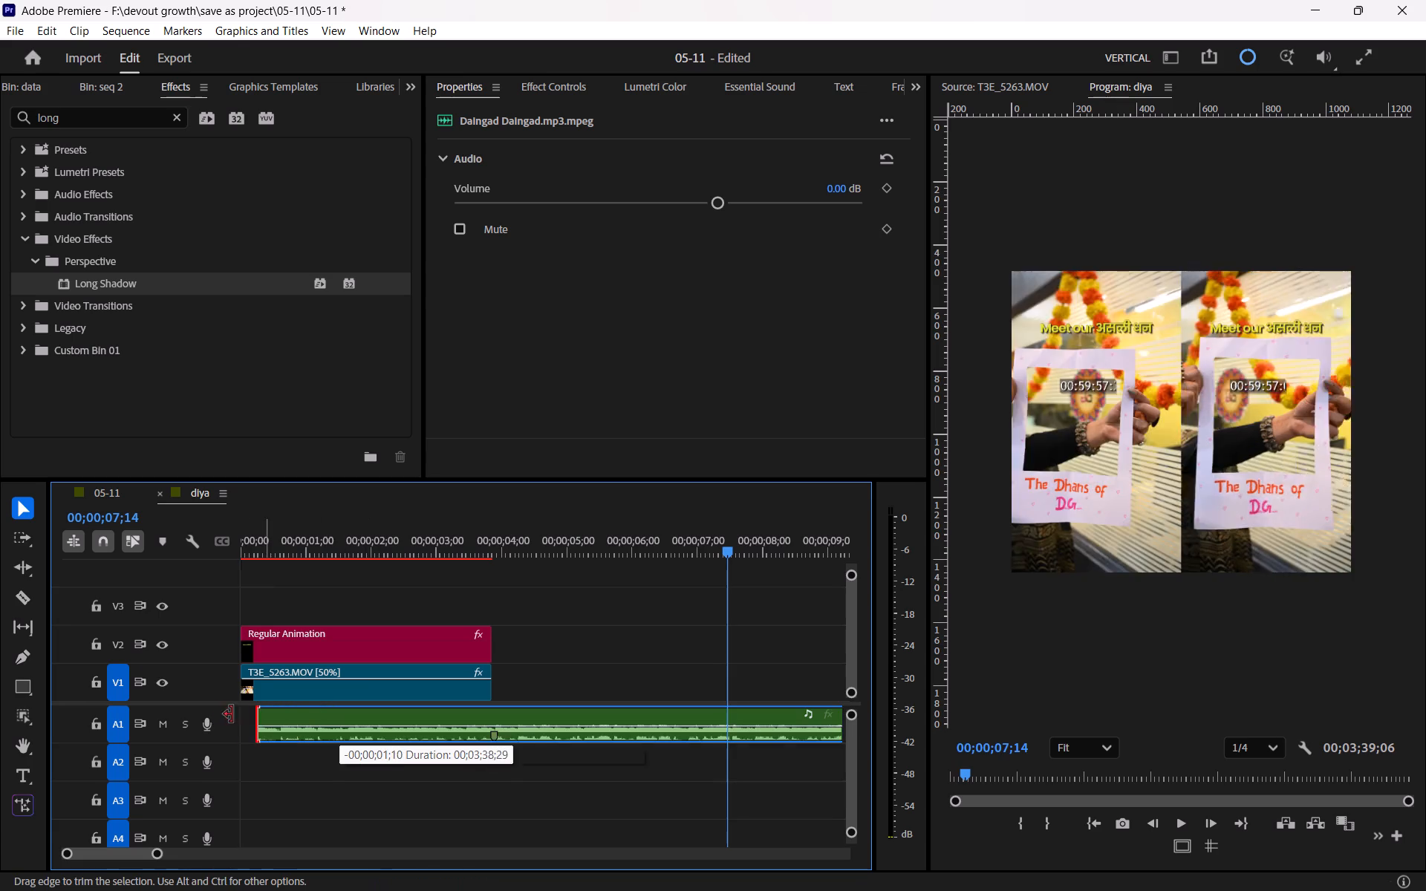
drag(232, 714, 204, 718)
Play the sequence from the start to check the realigned audio against the end of the first clip.
drag(276, 537, 134, 575)
key(space)
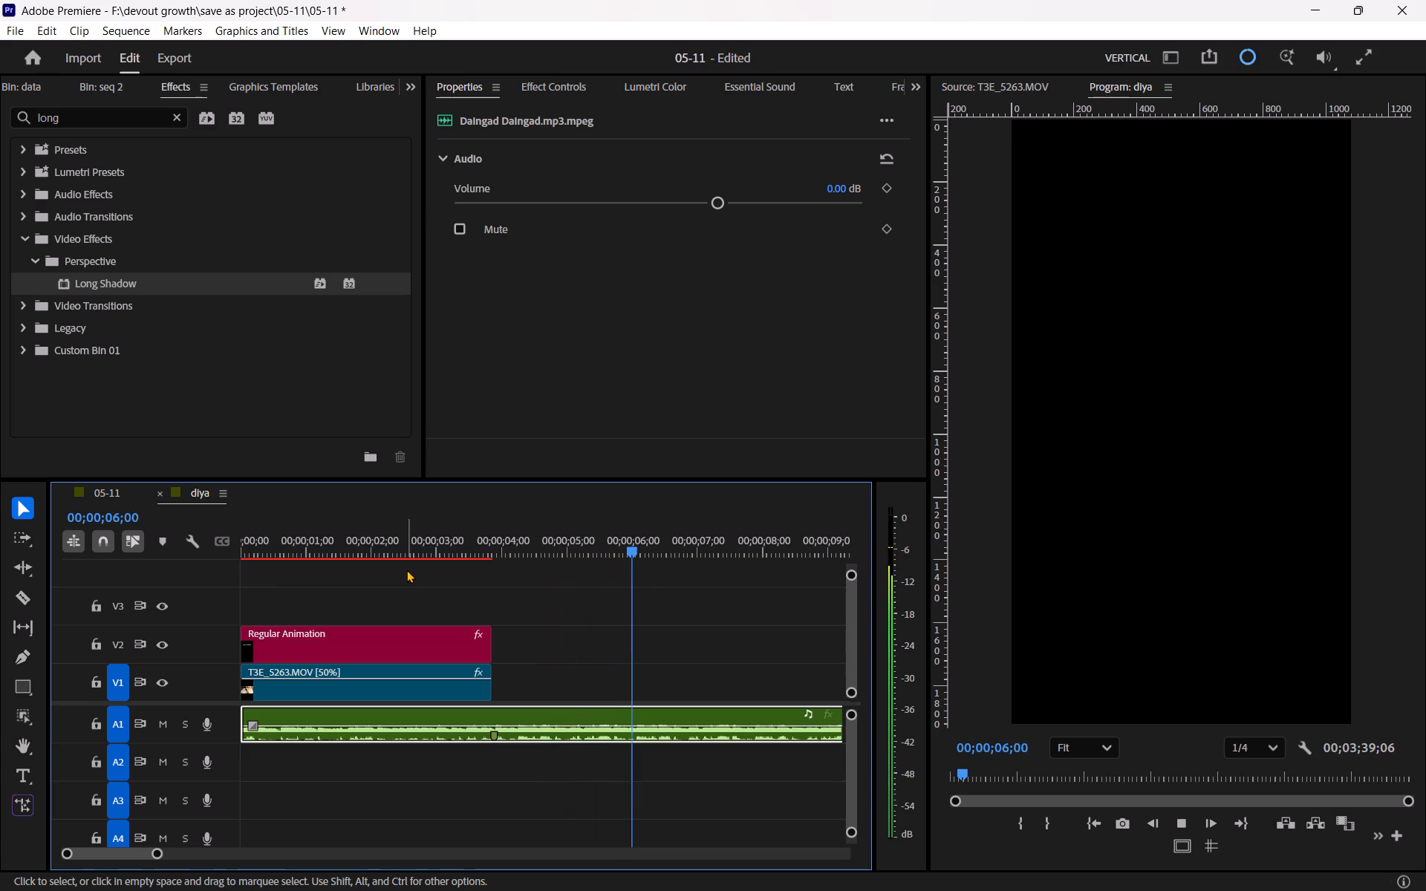
key(space)
drag(286, 545, 189, 574)
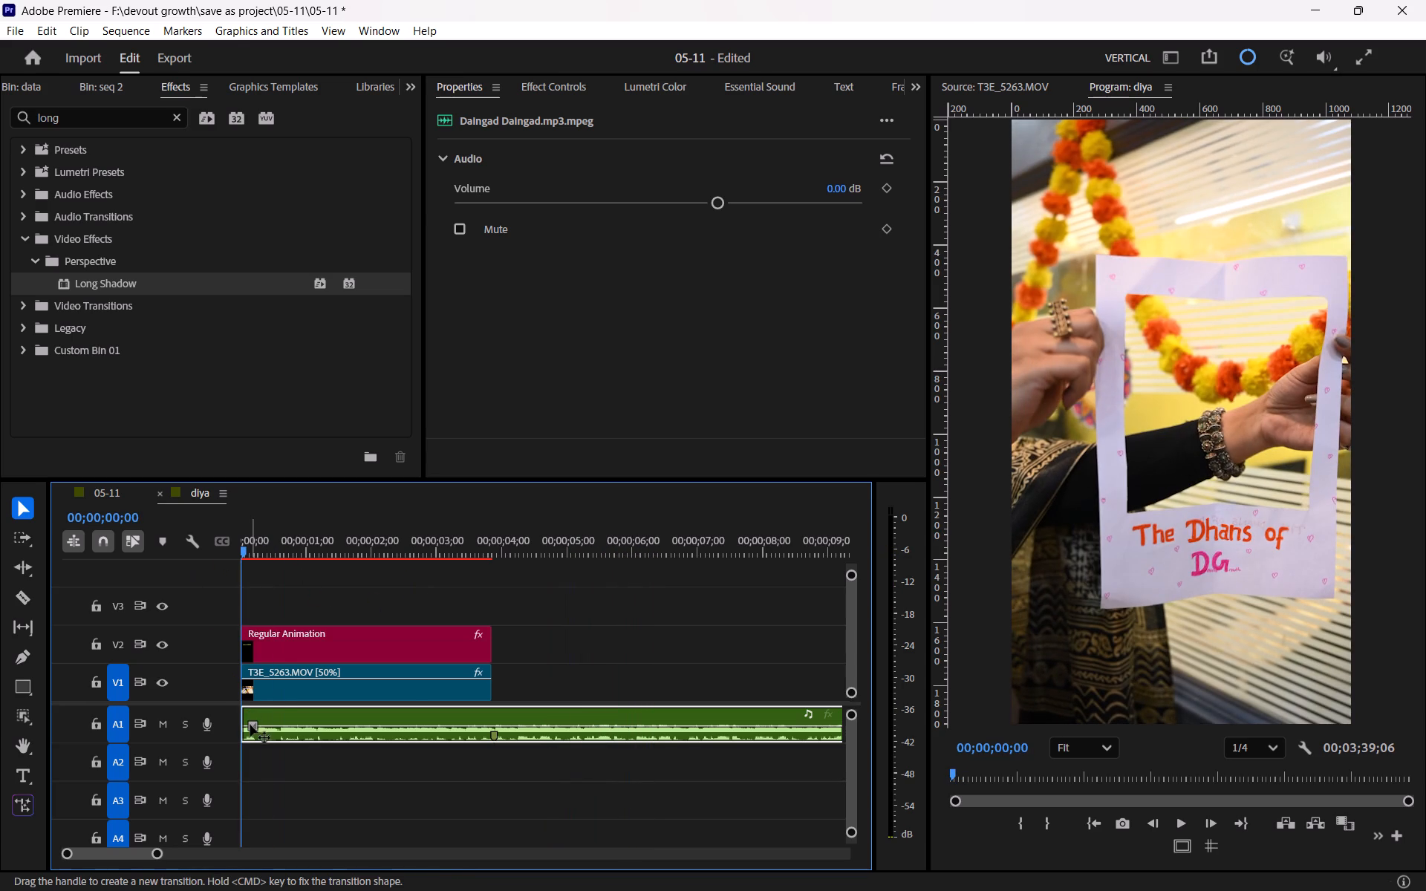
Add a short fade-in transition at the start of the Daingad Daingad audio on A1 and preview it.
drag(253, 722, 270, 714)
key(space)
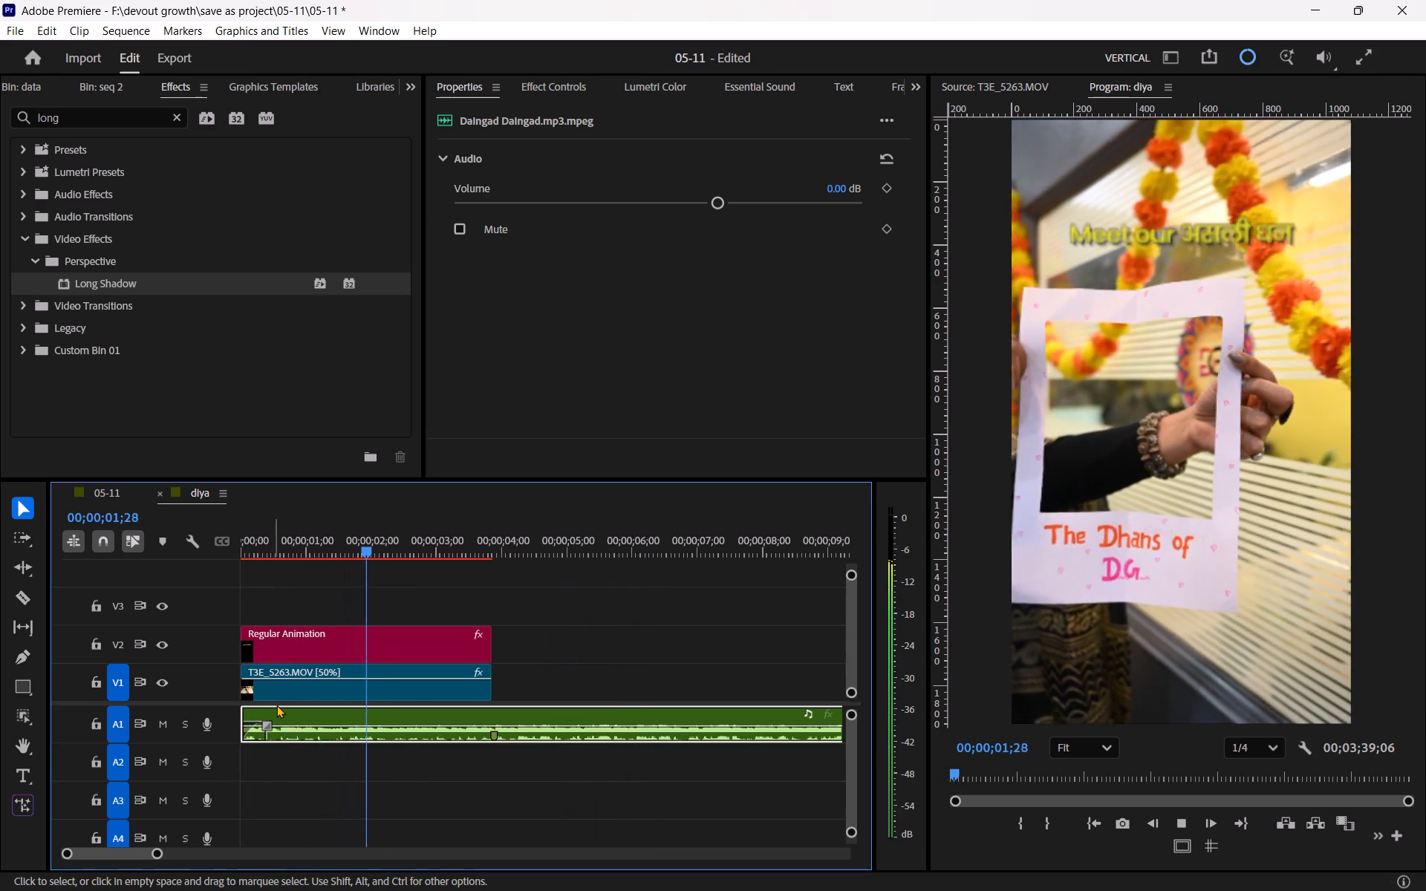
key(space)
drag(369, 542, 160, 564)
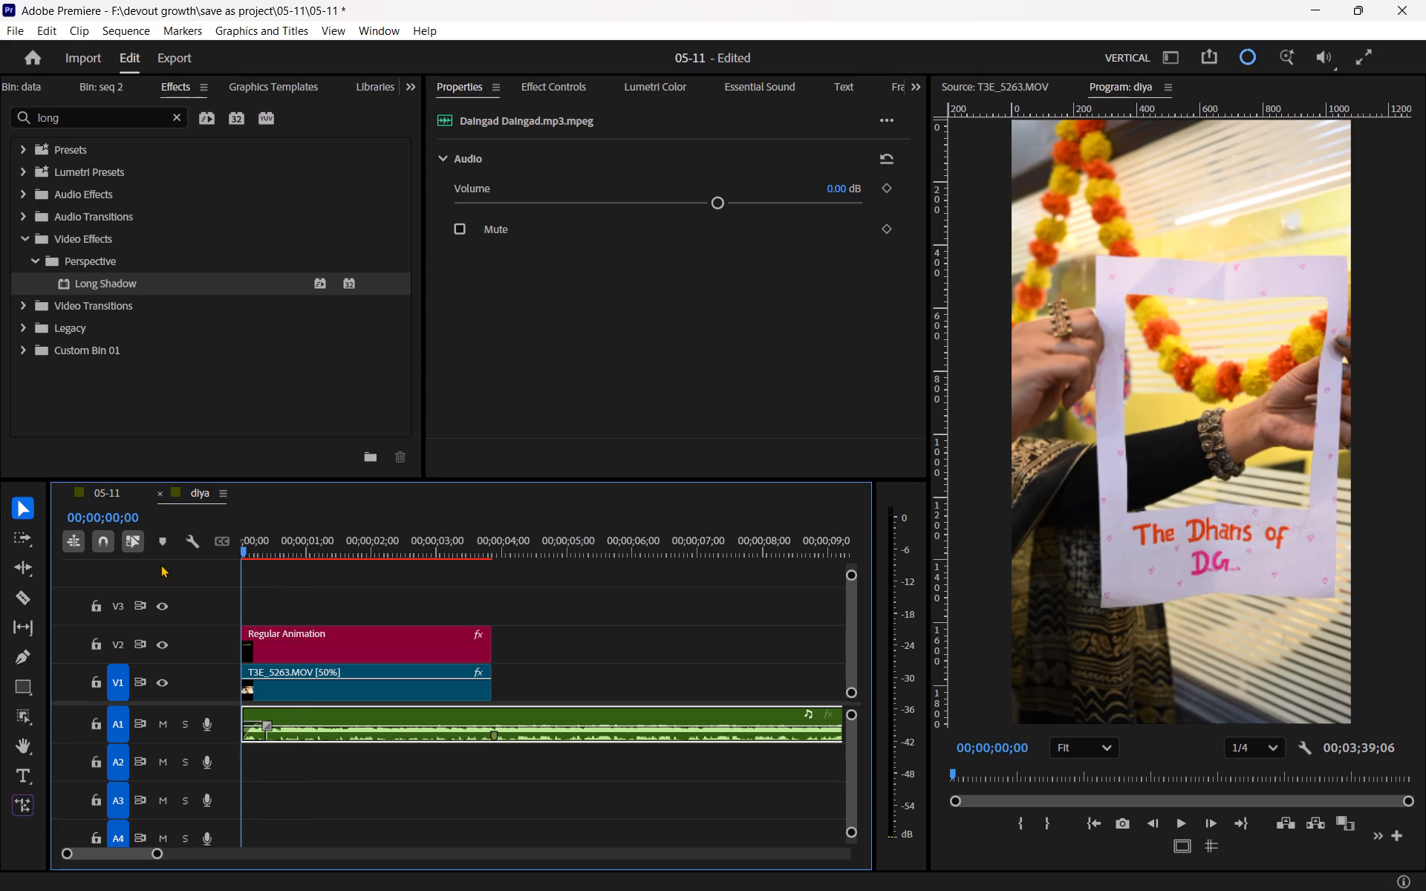
Mark the sequence's in point at the start and its out point at the end of T3E_5263.MOV, at 00;00;03;26.
drag(160, 564, 145, 564)
key(i)
drag(345, 532, 452, 533)
key(o)
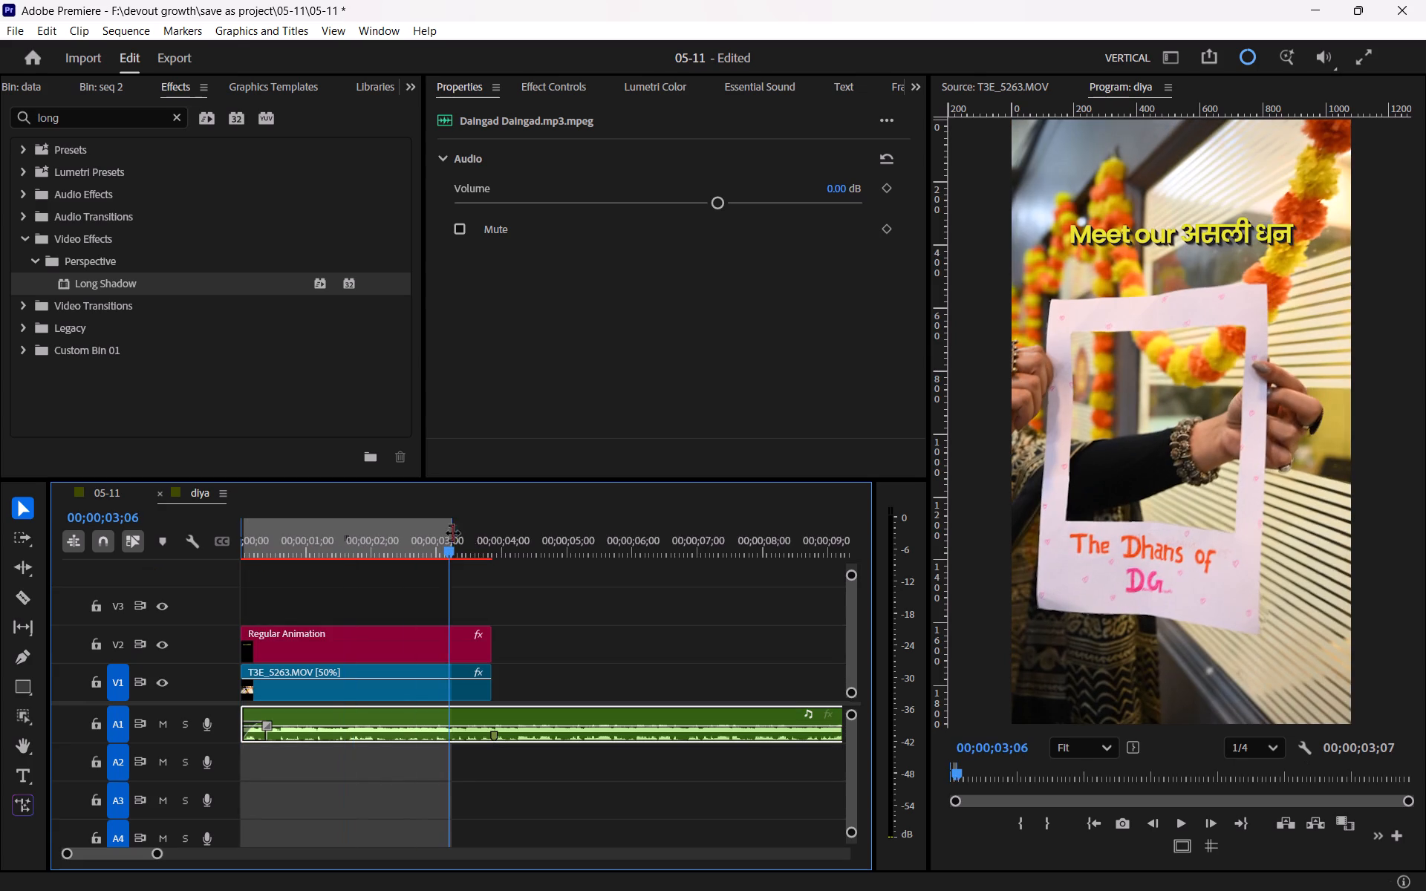
drag(454, 537, 504, 532)
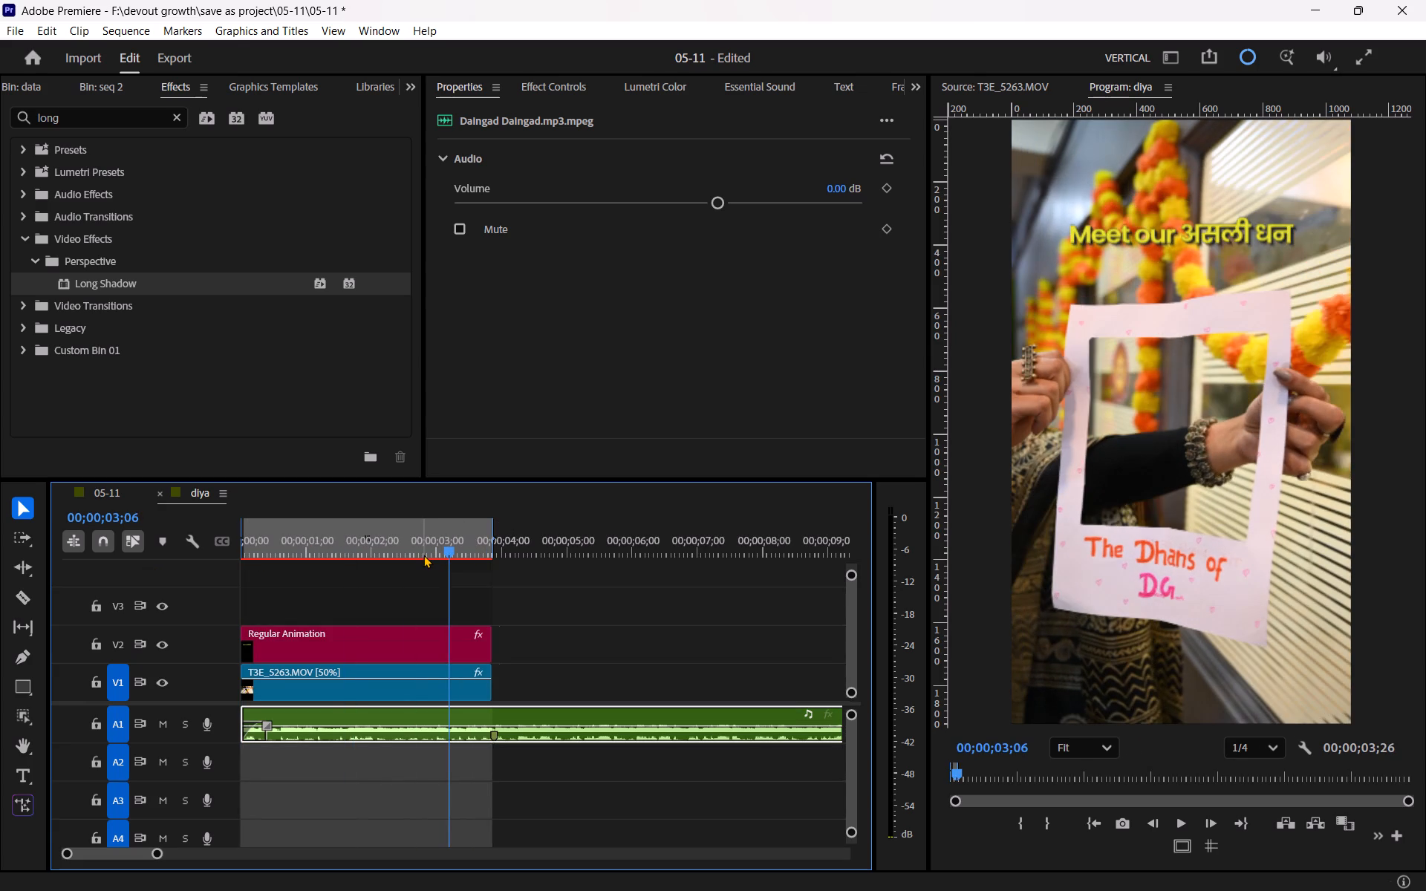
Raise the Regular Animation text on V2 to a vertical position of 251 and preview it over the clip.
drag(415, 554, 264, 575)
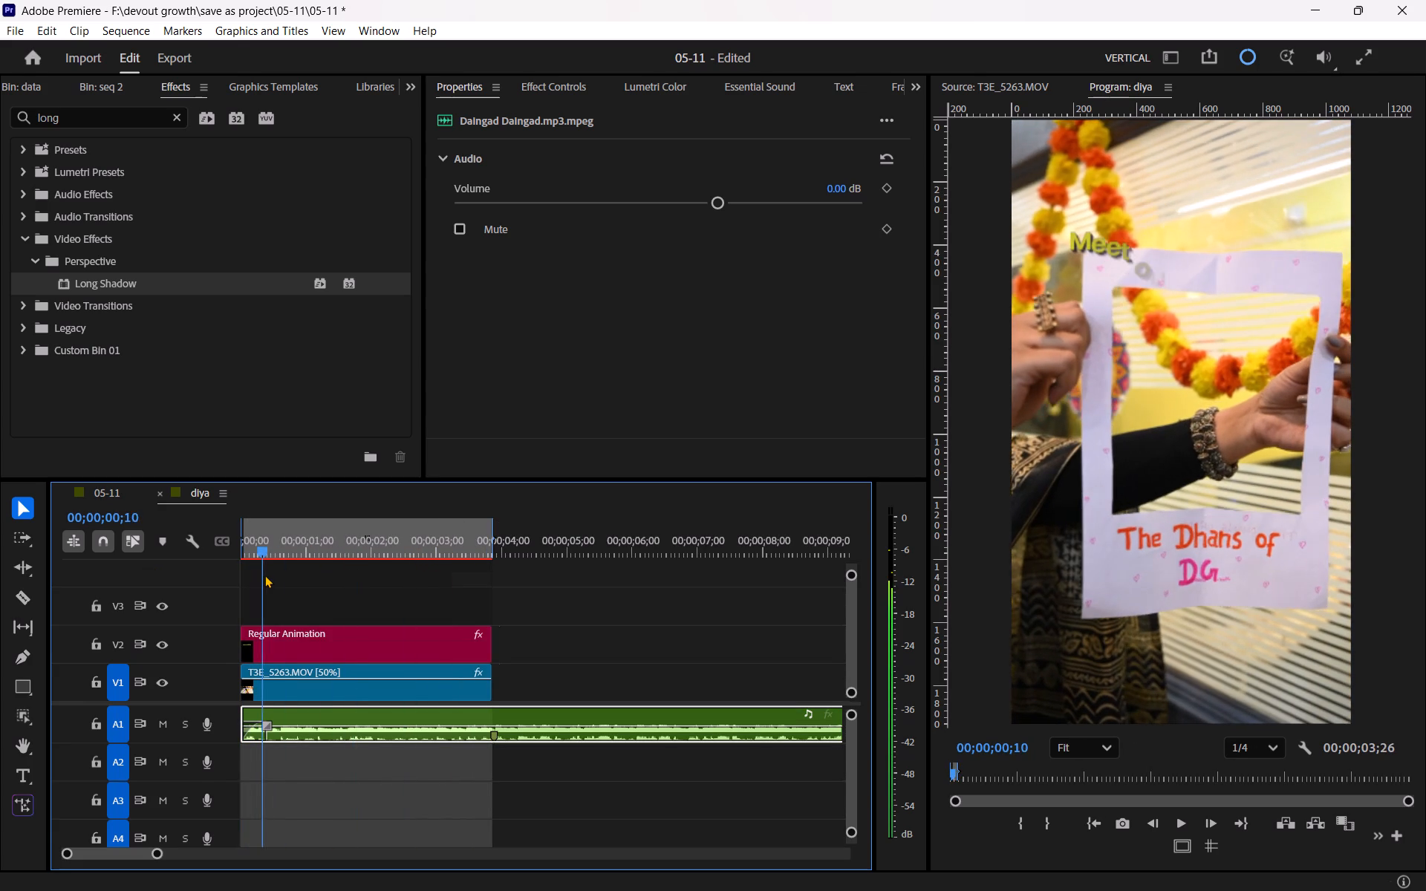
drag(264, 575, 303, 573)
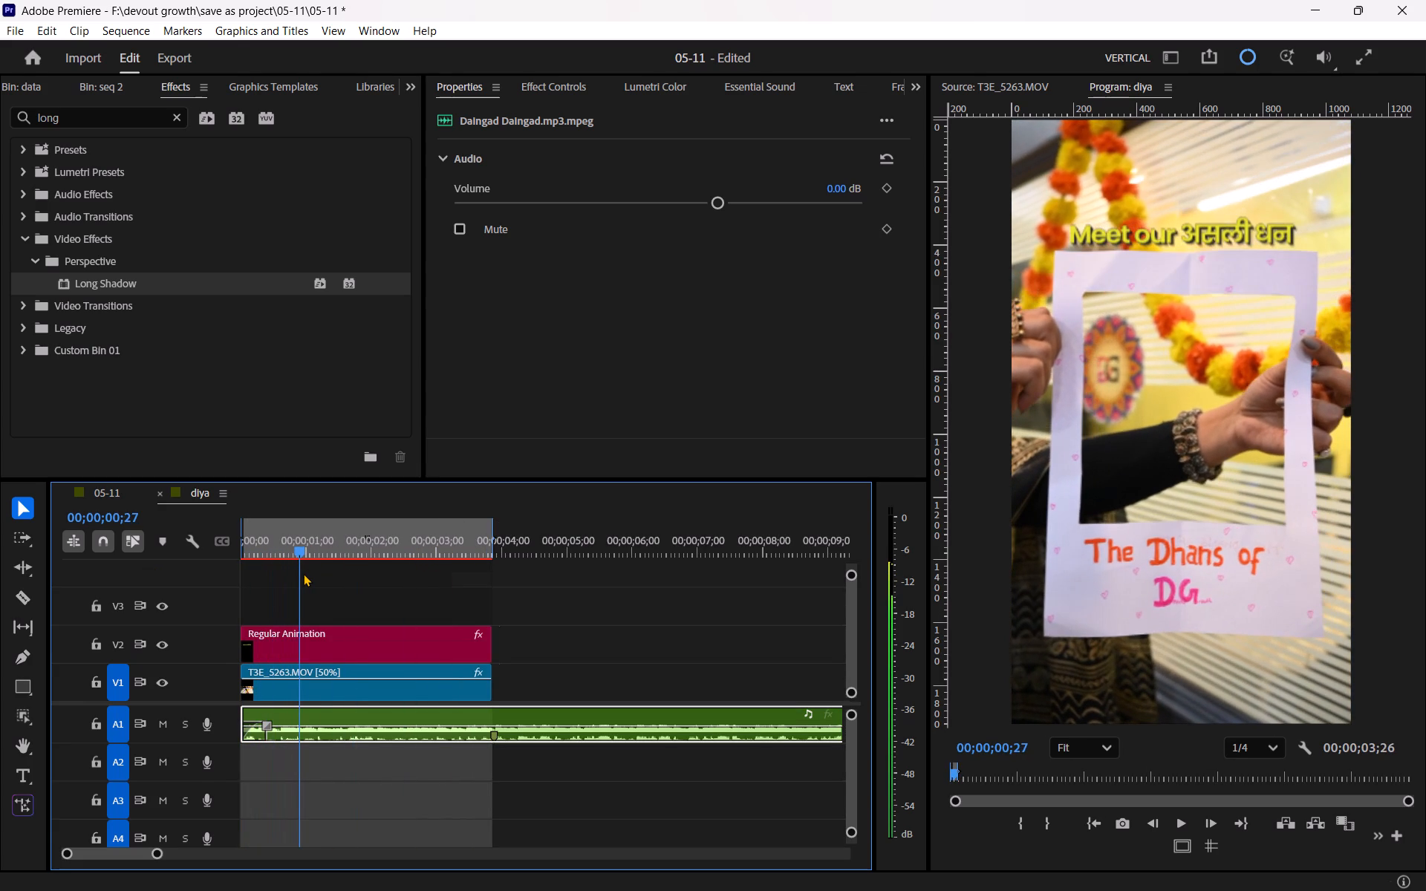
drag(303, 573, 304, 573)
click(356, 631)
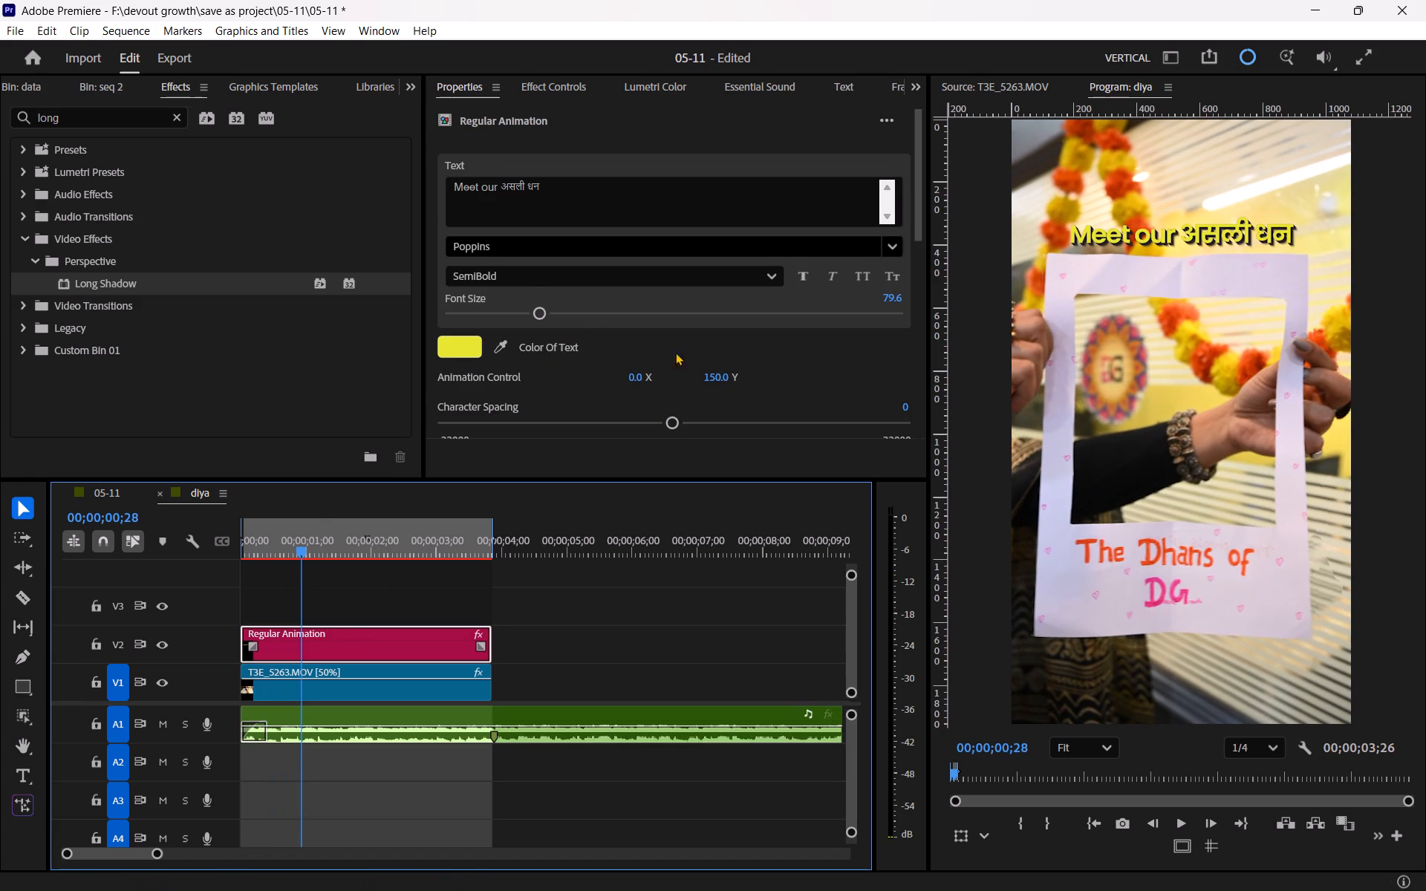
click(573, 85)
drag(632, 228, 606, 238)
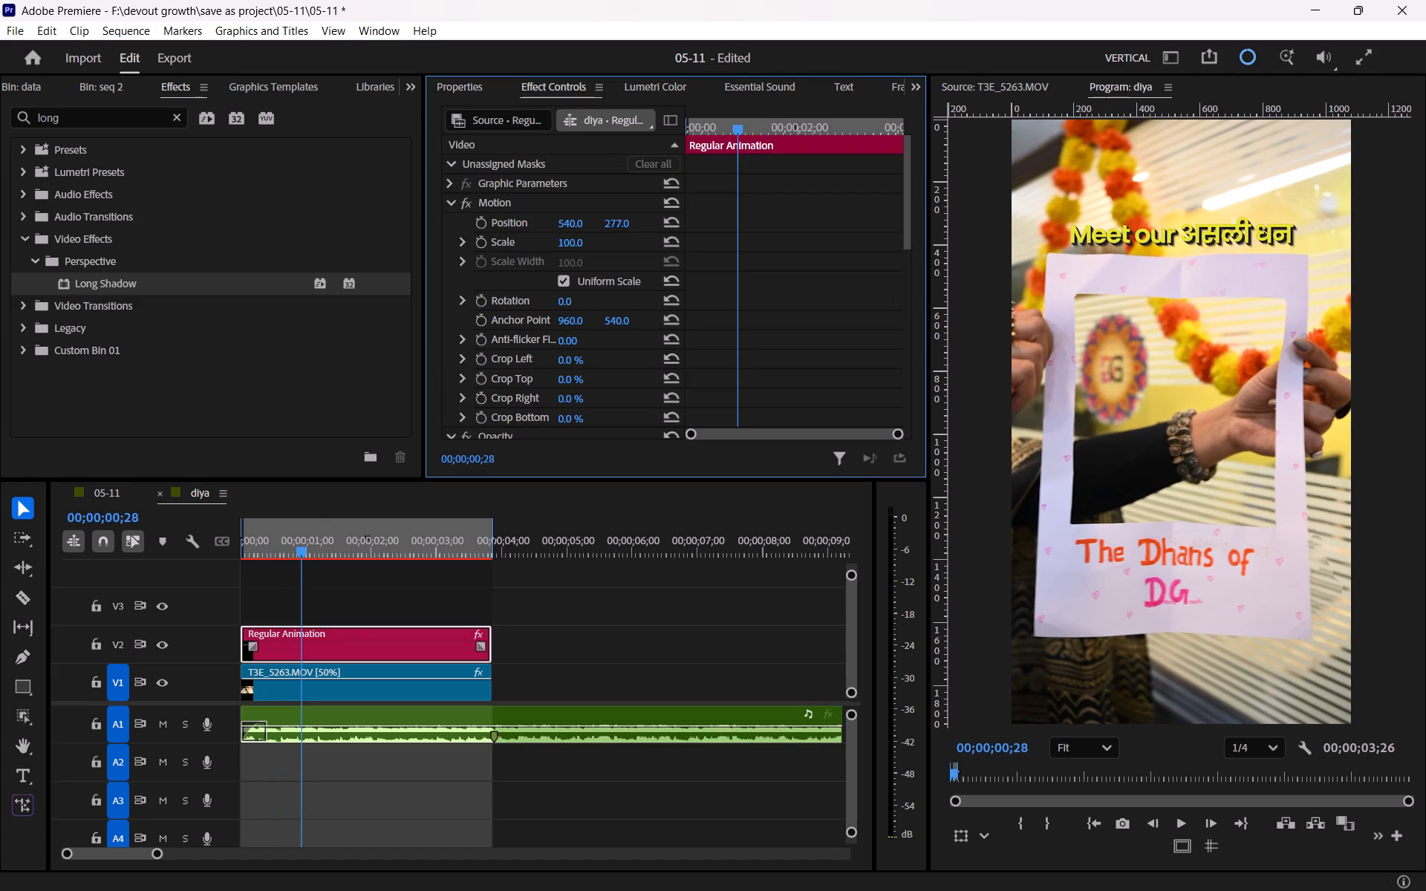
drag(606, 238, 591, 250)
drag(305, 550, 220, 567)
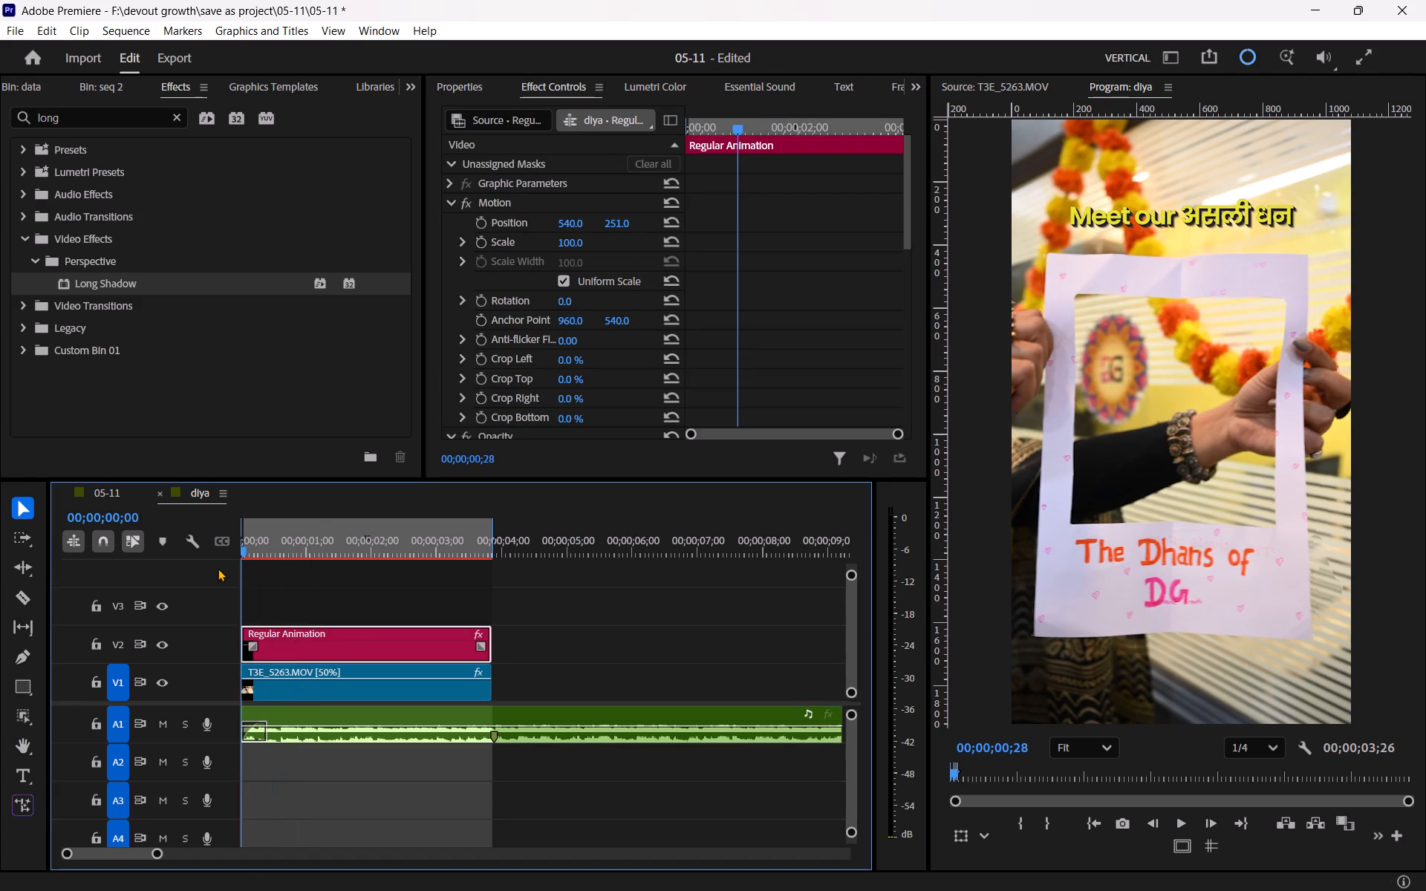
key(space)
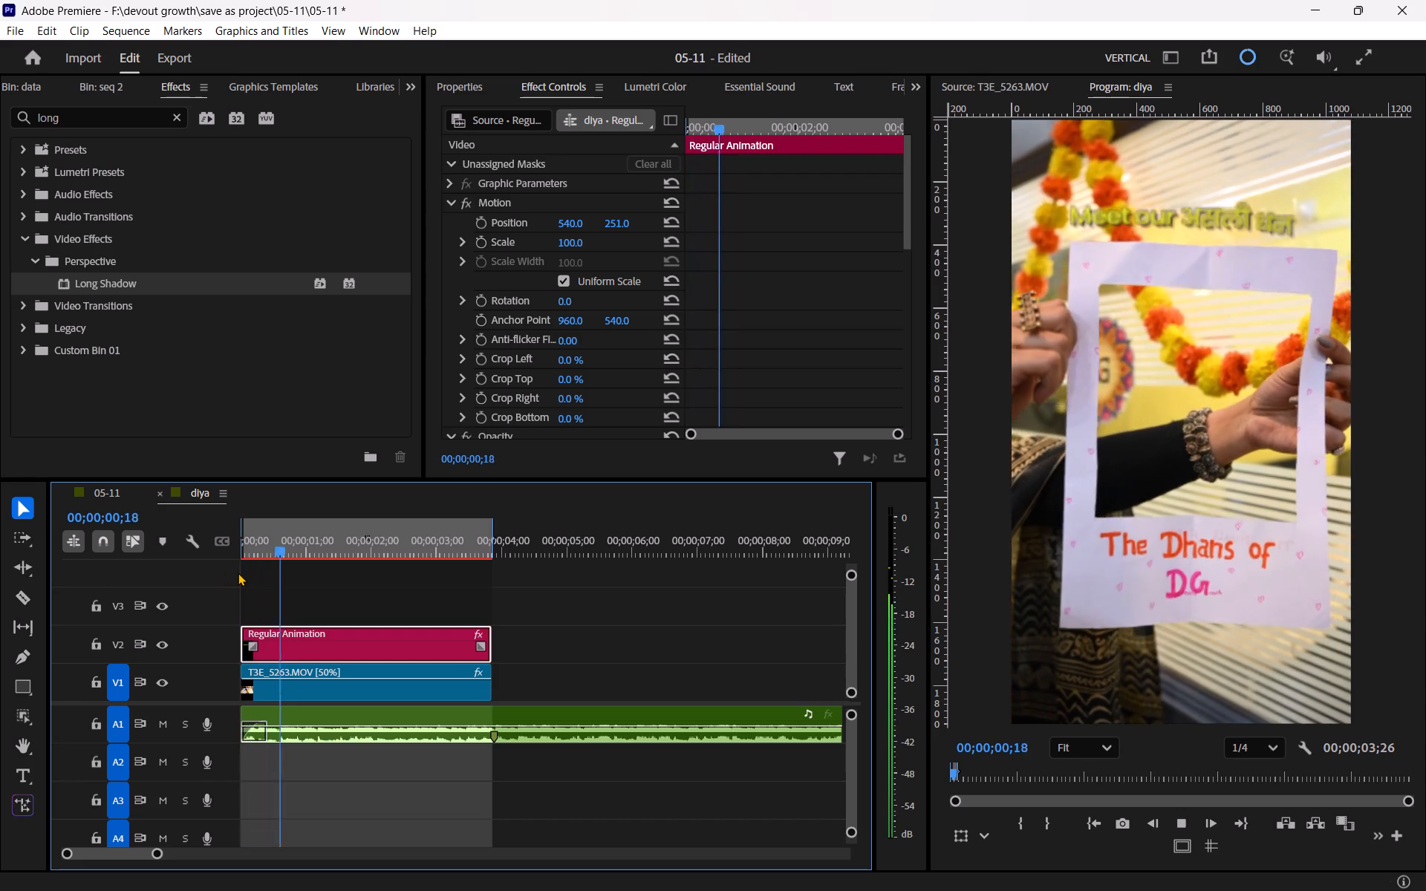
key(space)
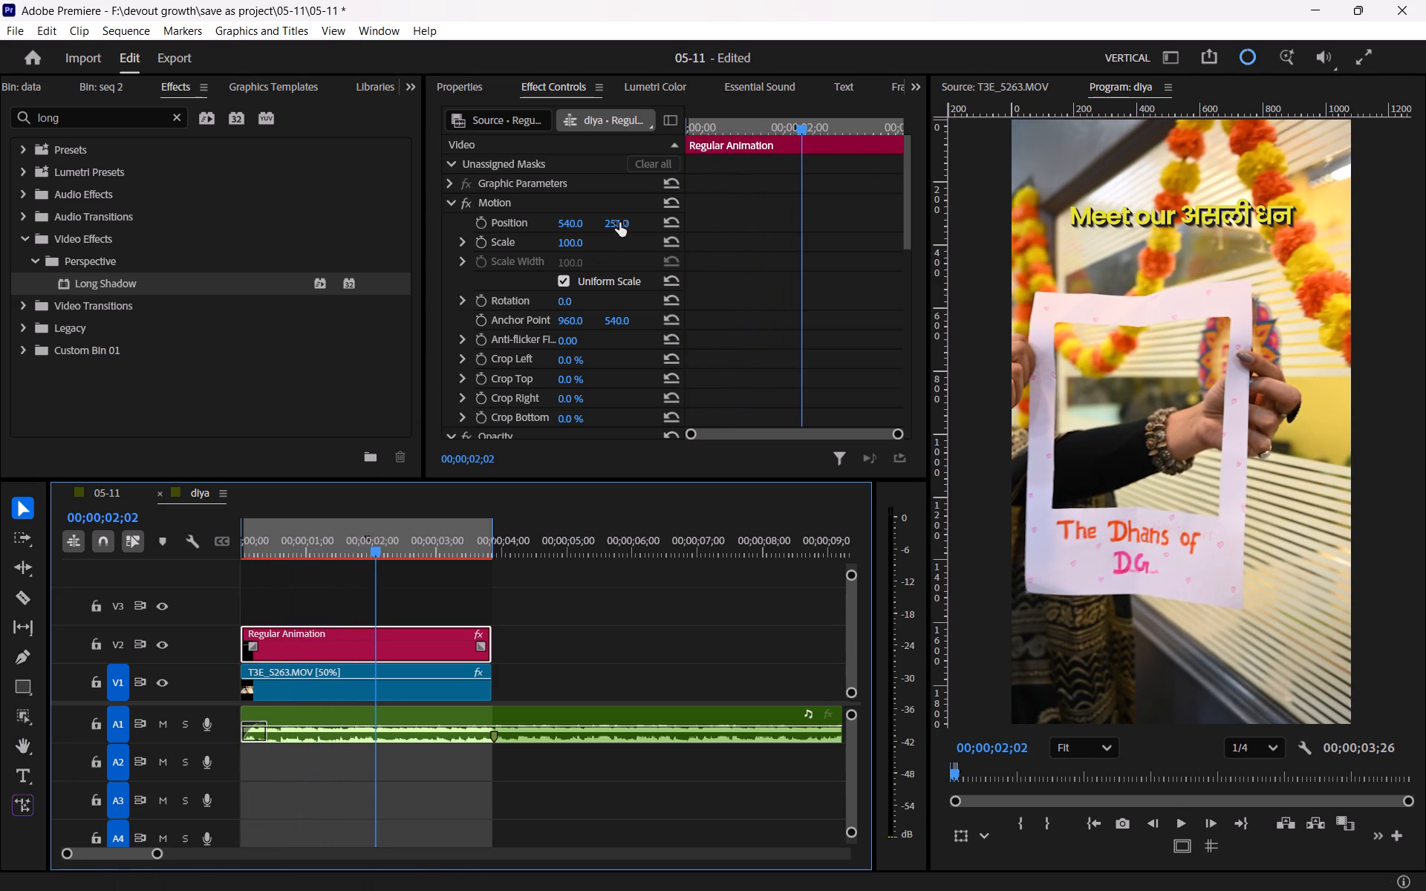
Move the Regular Animation text down to a vertical position of 1533, just below the held paper frame.
drag(619, 223, 841, 212)
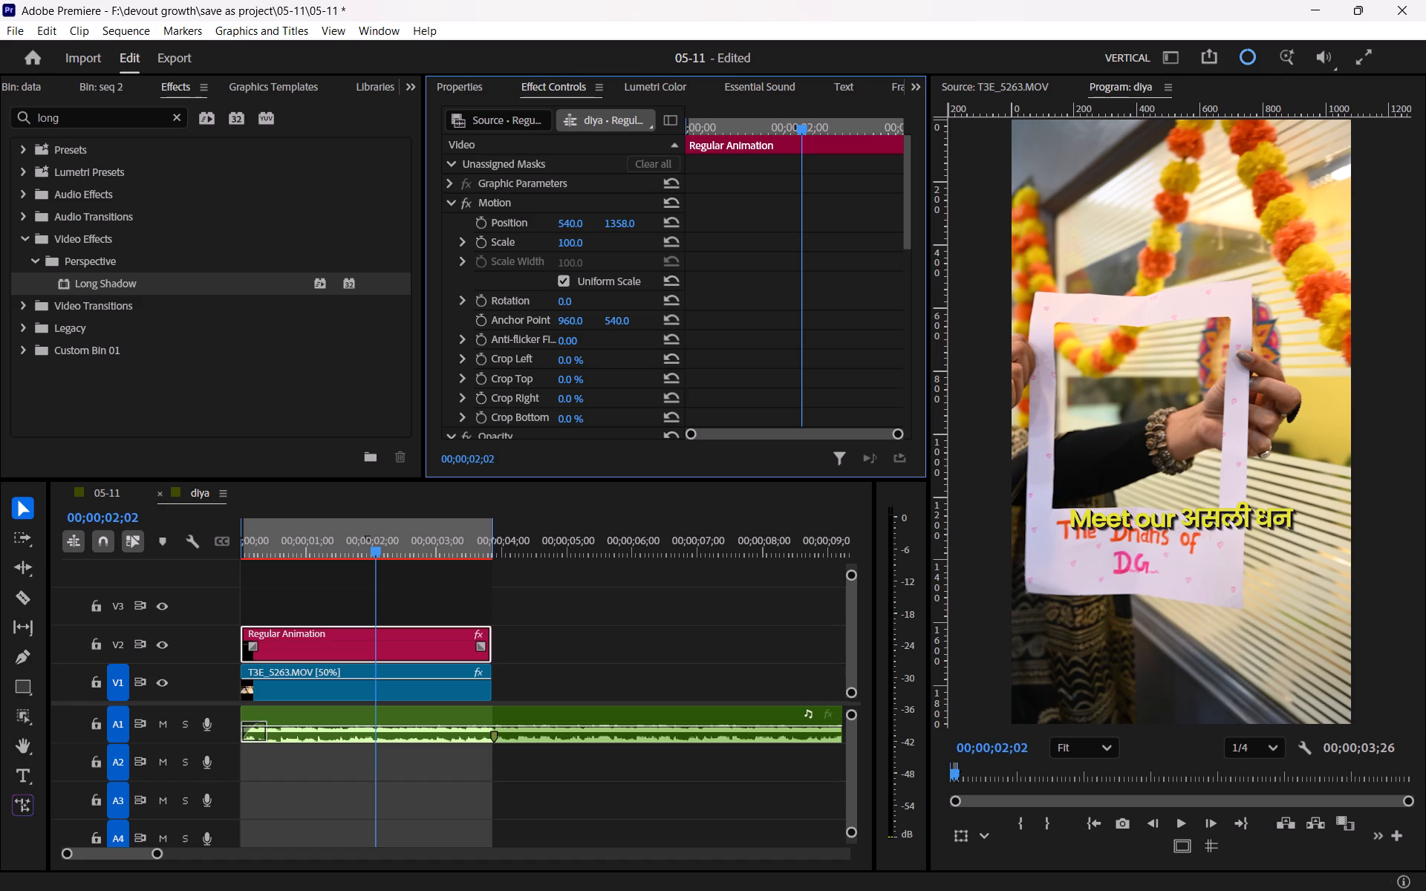
drag(841, 212, 980, 175)
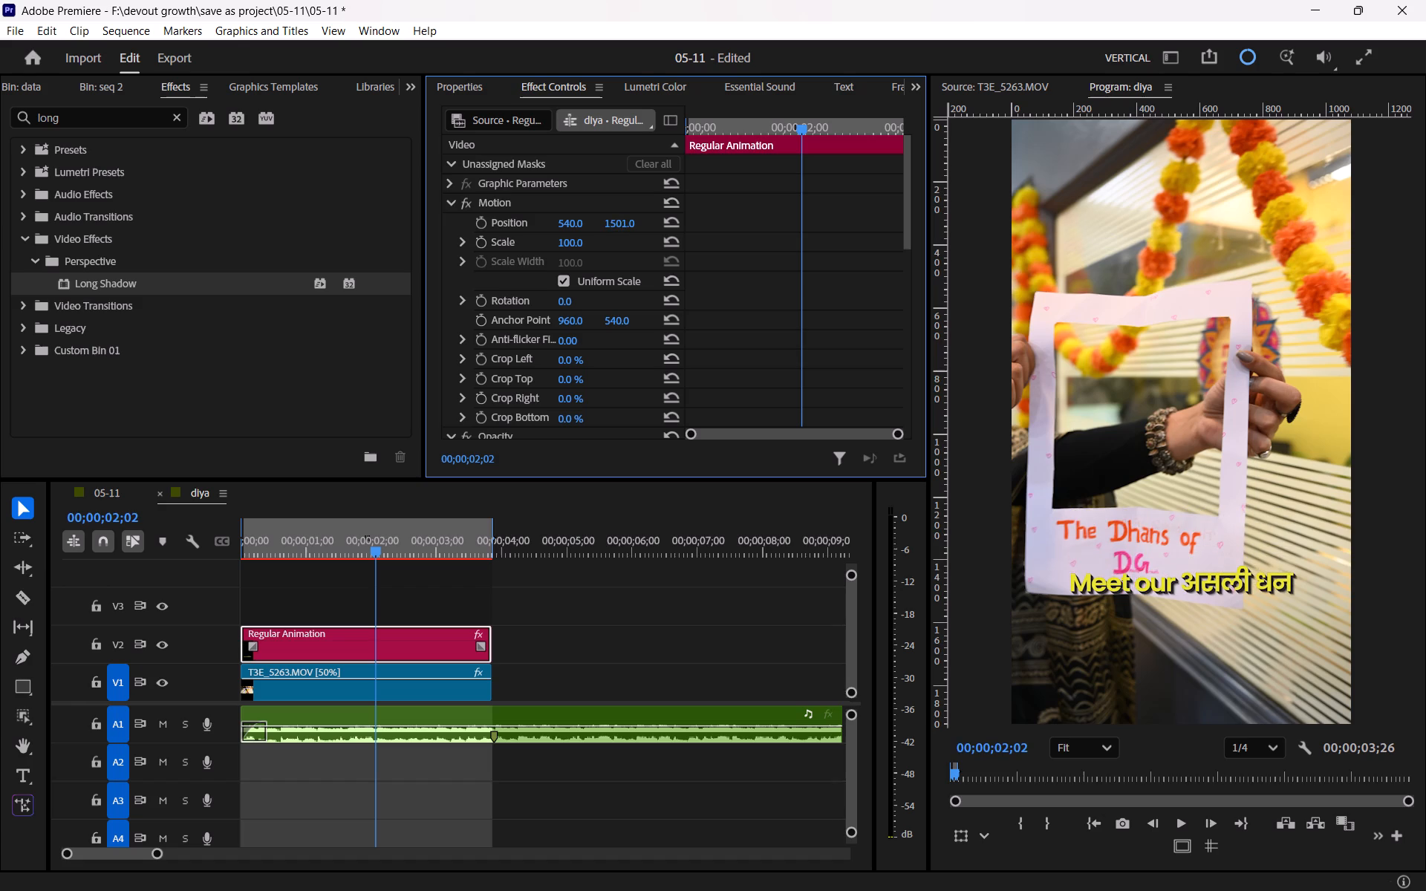
drag(980, 175, 1000, 168)
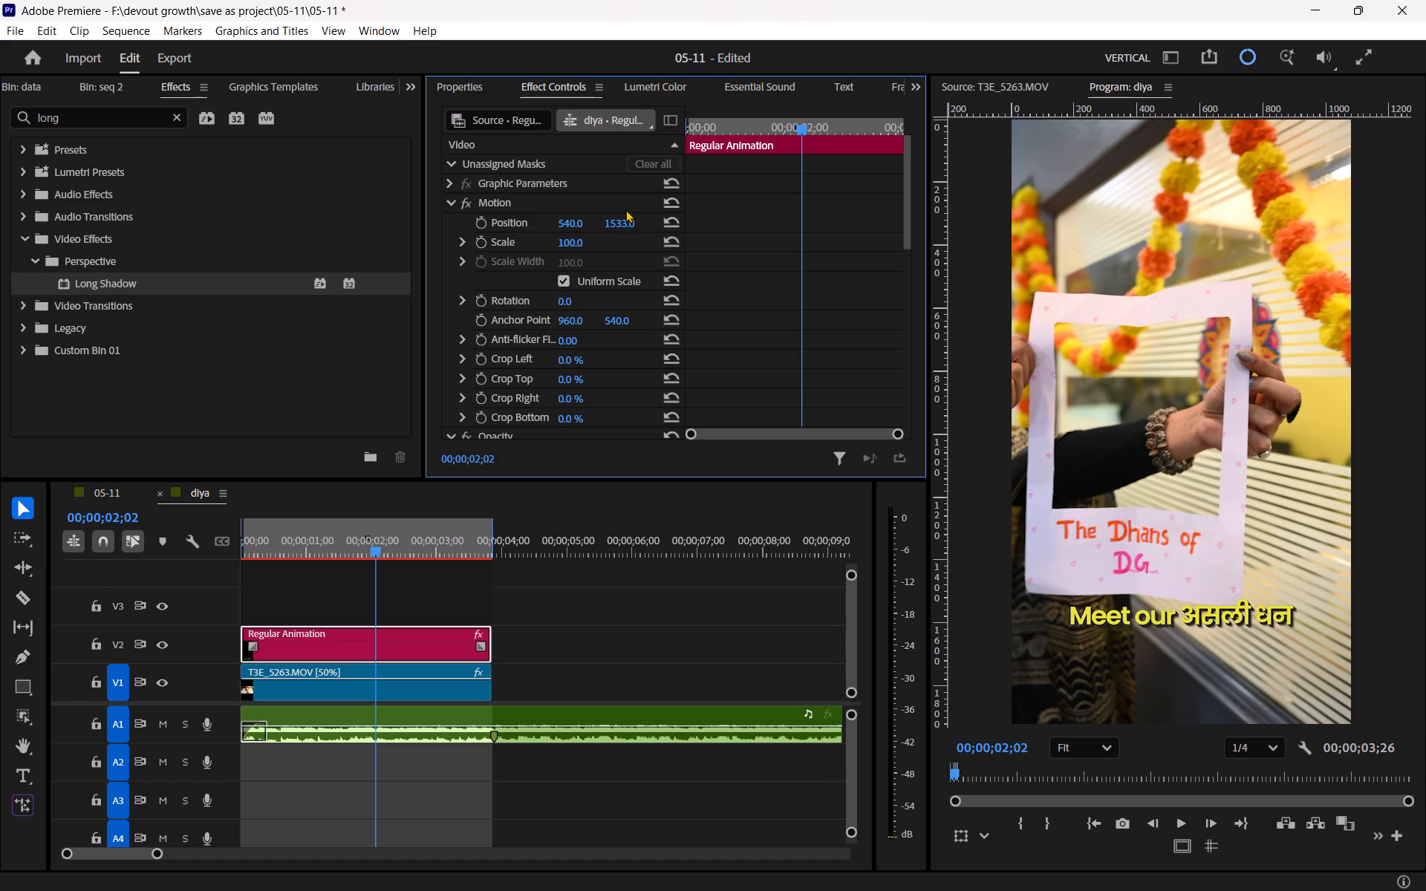
Play the marked section to check the text's new placement and animation against the clip and audio.
drag(266, 543, 189, 553)
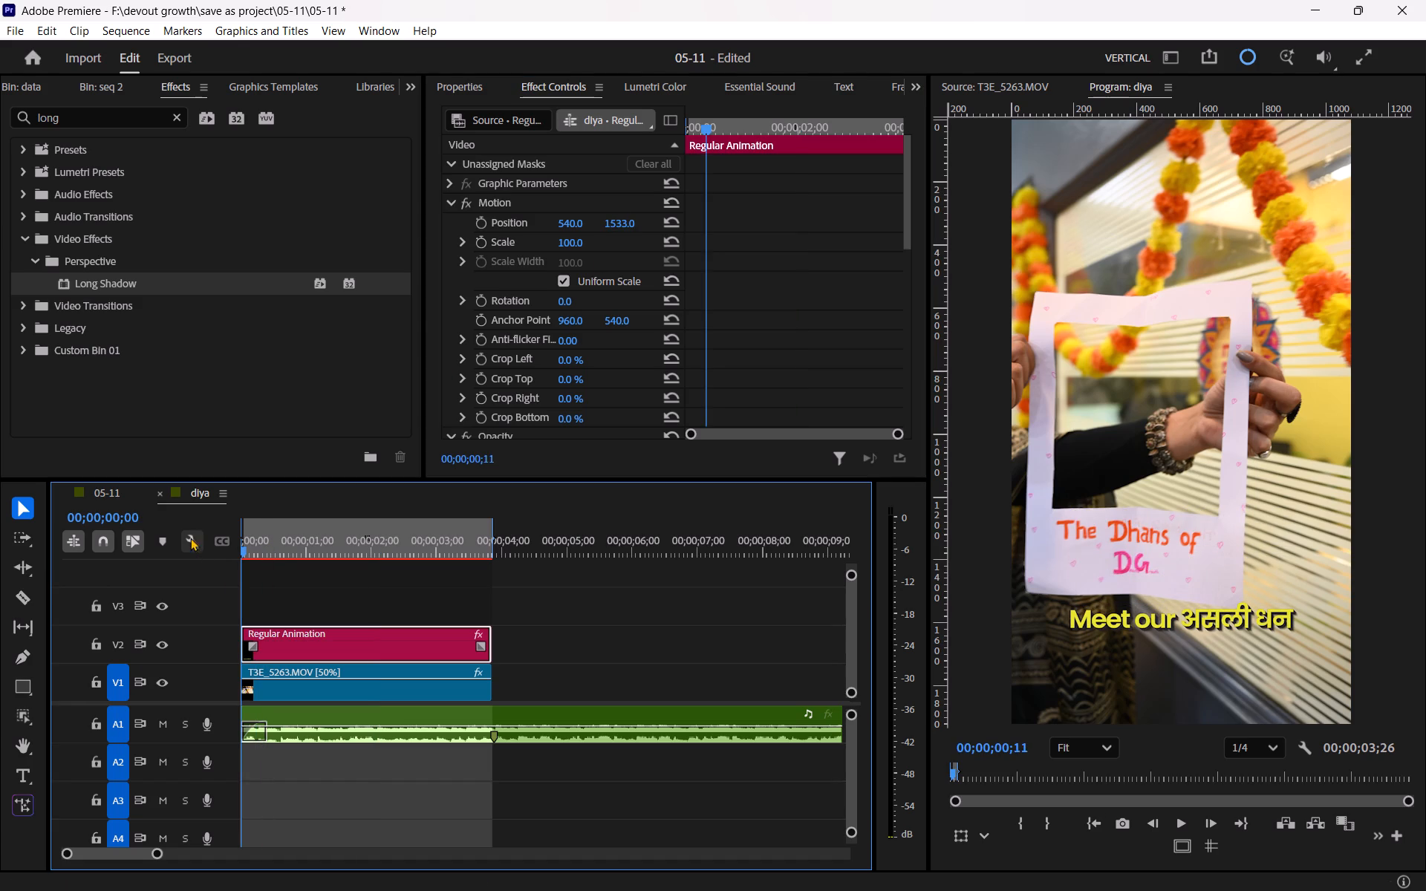
key(space)
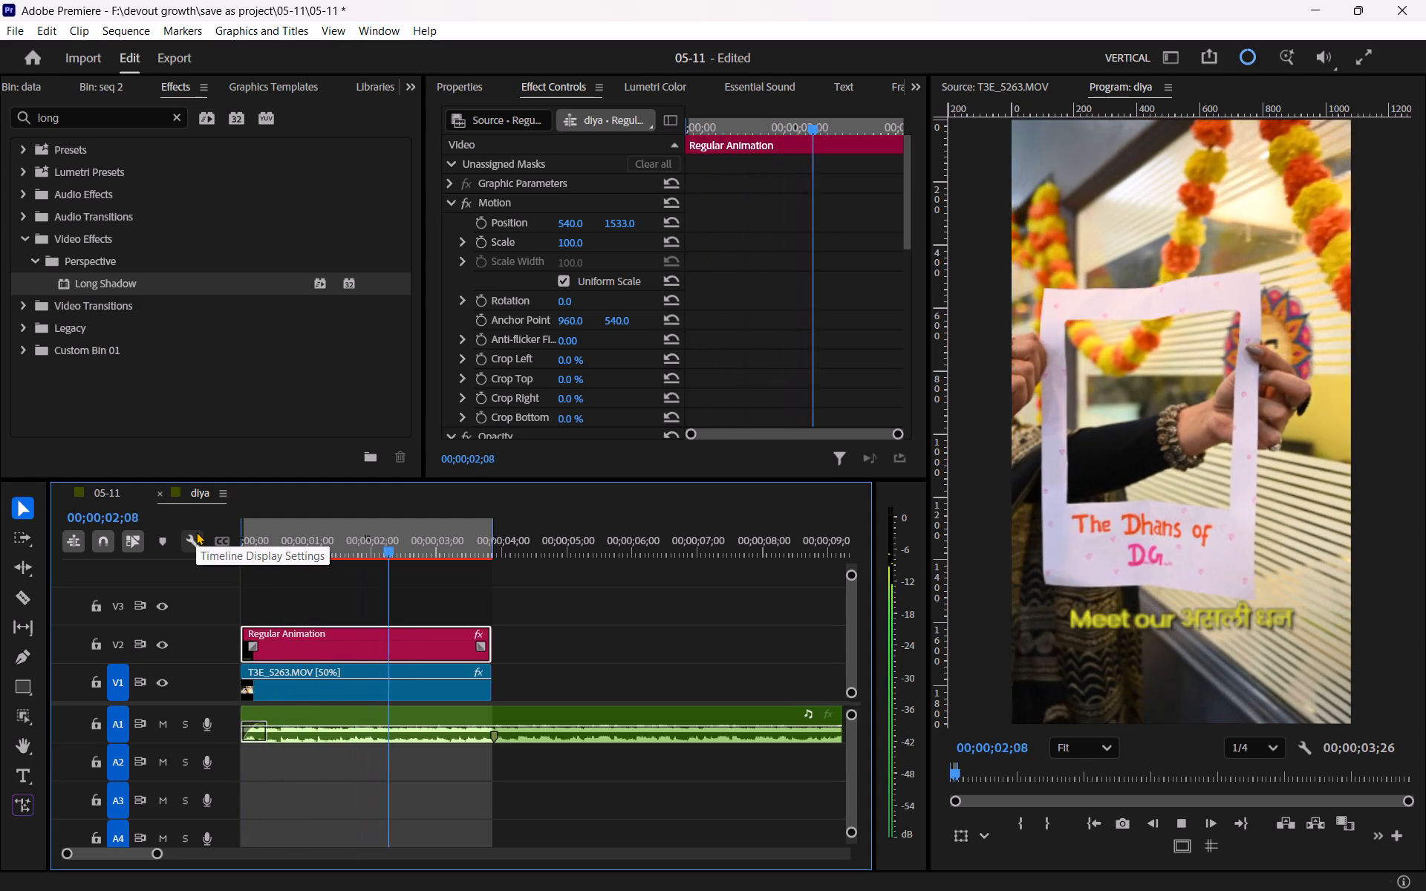
key(space)
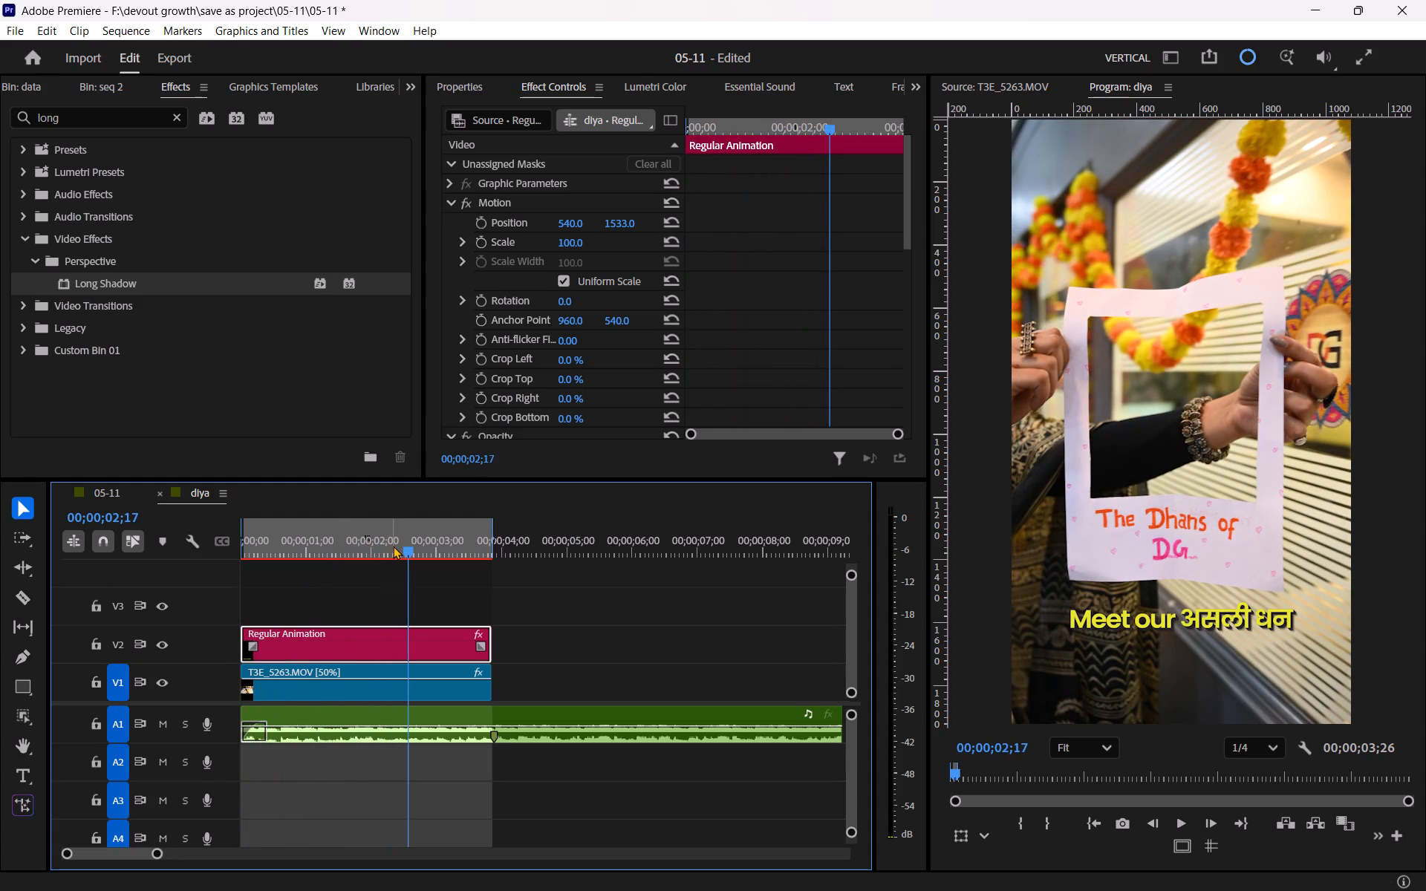
key(space)
key(space)
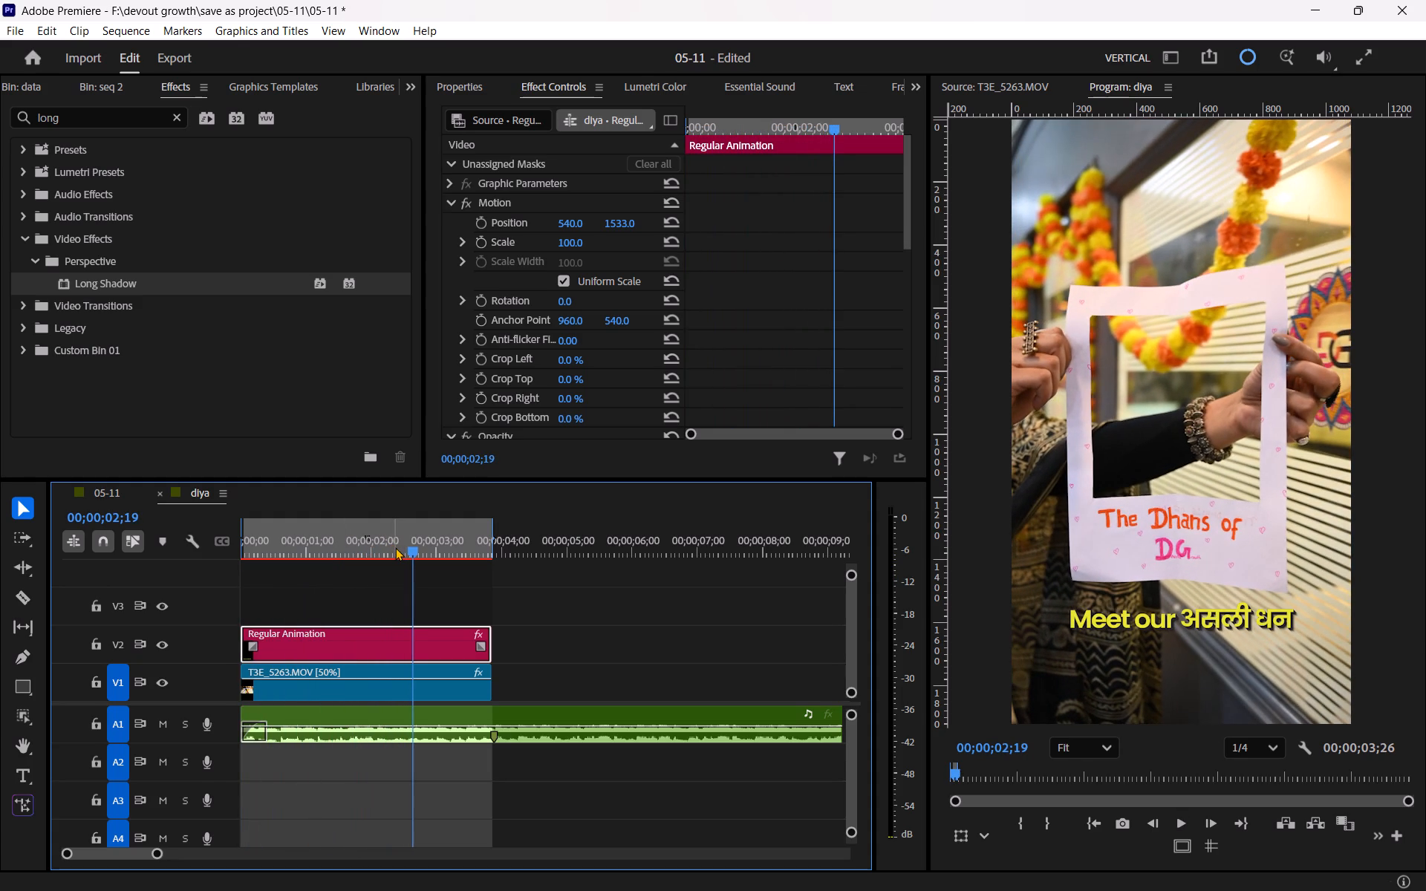
drag(391, 549, 304, 561)
key(space)
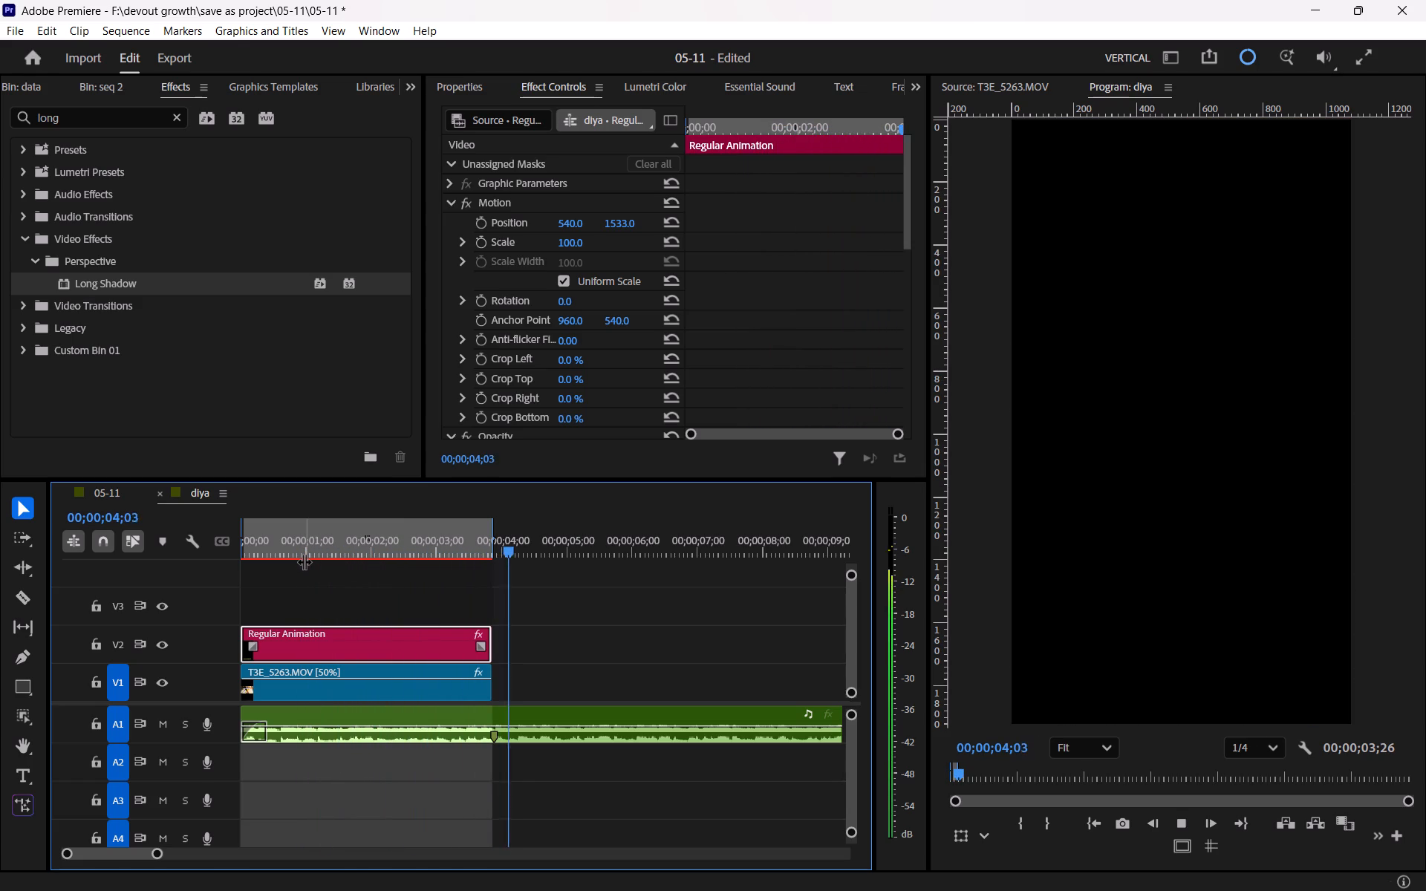
key(space)
Render the sequence between its in and out points and review the rendered section.
drag(313, 544, 240, 552)
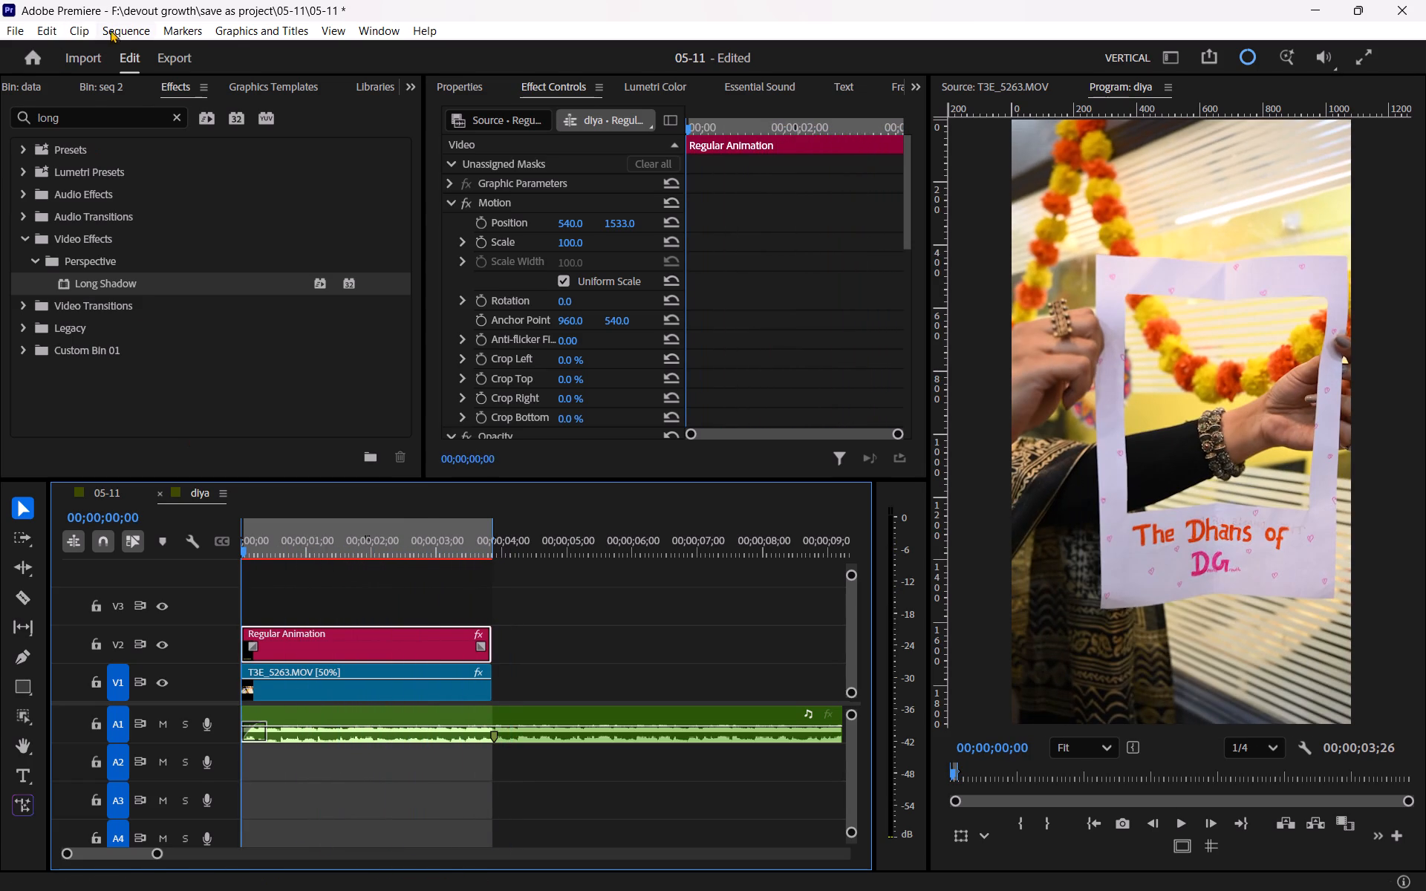
click(111, 30)
click(172, 102)
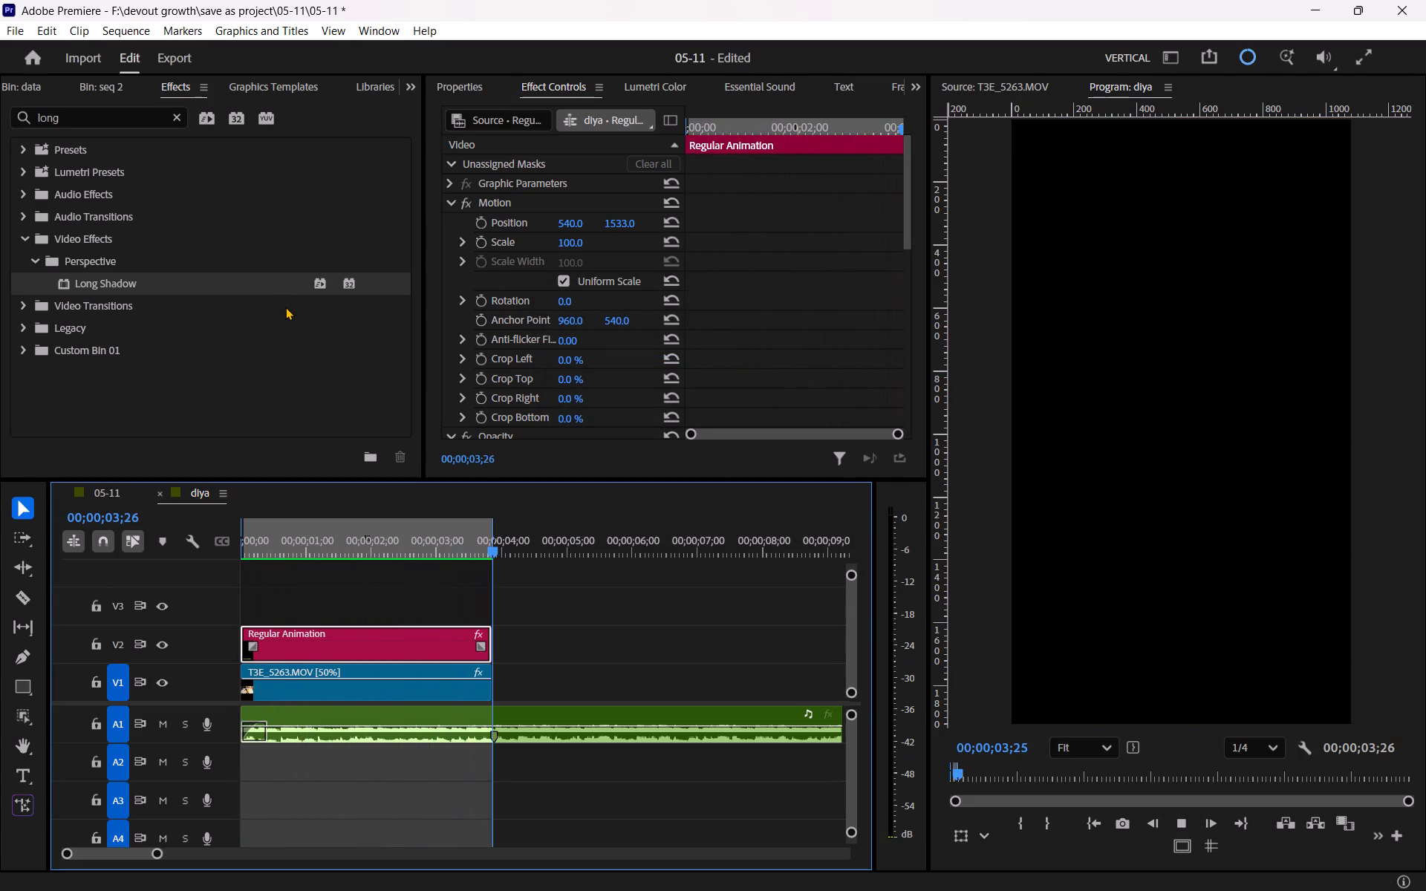
click(559, 602)
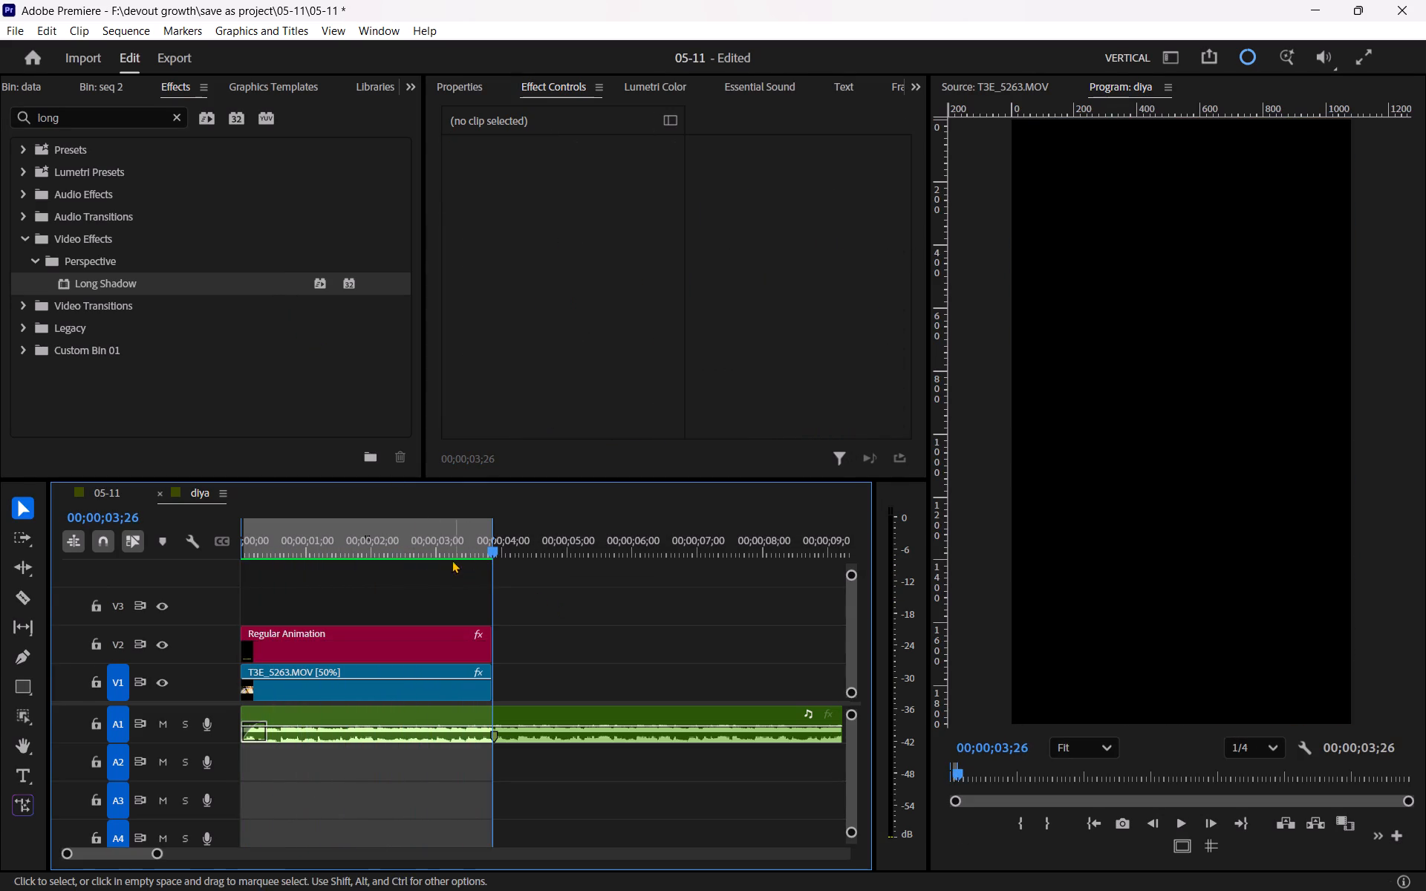
drag(429, 545, 257, 550)
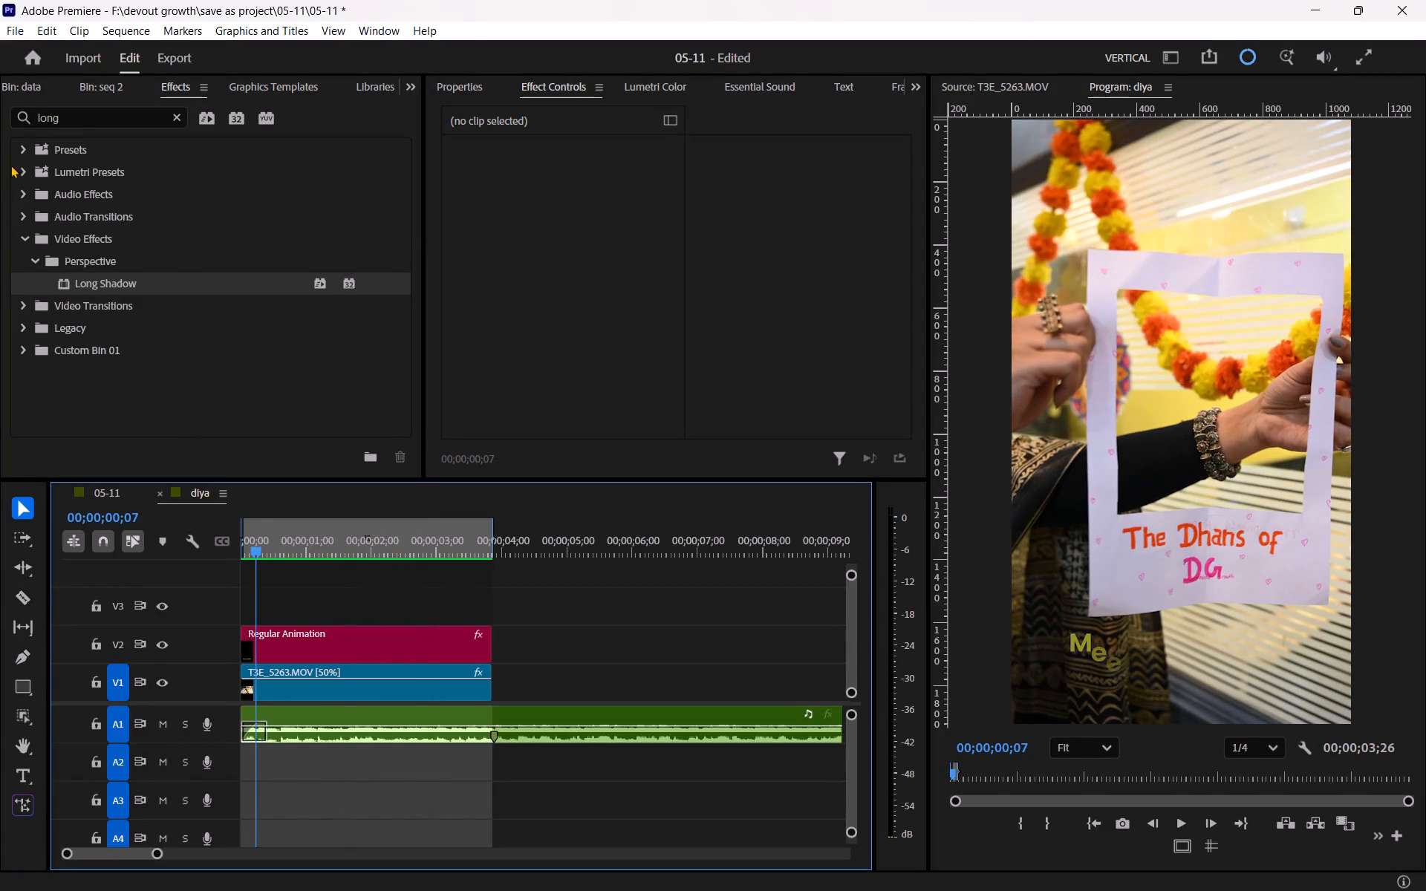
Mark the opening 1:24 of T3E_5264.MOV from the data bin and place its video on V1 directly after T3E_5263.MOV.
click(83, 86)
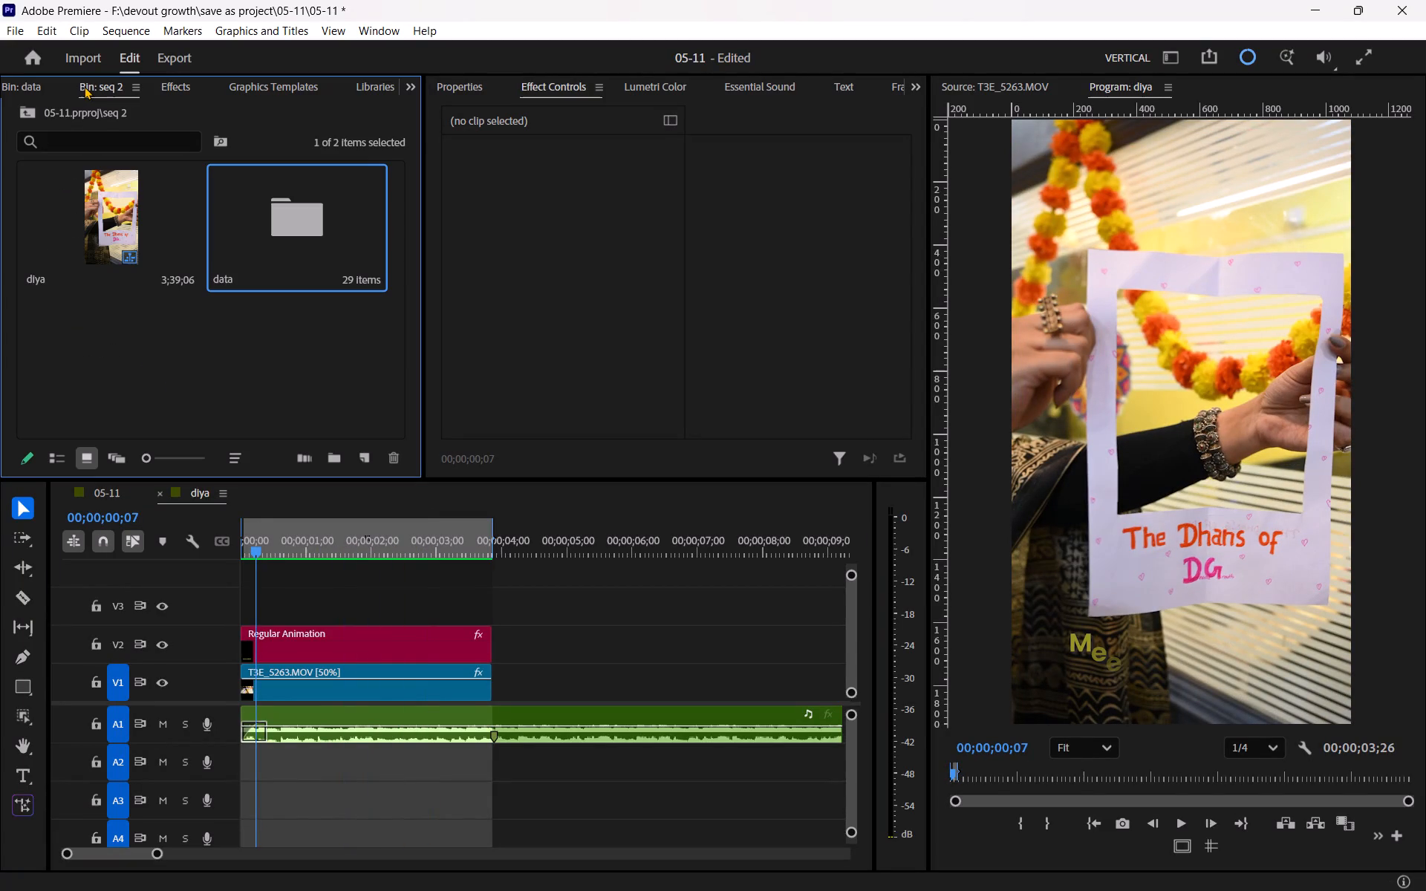
click(16, 88)
double_click(74, 301)
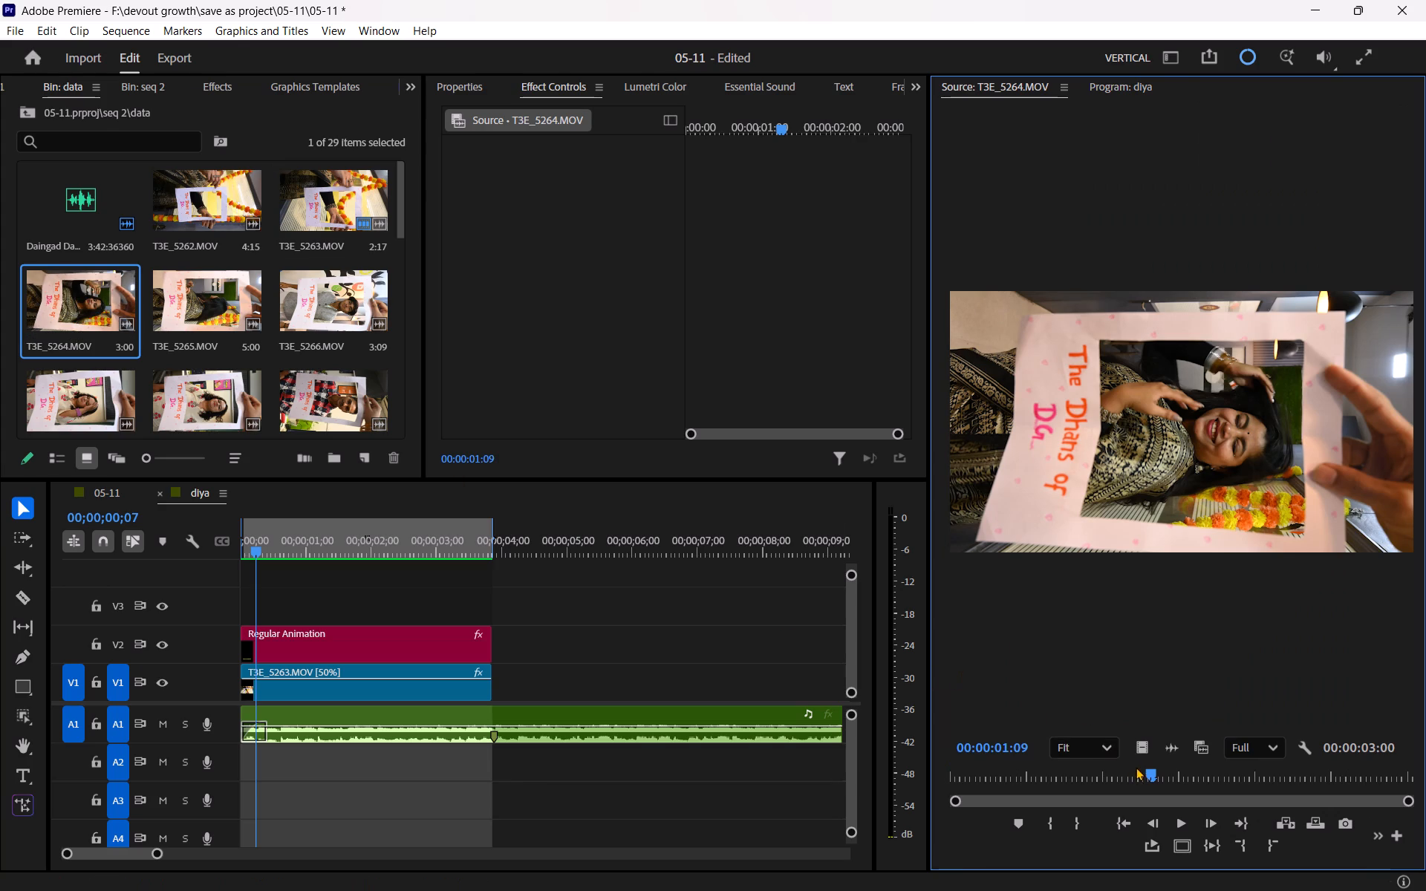
drag(1133, 776, 927, 778)
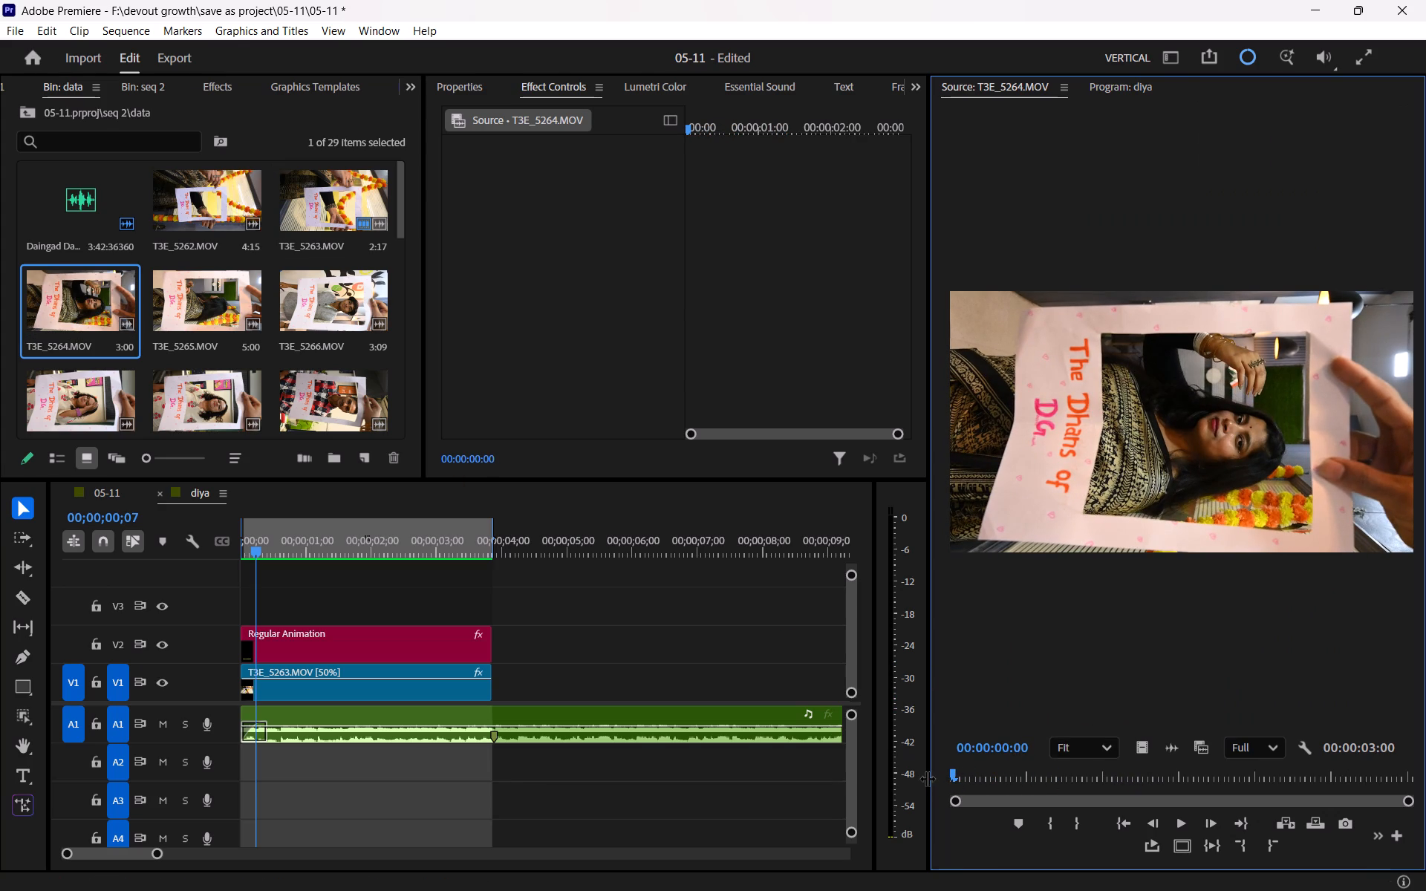
key(space)
key(space)
click(1060, 822)
key(space)
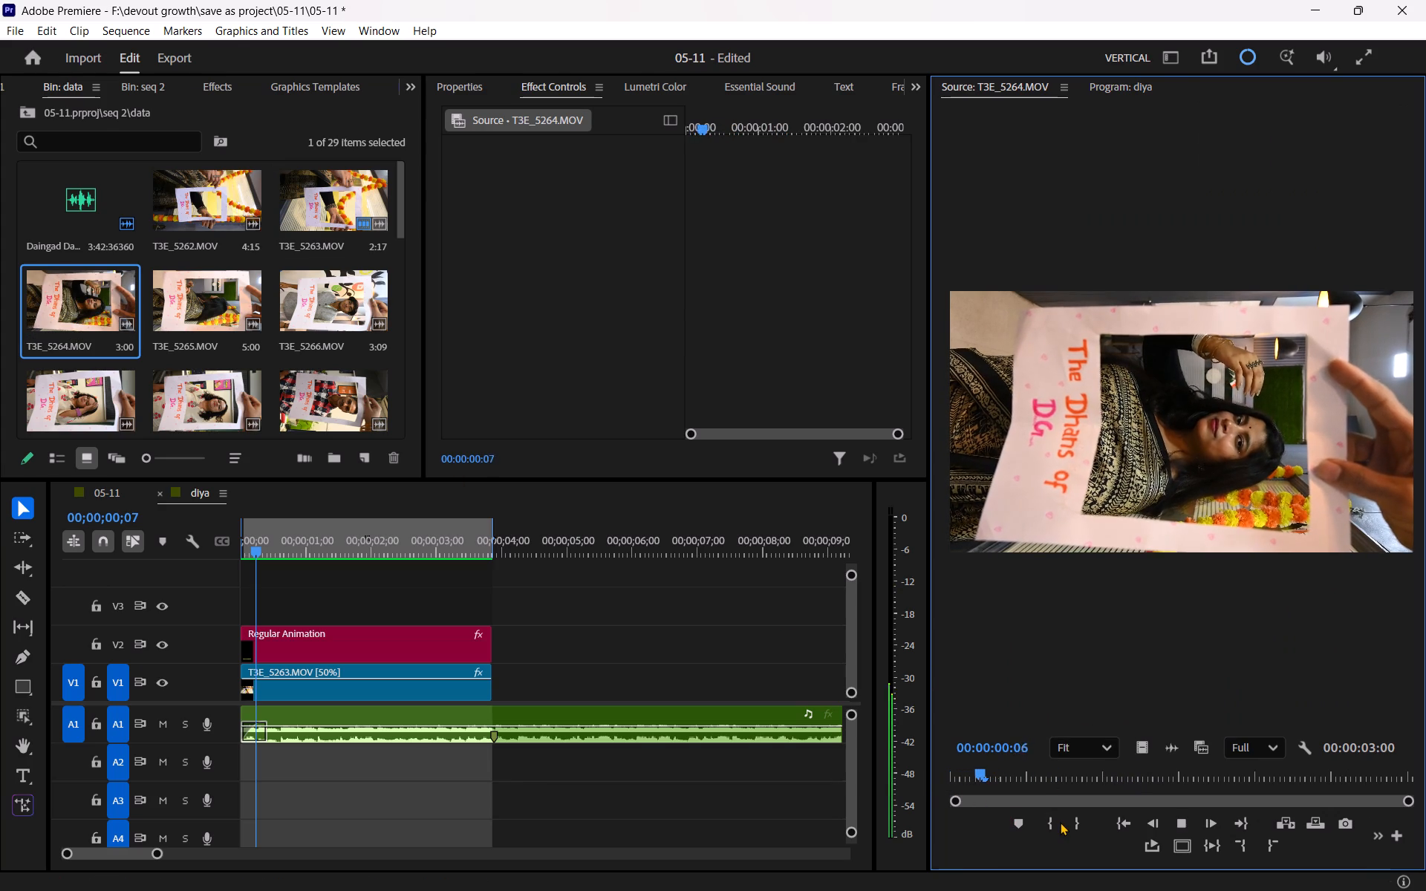
key(space)
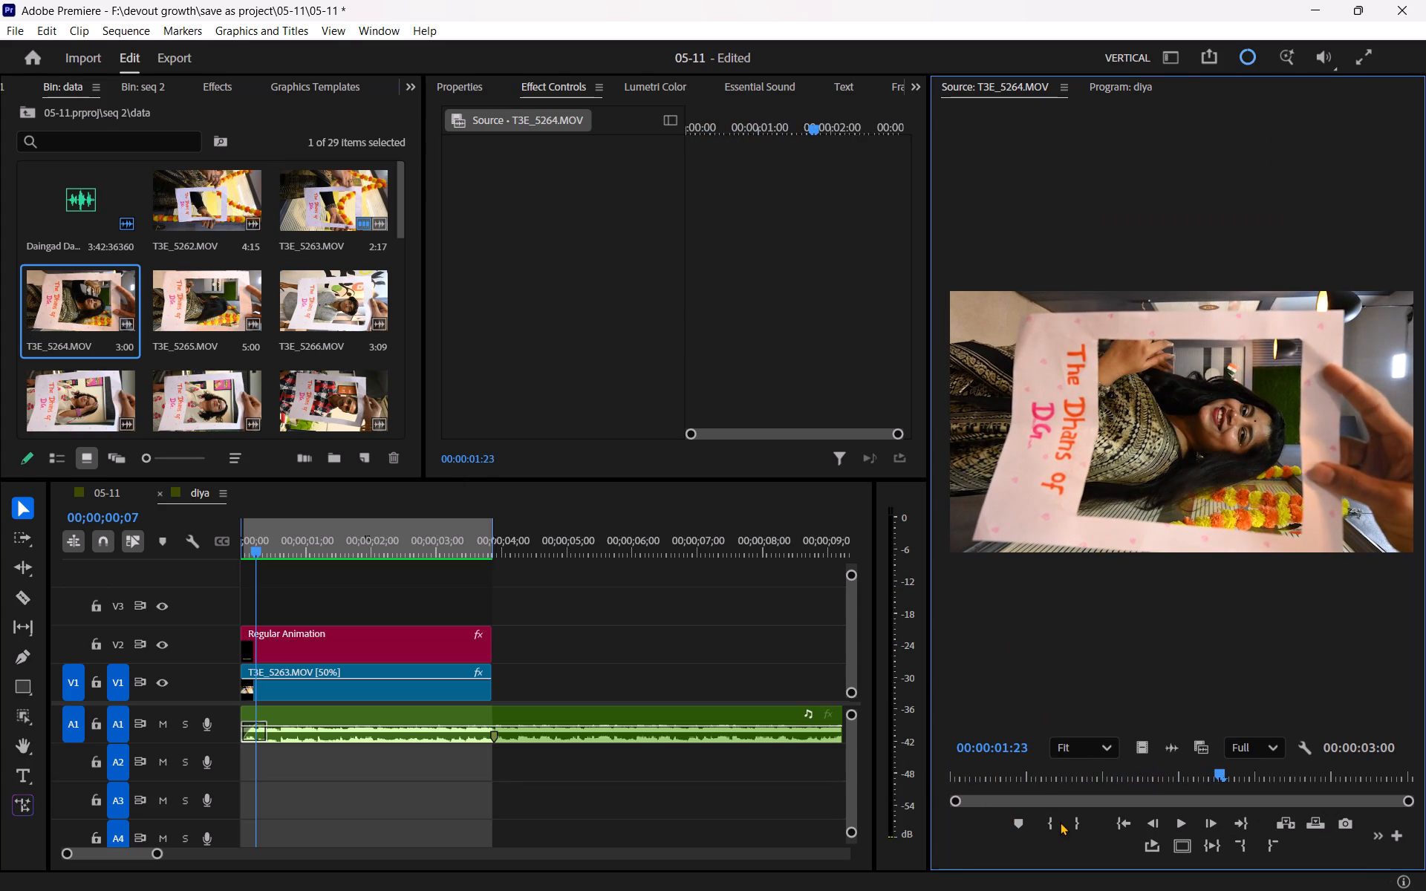
click(1080, 822)
drag(1147, 753, 561, 668)
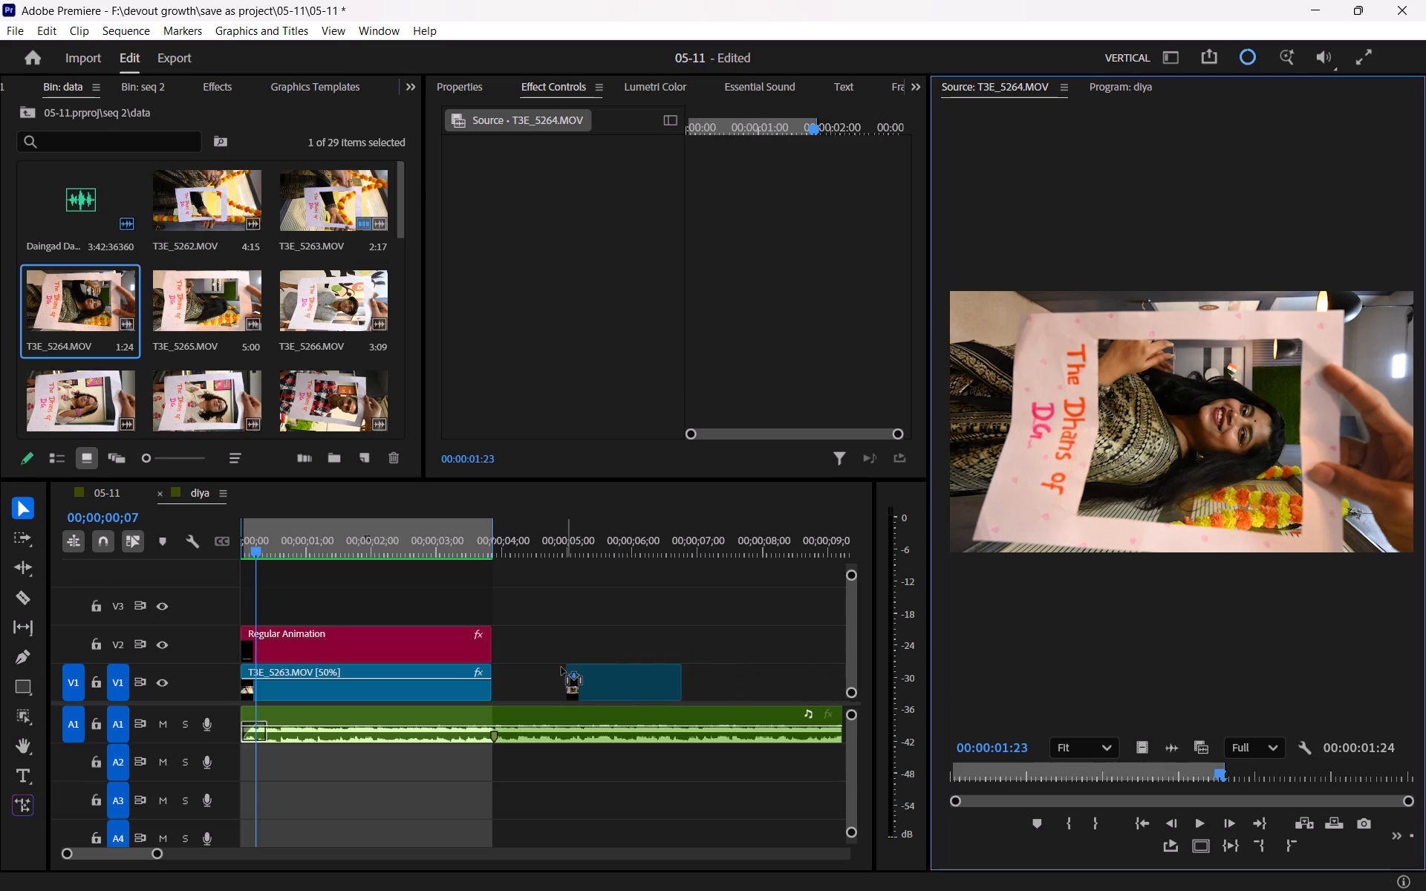
drag(561, 668, 502, 674)
Set the T3E_5264.MOV clip's rotation to -90° and its scale to 50.
click(527, 676)
click(527, 521)
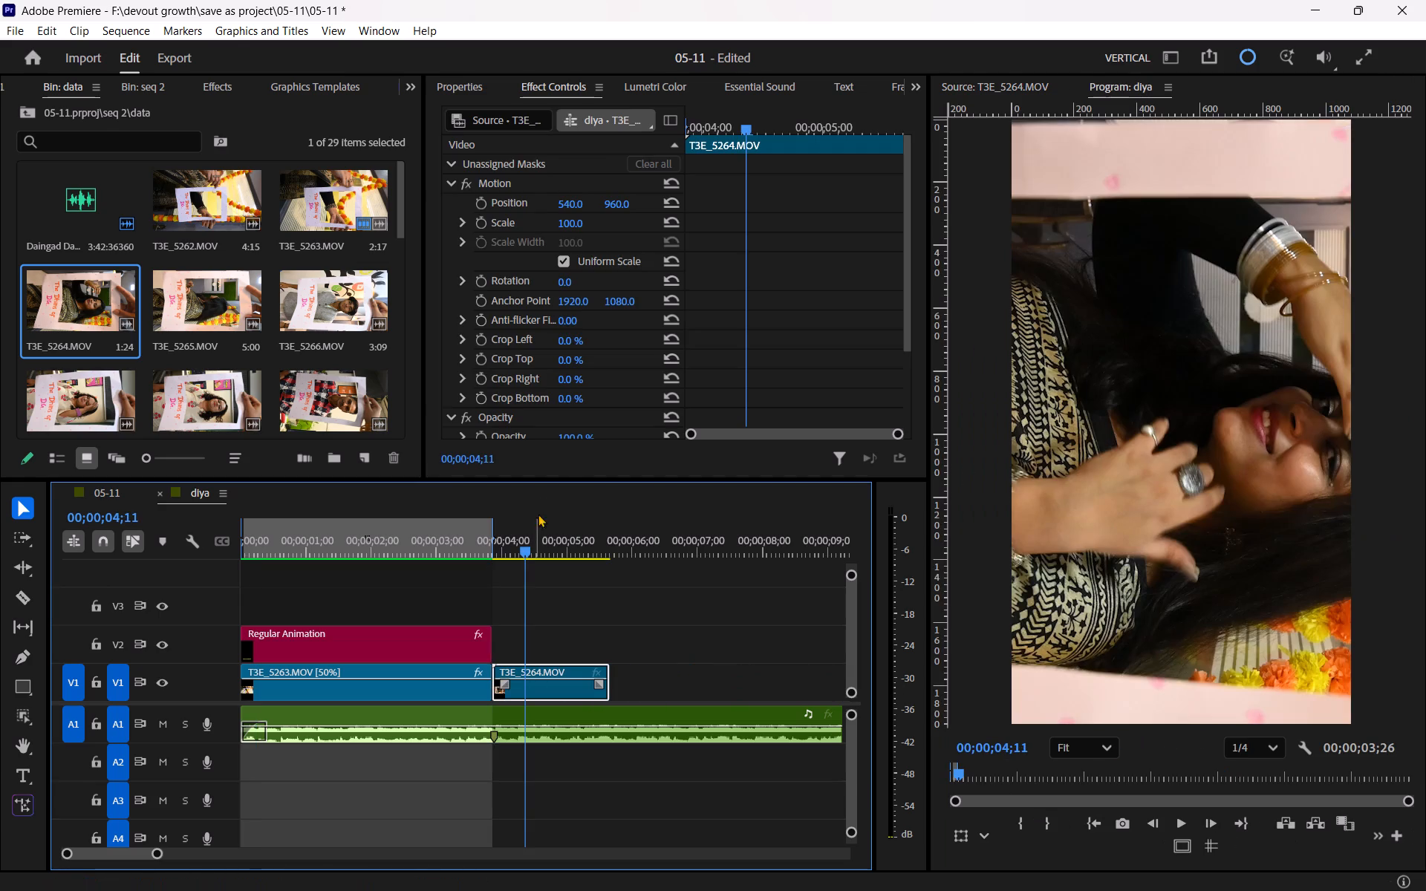
click(567, 274)
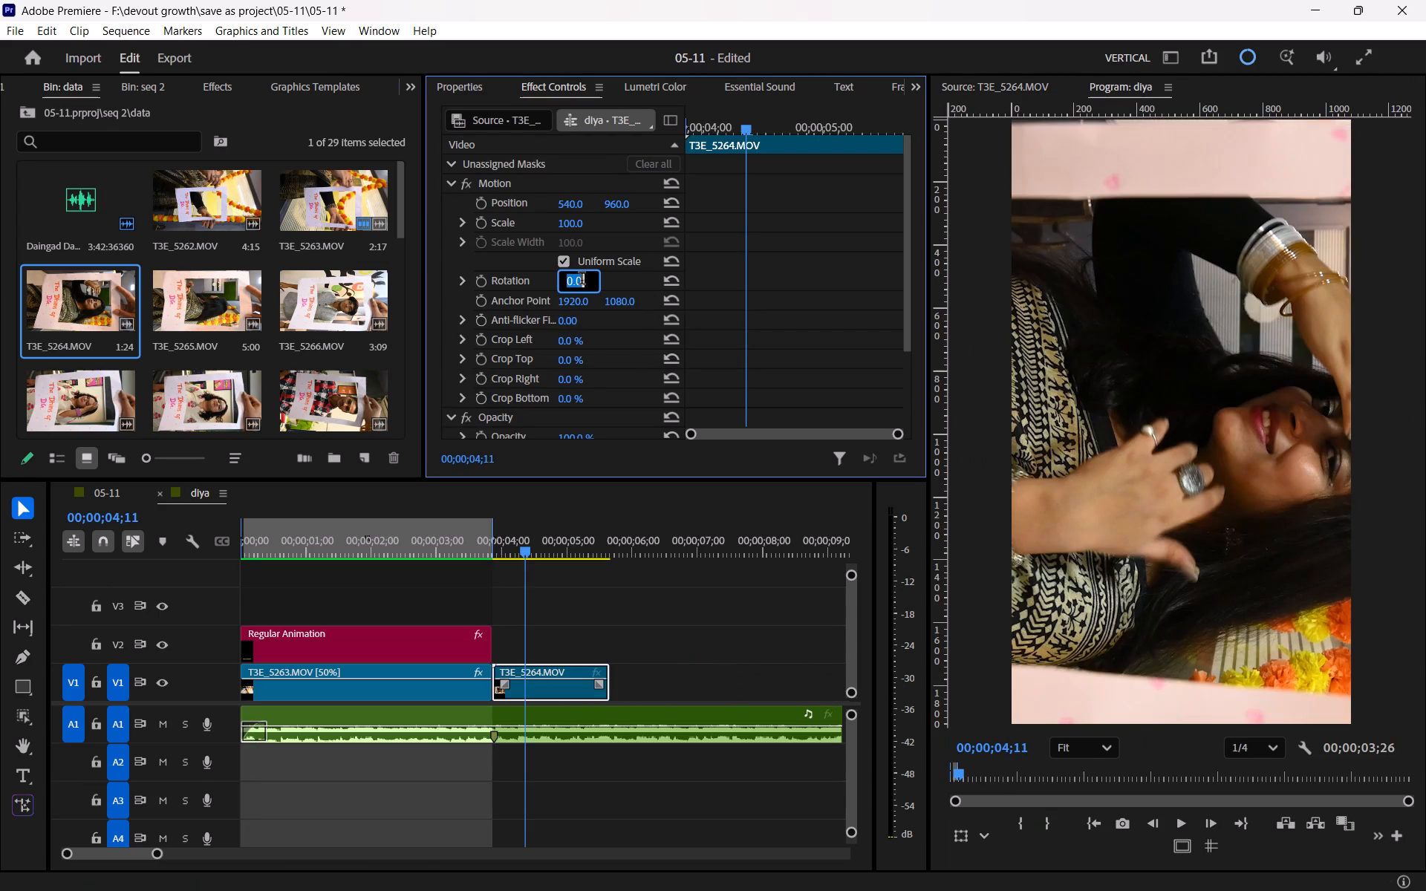
text(-90)
key(Return)
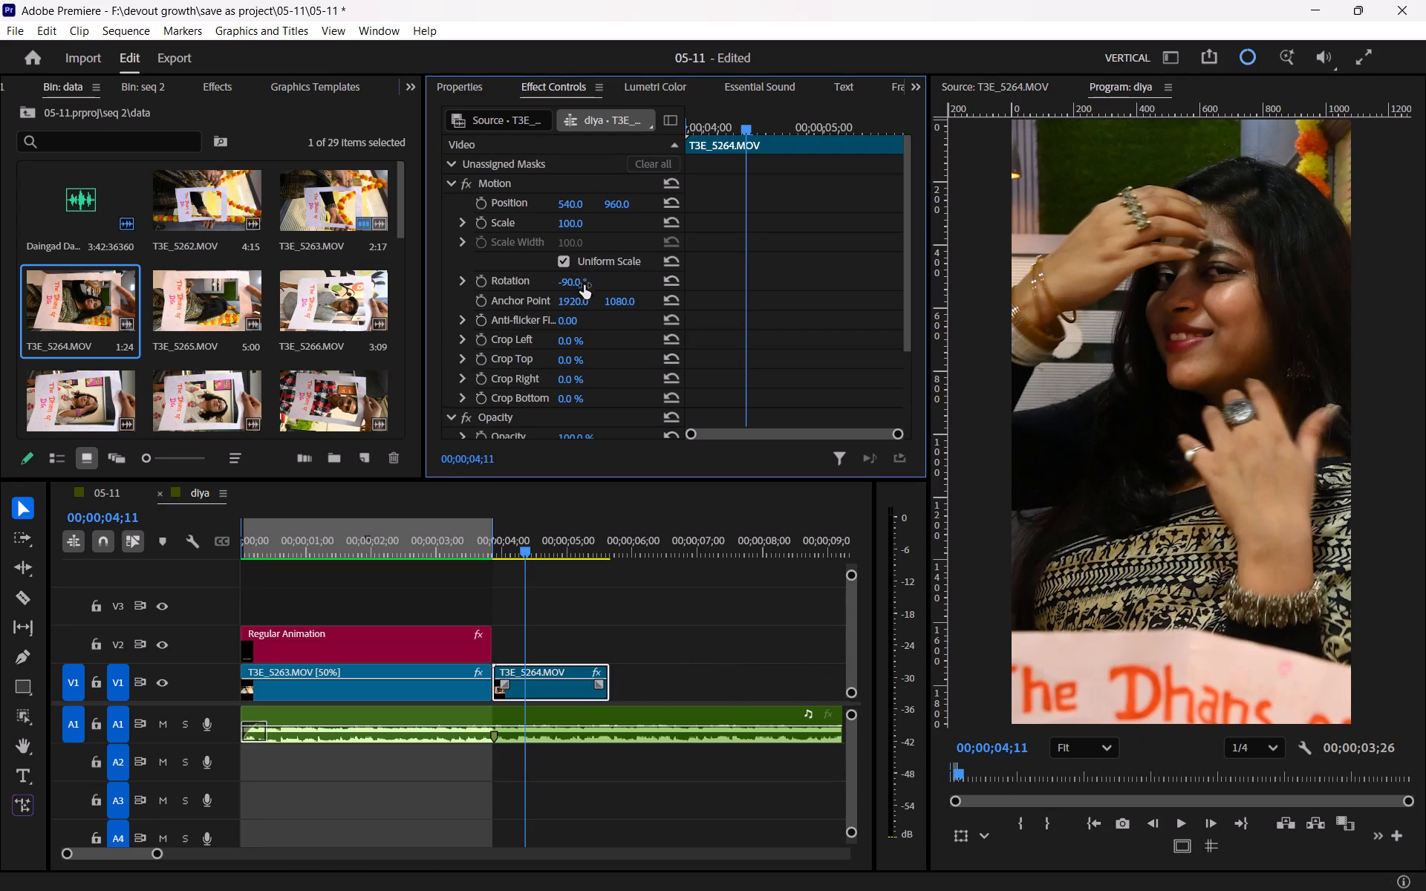
click(570, 227)
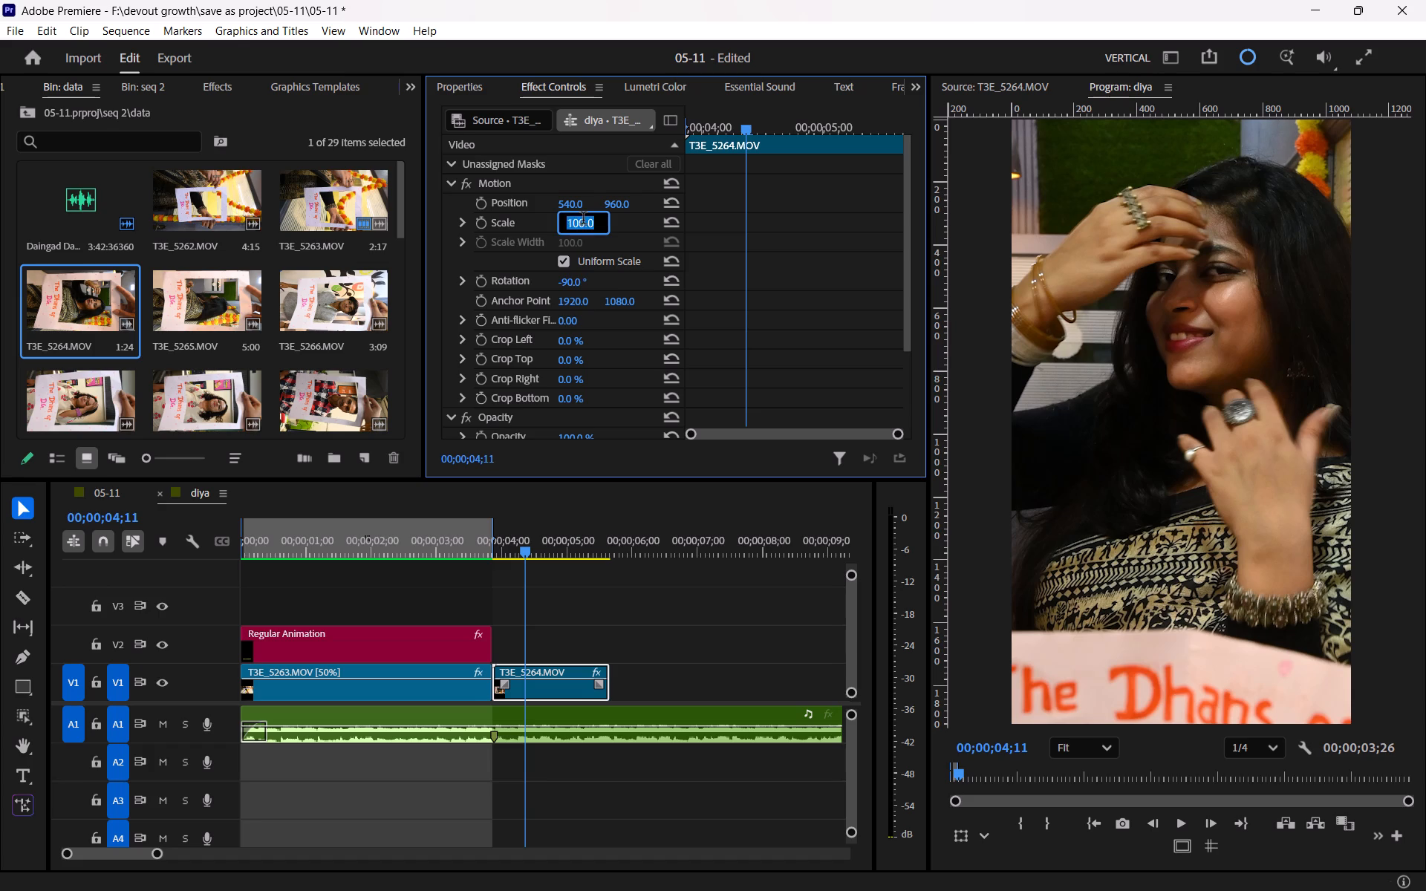
text(50)
key(Return)
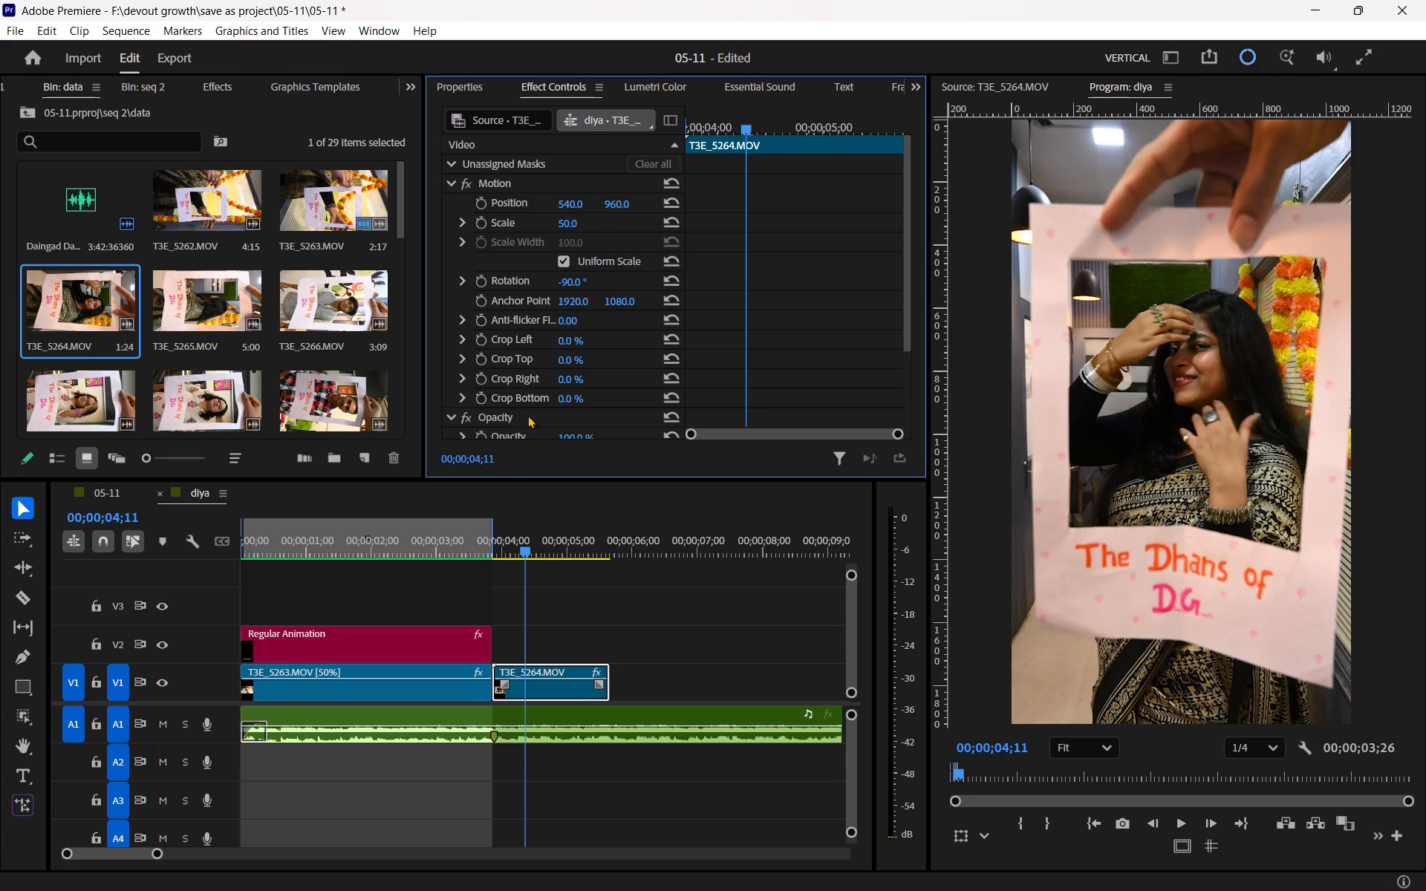
Play the T3E_5264.MOV clip against the audio to find the beat on which it should end.
drag(466, 541, 449, 544)
key(space)
click(566, 605)
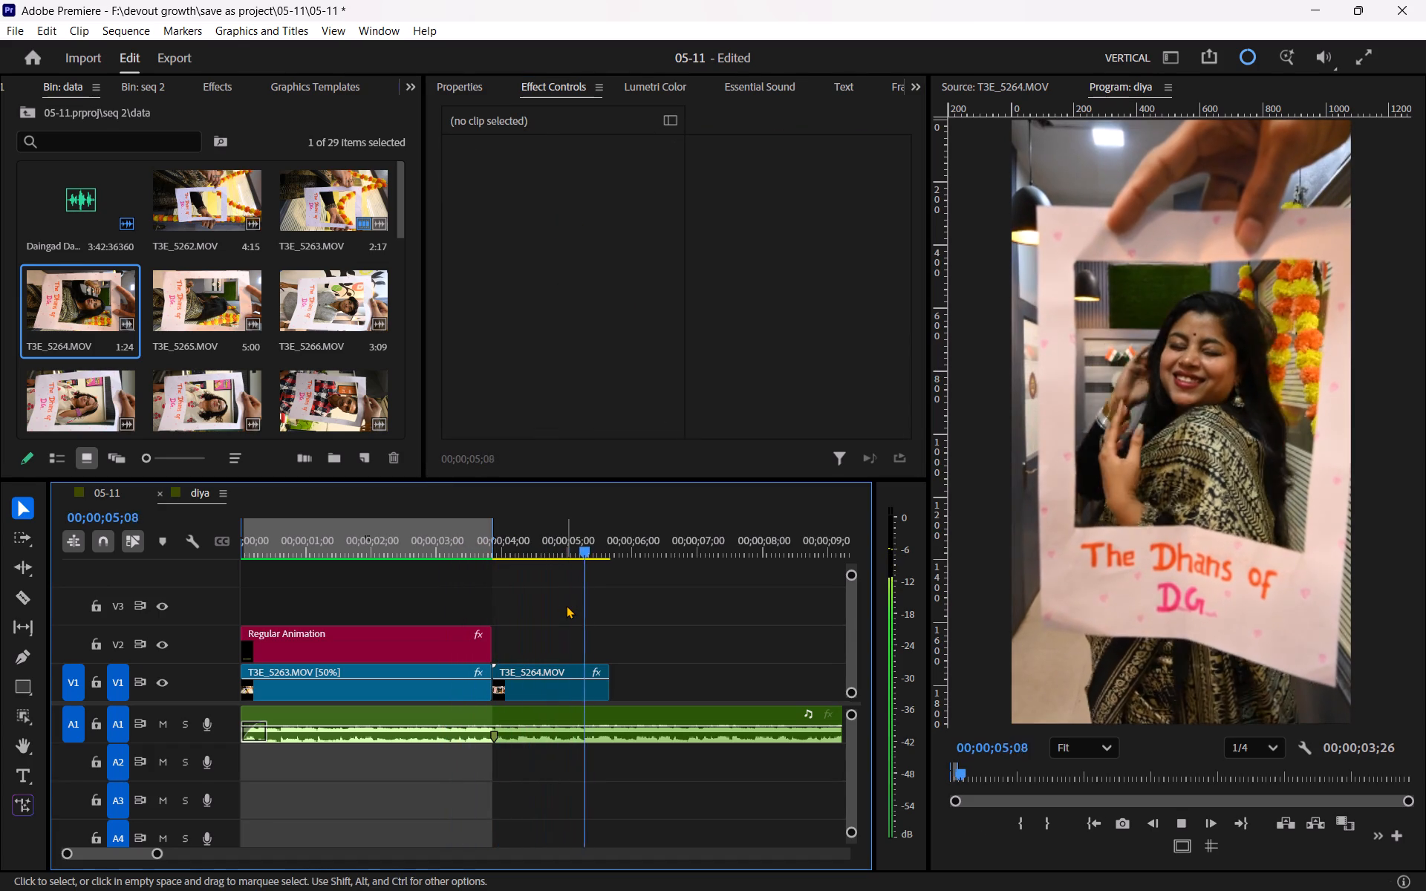
key(space)
key(space)
key(space)
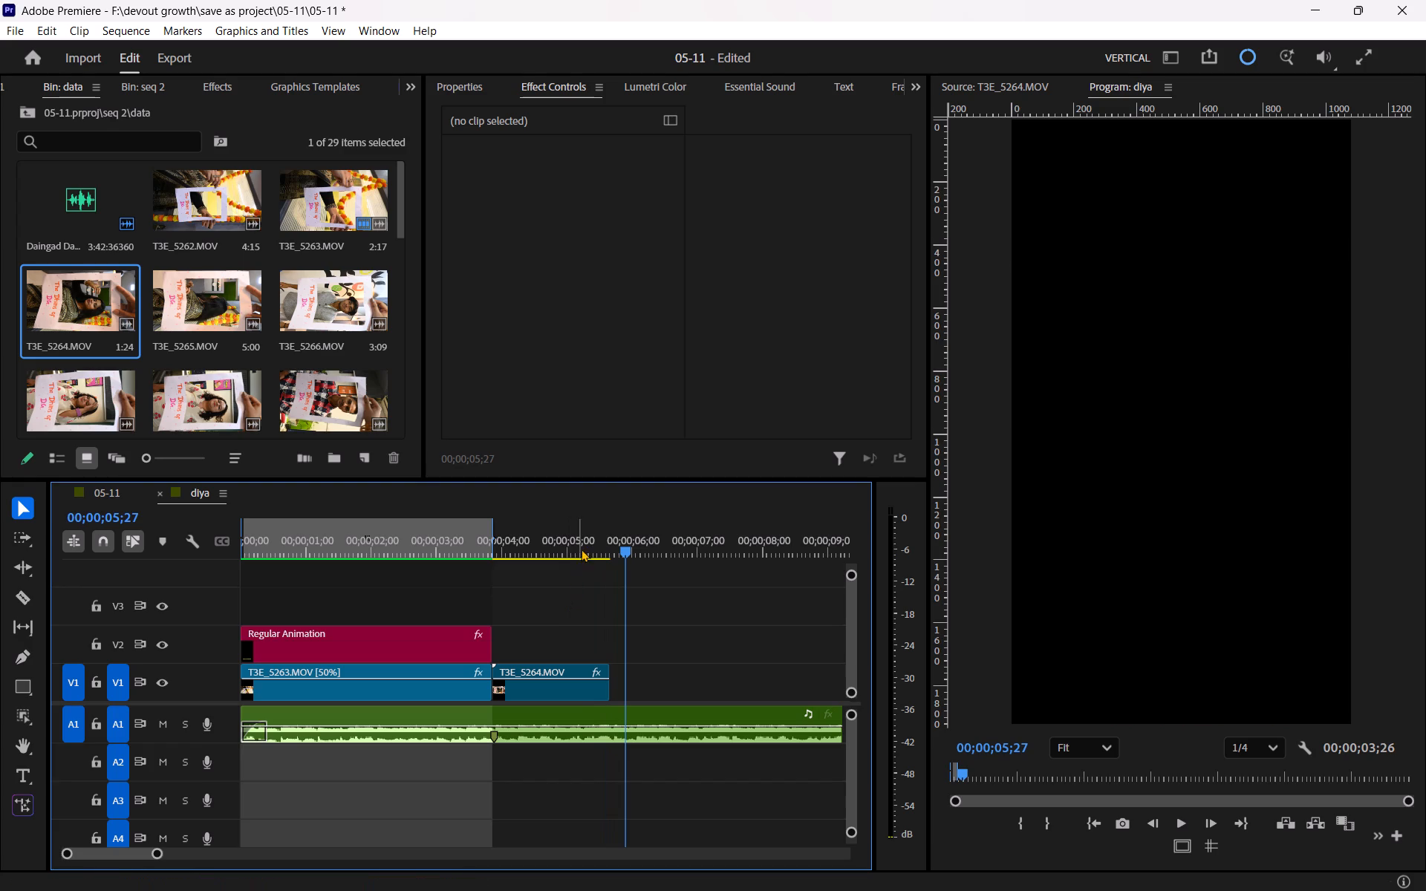
drag(581, 546, 574, 550)
key(equal)
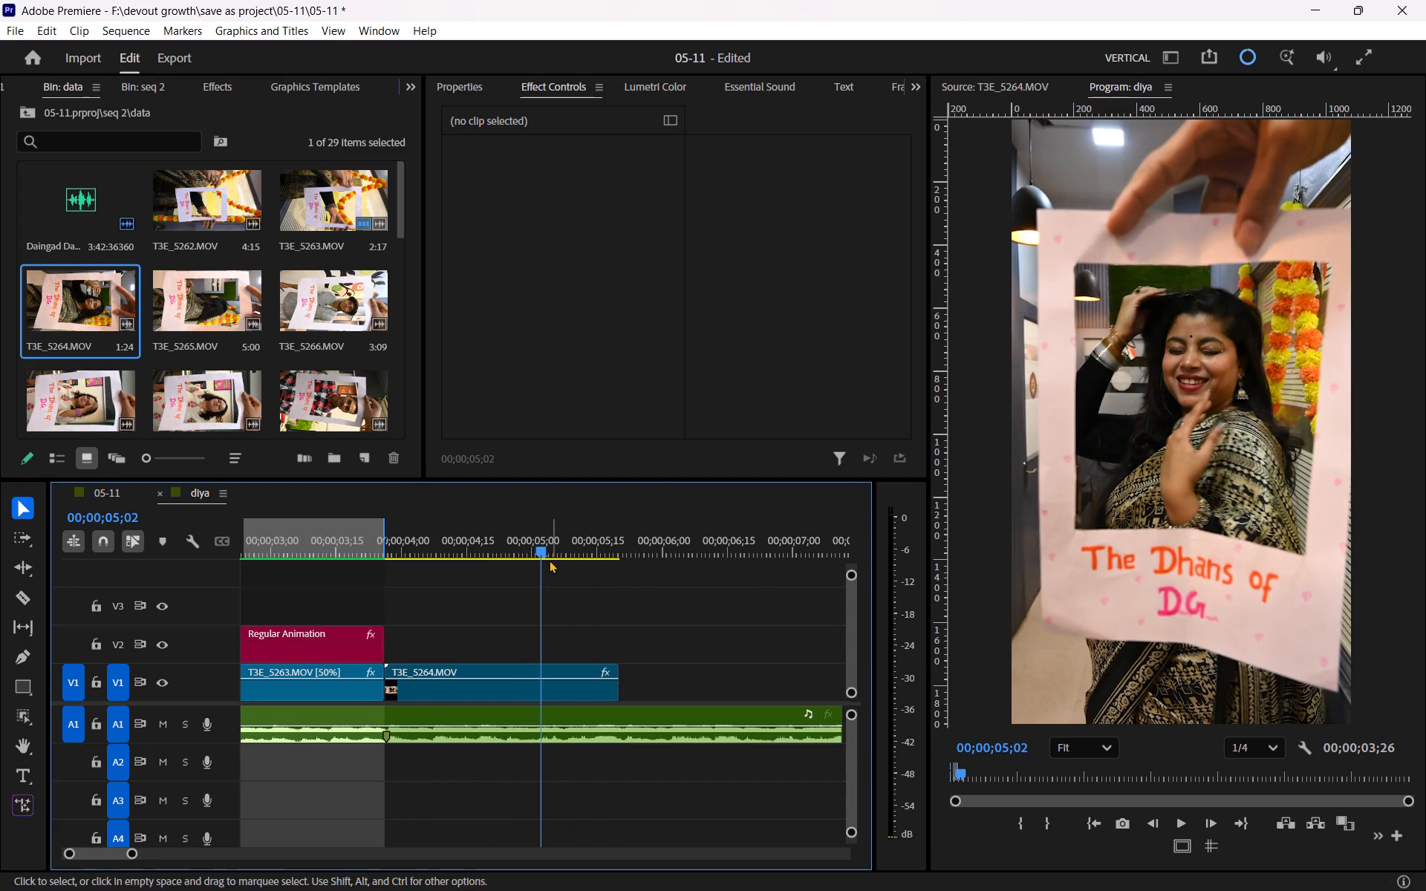
drag(532, 541, 502, 539)
key(space)
key(space)
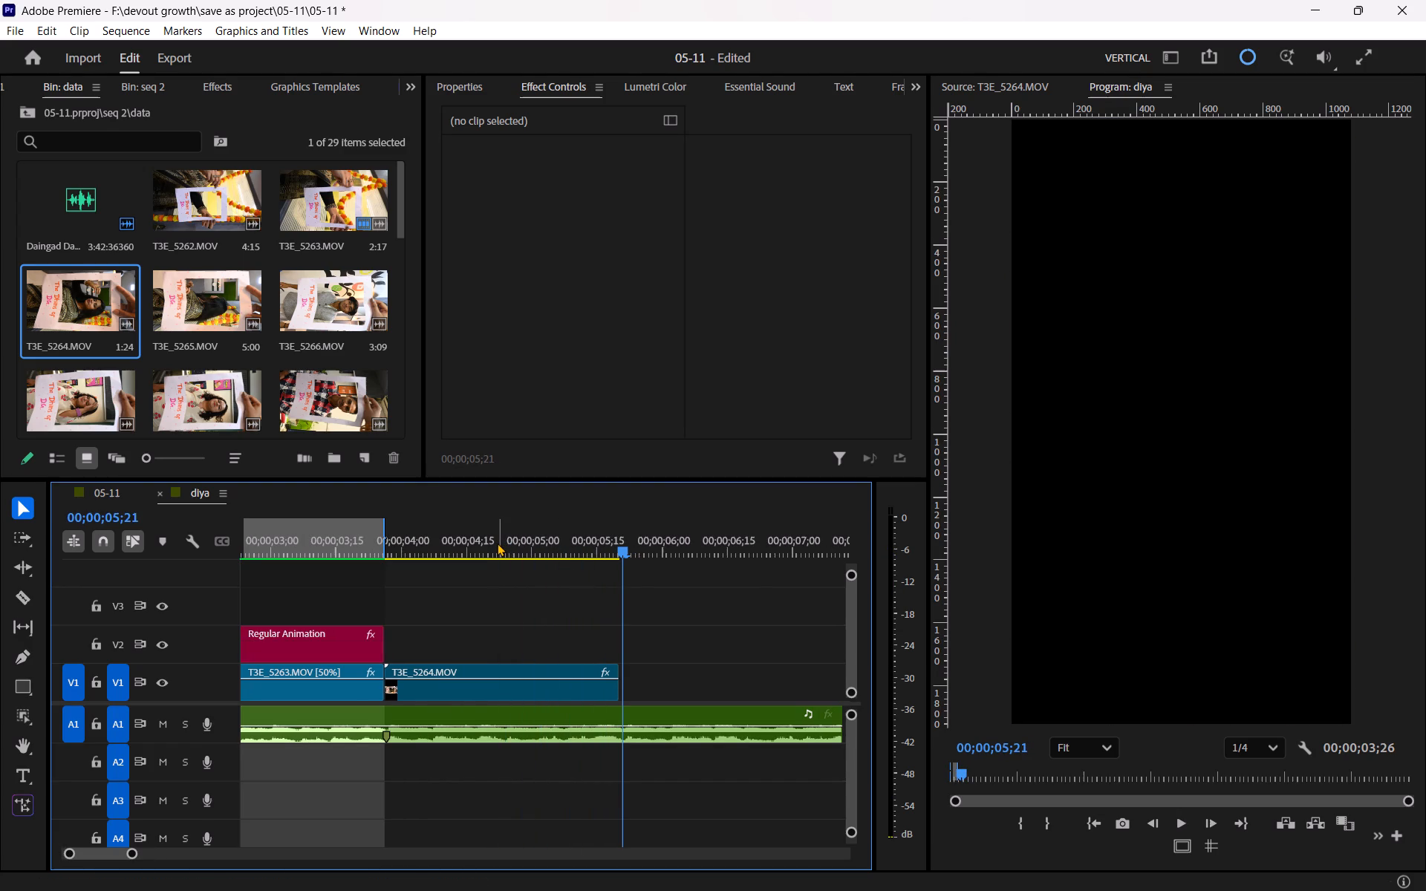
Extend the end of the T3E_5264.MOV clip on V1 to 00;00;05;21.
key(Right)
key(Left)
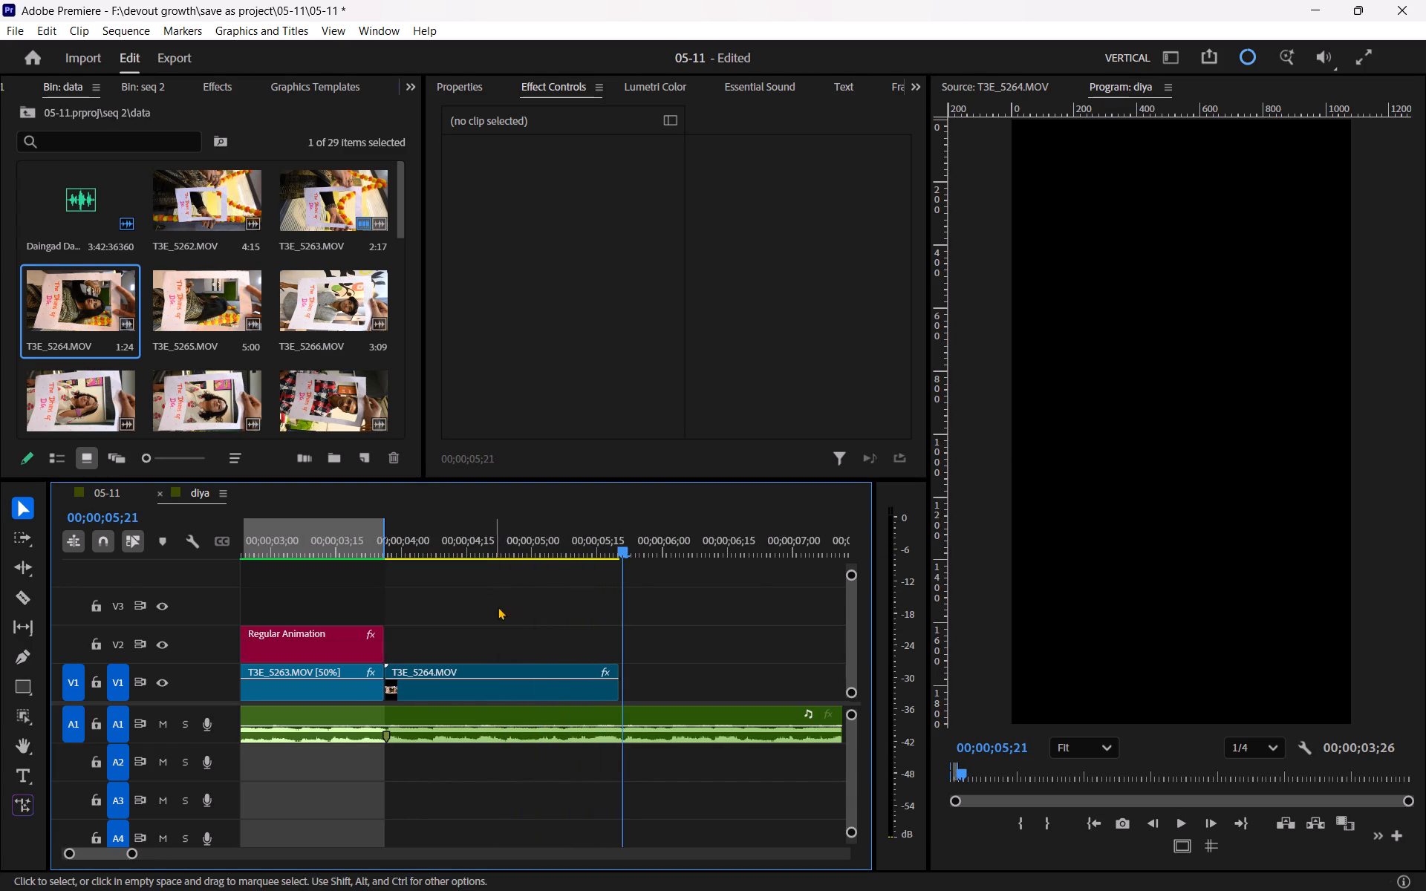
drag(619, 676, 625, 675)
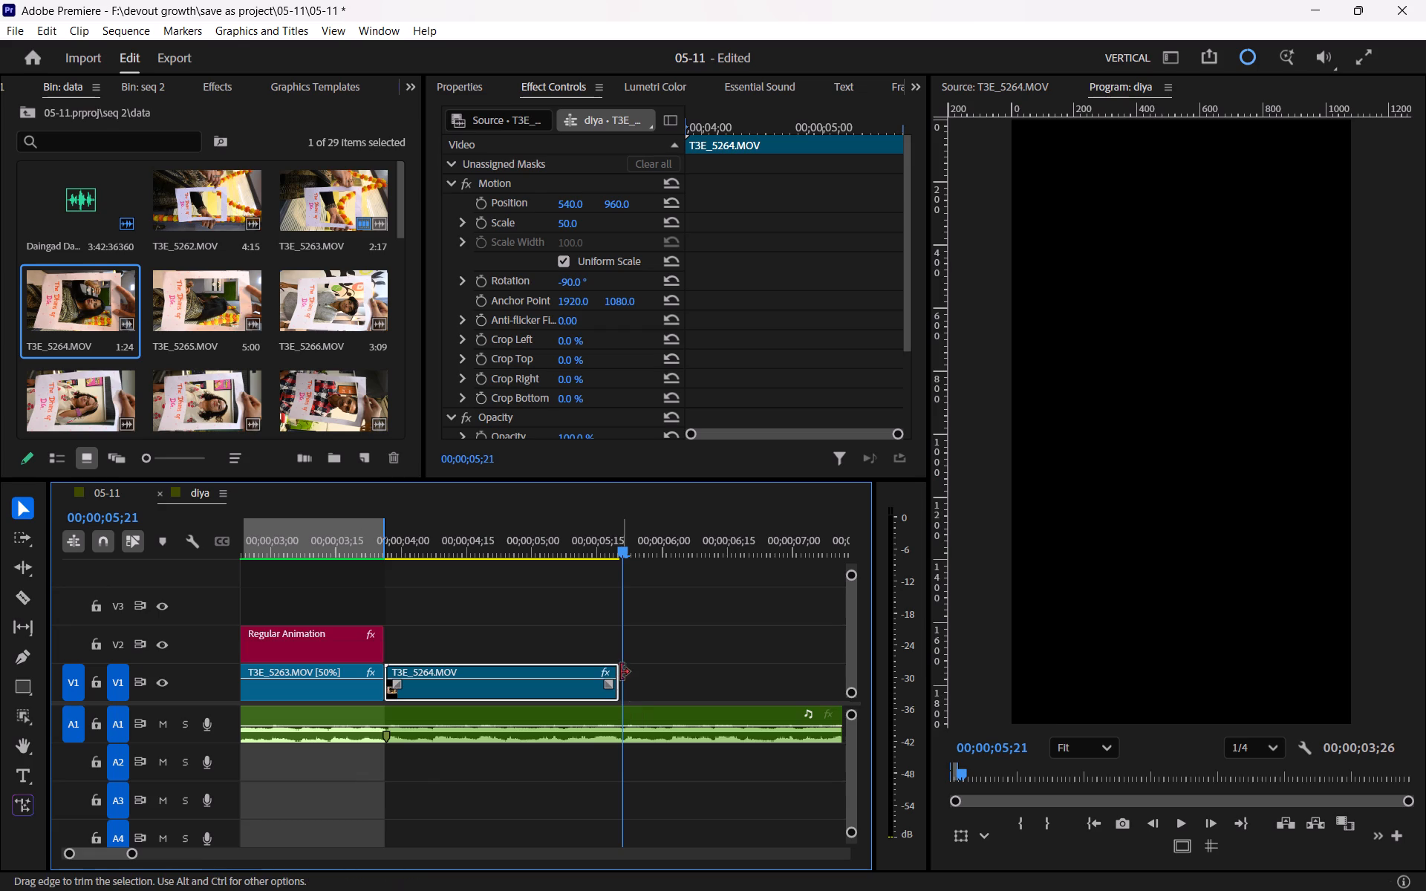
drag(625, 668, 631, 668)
Play the extended T3E_5264.MOV clip, including its transition from T3E_5263.MOV, to check its timing against the audio.
drag(576, 536, 517, 539)
click(591, 597)
key(space)
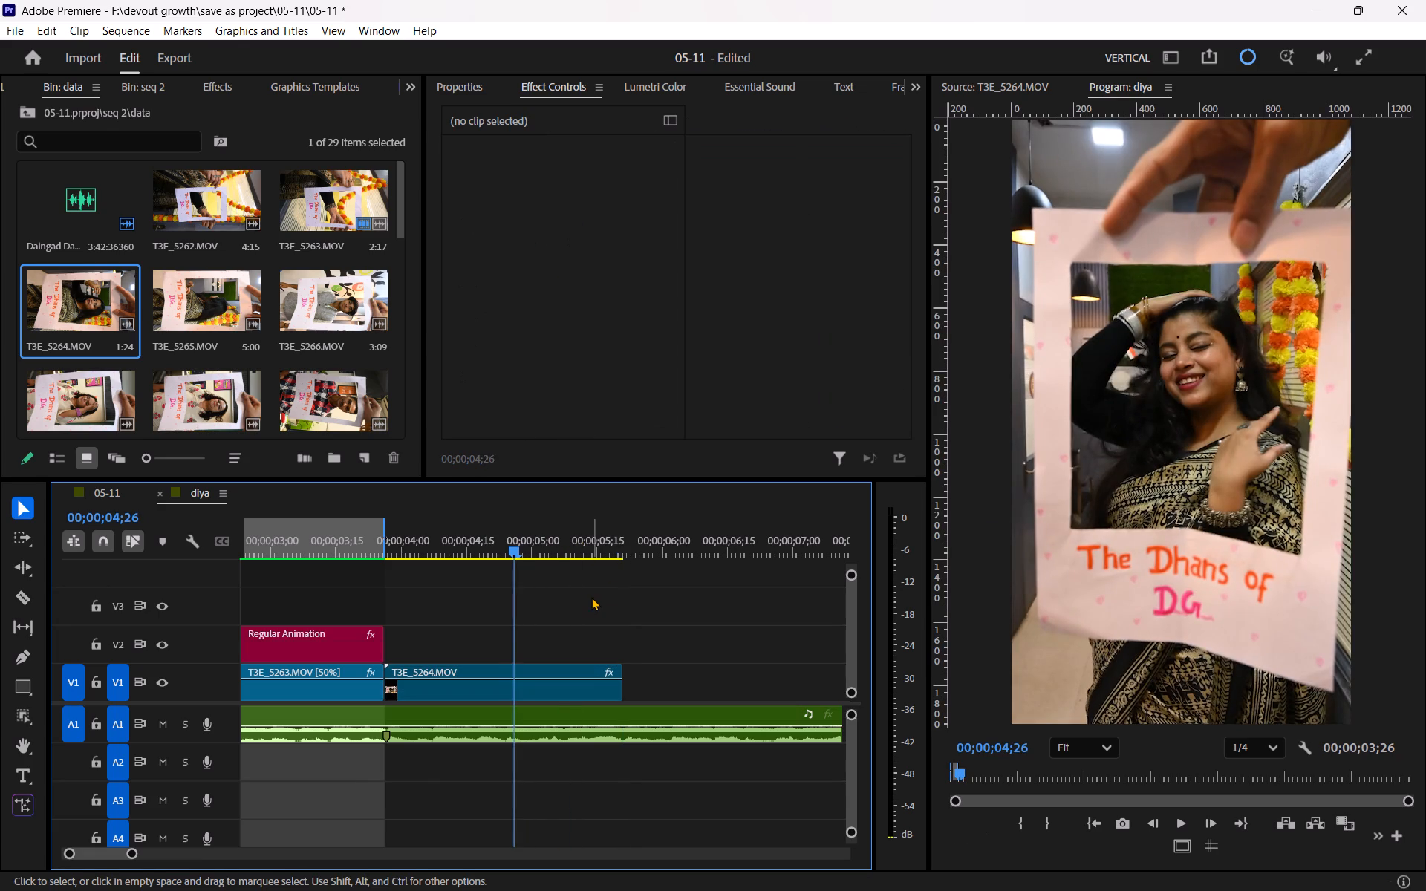
key(space)
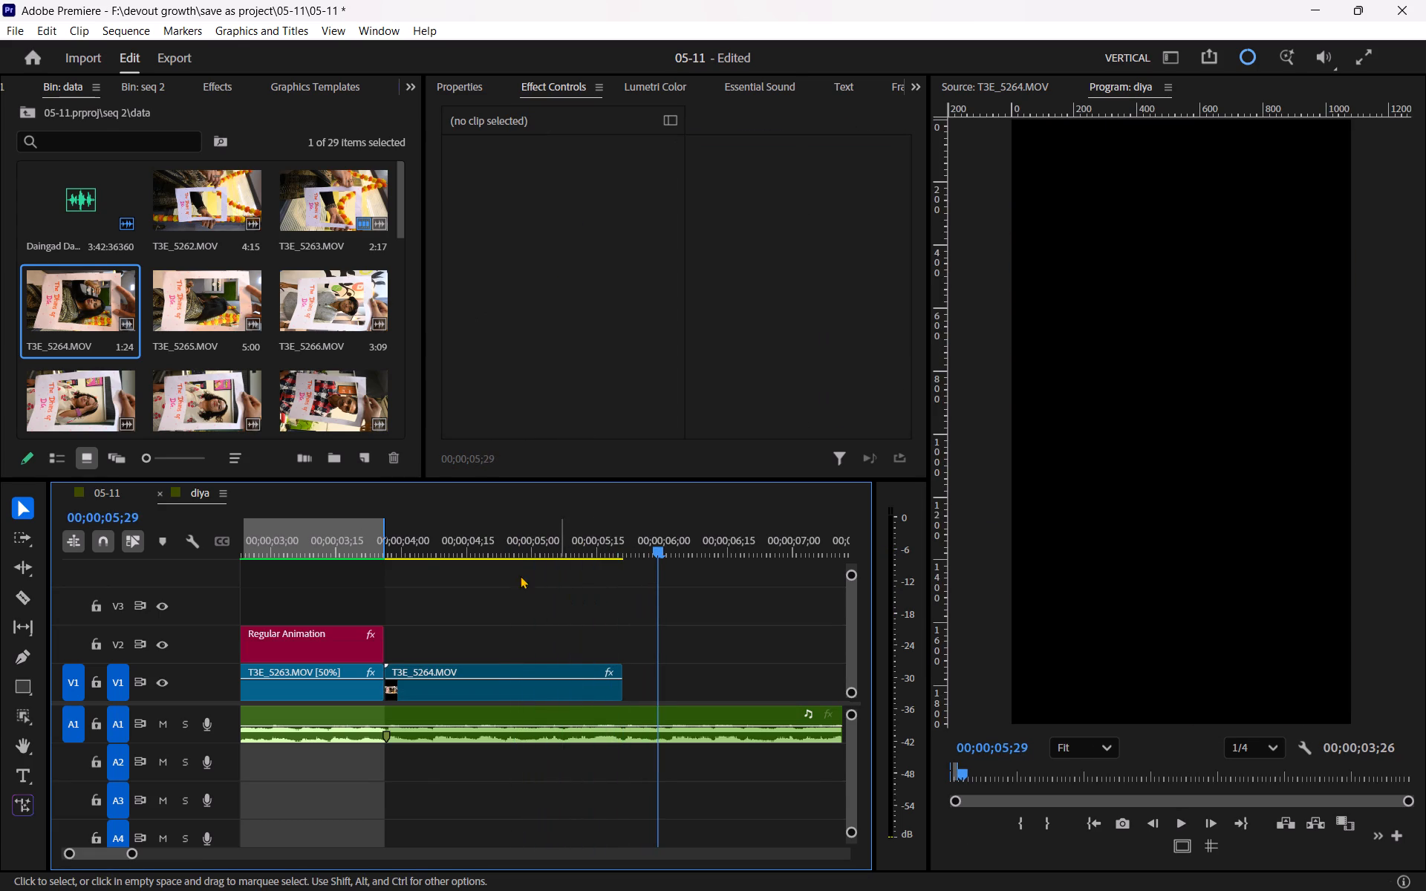
click(362, 549)
key(space)
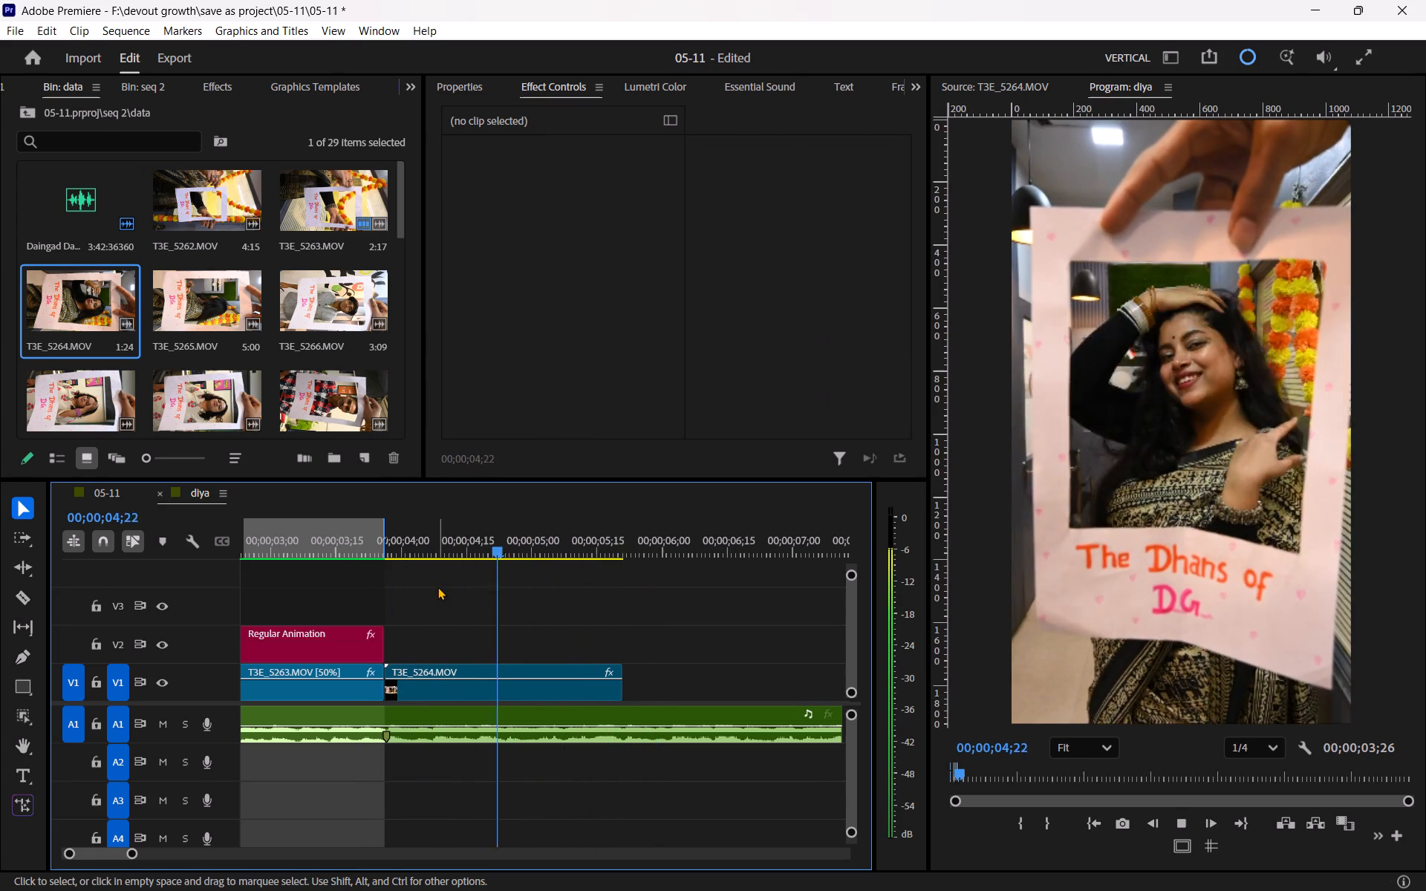
scroll(440, 588, down, 2)
key(space)
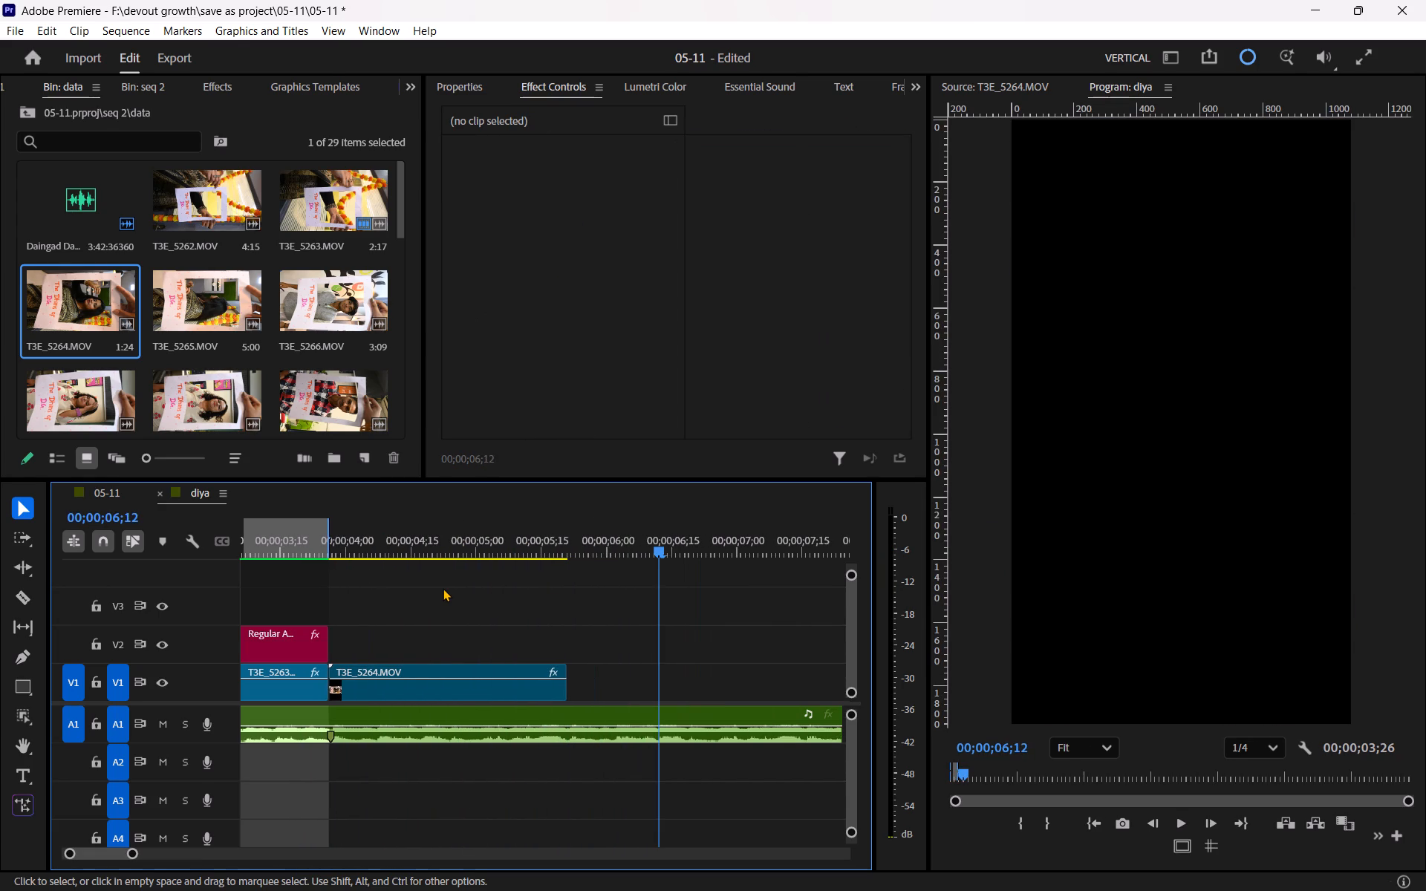
Open T3E_5265.MOV from the data bin, review its poses, and mark an in point at 00:00:02:16.
double_click(195, 308)
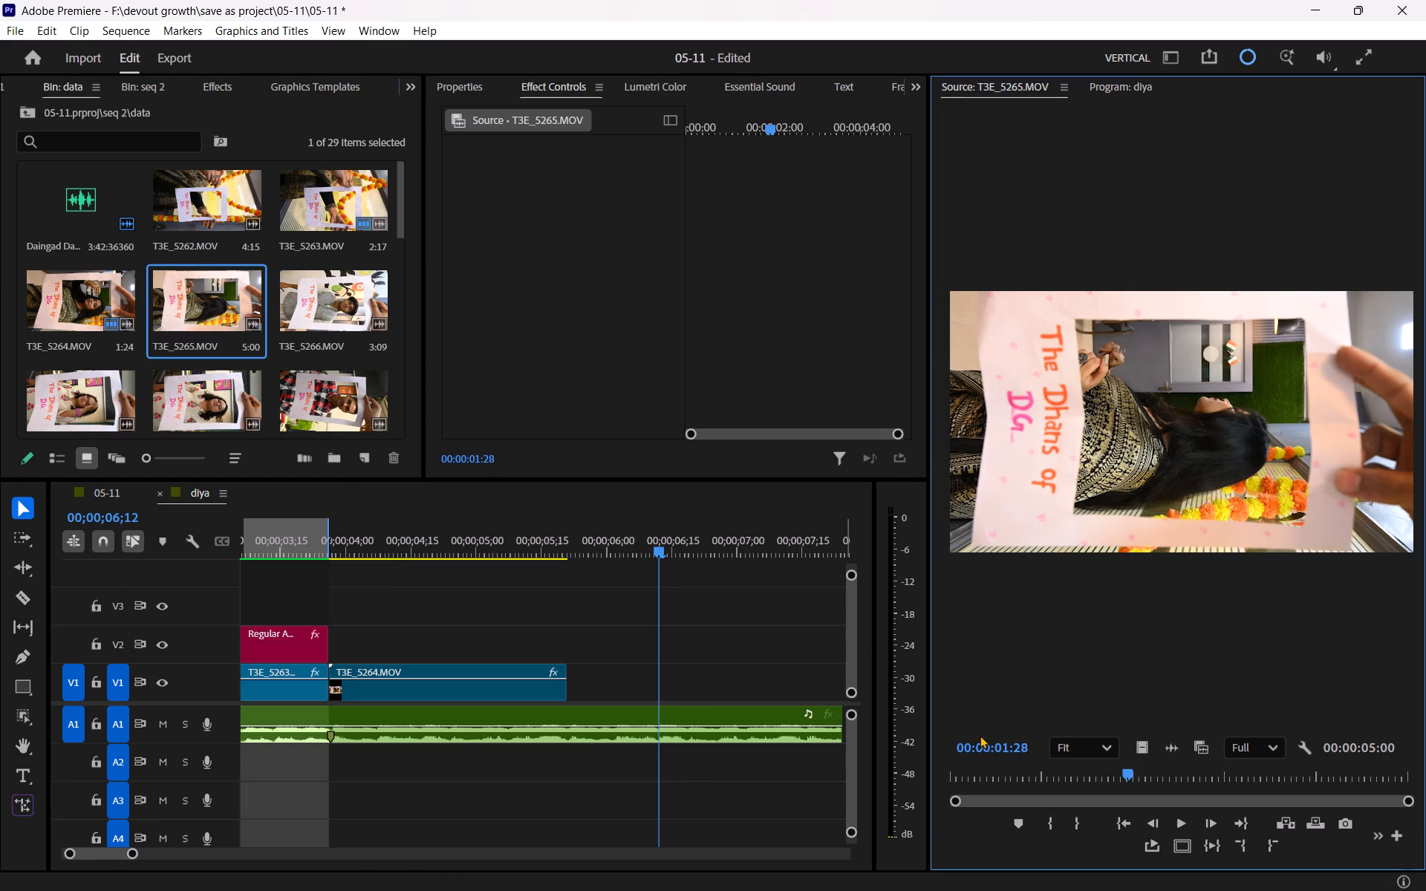
drag(1065, 780, 1119, 780)
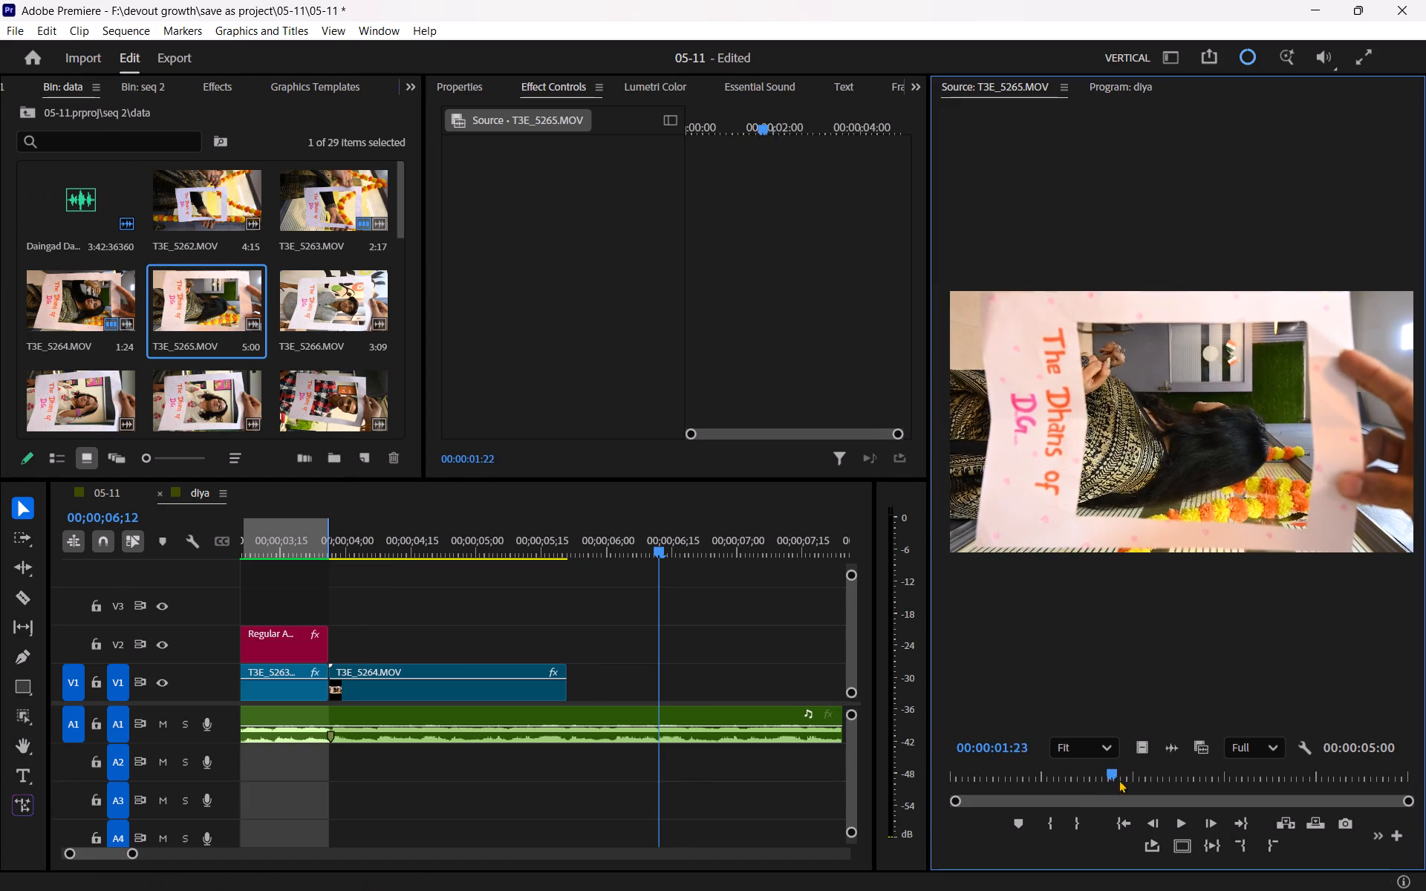
drag(1119, 780, 1189, 775)
key(space)
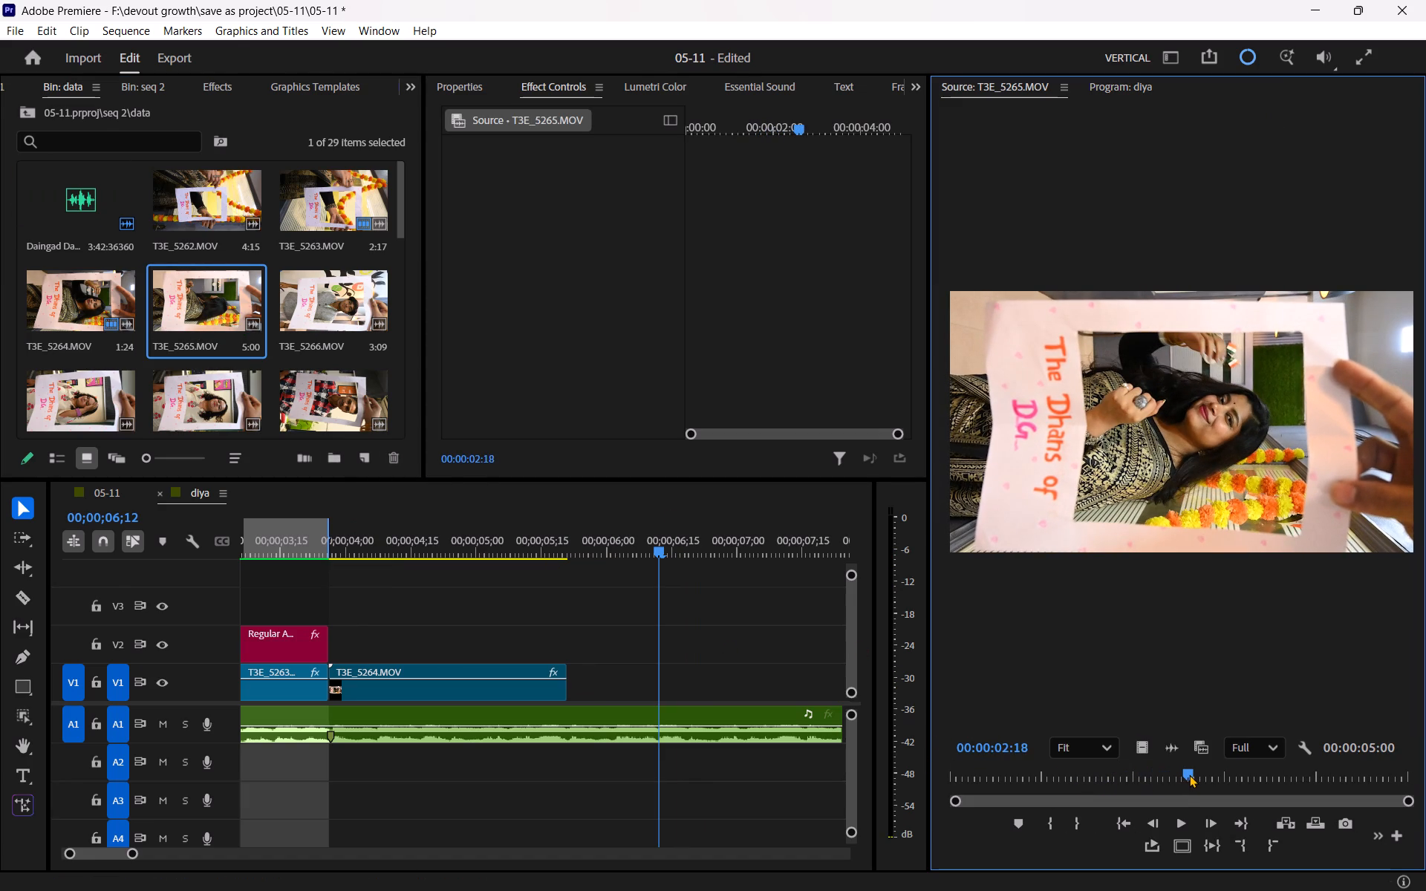
key(space)
key(space)
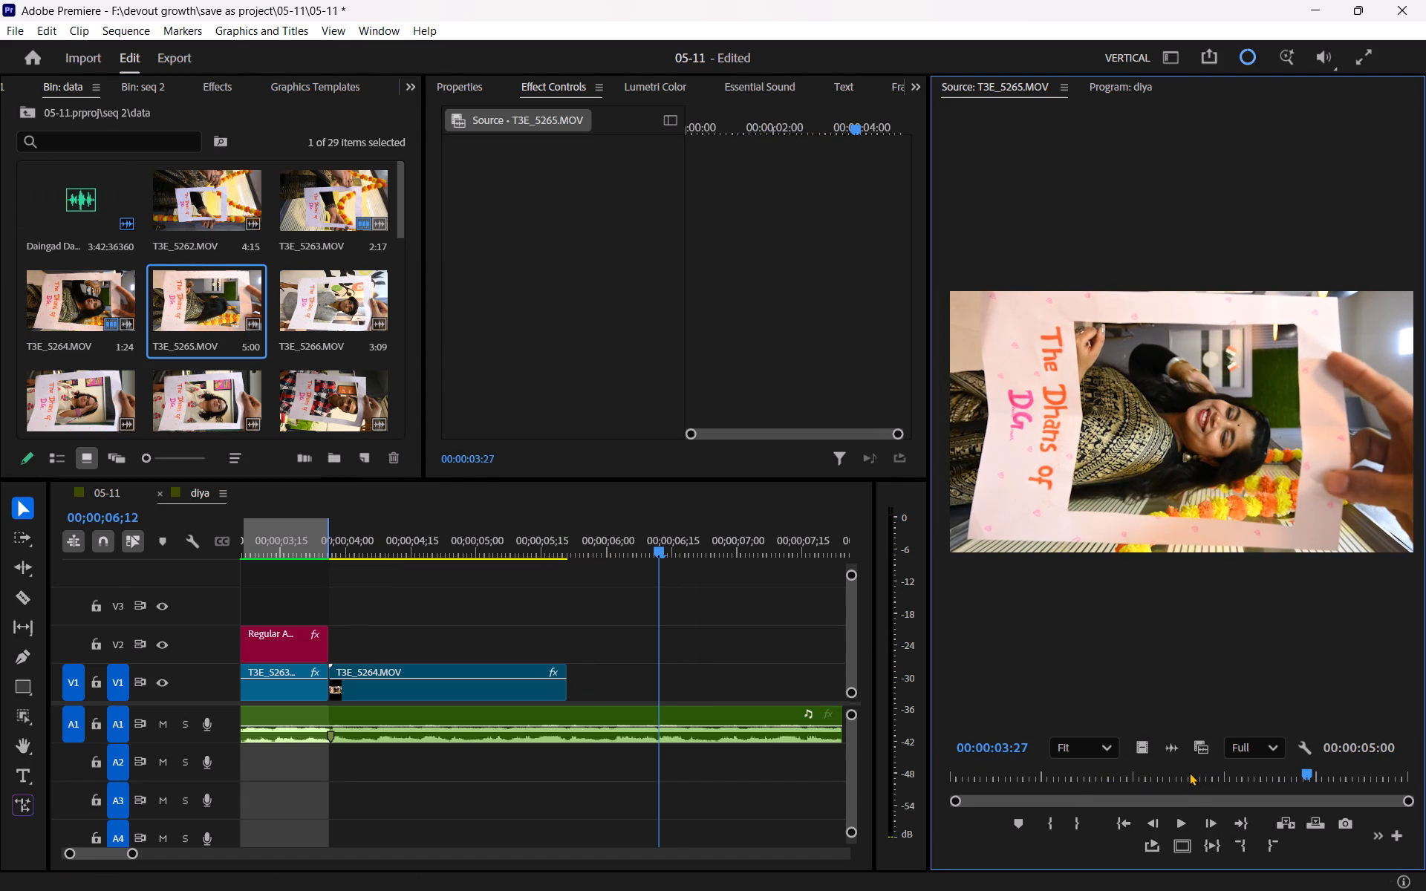
drag(1234, 779, 1214, 780)
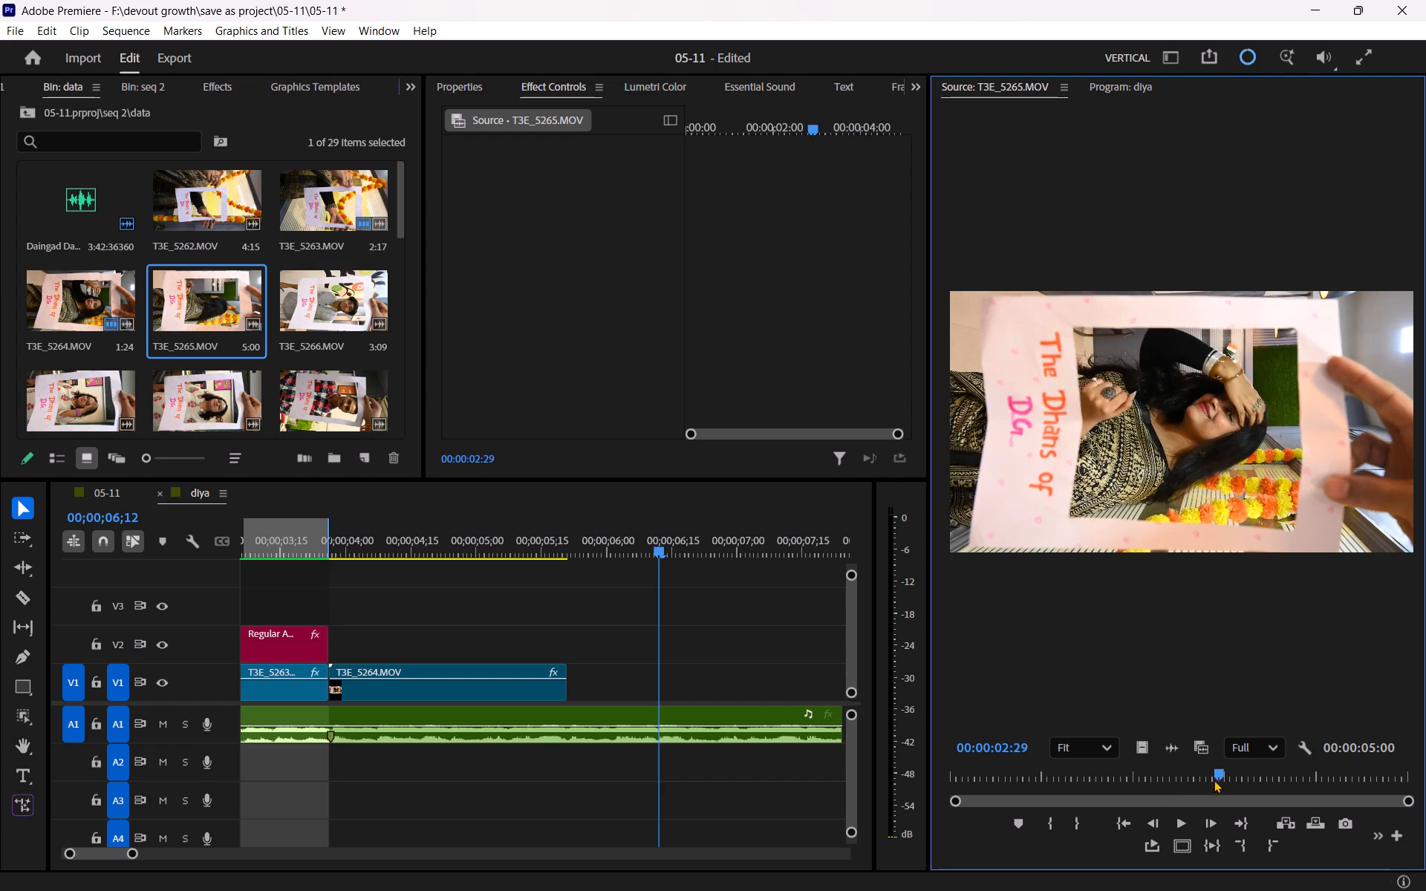
drag(1214, 780, 1165, 785)
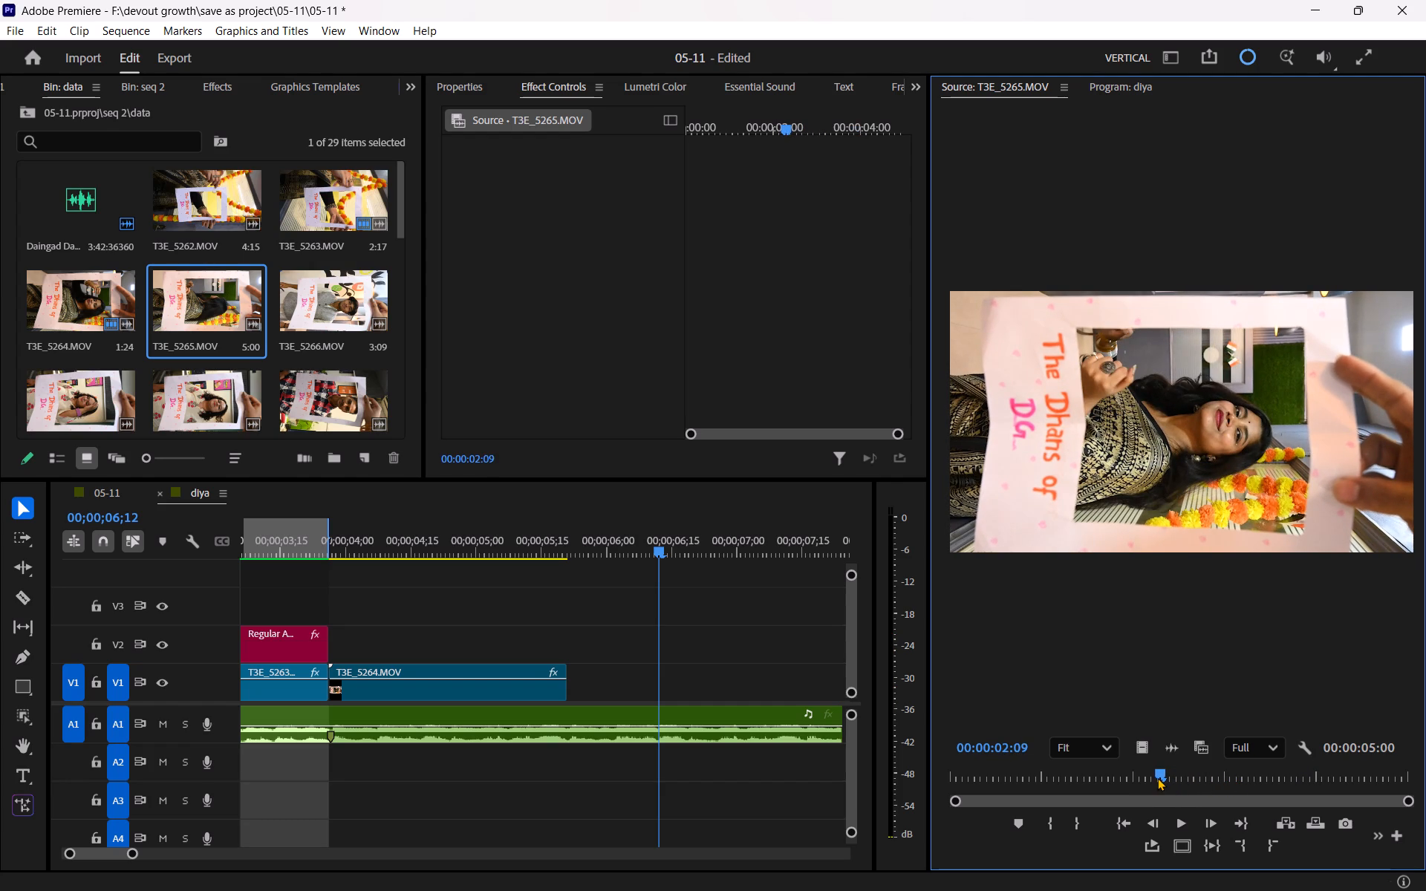
drag(1157, 777, 1128, 780)
key(space)
key(space)
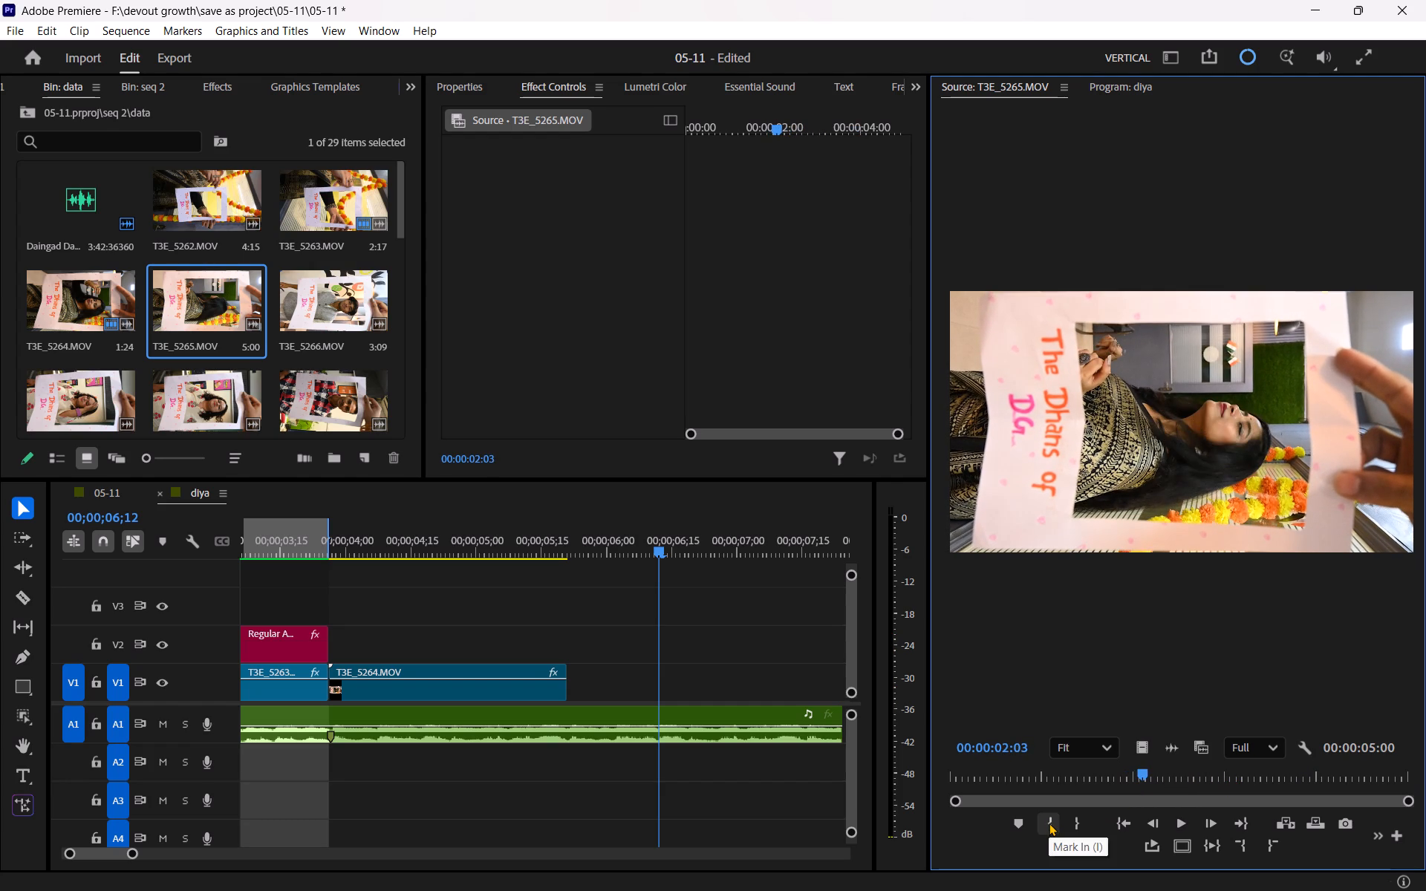
key(space)
key(space)
click(1049, 821)
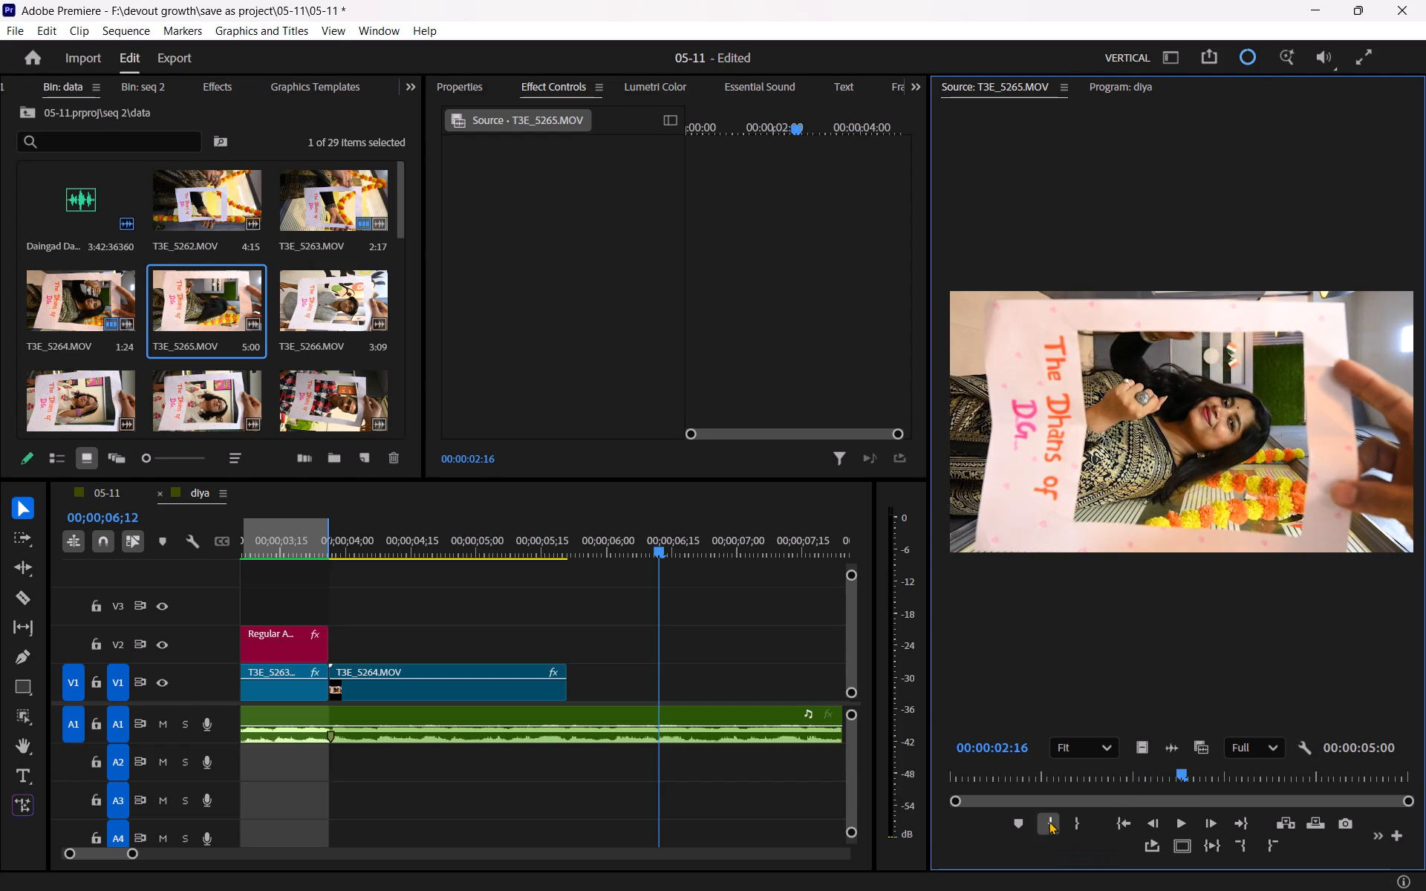
key(space)
key(space)
Trim 8 frames off the start of the T3E_5264.MOV clip and move it back against the end of T3E_5263.MOV.
click(310, 550)
key(space)
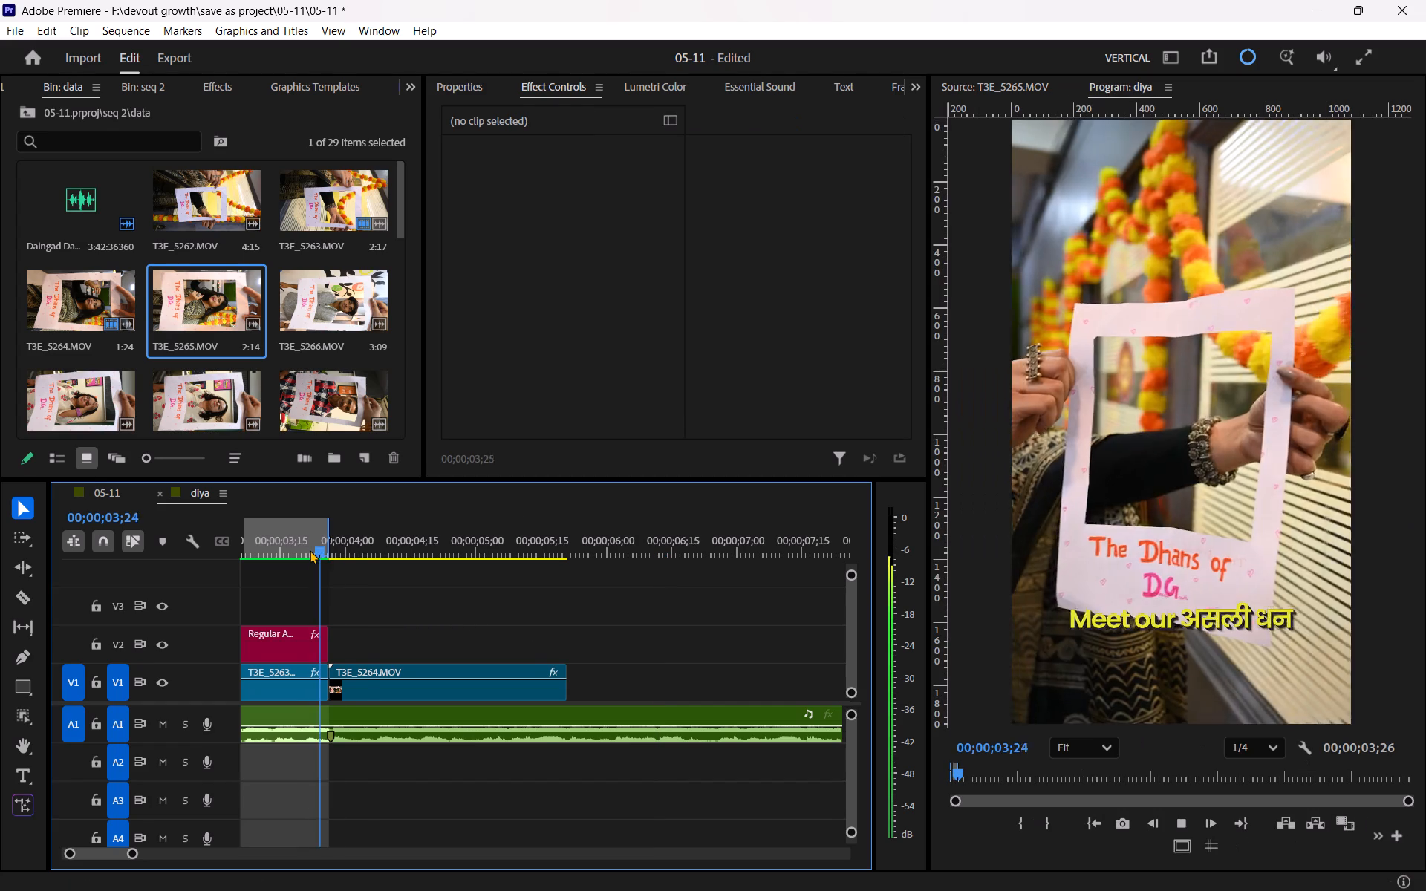
key(space)
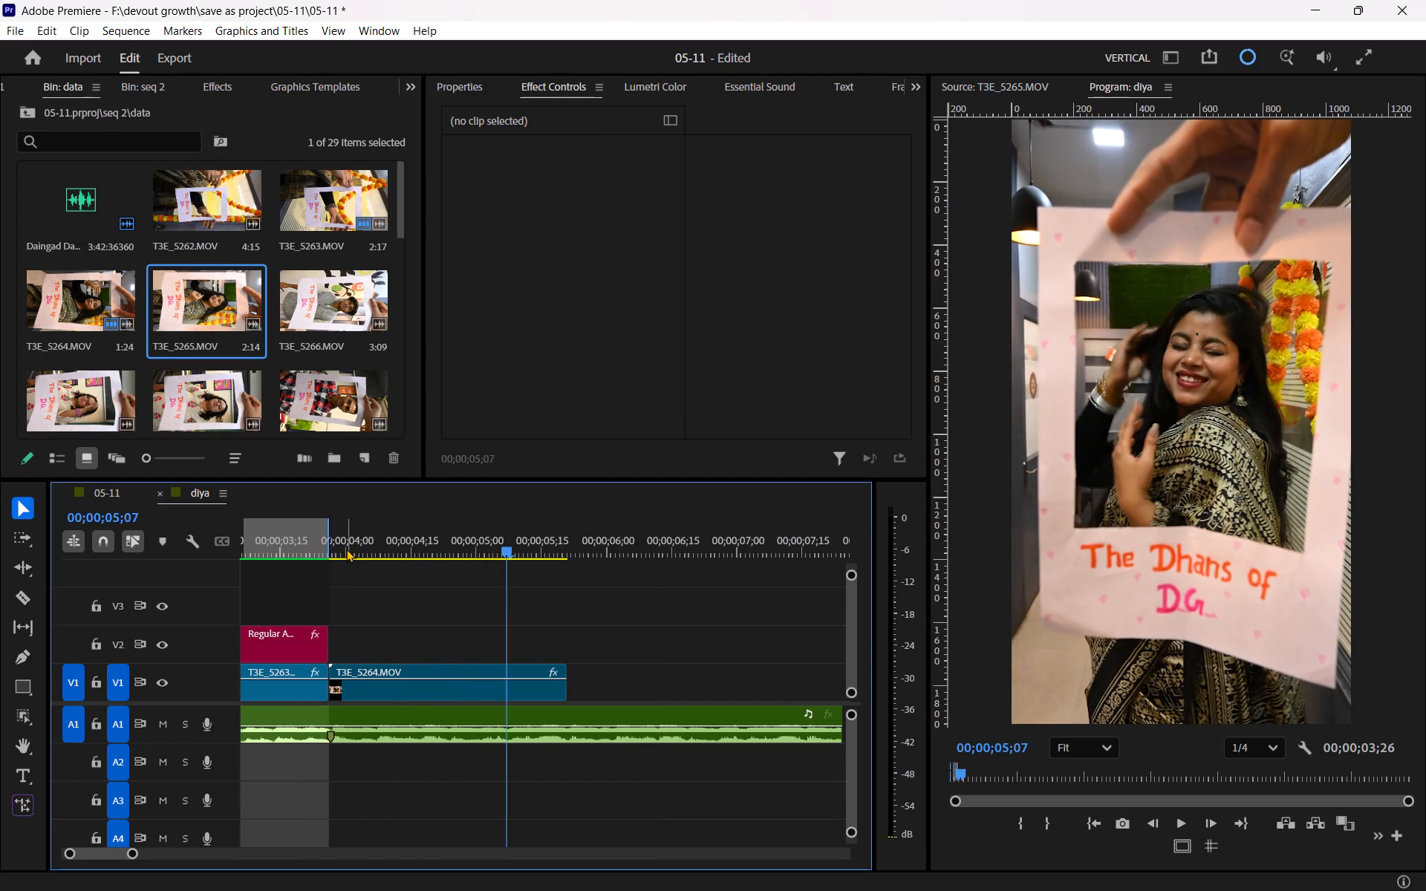
drag(349, 549, 369, 553)
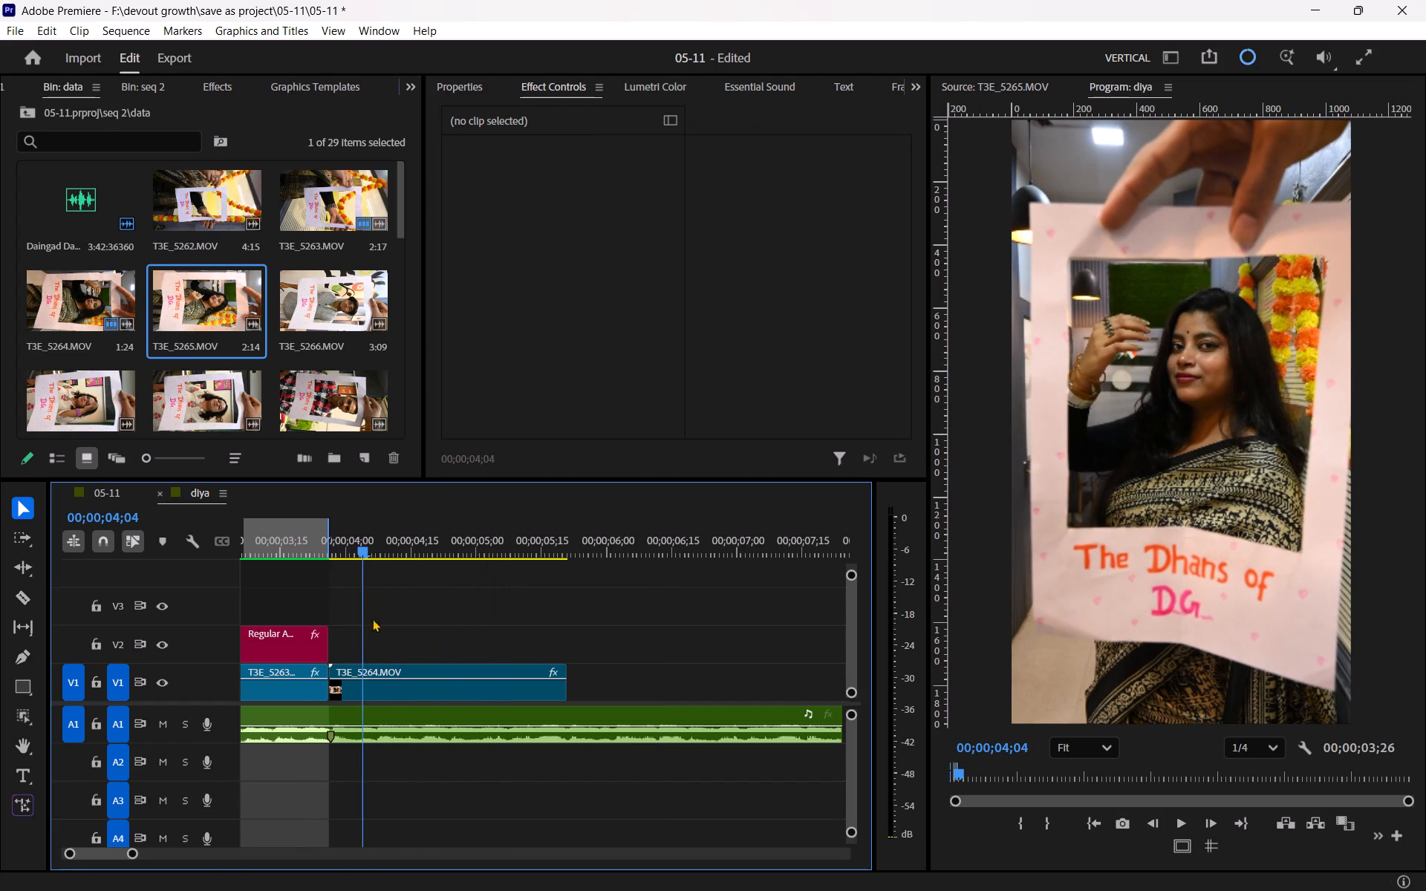
drag(336, 671, 380, 671)
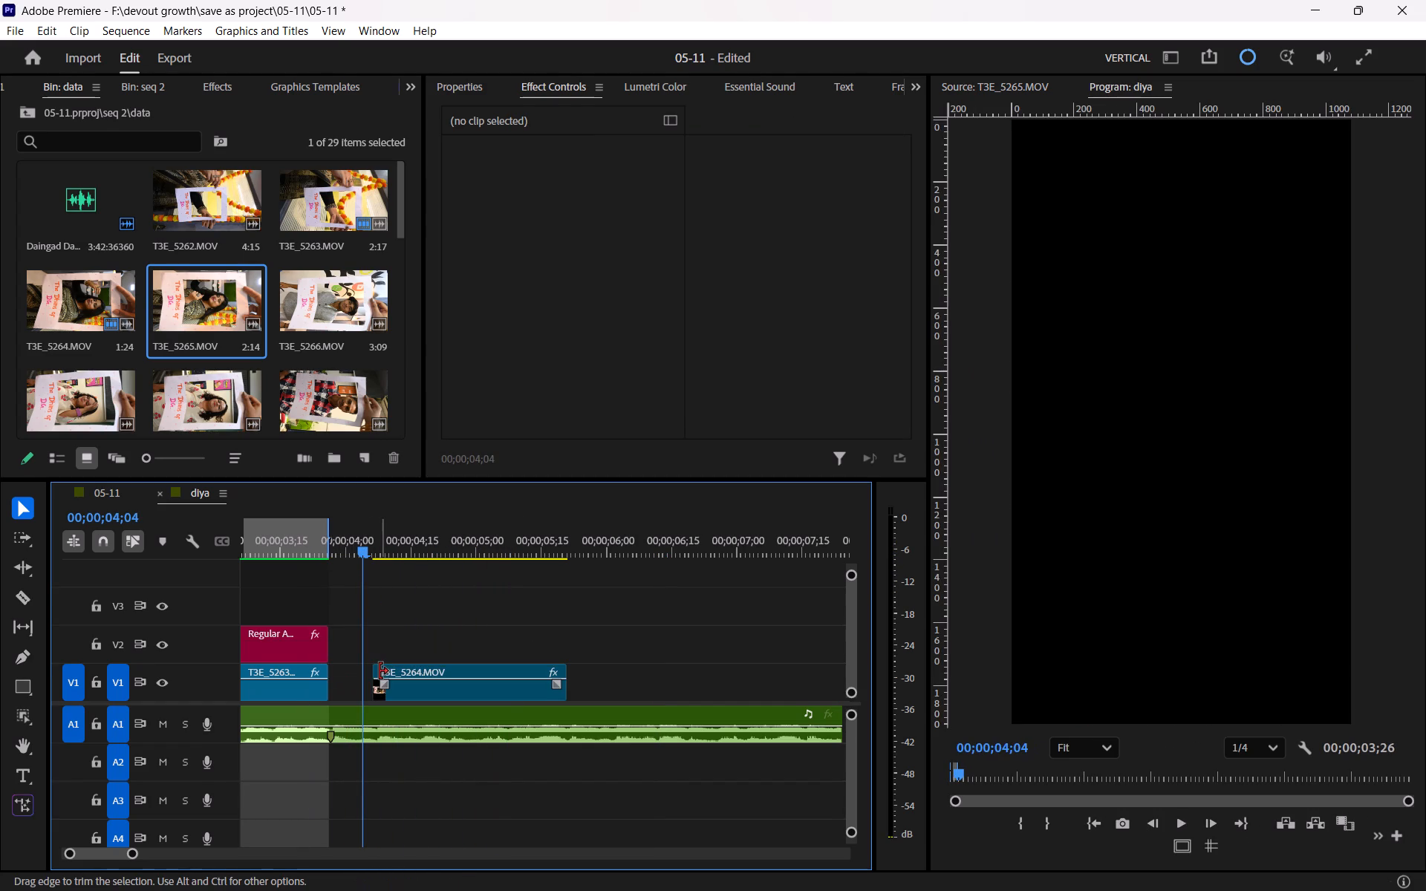
click(380, 668)
drag(405, 666, 380, 666)
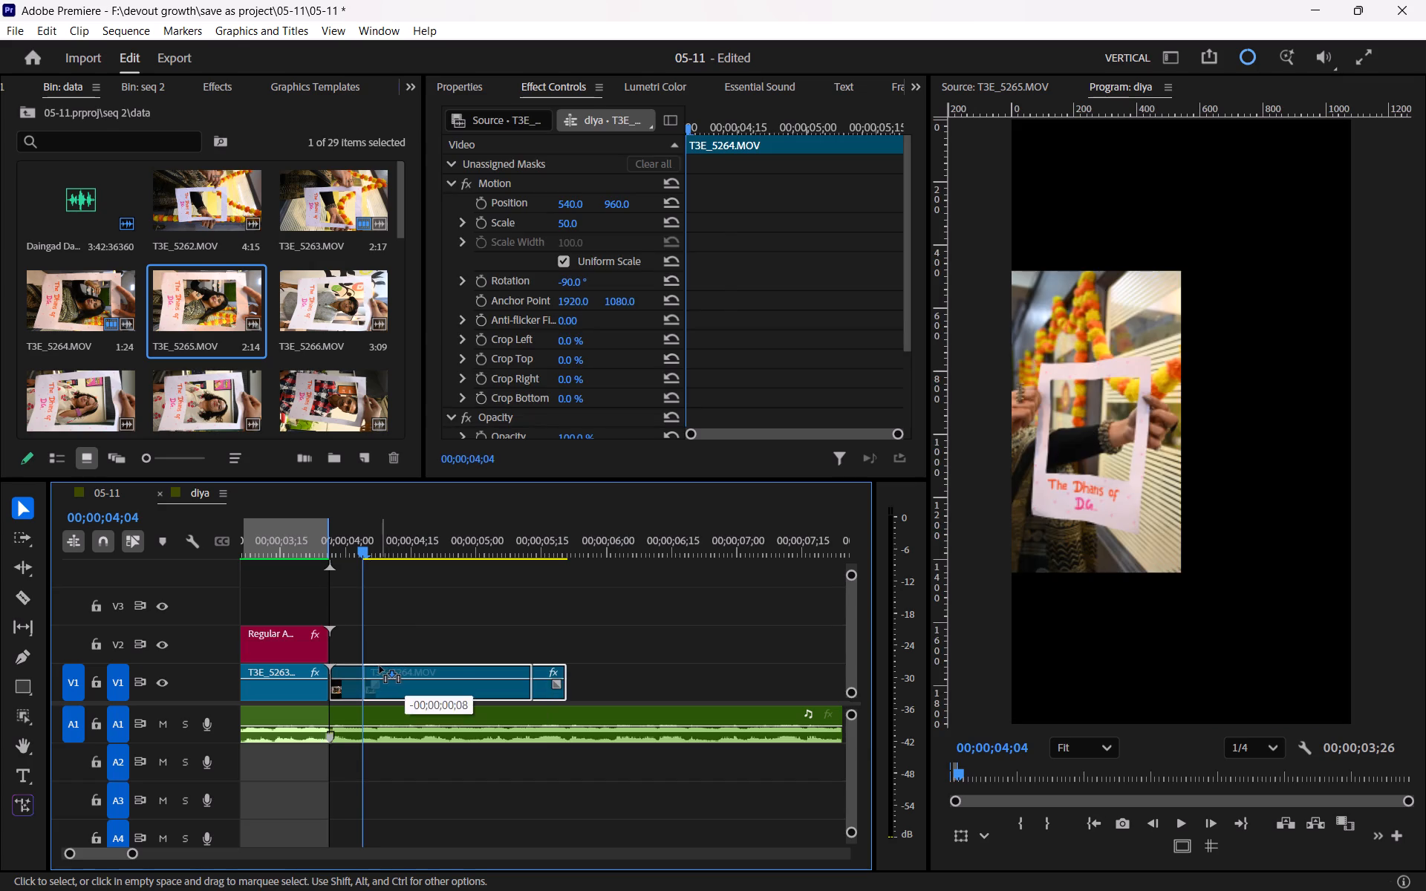
drag(380, 666, 378, 666)
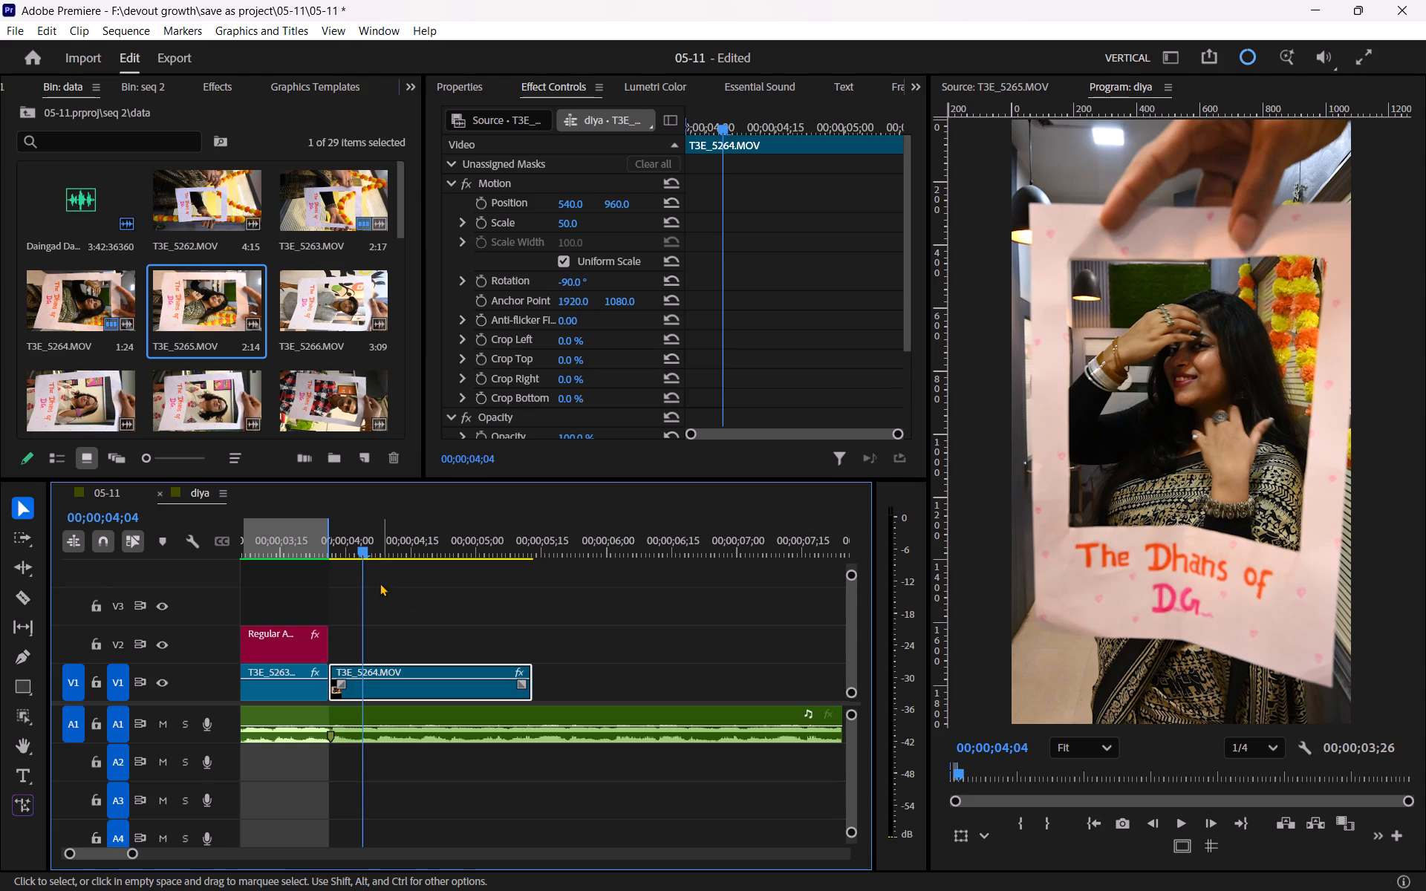
Extend the end of the T3E_5264.MOV clip to 00;00;05;22 and play it against the audio beat.
drag(357, 542, 293, 544)
key(space)
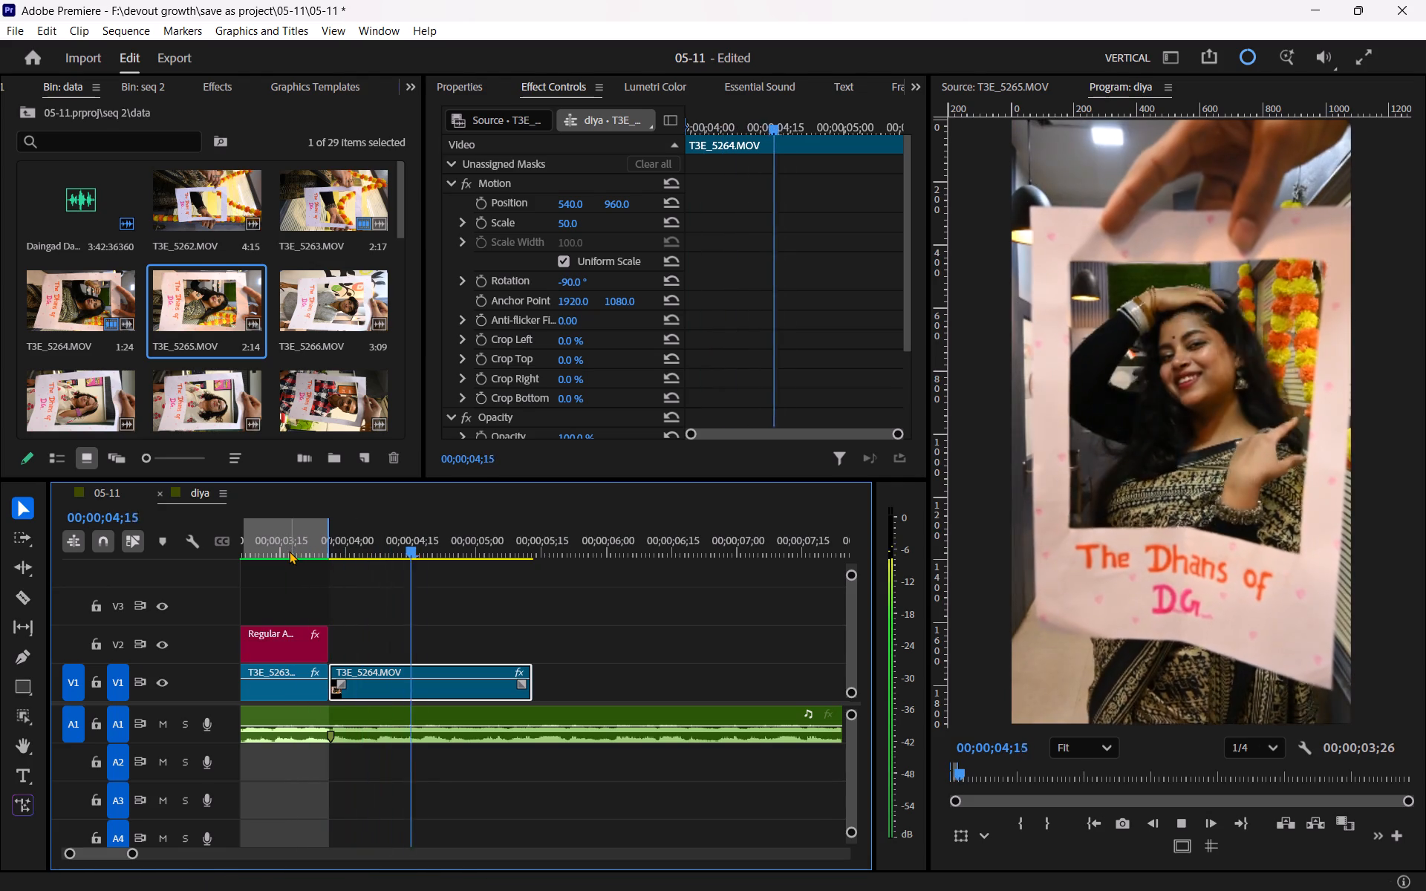
key(space)
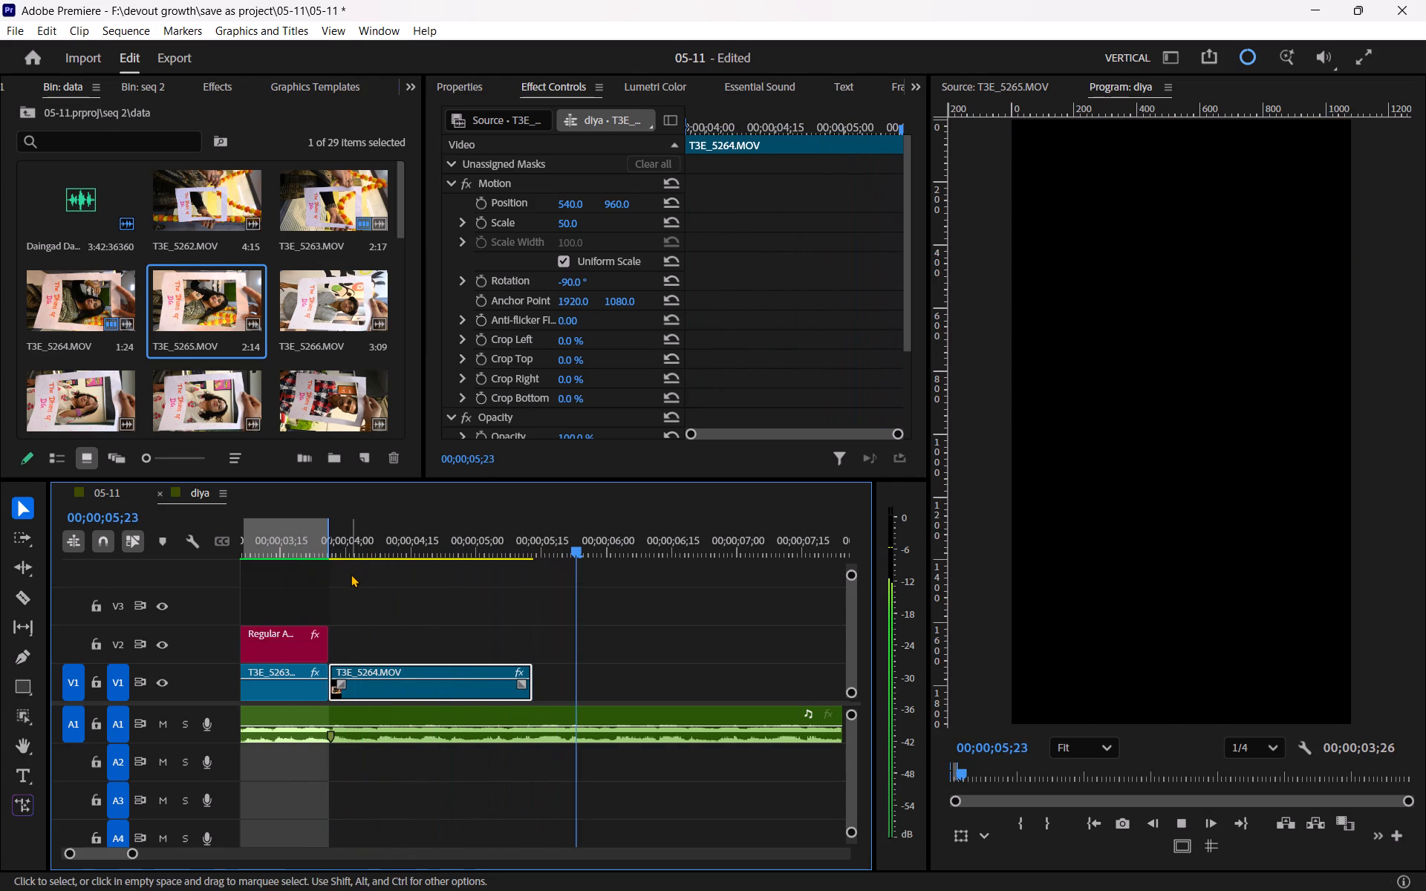
key(Left)
key(Left)
key(Right)
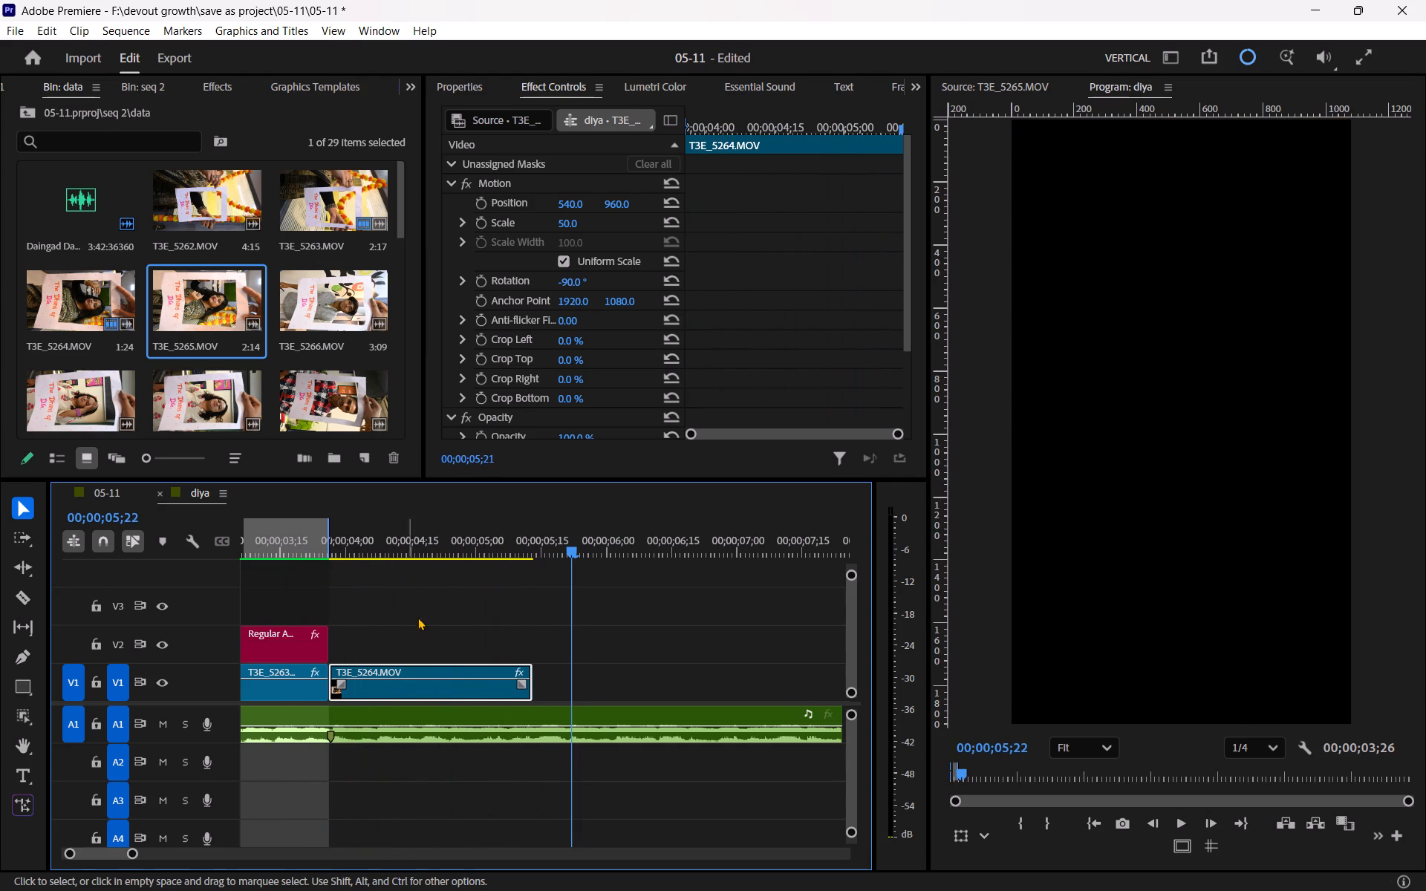
drag(542, 681, 579, 681)
drag(492, 539, 449, 538)
key(space)
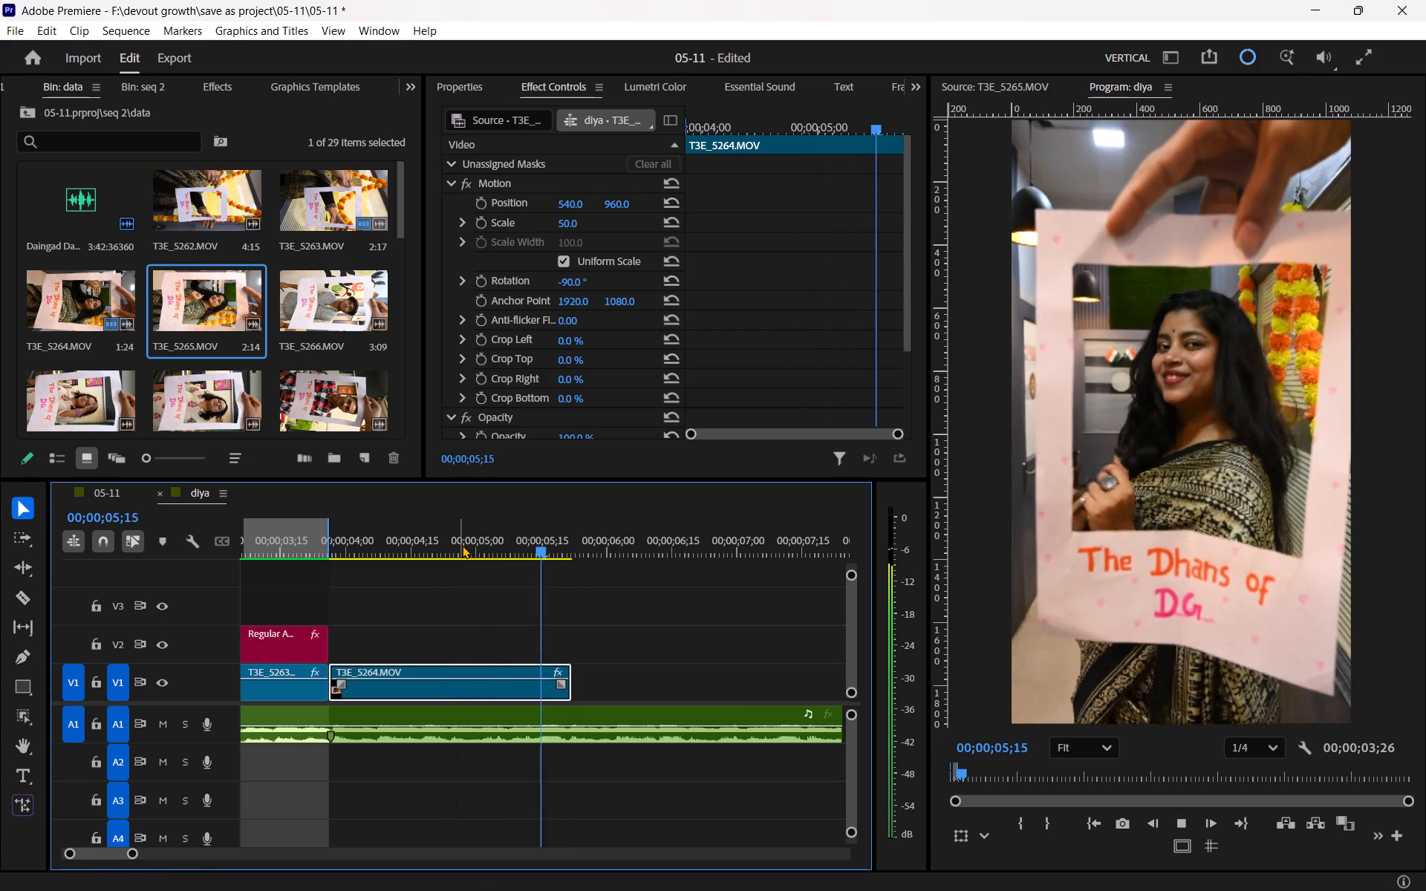
key(space)
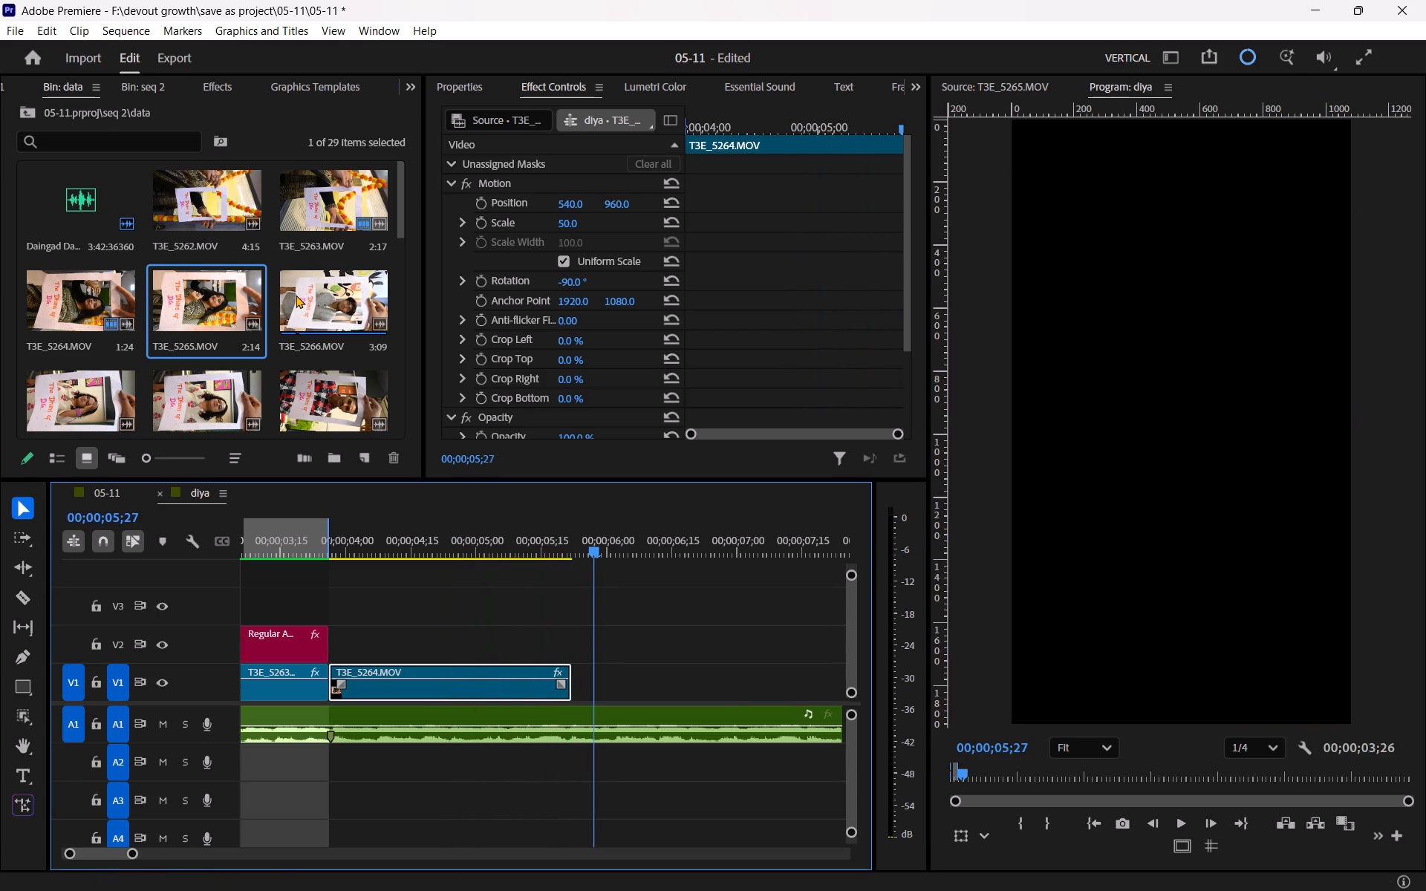
Open T3E_5266.MOV from the data bin, review its poses, and mark in at 00:00:00:13 and out at 00:00:02:09.
double_click(296, 295)
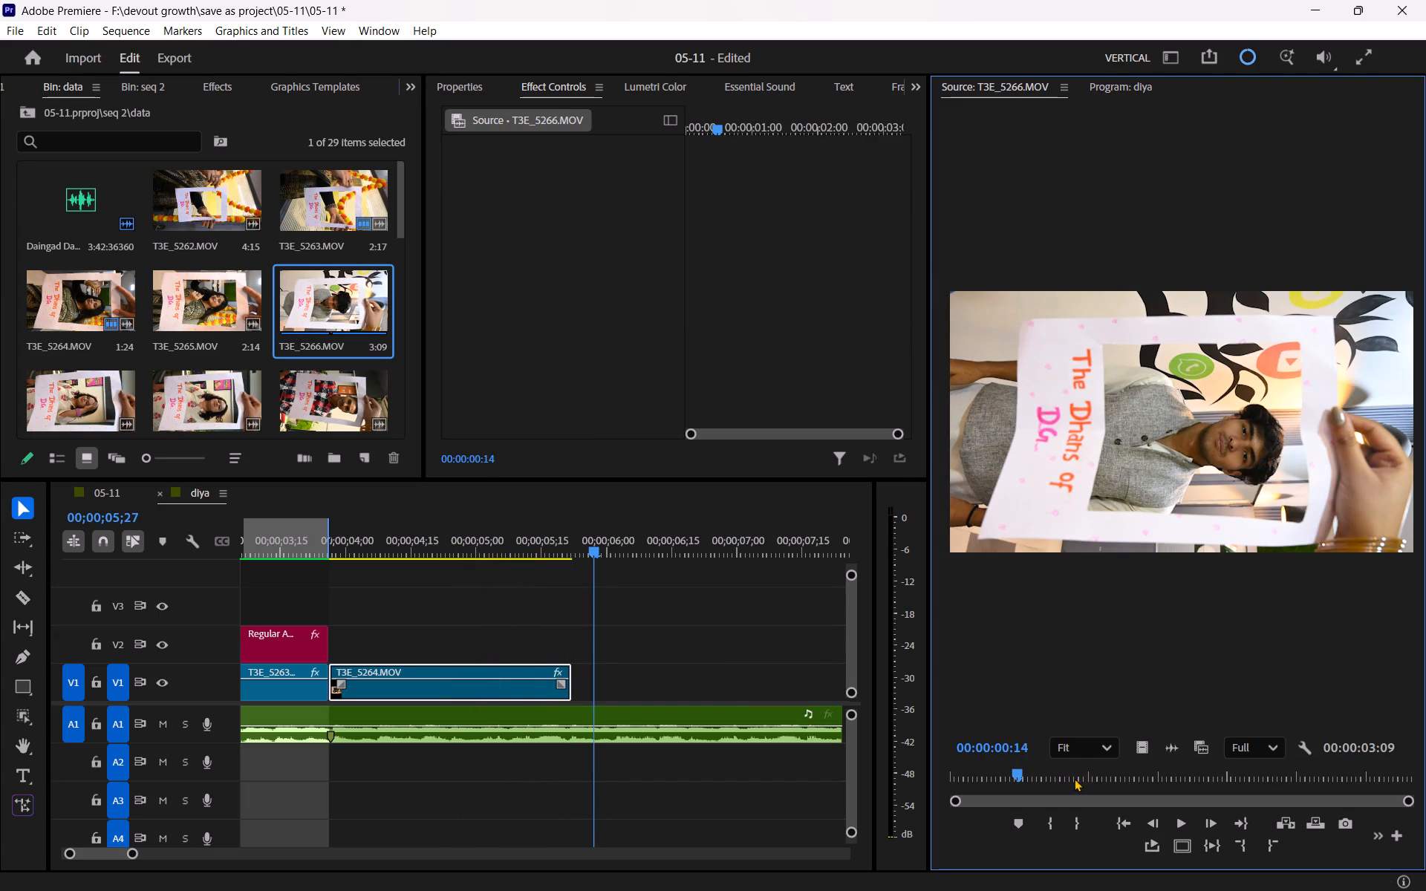
drag(1055, 778, 888, 778)
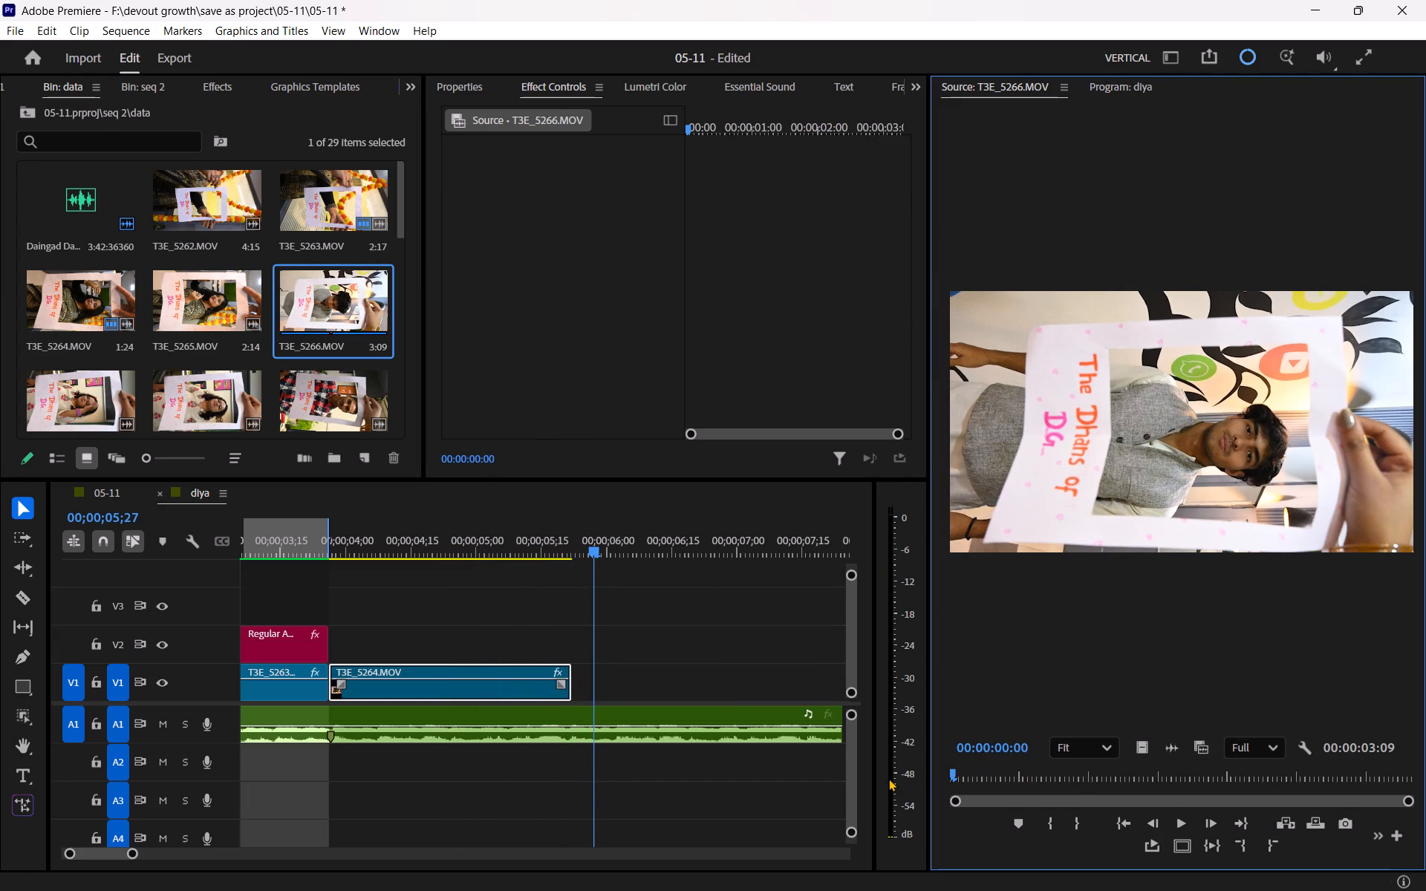
key(space)
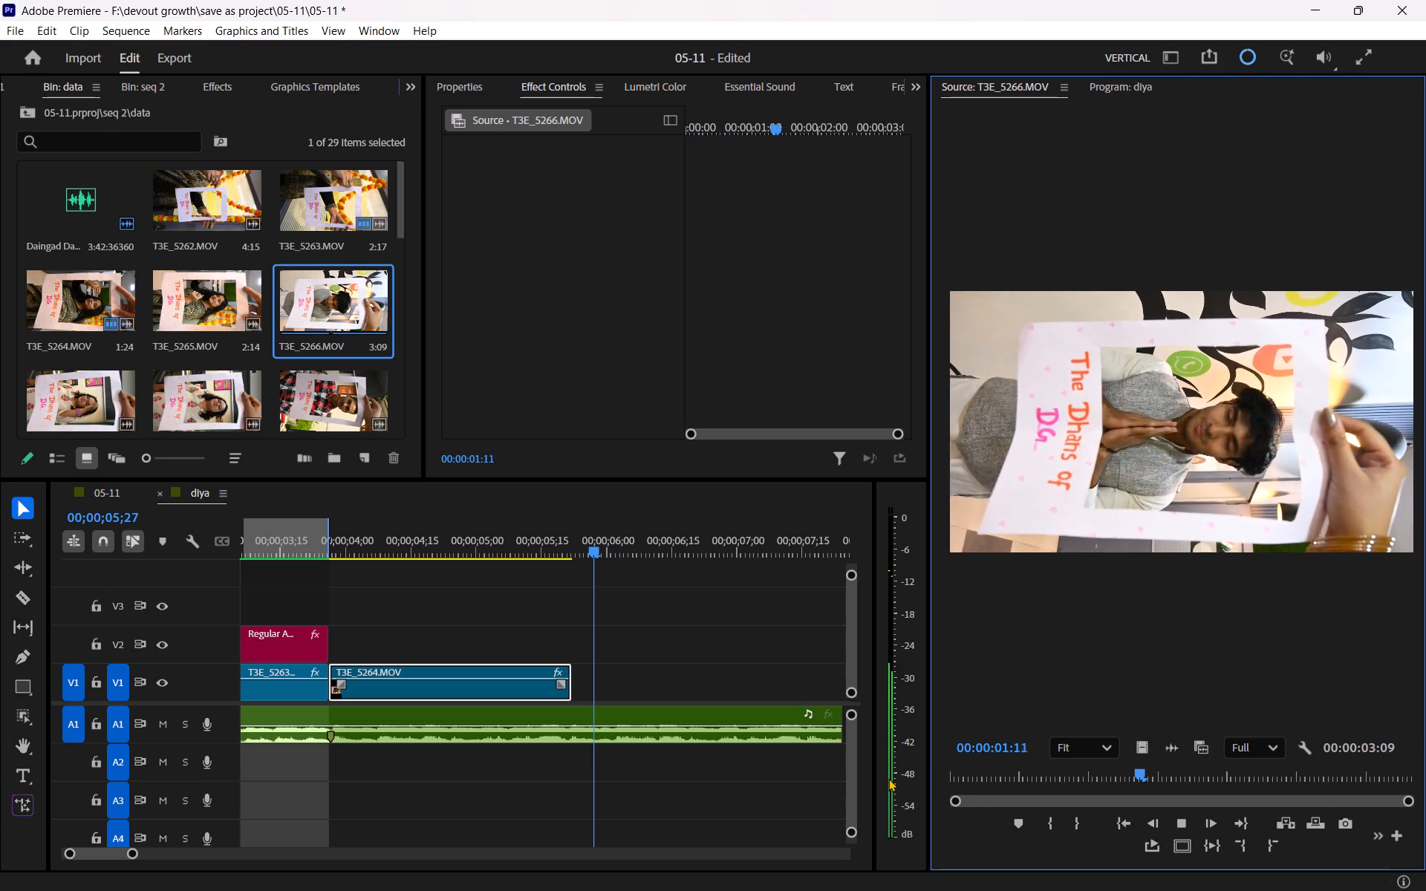
key(space)
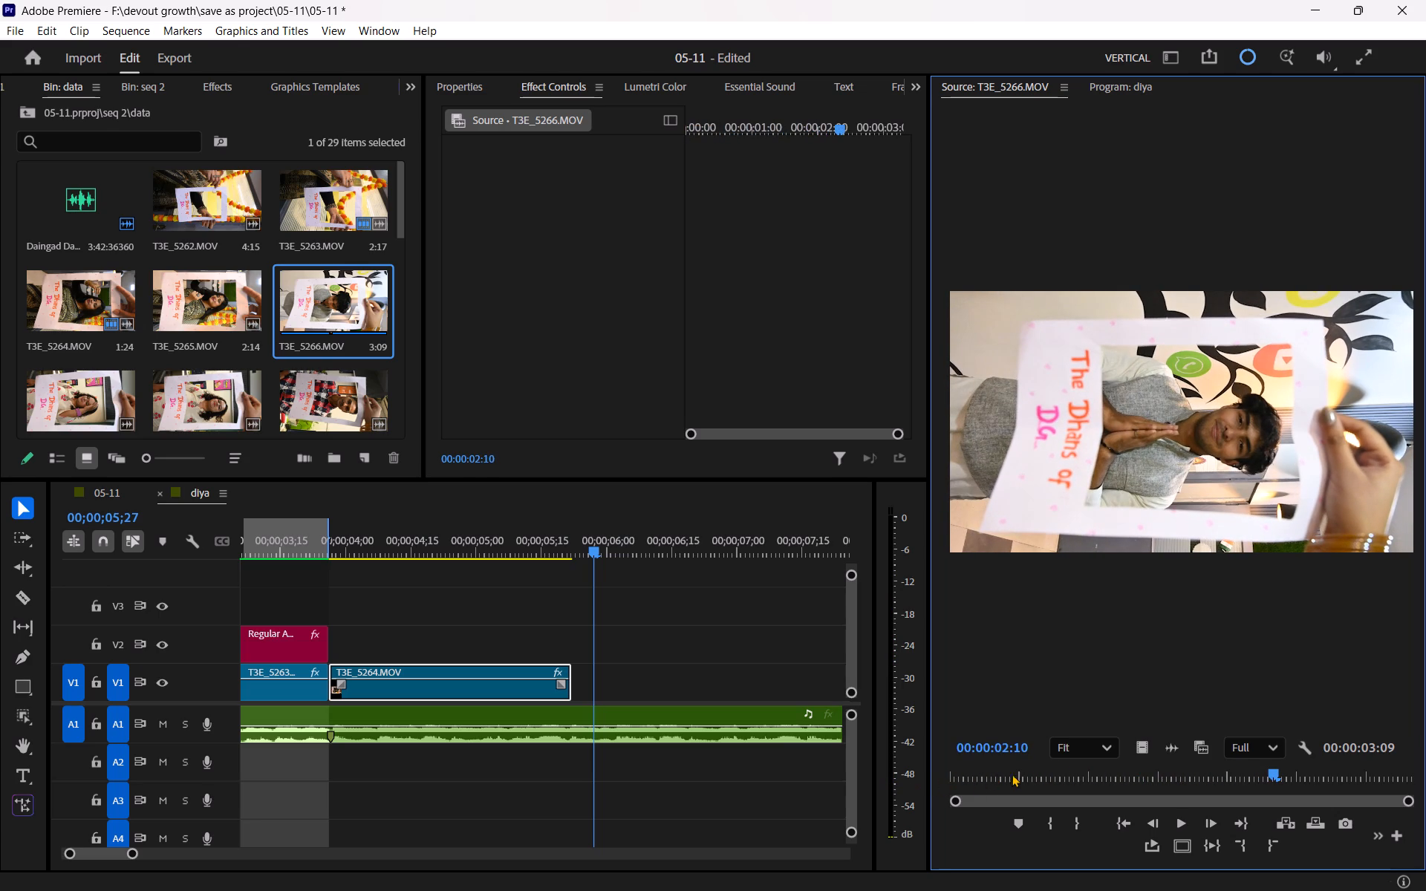
drag(1038, 773, 1070, 768)
key(space)
key(space)
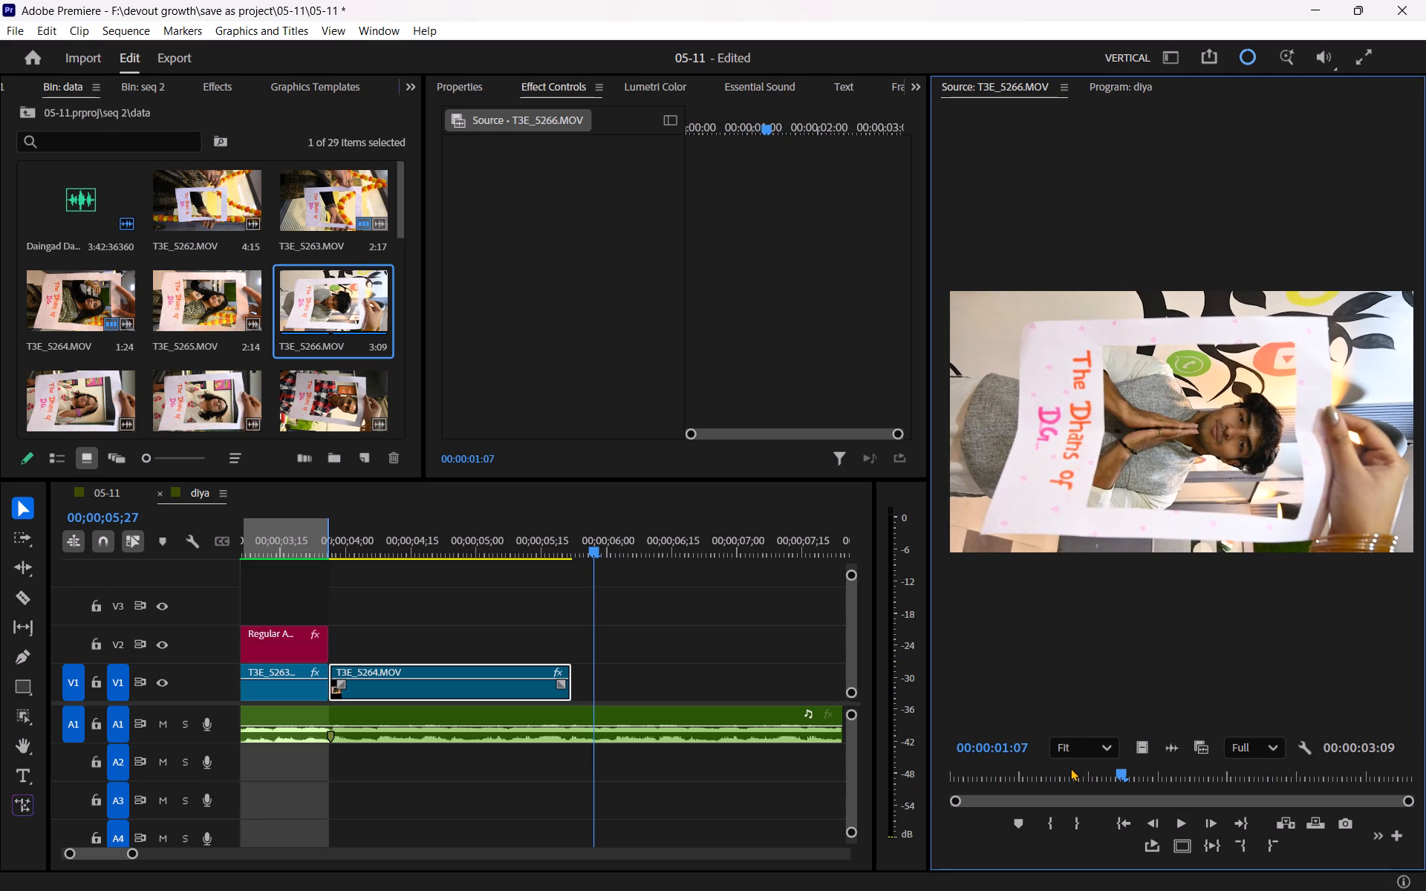
drag(1063, 773, 961, 777)
key(space)
key(space)
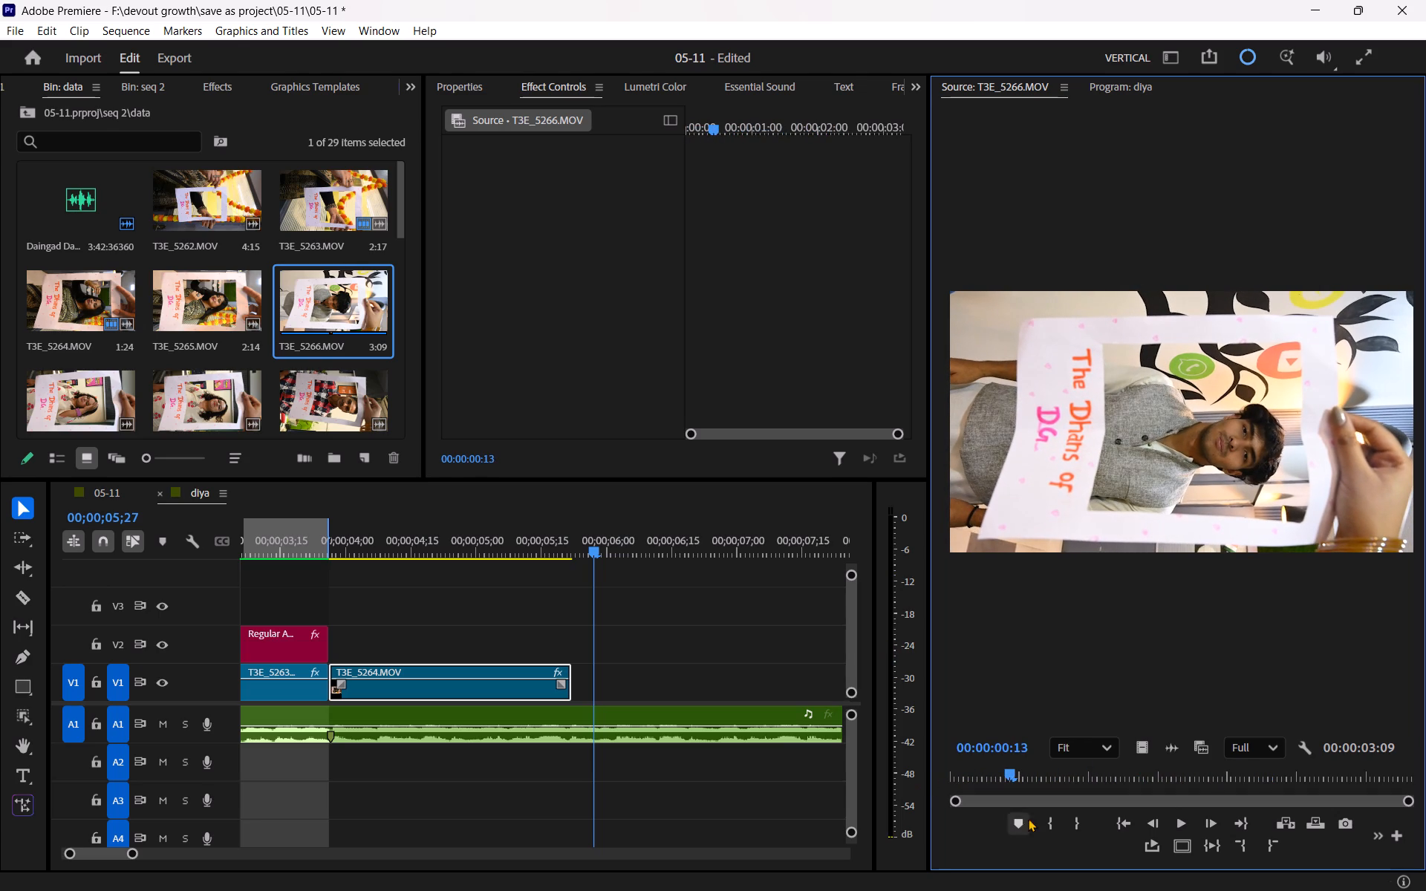
click(1048, 829)
key(space)
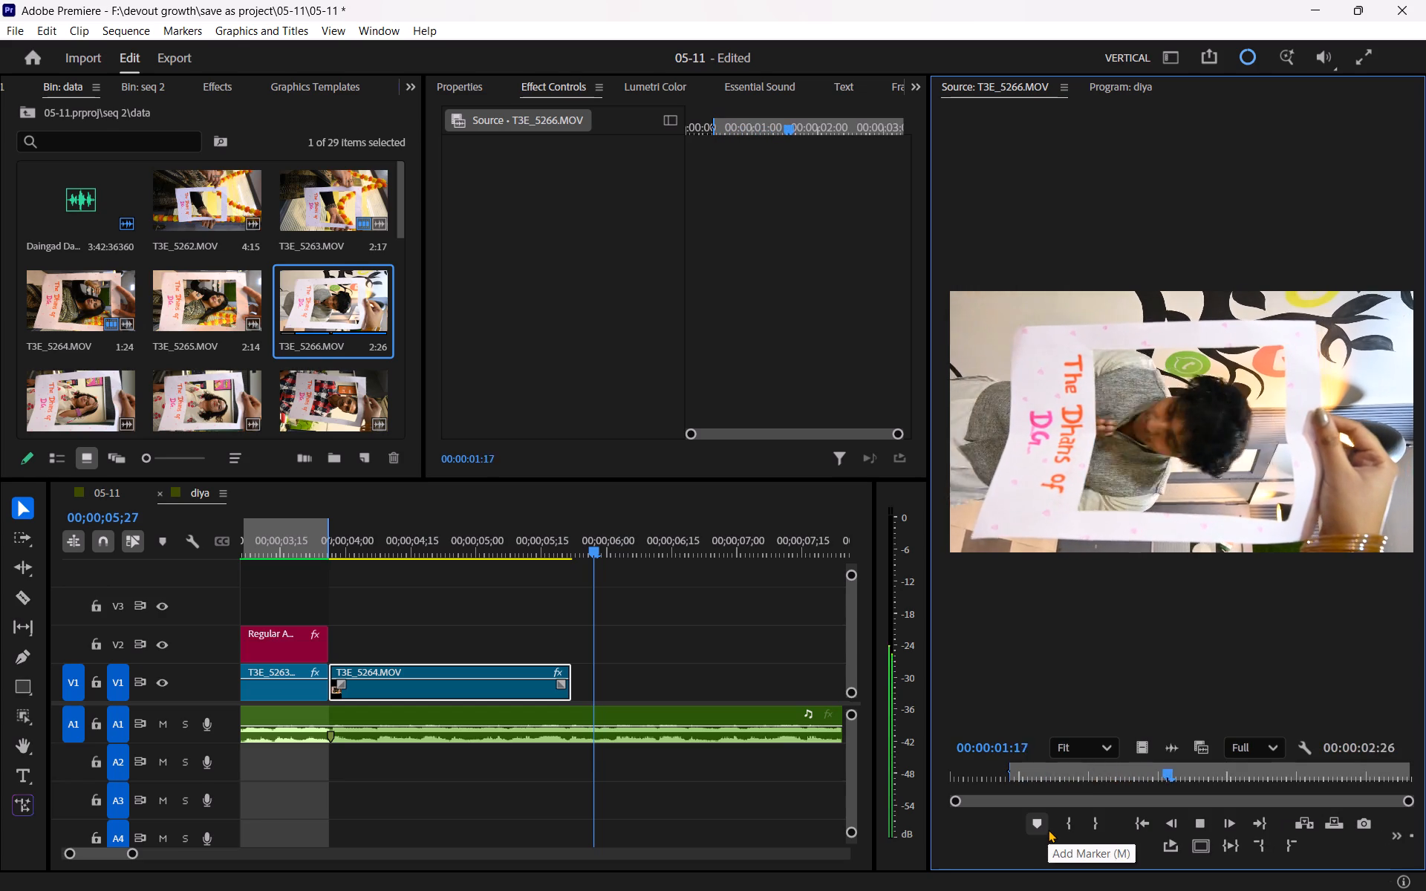
key(space)
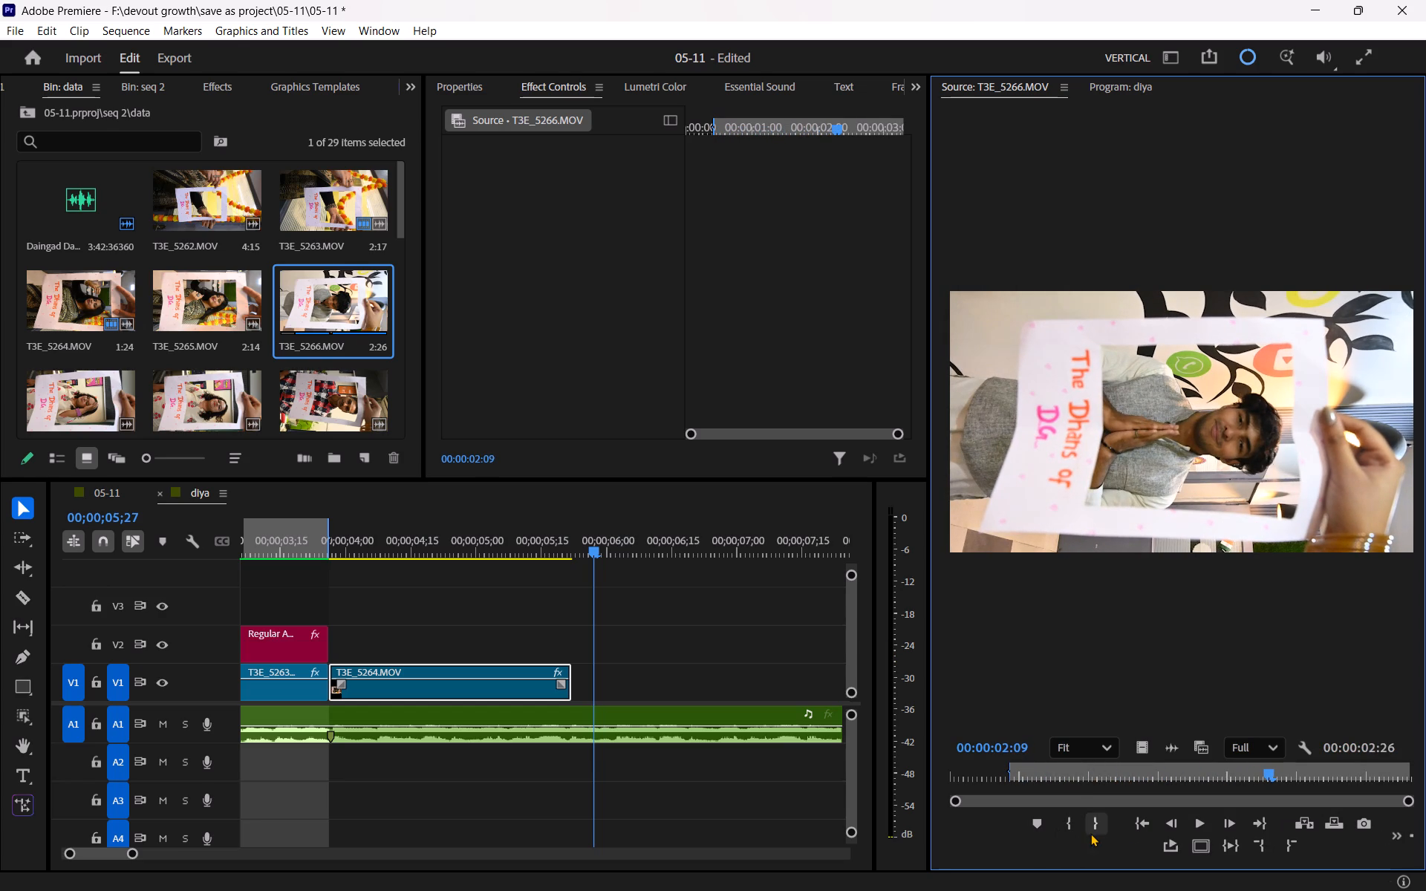
click(1090, 829)
Place only the video of the marked T3E_5266.MOV range on V1, against the end of T3E_5264.MOV.
drag(1139, 757, 1128, 754)
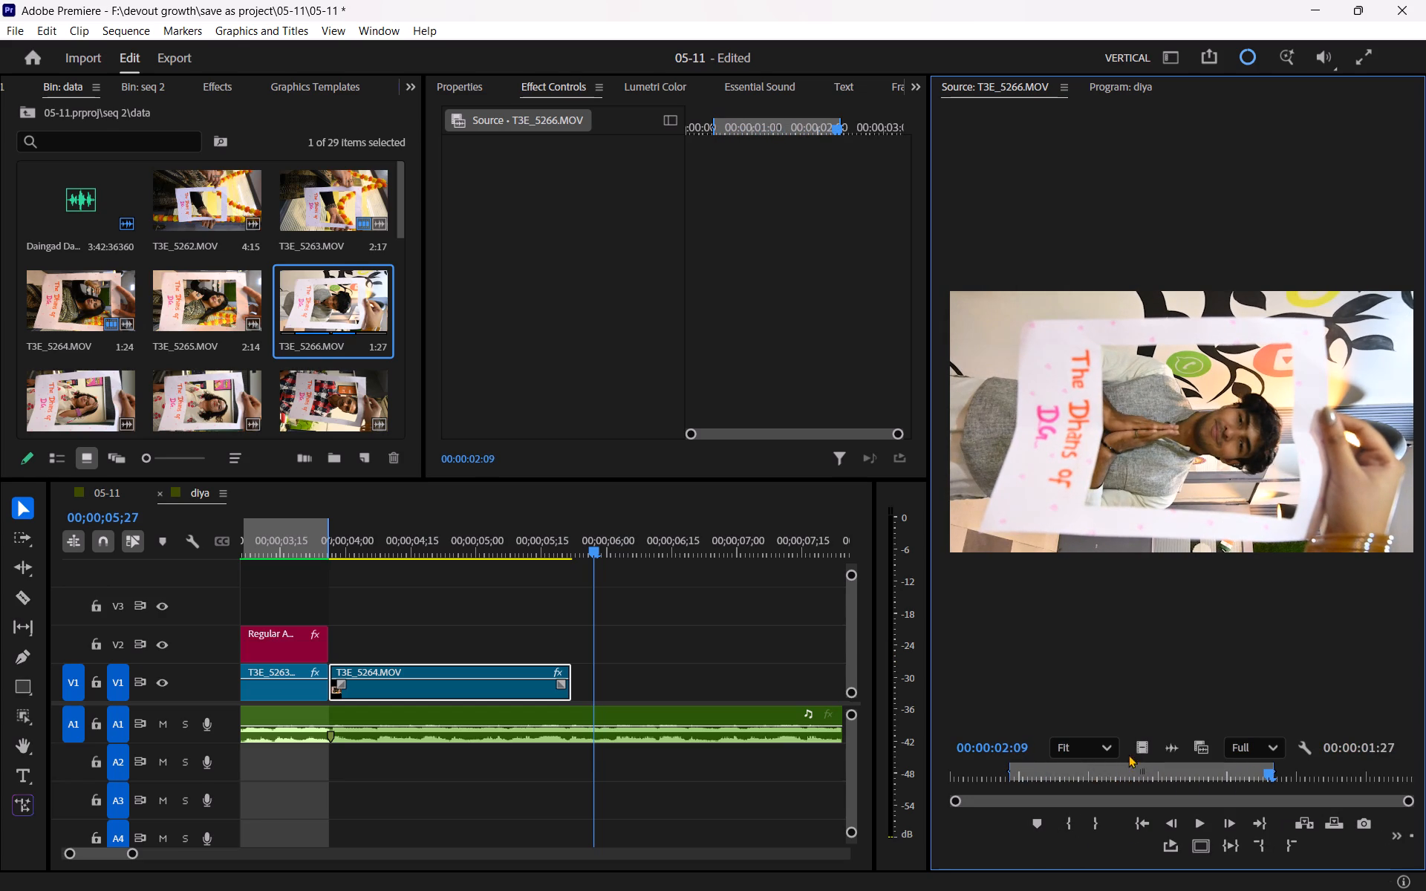
drag(1128, 754, 588, 687)
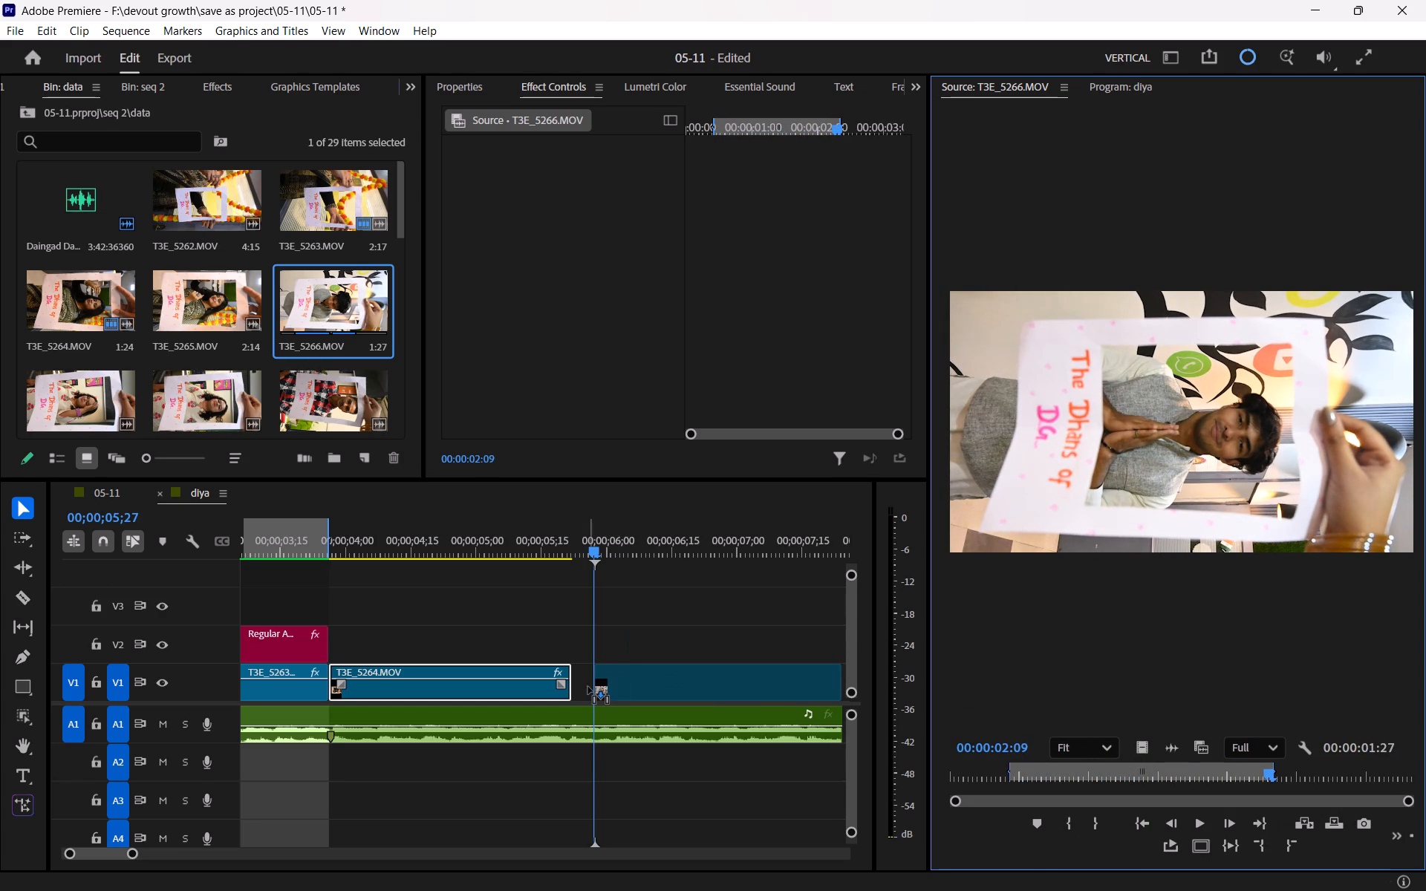
drag(588, 687, 579, 687)
Set the T3E_5266.MOV clip's rotation to -90° and its scale to 50.
click(611, 691)
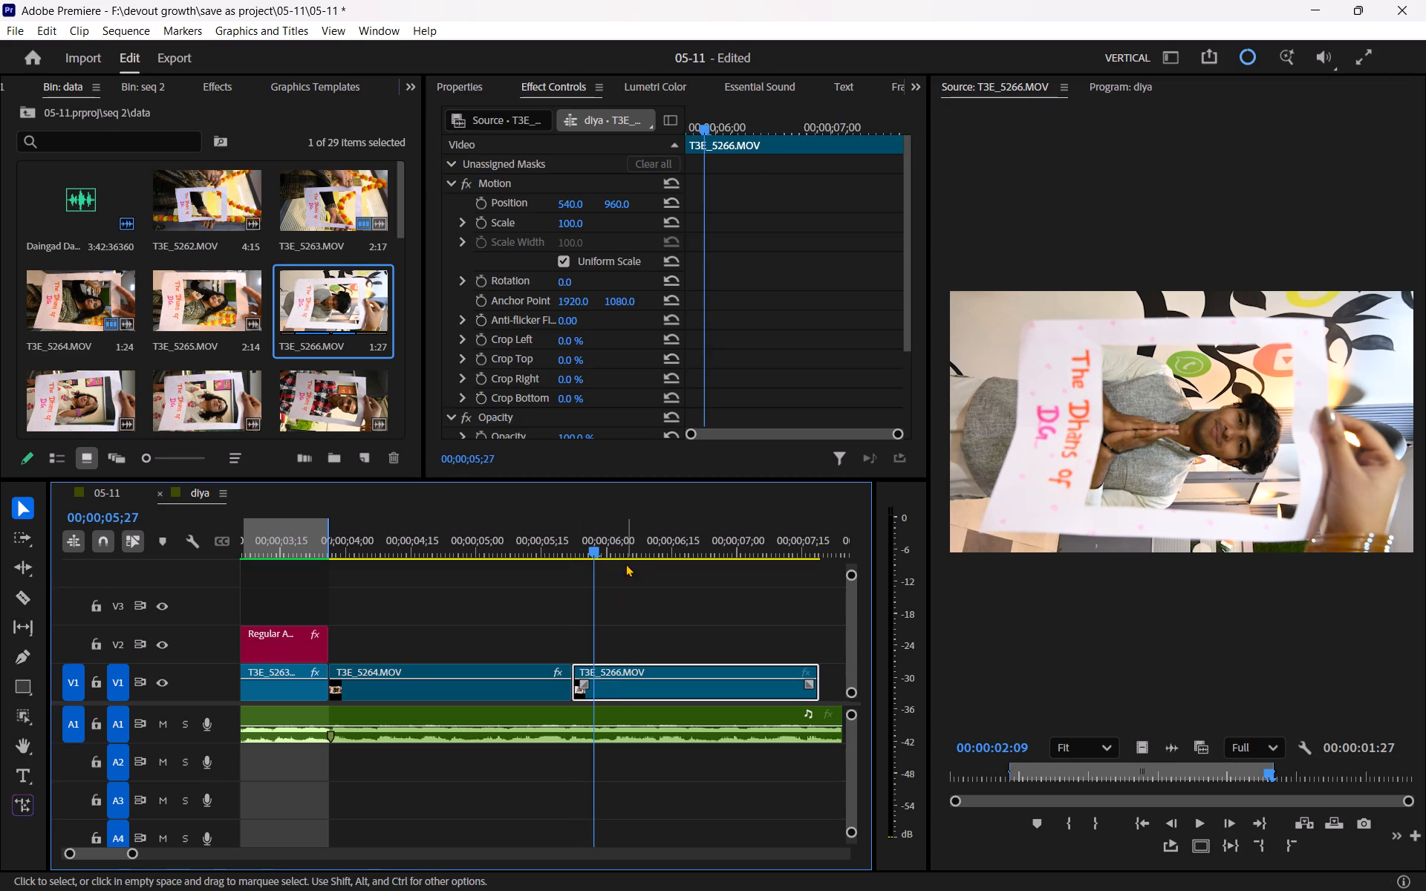
click(579, 282)
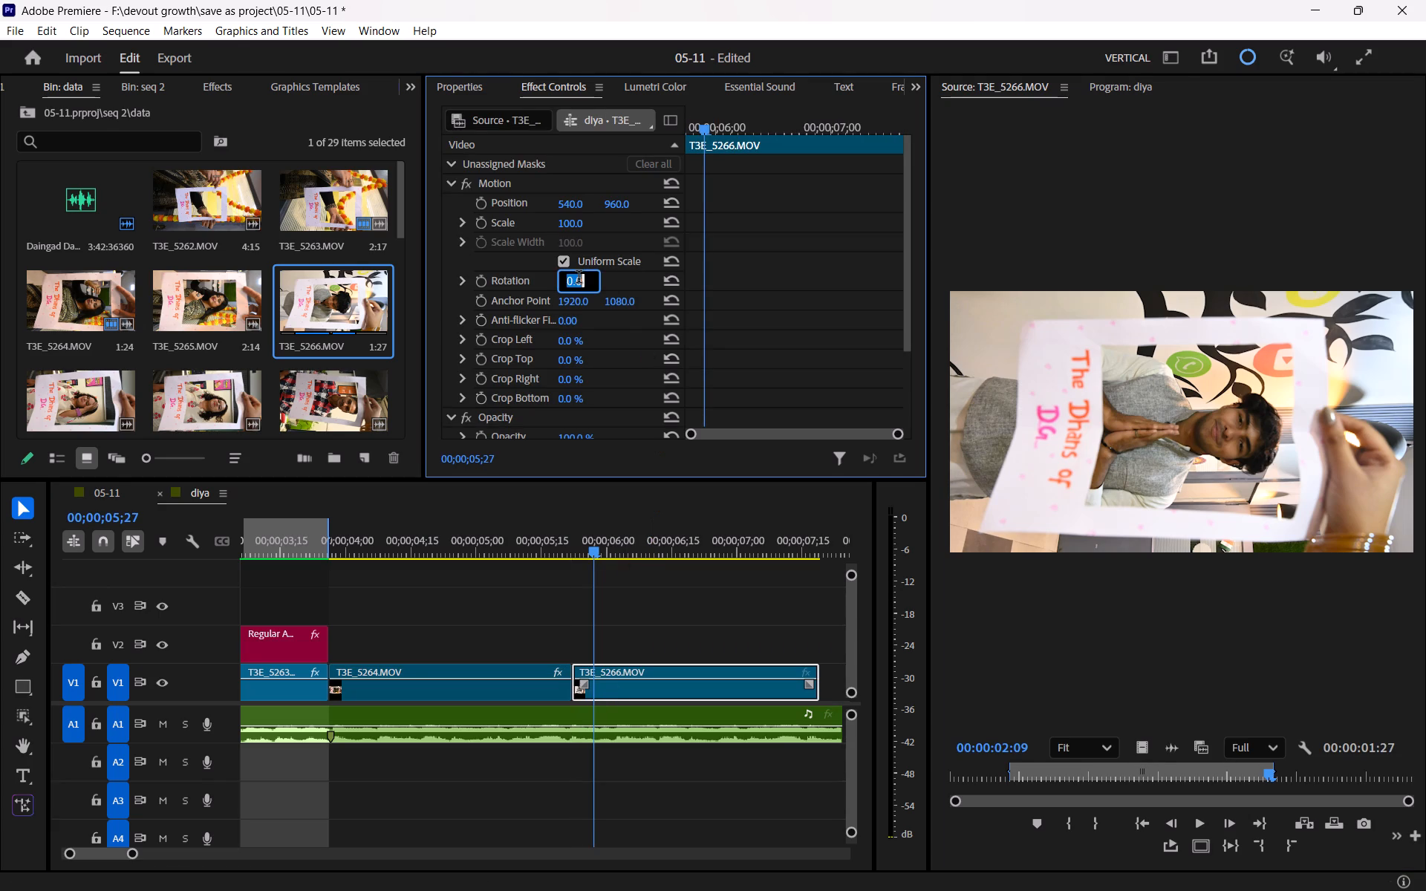
text(-90)
key(Return)
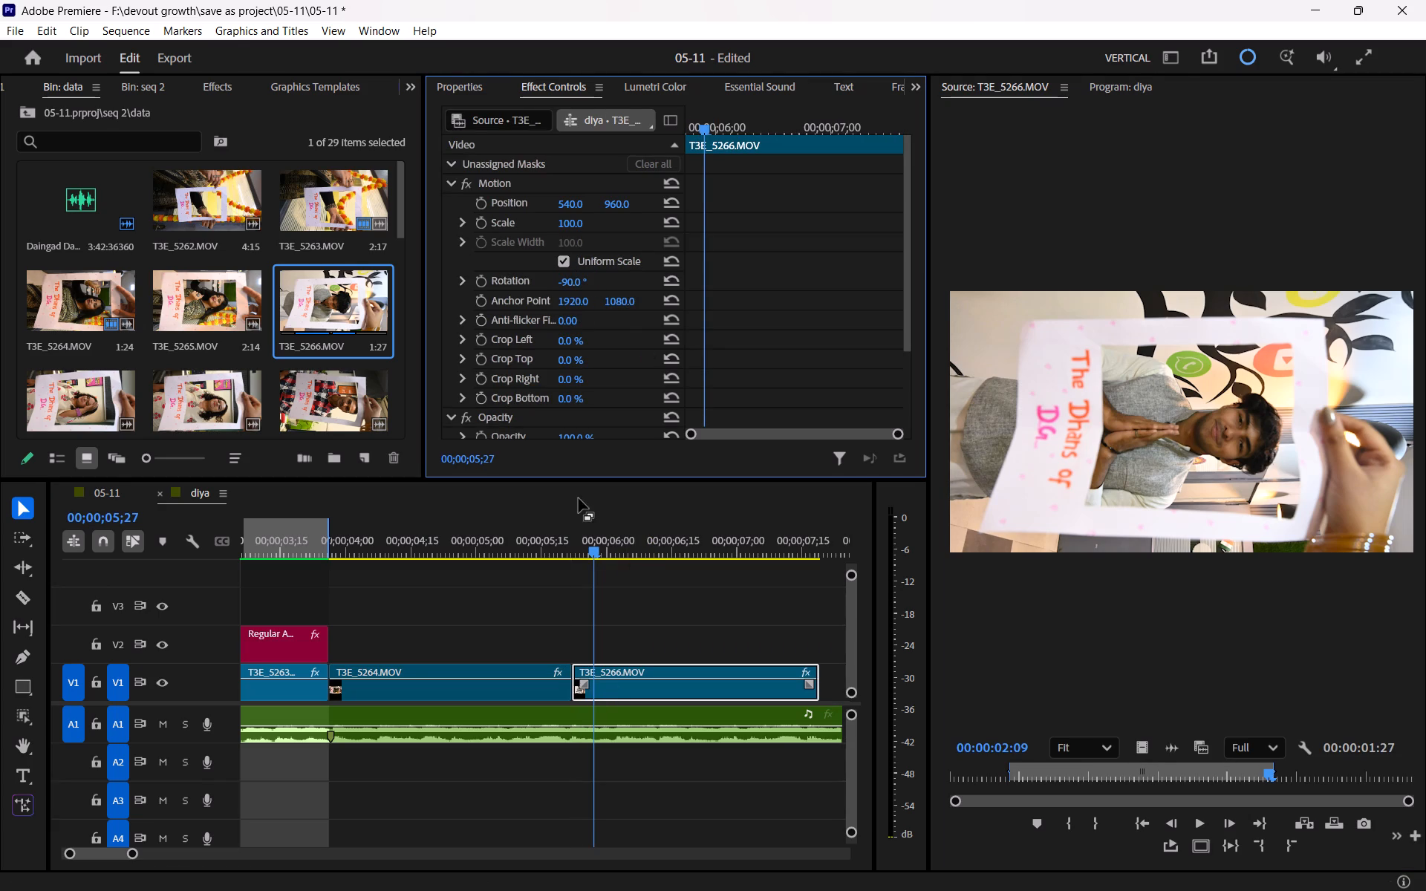
click(573, 222)
text(50)
key(Return)
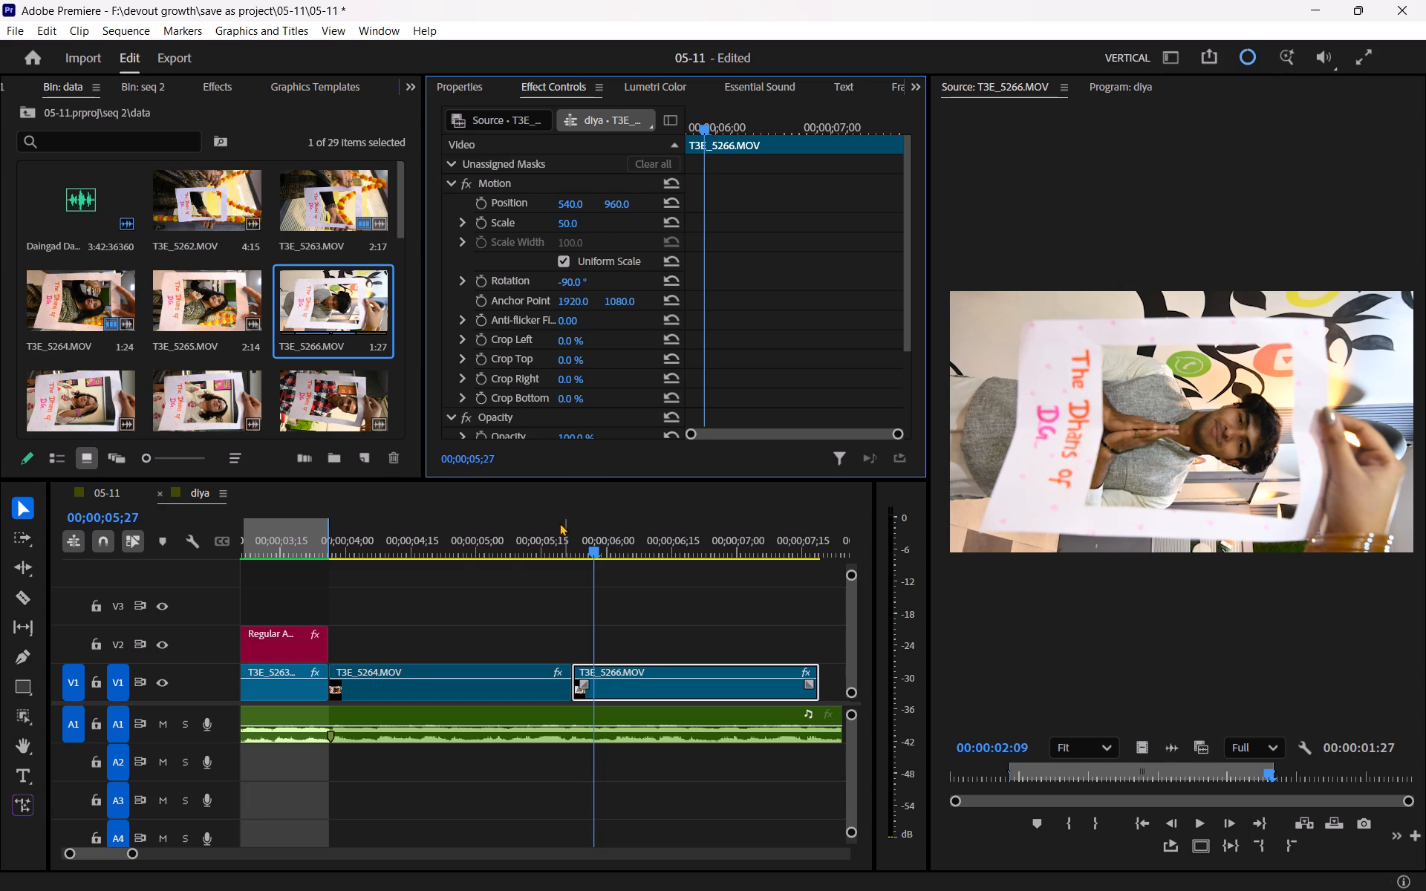
Play across the cut, trim the start of T3E_5266.MOV to 00;00;06;02, and move it back against the end of T3E_5264.MOV.
drag(535, 538, 458, 561)
click(534, 603)
key(space)
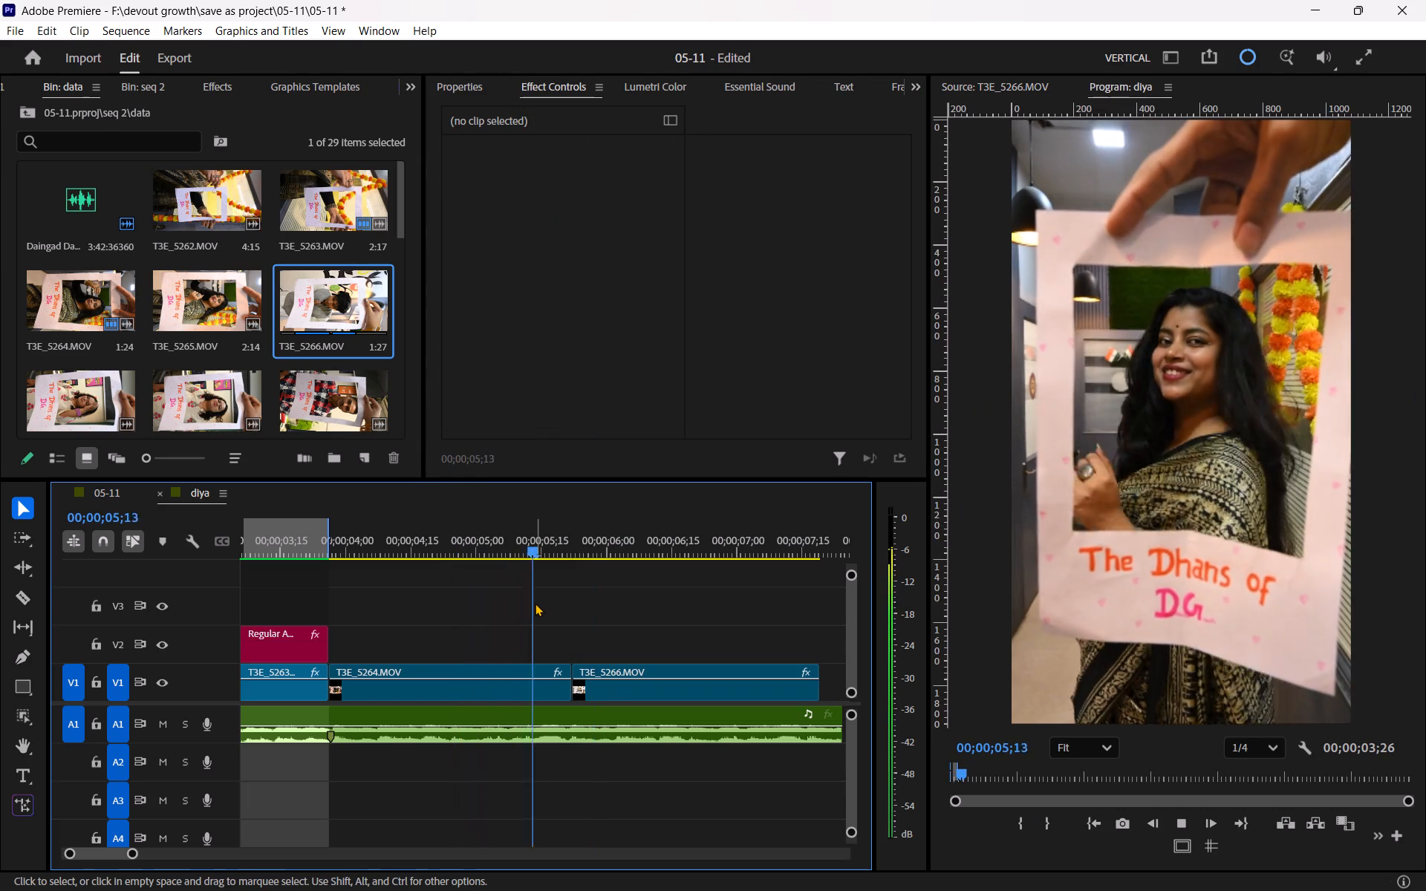
key(space)
drag(590, 537, 578, 535)
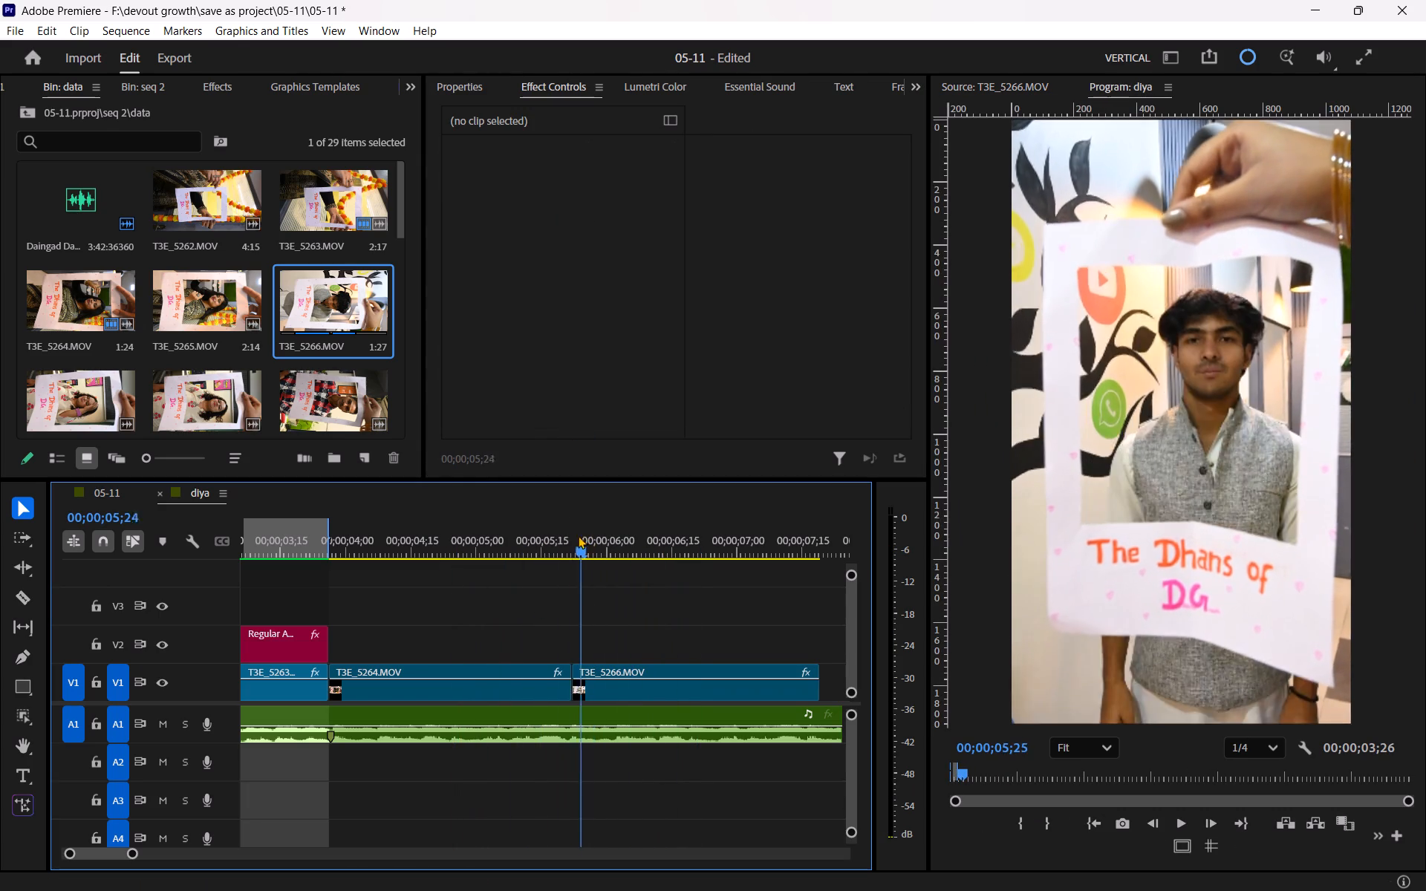
drag(578, 535, 564, 539)
key(space)
key(space)
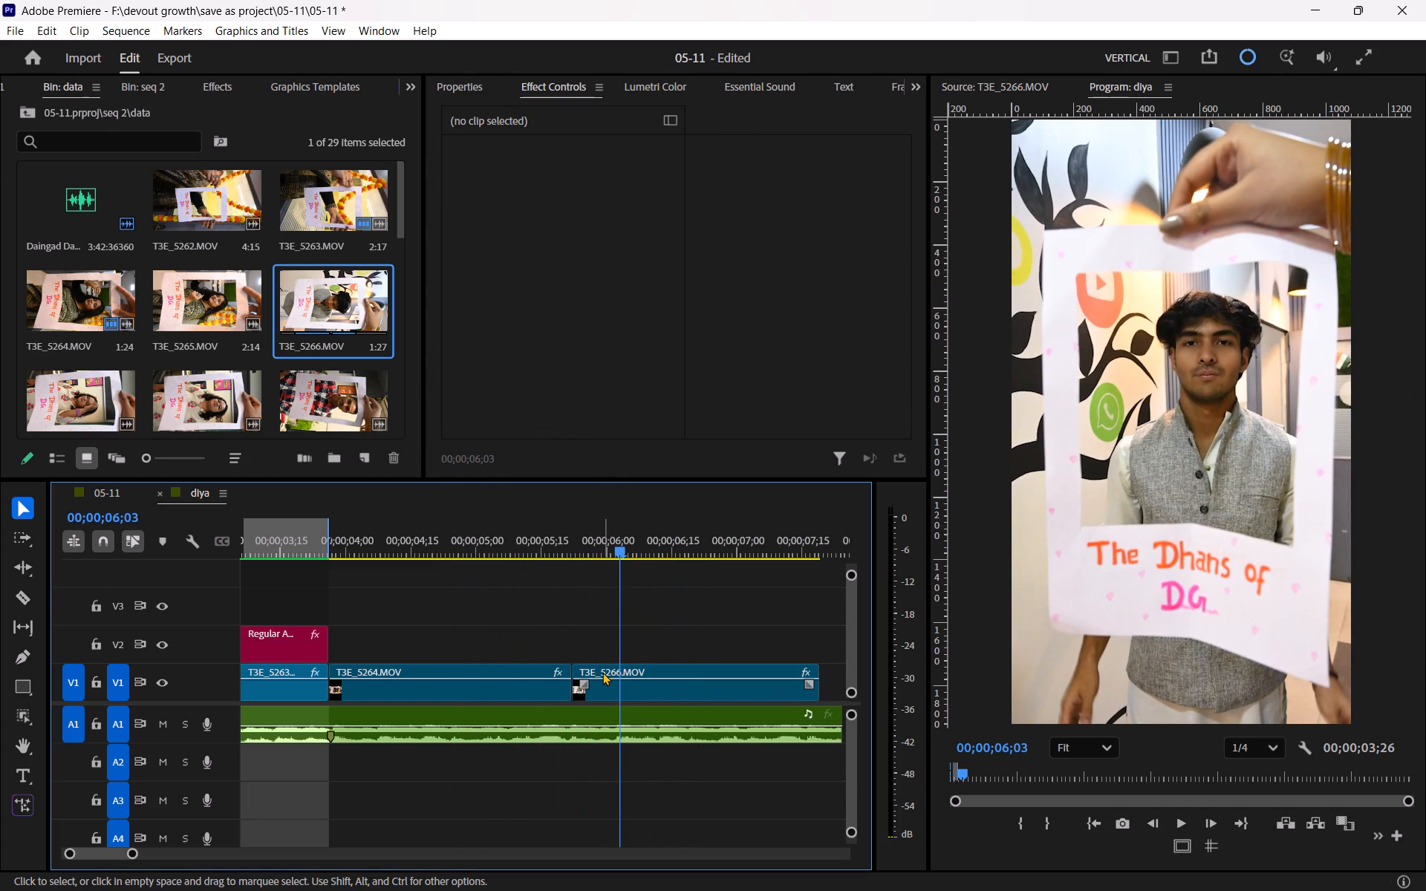
key(Left)
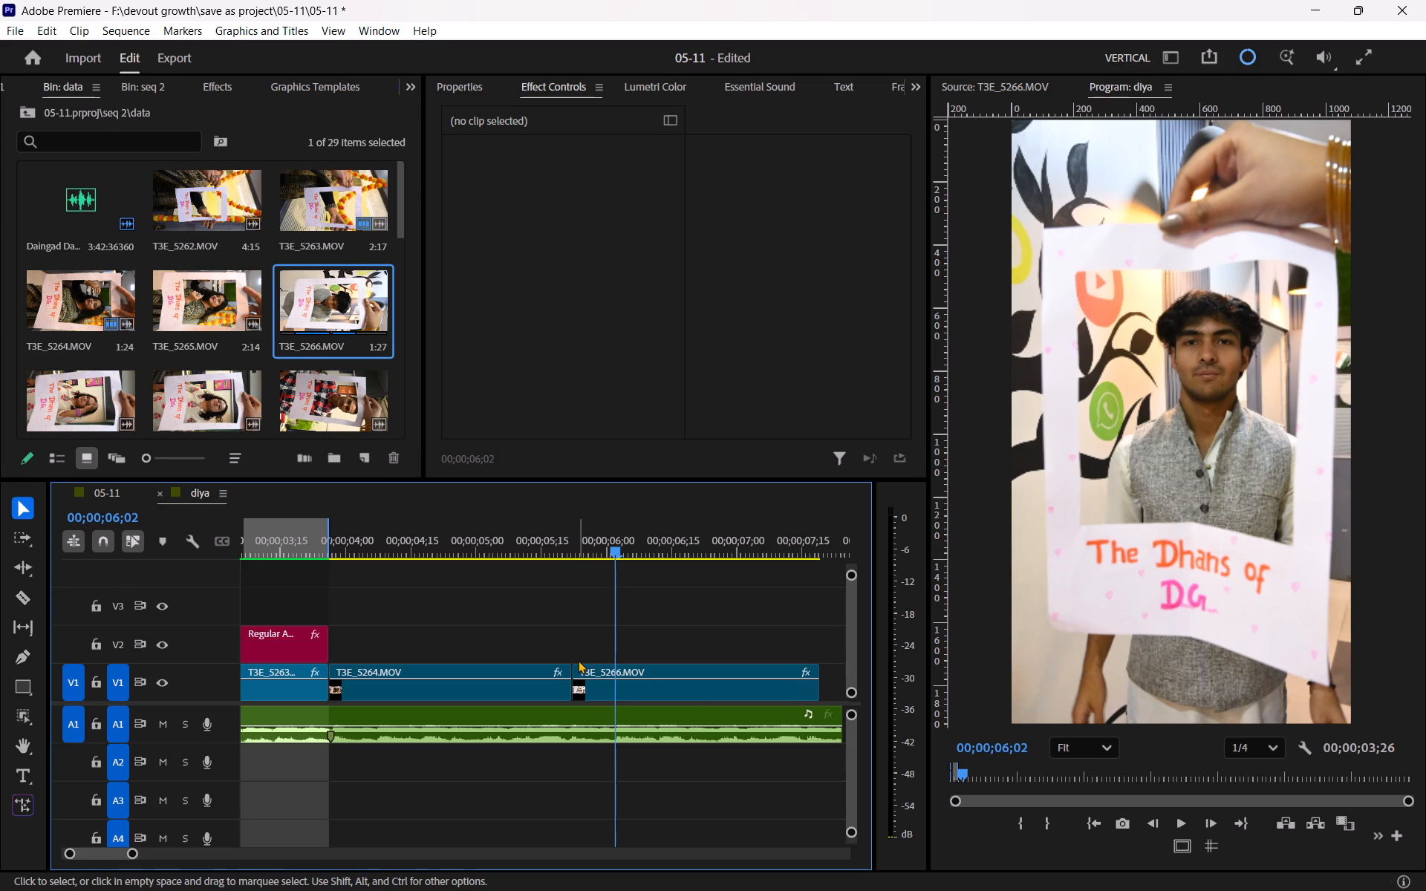
click(578, 660)
drag(579, 664, 625, 664)
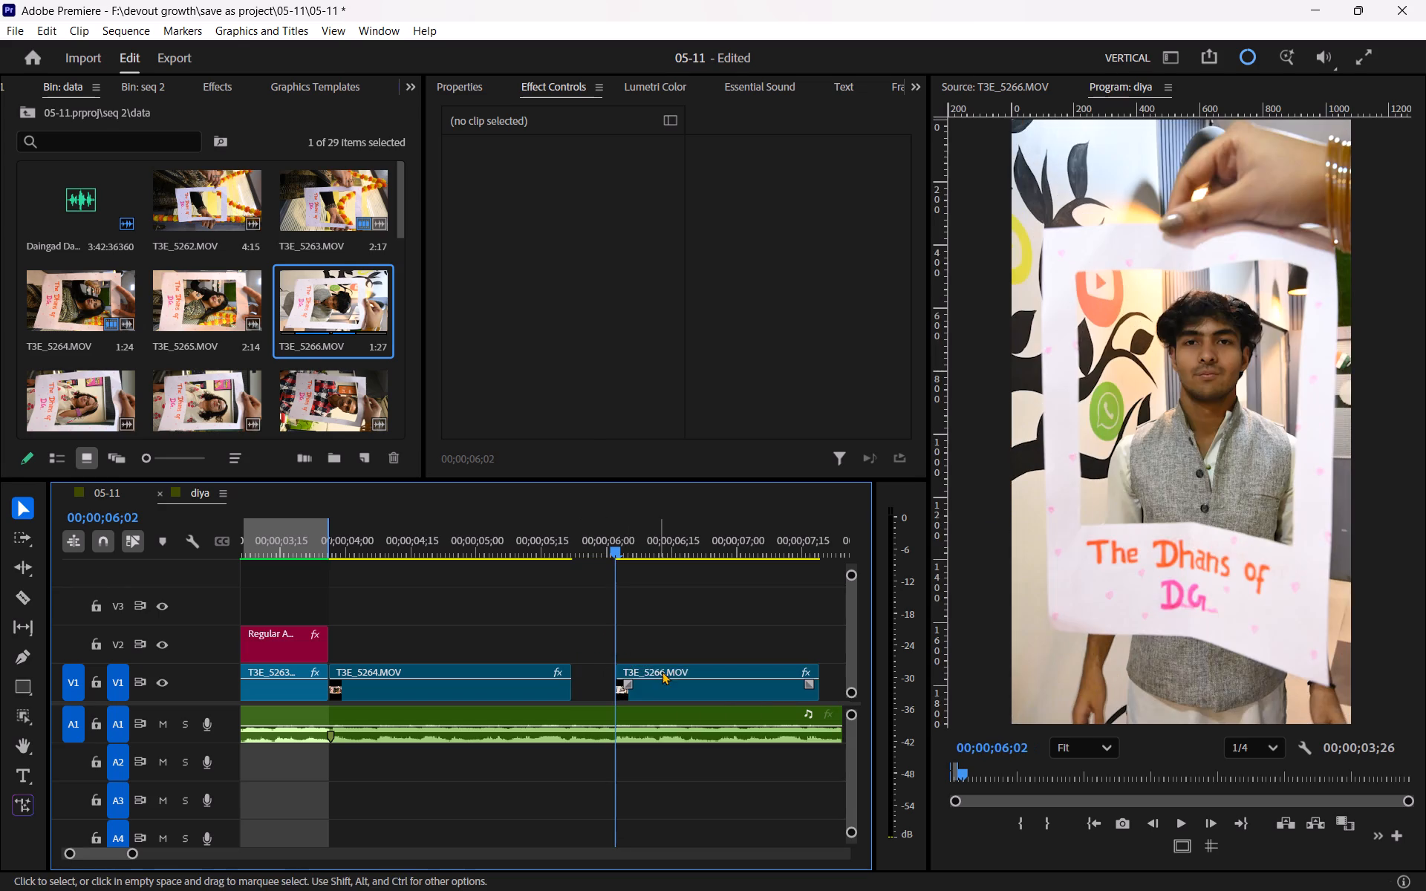
drag(662, 671, 619, 671)
Play the T3E_5266.MOV clip against the audio and extend its end to 00;00;07;16.
drag(537, 537, 504, 537)
key(space)
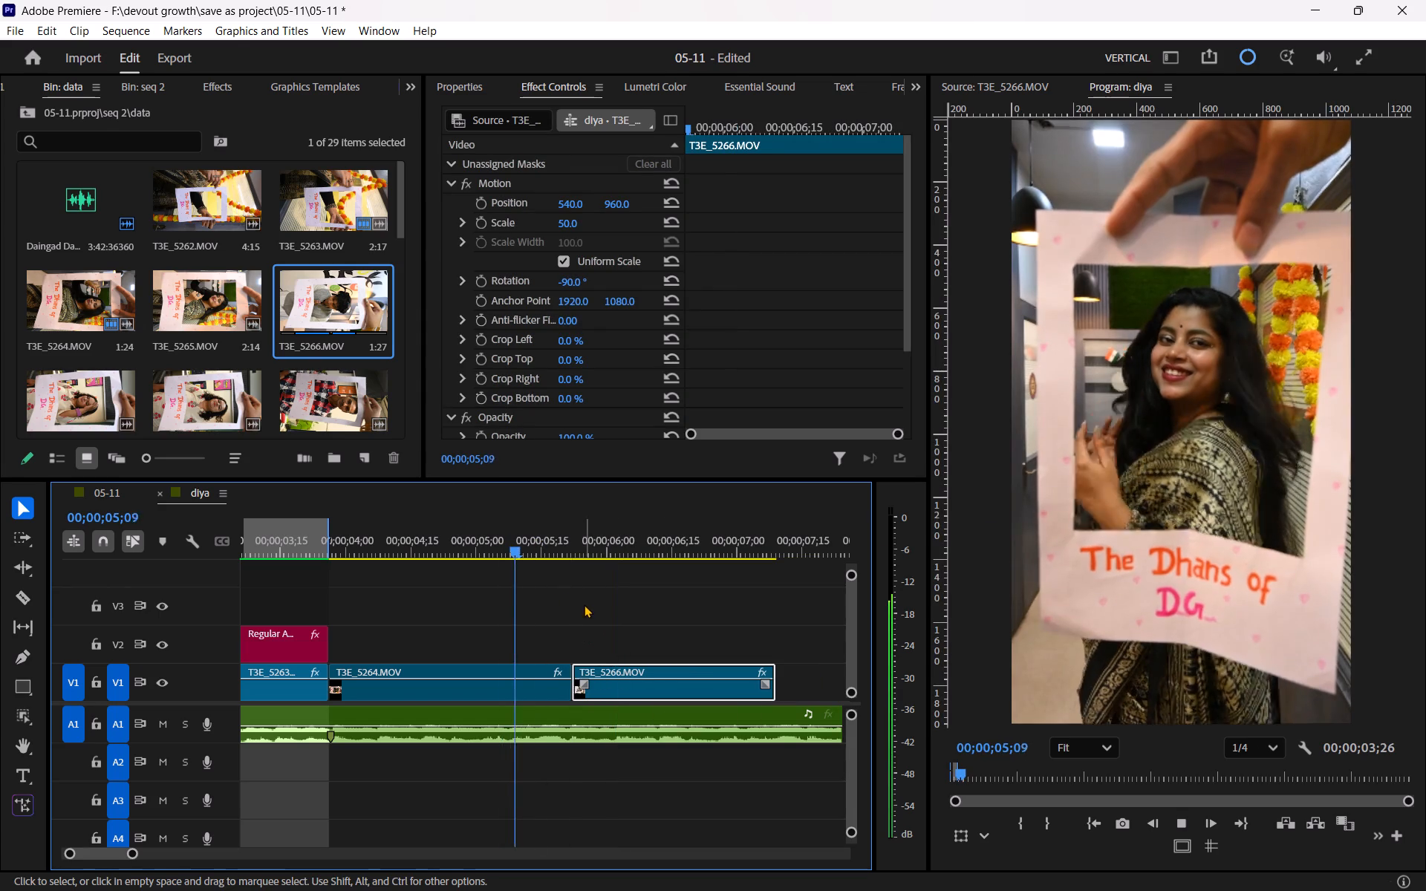
scroll(585, 604, down, 2)
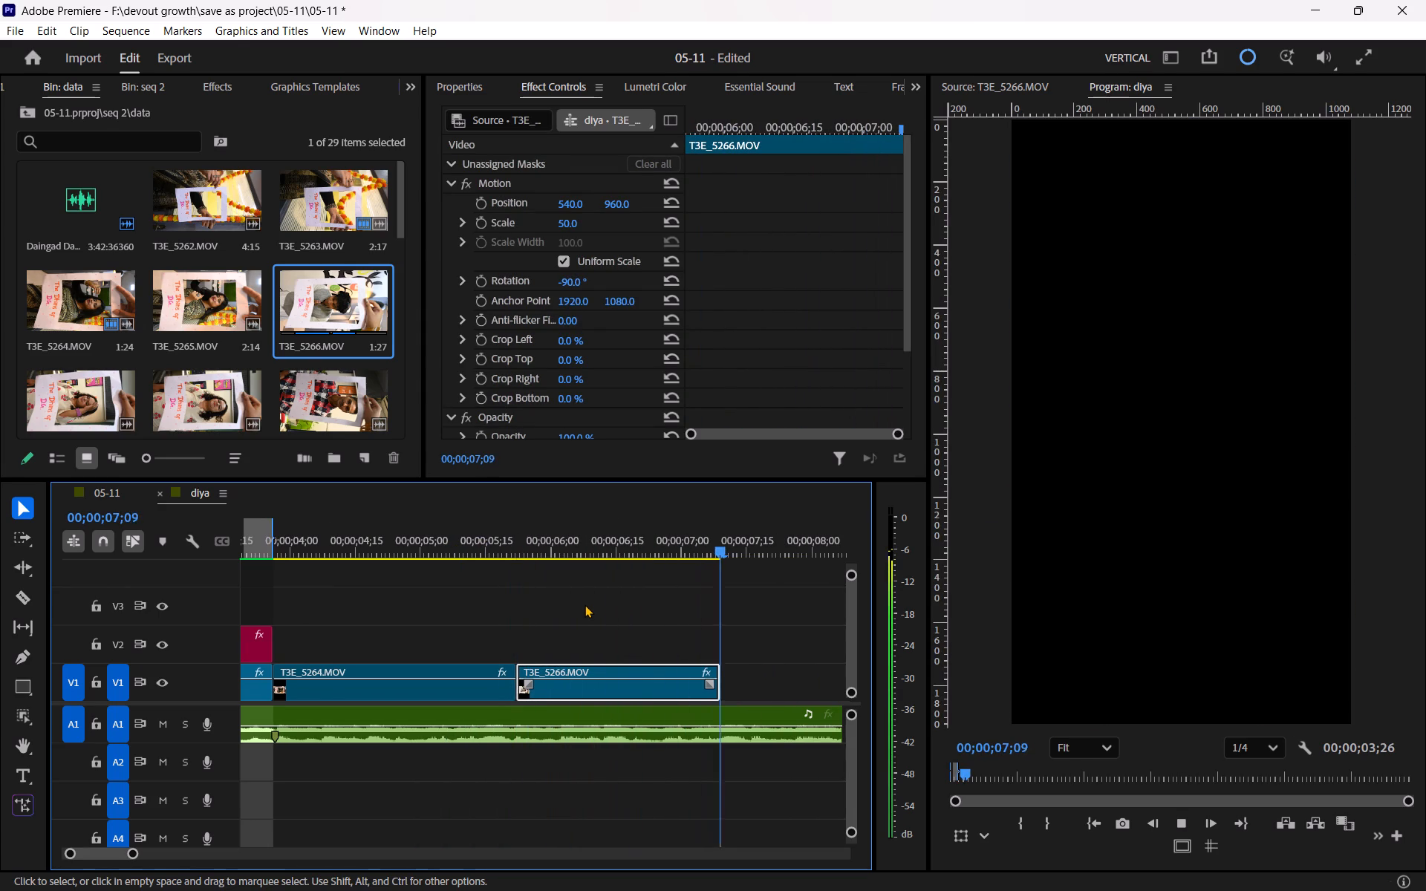
key(space)
scroll(585, 604, down, 1)
key(space)
key(space)
click(718, 545)
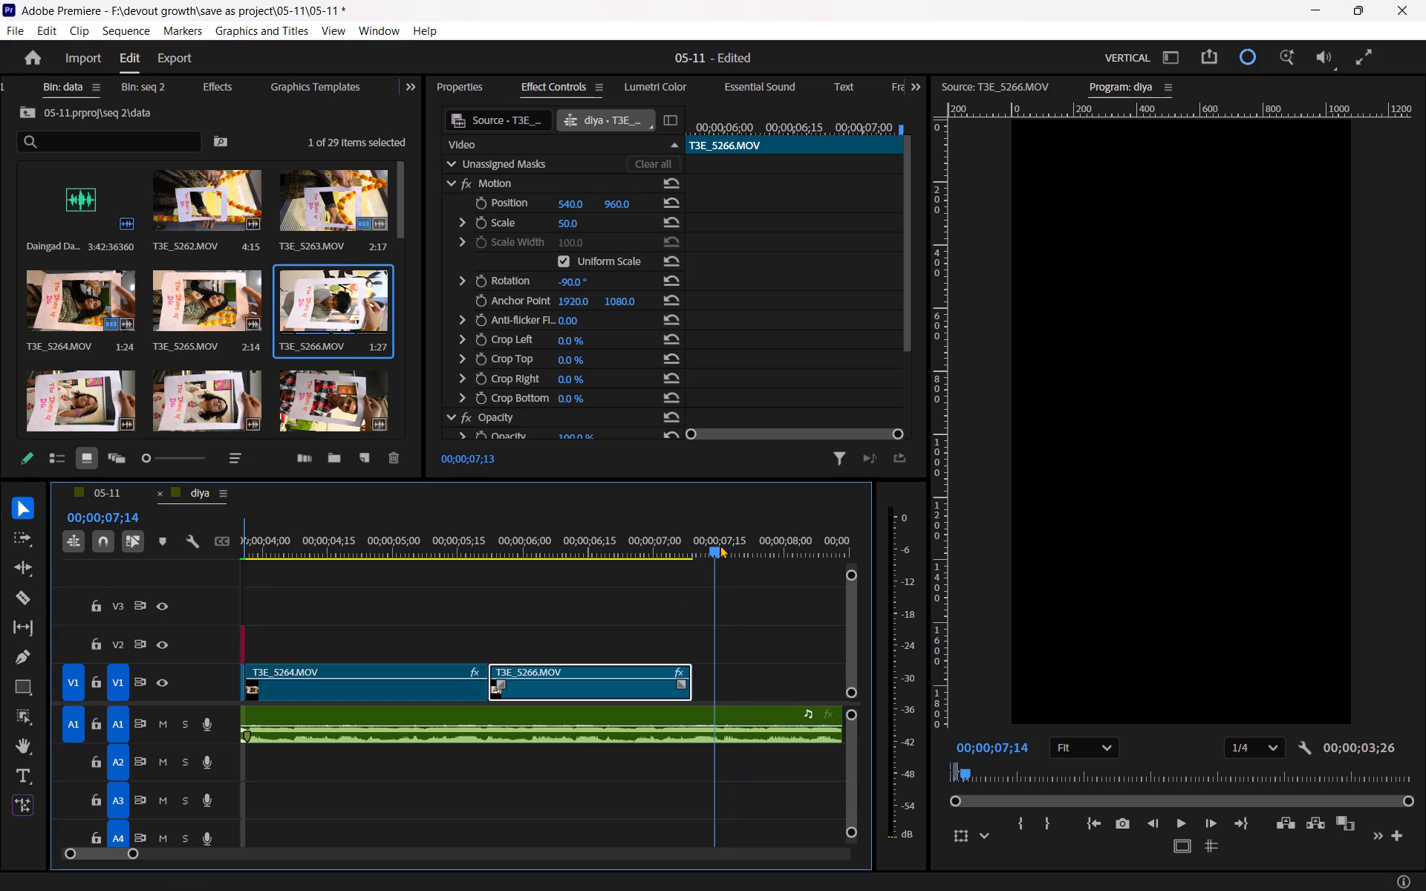
key(Right)
key(Right)
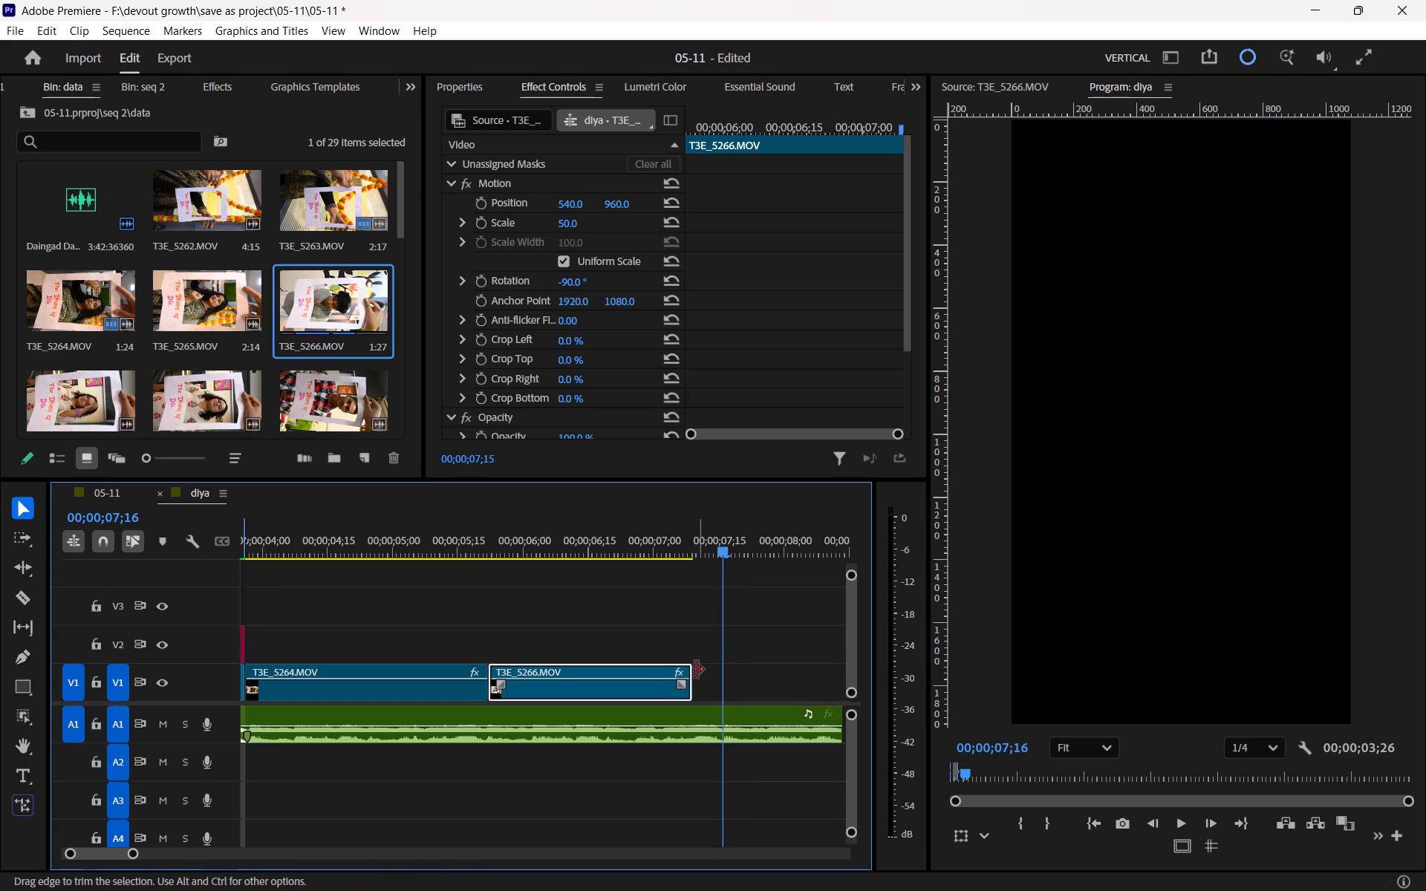
drag(692, 672, 721, 664)
Play the extended T3E_5266.MOV clip, including its cut from T3E_5264.MOV, to check its pose timing against the audio.
drag(495, 549, 406, 555)
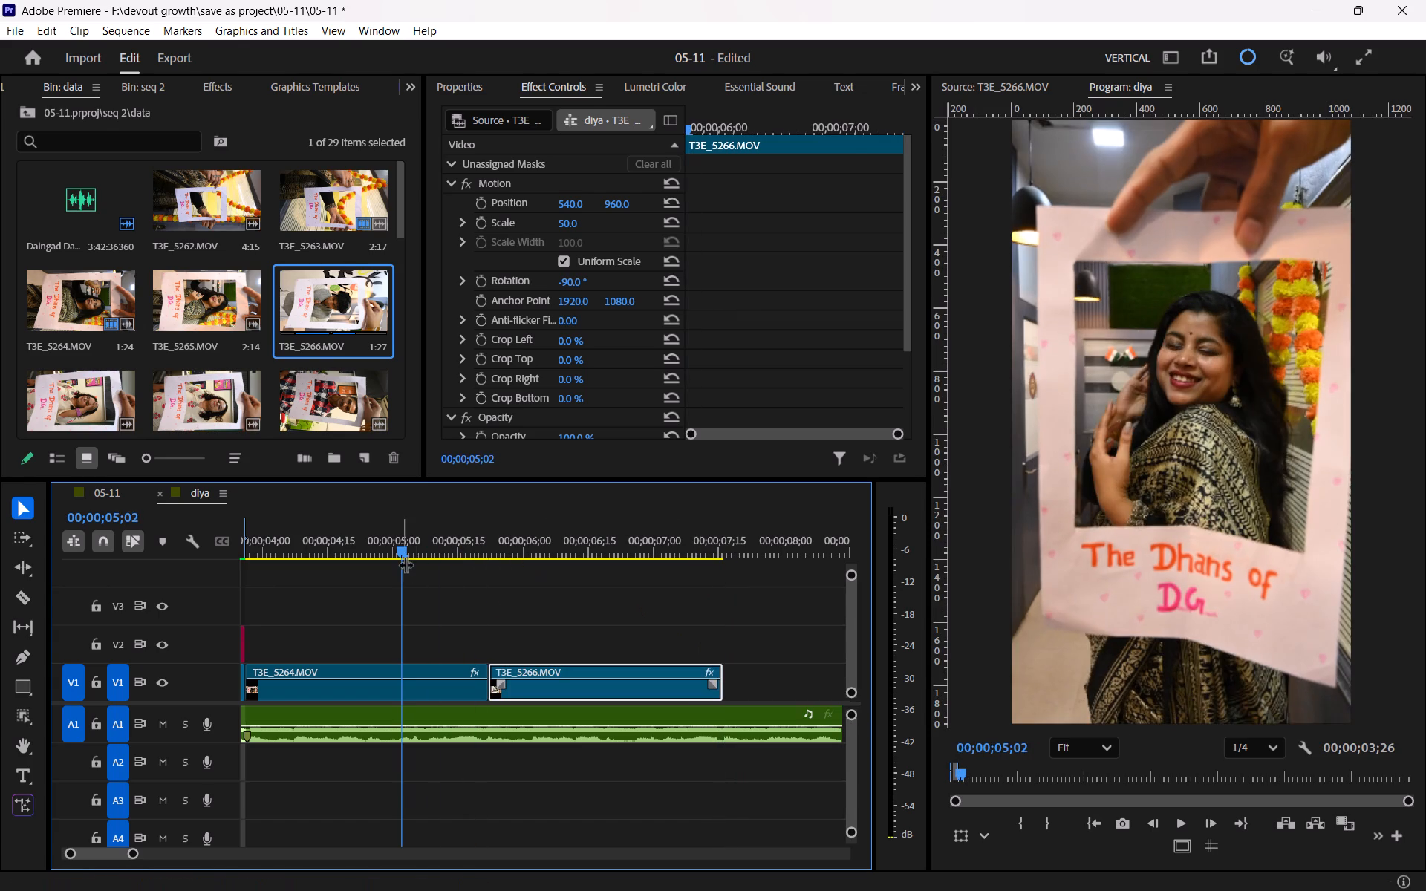
click(492, 598)
key(space)
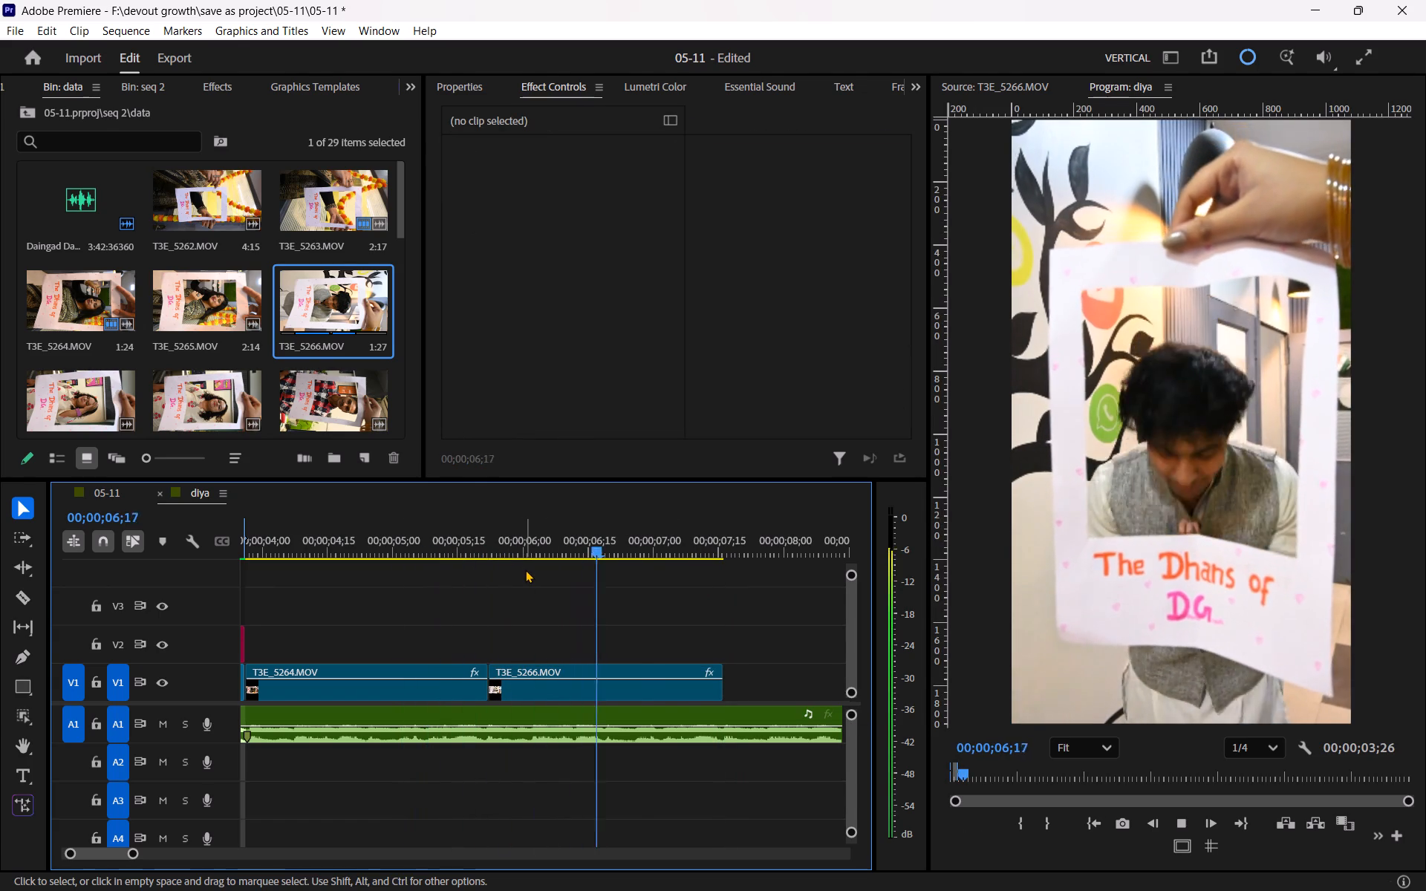
key(space)
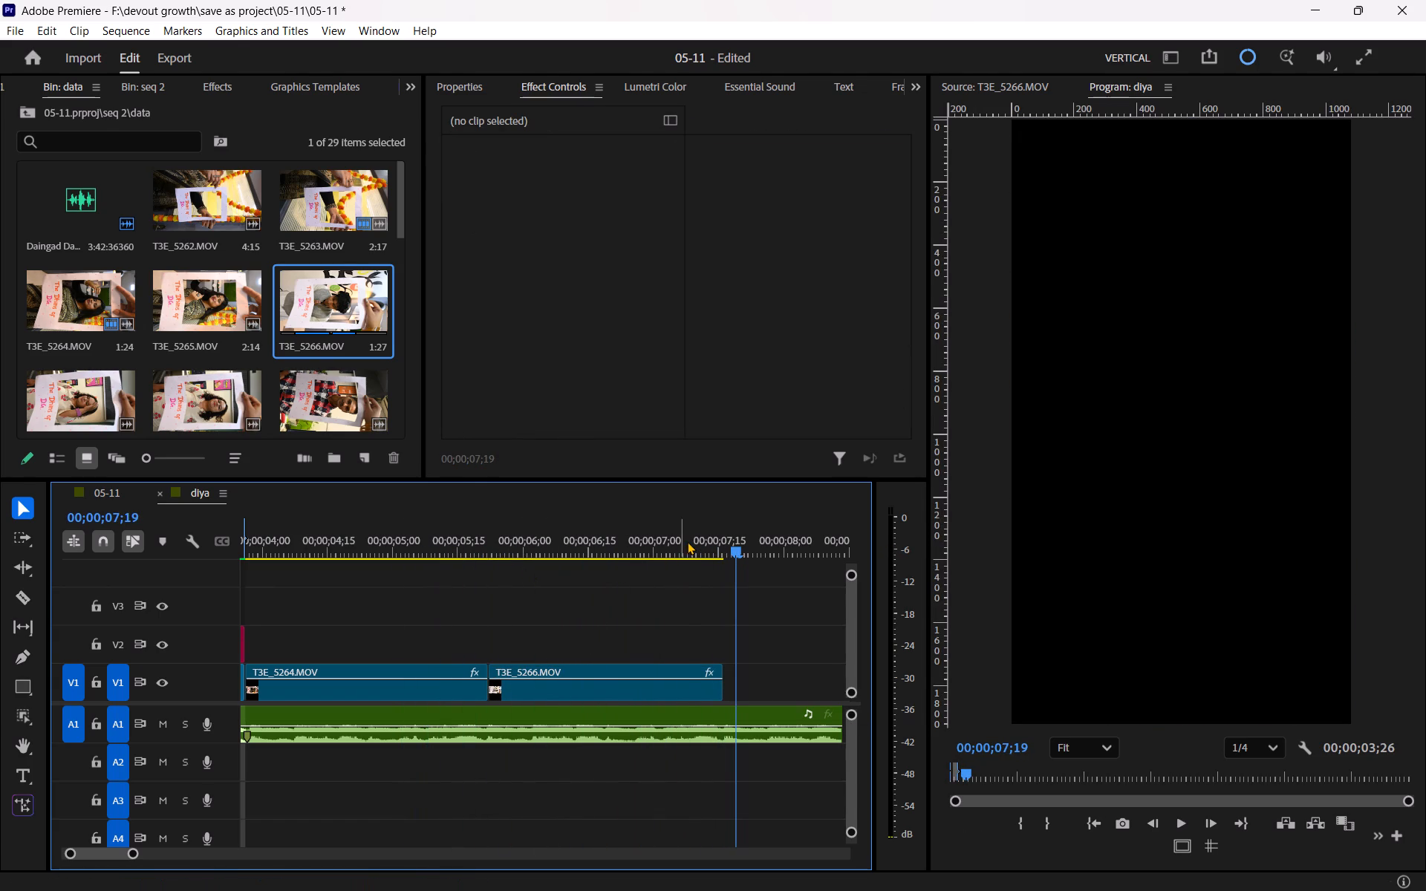
click(688, 541)
key(space)
key(space)
drag(697, 541, 648, 556)
key(space)
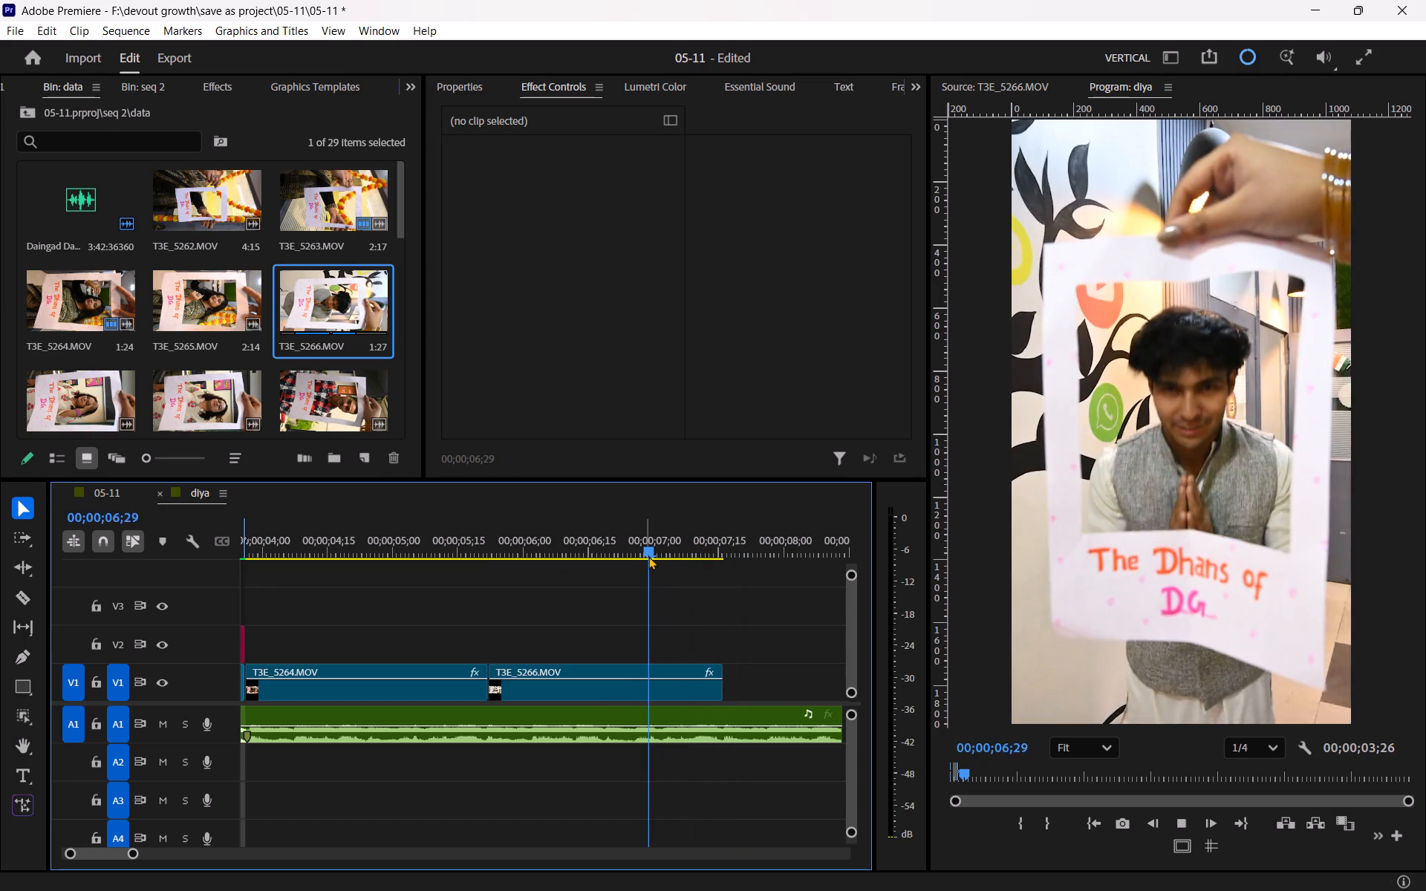
key(space)
Shift the T3E_5266.MOV clip 5 frames later and extend its start back to the end of T3E_5264.MOV.
key(Right)
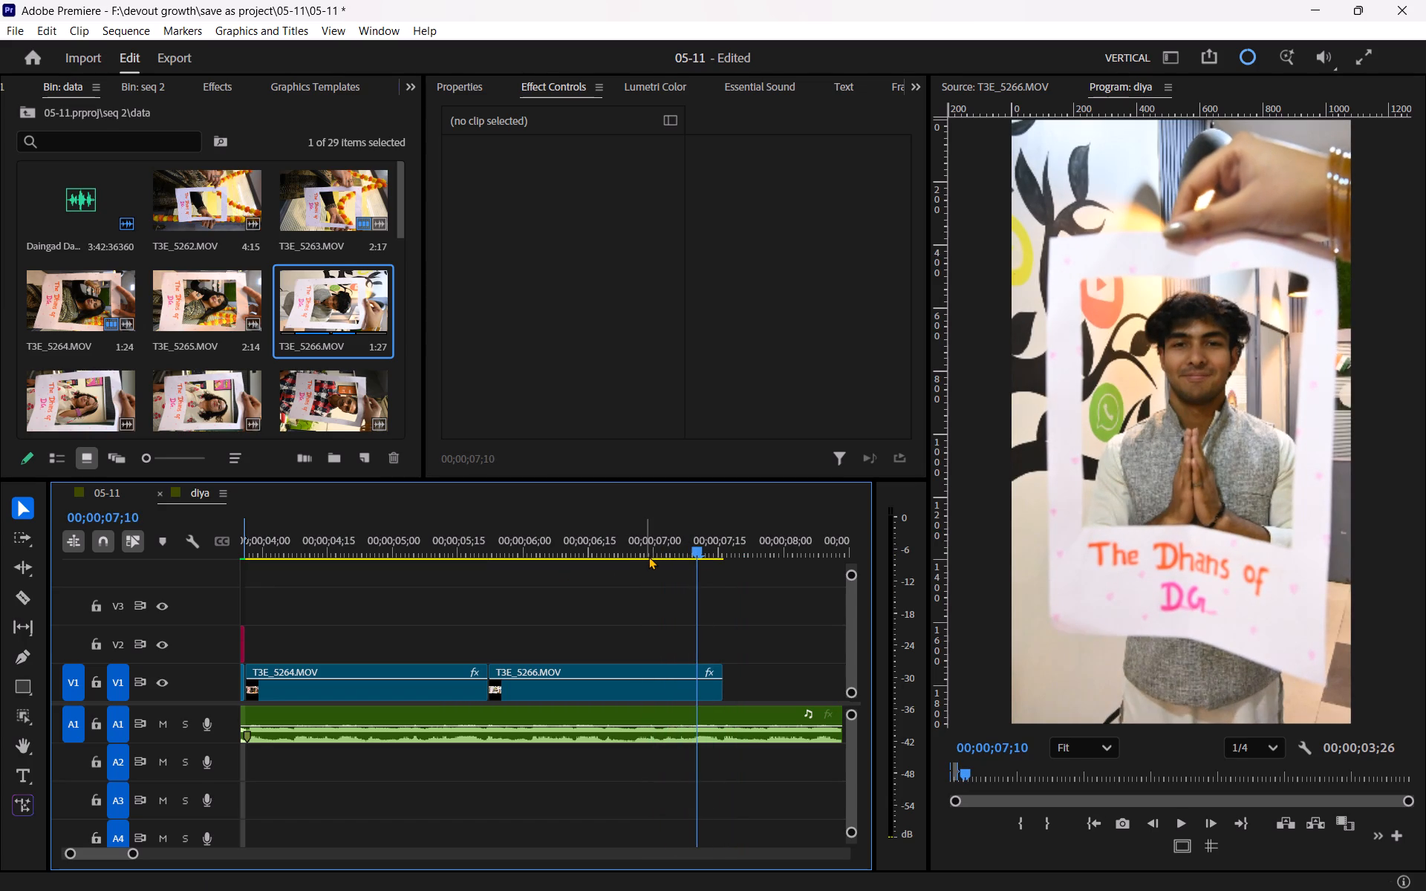
key(Right)
key(Left)
key(Right)
key(Right)
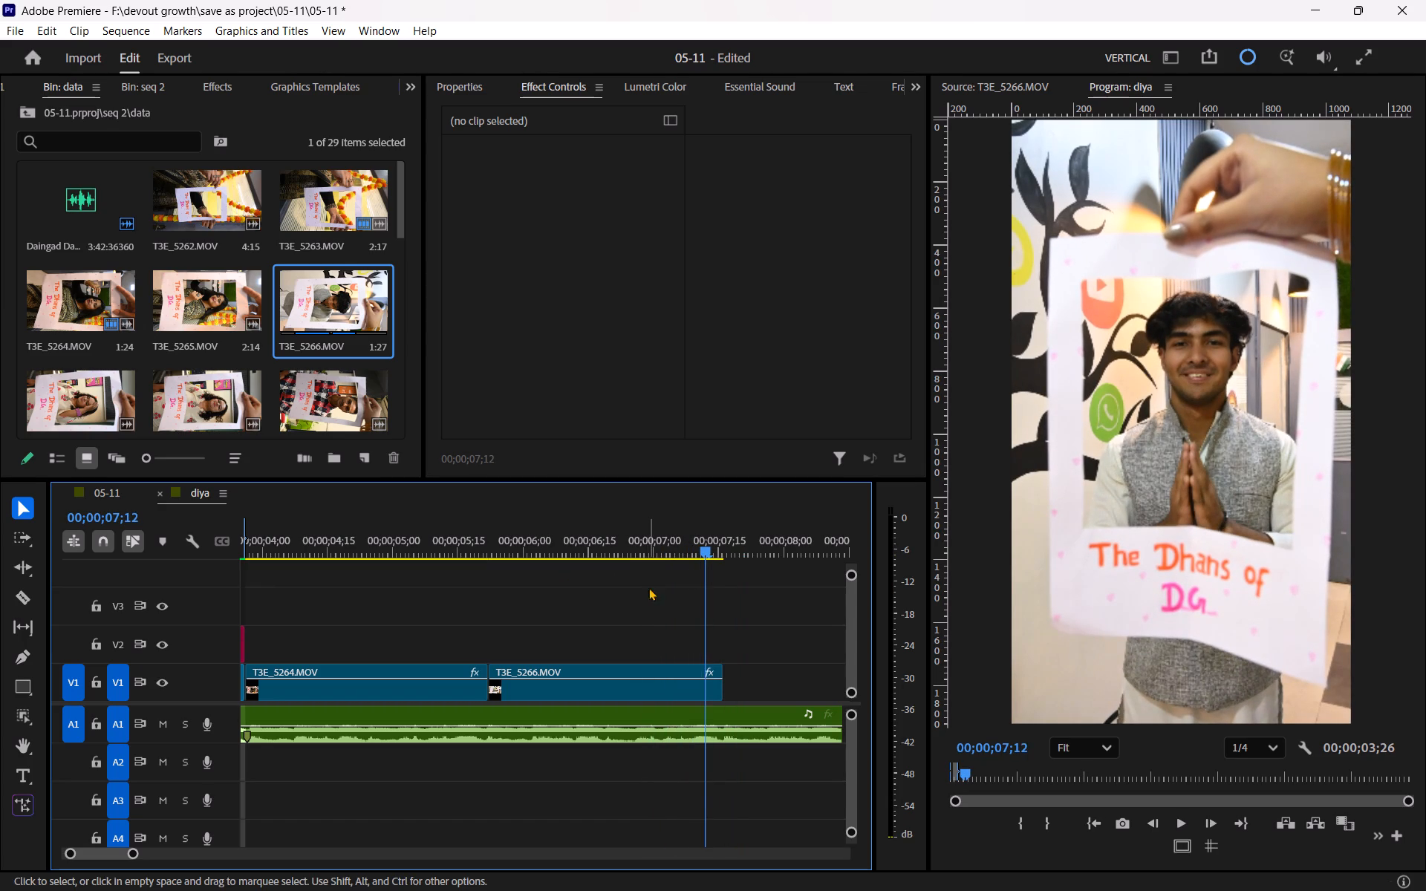
drag(652, 671, 673, 671)
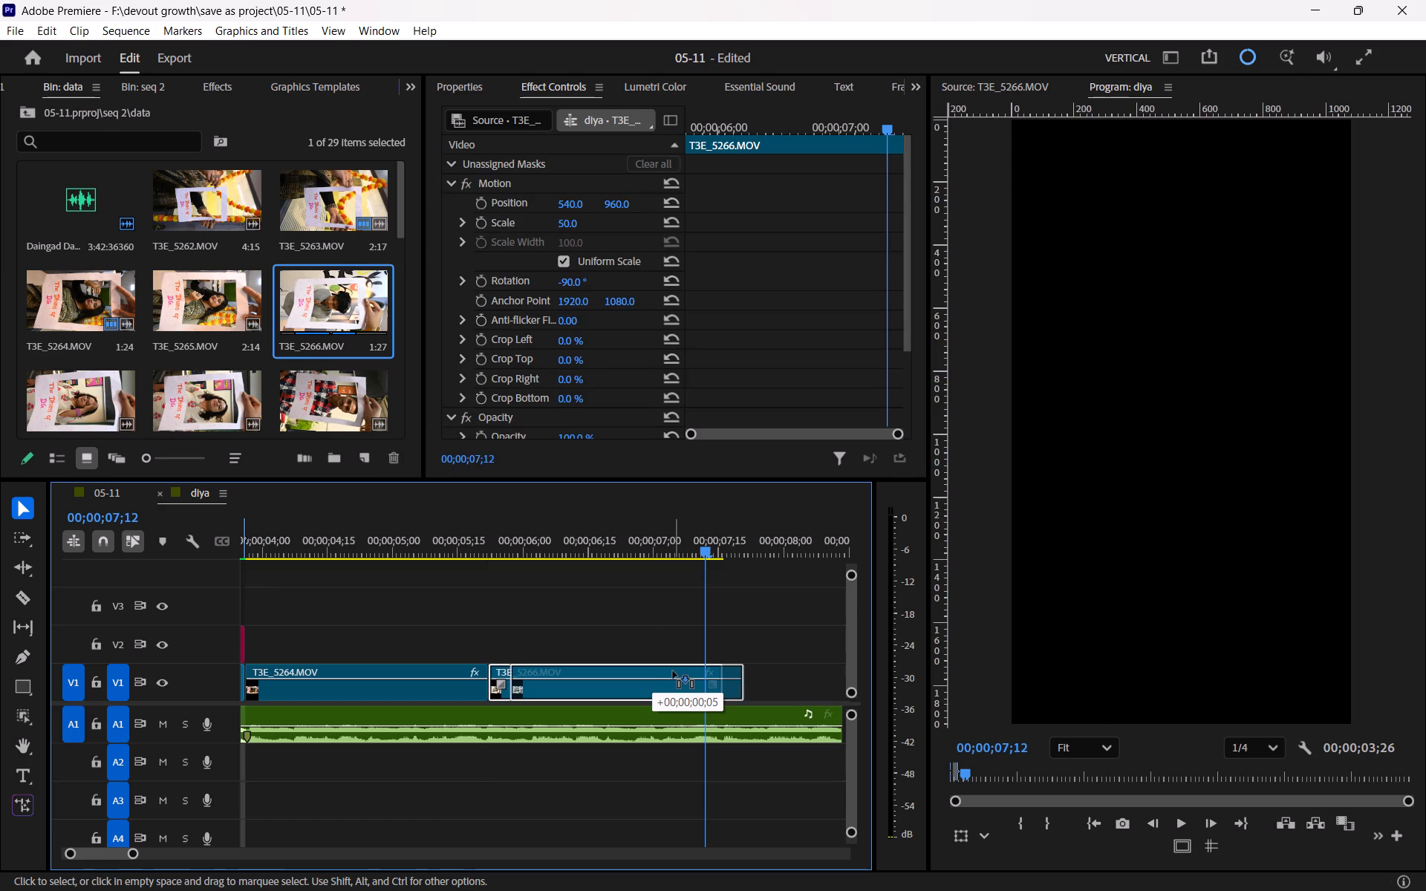
drag(673, 671, 677, 671)
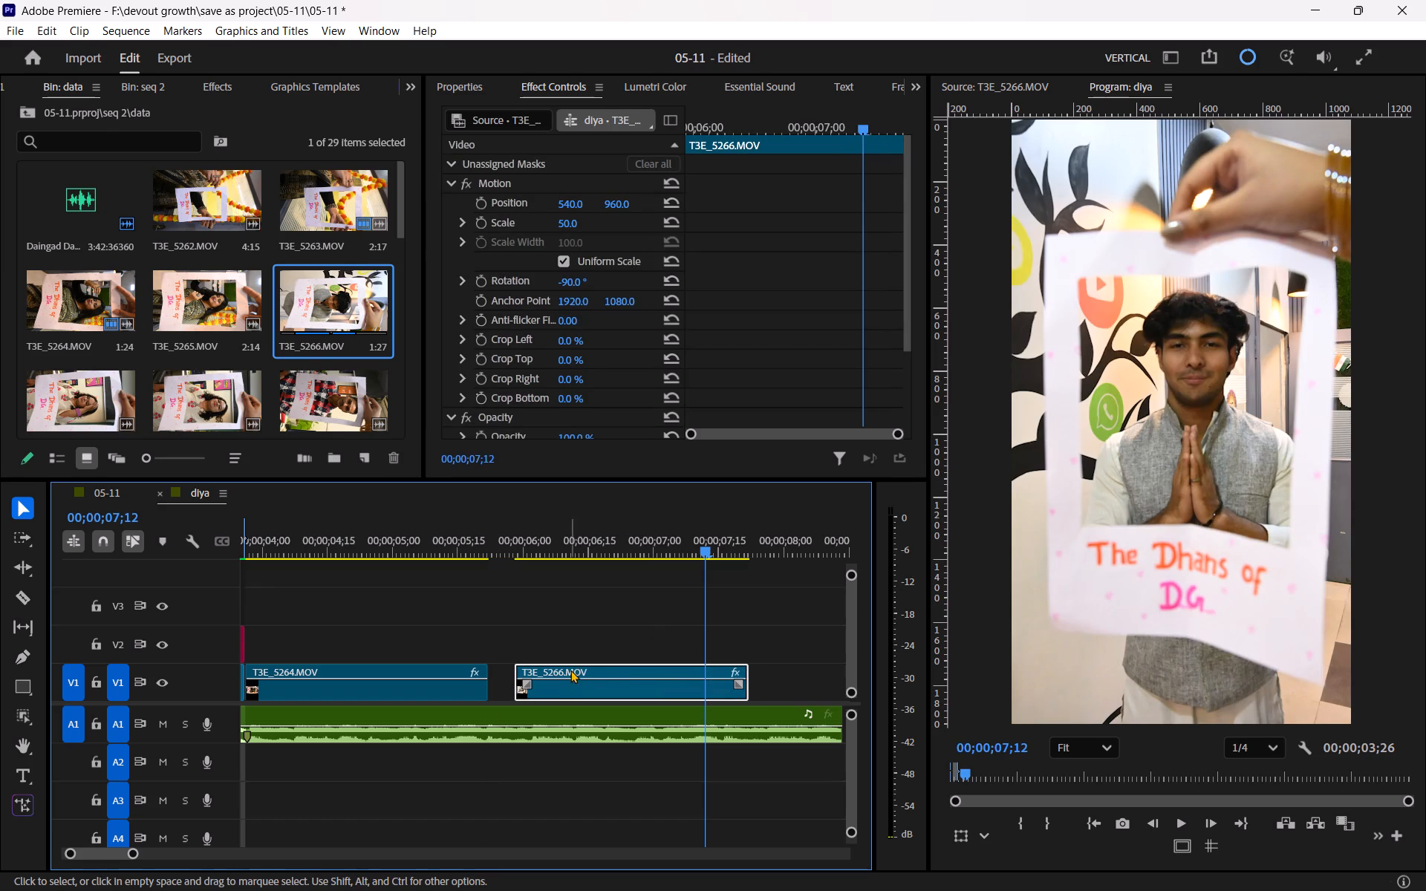
click(602, 665)
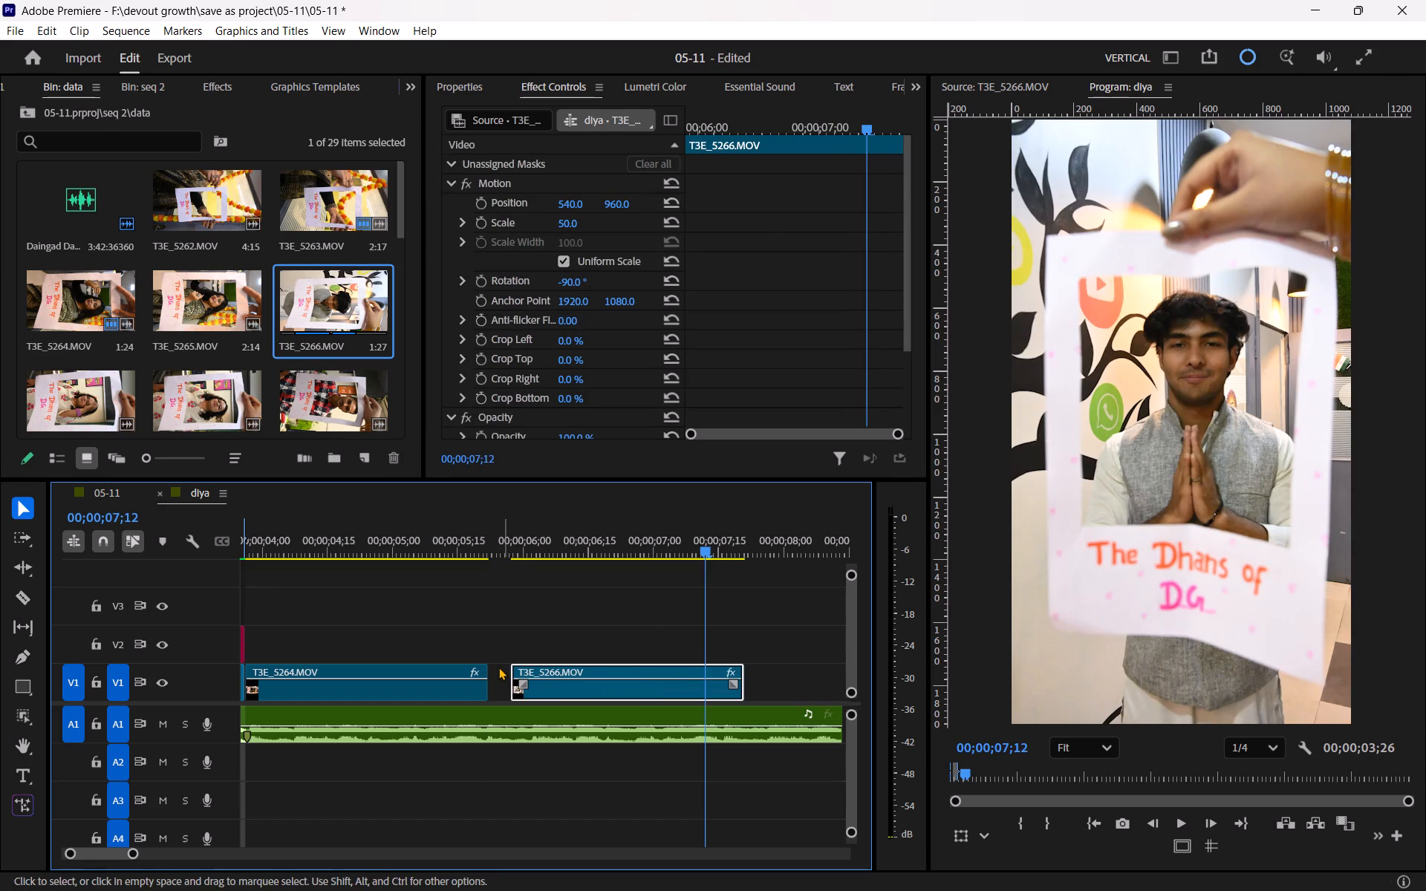
drag(509, 667, 486, 667)
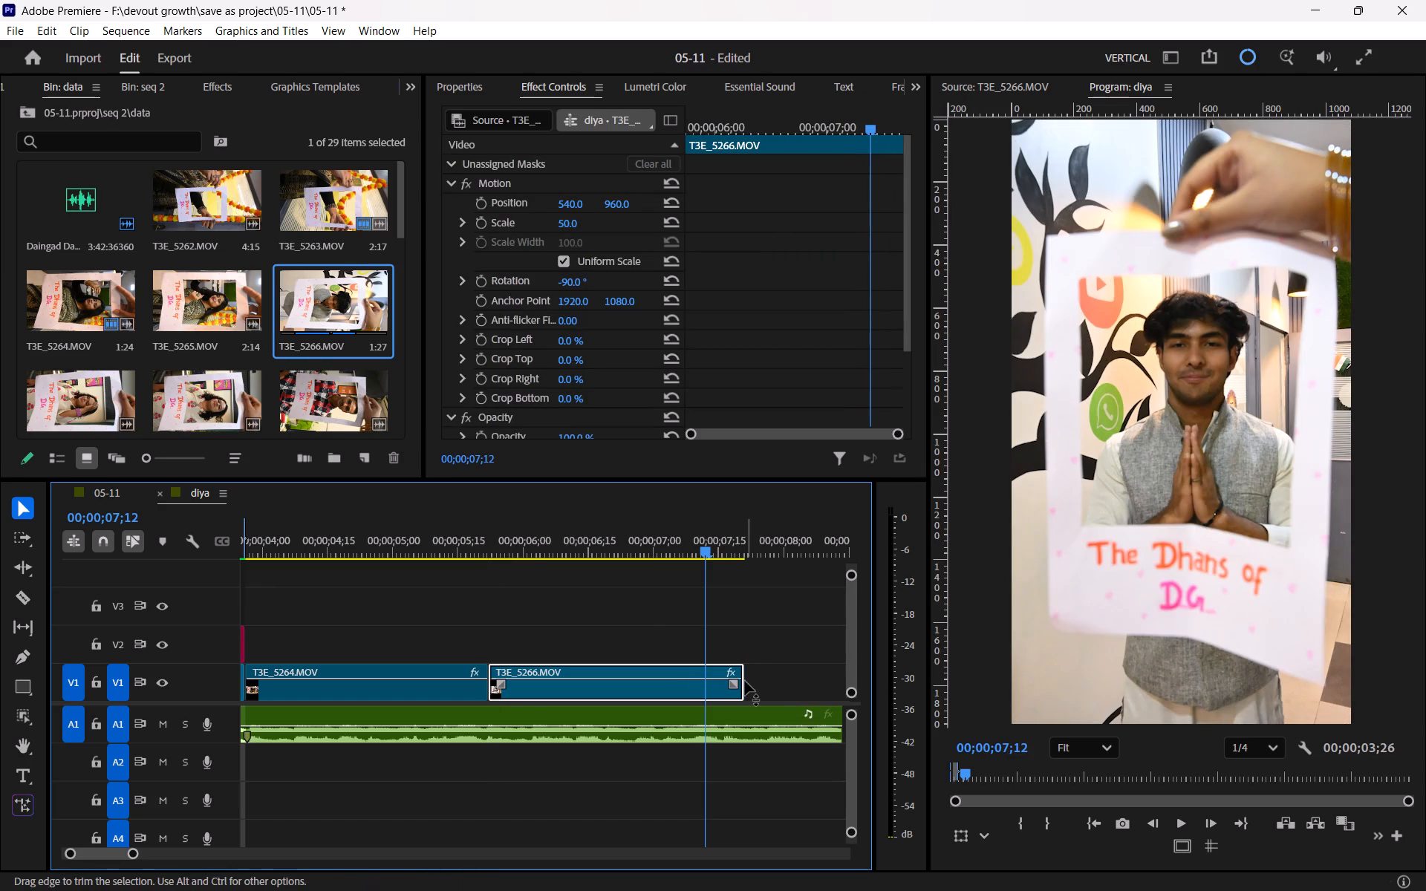
Trim the end of T3E_5266.MOV to 00;00;07;16 and play its cut from T3E_5264.MOV against the audio.
key(Right)
key(Right)
key(Right)
key(Right)
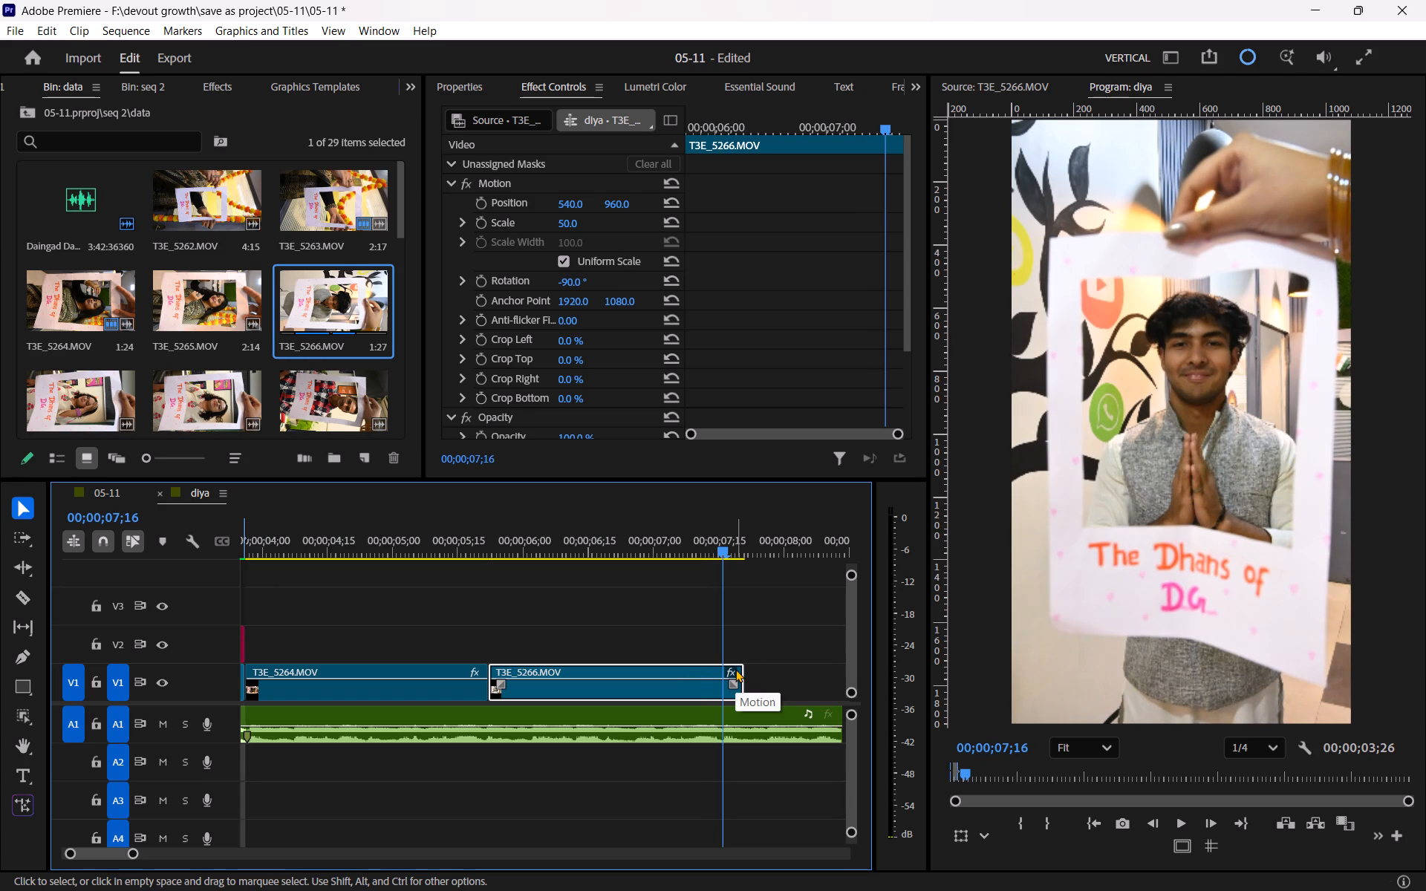
drag(744, 670, 726, 679)
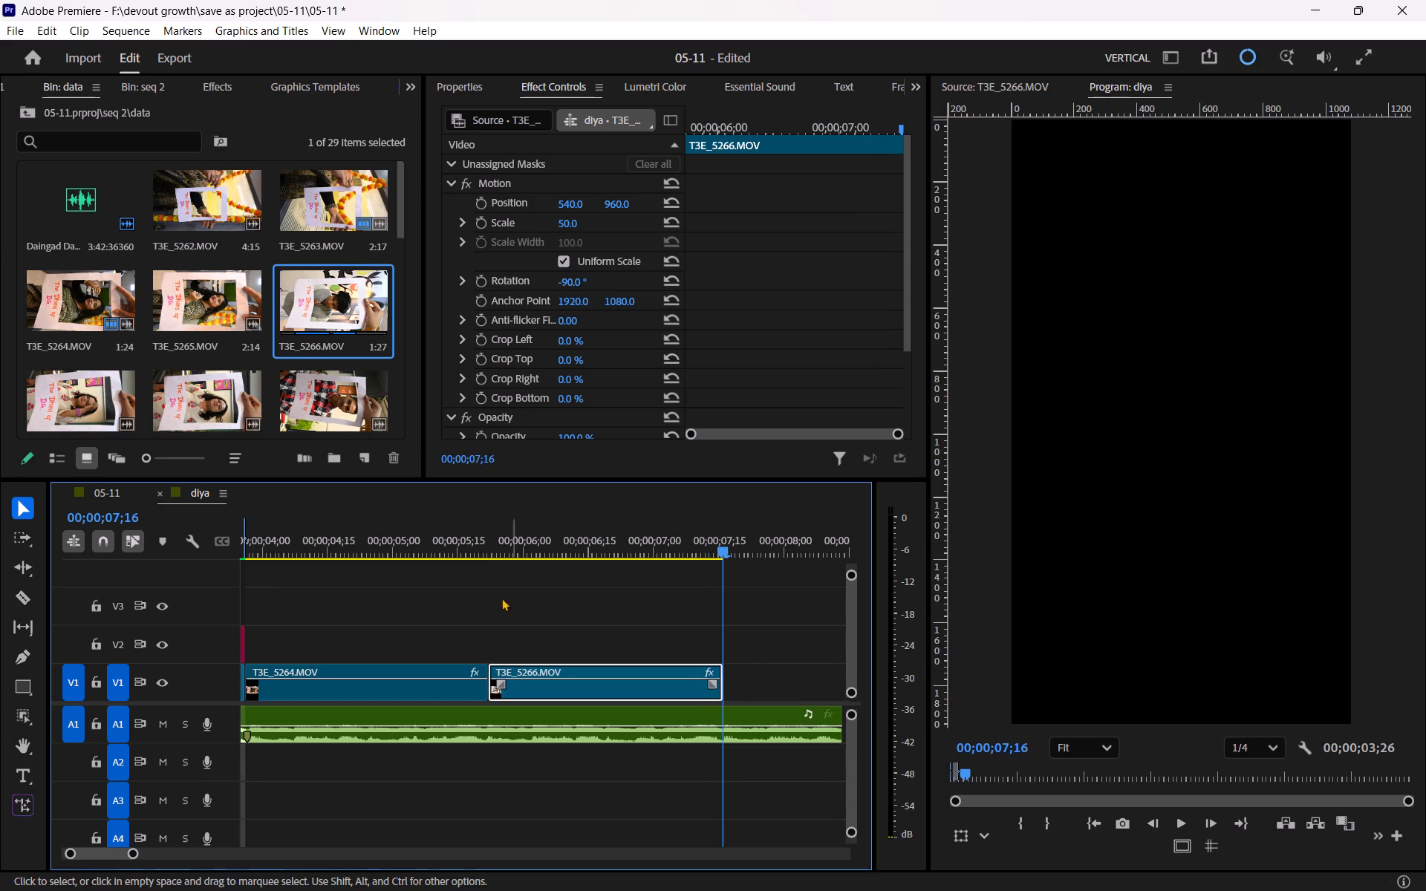
drag(456, 543, 429, 542)
key(space)
click(495, 593)
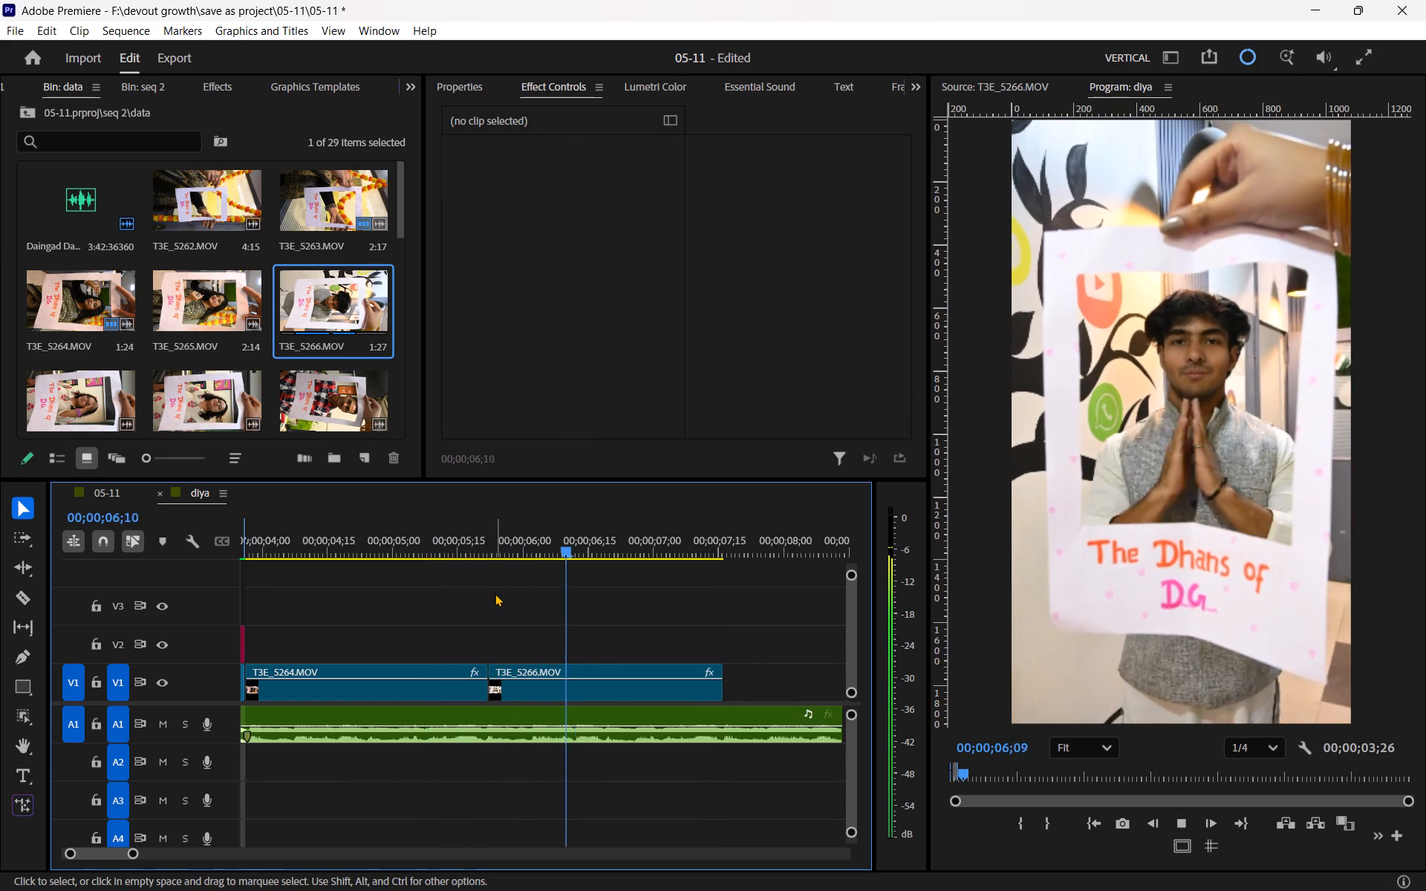
key(space)
key(space)
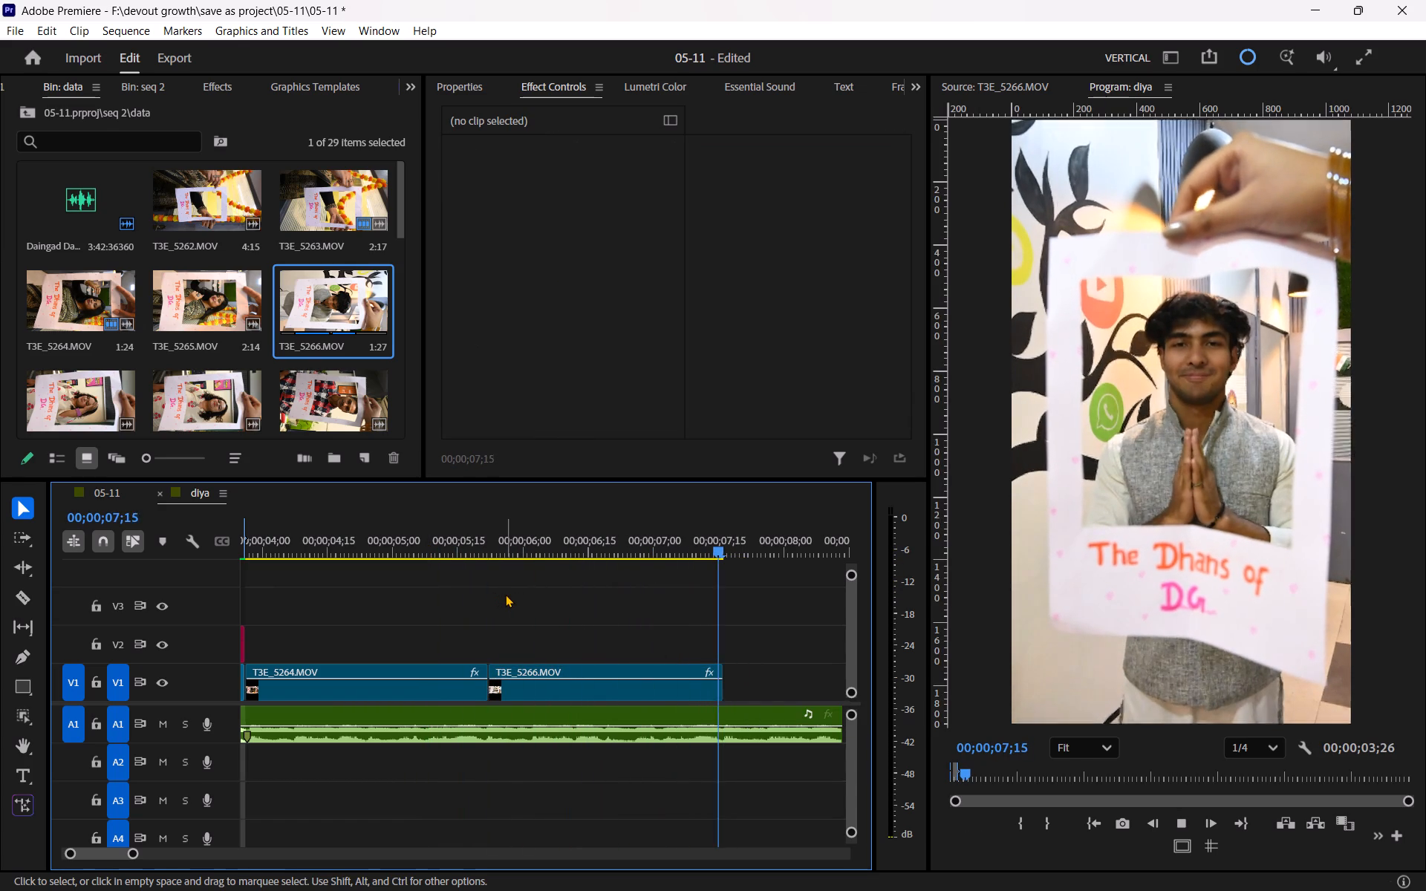
key(space)
Mark T3E_5268.MOV from 00:00:00:17 to 00:00:01:19 and place its video on V1 against the end of T3E_5266.MOV.
scroll(94, 384, down, 1)
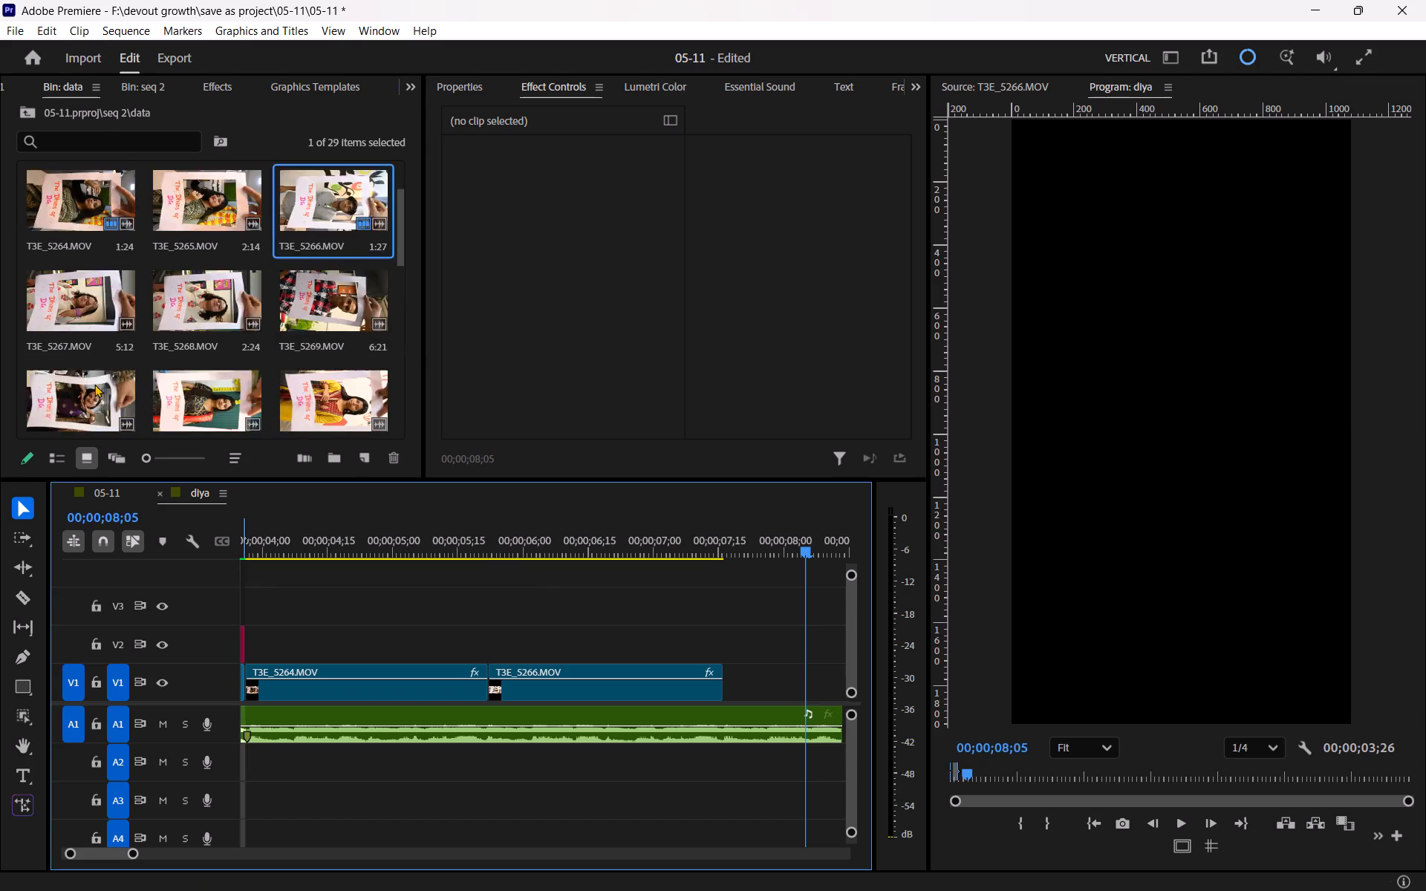
scroll(94, 384, down, 1)
double_click(187, 188)
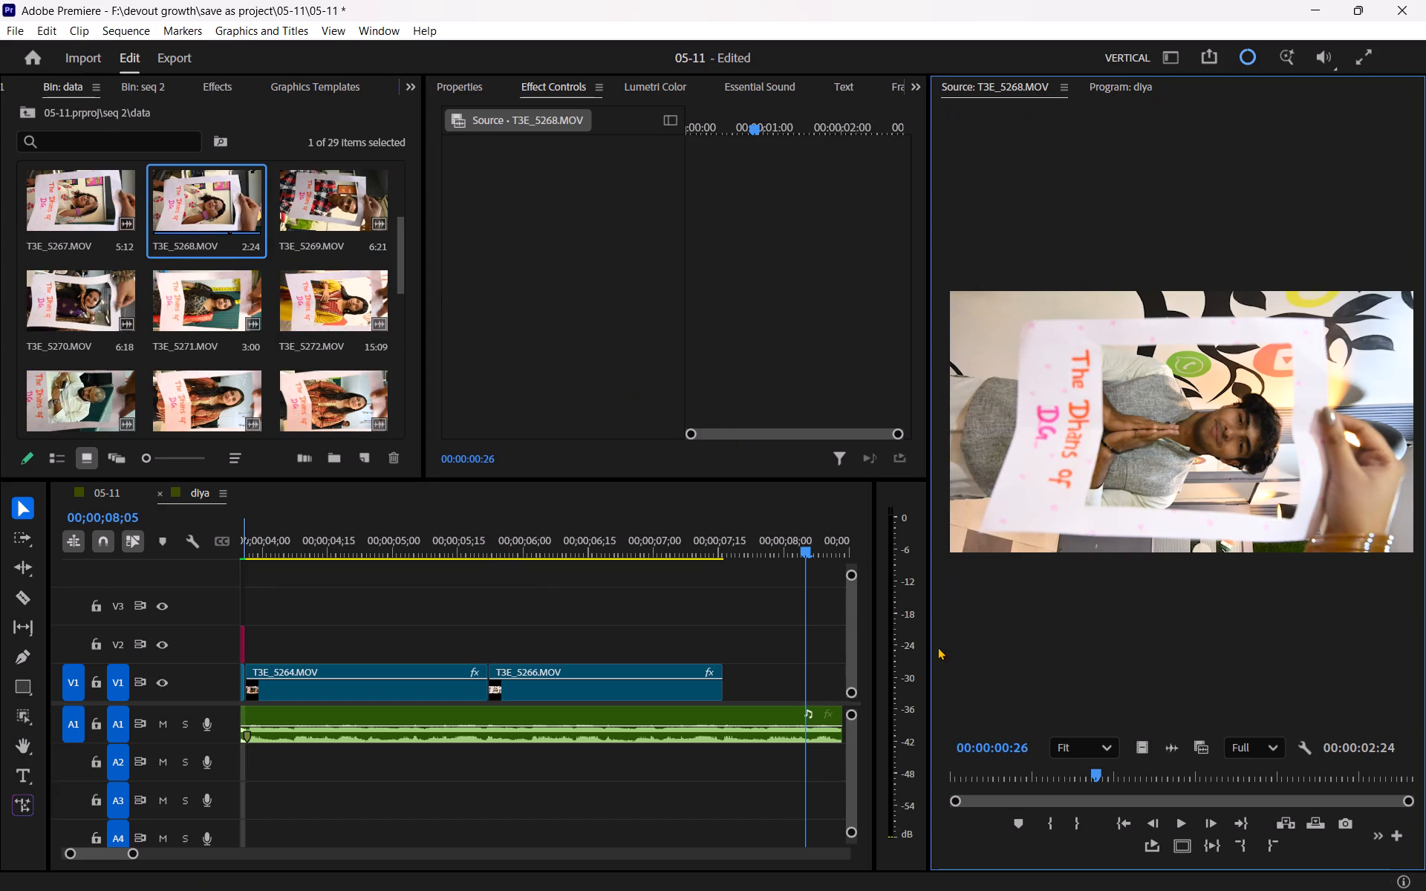
drag(1089, 777, 932, 776)
key(space)
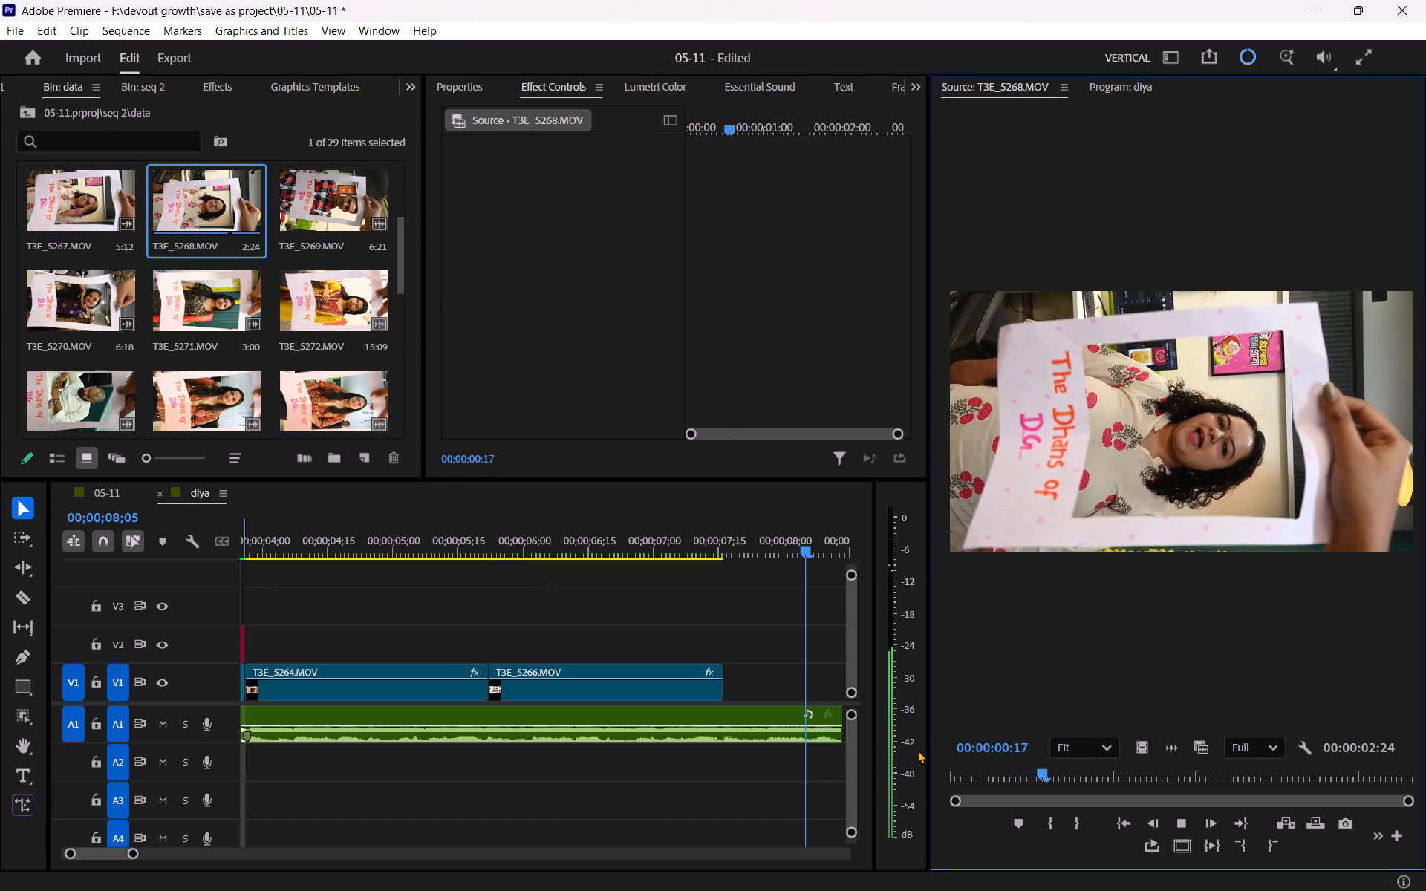
key(space)
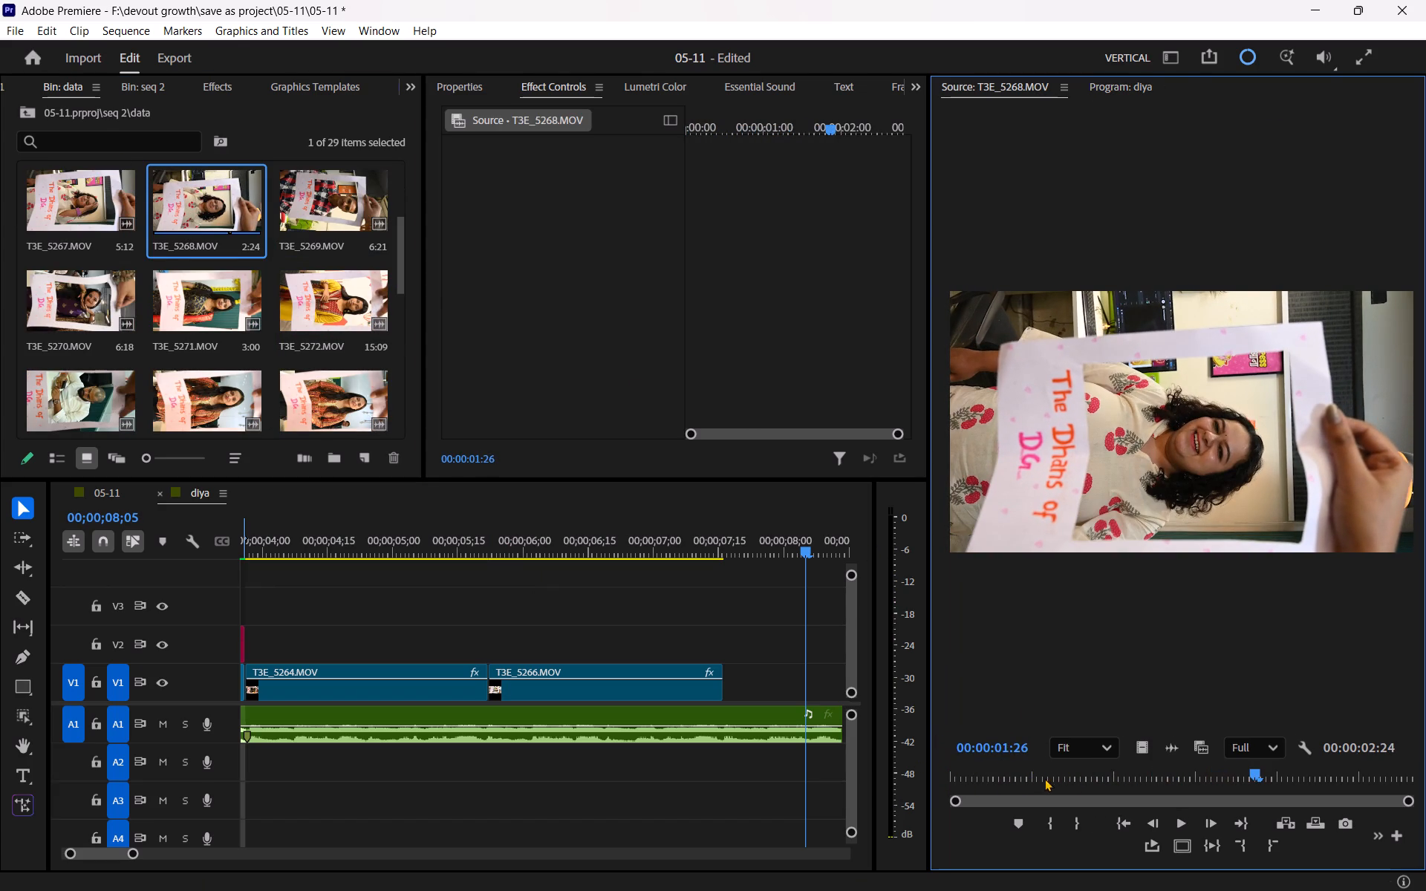
drag(1044, 778, 986, 783)
key(space)
key(space)
click(1055, 828)
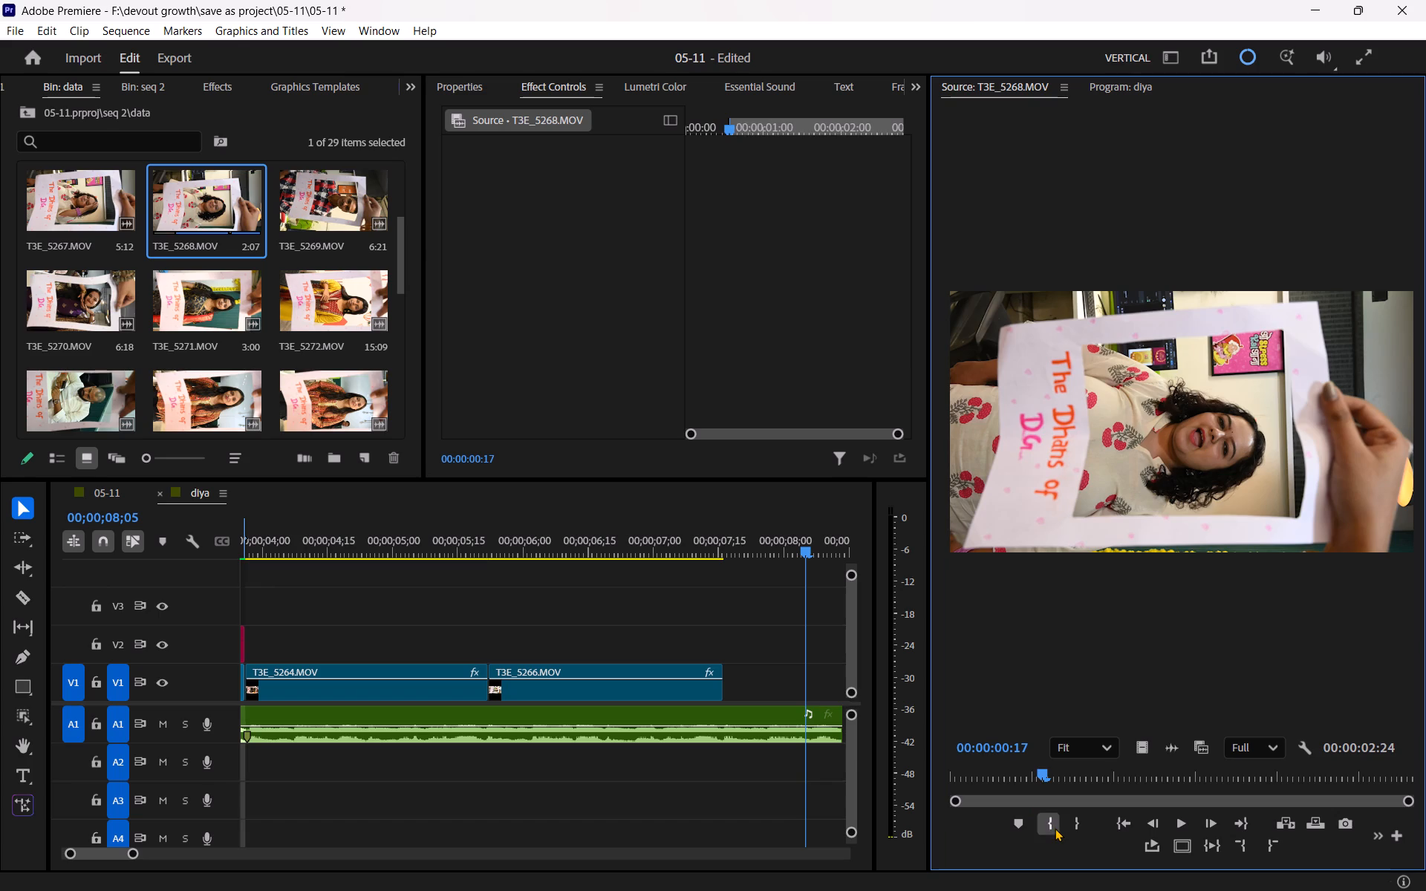
key(space)
key(space)
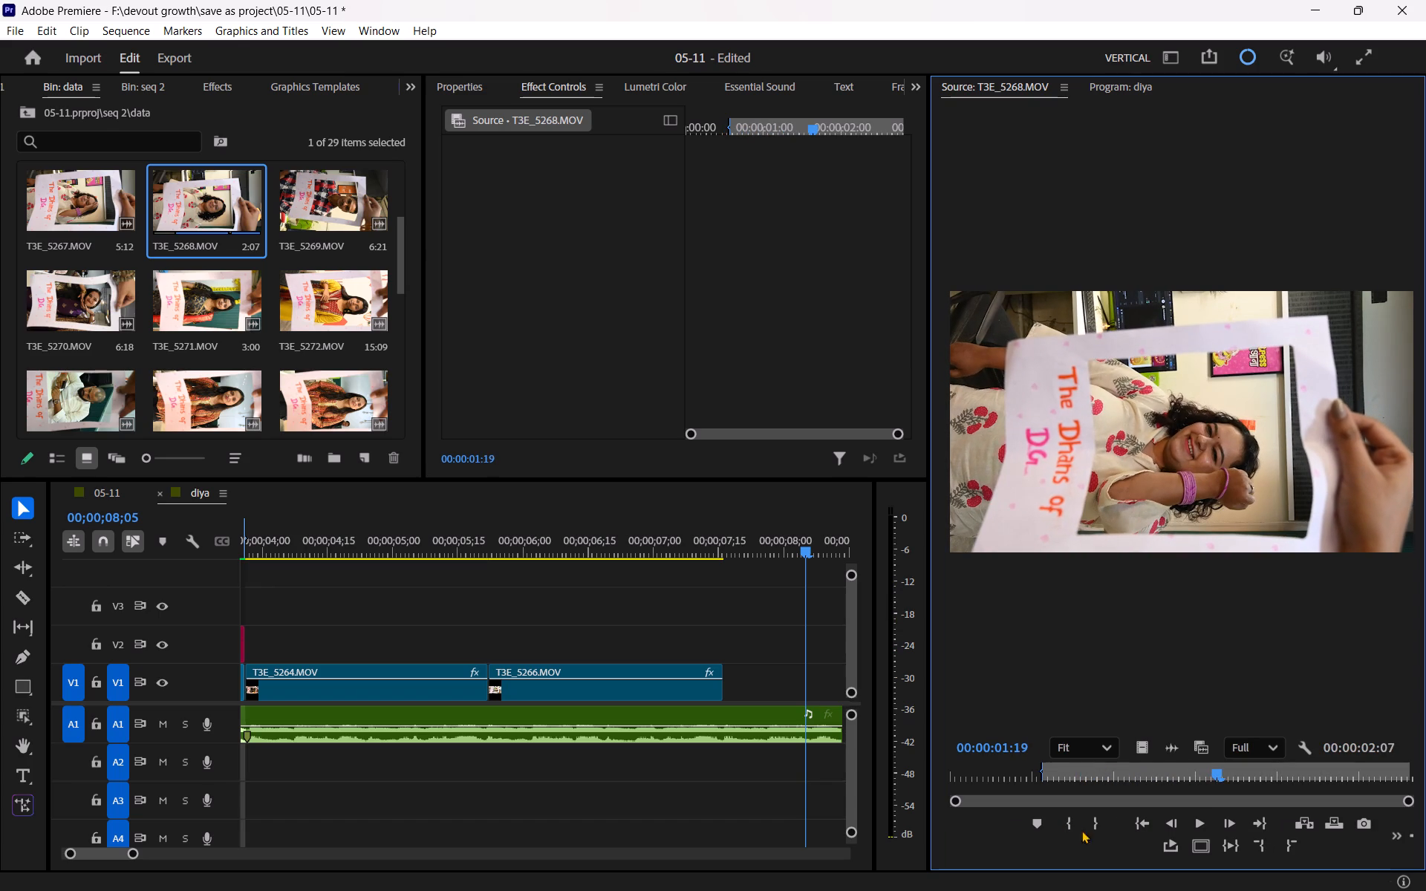
click(1095, 824)
drag(1142, 754, 729, 689)
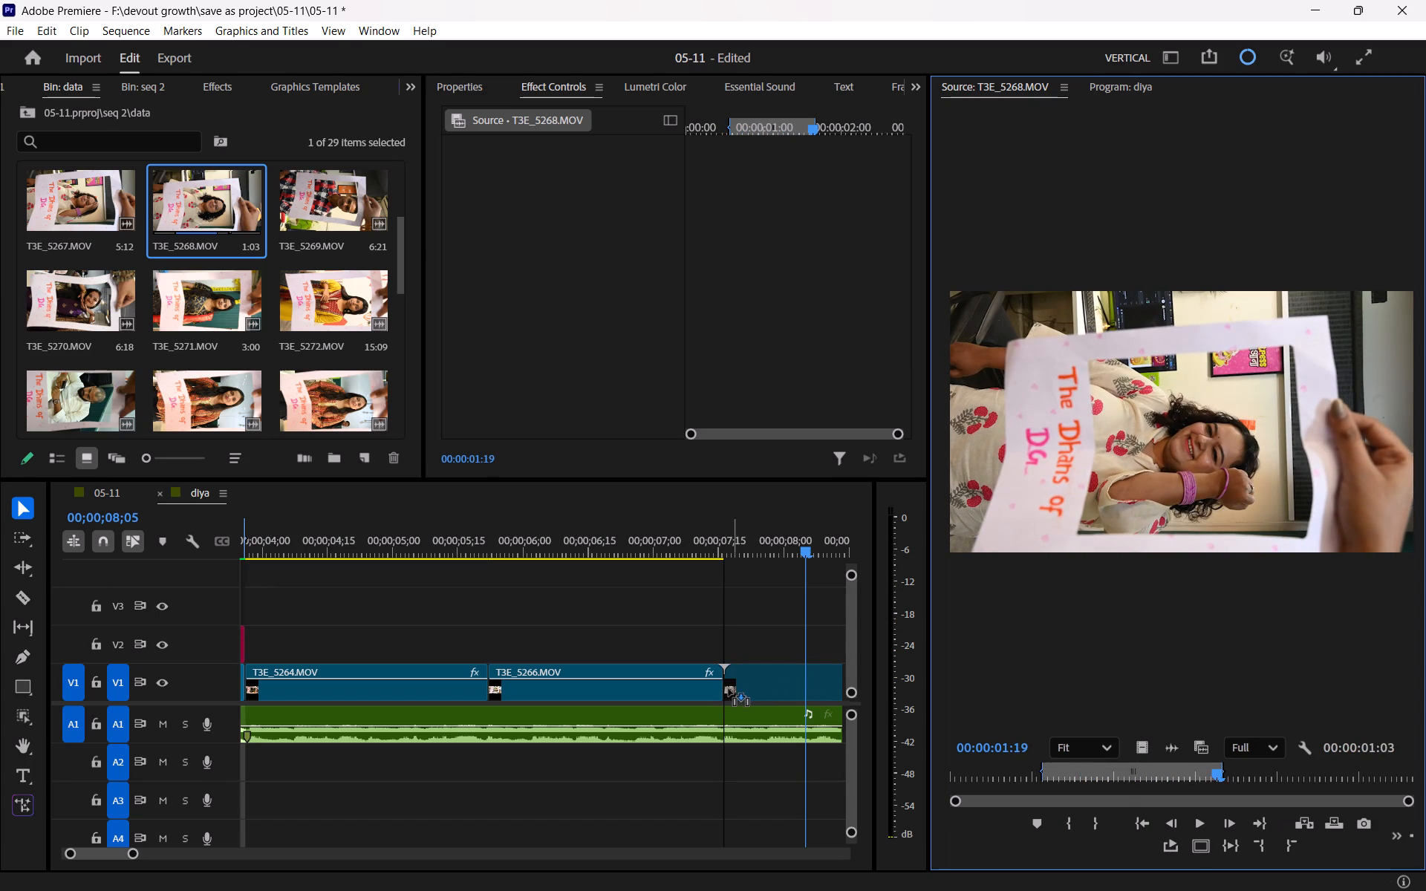
drag(729, 689, 727, 689)
Set the T3E_5268.MOV clip's rotation to -90° and scale to 50, and copy its Motion effect.
click(757, 689)
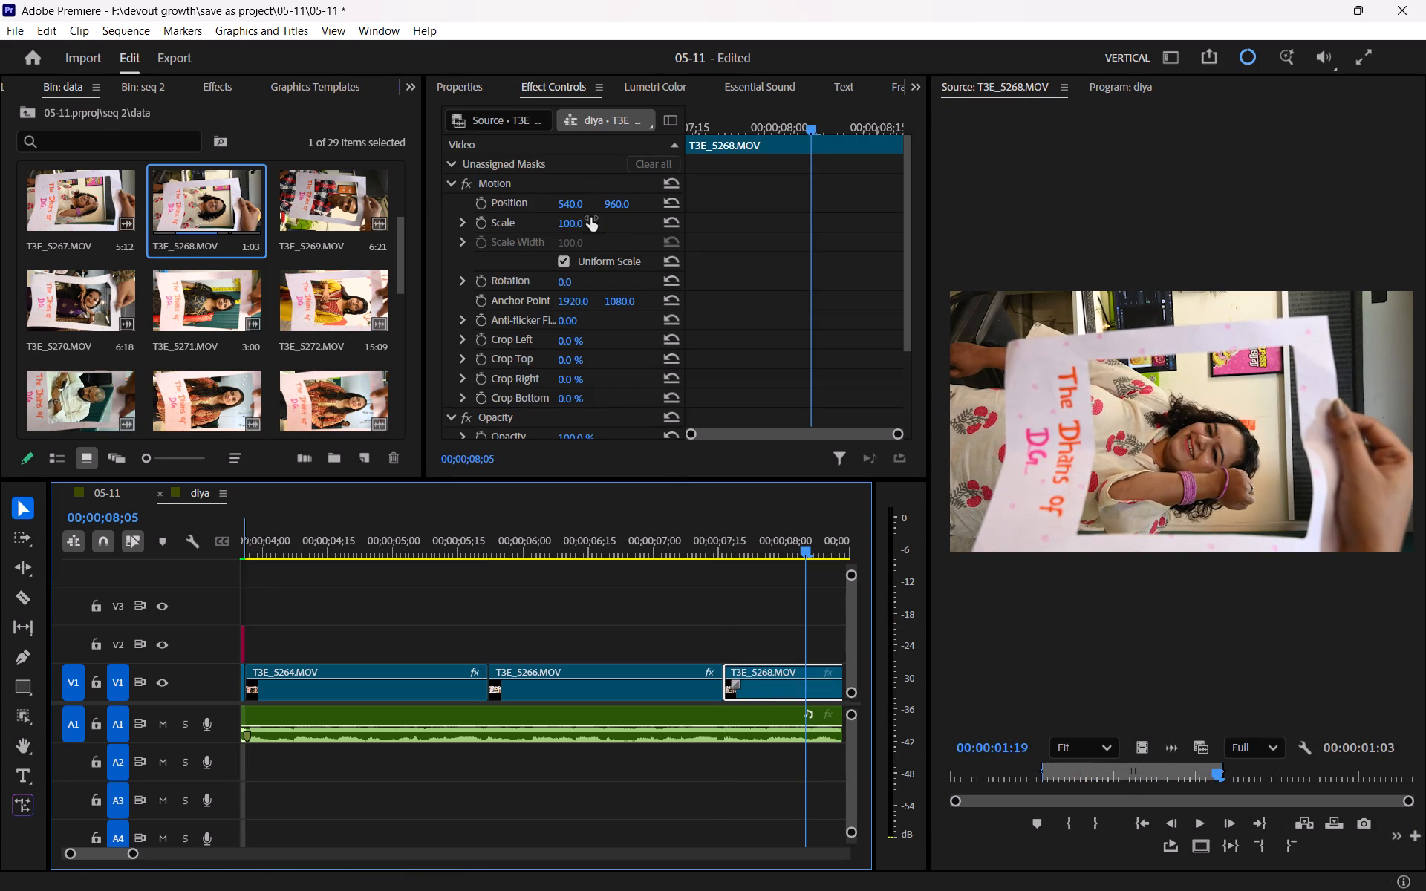
click(576, 282)
text(-90)
key(Return)
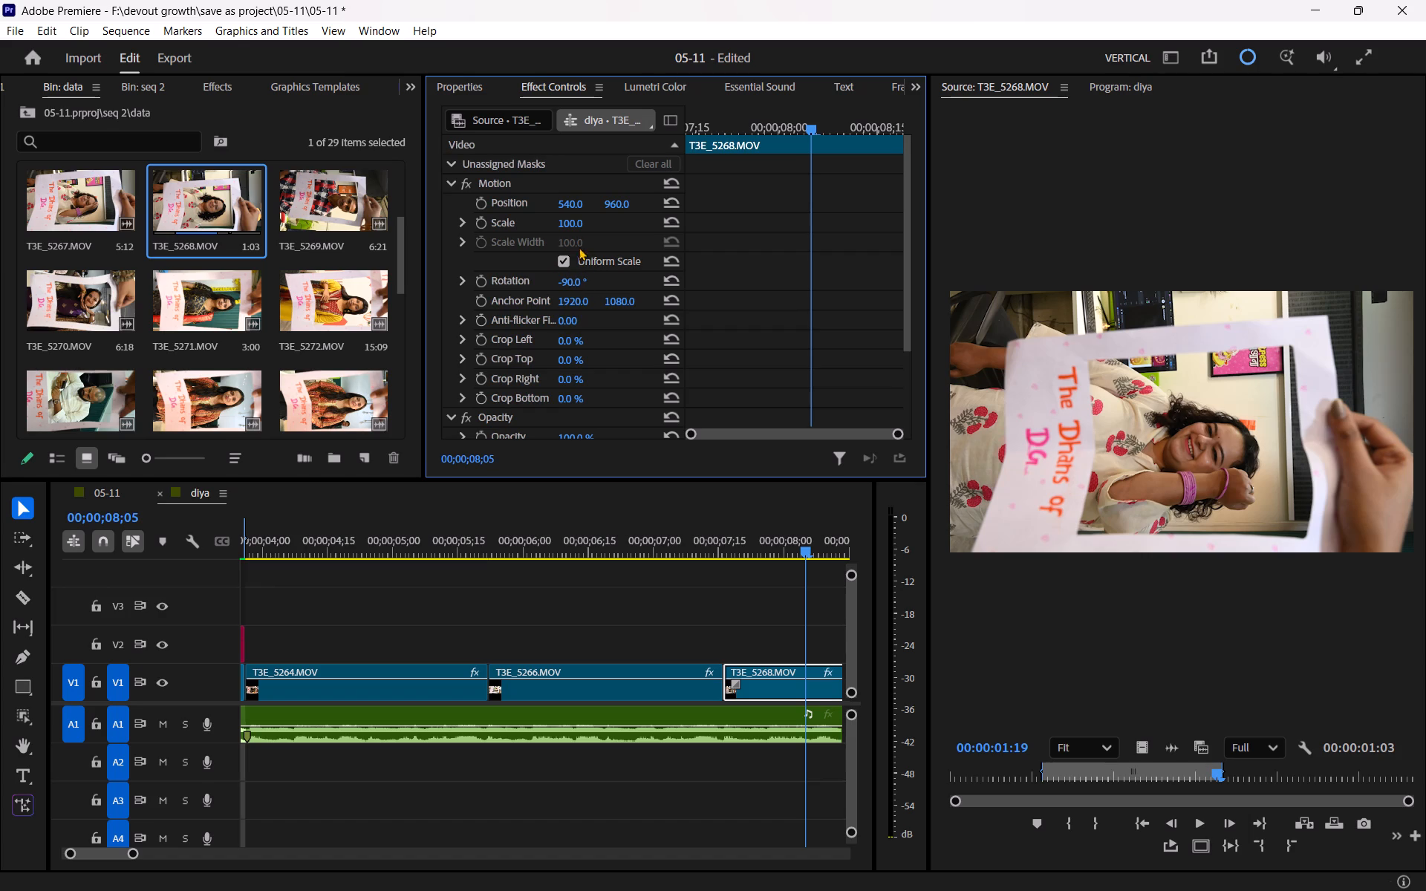
click(577, 224)
text(50)
key(Return)
click(521, 183)
right_click(521, 183)
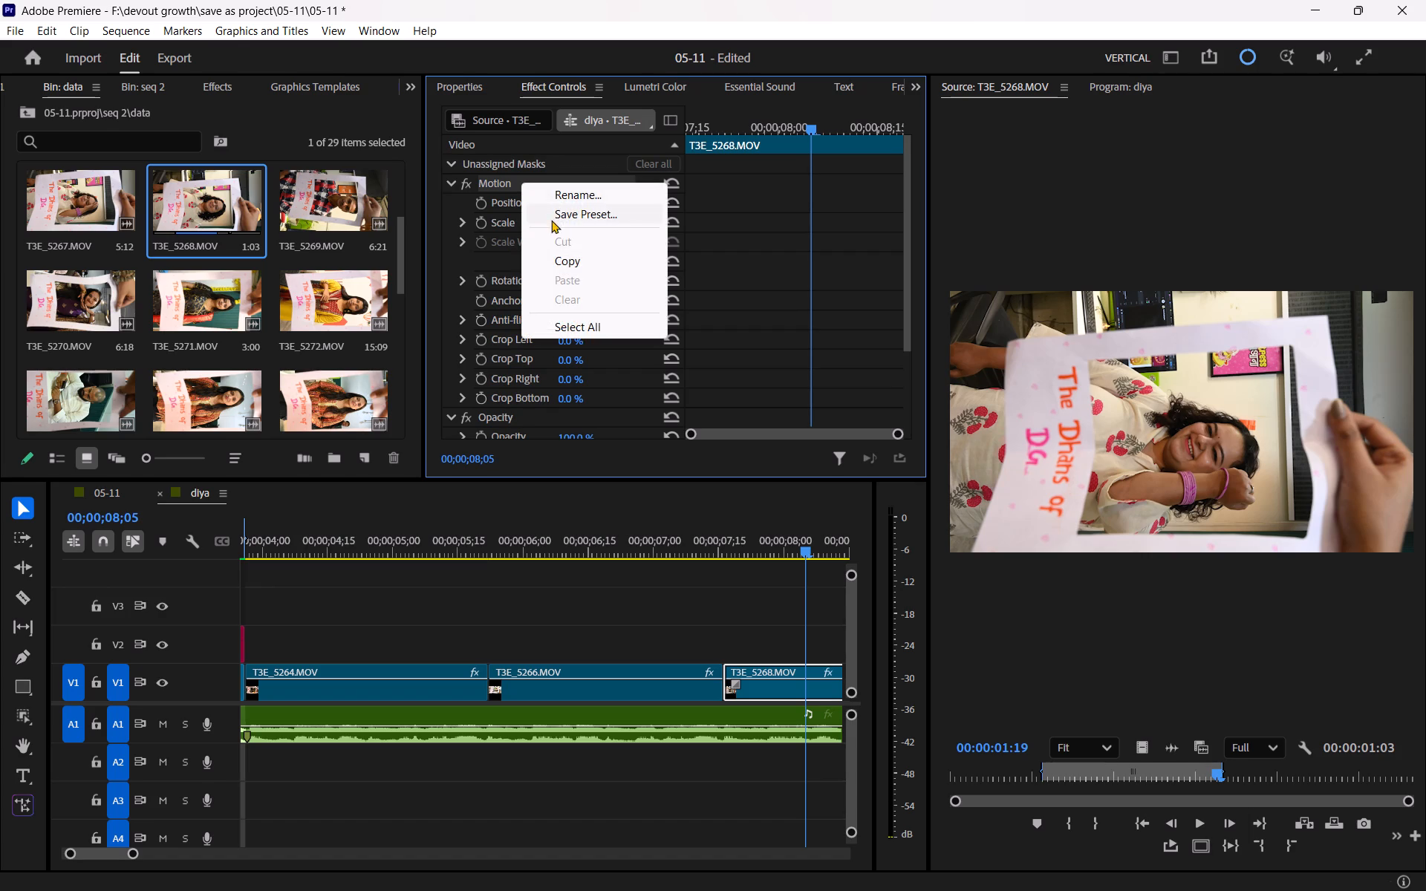
click(577, 263)
Play from T3E_5266.MOV through T3E_5268.MOV several times to check the new clip's pose timing against the audio.
drag(706, 542, 622, 550)
key(space)
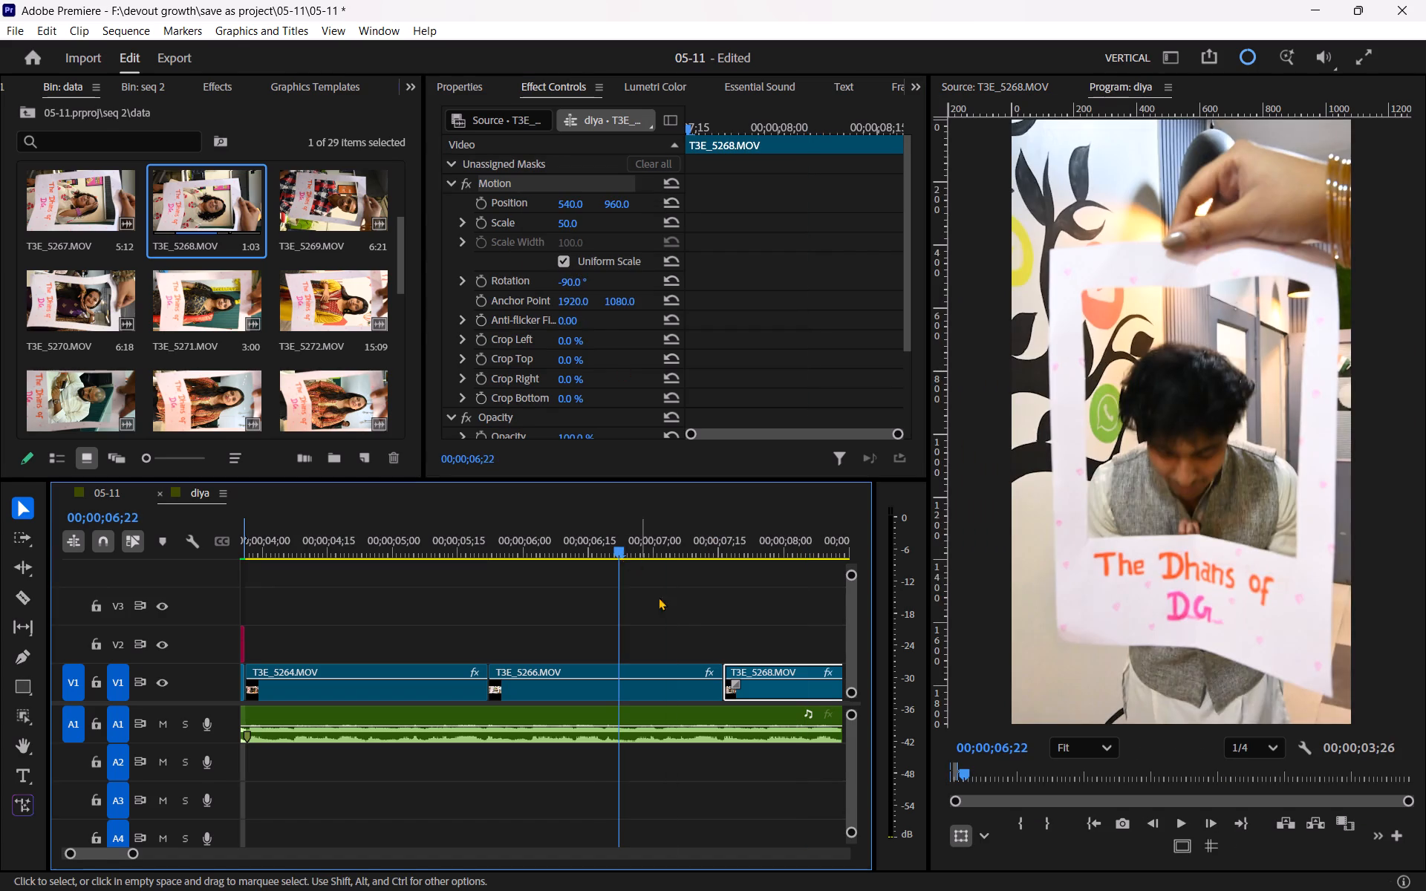
scroll(663, 604, down, 4)
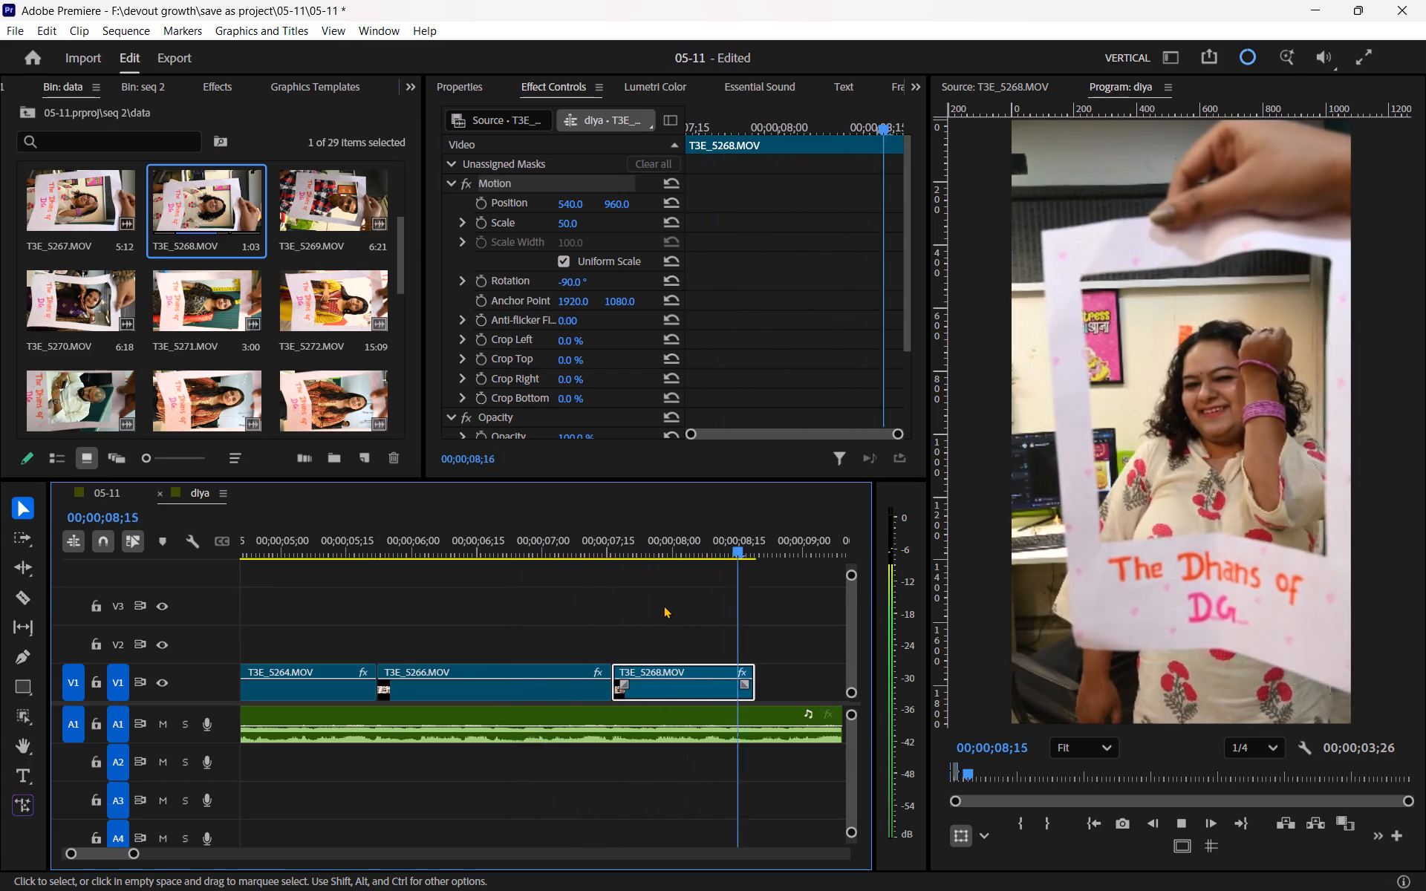
scroll(663, 605, down, 3)
key(space)
drag(702, 538, 626, 544)
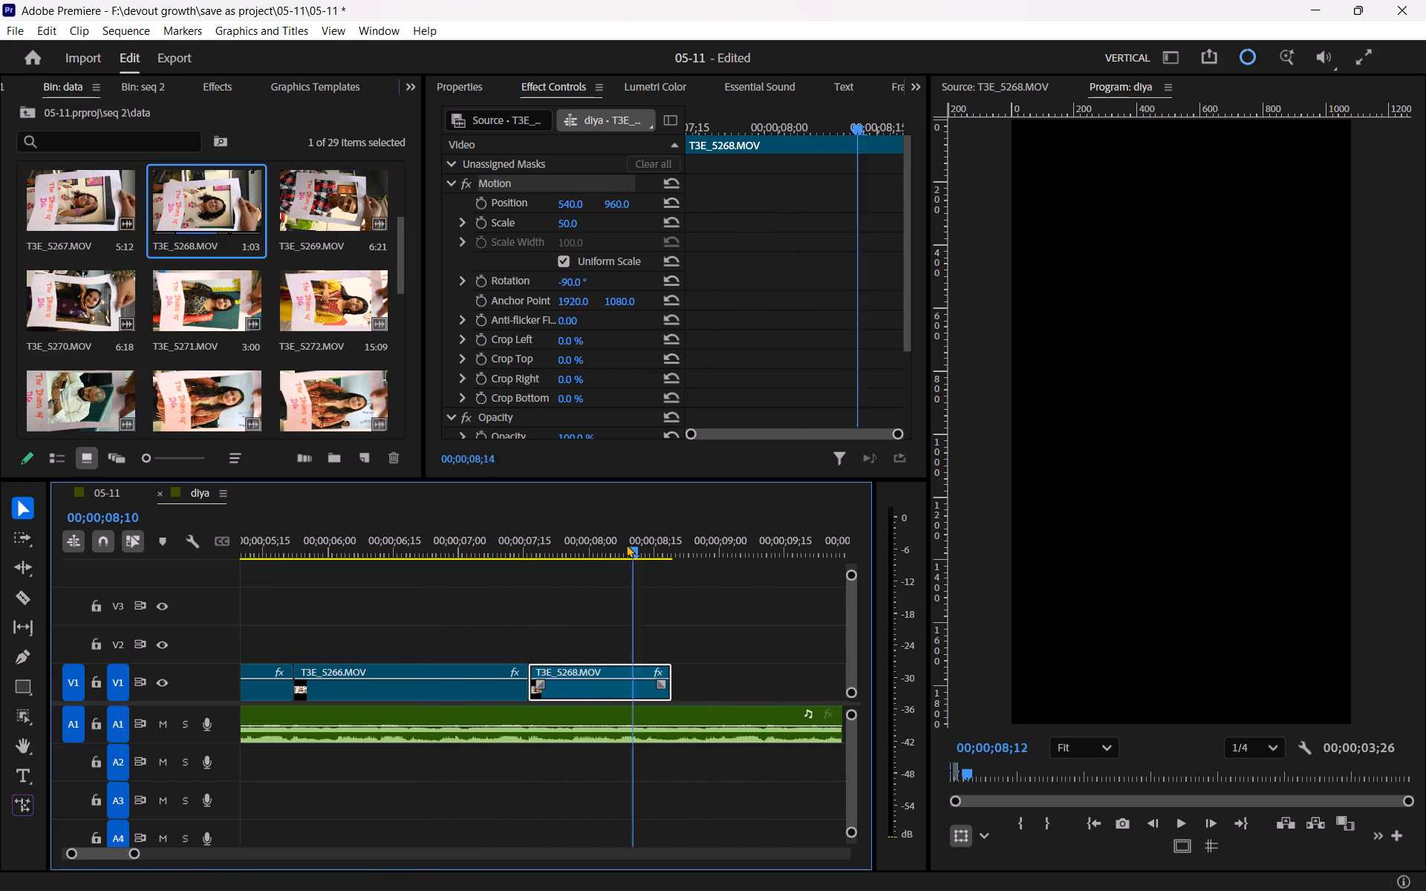
drag(626, 544, 613, 549)
key(space)
scroll(634, 558, down, 4)
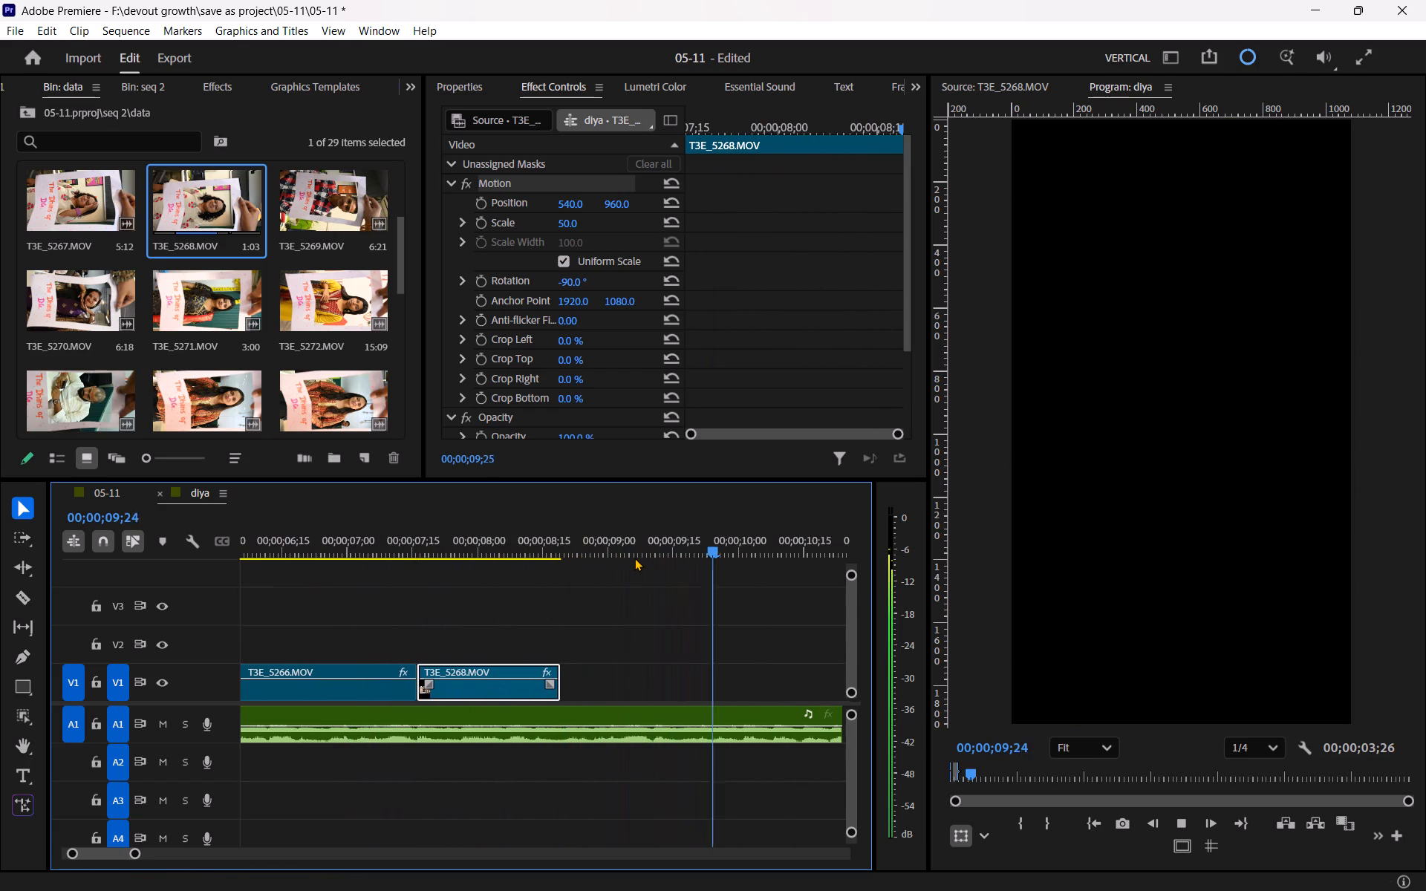
scroll(638, 558, down, 4)
key(space)
drag(433, 544, 403, 549)
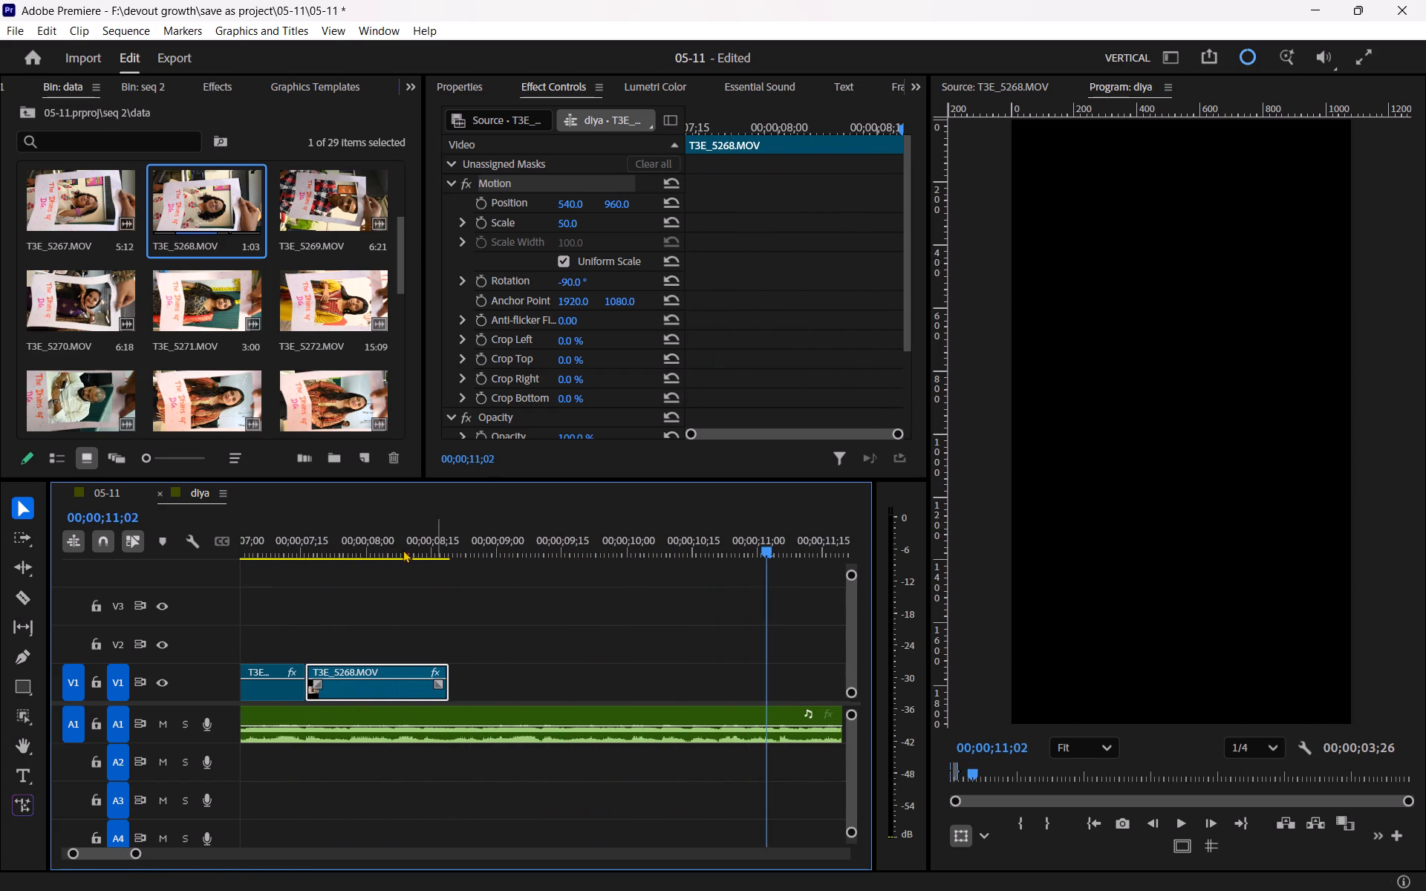
drag(403, 549, 330, 565)
key(space)
key(space)
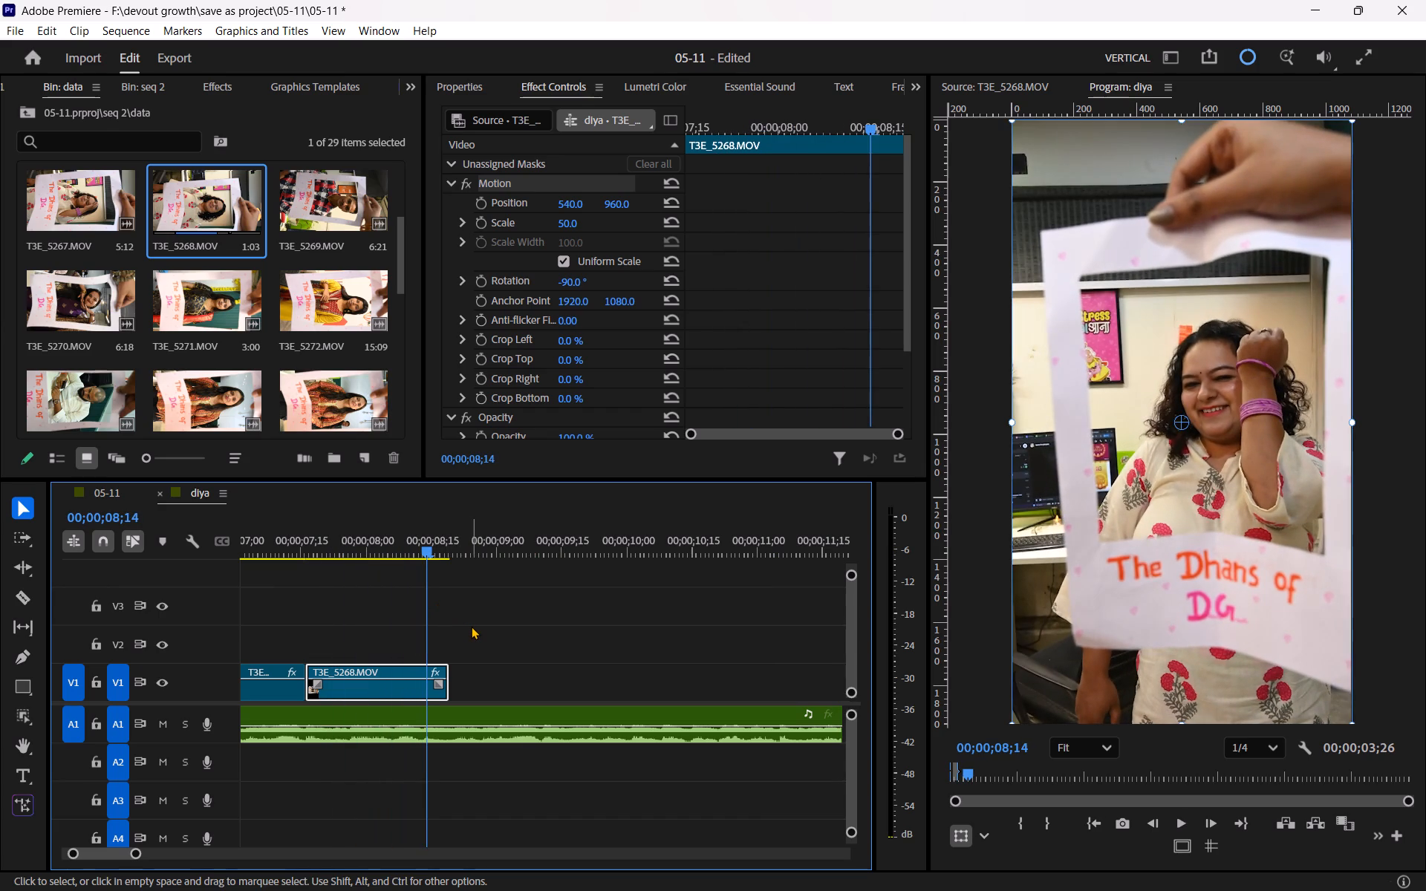
key(space)
scroll(493, 630, up, 3)
key(space)
Shift the T3E_5268.MOV clip to start at 00;00;07;24 and extend its start back to the end of T3E_5266.MOV.
drag(485, 536, 349, 569)
key(space)
key(space)
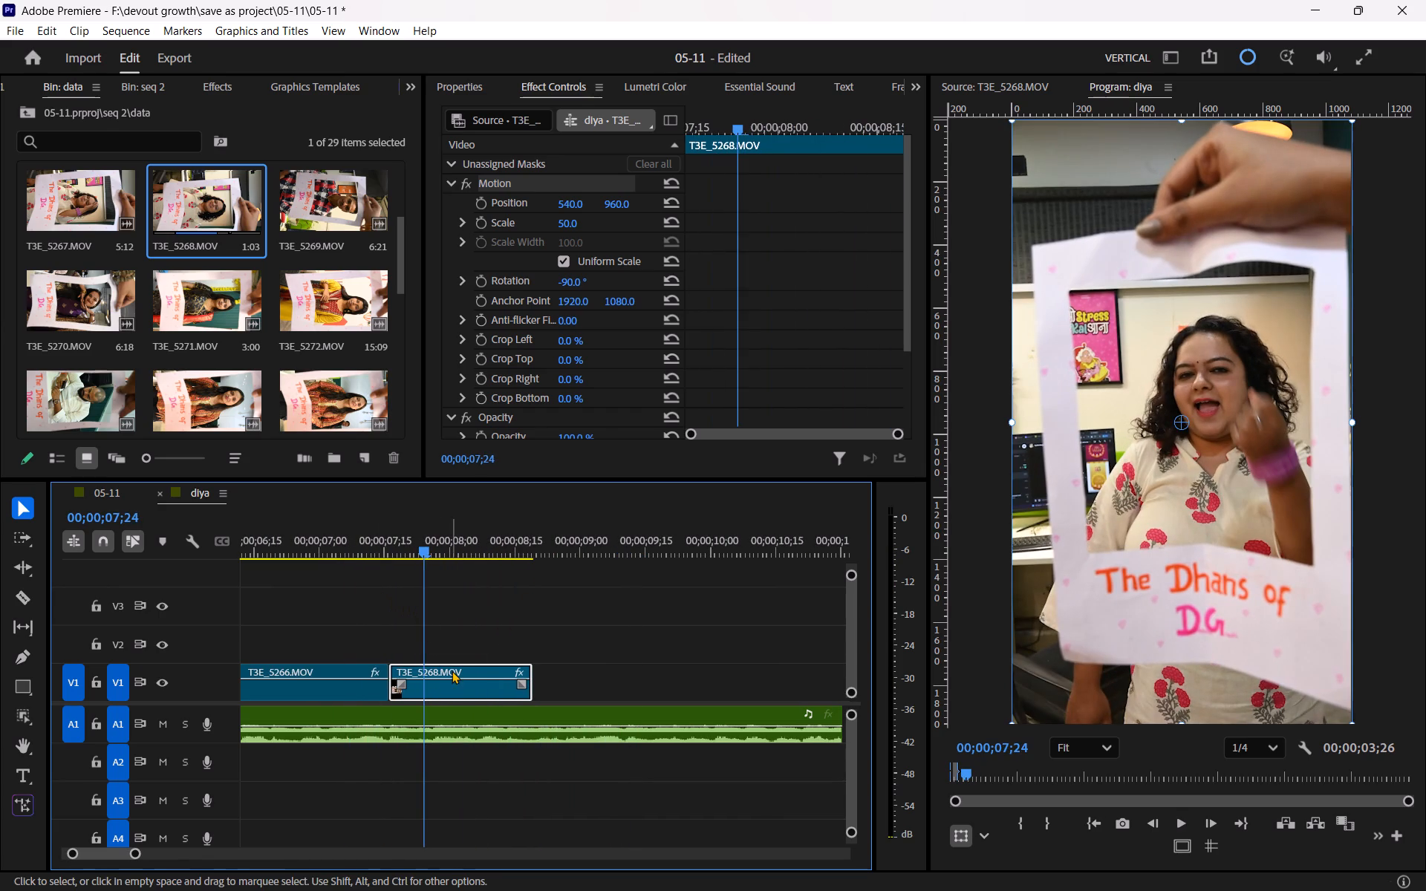
drag(454, 670, 480, 670)
drag(426, 668, 391, 670)
Play the T3E_5268.MOV clip against the audio and extend its end to 00;00;09;10.
drag(368, 535, 353, 535)
key(space)
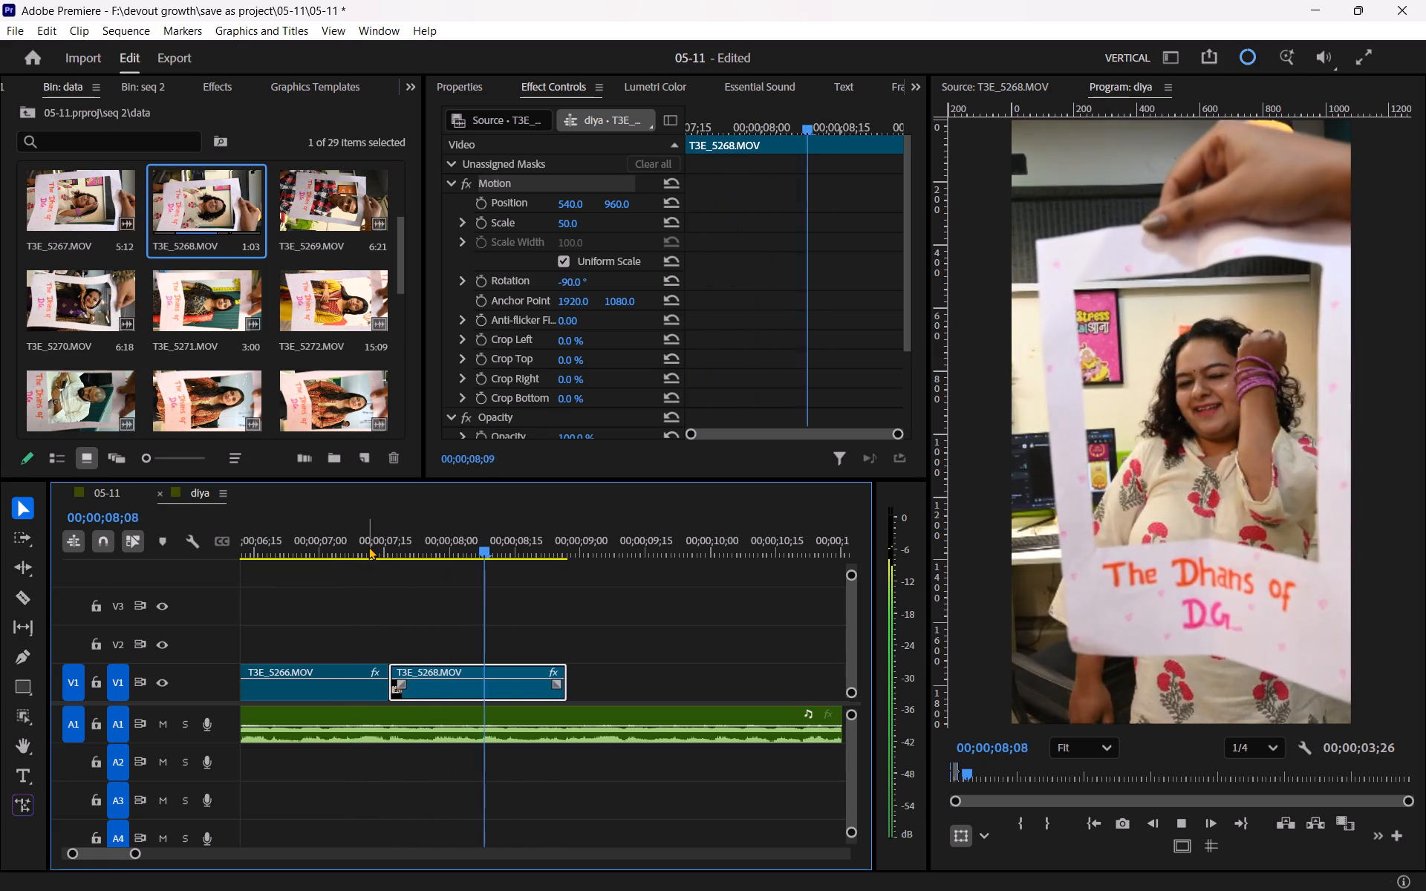
scroll(398, 560, down, 2)
key(space)
key(Left)
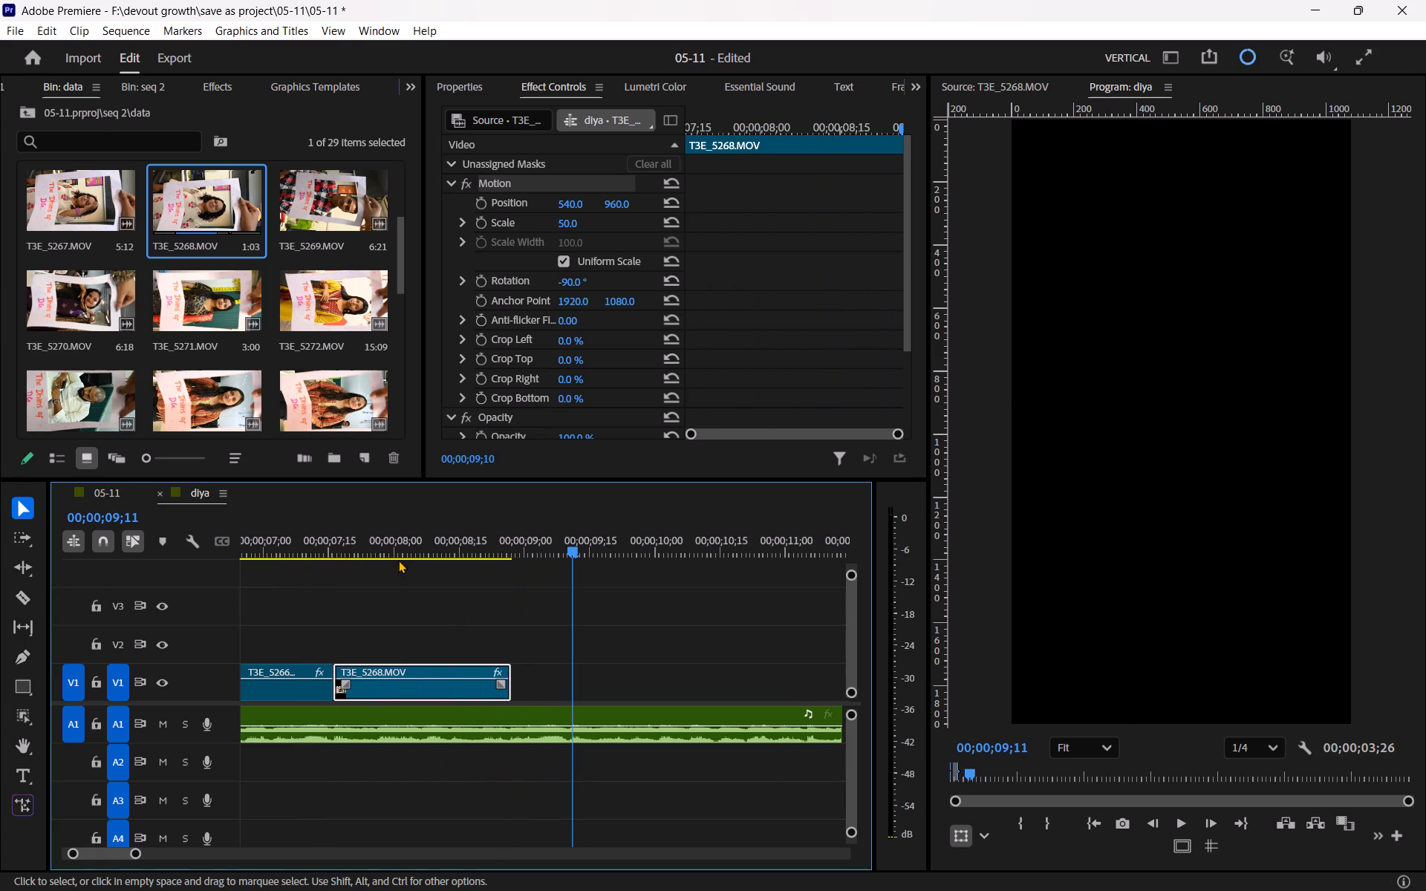
key(Left)
drag(511, 665, 576, 666)
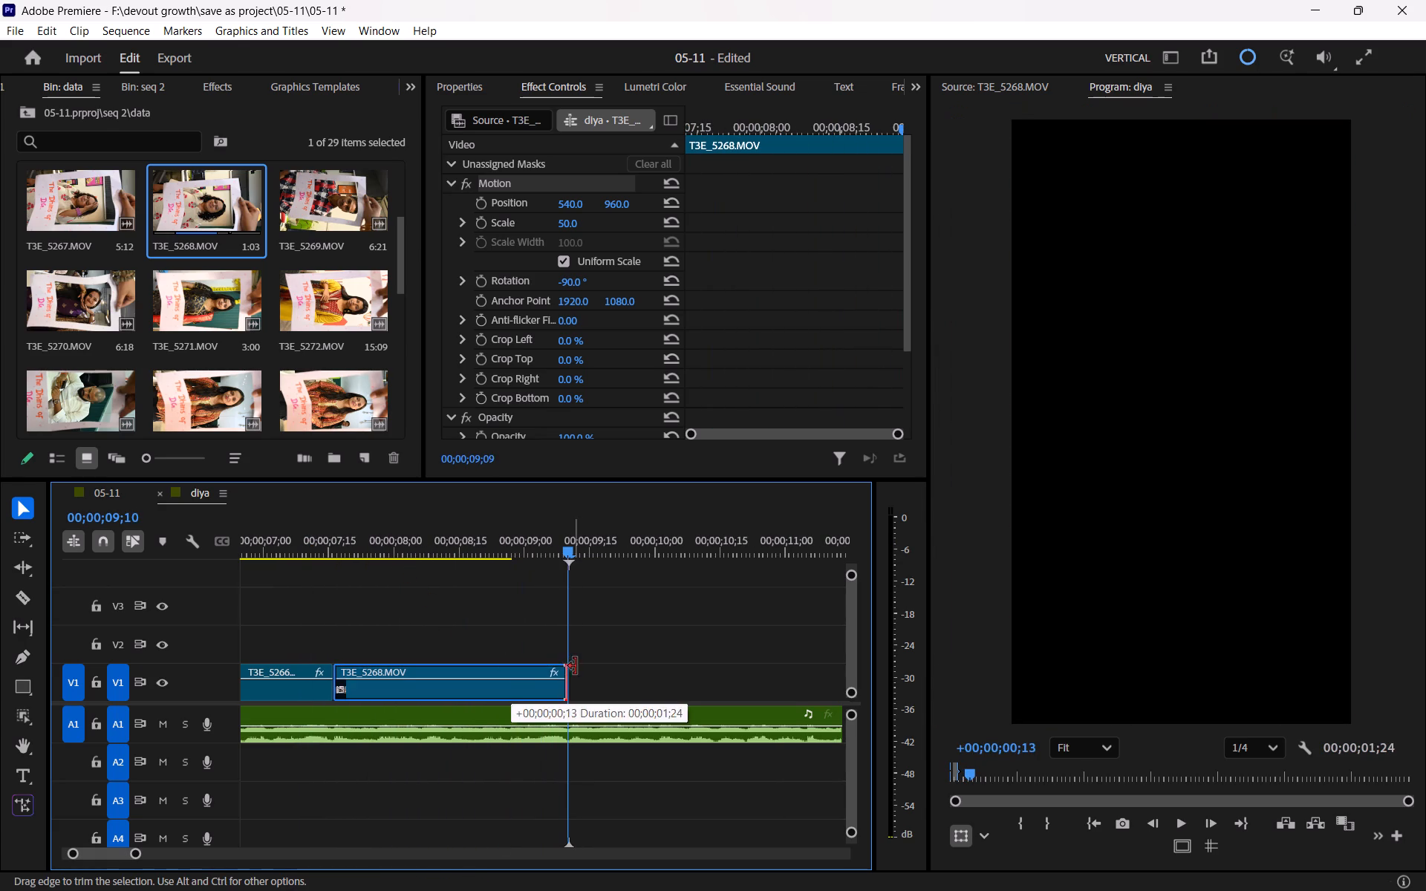
drag(576, 666, 576, 666)
drag(583, 667, 576, 668)
Play the extended T3E_5268.MOV clip, including its cut from T3E_5266.MOV, to check its timing against the audio.
drag(334, 547, 302, 547)
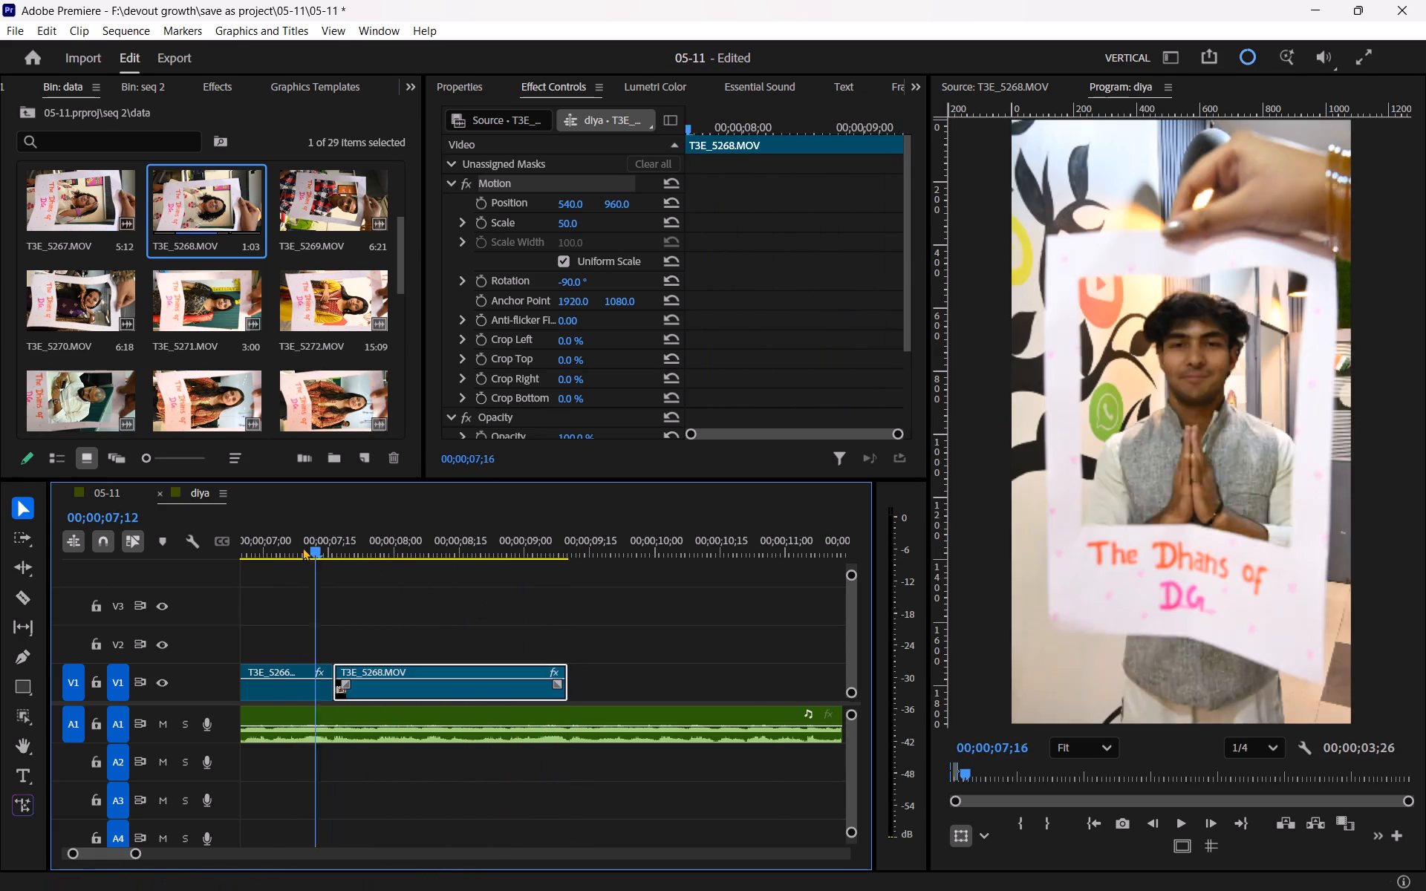
drag(302, 547, 273, 548)
key(space)
click(364, 624)
scroll(432, 631, up, 3)
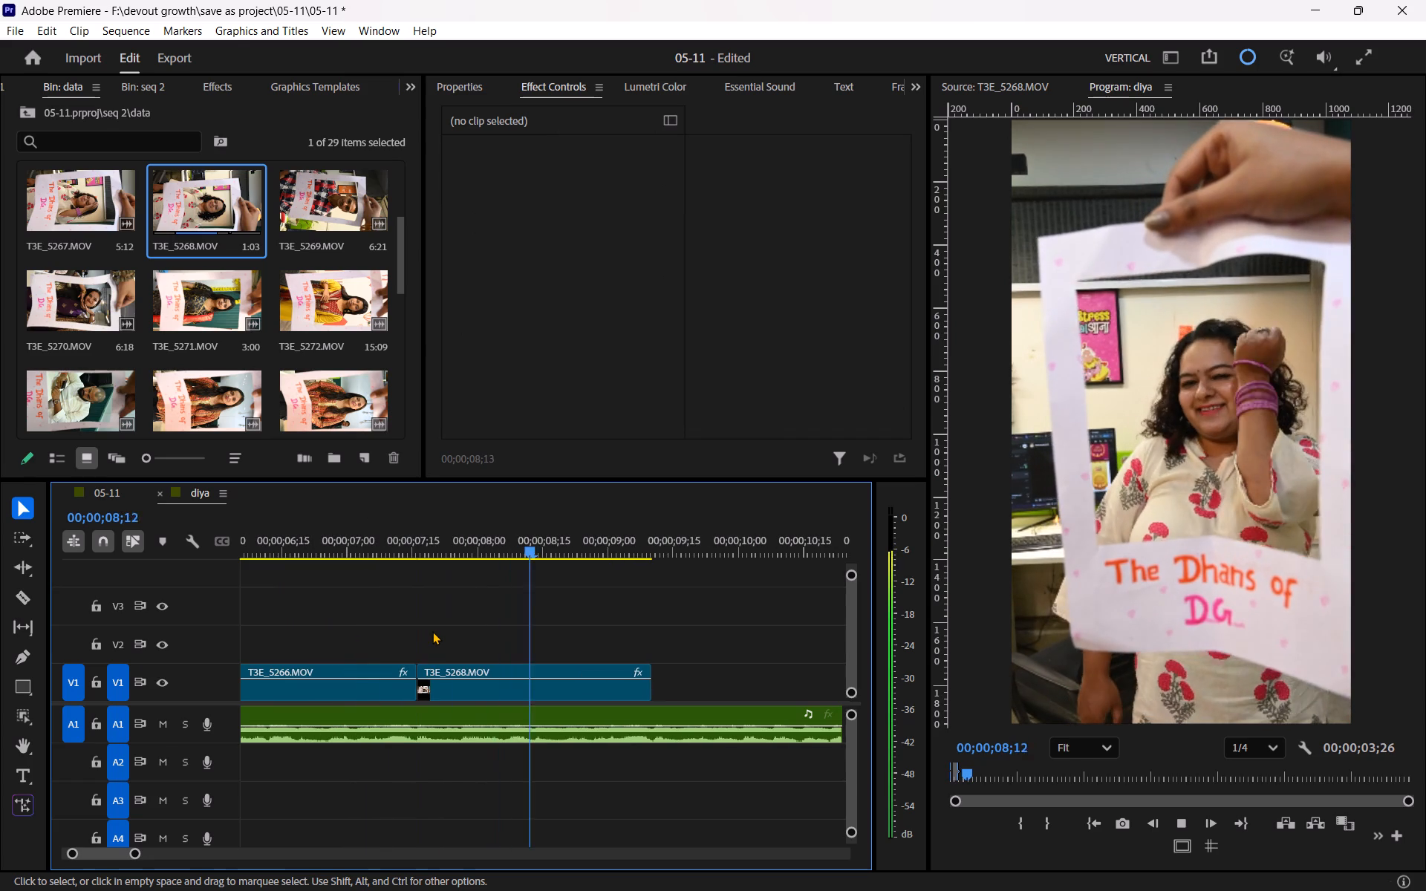
key(space)
click(598, 560)
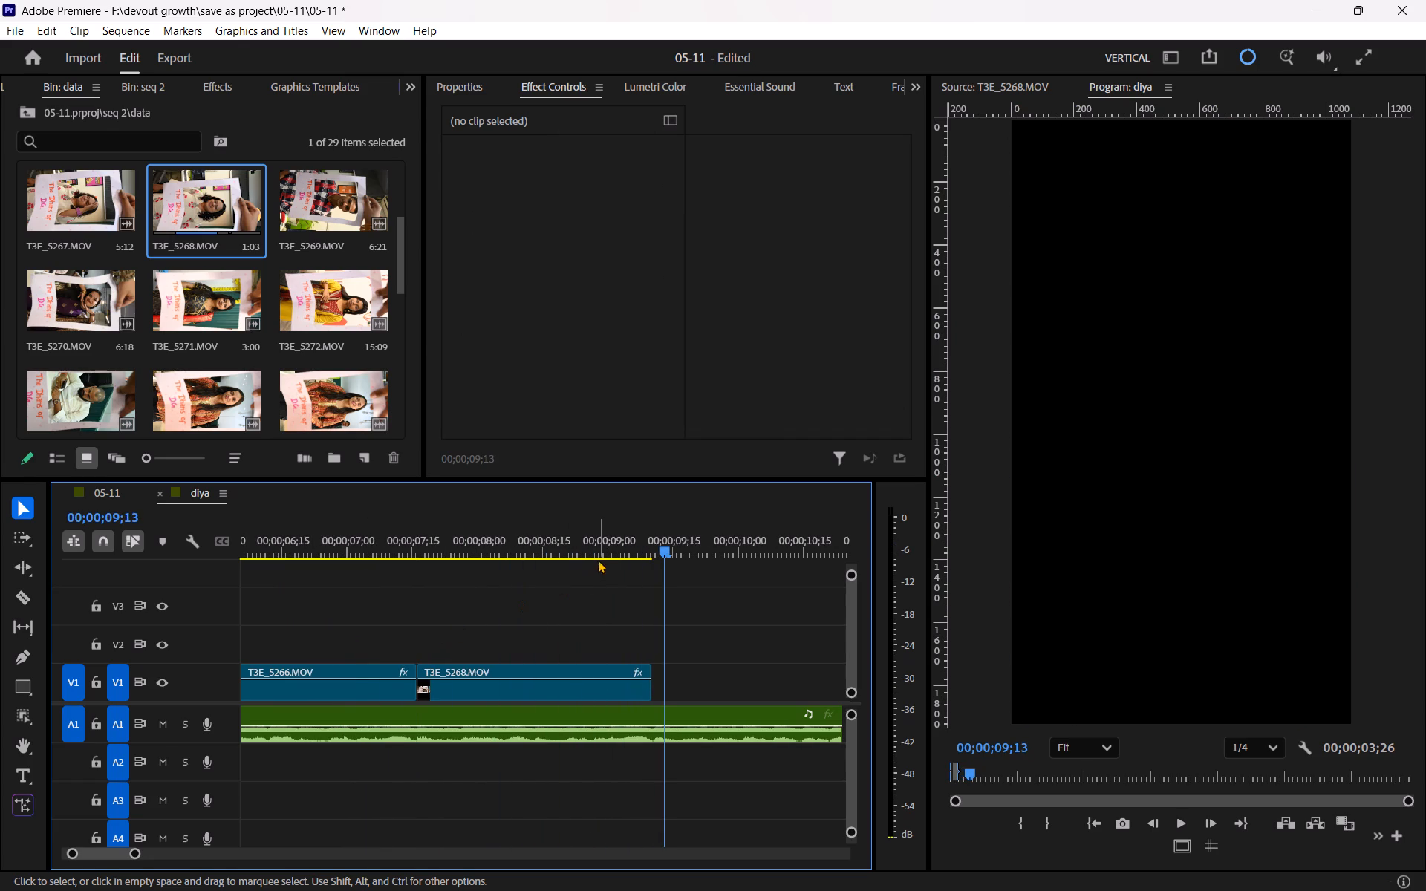
click(603, 547)
key(space)
key(space)
drag(616, 539, 599, 539)
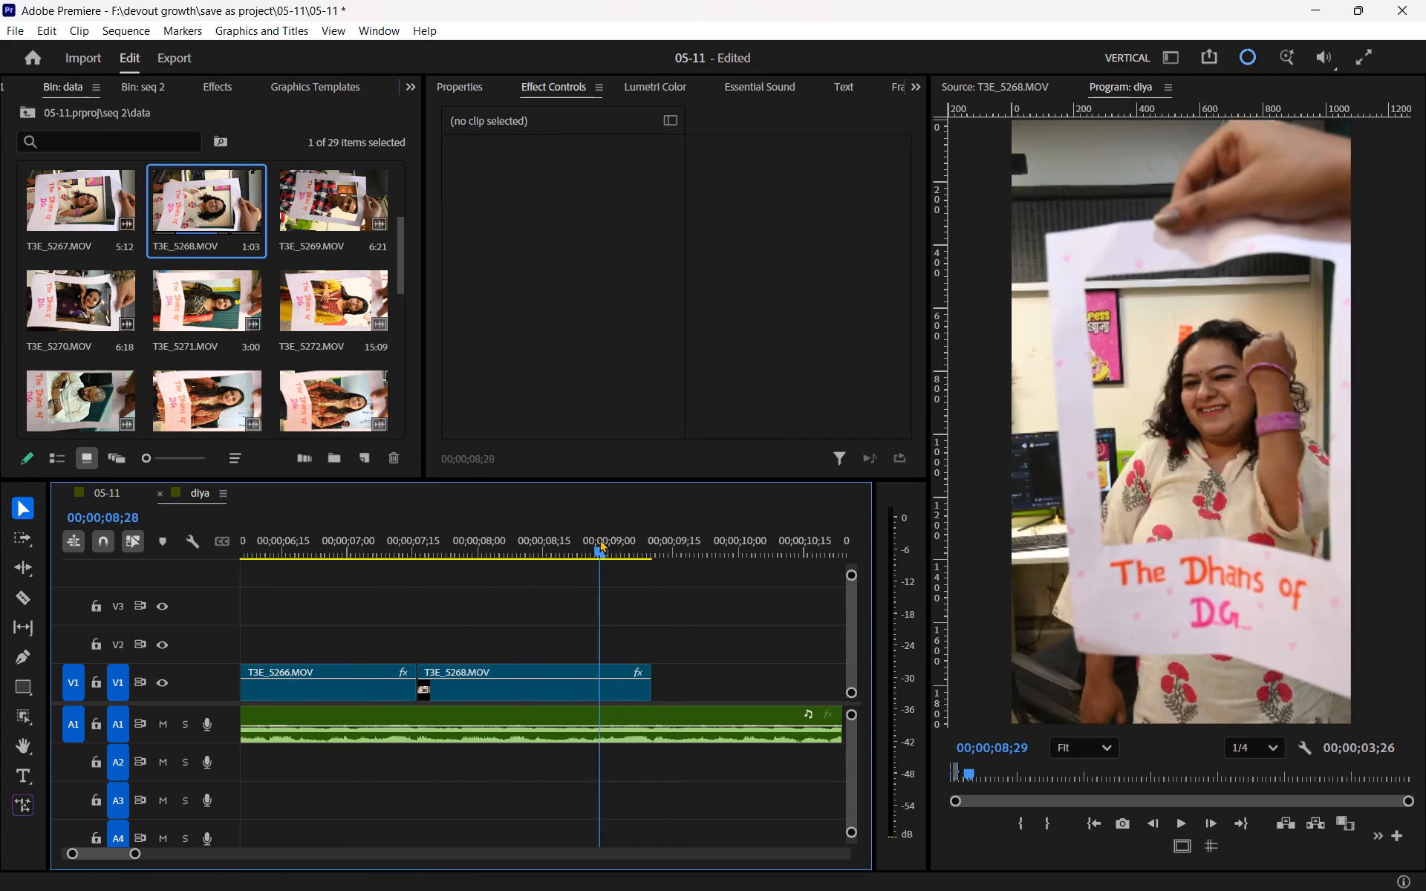
drag(599, 539, 473, 563)
key(space)
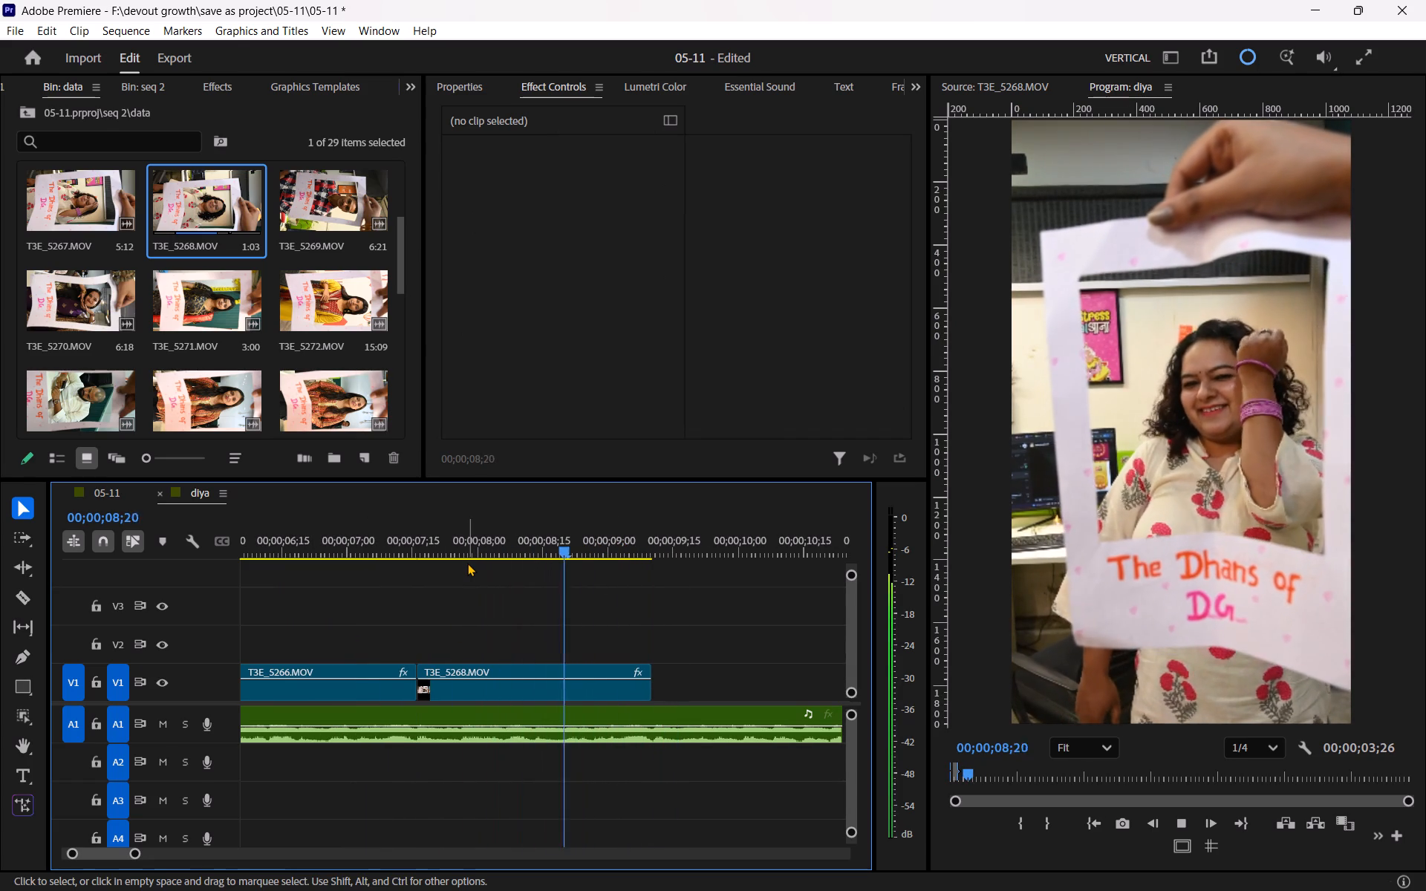
key(space)
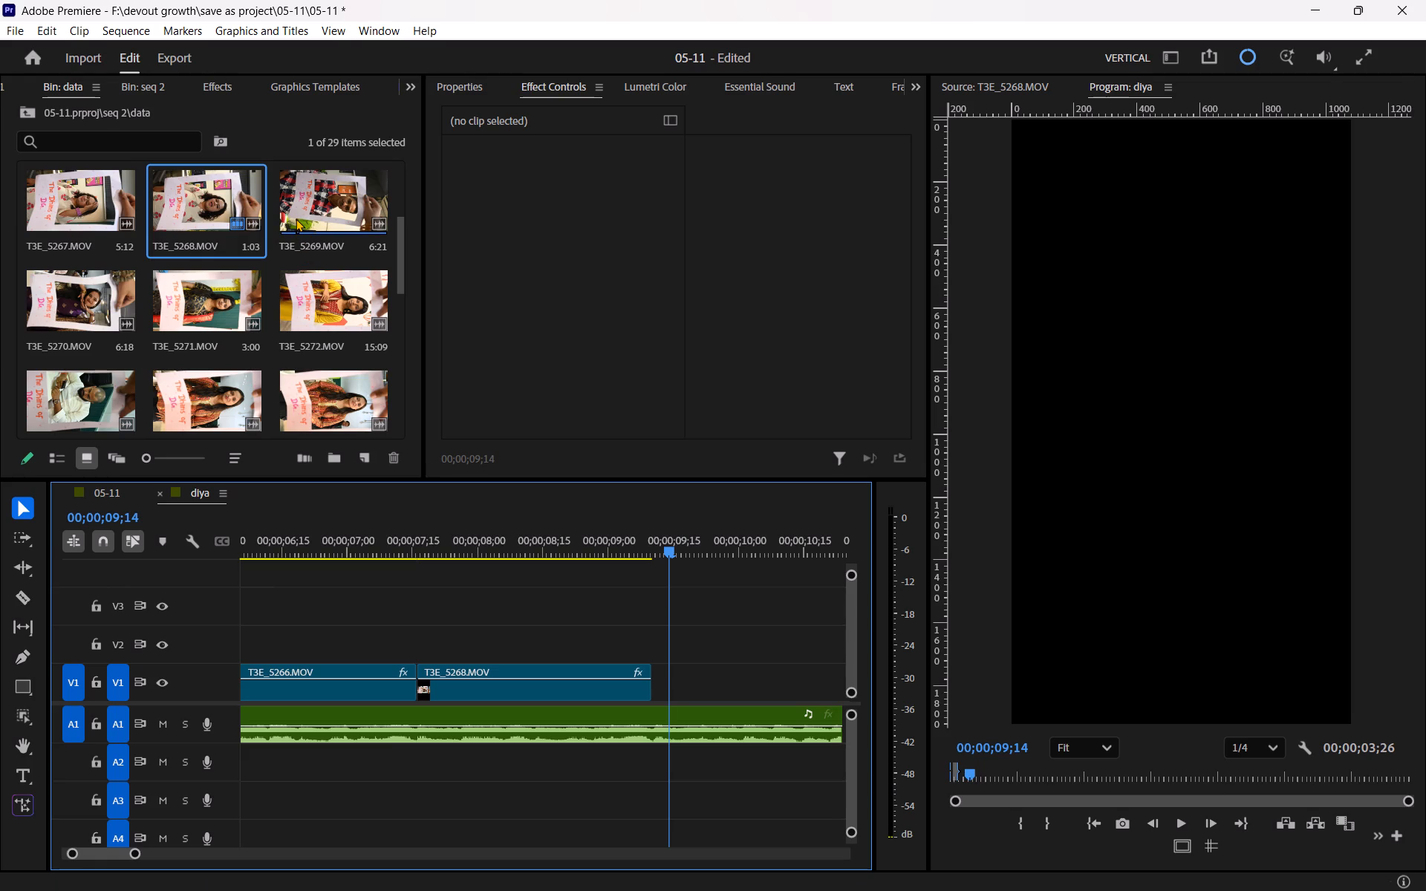
Open T3E_5269.MOV as source, review its poses, and set its In point at about 00:00:04:11.
double_click(296, 218)
drag(1046, 777, 909, 777)
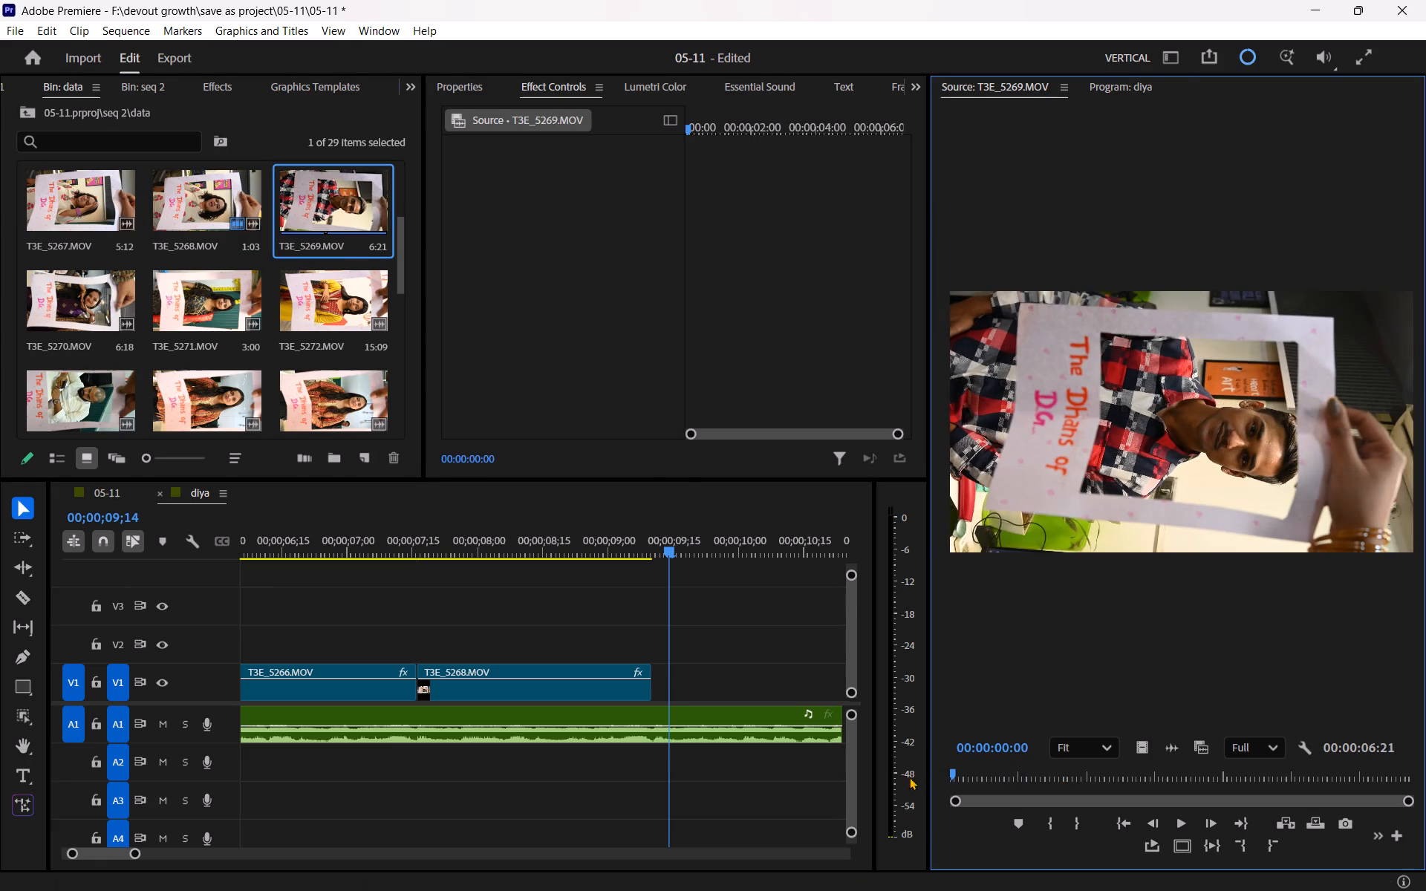
drag(909, 777, 893, 777)
key(space)
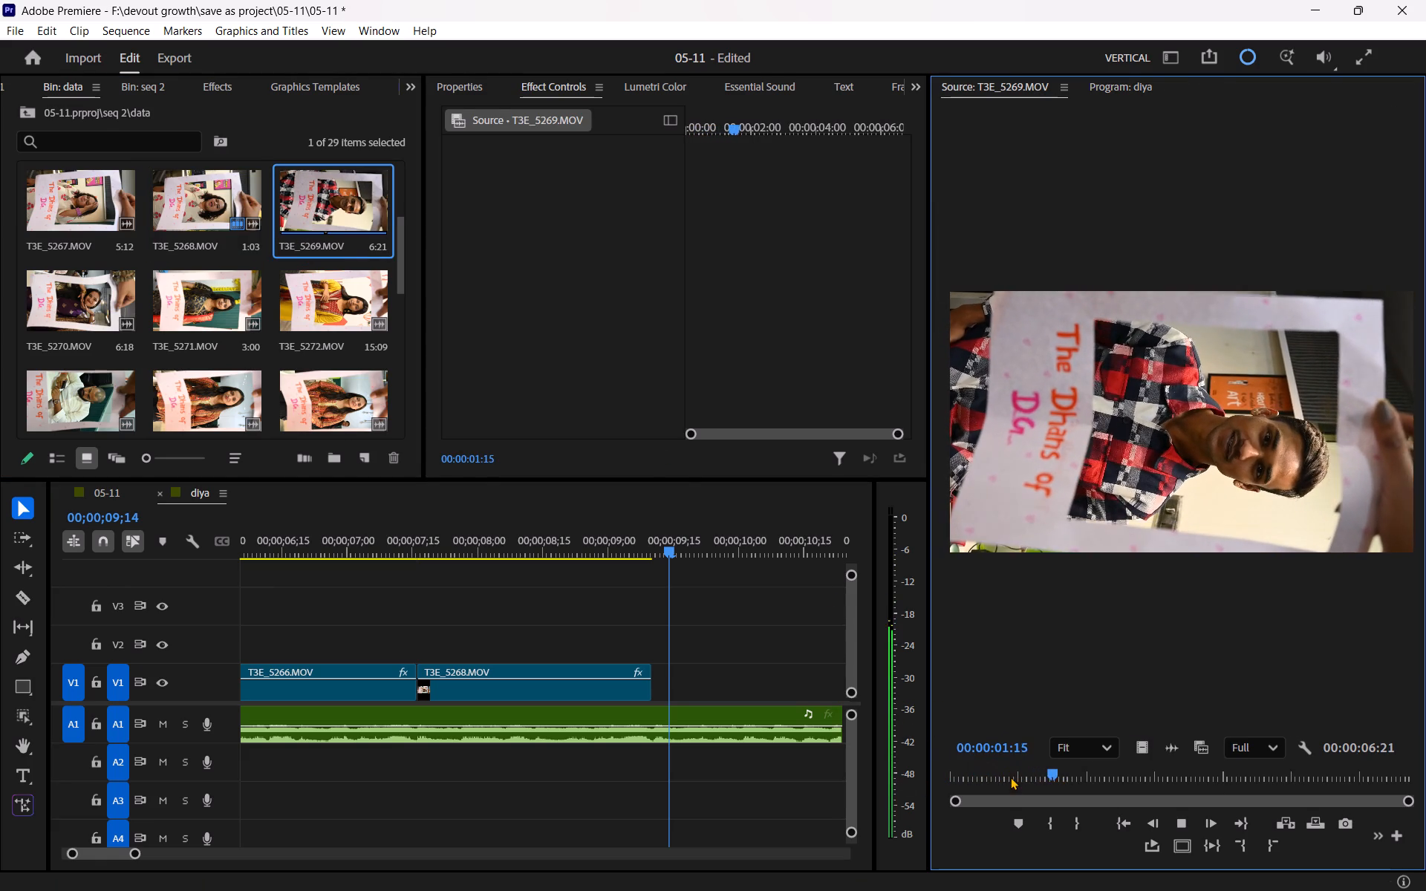
key(space)
key(space)
key(space)
click(1045, 829)
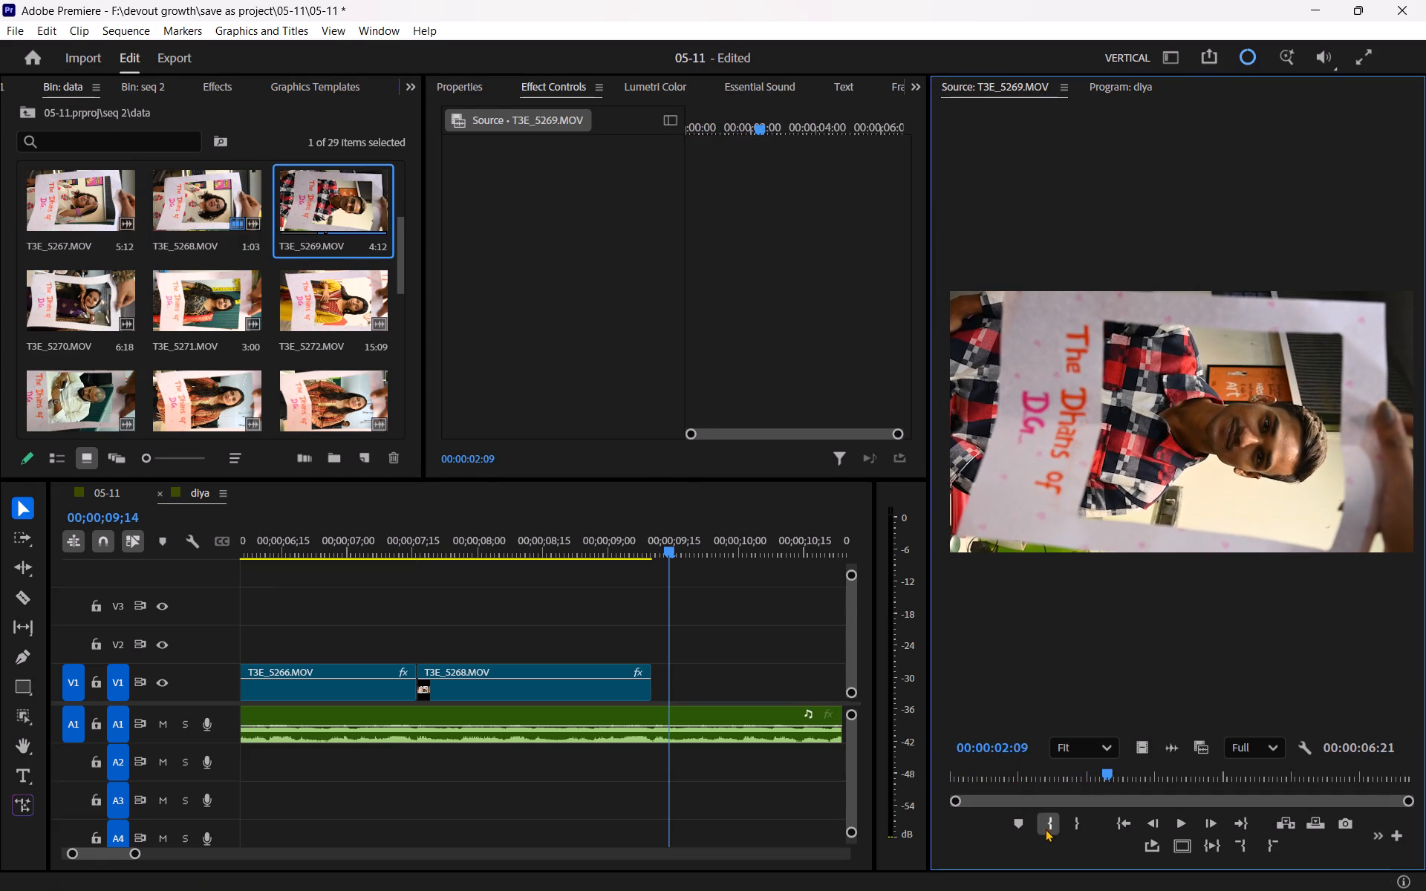
key(space)
key(space)
click(1068, 820)
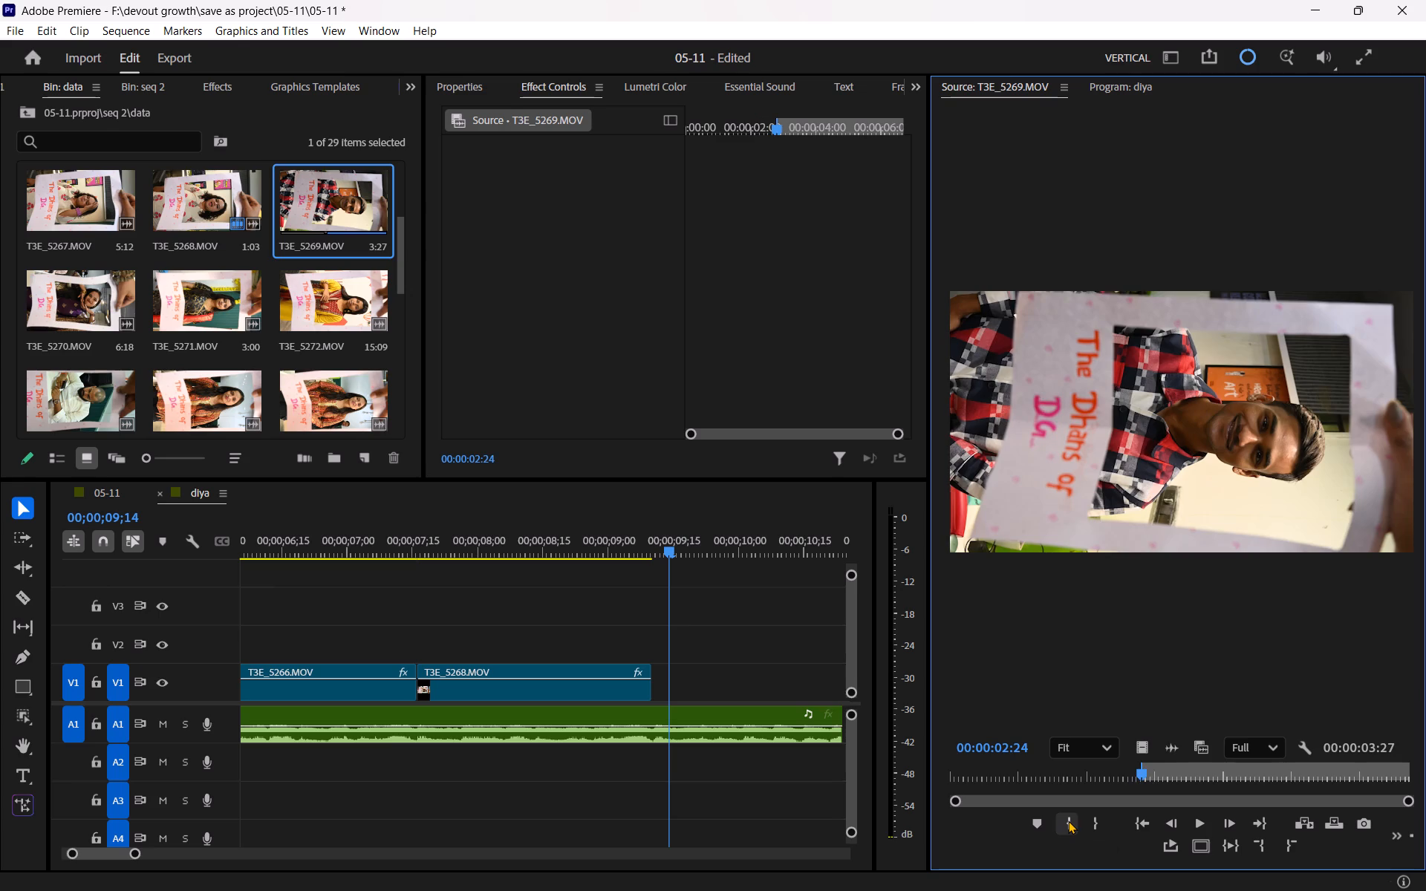
key(space)
key(space)
click(1069, 821)
key(space)
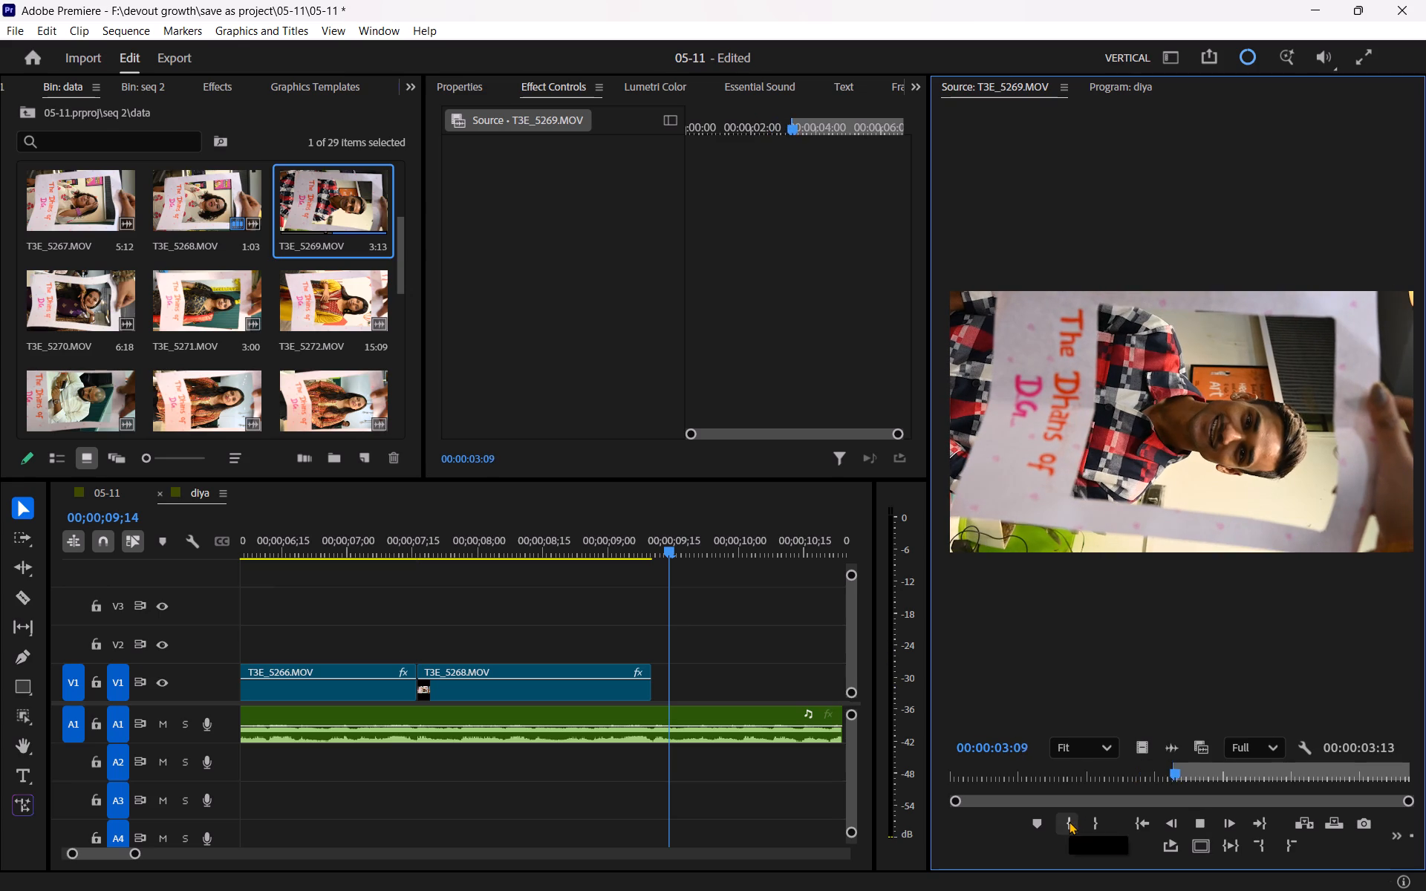
key(space)
click(1069, 821)
key(space)
key(space)
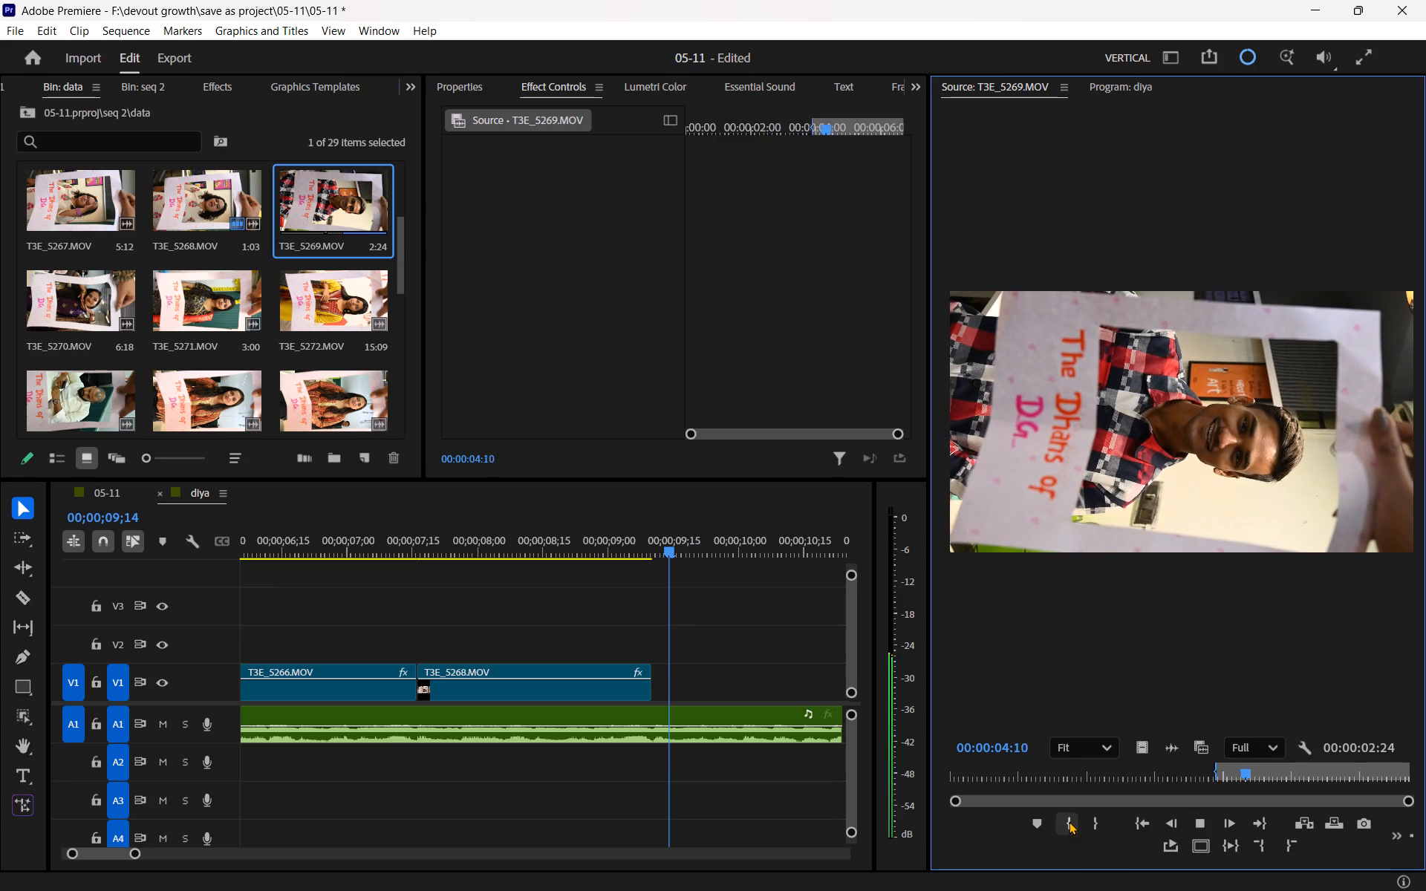
click(1069, 821)
Set T3E_5269.MOV's Out point at 00:00:05:01 and place the marked video on V1 directly after the T3E_5268.MOV clip.
key(space)
key(space)
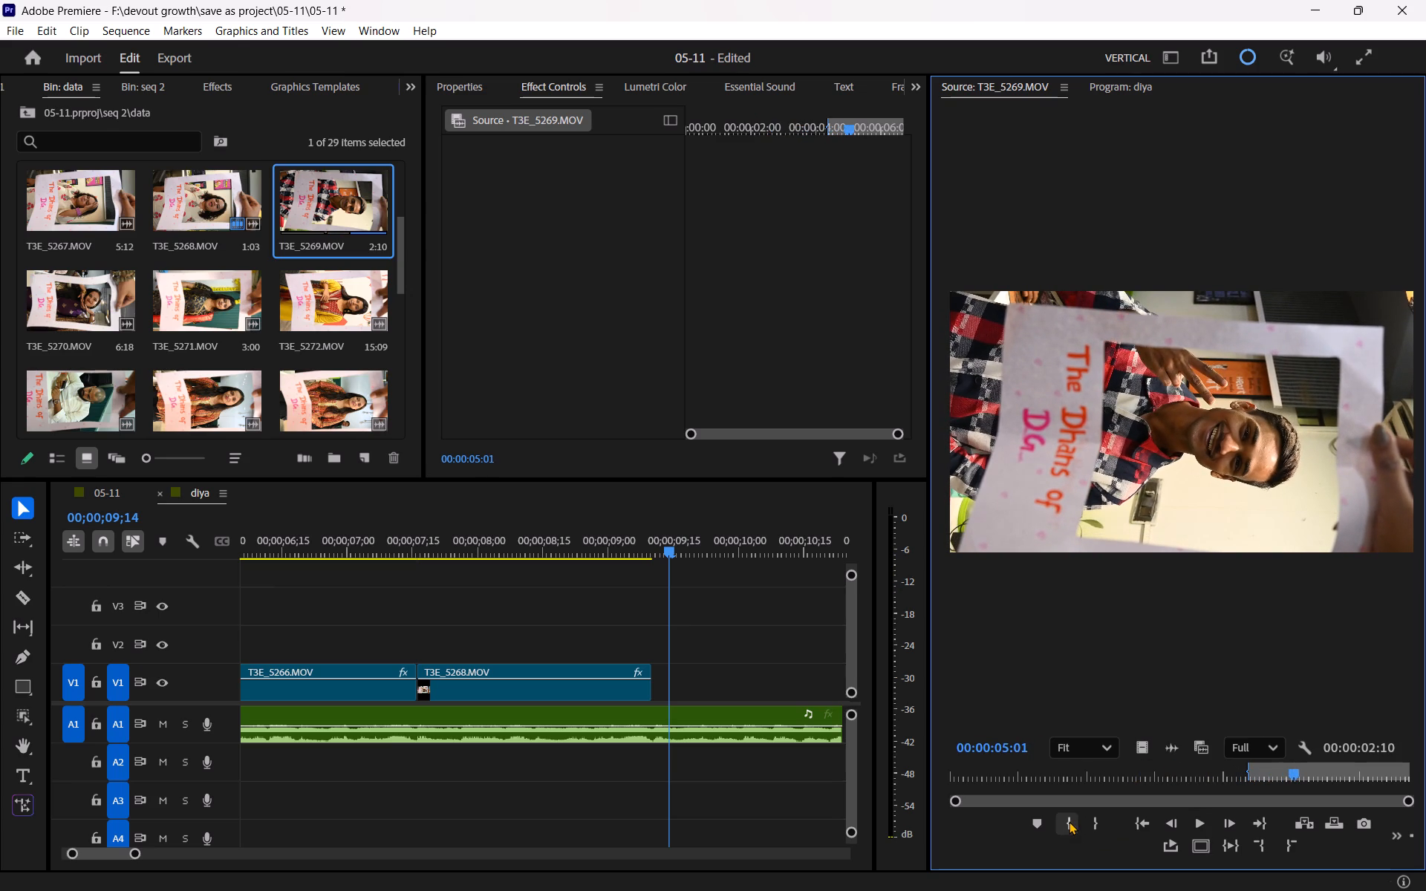
click(1093, 823)
drag(1139, 748, 705, 688)
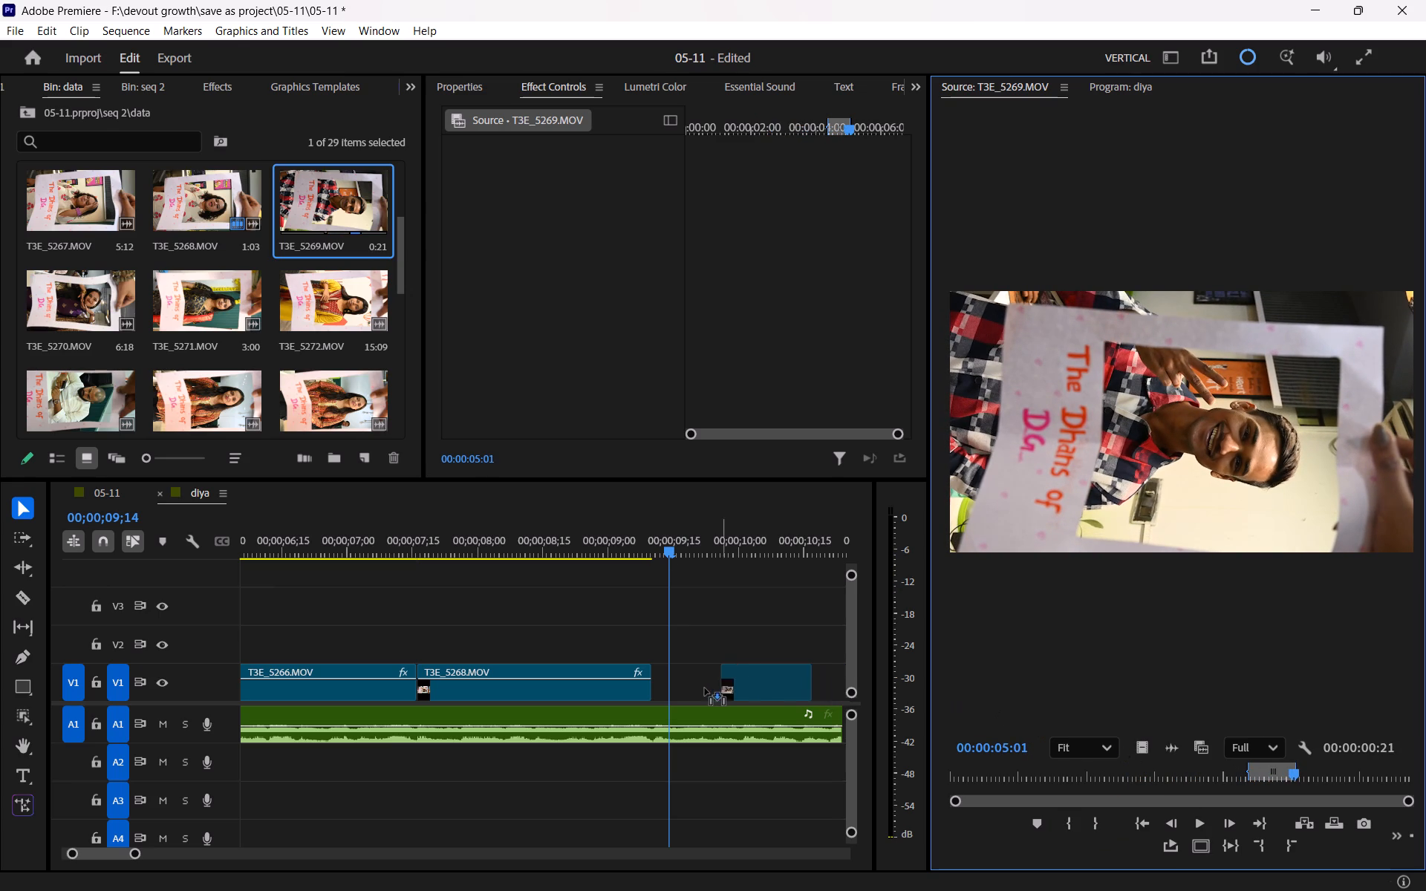
drag(705, 688, 657, 691)
Paste the copied vertical framing onto the T3E_5269.MOV clip, giving it 50% scale and -90° rotation.
click(677, 691)
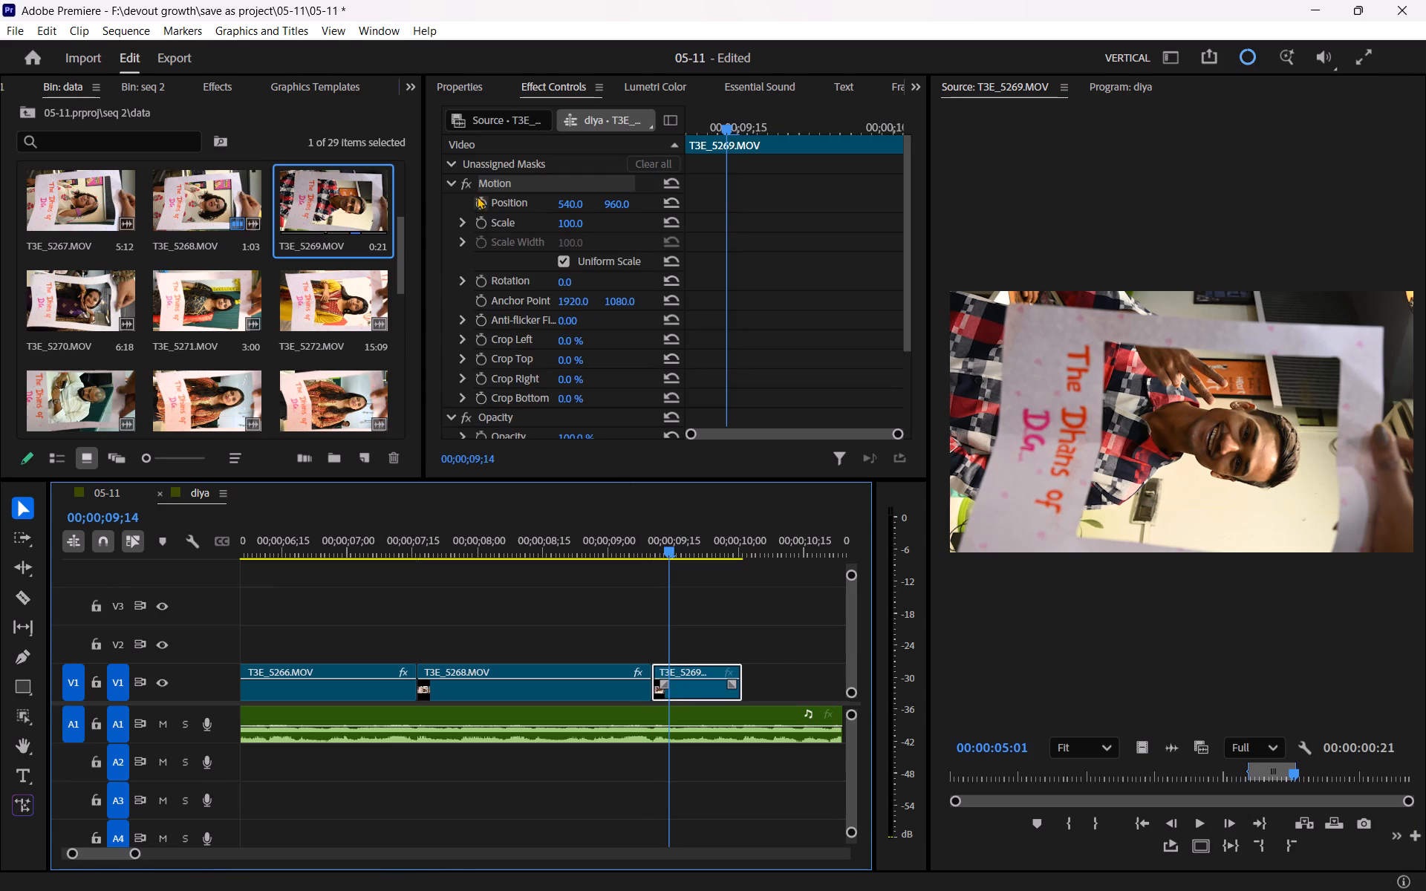
click(466, 88)
click(472, 189)
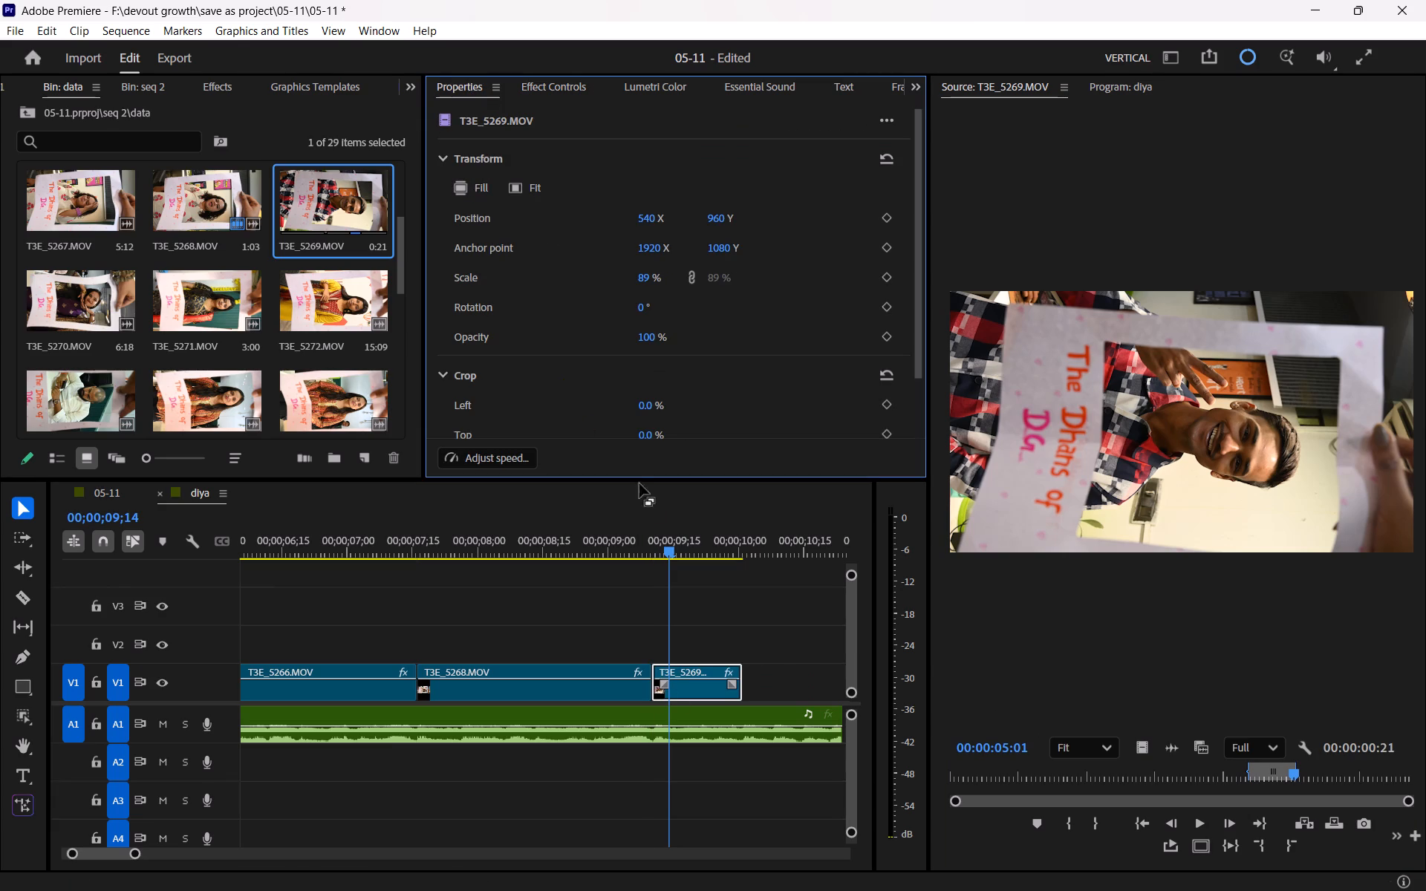
drag(639, 547, 570, 551)
key(space)
key(space)
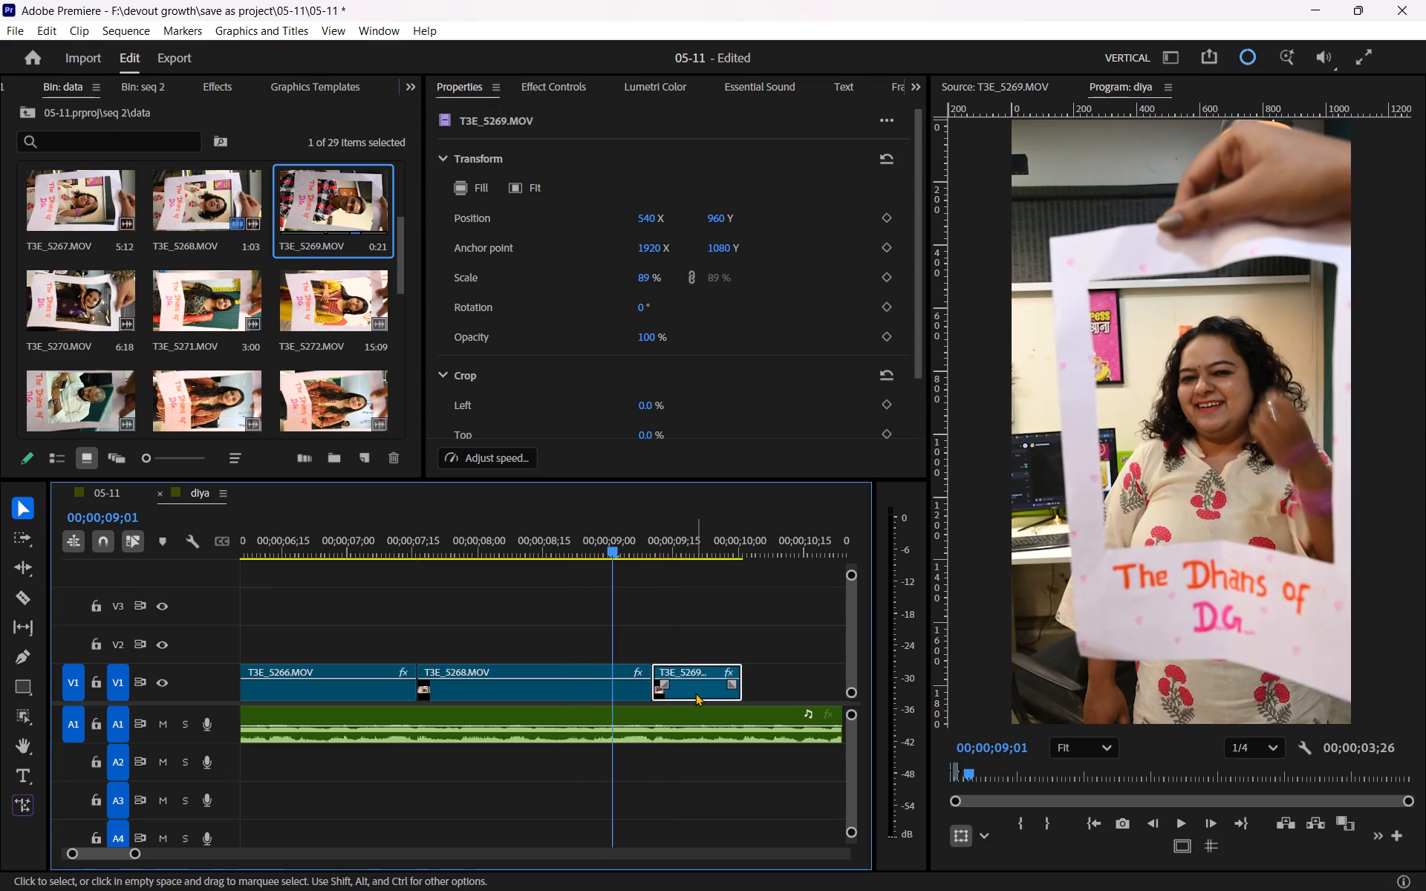
key(ctrl+v)
Play the cut from T3E_5268.MOV to T3E_5269.MOV several times to check the pose timing against the audio.
key(space)
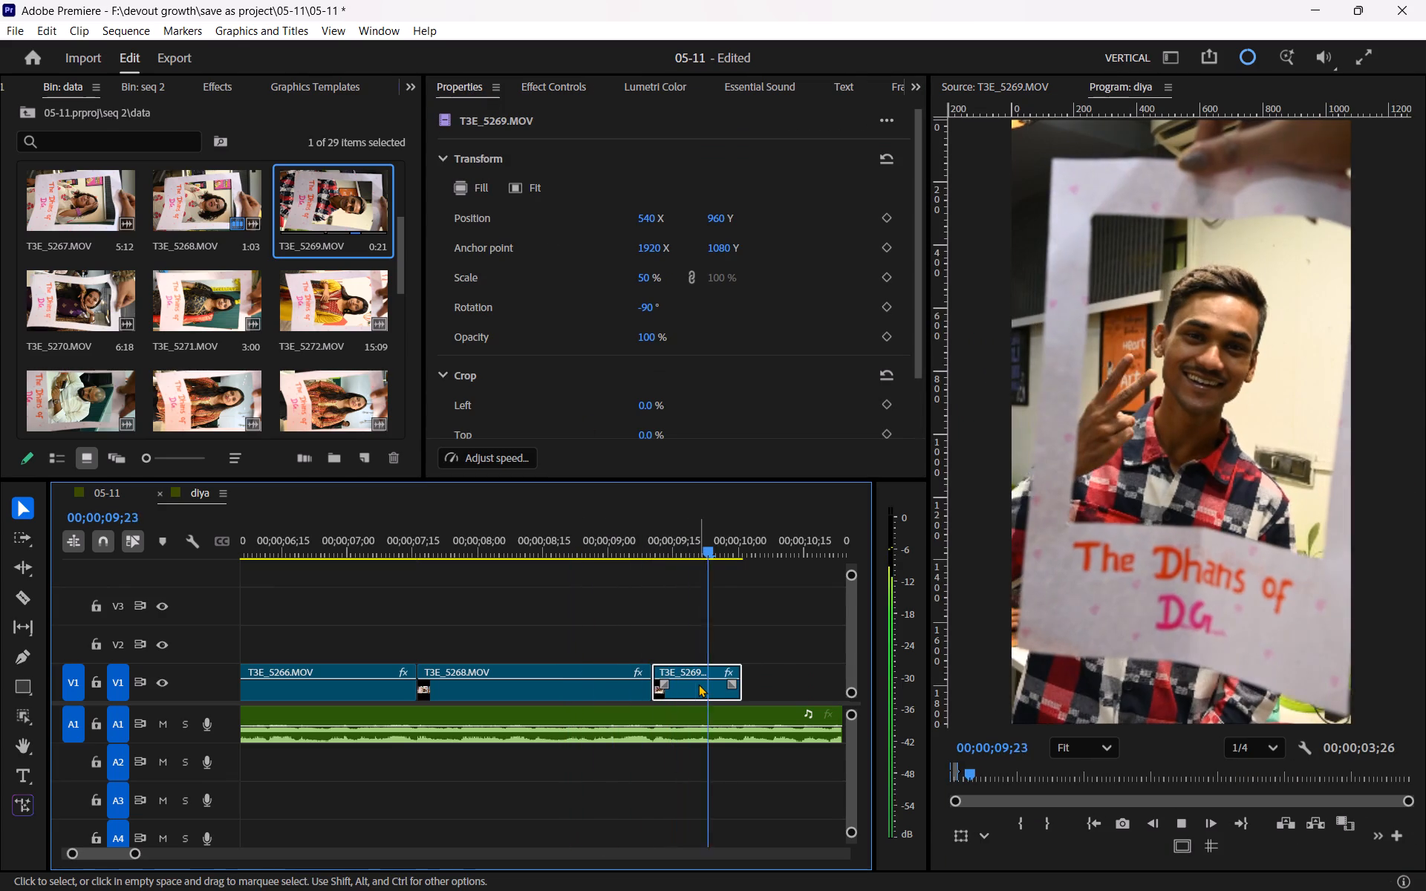
key(space)
drag(652, 534, 572, 542)
key(space)
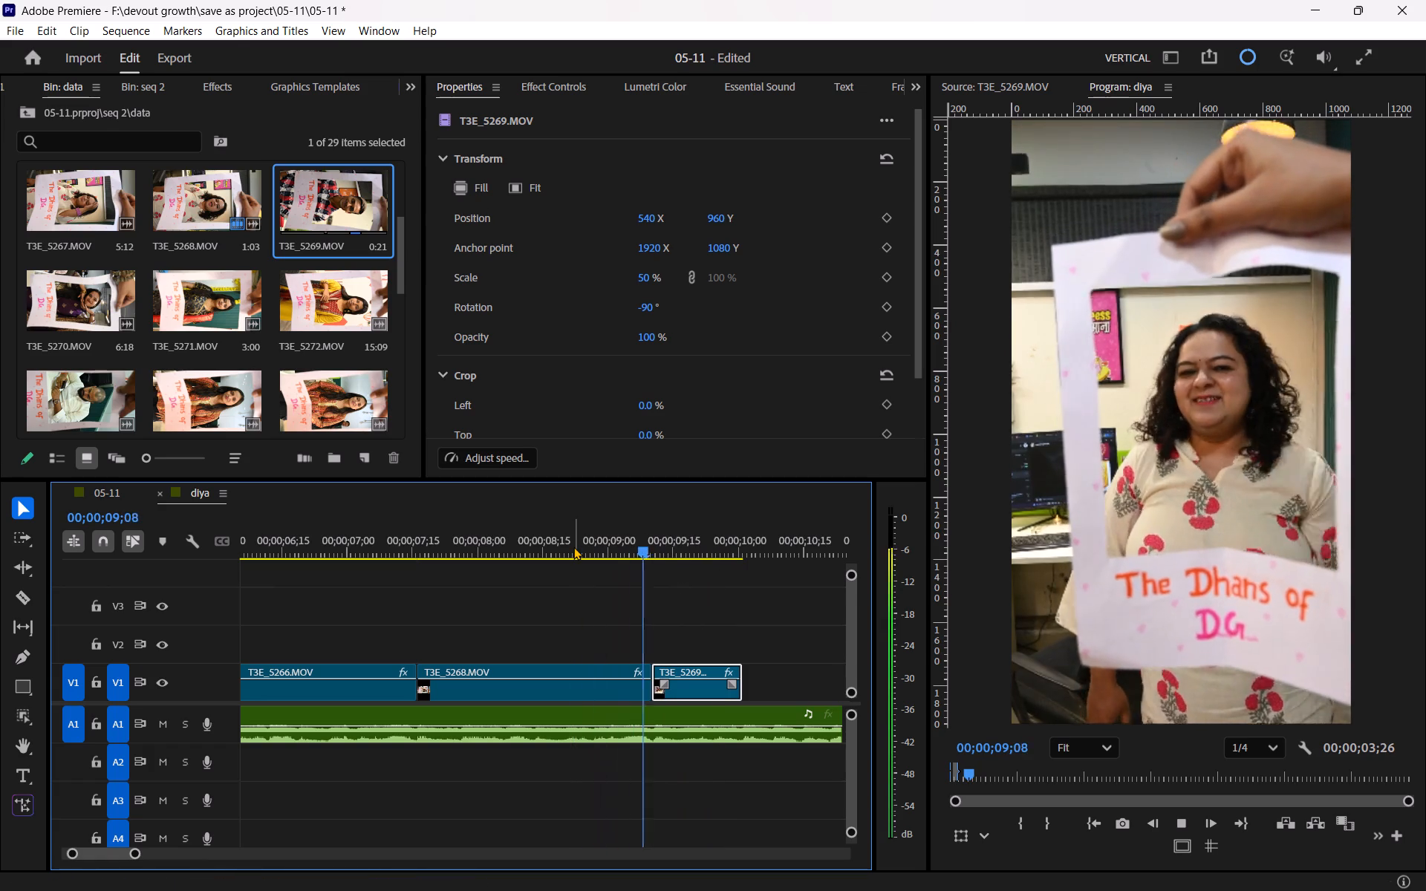
key(space)
key(equal)
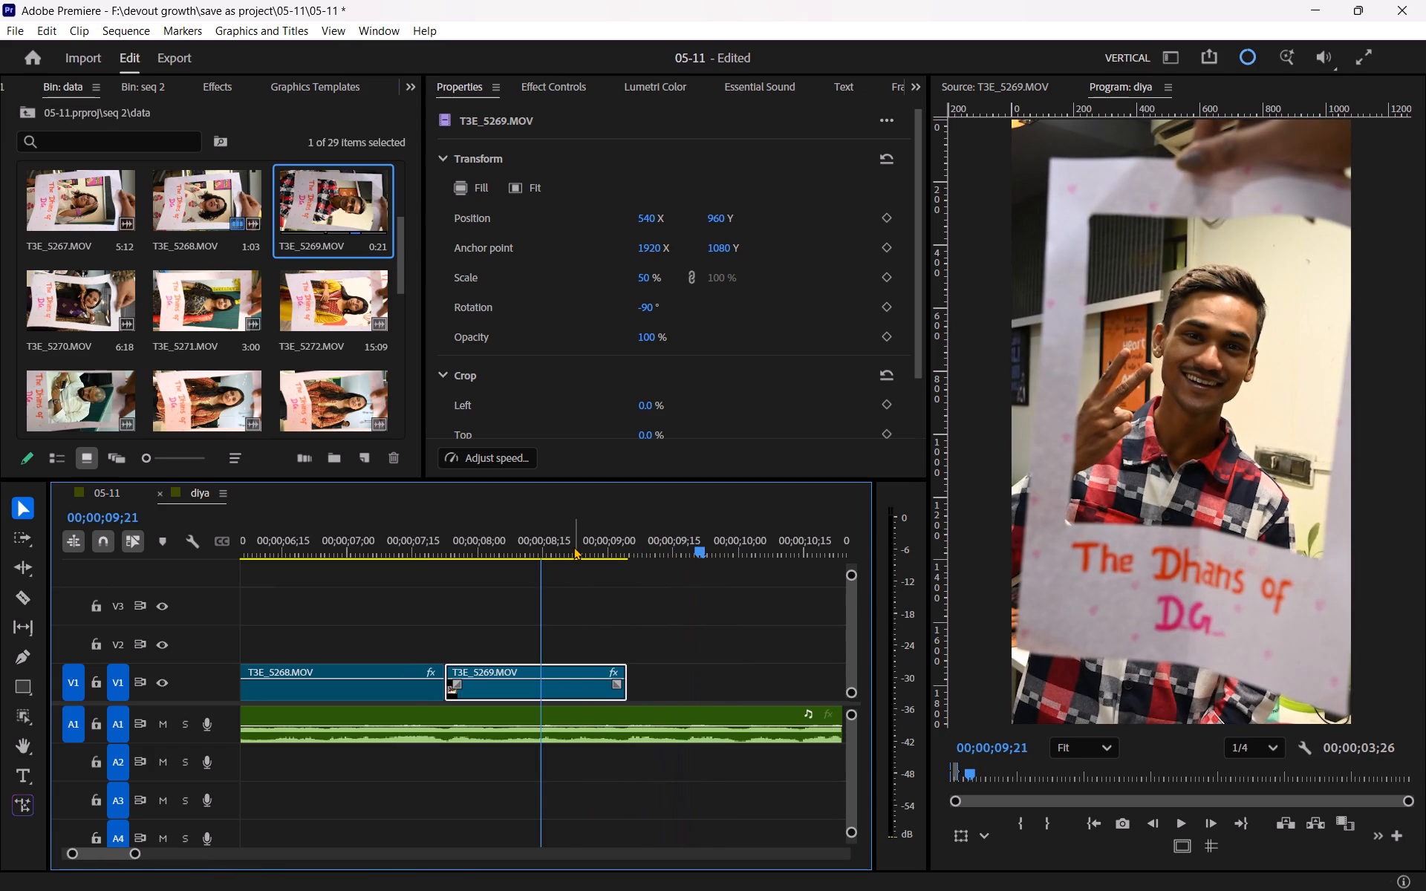
drag(429, 544, 333, 557)
key(space)
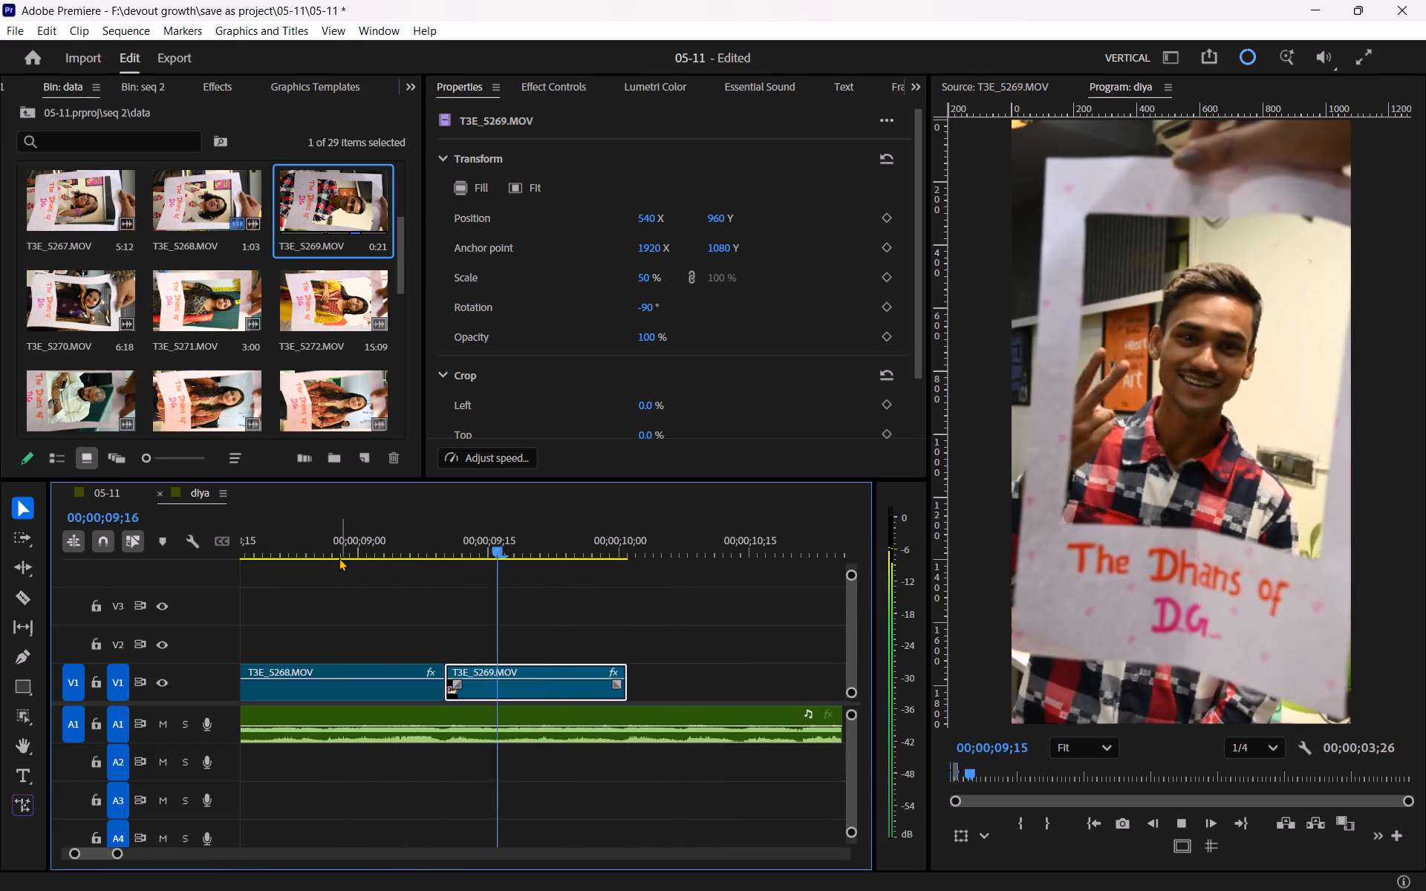
key(space)
drag(509, 544, 398, 549)
key(space)
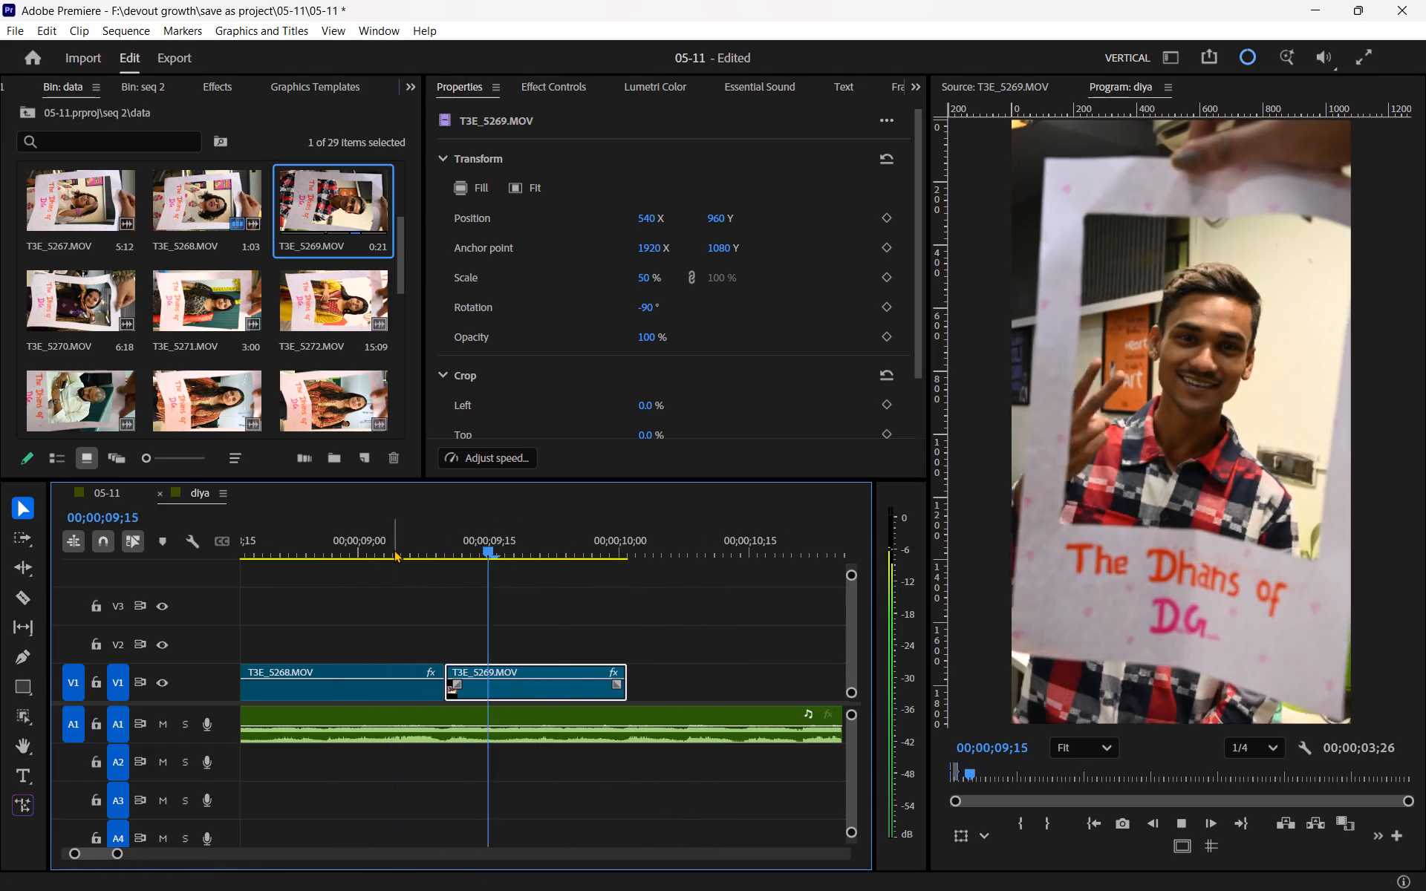
key(space)
key(space)
key(space)
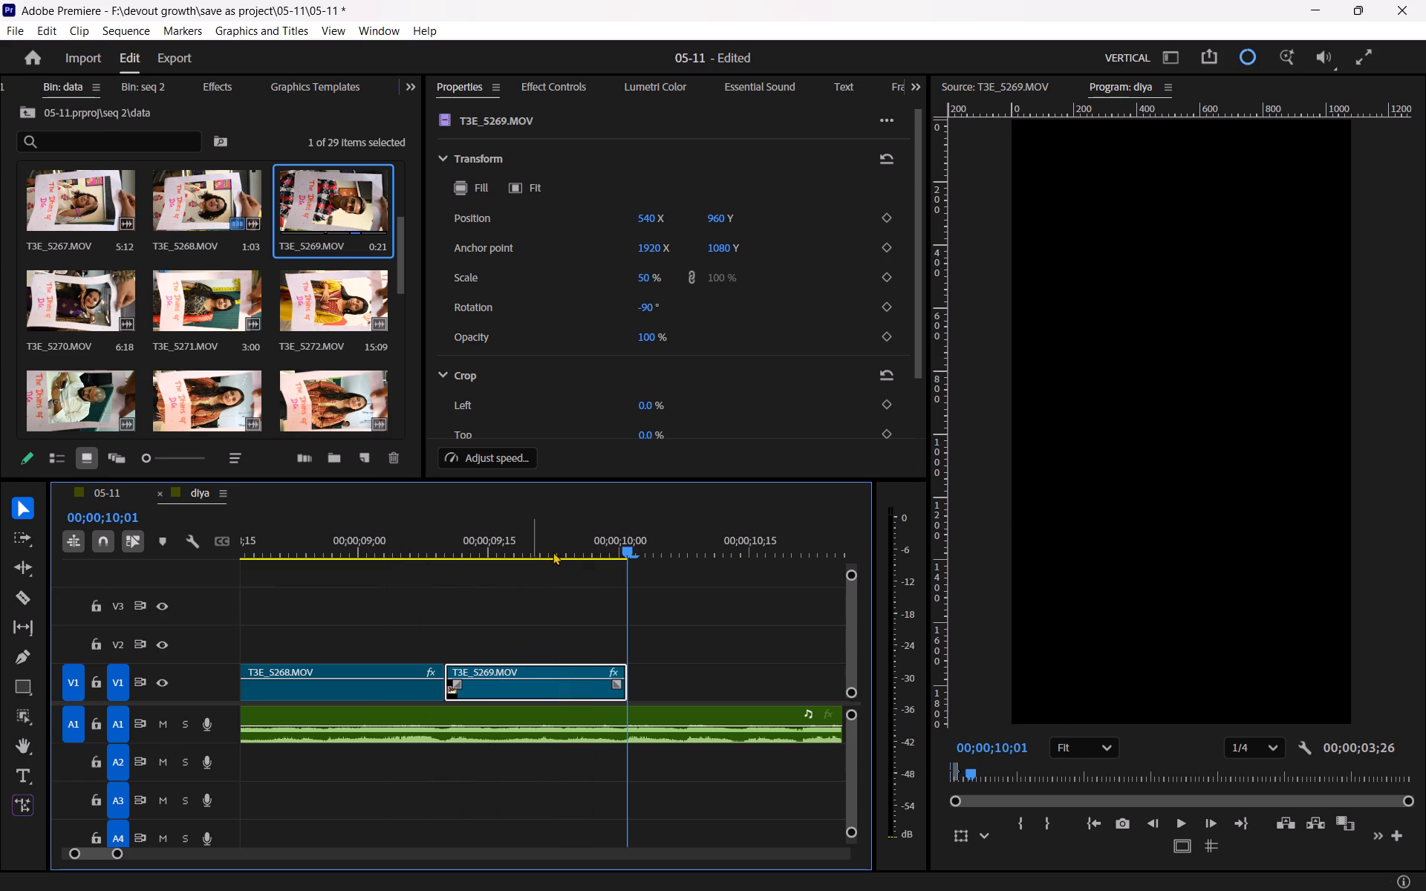
drag(553, 549, 333, 581)
key(space)
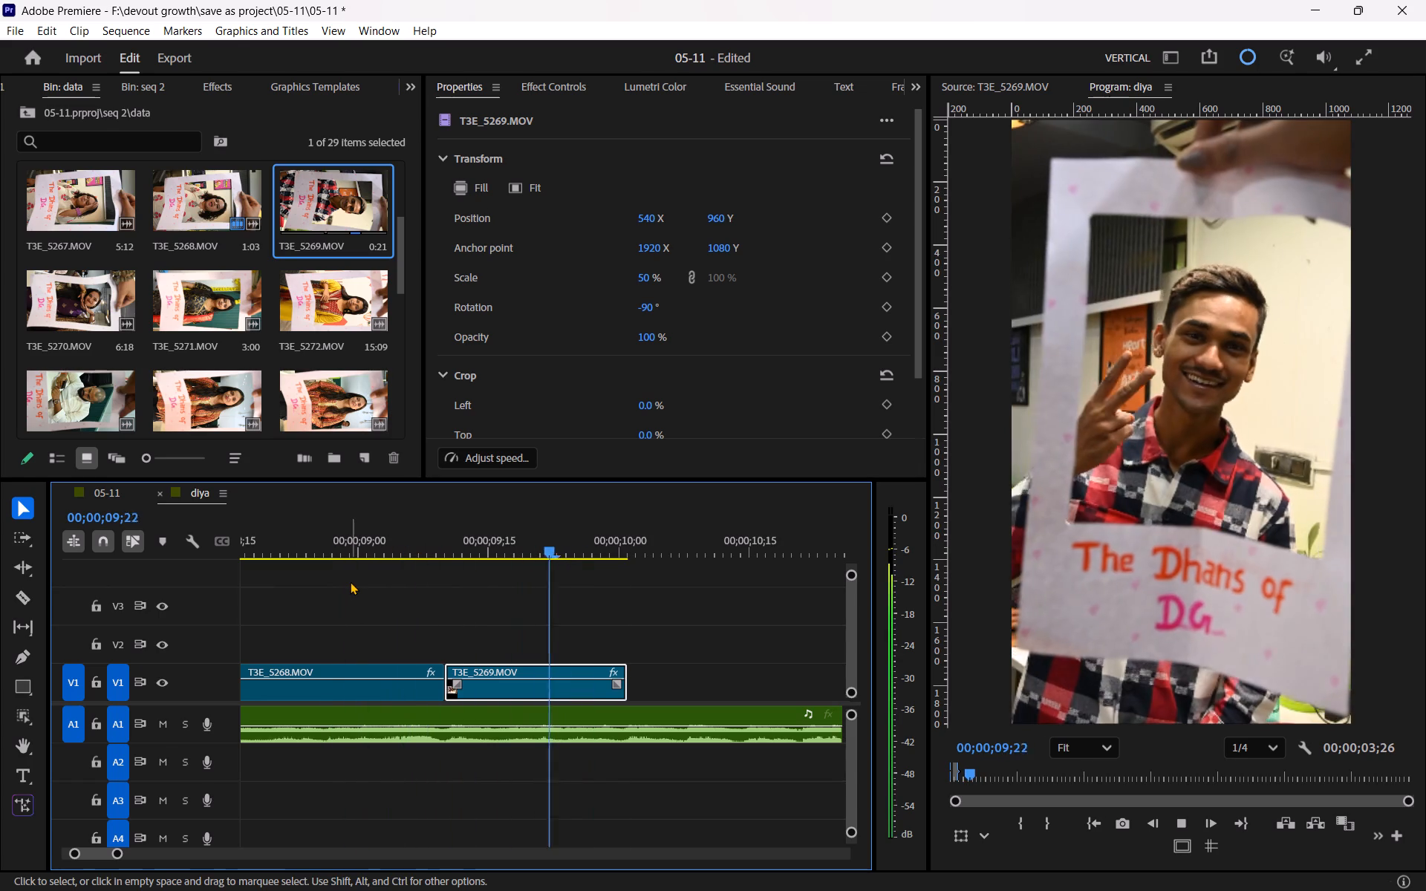
key(space)
key(space)
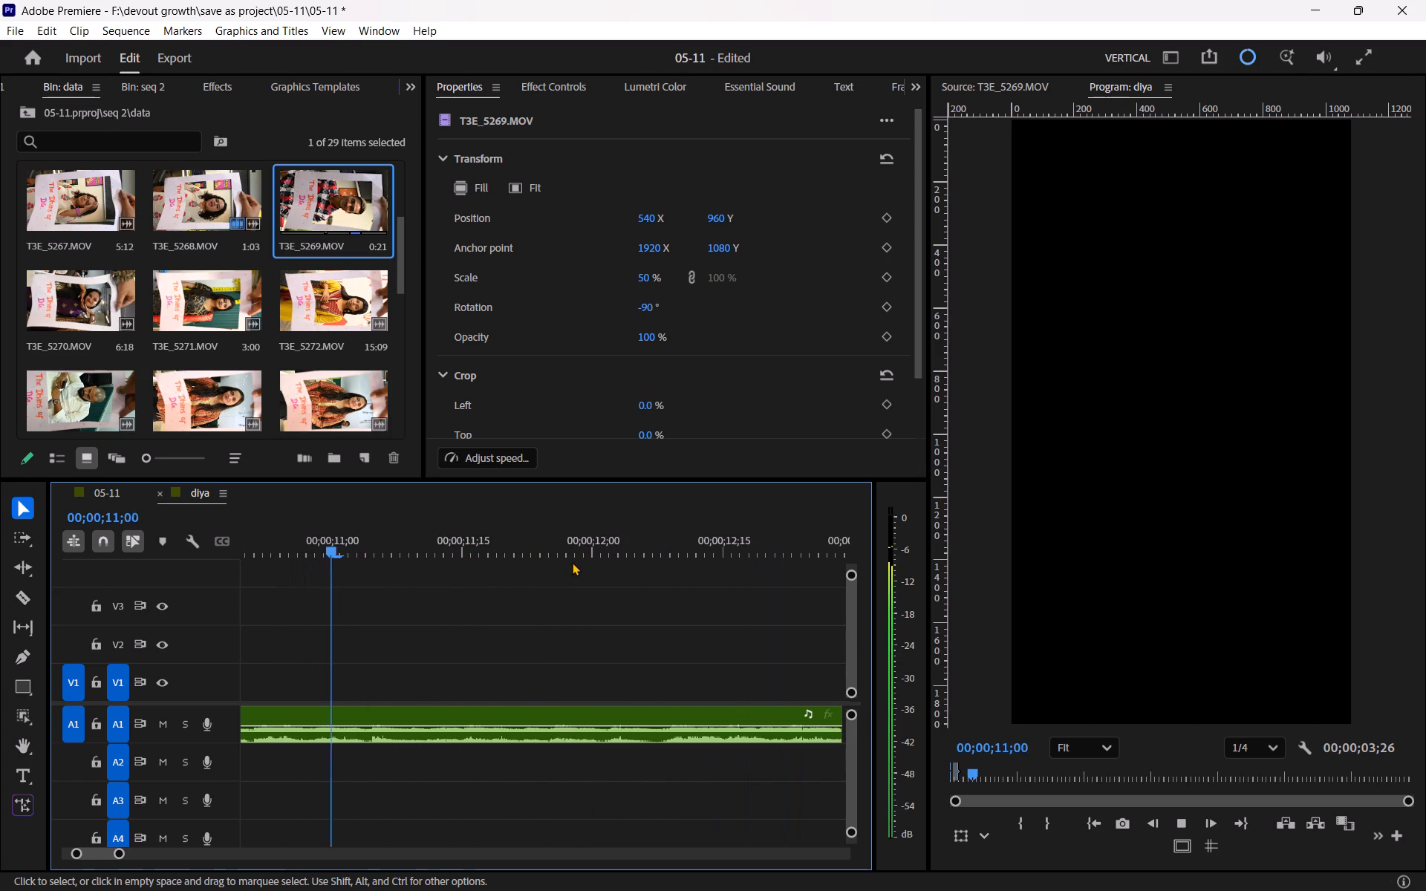
key(space)
Replay the end of T3E_5268.MOV through T3E_5269.MOV to judge whether the two clips suit the beat.
key(minus)
scroll(569, 627, up, 4)
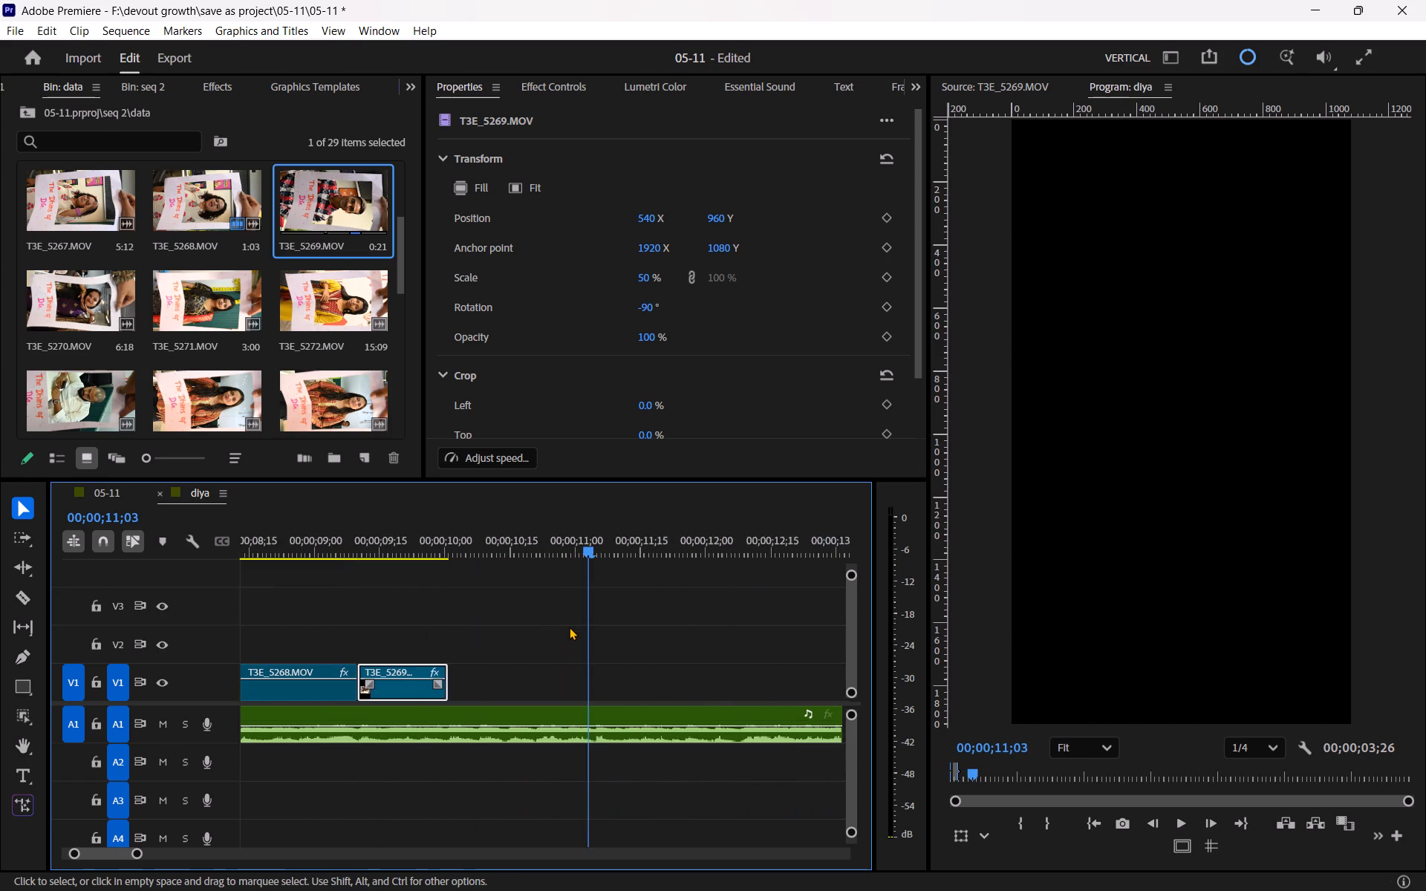
scroll(569, 627, up, 5)
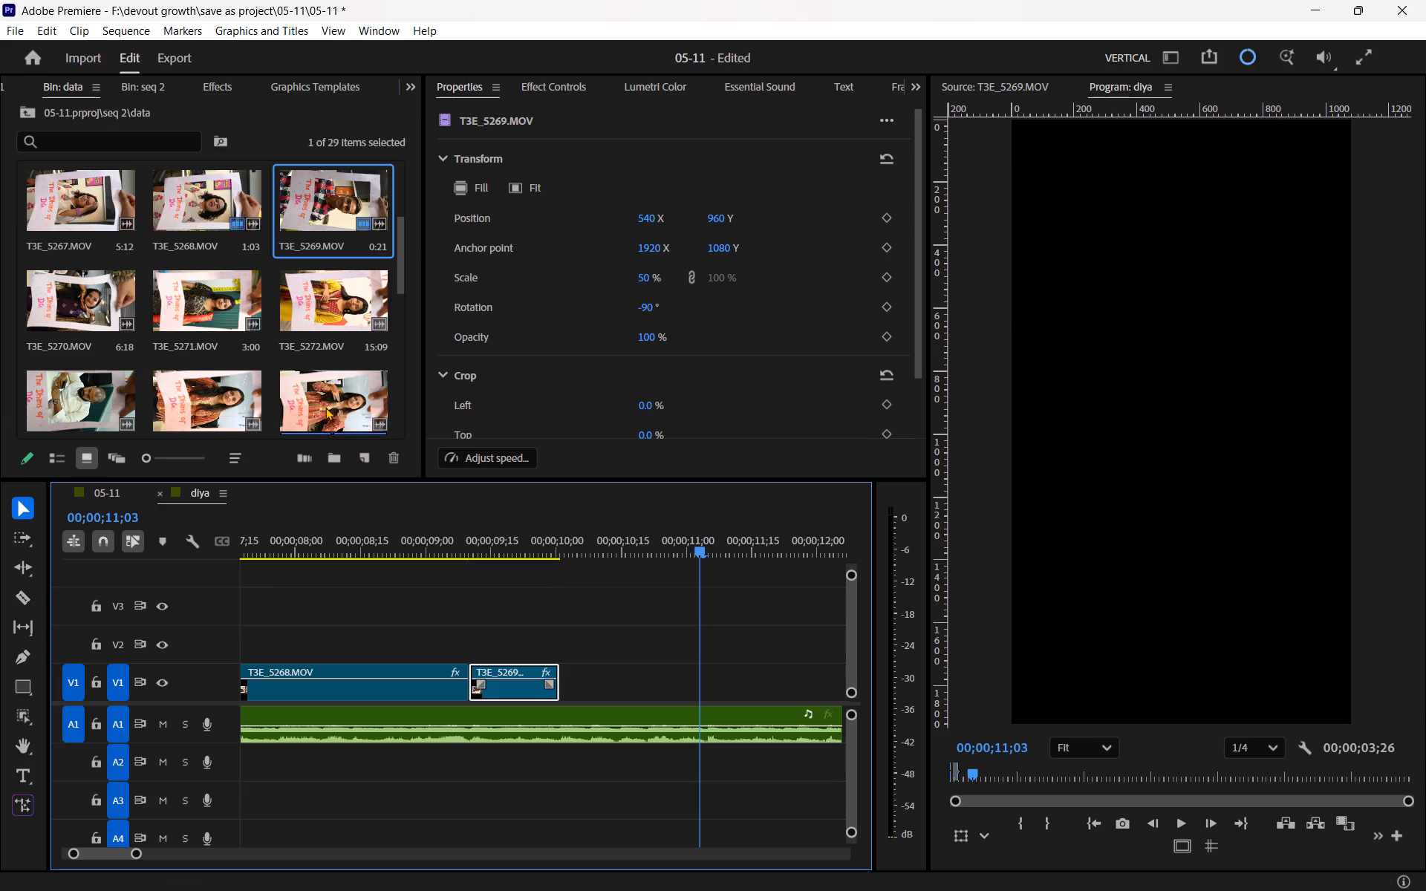
drag(437, 536, 398, 541)
key(space)
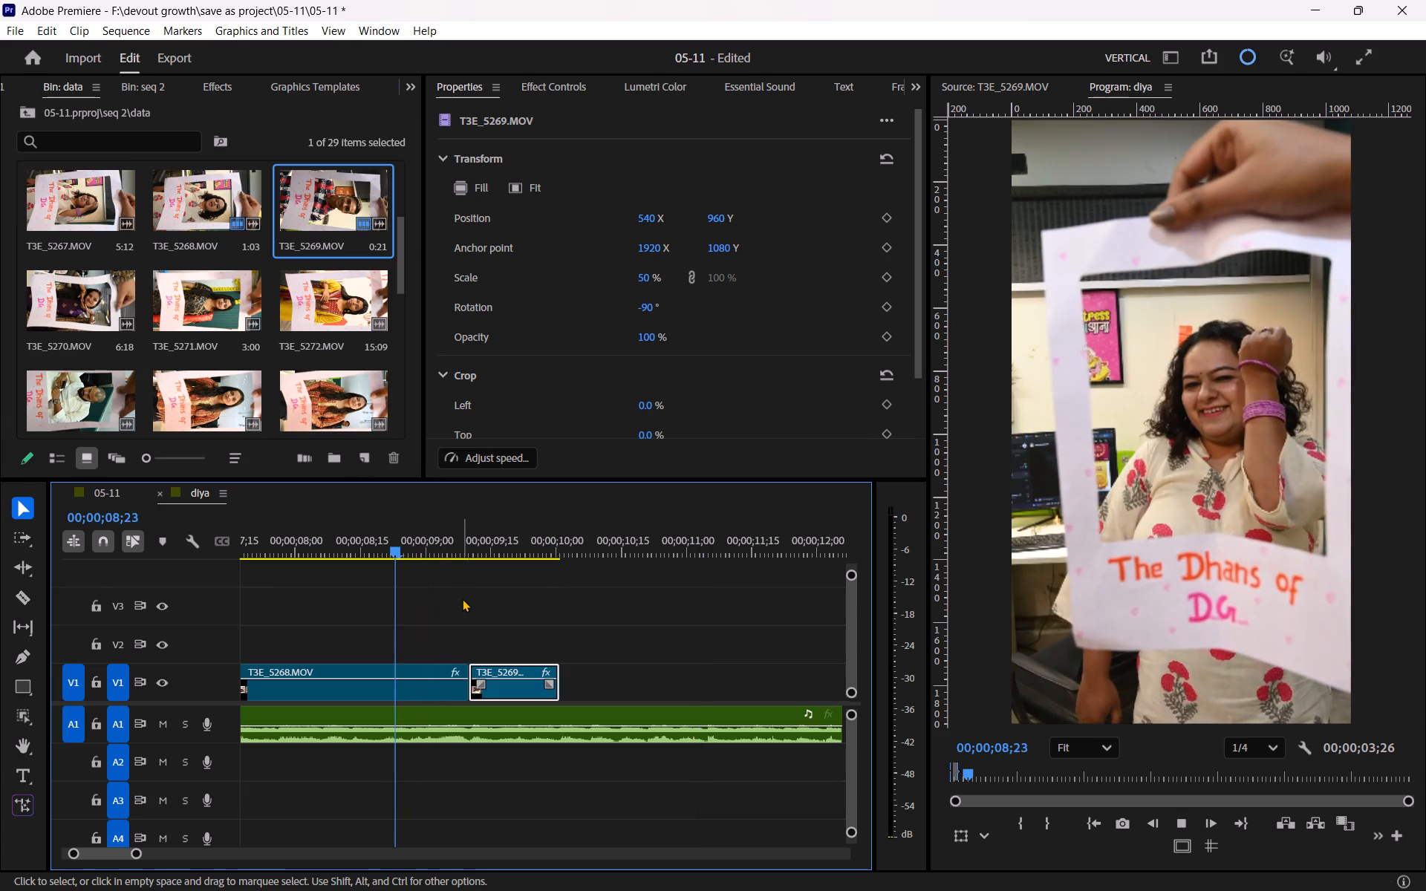
click(462, 598)
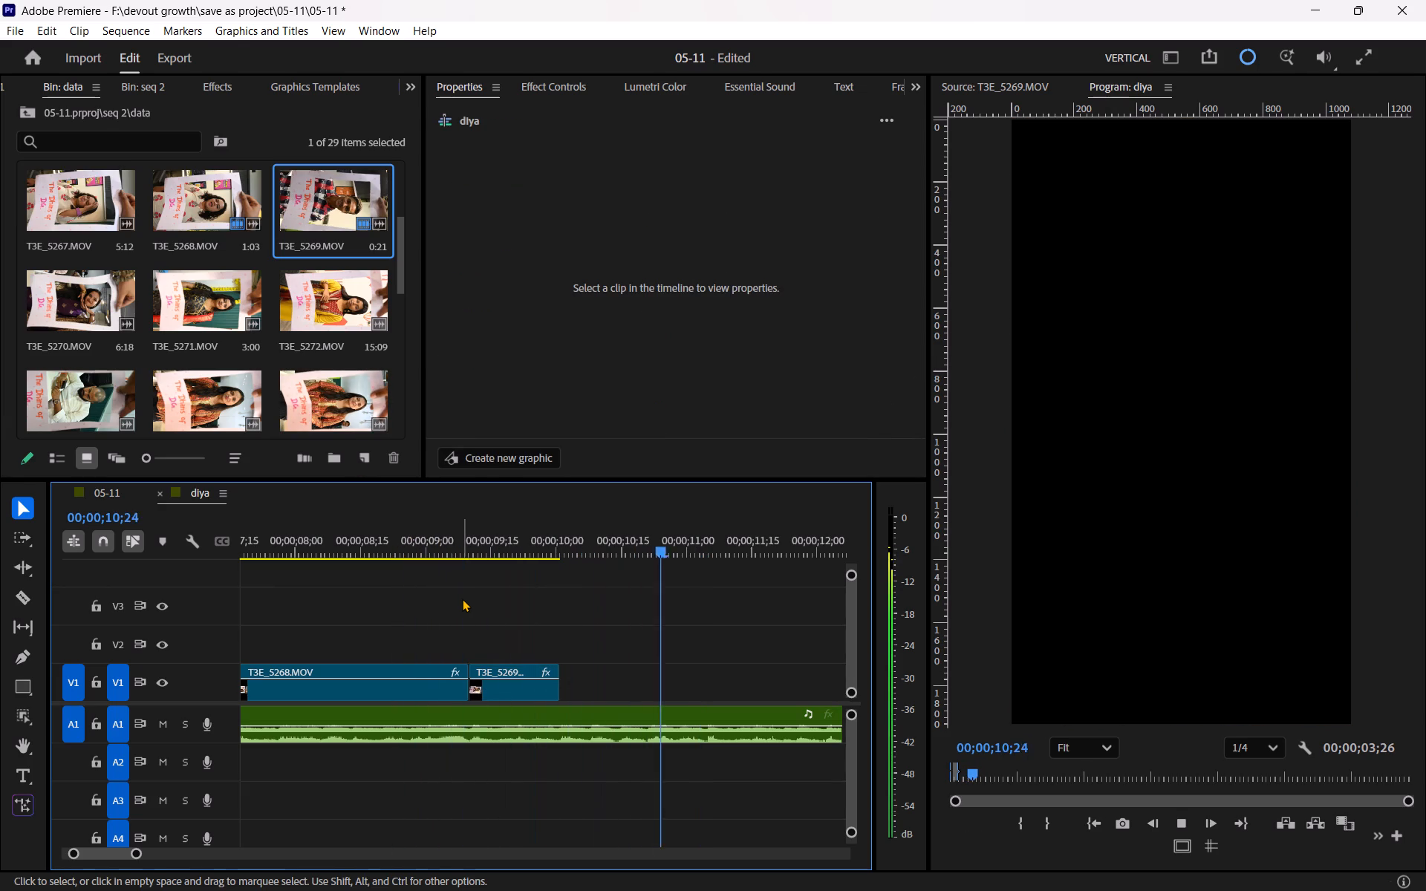
key(space)
drag(461, 535, 403, 551)
key(space)
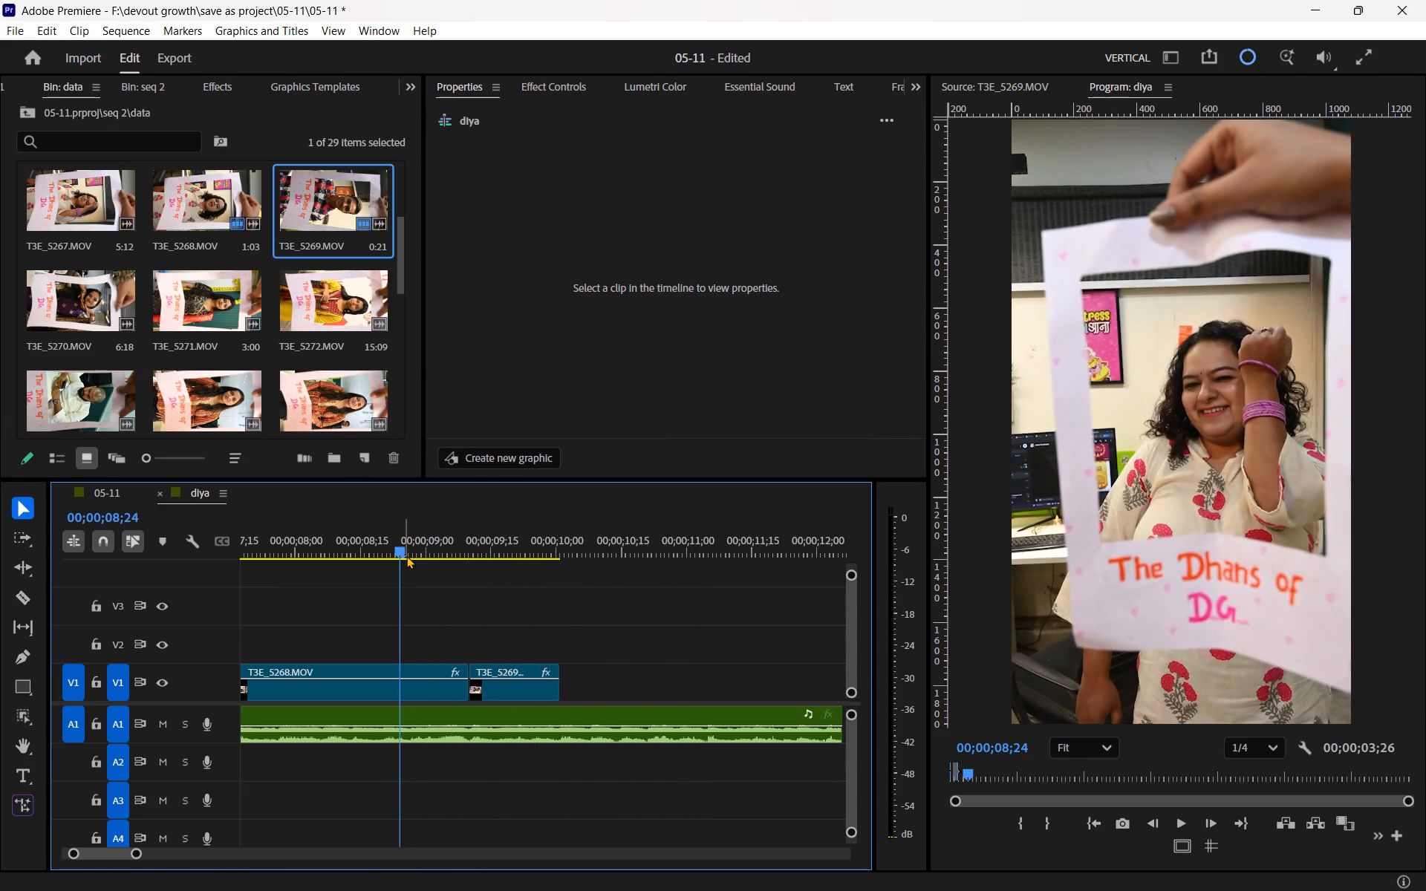
key(space)
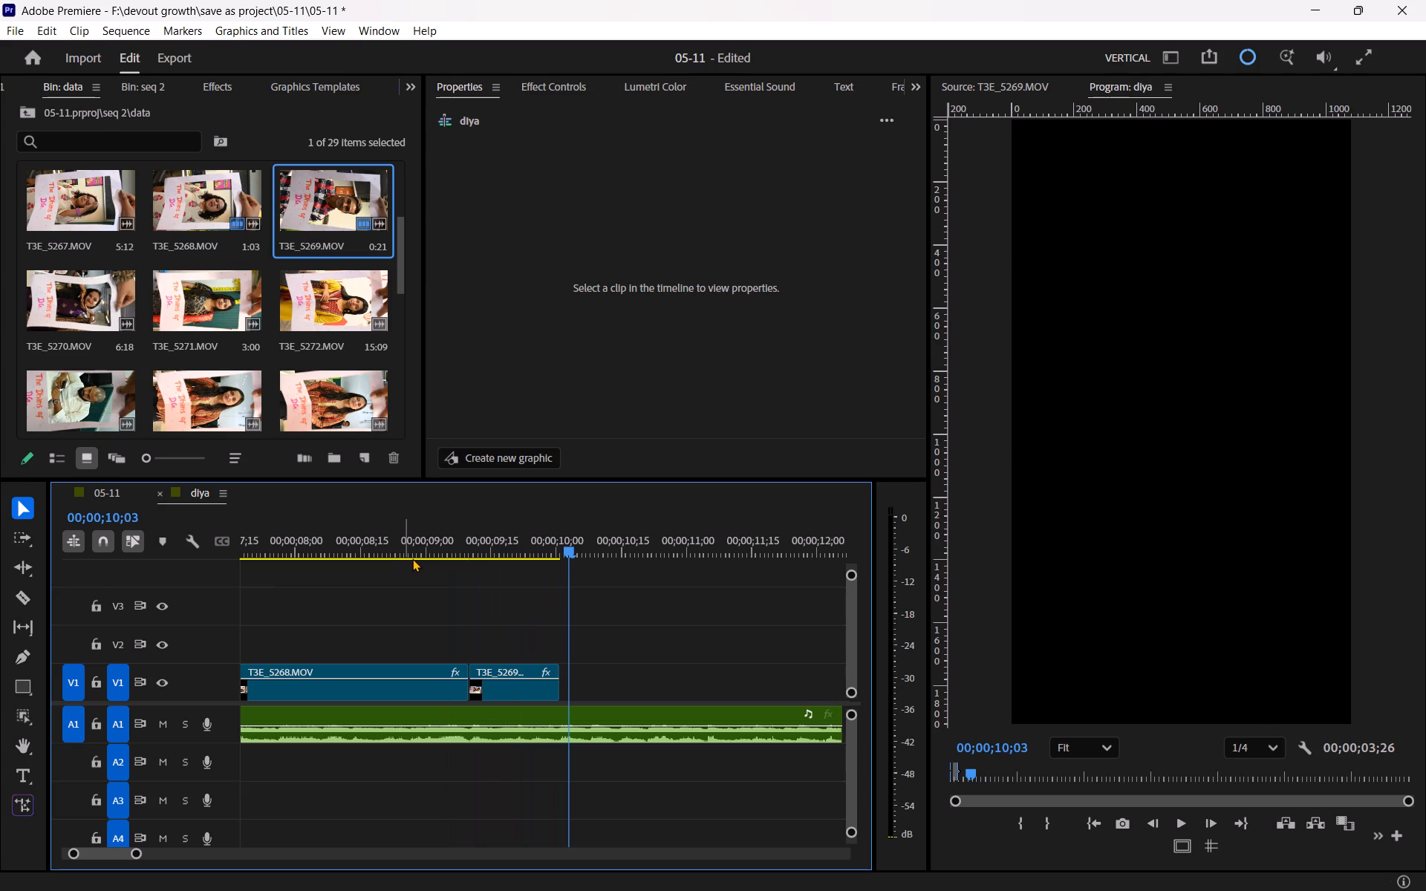
Move the T3E_5268.MOV clip from V1 up to V2, starting at the end of the T3E_5269.MOV clip.
scroll(478, 605, up, 5)
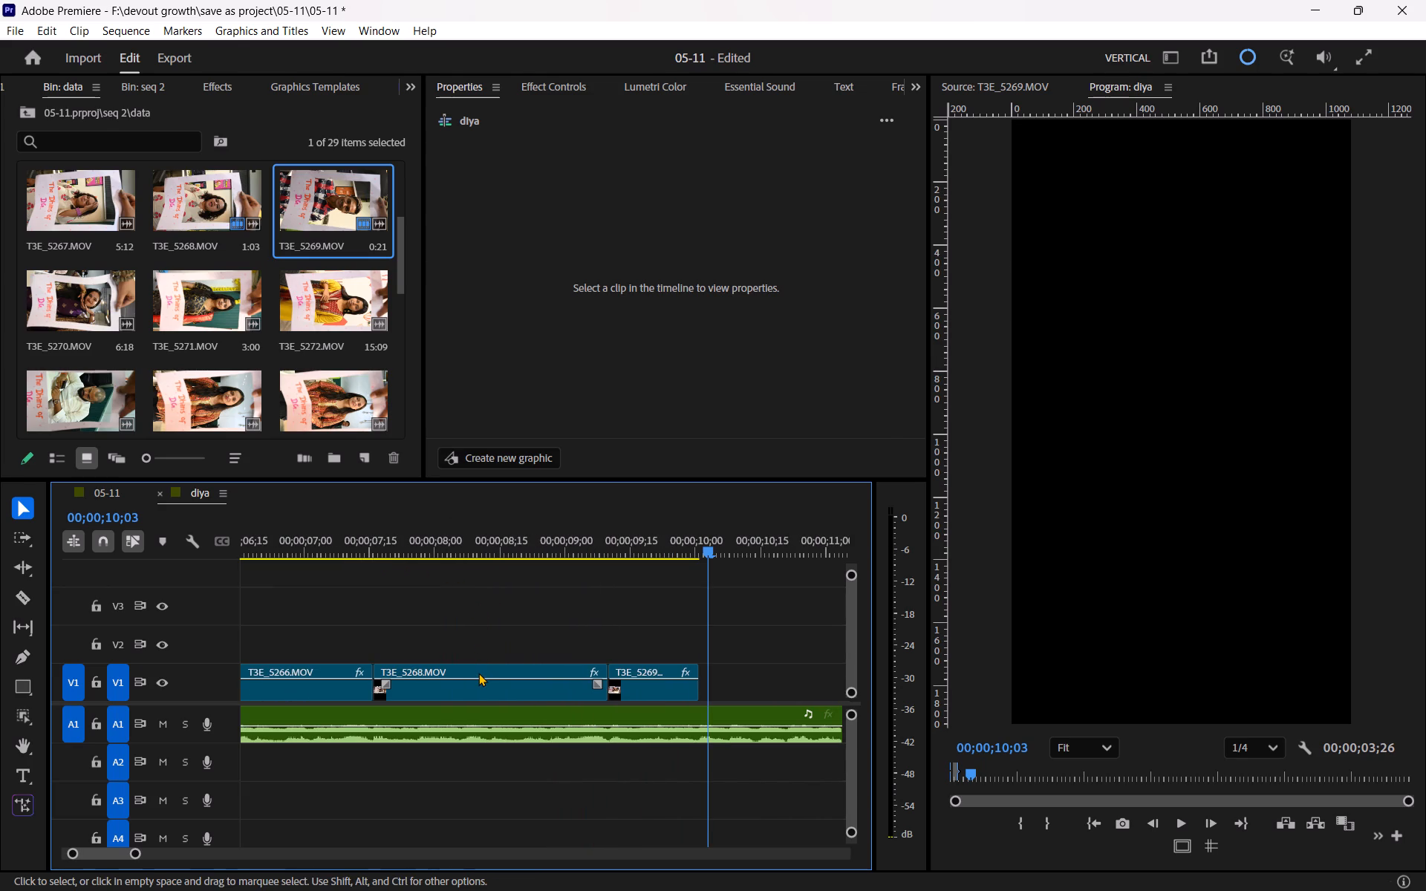
click(478, 673)
drag(481, 671, 807, 648)
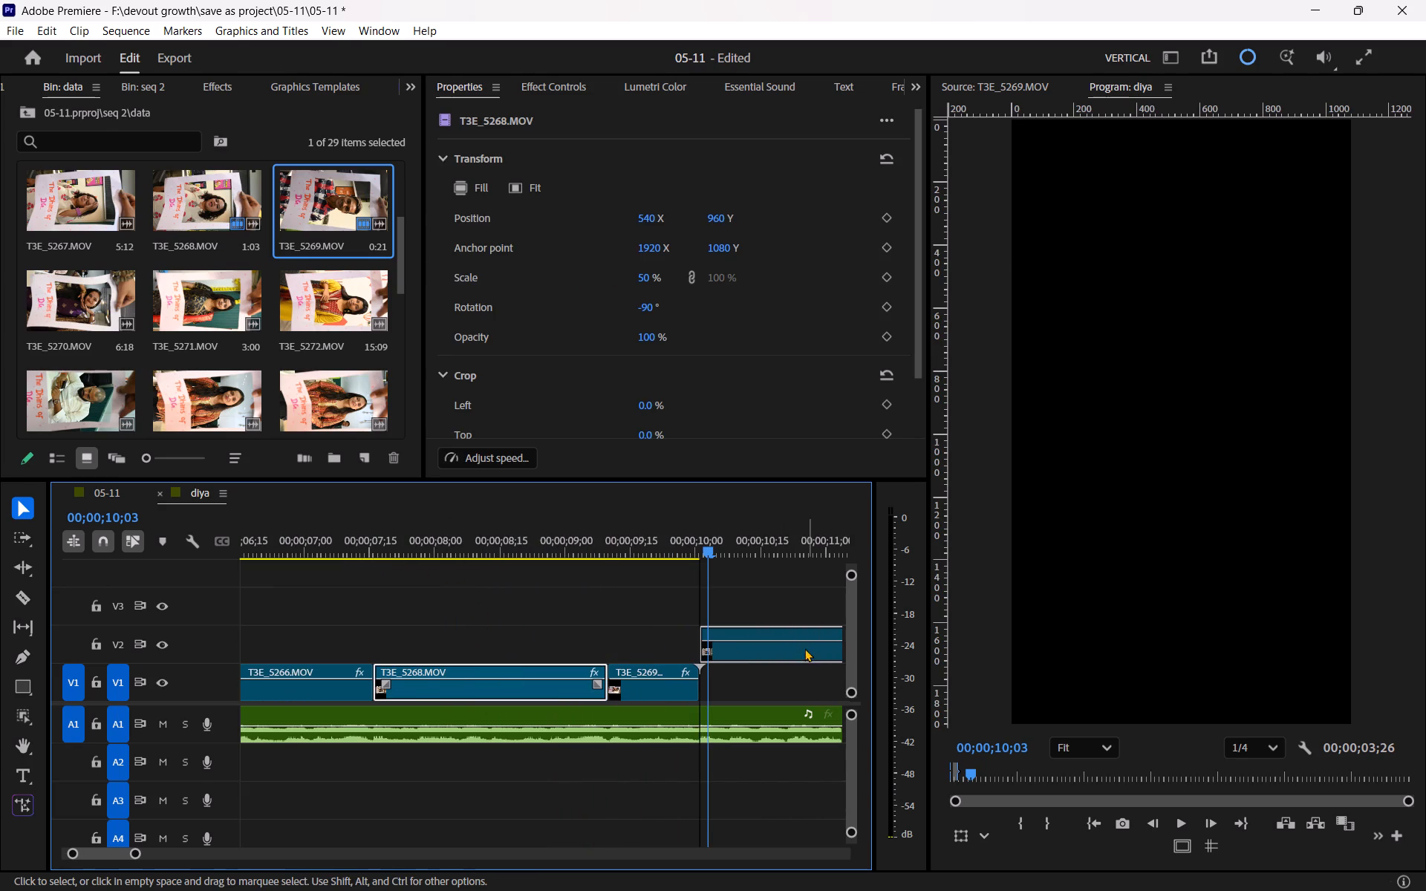
Open T3E_5270.MOV as source and mark the range from about 00:00:02:16 to 00:00:04:27.
double_click(77, 281)
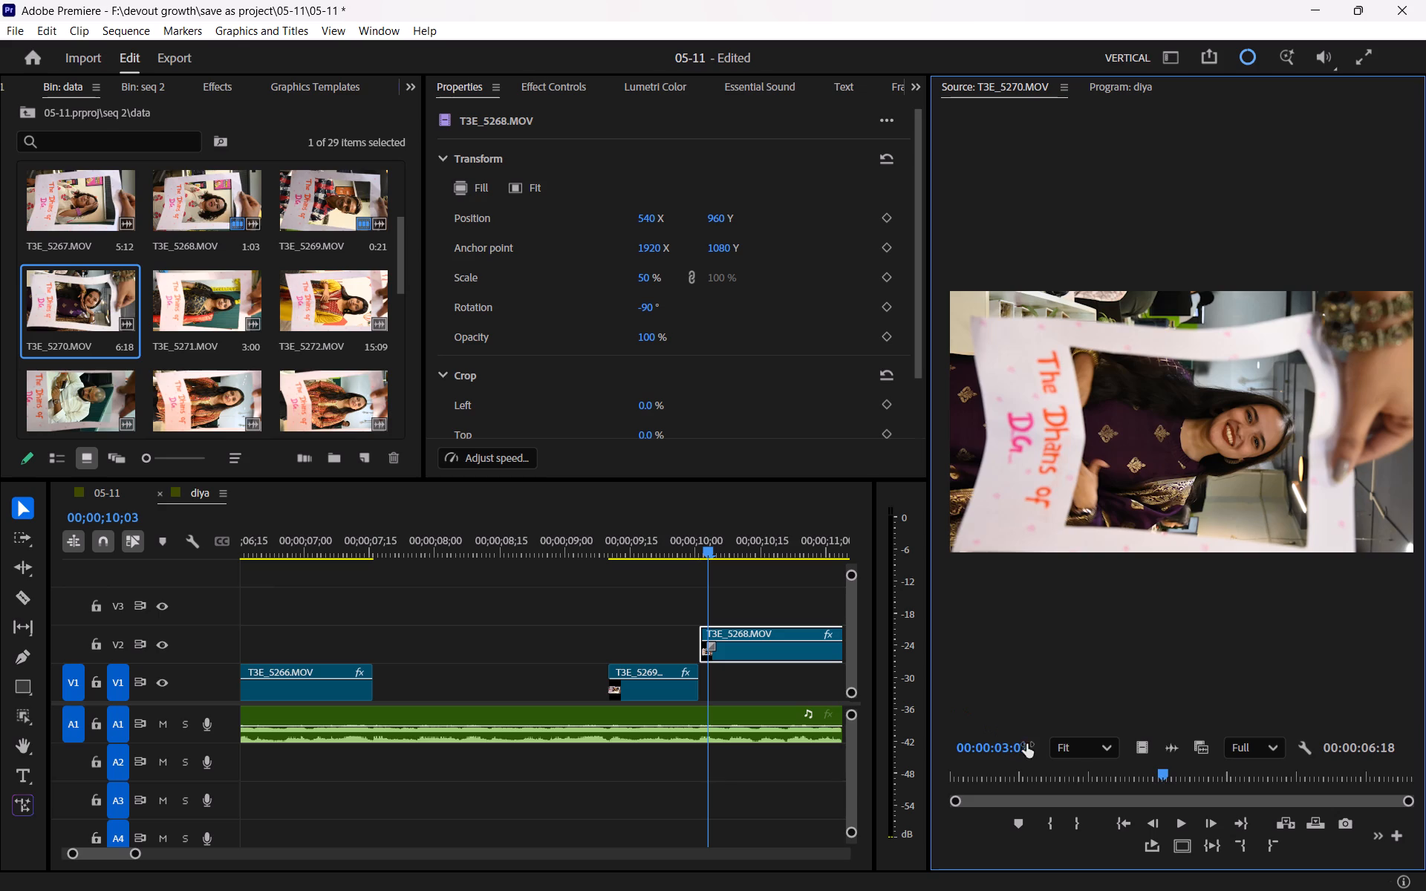
drag(1078, 774, 990, 774)
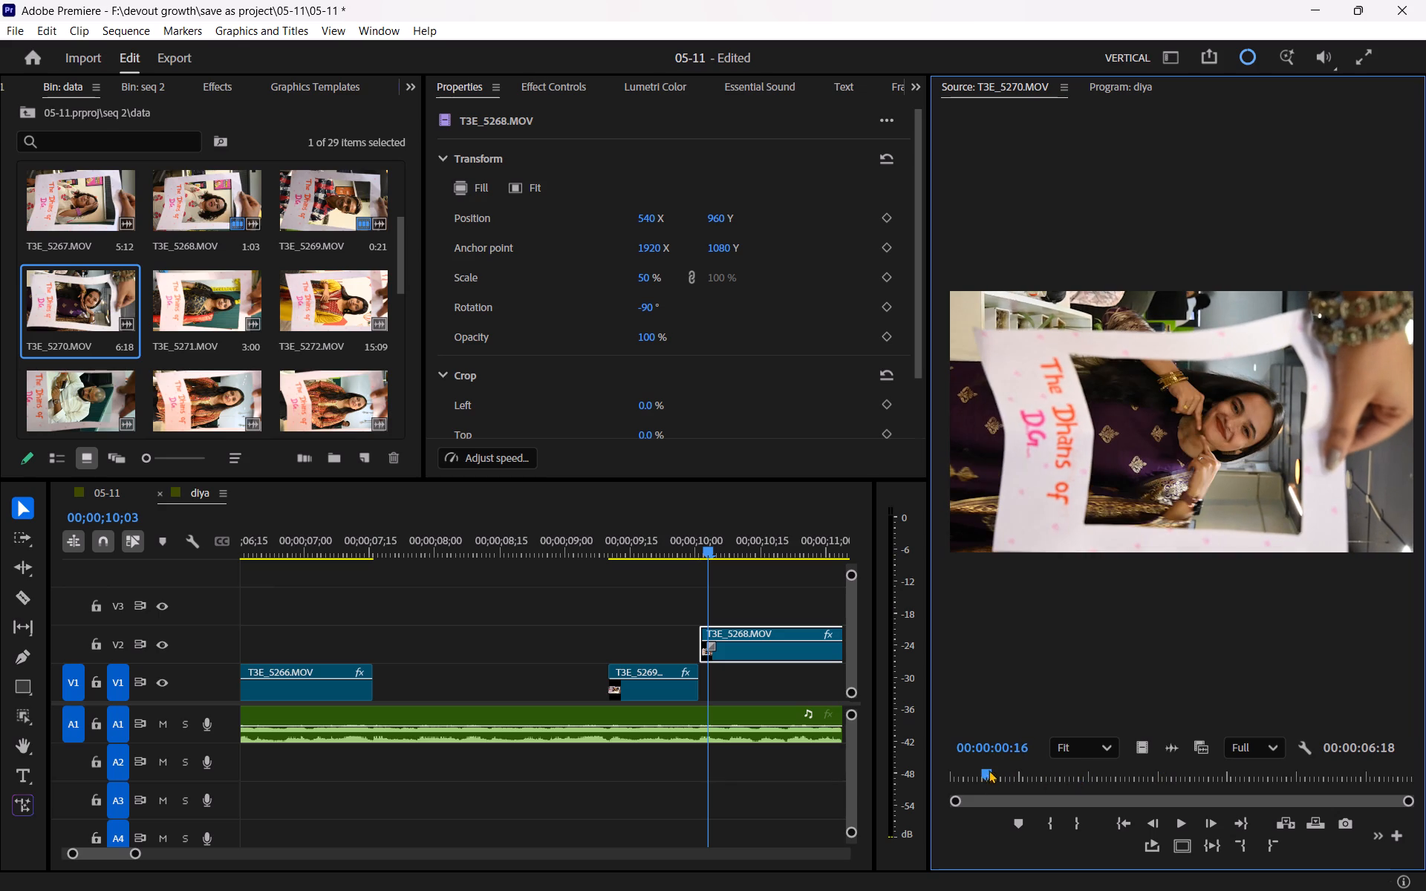
drag(988, 769, 1109, 792)
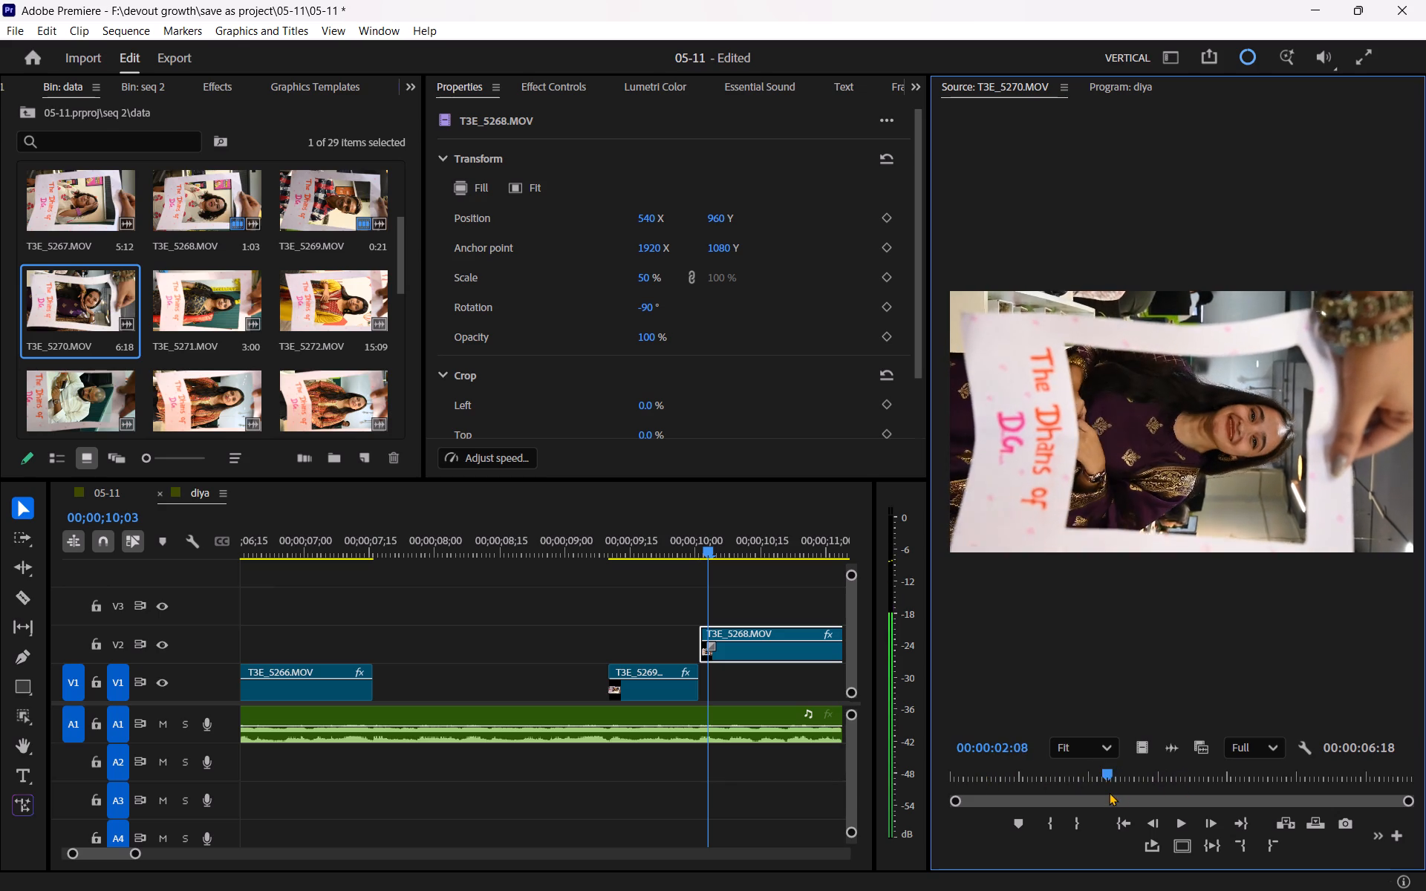
drag(1109, 792, 1107, 792)
key(space)
key(space)
click(1049, 815)
key(space)
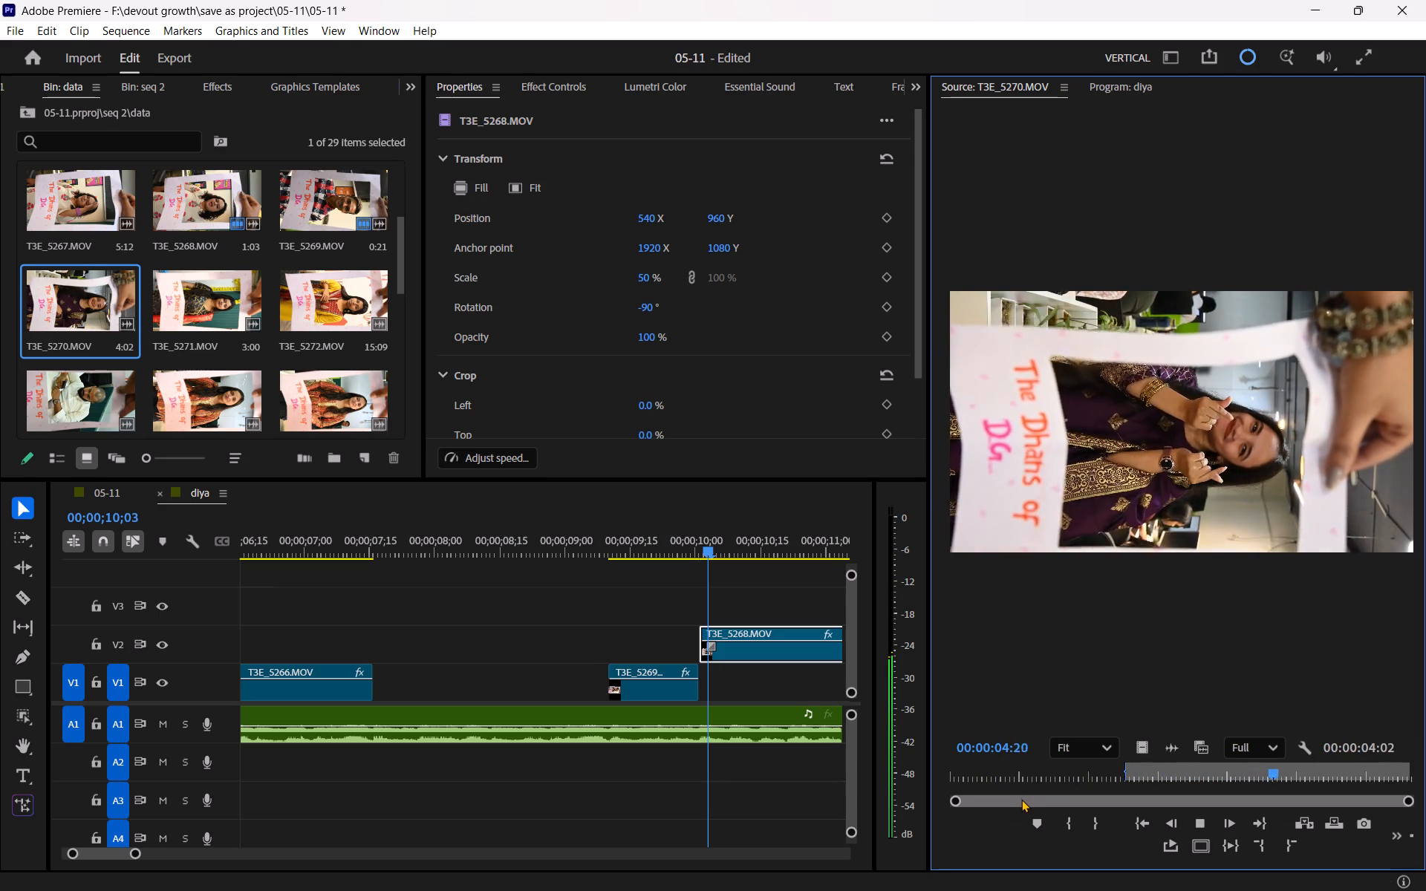
key(space)
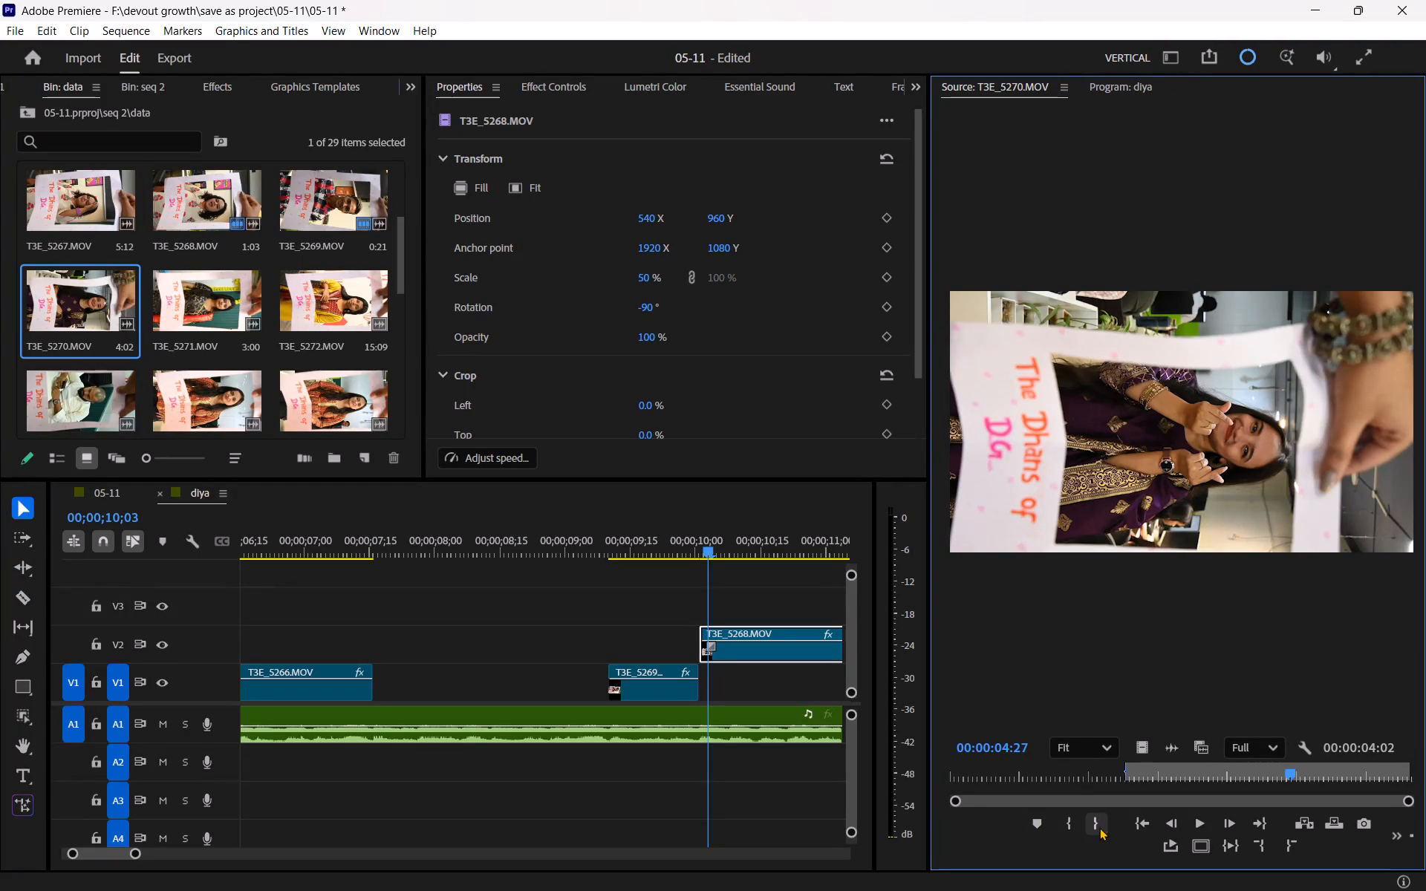
click(1099, 827)
Place the marked T3E_5270.MOV video on V2, starting at the end of the T3E_5266.MOV clip.
drag(1139, 754, 360, 650)
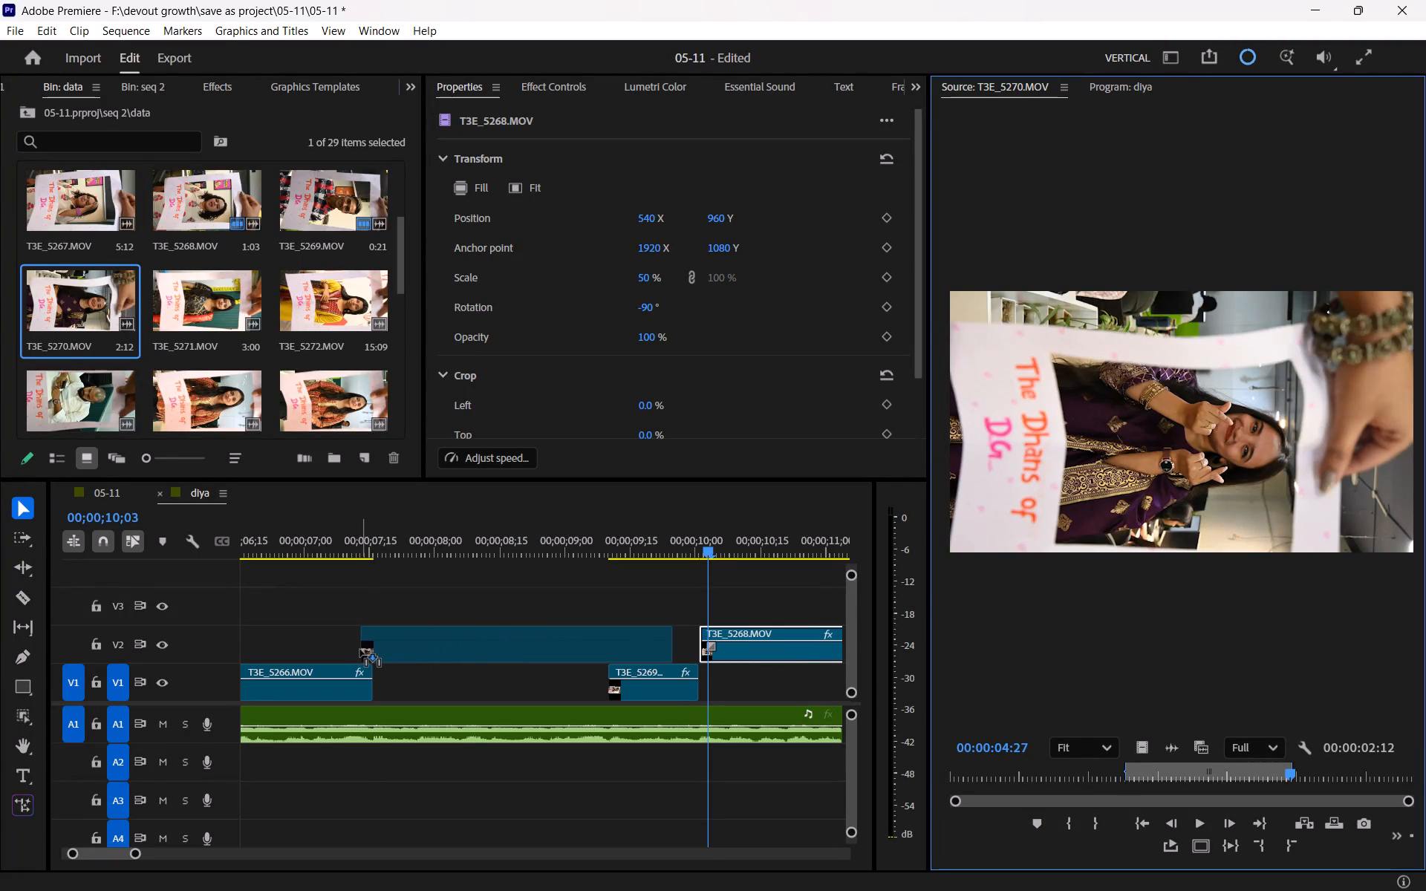
drag(360, 650, 365, 650)
Paste the copied vertical framing onto the T3E_5270.MOV clip, giving it 50% scale and -90° rotation.
click(420, 650)
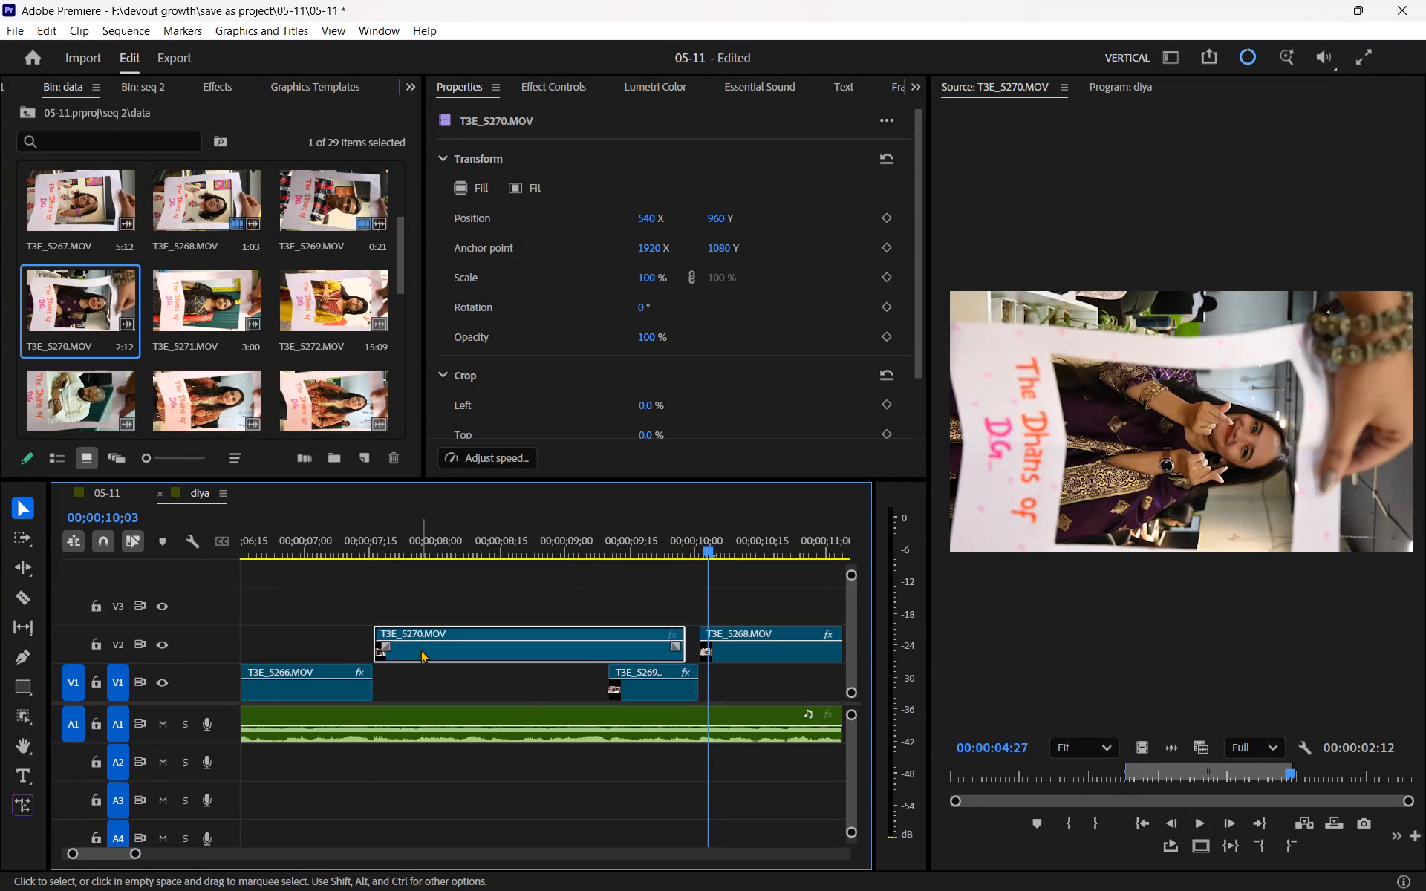
key(ctrl+v)
Trim the end of the T3E_5270.MOV clip back to the start of the T3E_5269.MOV clip.
drag(686, 646, 601, 653)
Play back the cut from T3E_5264.MOV through T3E_5269.MOV to check the clip order and timing against the audio.
drag(394, 541, 337, 546)
key(space)
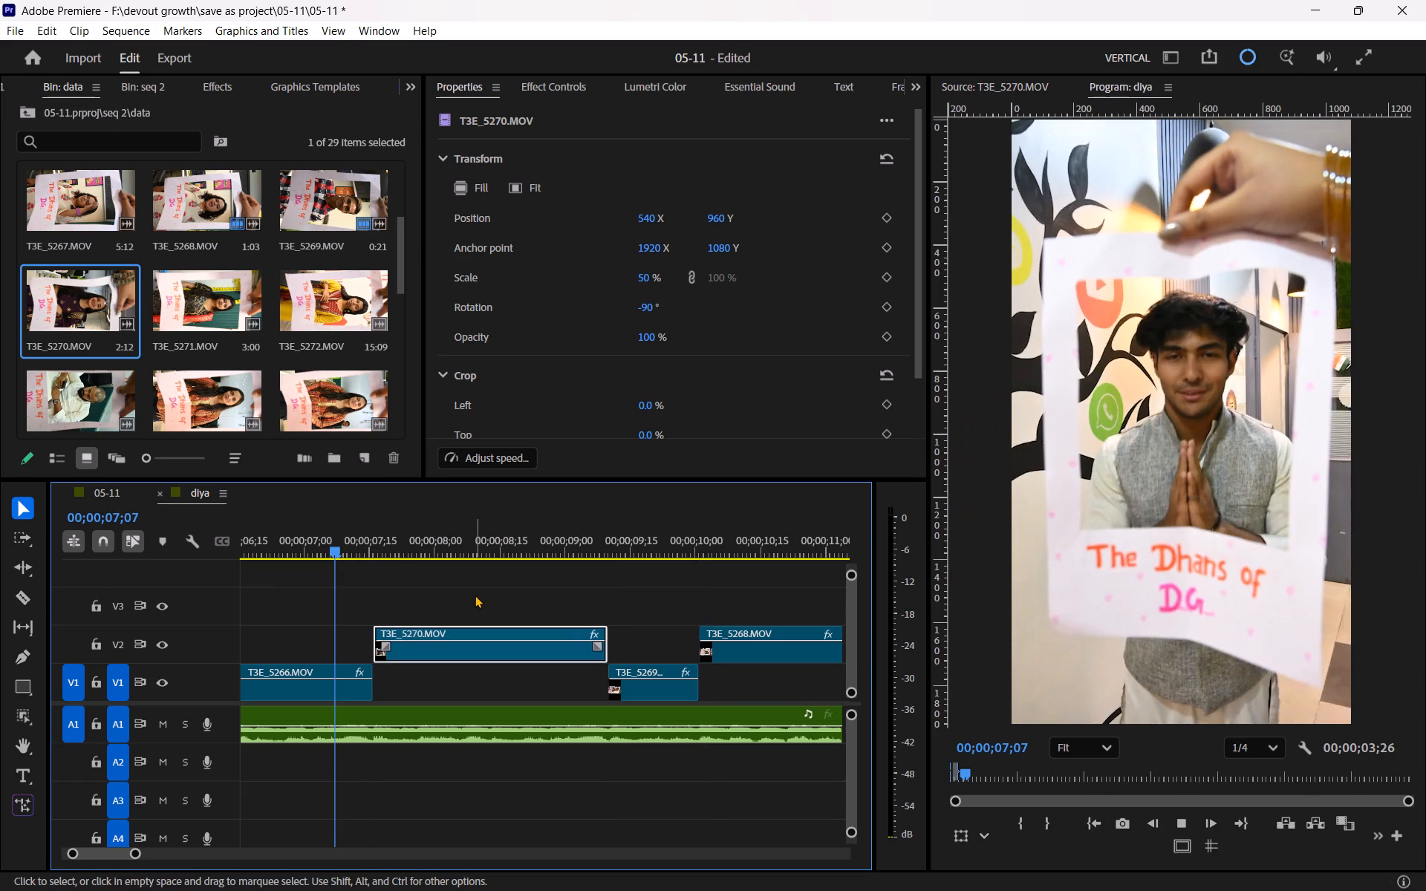
click(475, 595)
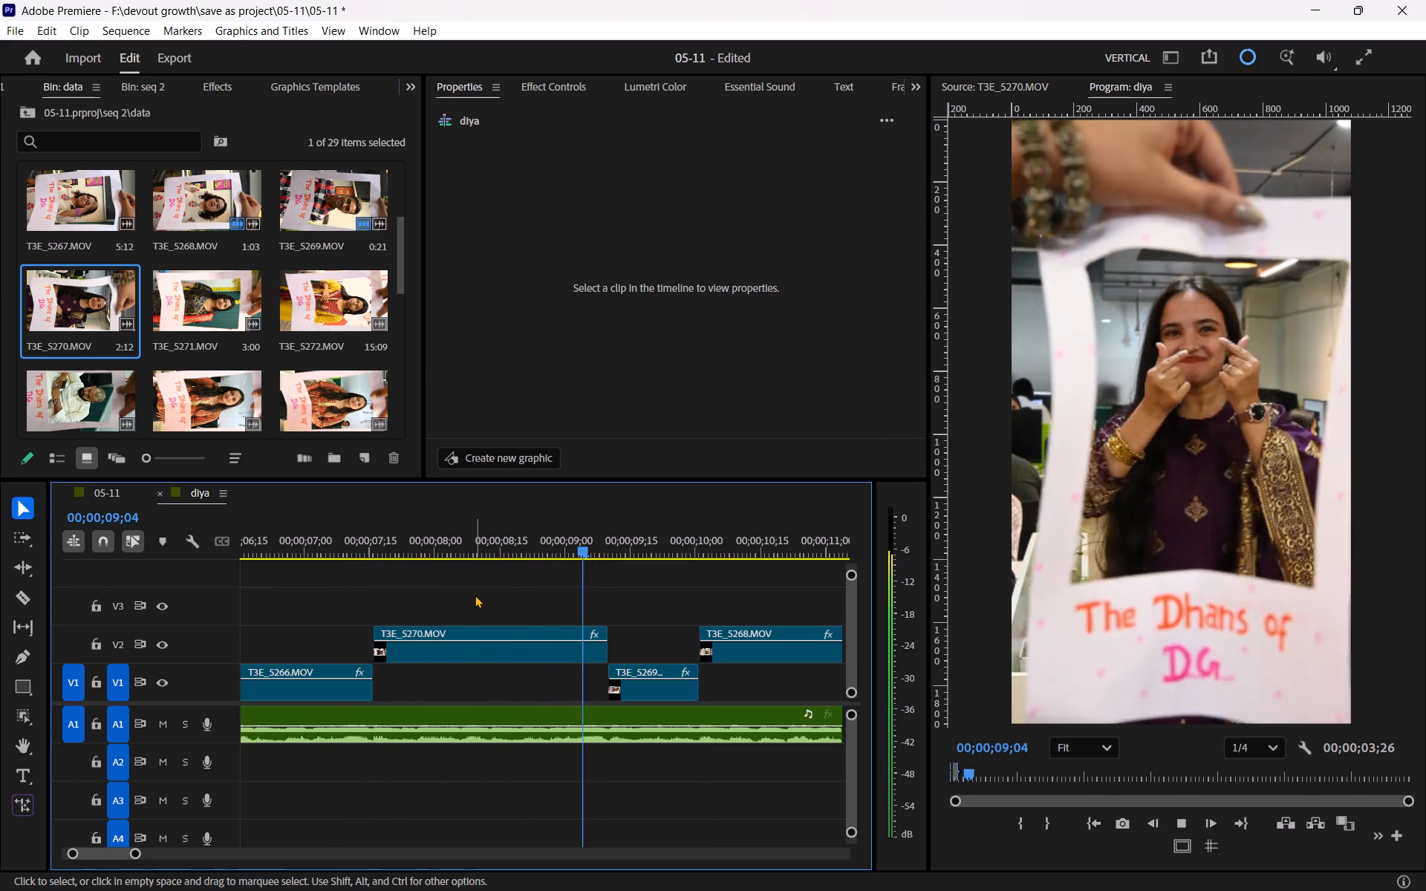
key(space)
scroll(572, 616, up, 3)
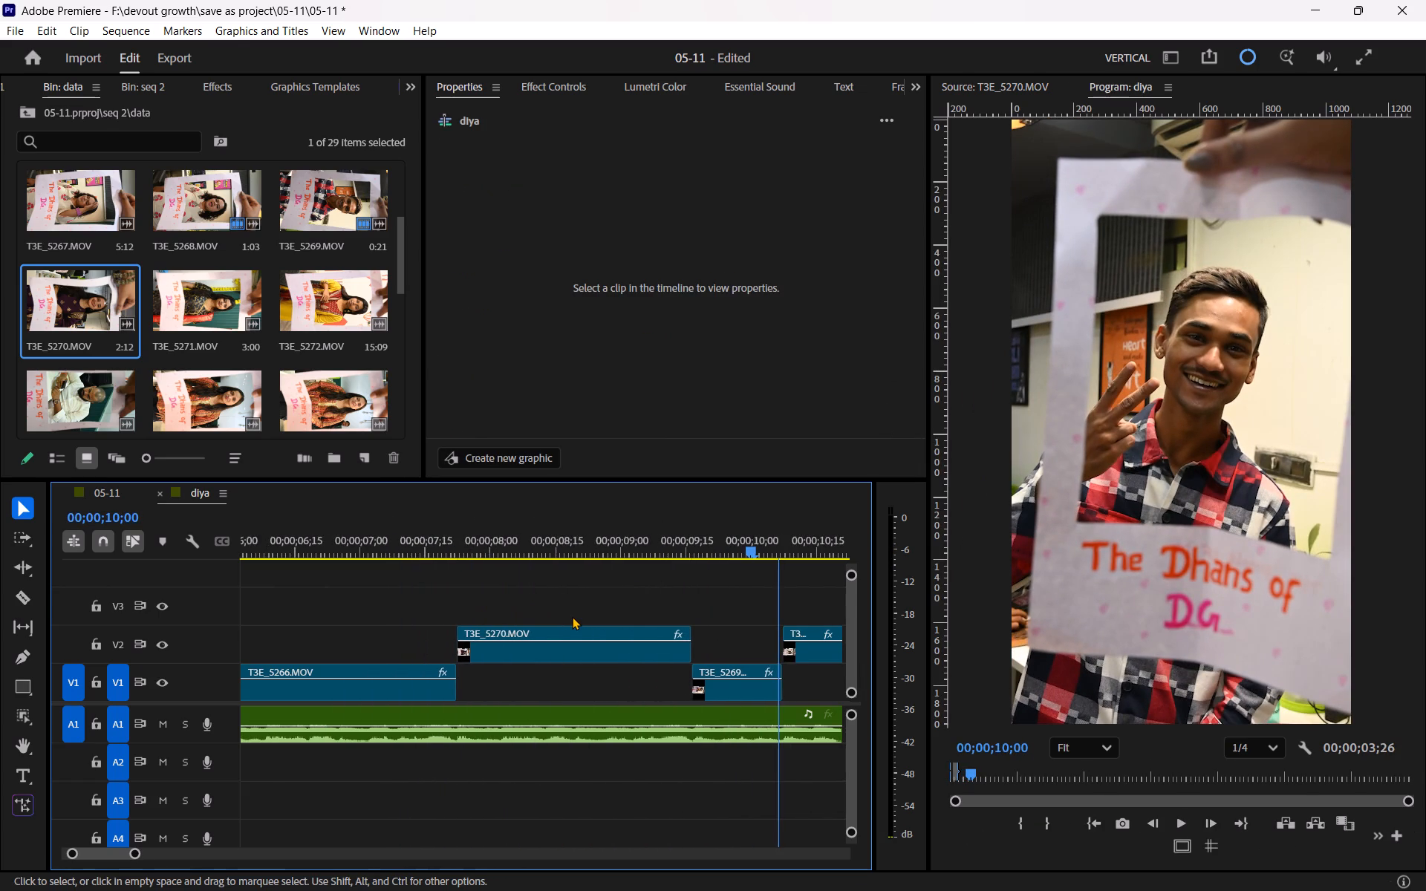
scroll(558, 612, down, 4)
scroll(446, 581, up, 4)
scroll(359, 581, up, 3)
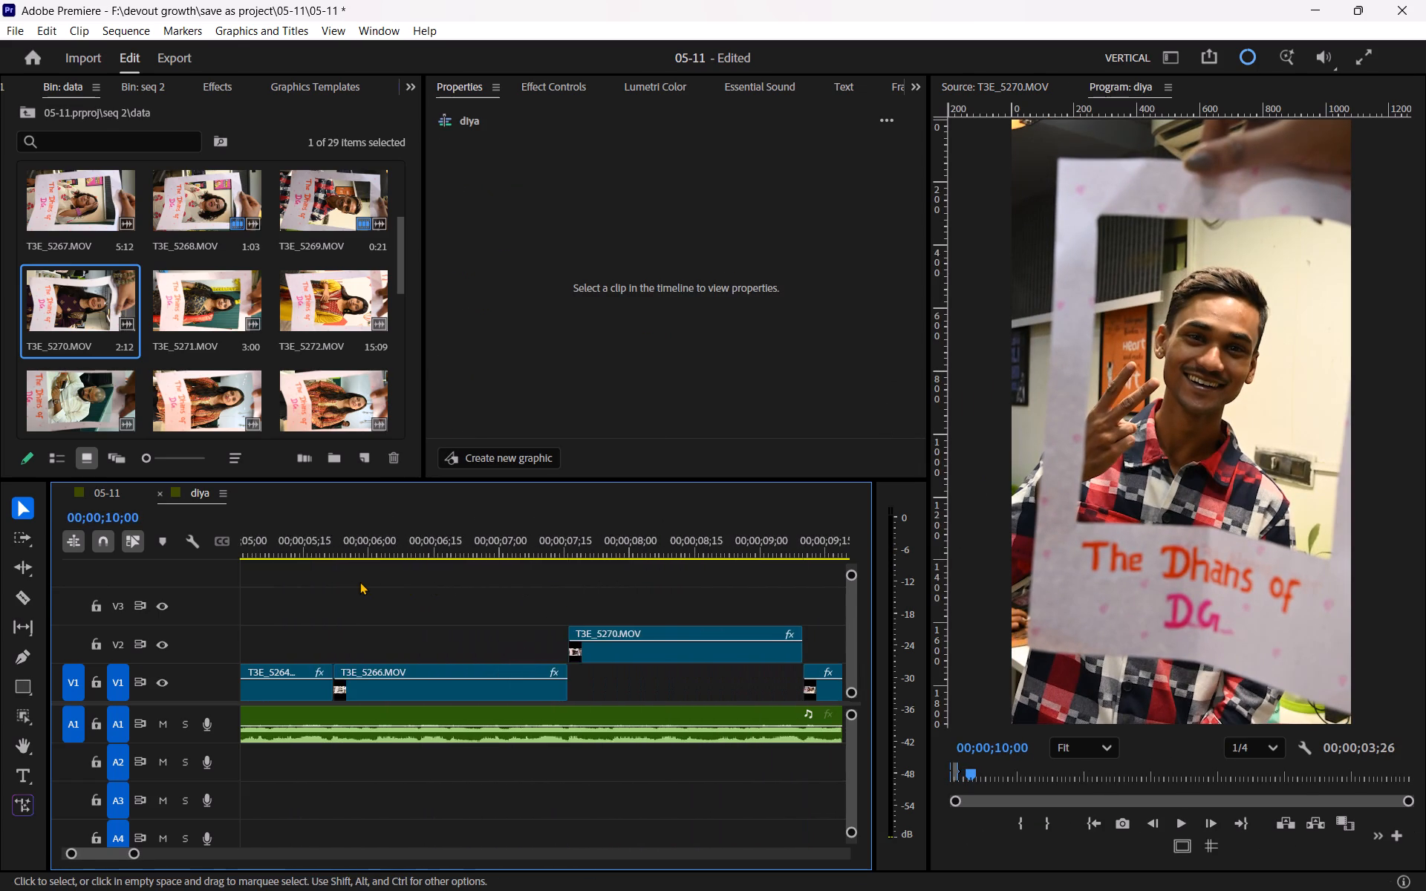
scroll(359, 581, up, 4)
click(372, 544)
key(space)
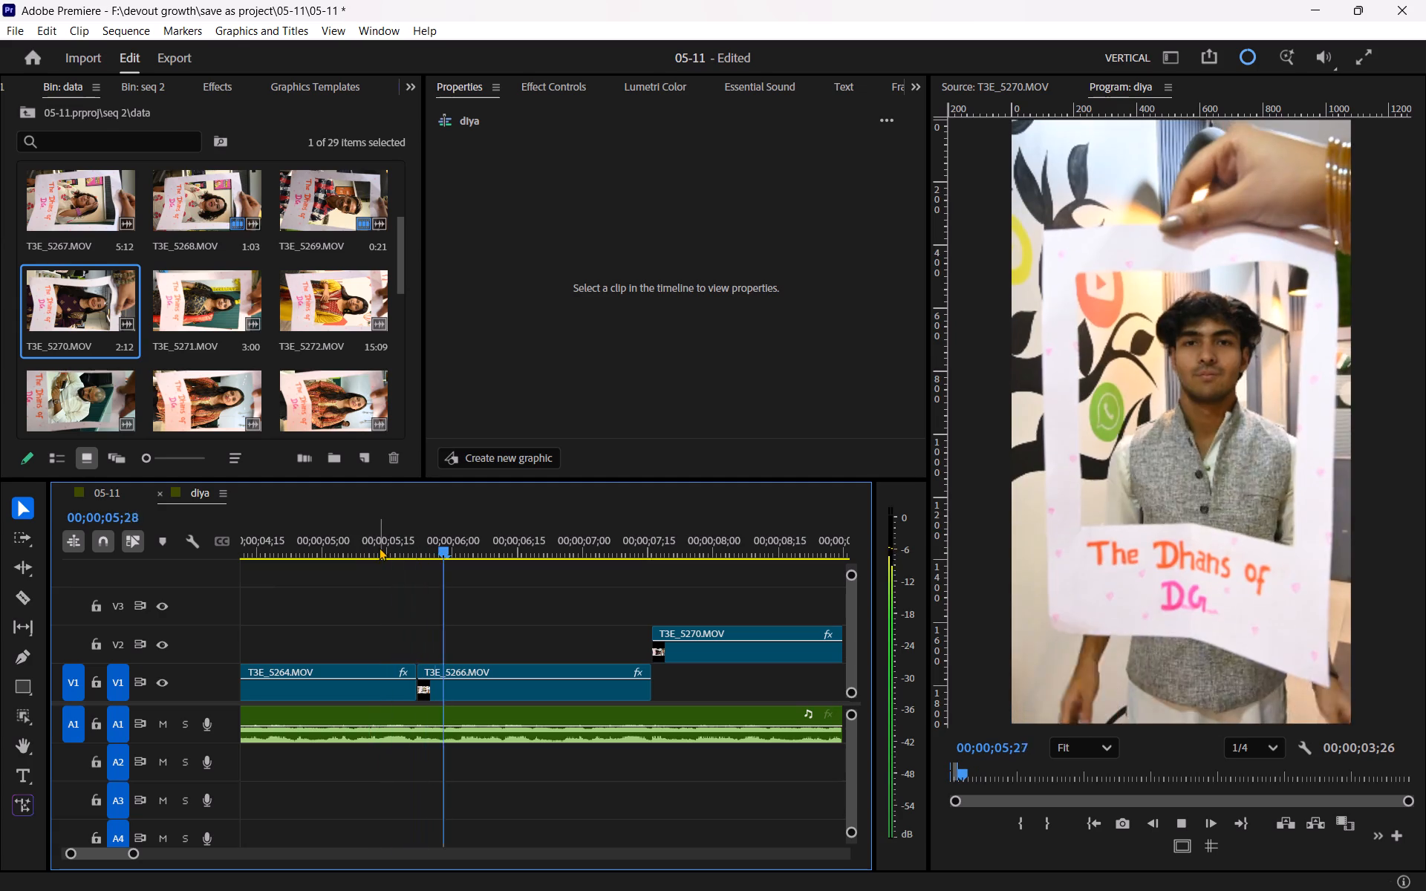
scroll(424, 569, down, 4)
key(space)
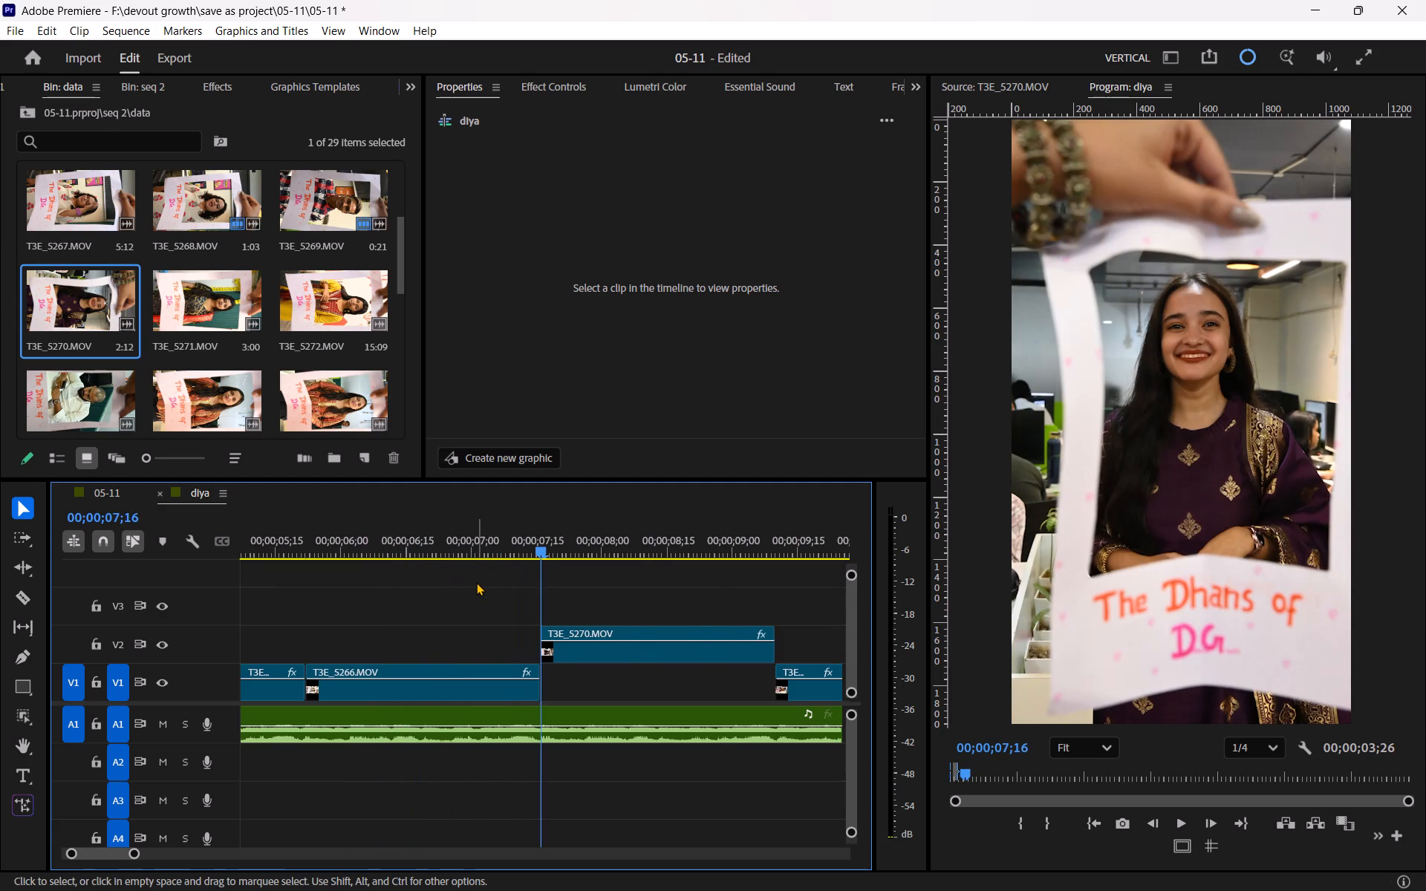
Swap T3E_5268.MOV and T3E_5266.MOV, placing T3E_5268.MOV on V1 after T3E_5264.MOV and T3E_5266.MOV on V2 after T3E_5269.MOV.
key(minus)
drag(536, 551, 593, 559)
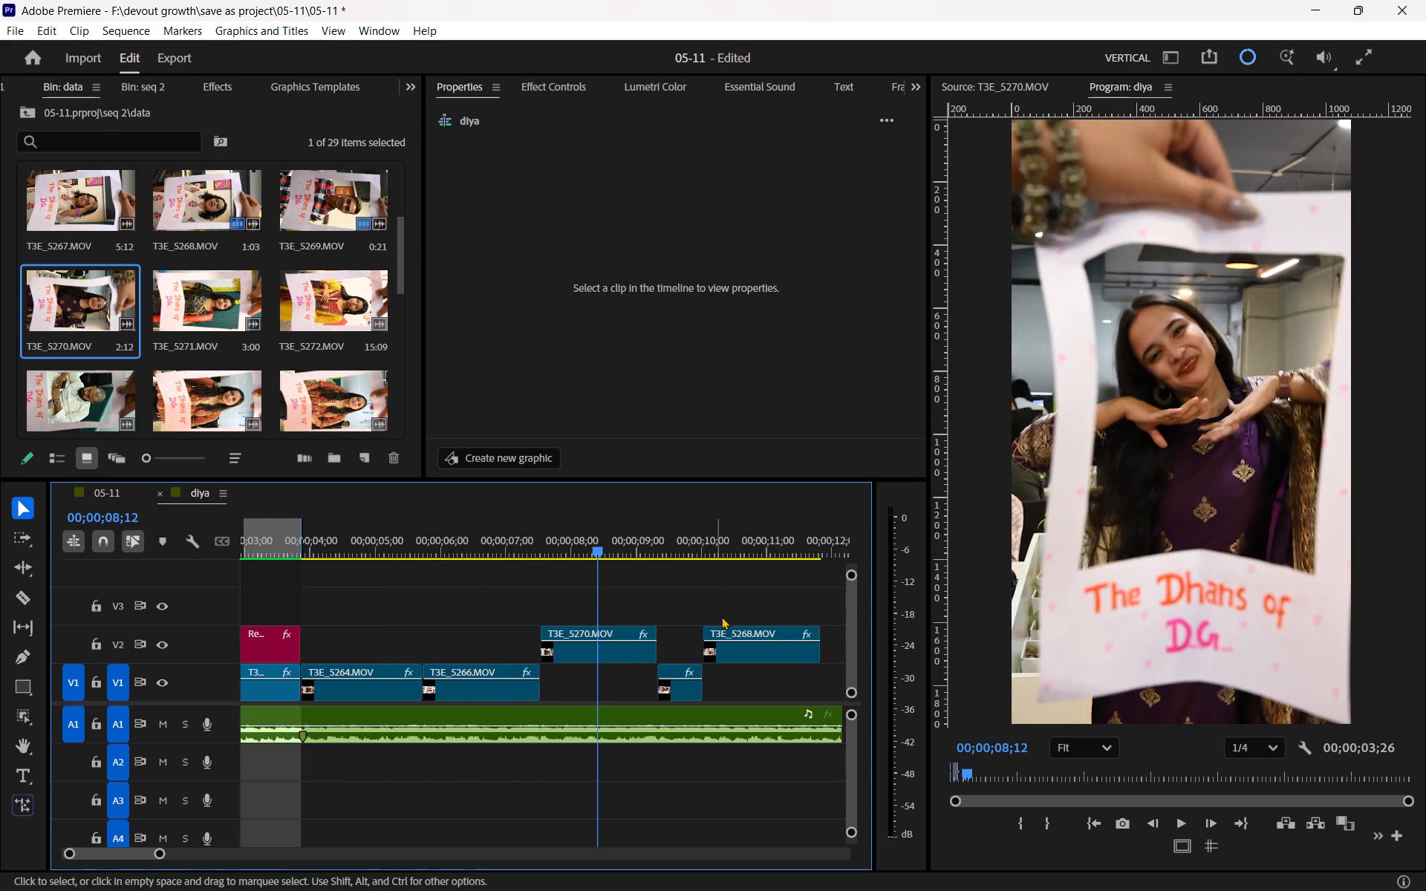
drag(756, 629, 478, 620)
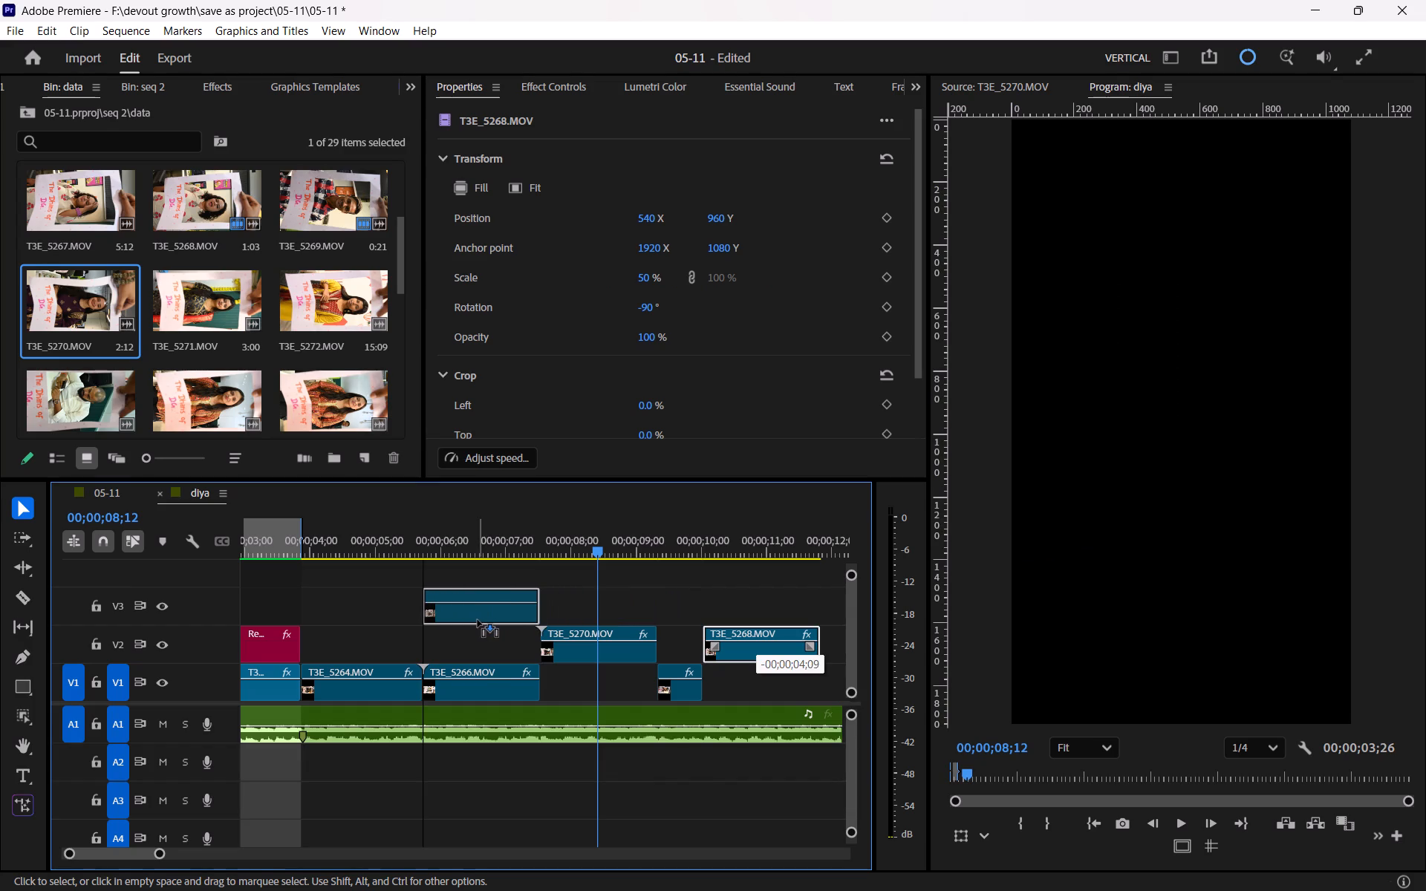
drag(478, 620, 476, 620)
drag(481, 673, 795, 653)
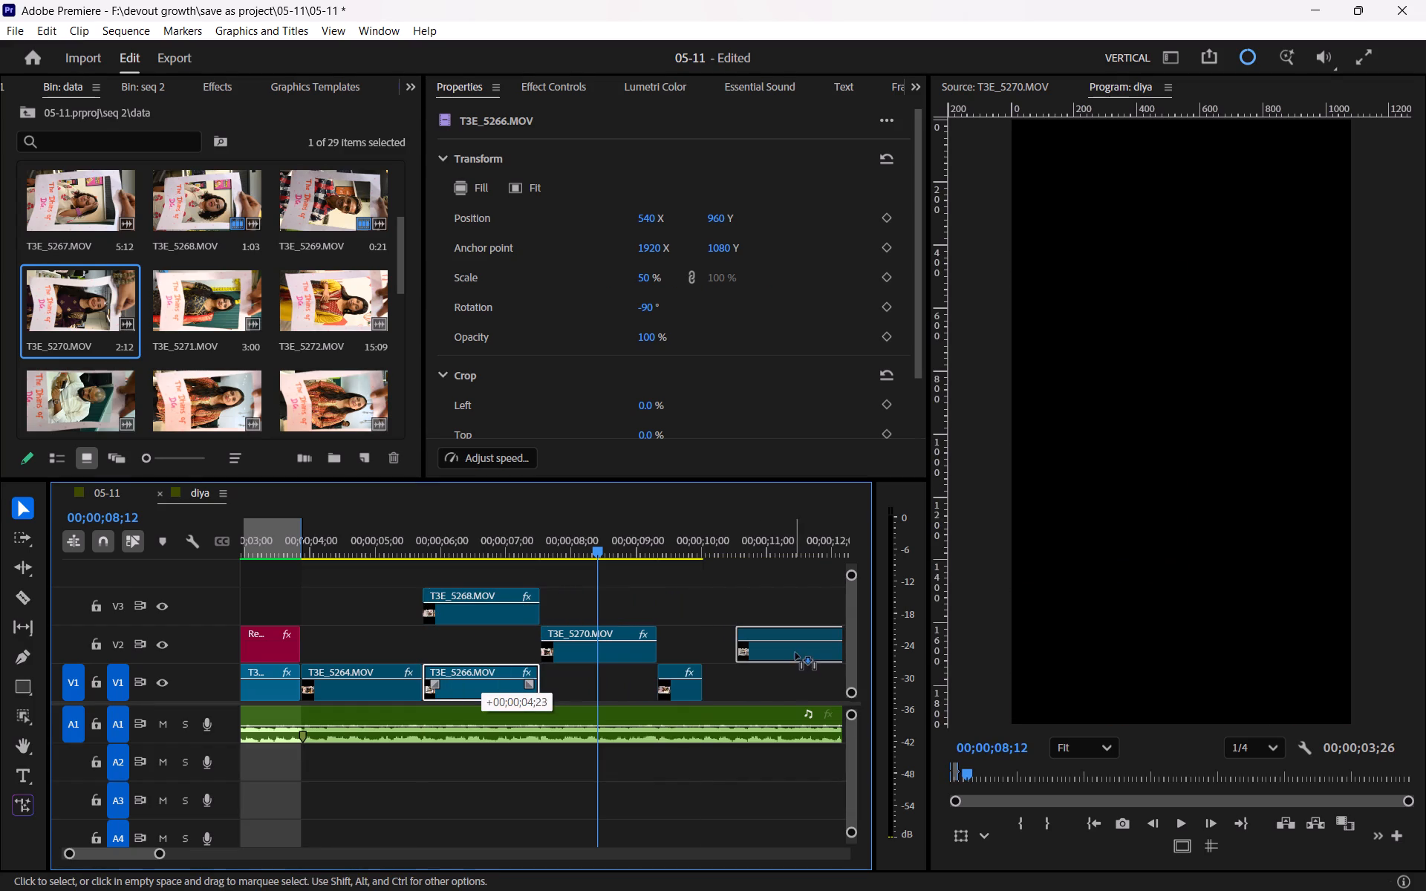
drag(795, 653, 764, 648)
drag(478, 617, 478, 675)
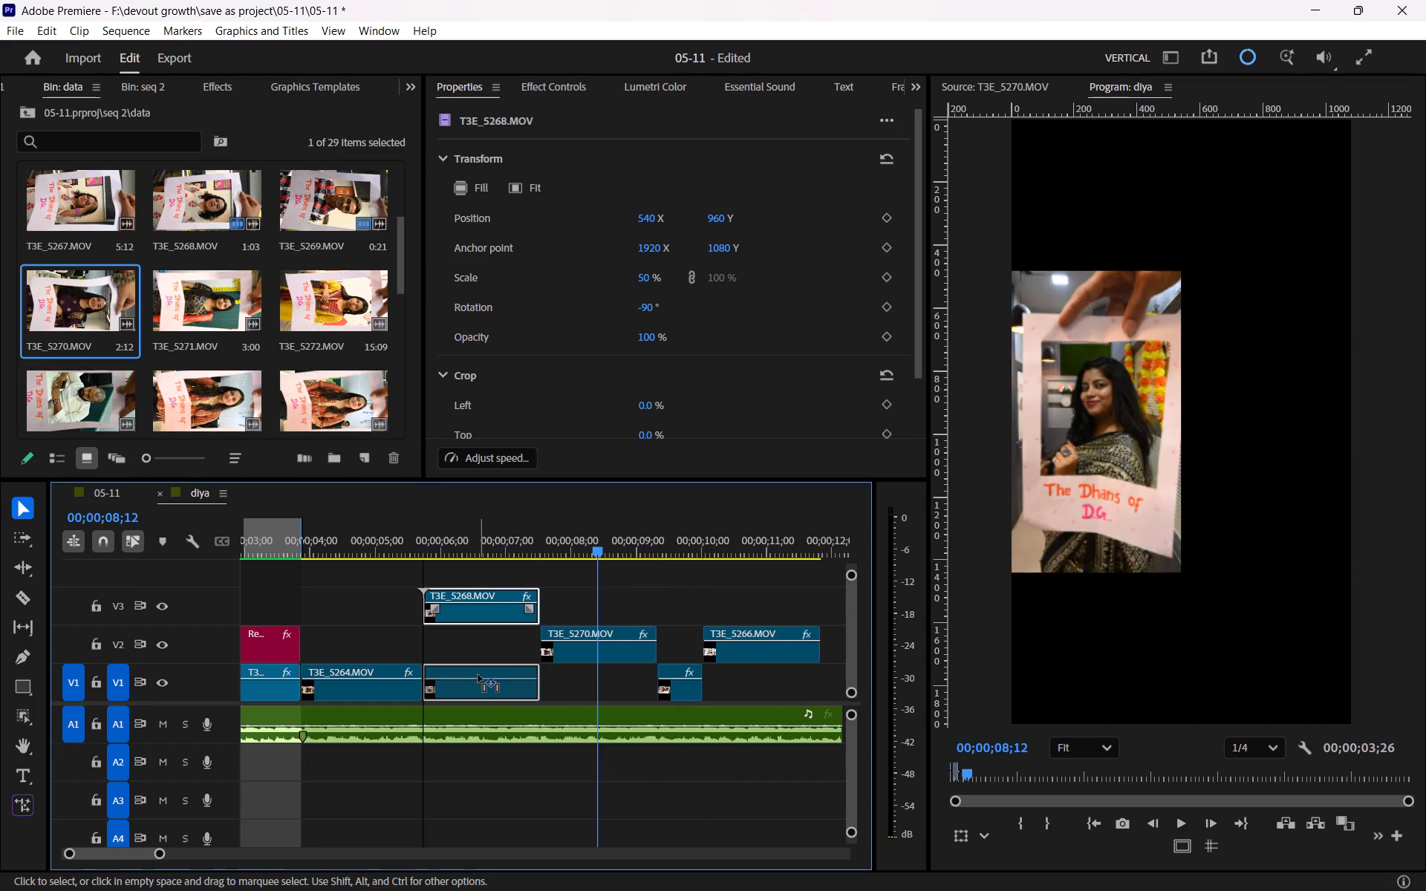
drag(478, 675, 515, 679)
drag(518, 665, 476, 668)
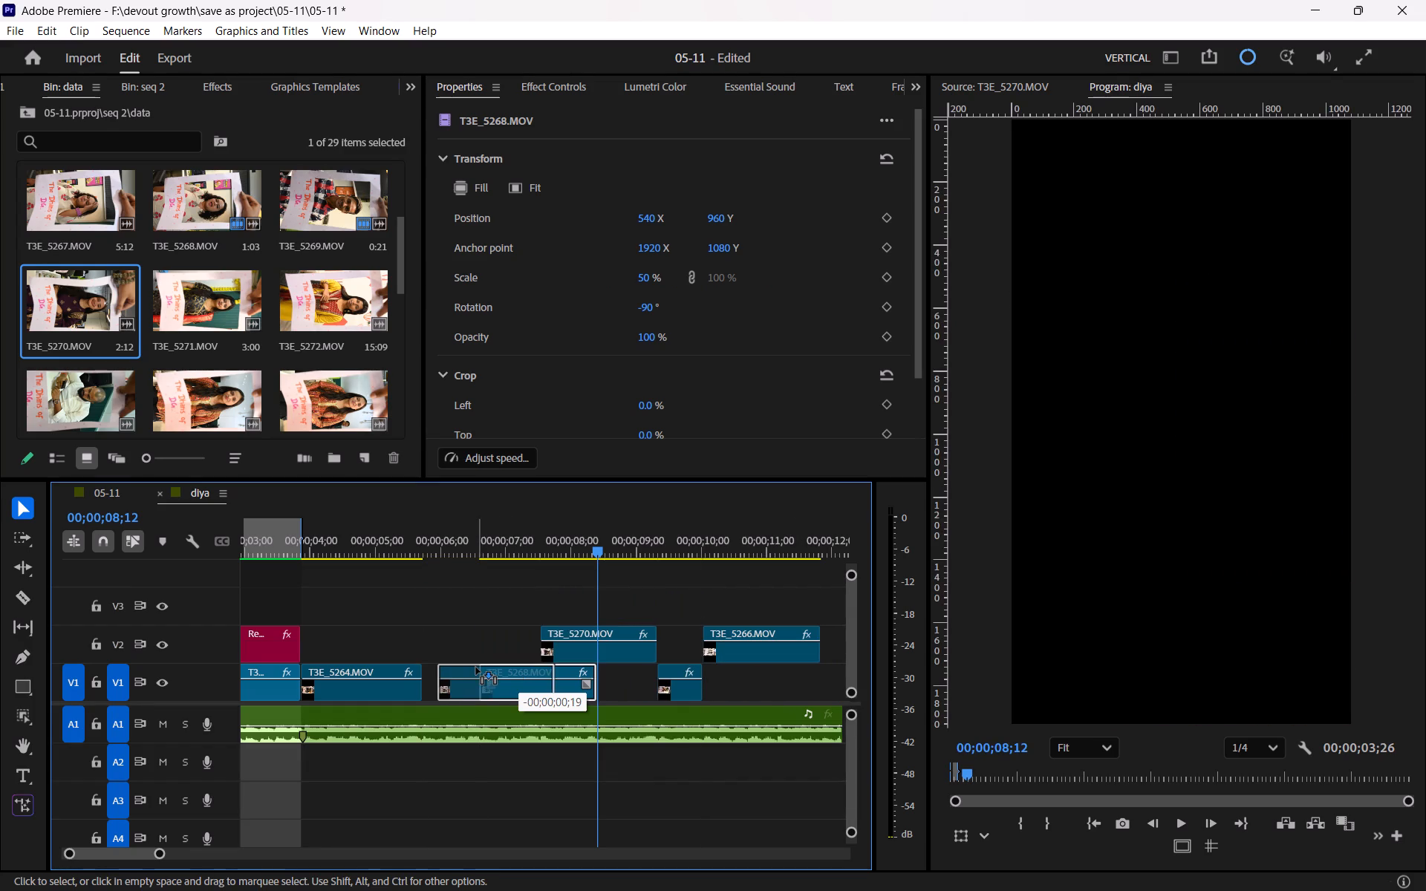
drag(476, 668, 469, 670)
drag(546, 692, 556, 686)
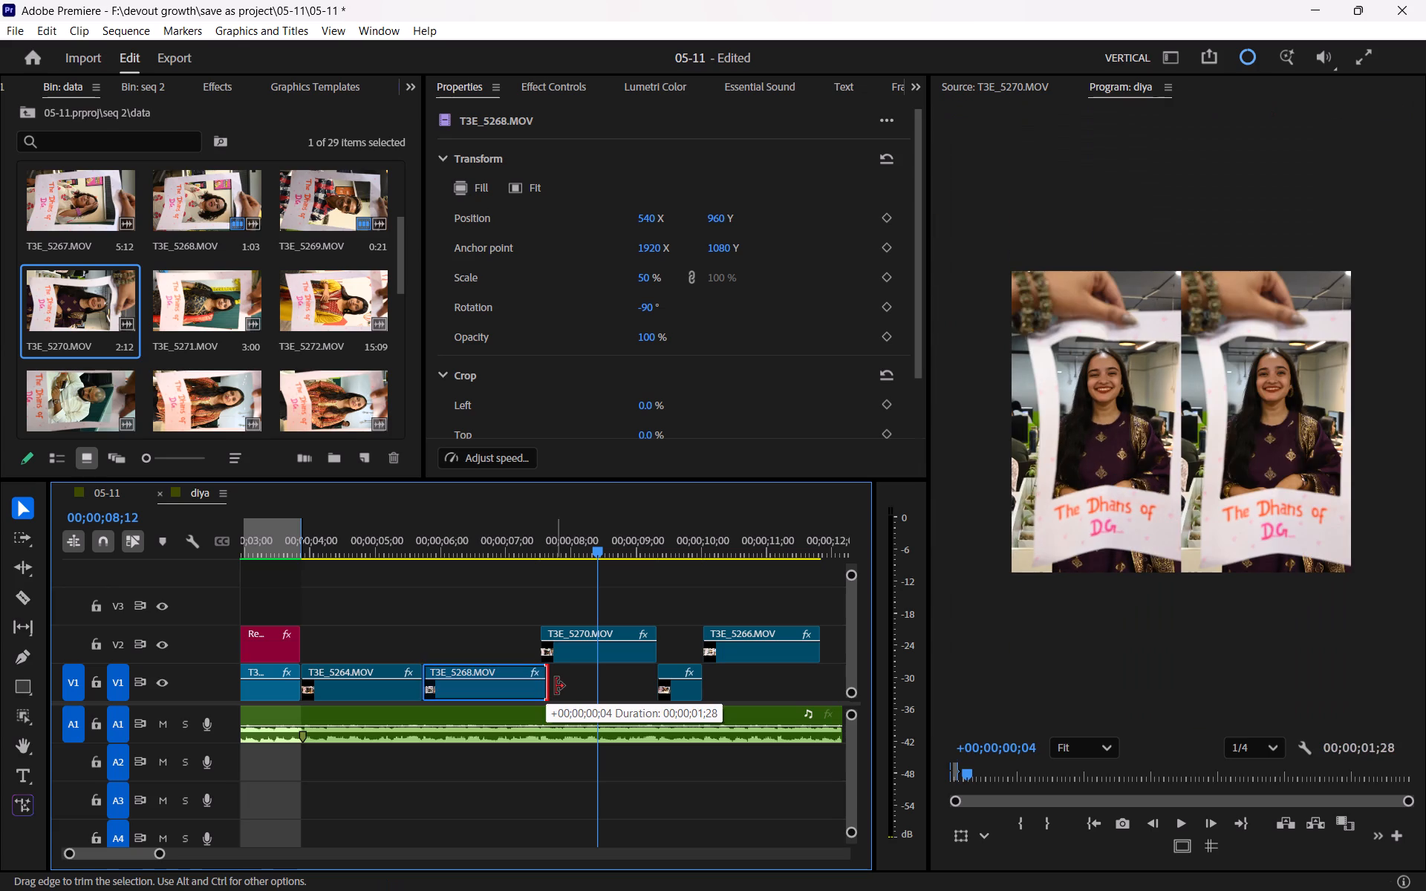
drag(556, 686, 550, 685)
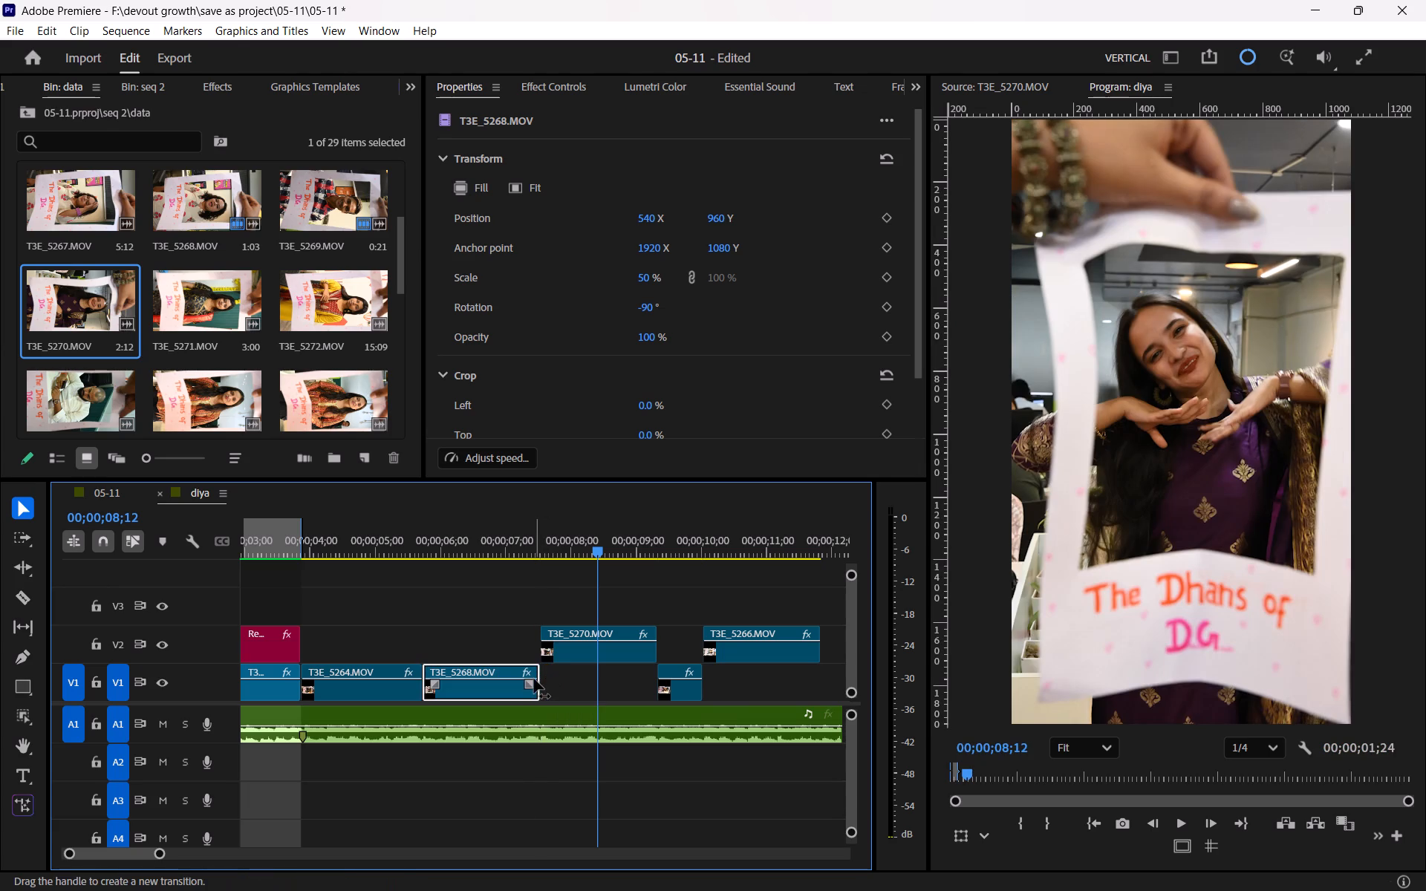
click(452, 615)
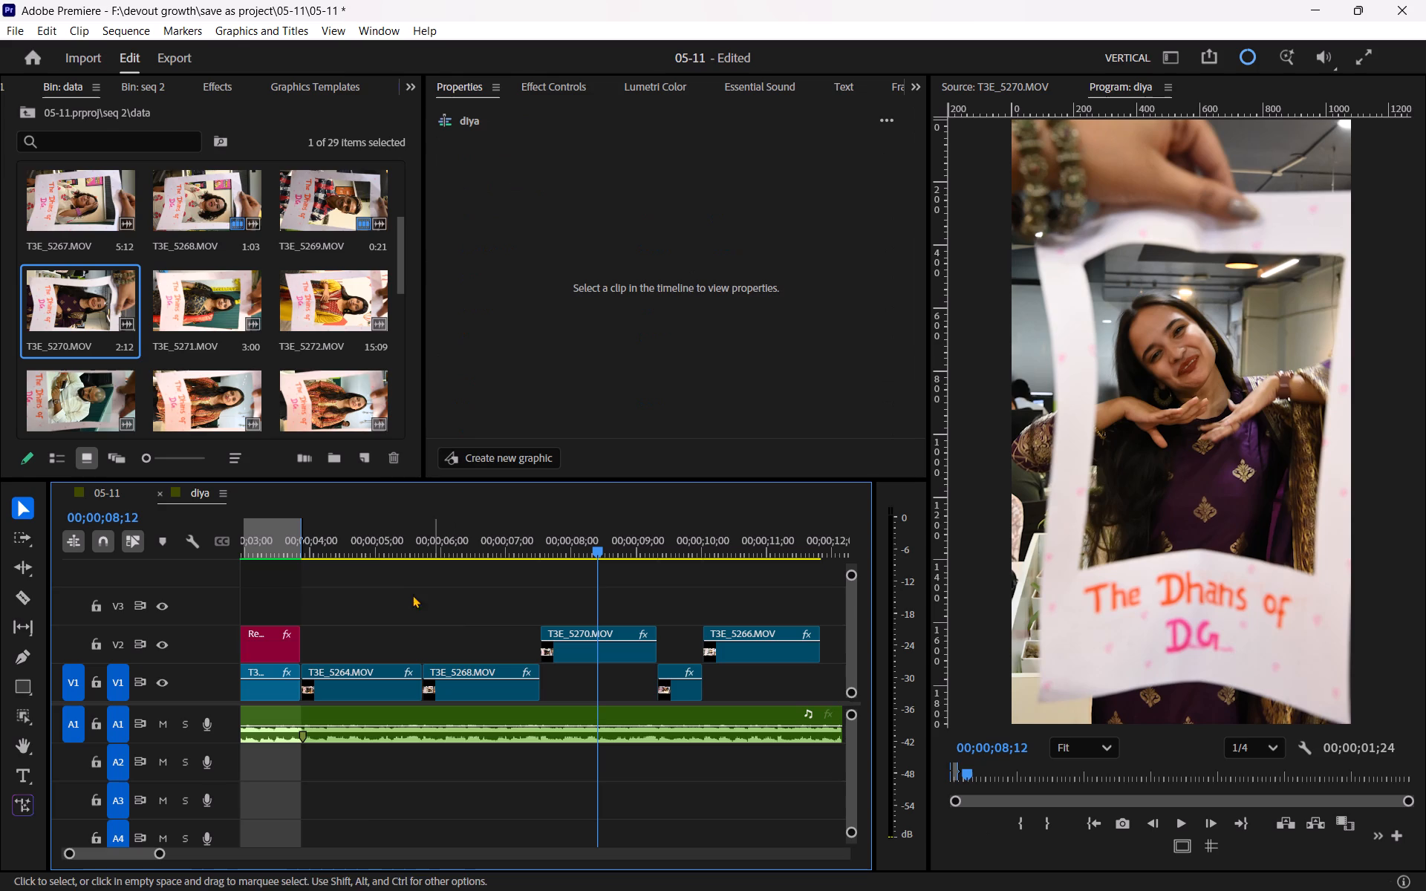
Play back the reordered section from T3E_5264.MOV to the start of T3E_5266.MOV.
click(393, 532)
key(space)
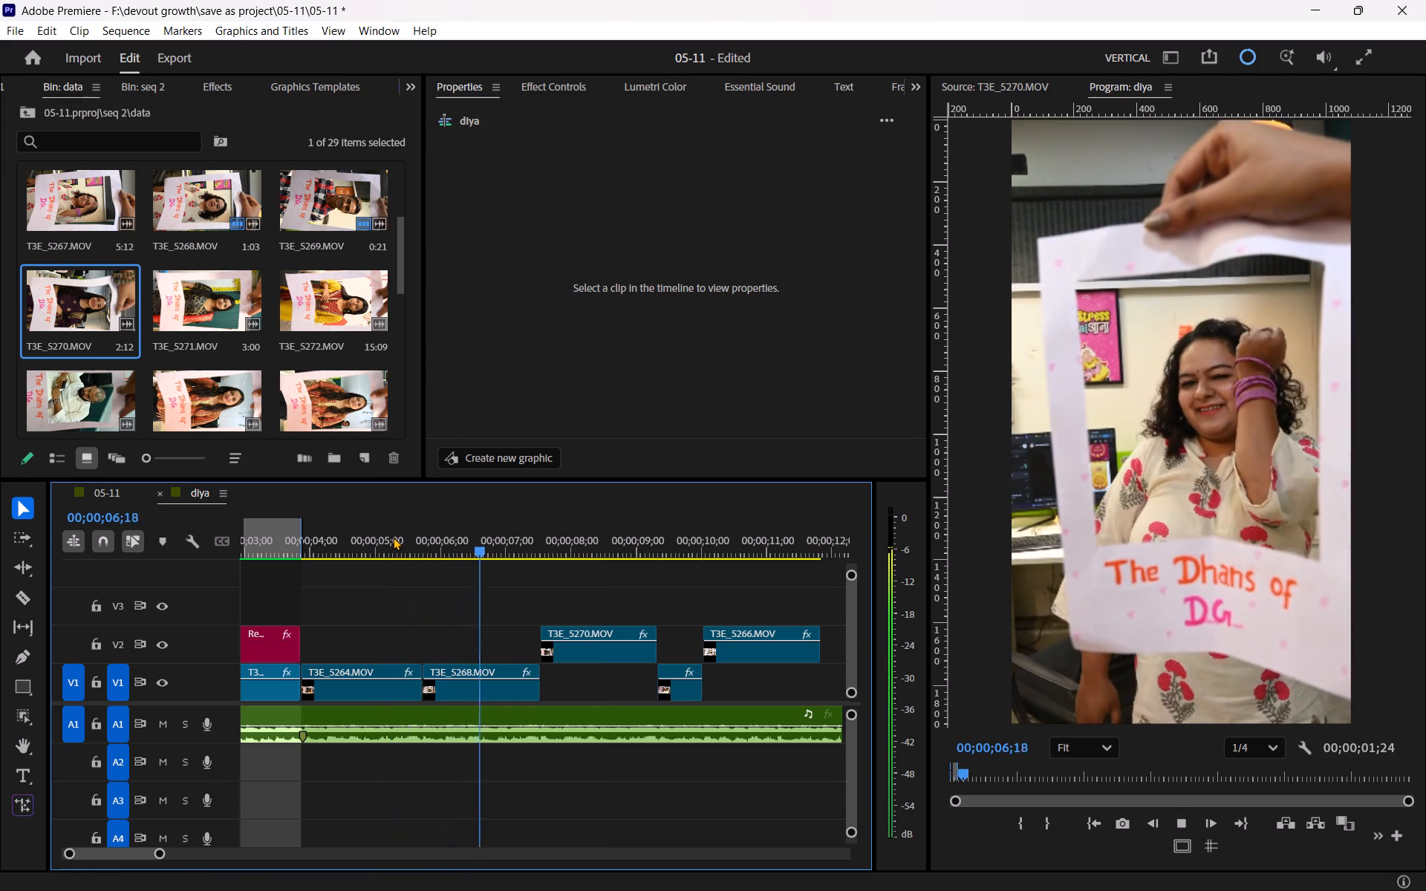
scroll(393, 537, down, 4)
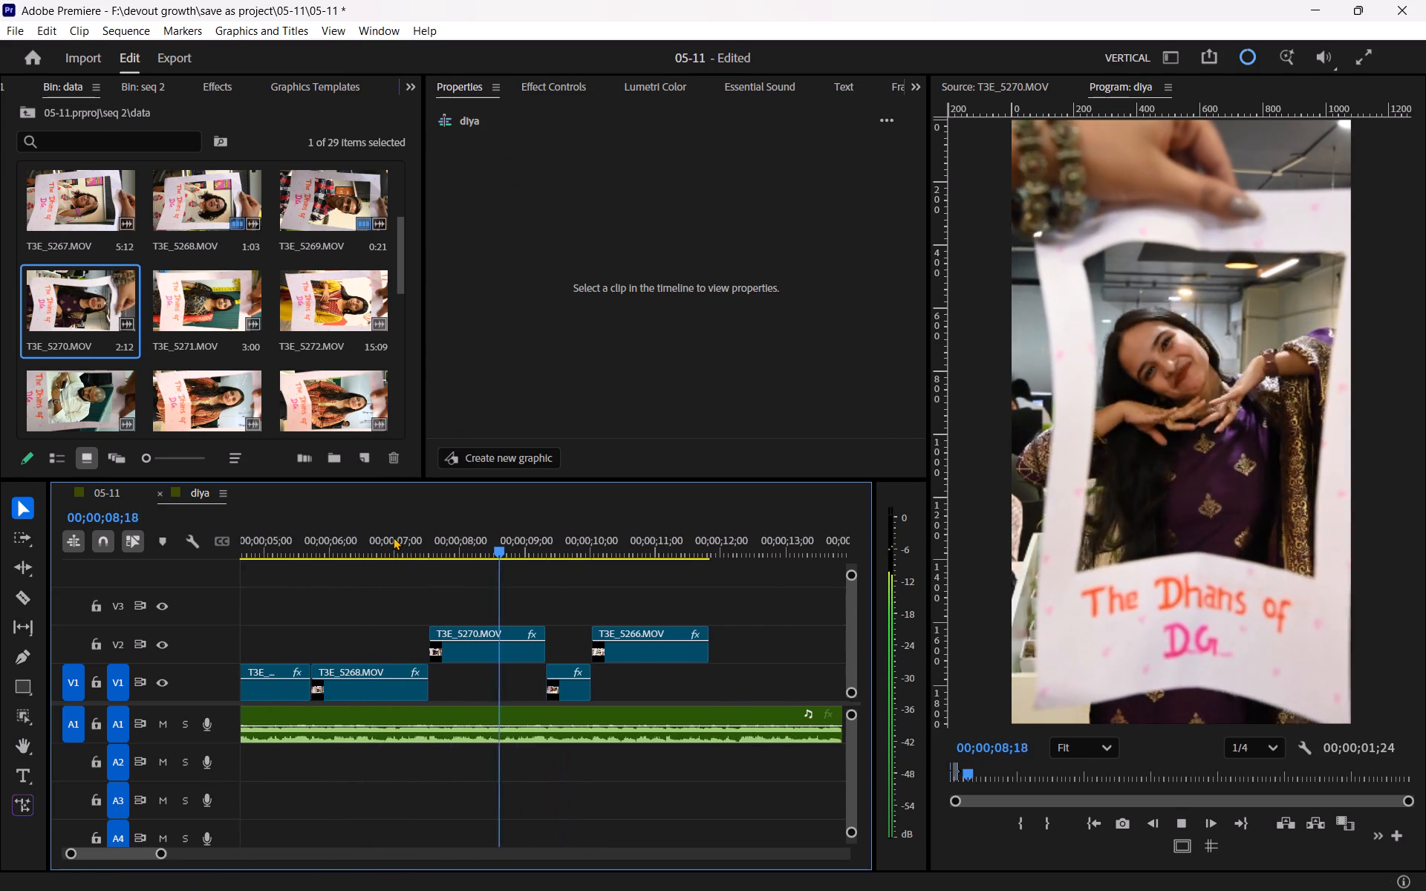
key(space)
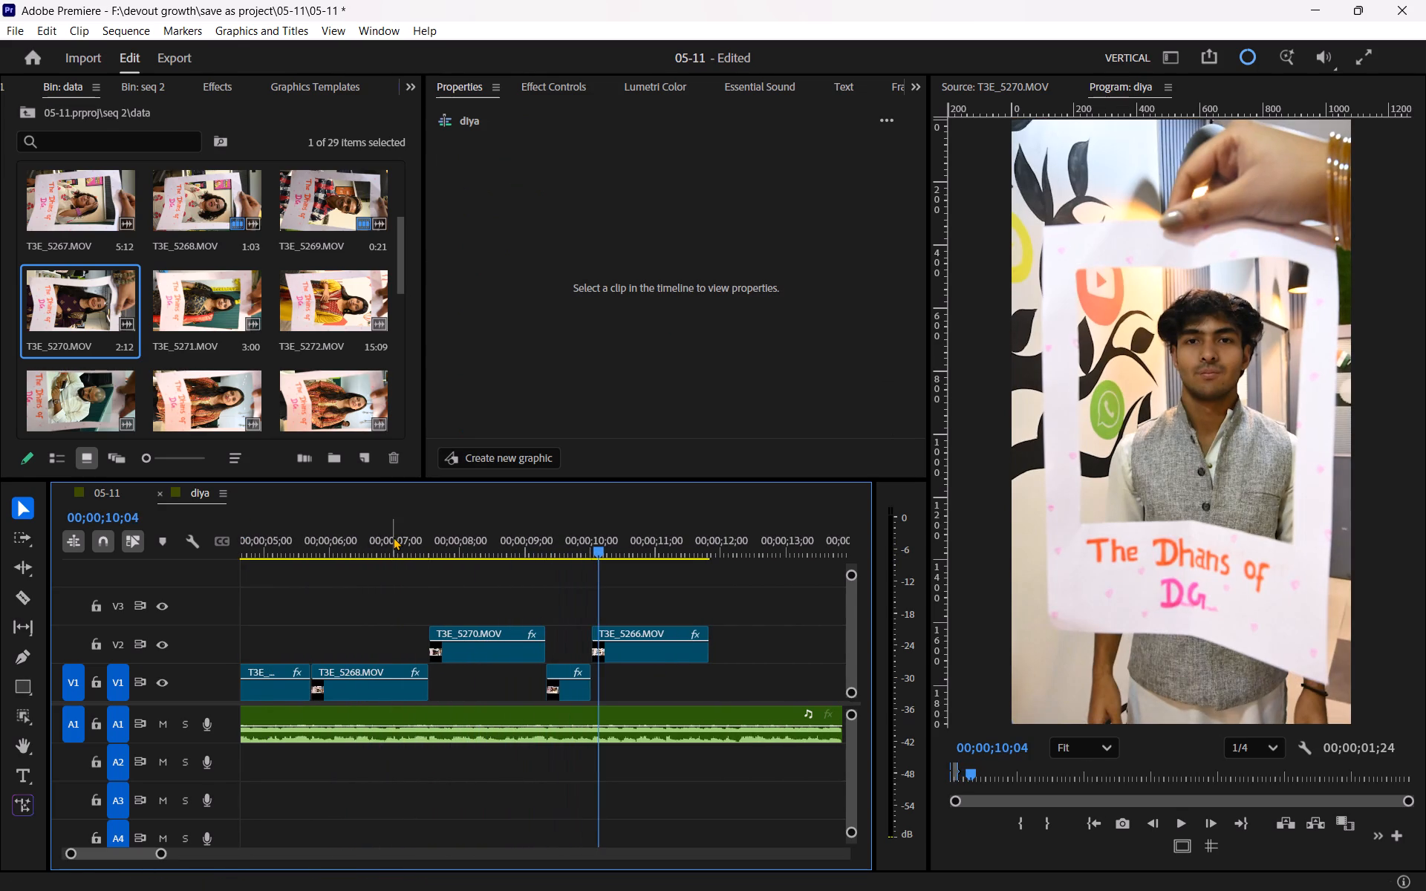
Trim the end of T3E_5269.MOV back to 00;00;09;25 and move T3E_5266.MOV earlier to close the gap.
key(equal)
click(417, 537)
key(space)
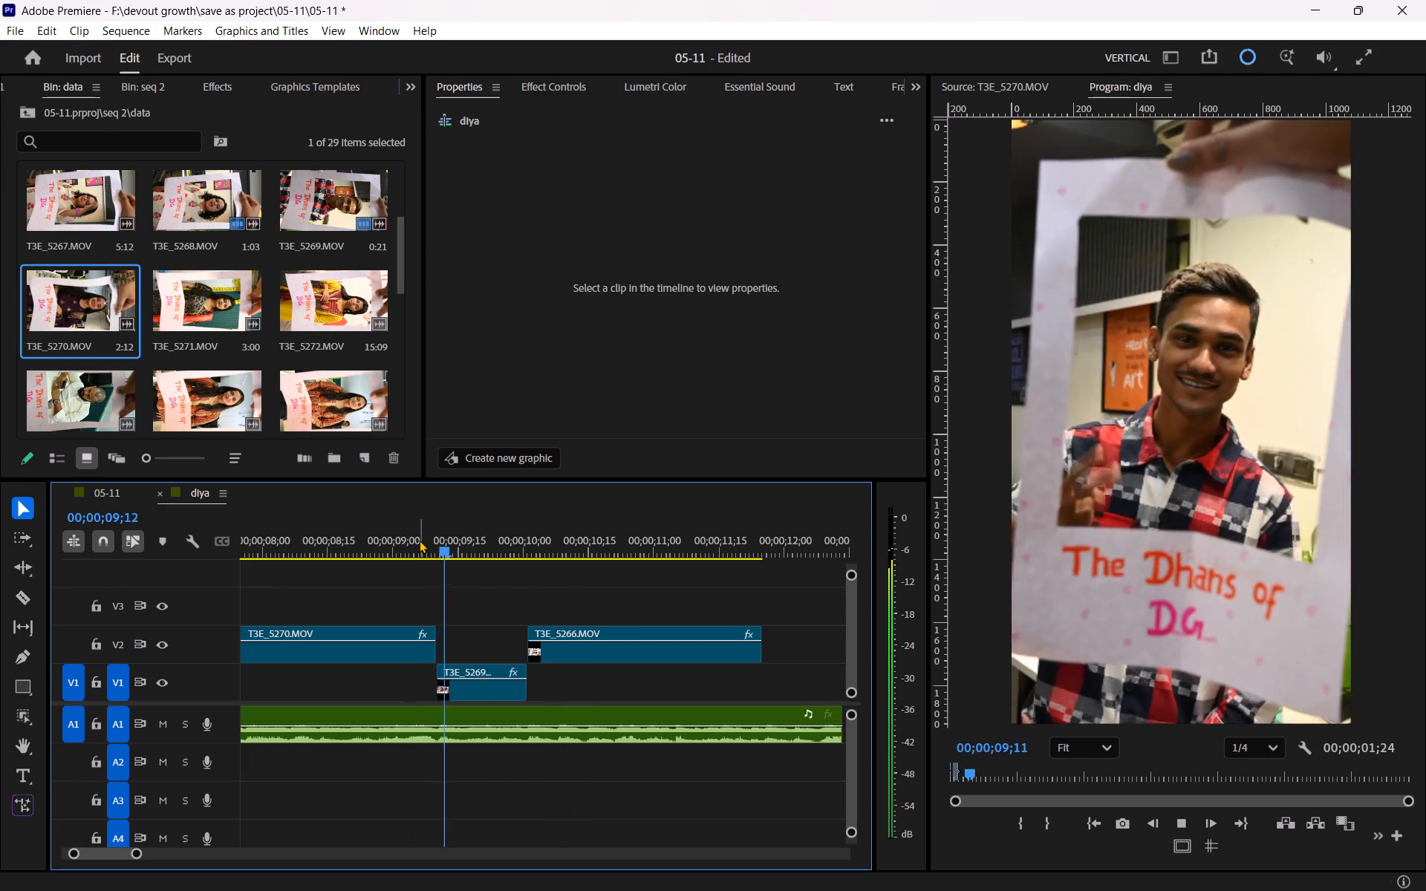
key(space)
key(Left)
key(Left)
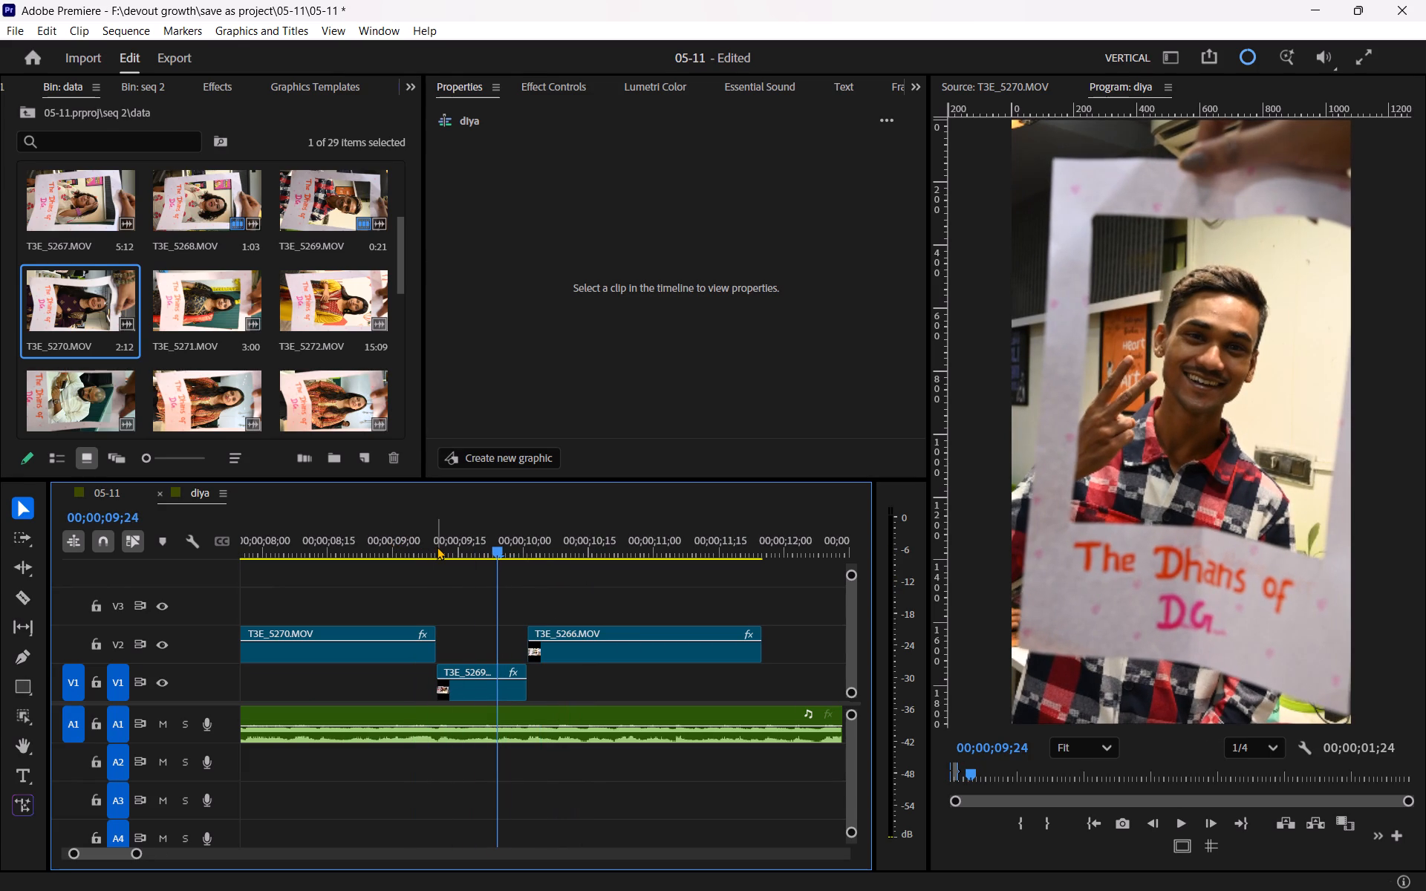
key(Right)
drag(531, 680, 511, 690)
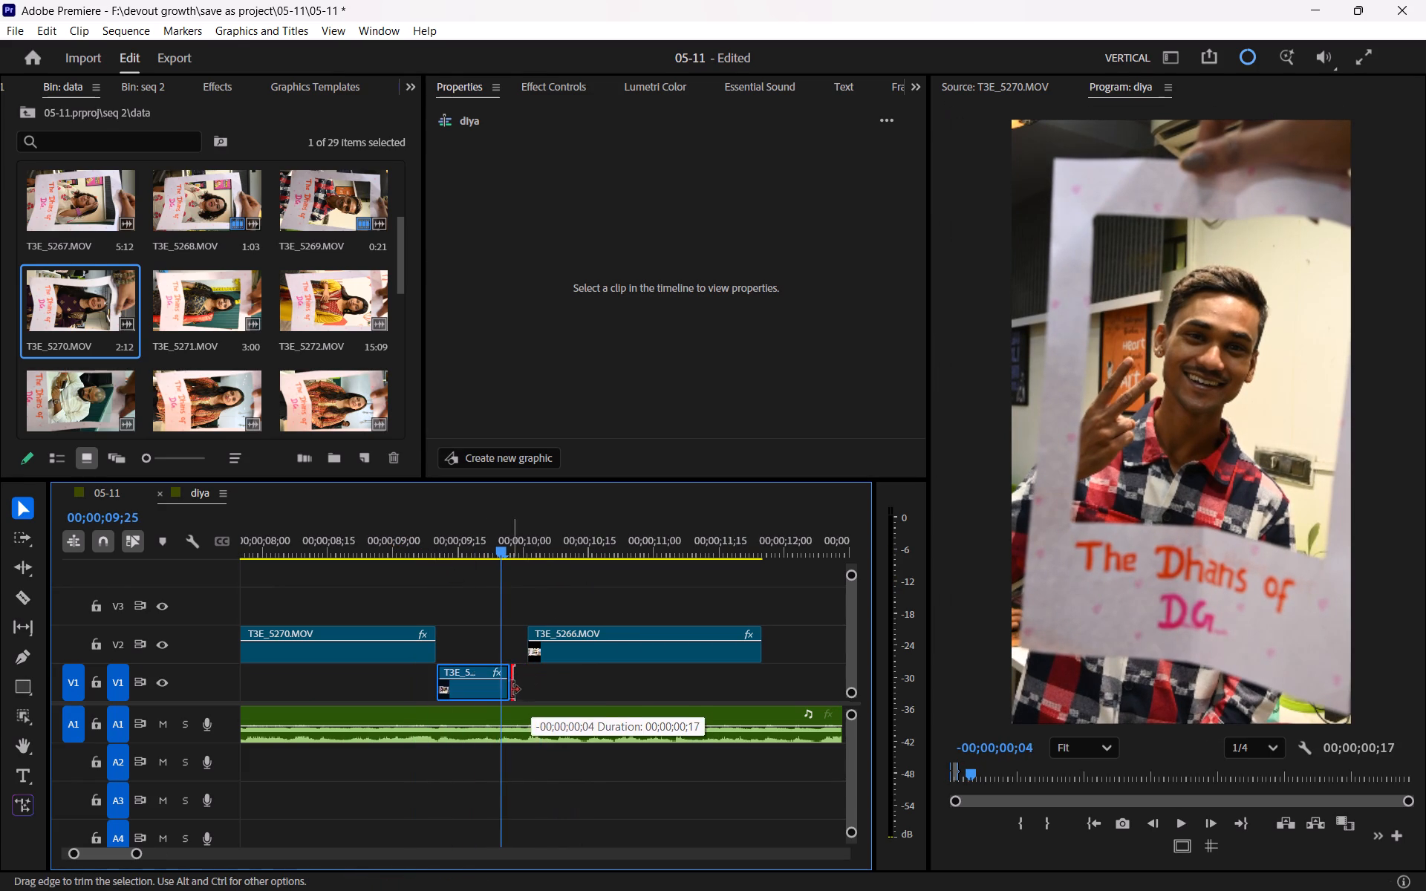
drag(511, 690, 507, 693)
drag(558, 658, 539, 656)
Replay the cut from T3E_5269.MOV into T3E_5266.MOV to find where the hand-joining gesture should start.
drag(452, 542, 439, 542)
key(space)
key(space)
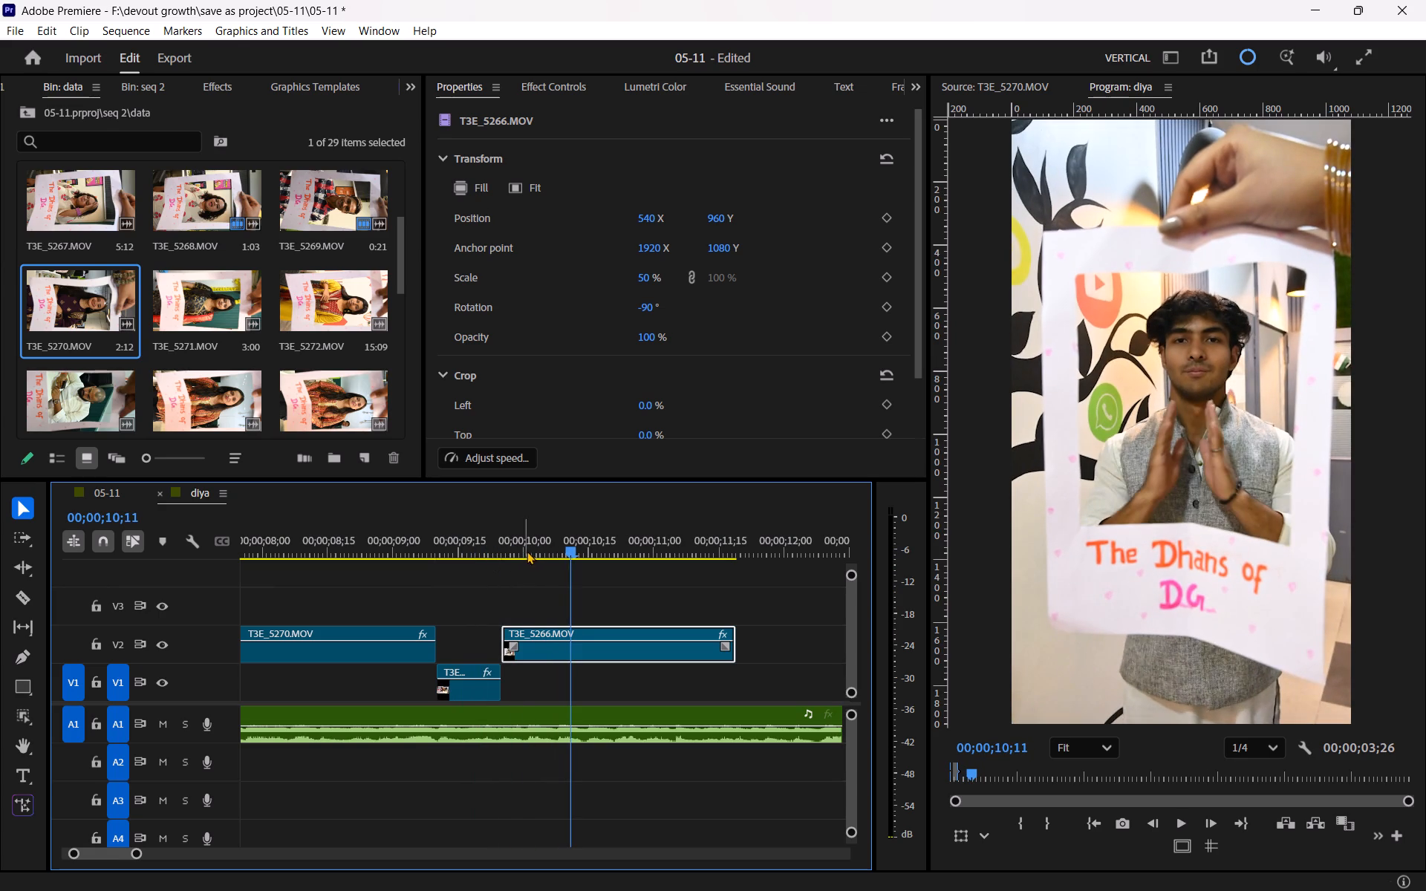
drag(527, 551, 518, 551)
key(space)
key(space)
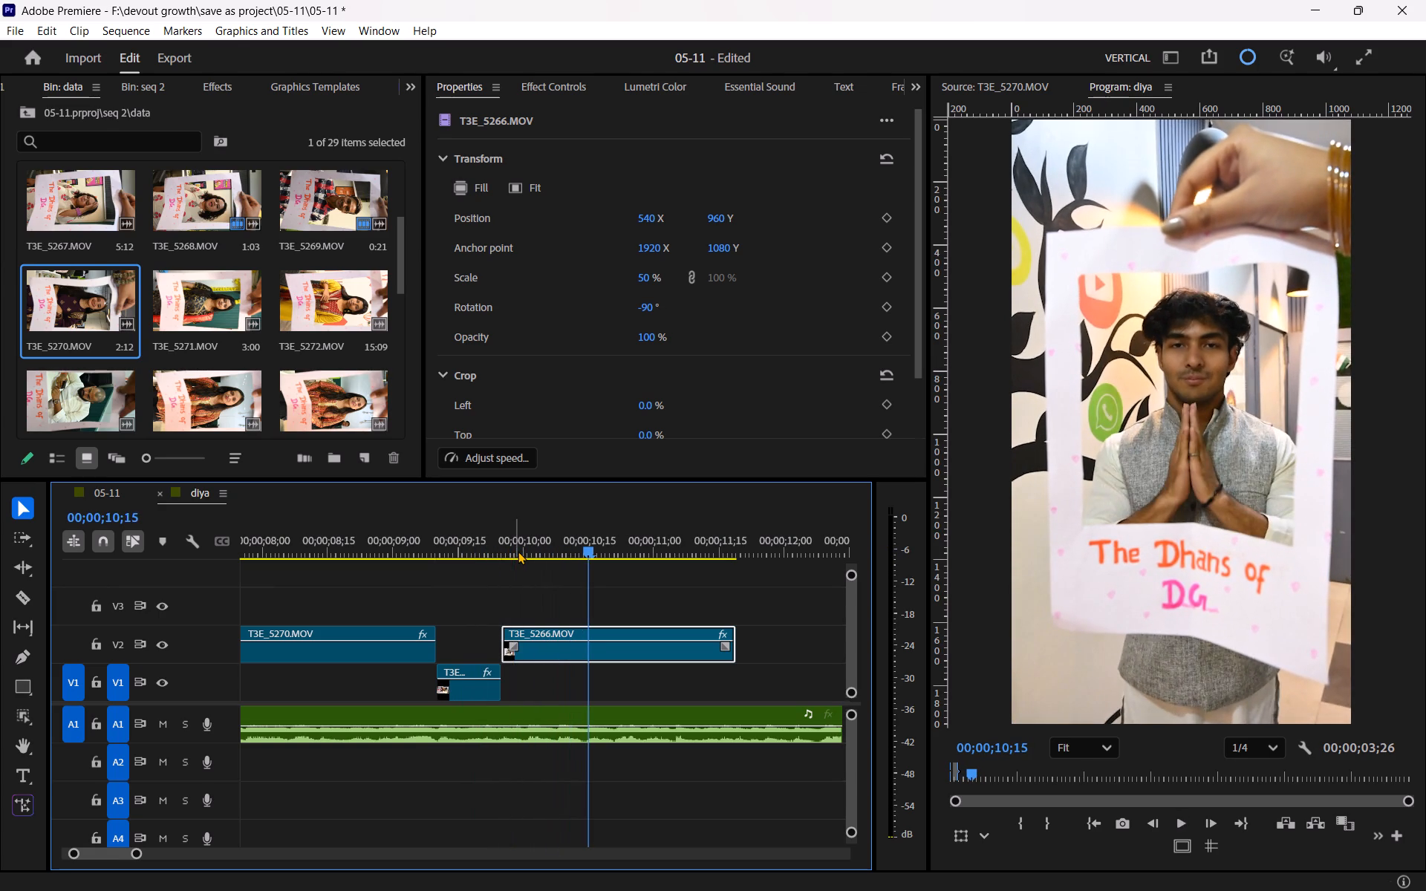
key(space)
key(space)
drag(537, 545, 495, 555)
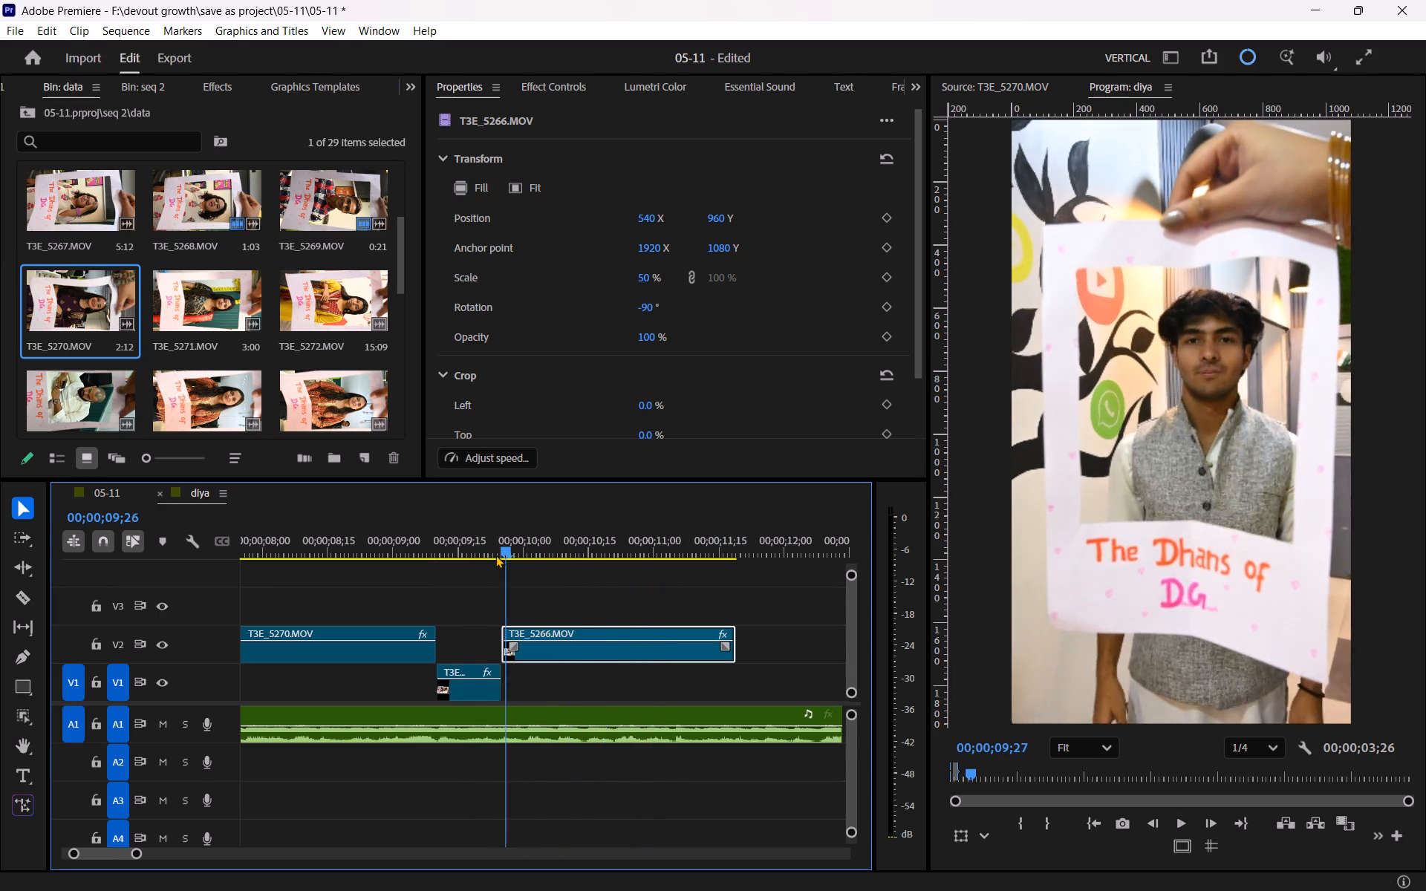
drag(495, 555, 492, 555)
key(space)
key(space)
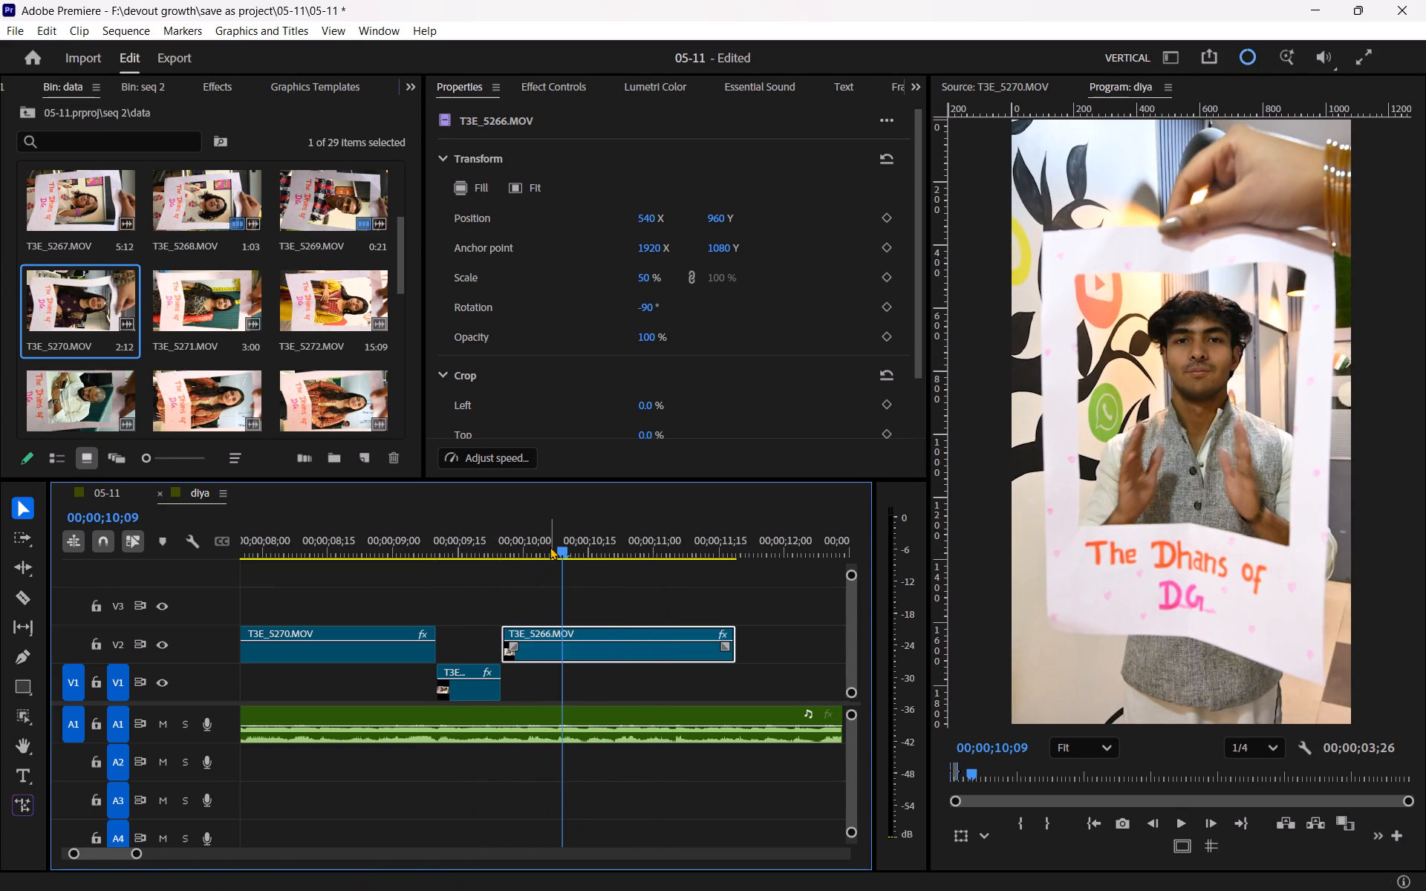
Trim the start of T3E_5266.MOV to 00;00;10;06 and move the clip back against the end of T3E_5269.MOV.
click(550, 546)
key(space)
key(space)
drag(509, 627, 532, 627)
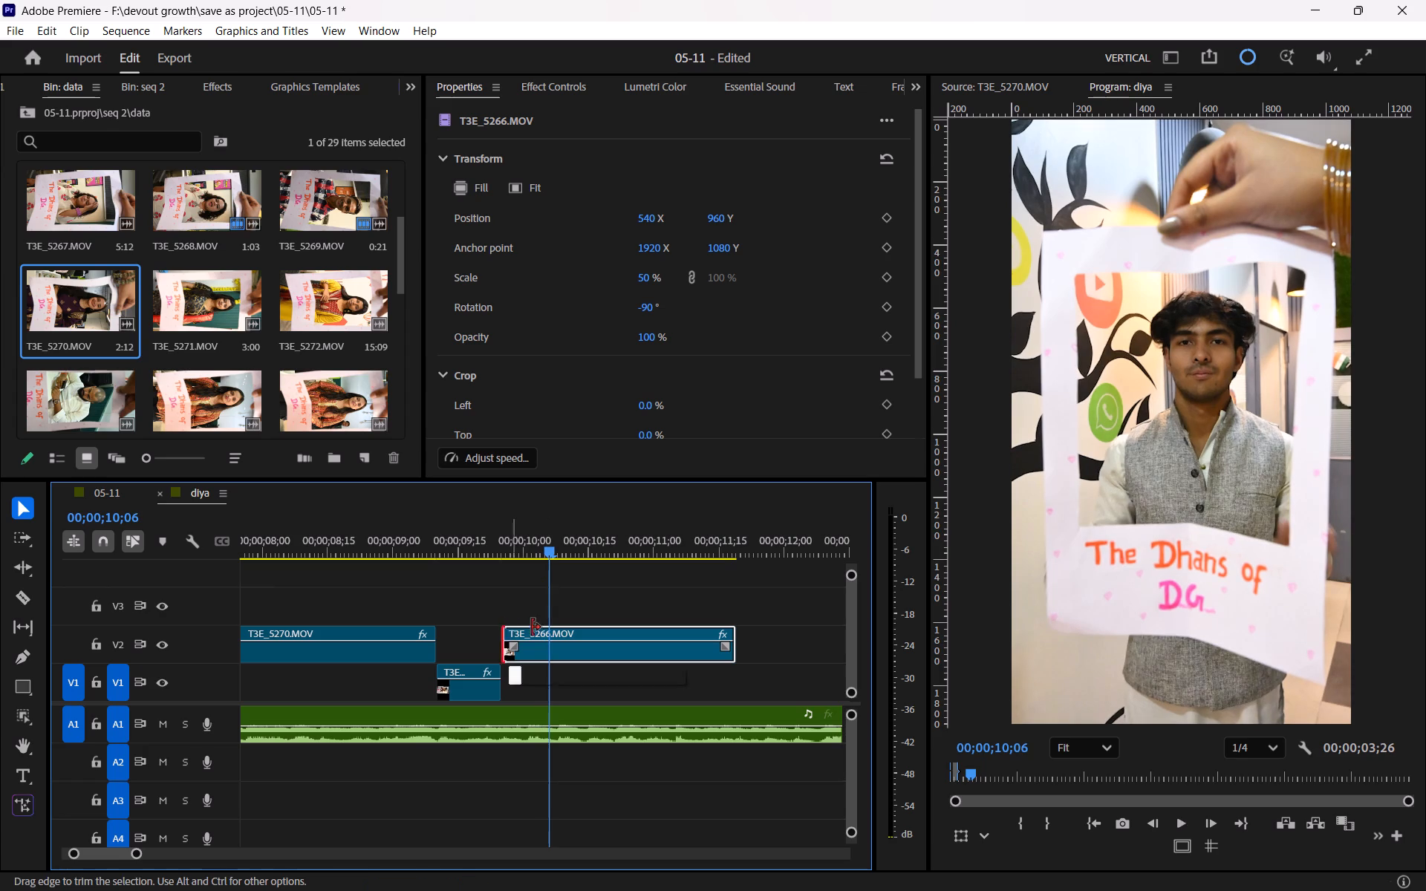
drag(532, 627, 554, 627)
drag(592, 625, 559, 630)
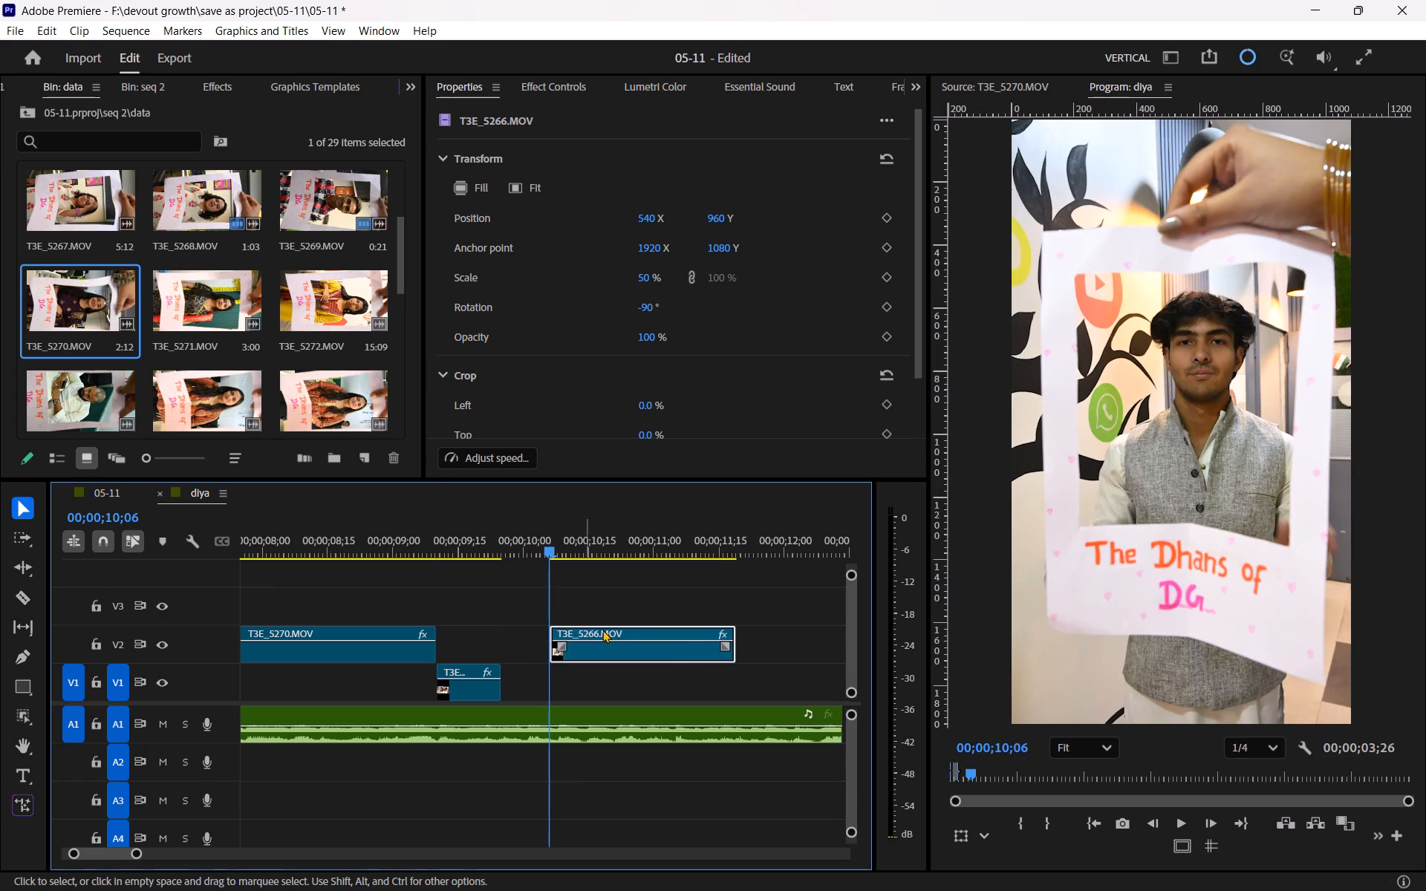
drag(611, 630, 553, 632)
Review the new cut and trim the end of T3E_5266.MOV back to 00;00;10;07, leaving a 12-frame clip.
drag(426, 549, 349, 548)
key(space)
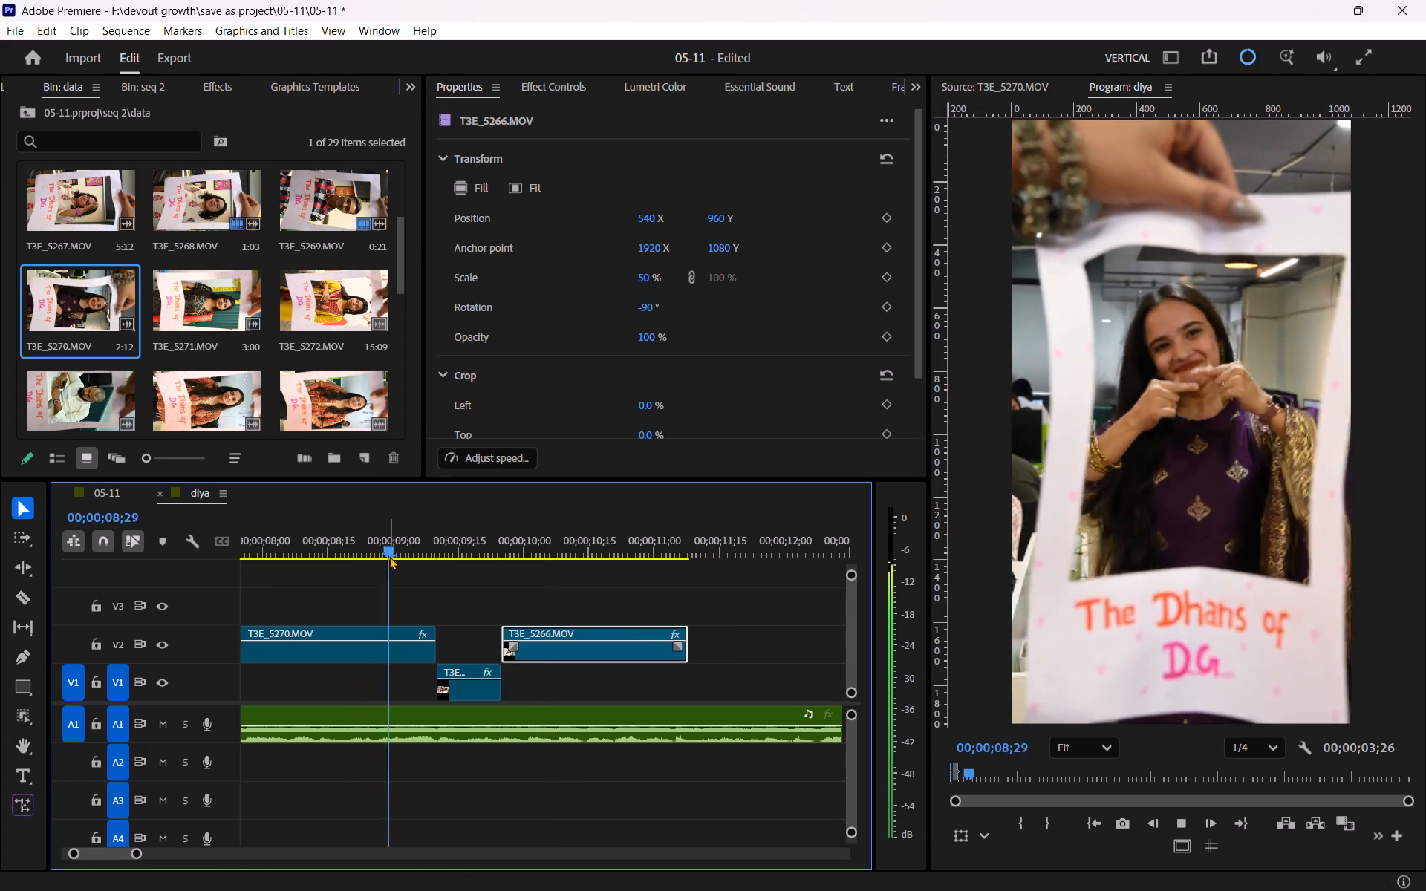
key(space)
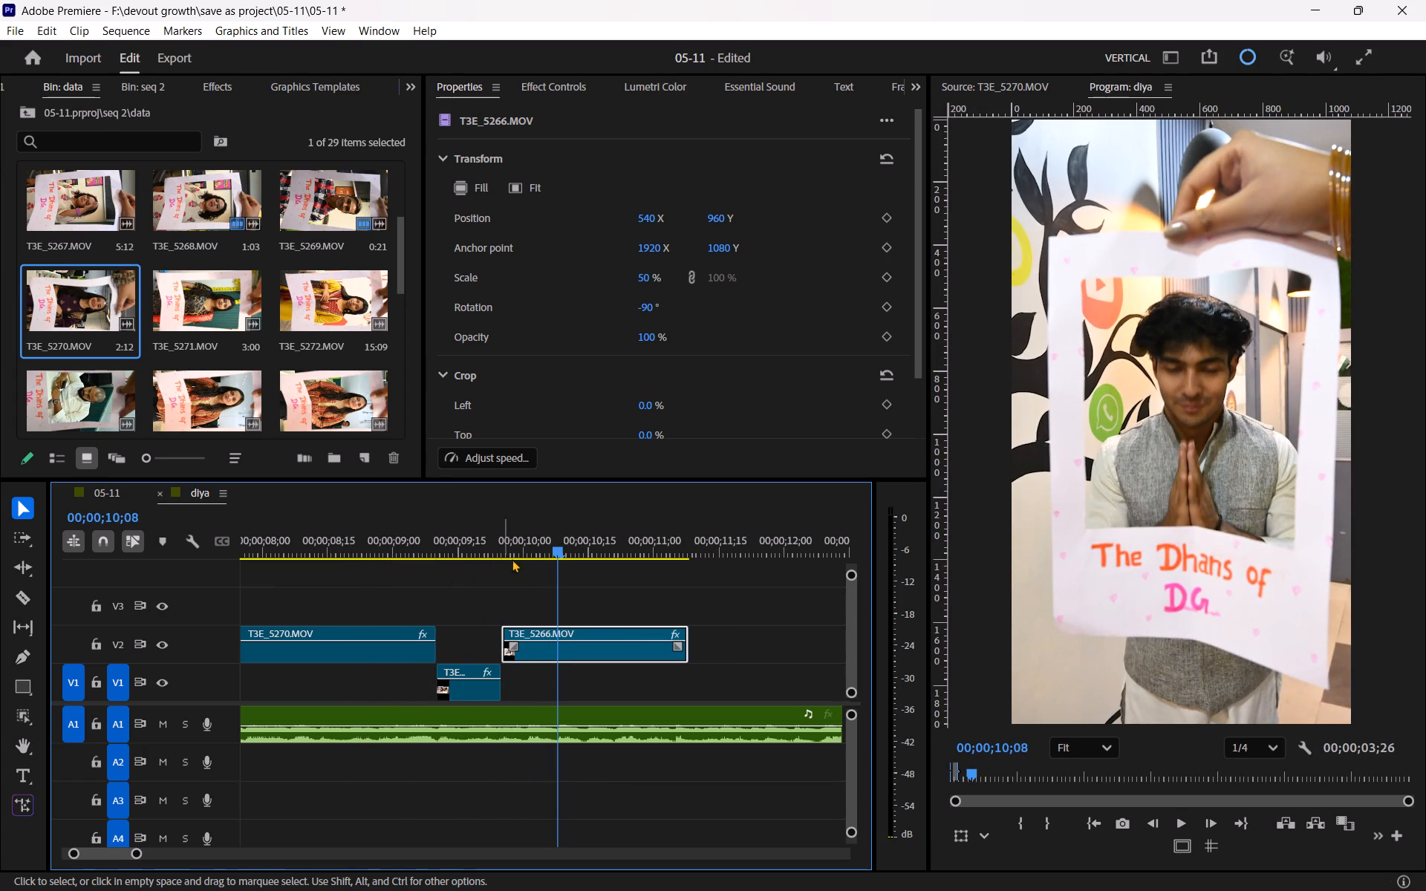
drag(542, 544, 518, 552)
key(space)
key(space)
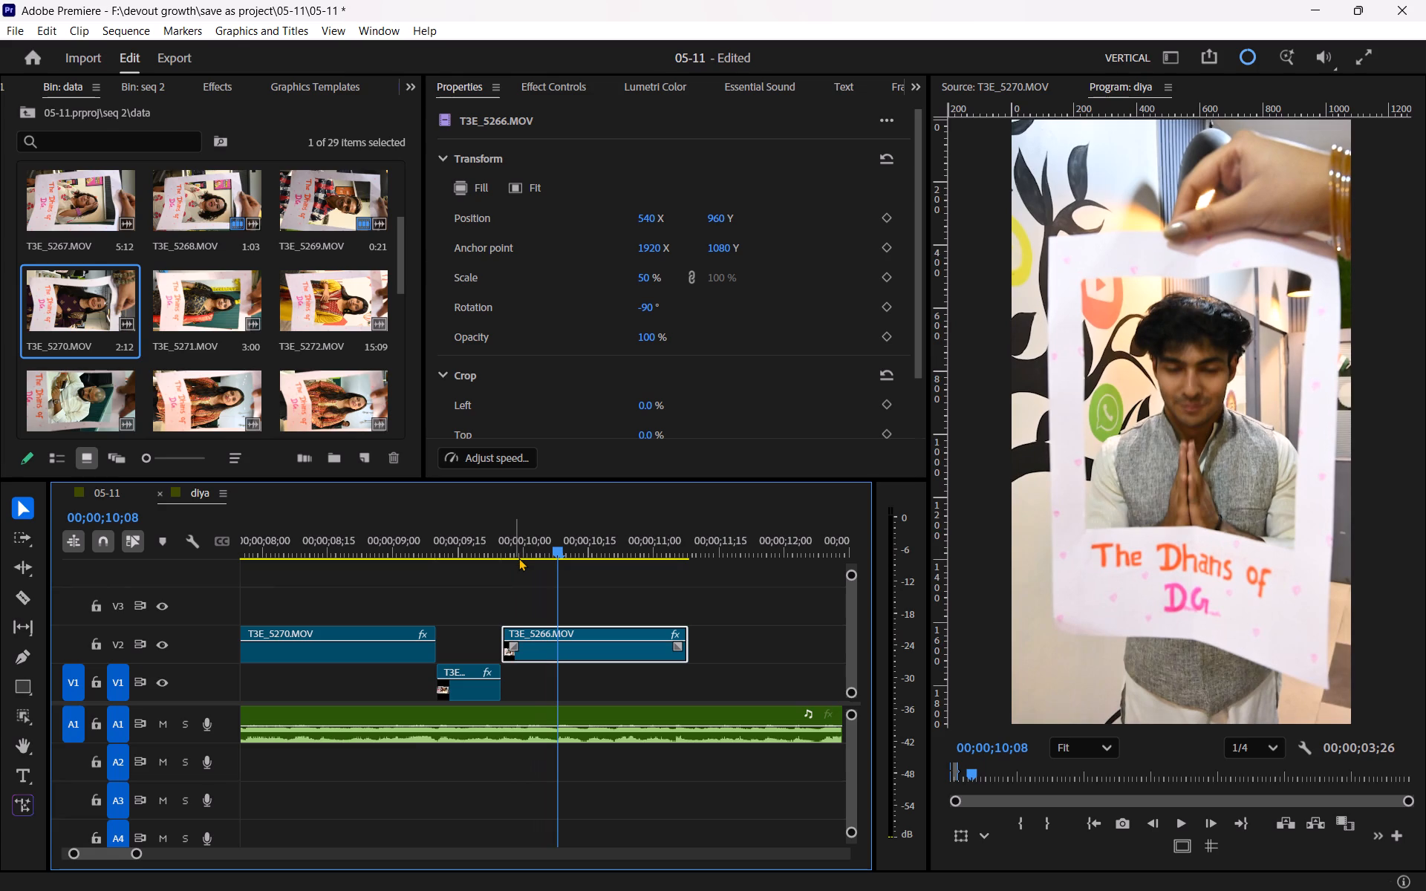
key(equal)
key(equal)
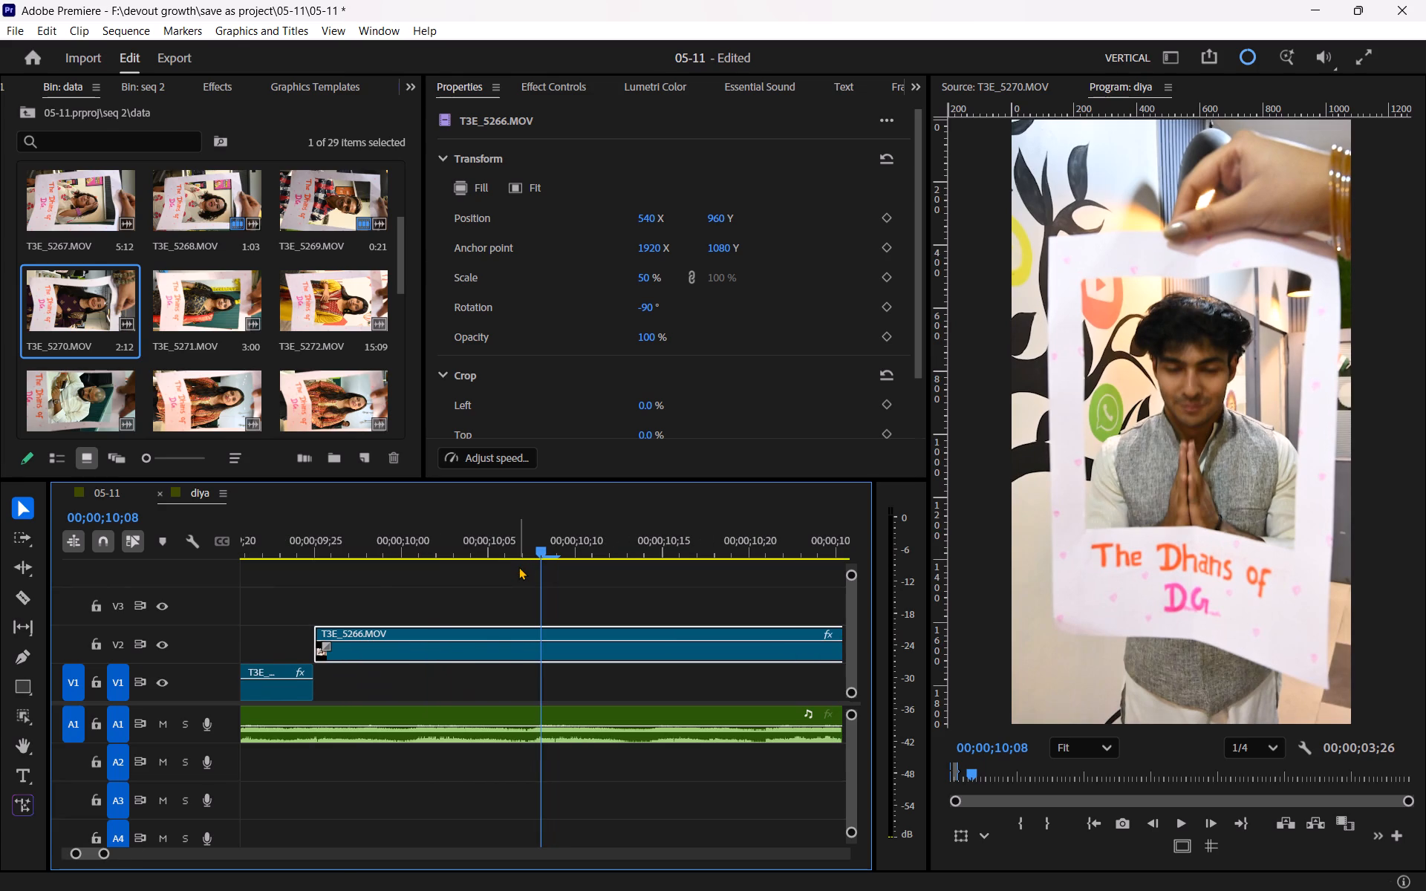
key(minus)
key(Left)
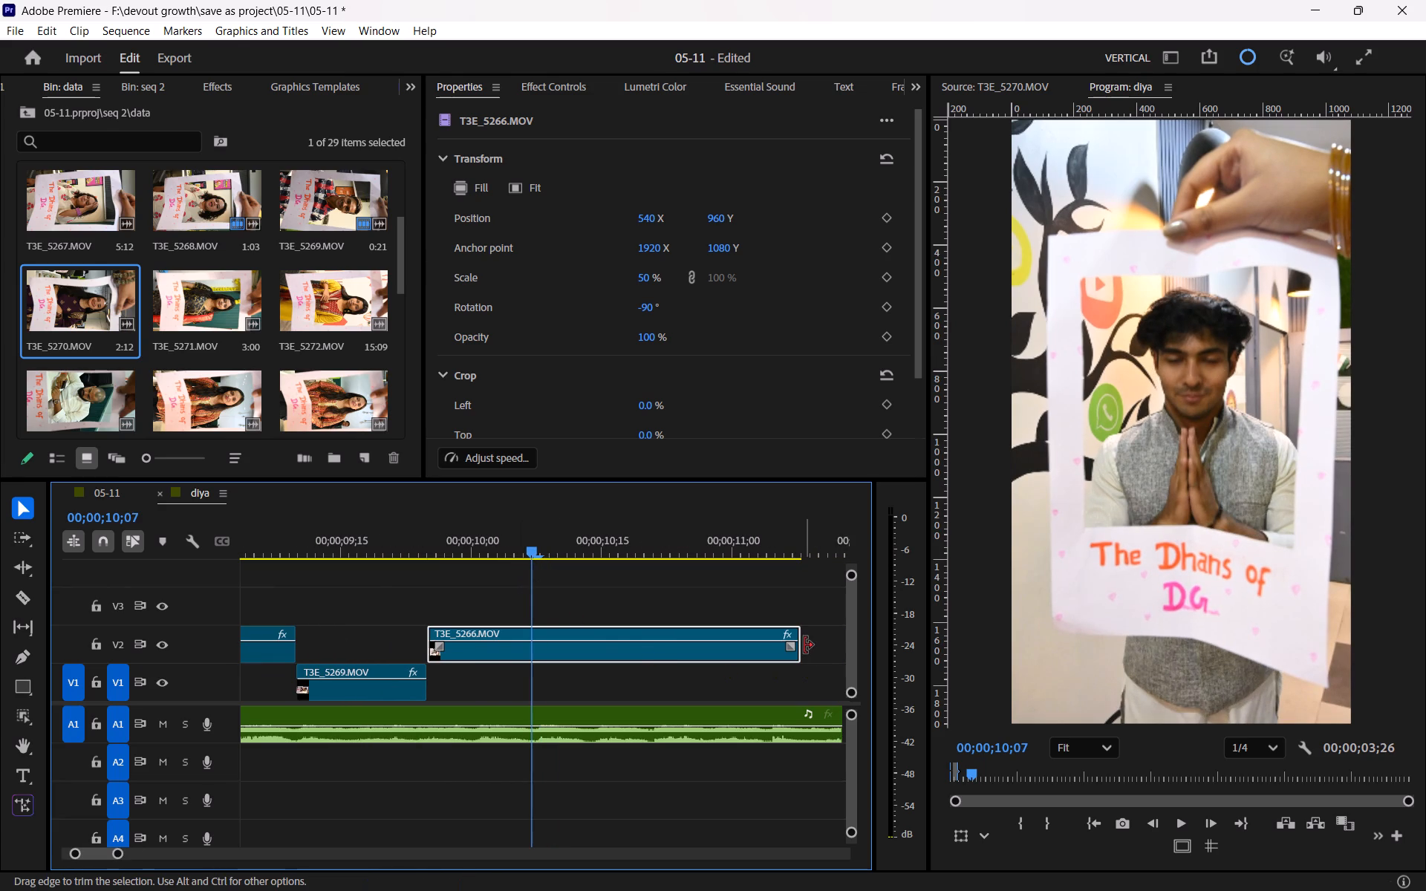
drag(807, 645, 541, 688)
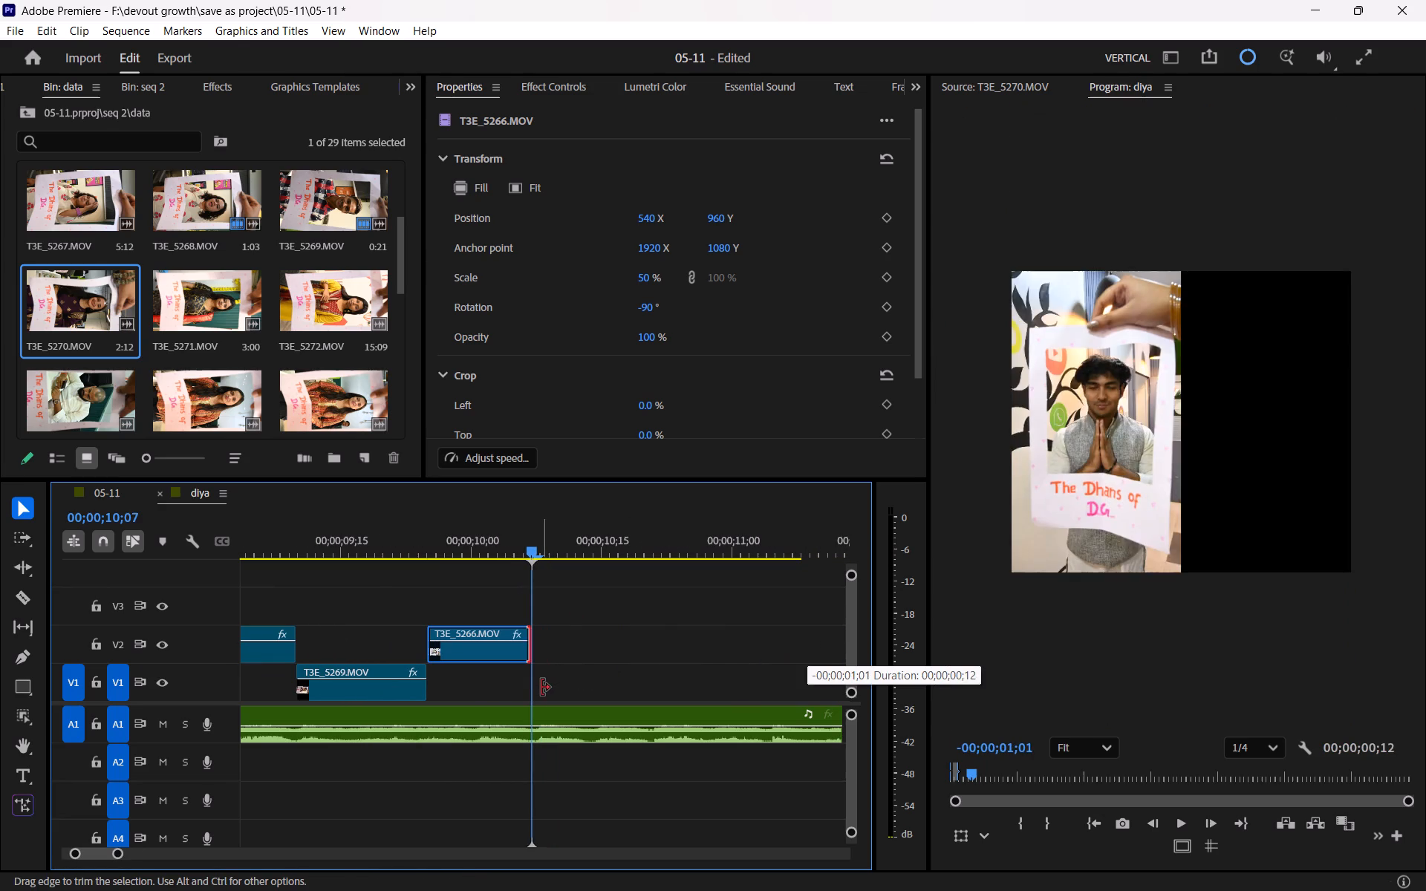
drag(541, 688, 541, 688)
click(576, 640)
Shorten the end of T3E_5269.MOV by one frame and move T3E_5266.MOV earlier to meet it.
scroll(596, 640, up, 3)
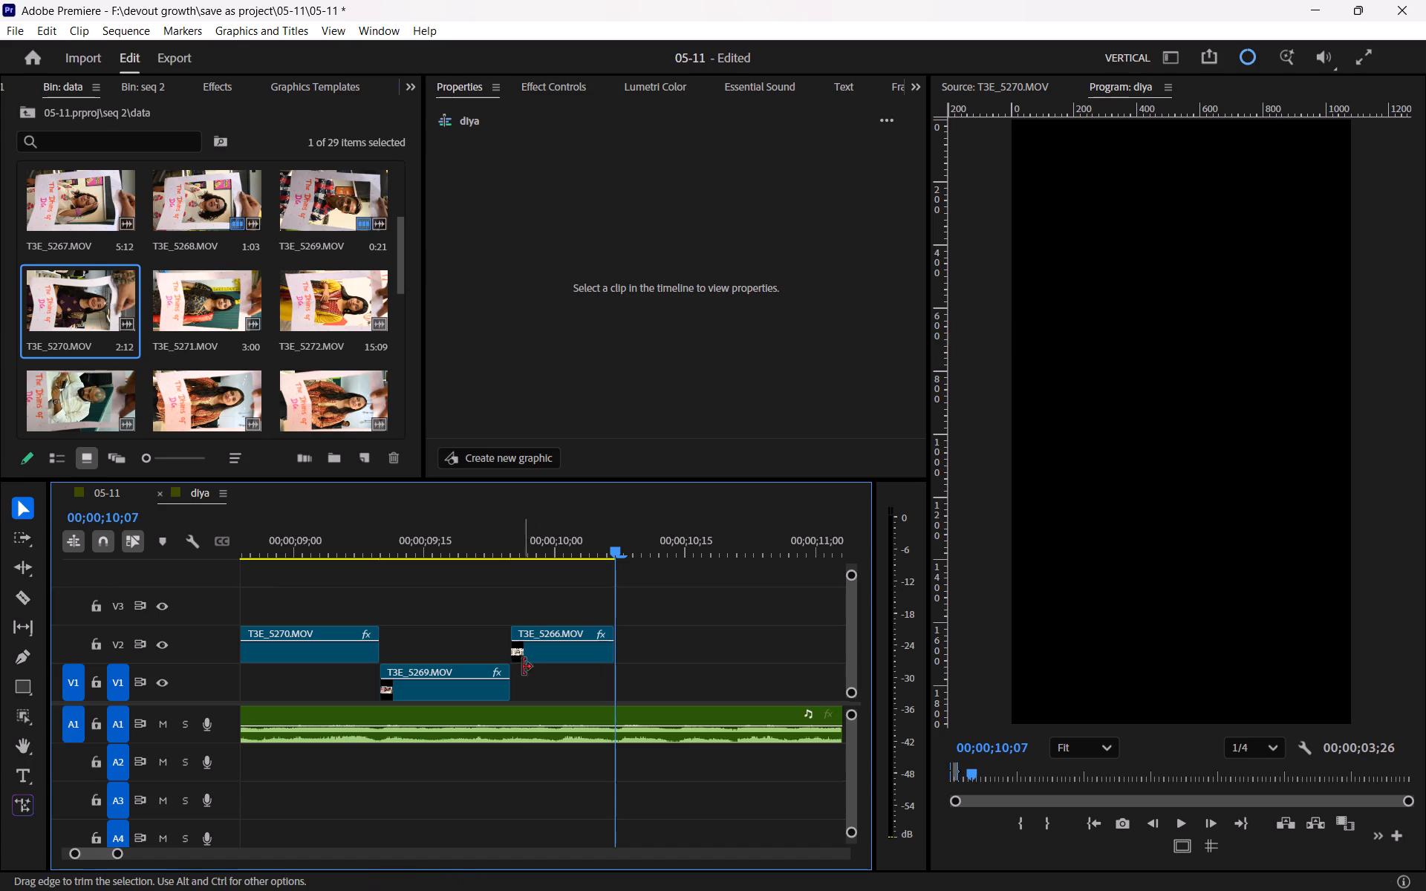
click(518, 693)
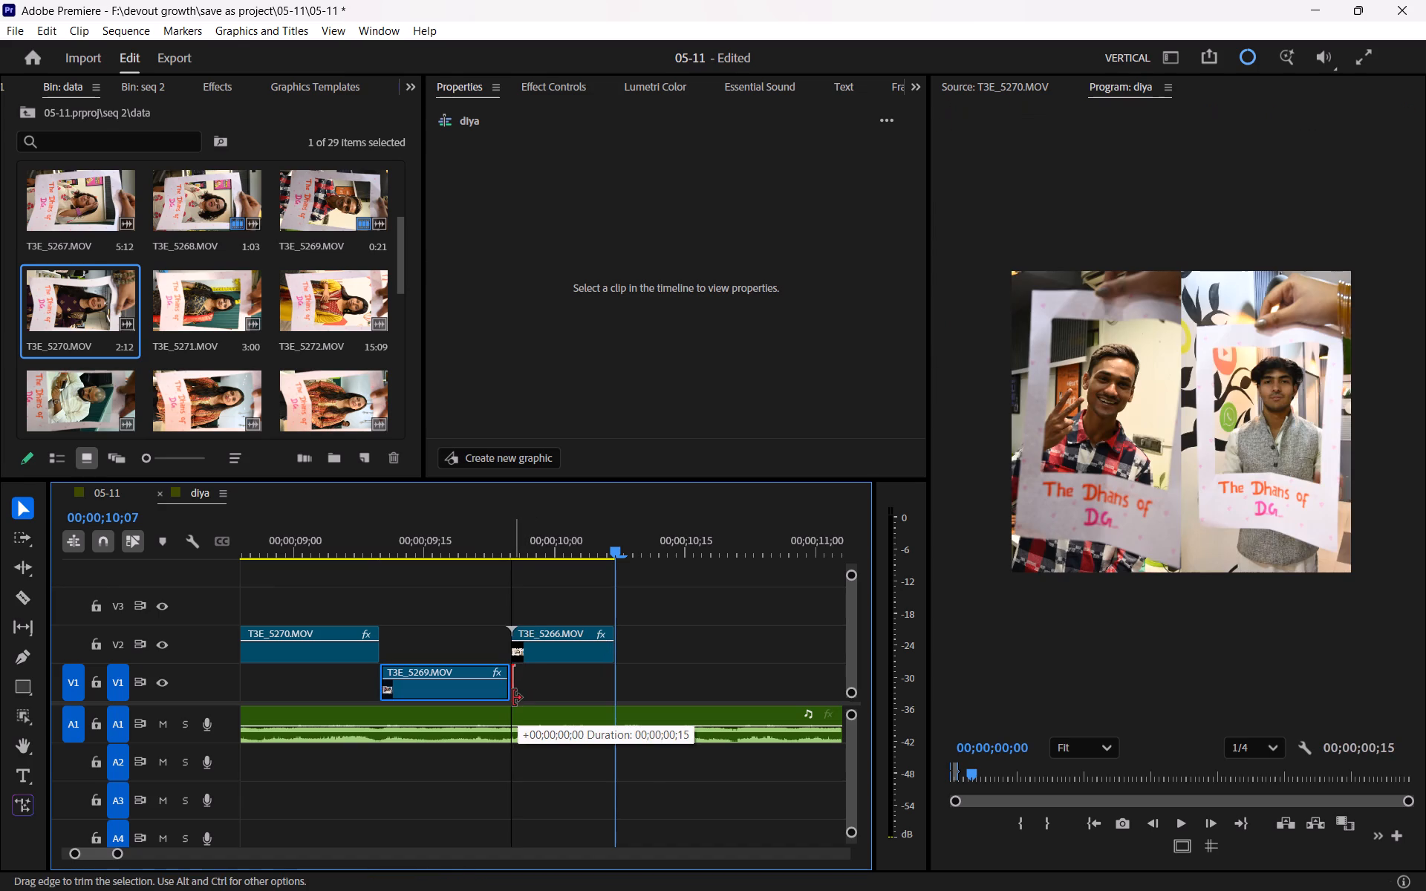
drag(536, 659, 529, 658)
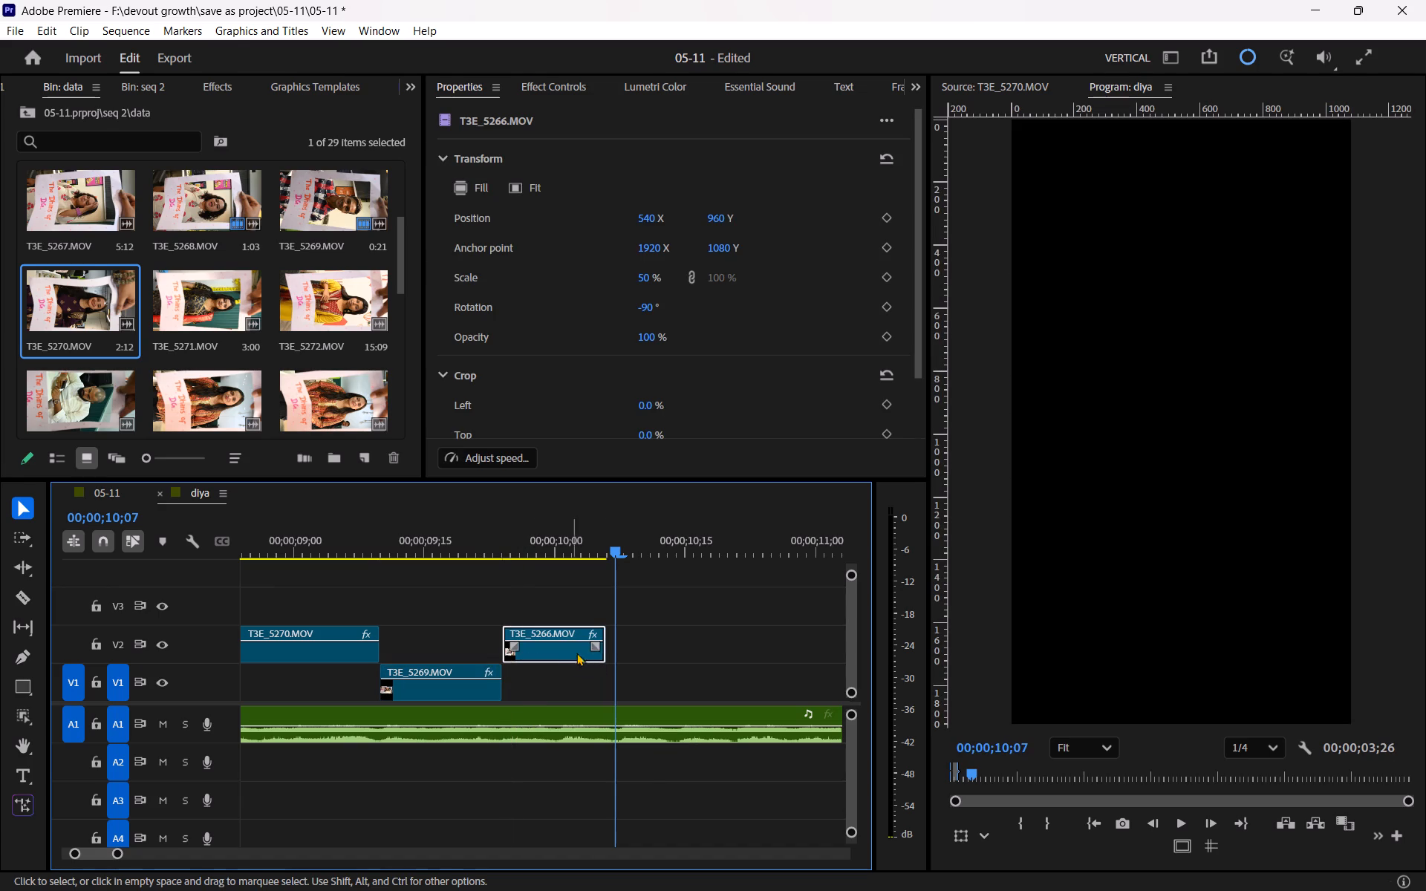
Extend the end of T3E_5266.MOV to 00;00;10;07 and replay the cuts from T3E_5270.MOV onward.
drag(614, 648, 621, 648)
drag(372, 556, 338, 556)
key(space)
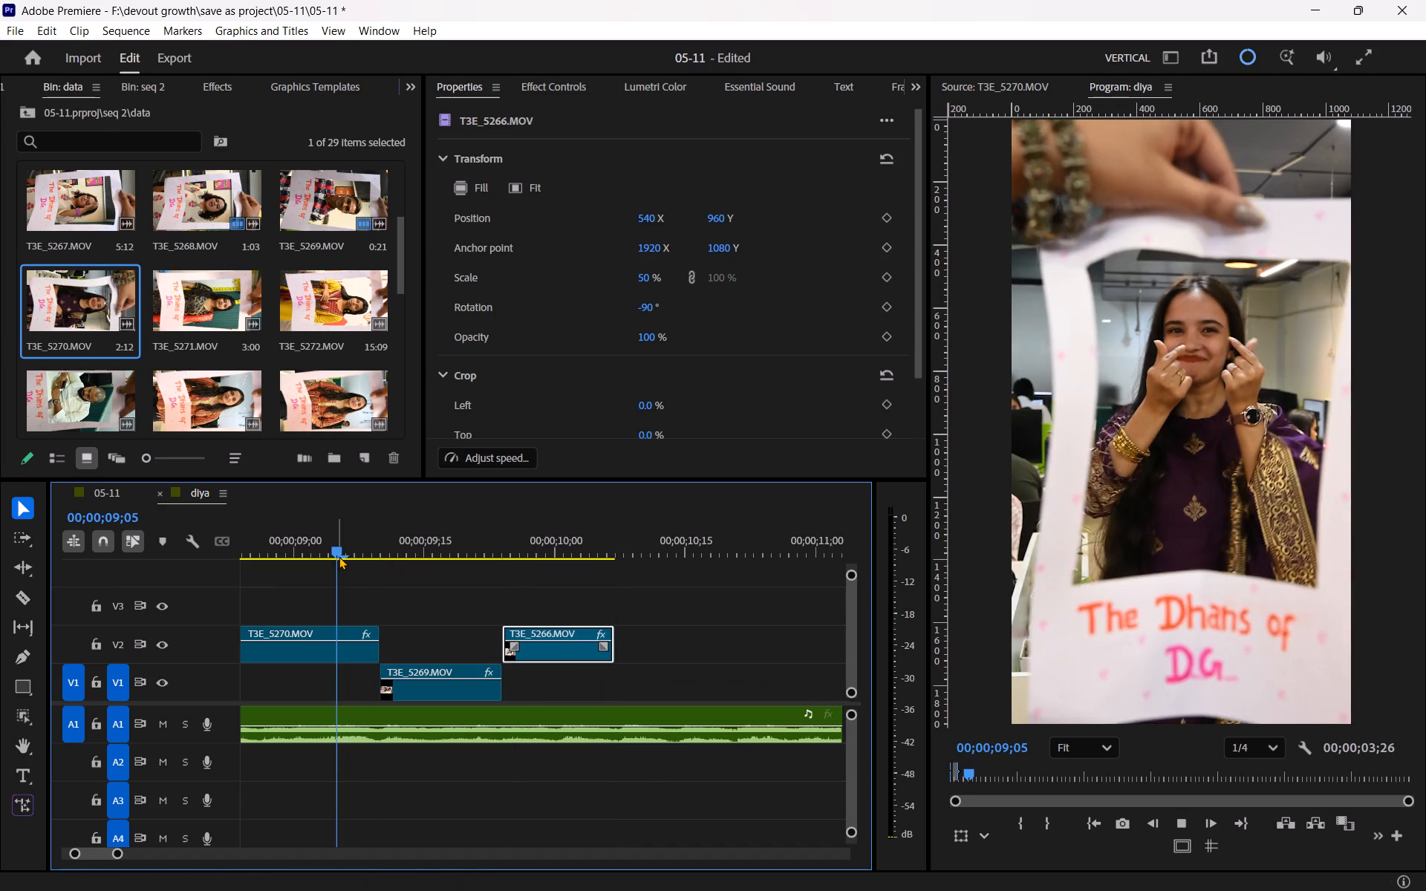
key(space)
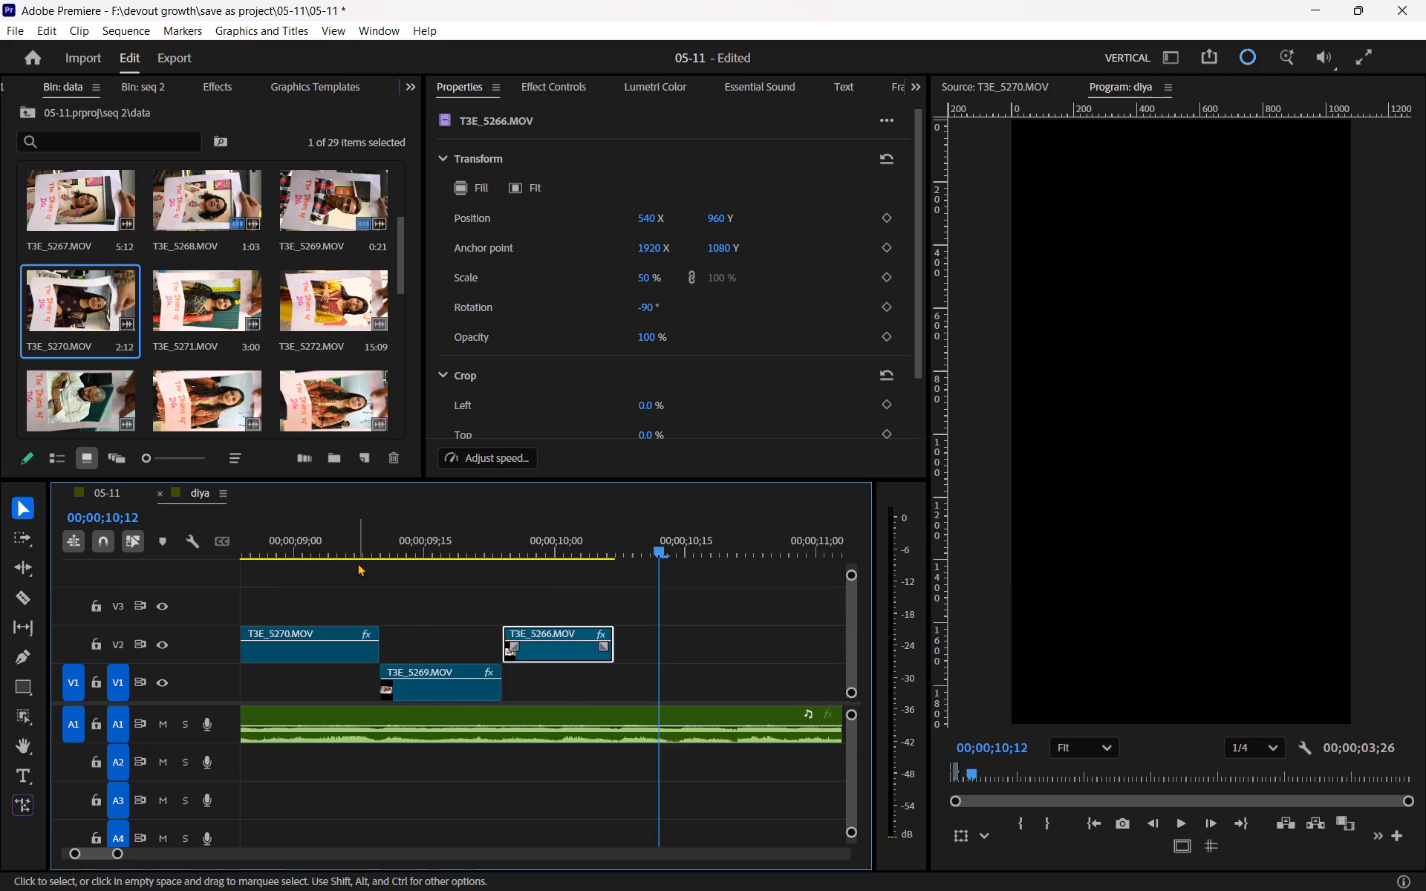
Open T3E_5280.MOV as source and mark its range from 00:00:01:03 to 00:00:01:29.
key(minus)
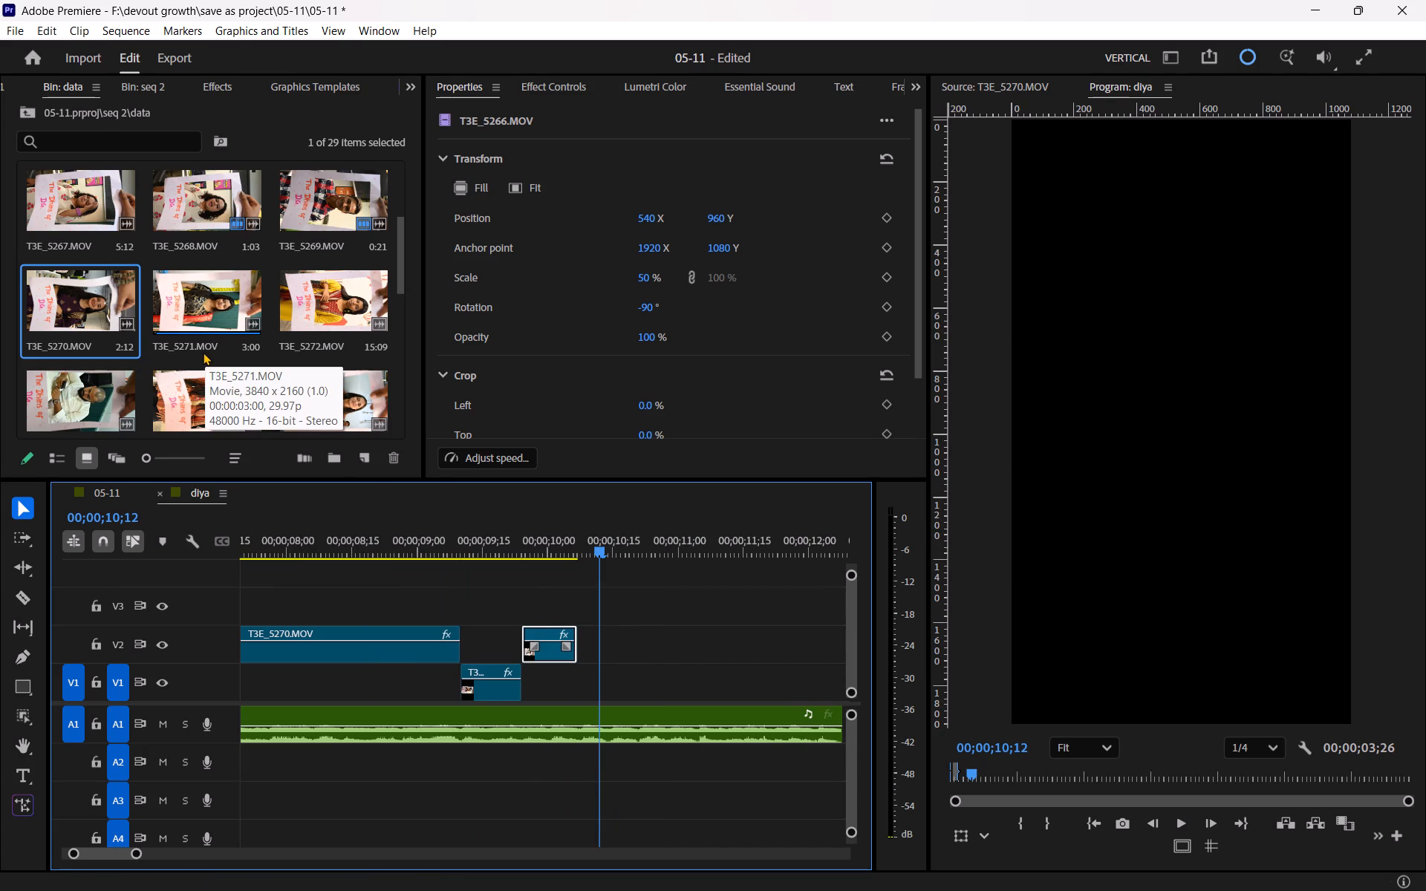
scroll(164, 293, down, 1)
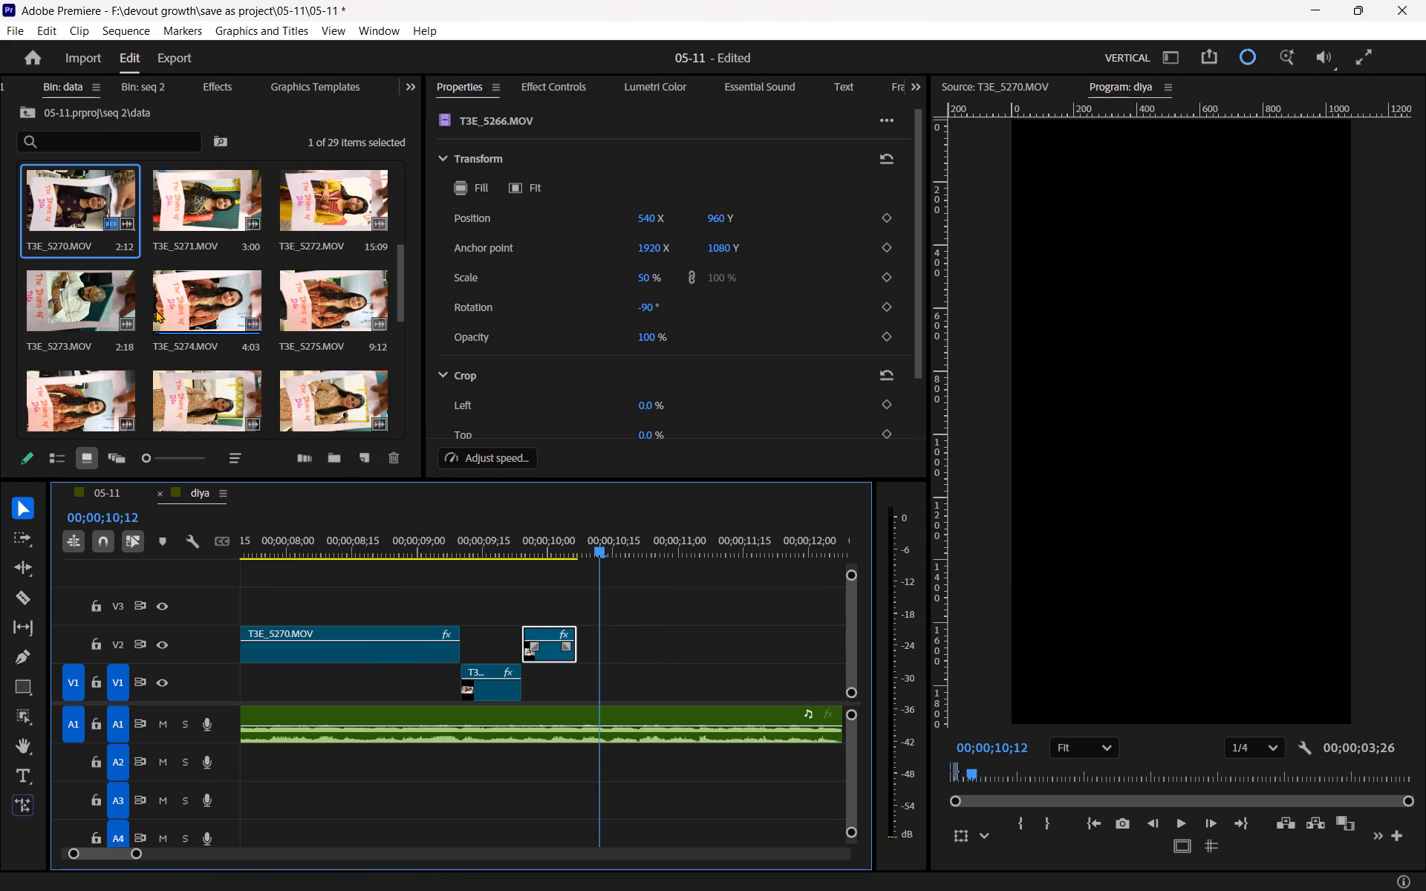
scroll(119, 312, down, 1)
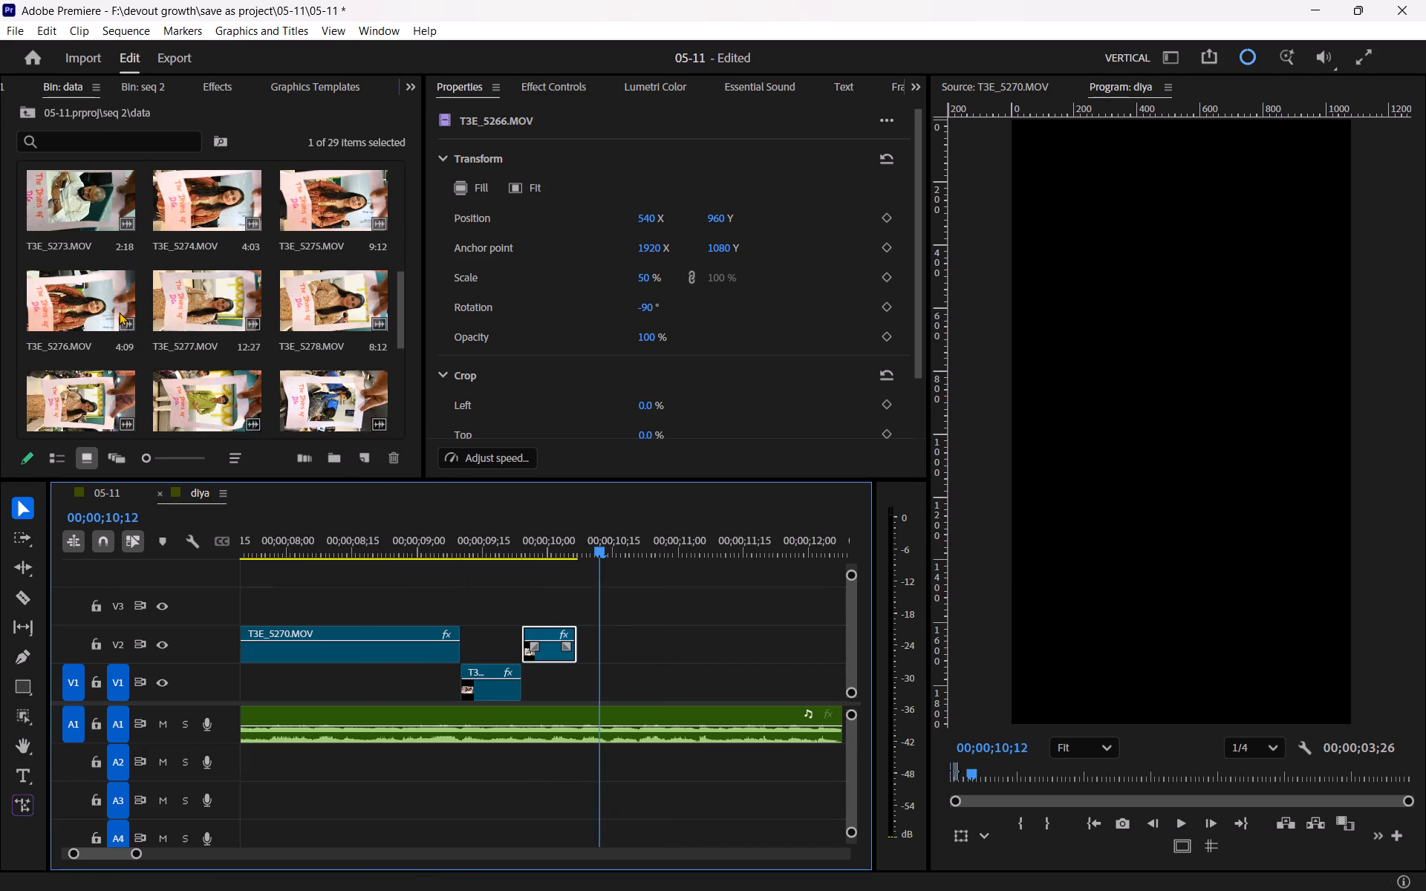
double_click(198, 388)
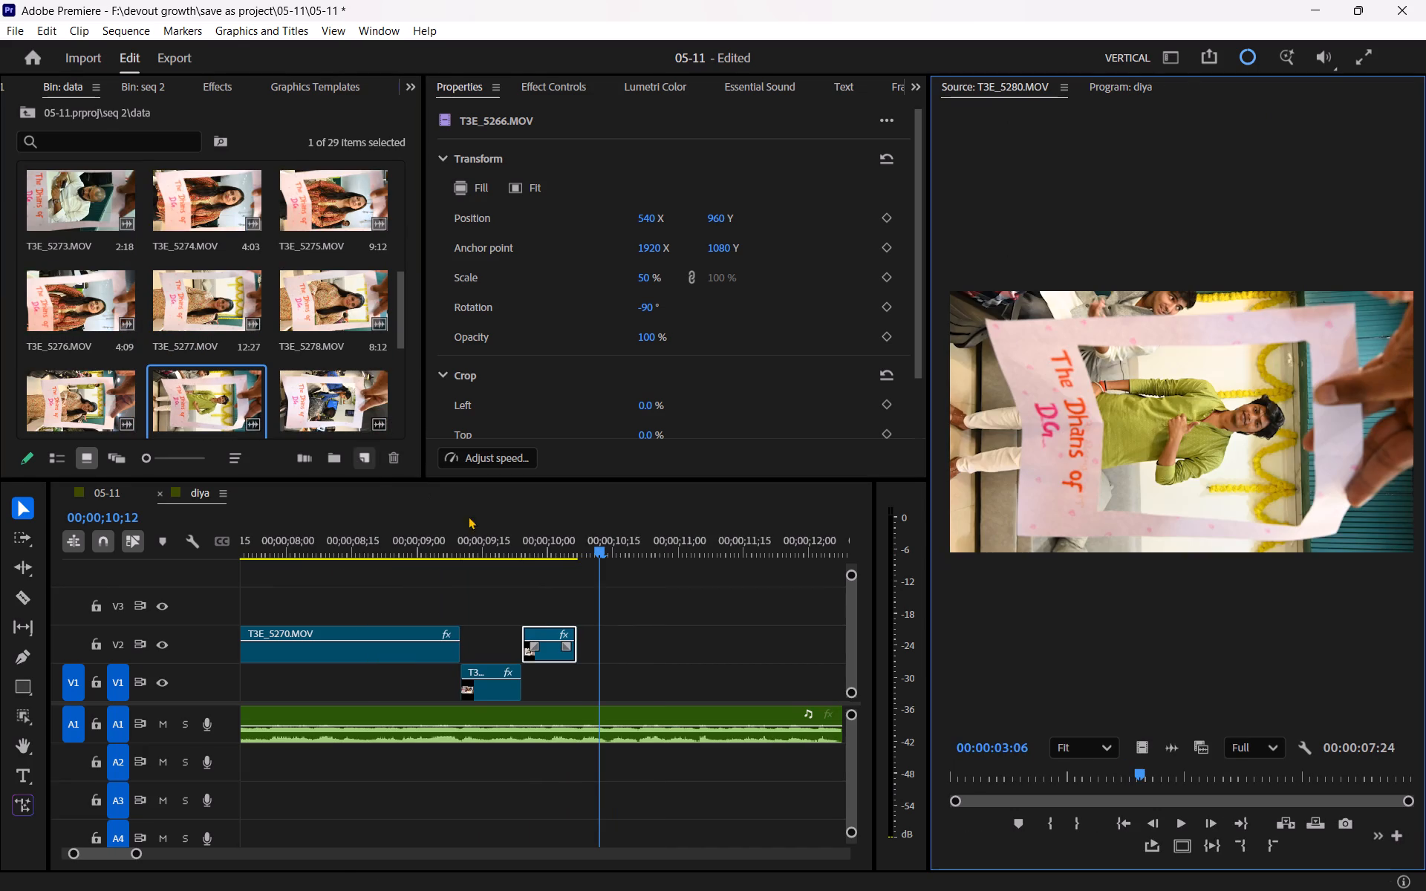
drag(1121, 777, 989, 780)
key(space)
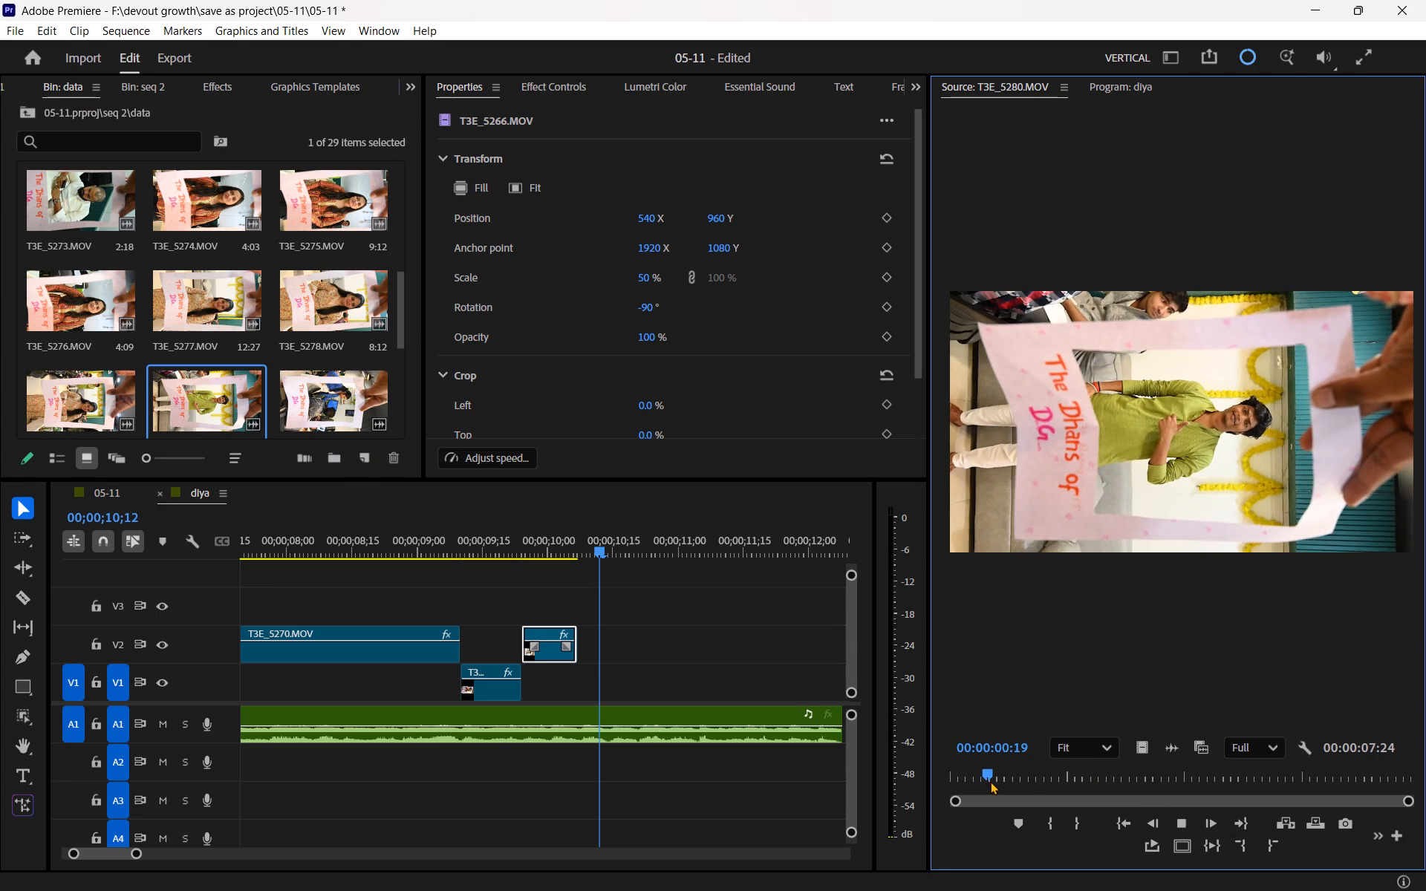
key(space)
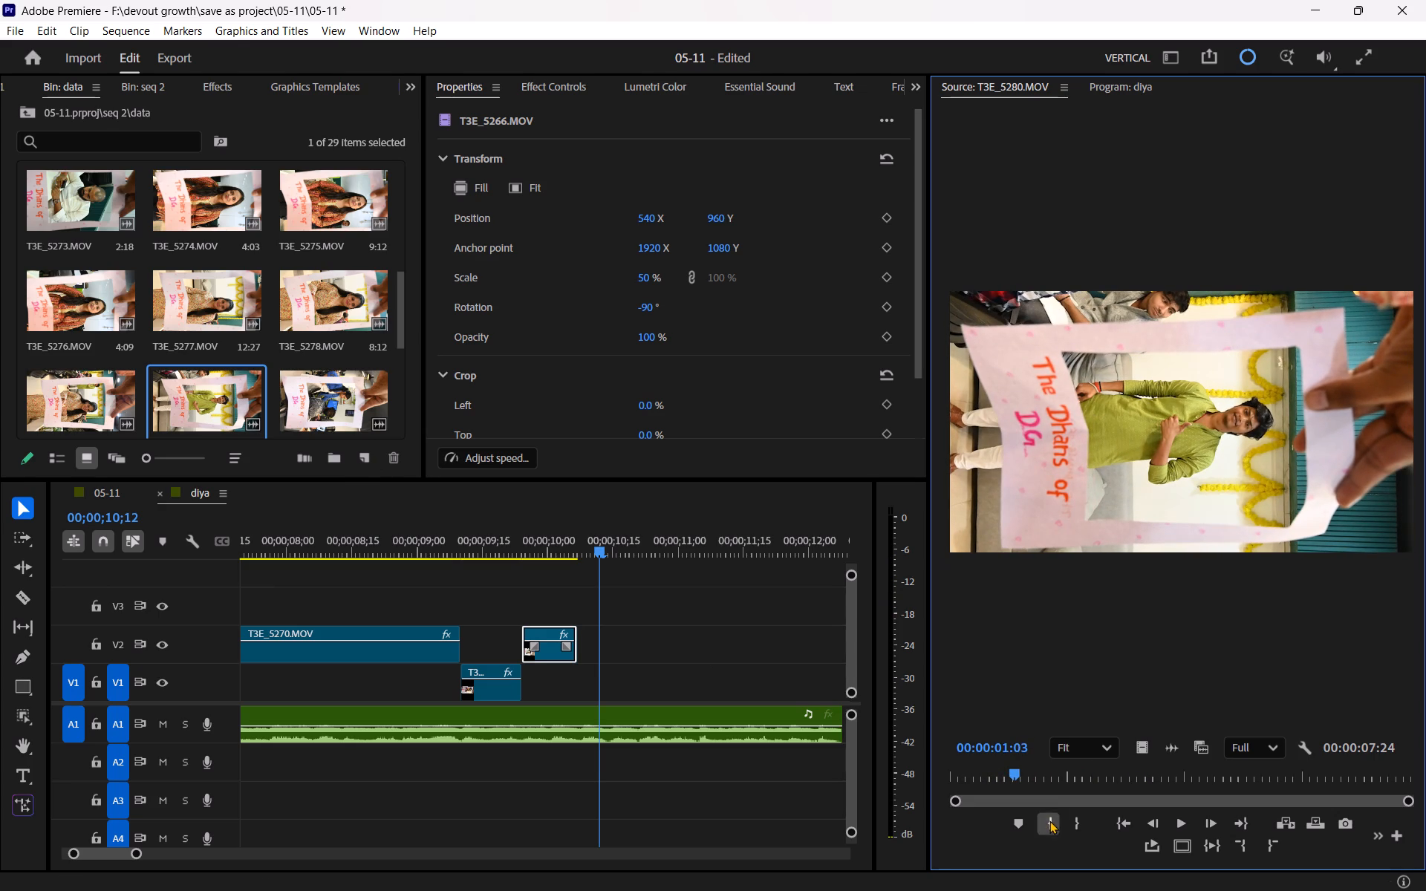
click(1049, 820)
key(space)
key(space)
click(1095, 826)
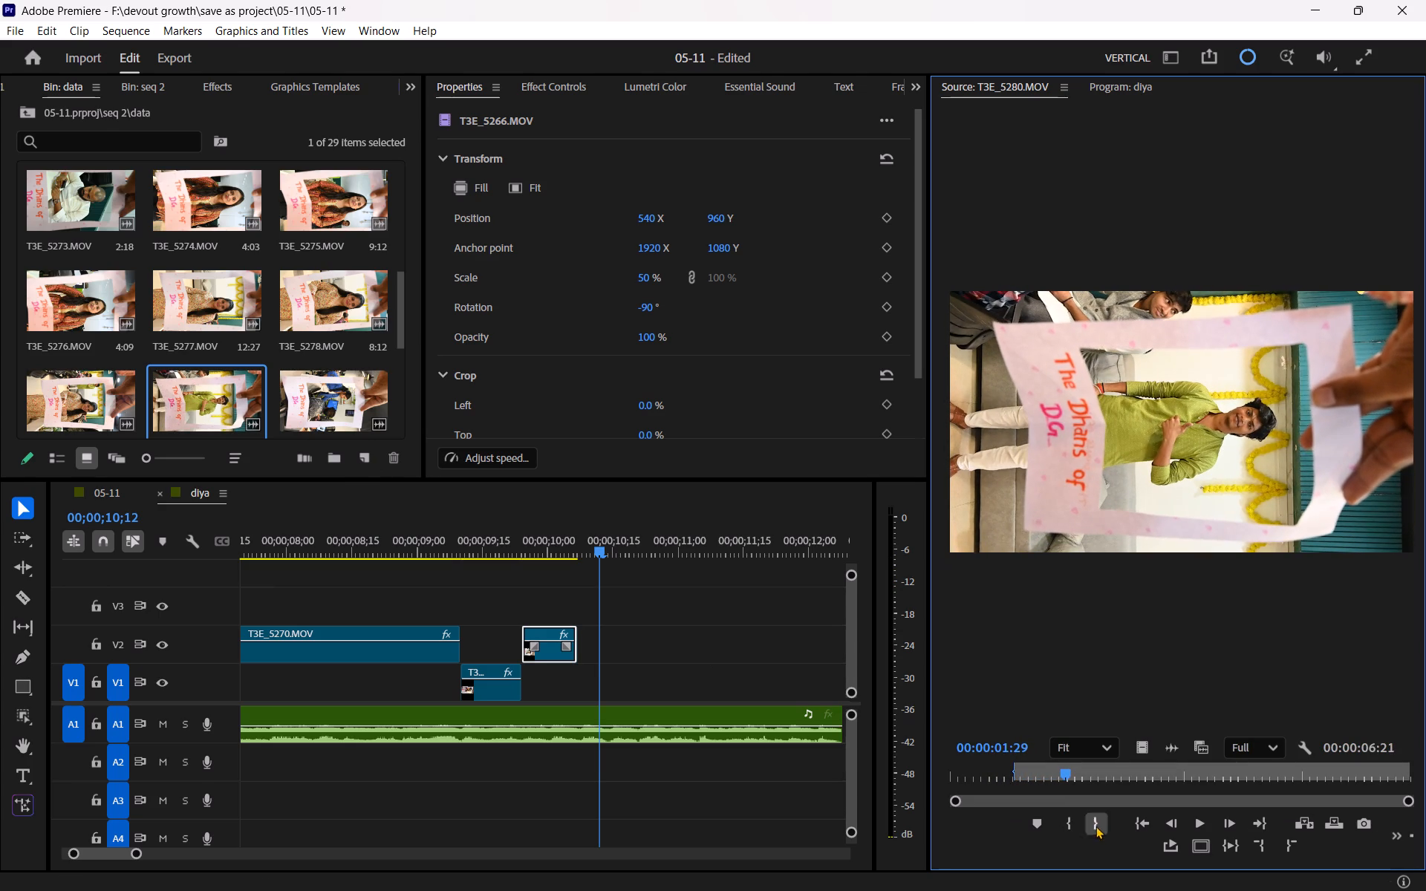
Place only the video of T3E_5280.MOV on V1 right after T3E_5266.MOV and paste the 50% scale and -90° rotation.
drag(1143, 754, 580, 698)
click(628, 698)
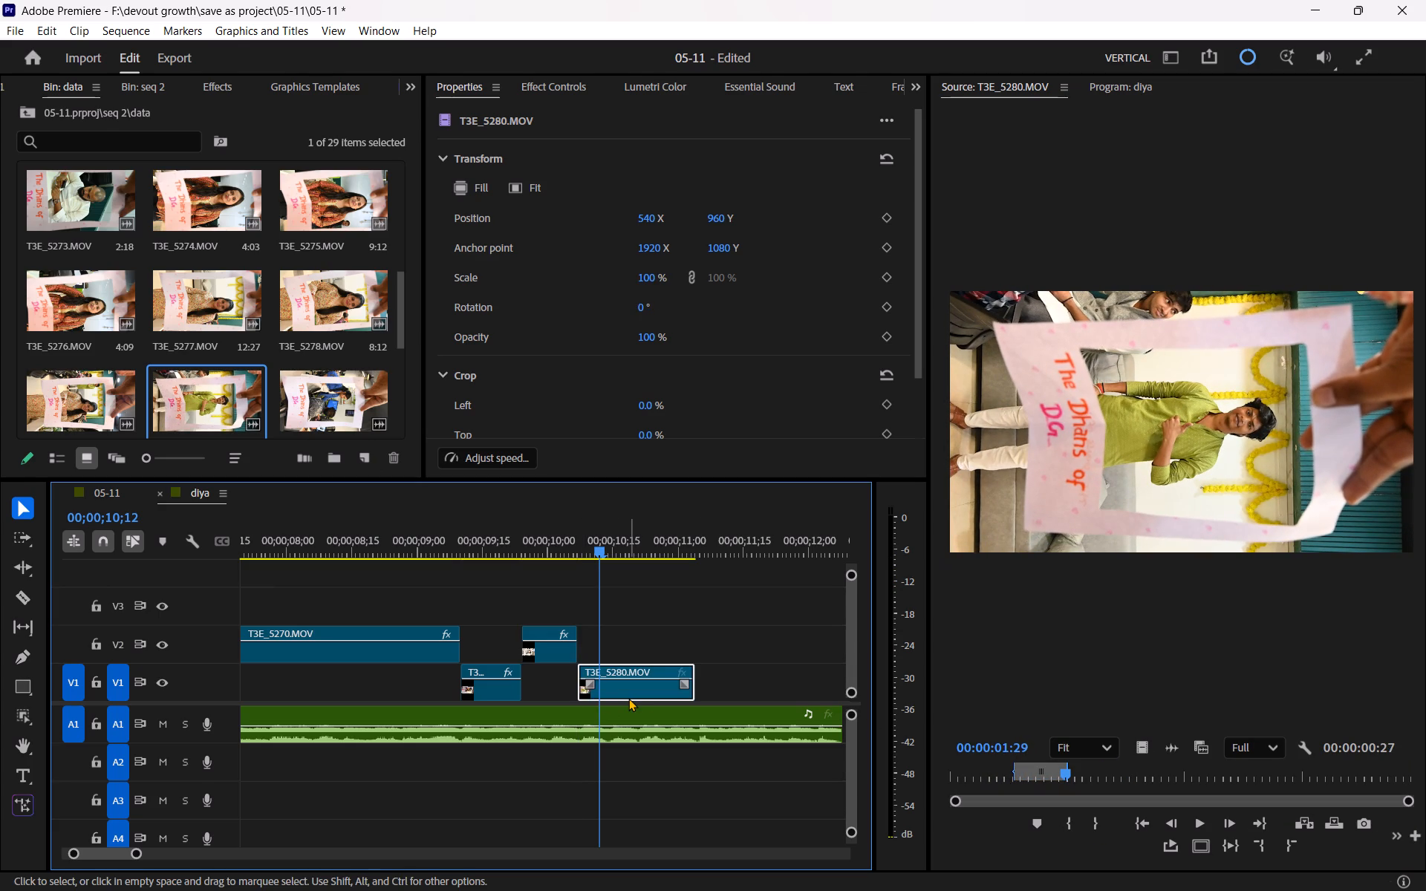
key(ctrl+v)
Play through the recent cuts and trim the end of T3E_5280.MOV back to 00;00;10;21.
drag(579, 547, 542, 546)
key(space)
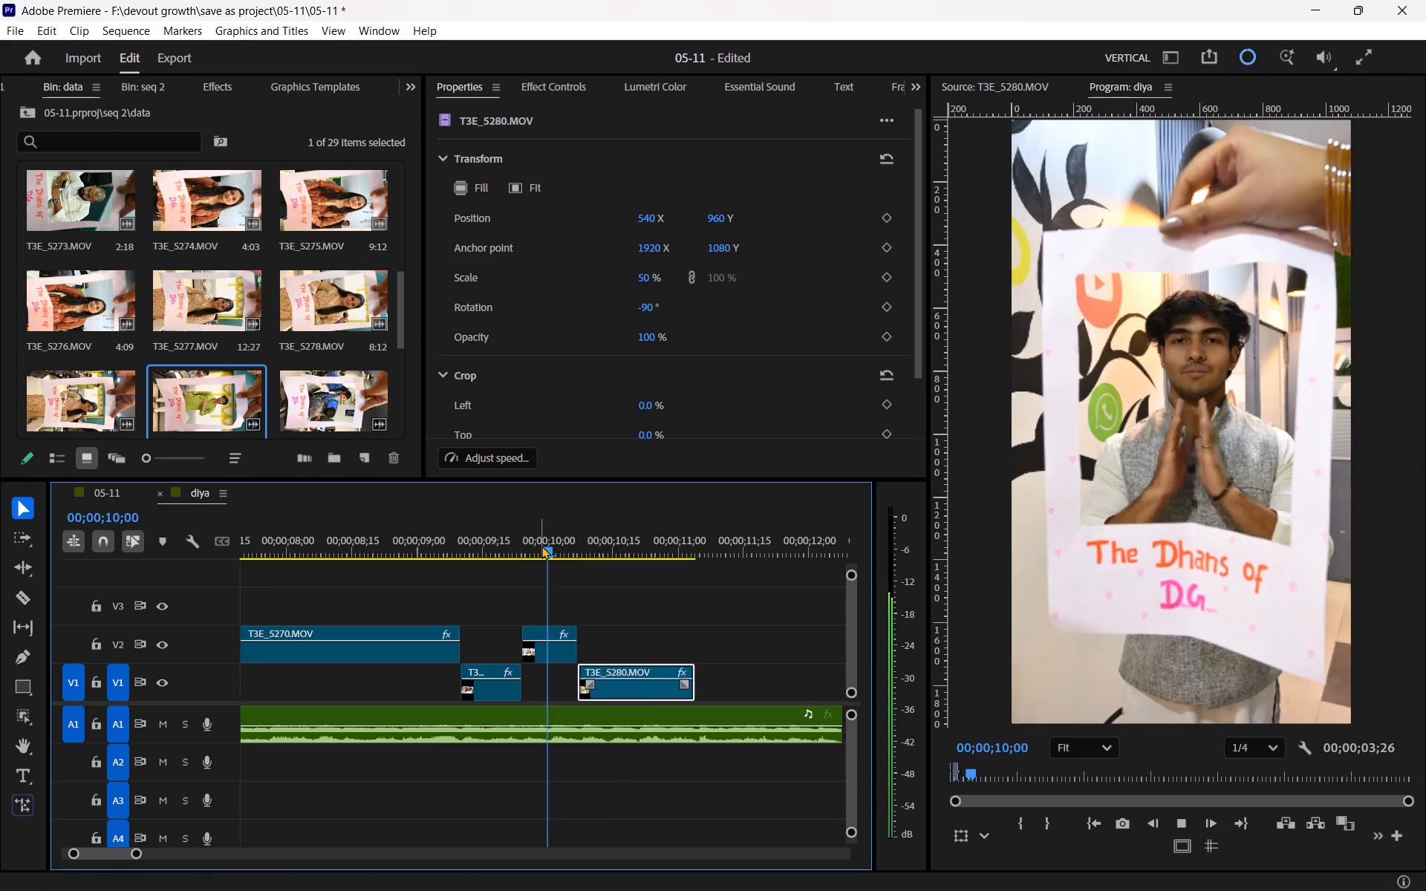
key(space)
drag(535, 535, 350, 572)
key(space)
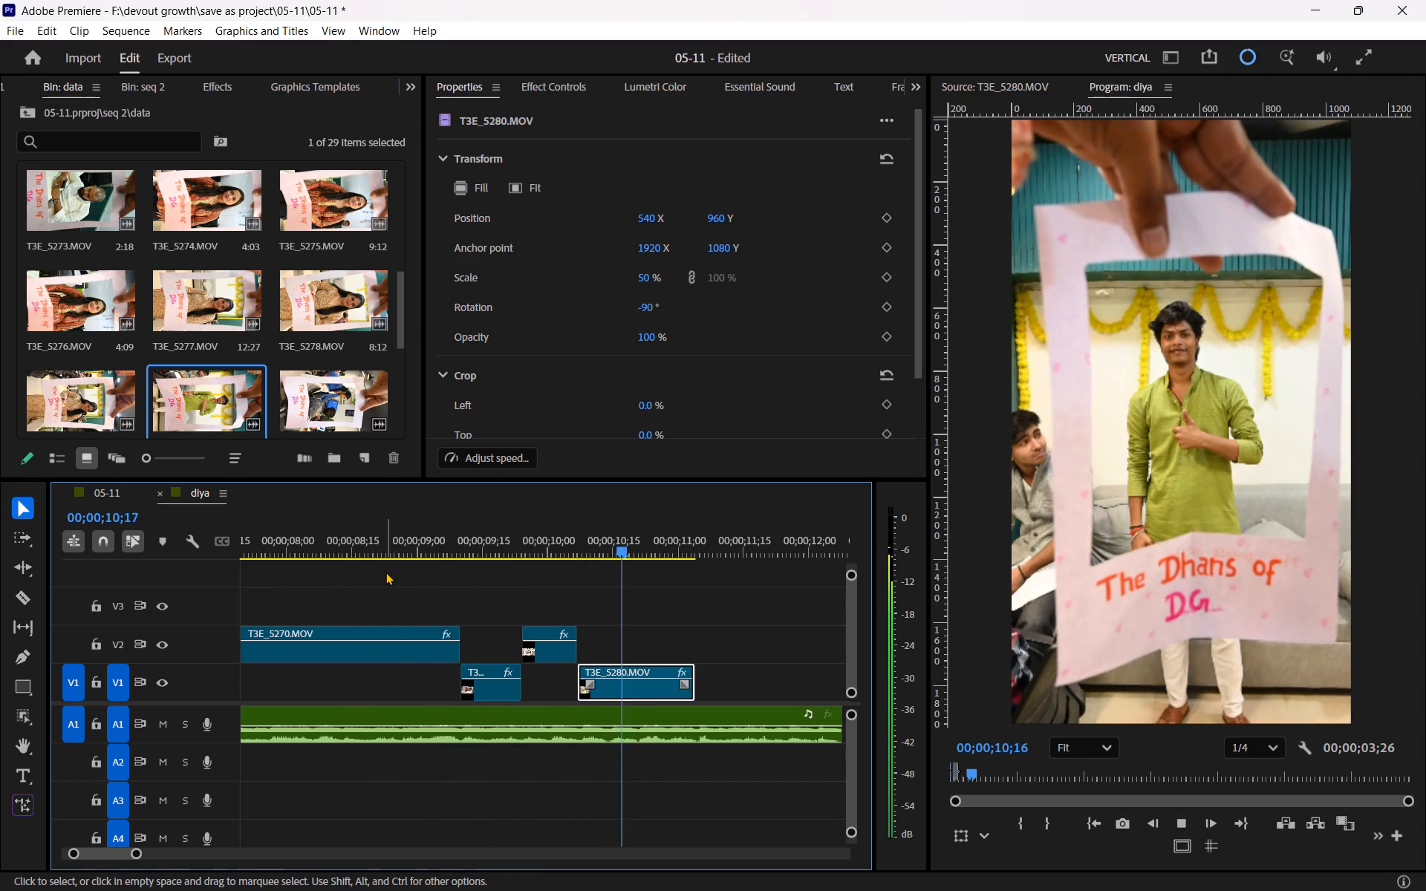
key(space)
key(equal)
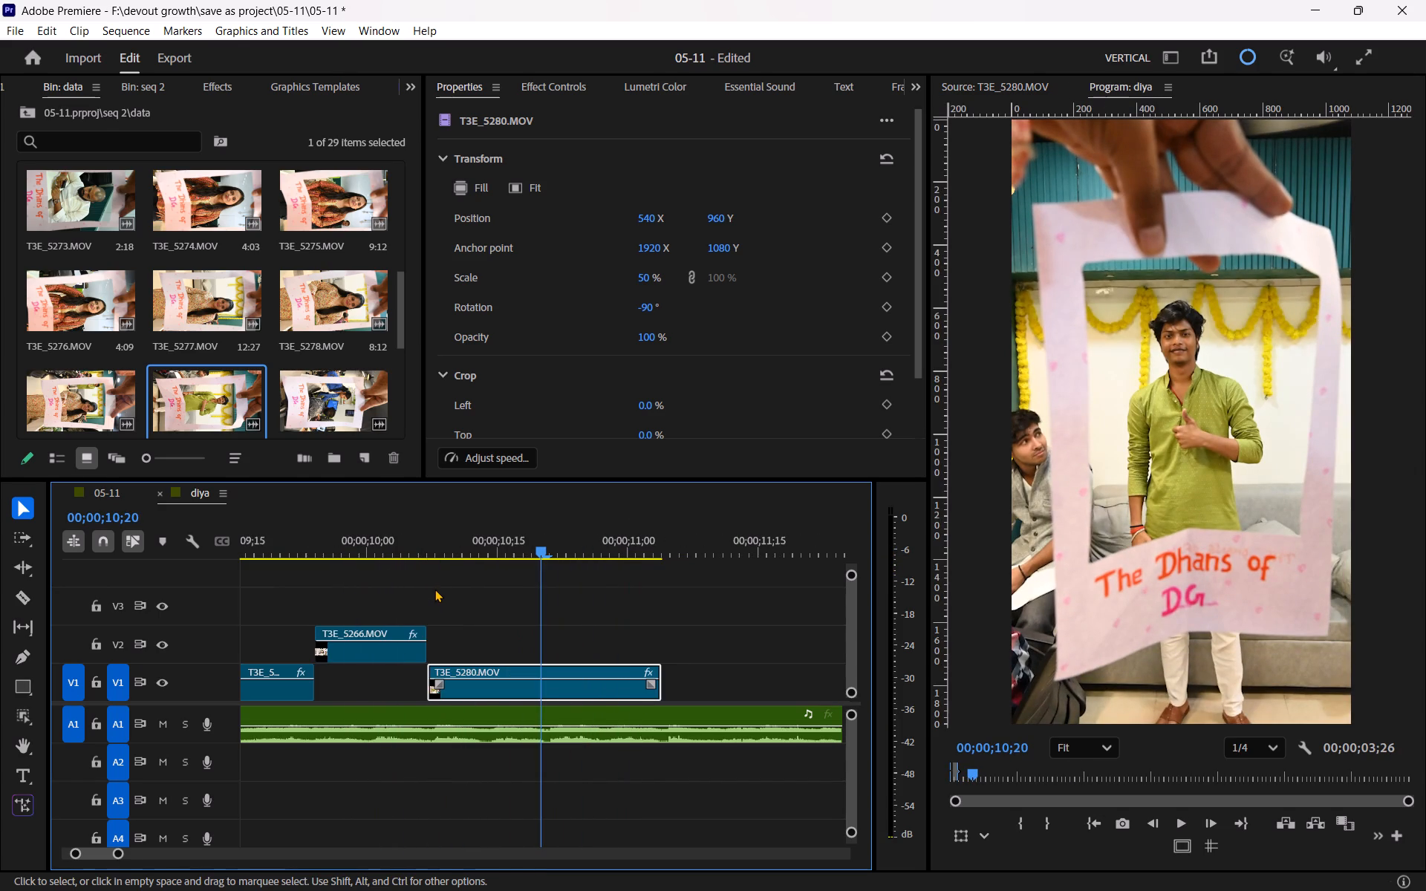
drag(492, 548, 481, 548)
key(space)
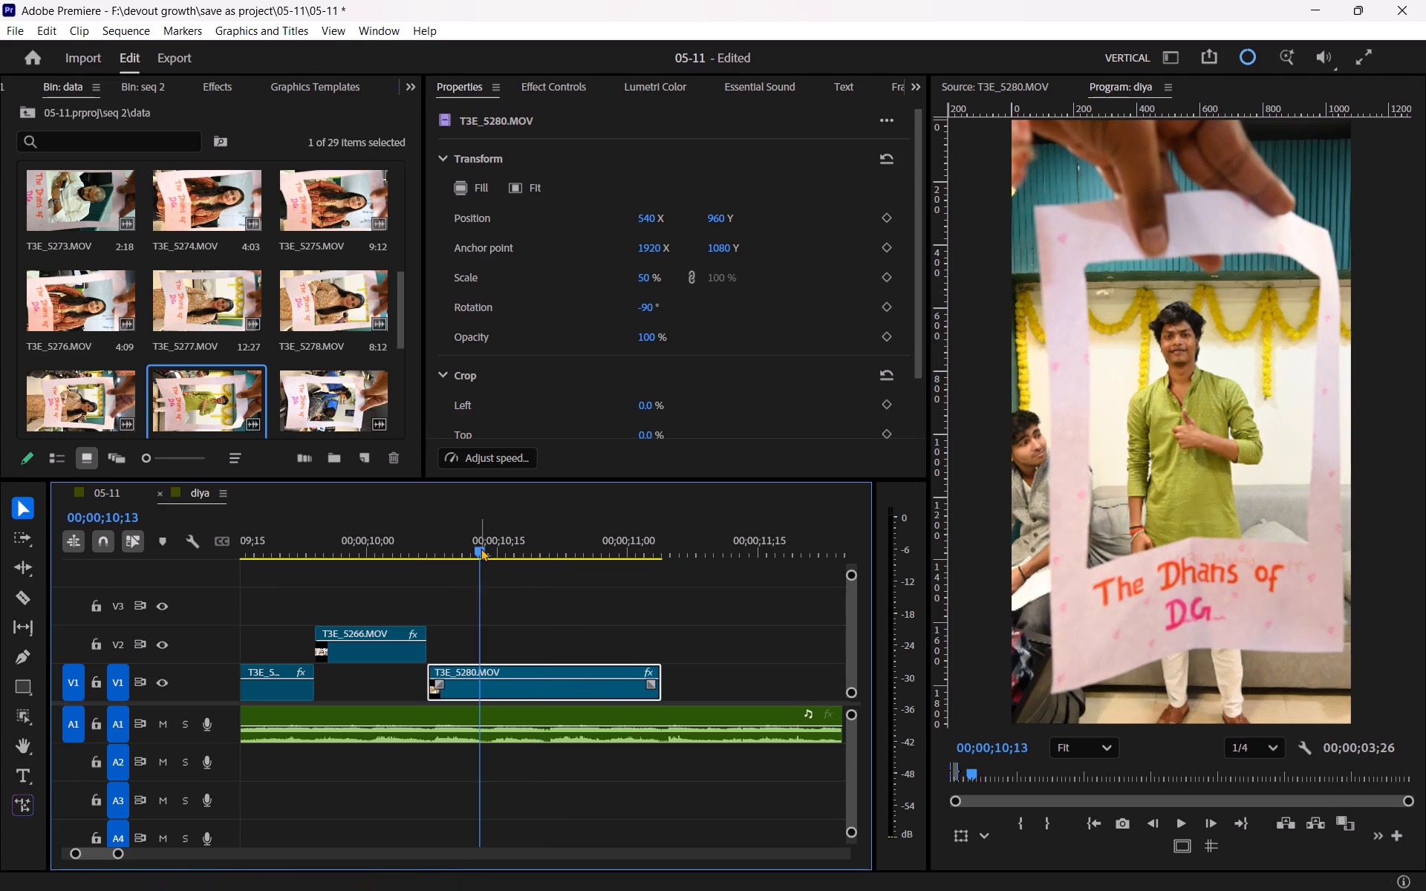
key(space)
drag(556, 553, 553, 561)
drag(668, 676, 547, 688)
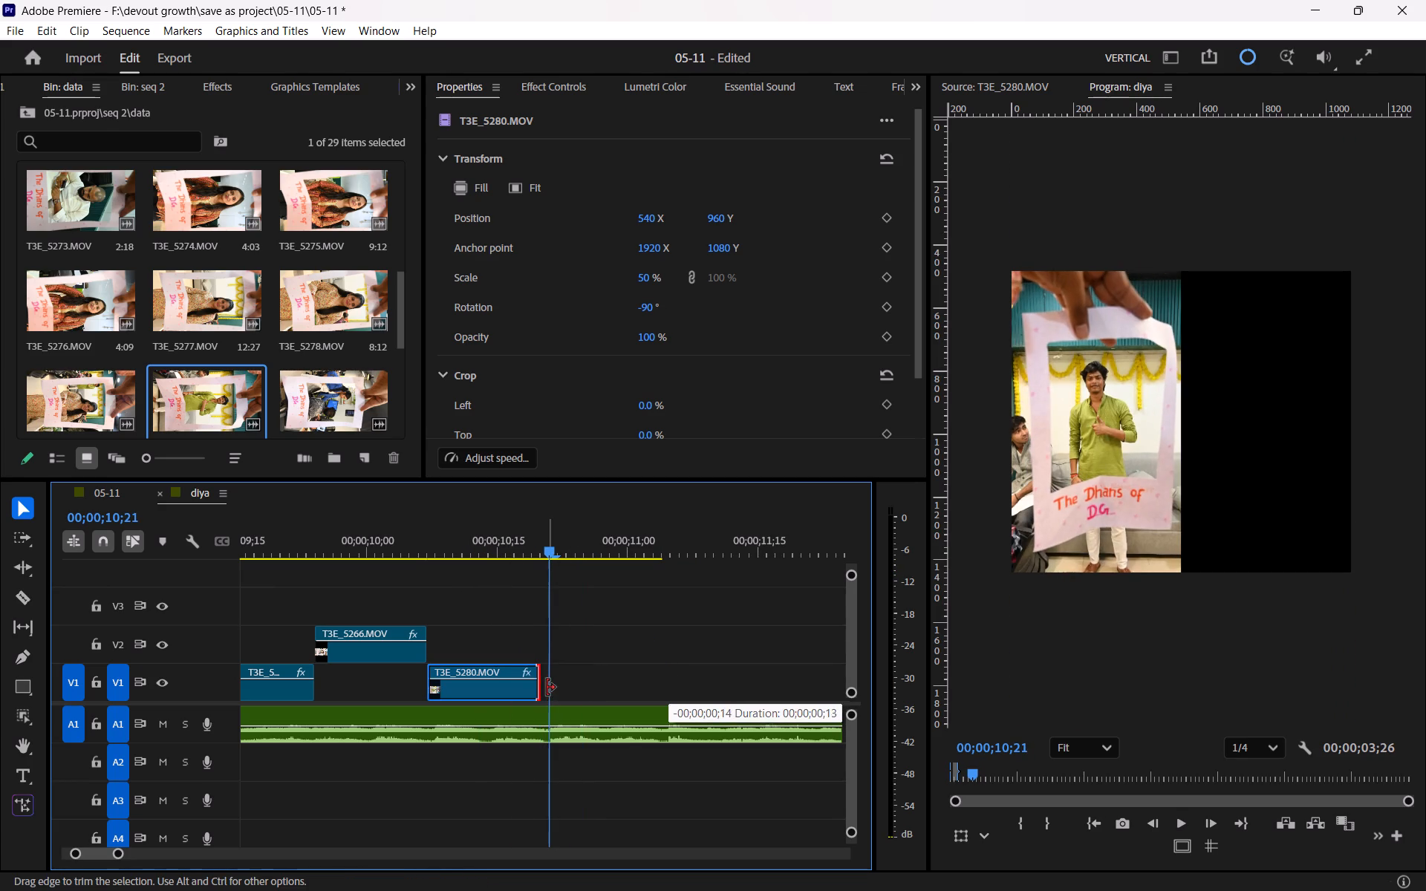
drag(547, 688, 553, 688)
click(577, 665)
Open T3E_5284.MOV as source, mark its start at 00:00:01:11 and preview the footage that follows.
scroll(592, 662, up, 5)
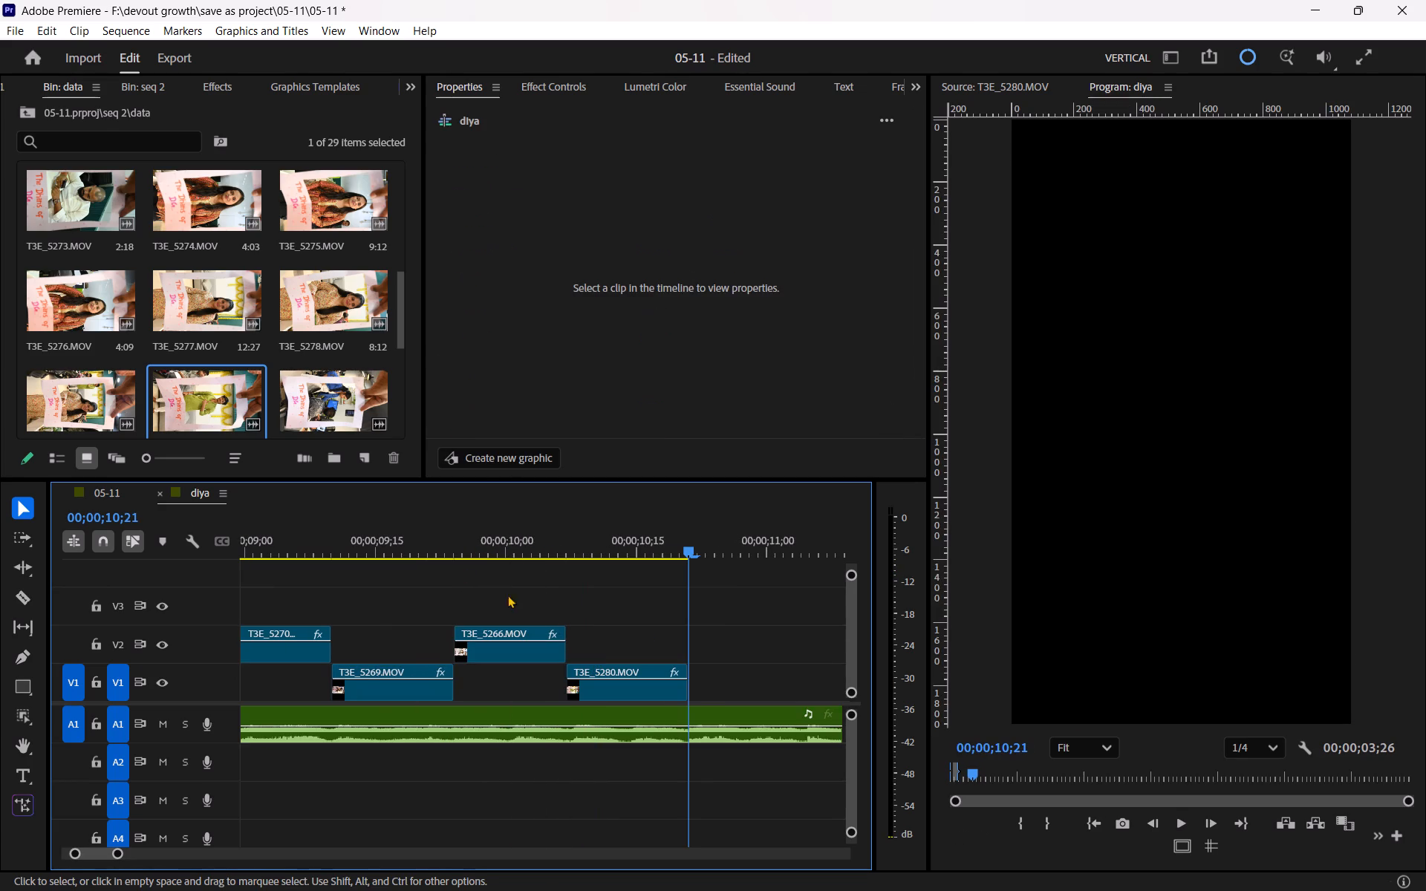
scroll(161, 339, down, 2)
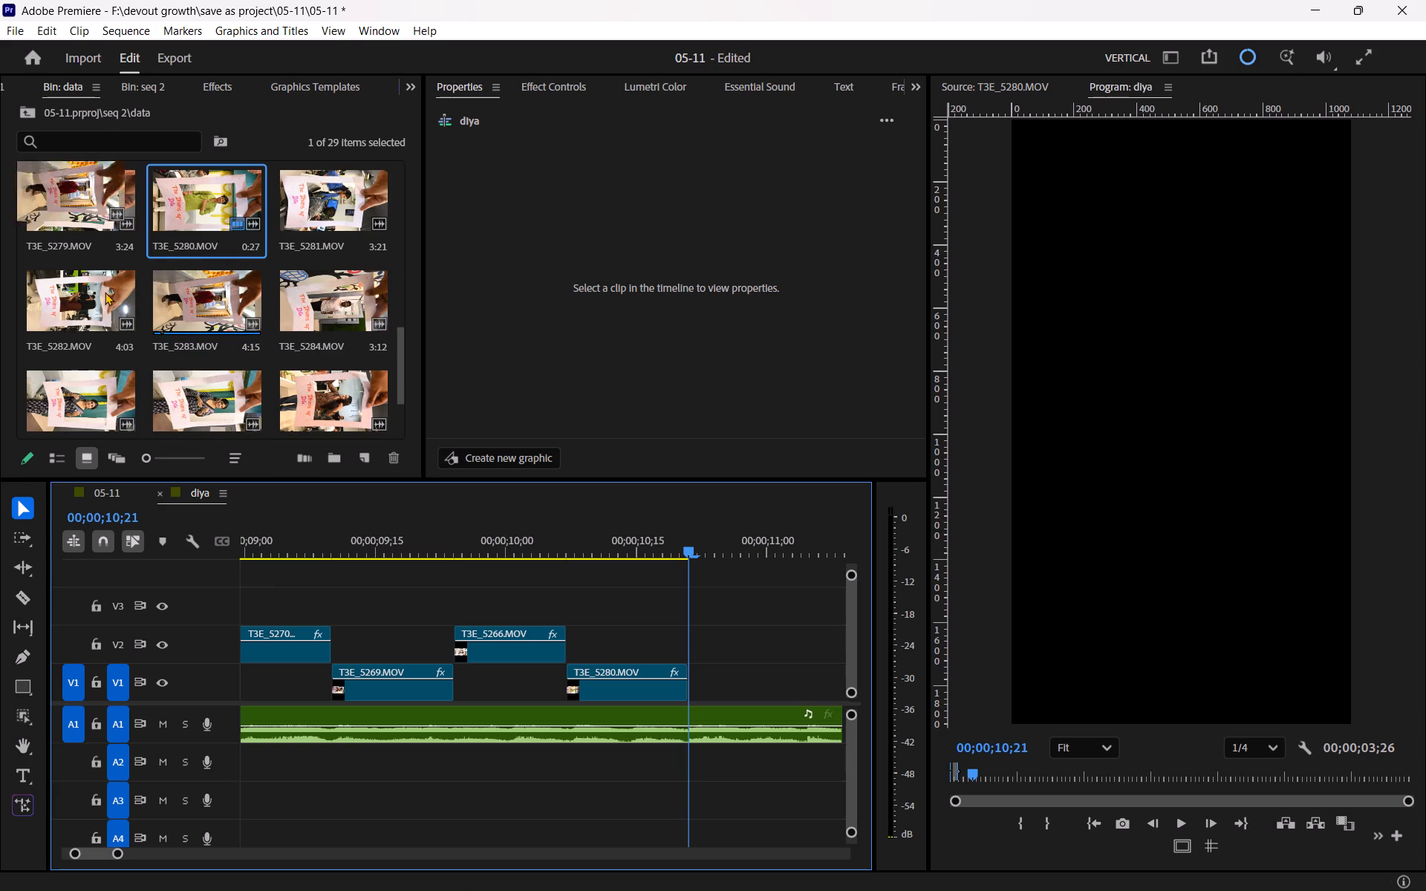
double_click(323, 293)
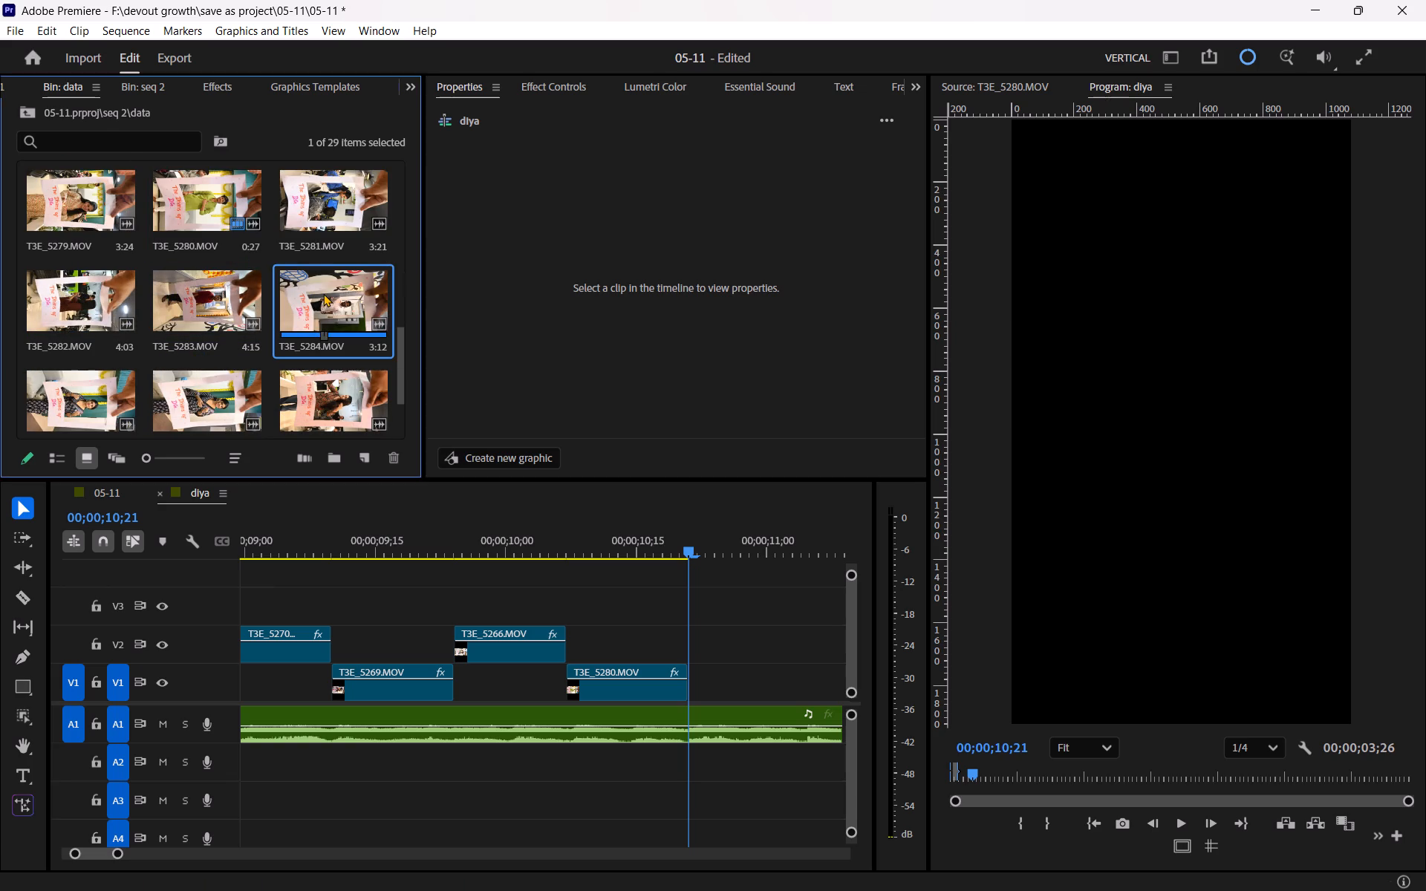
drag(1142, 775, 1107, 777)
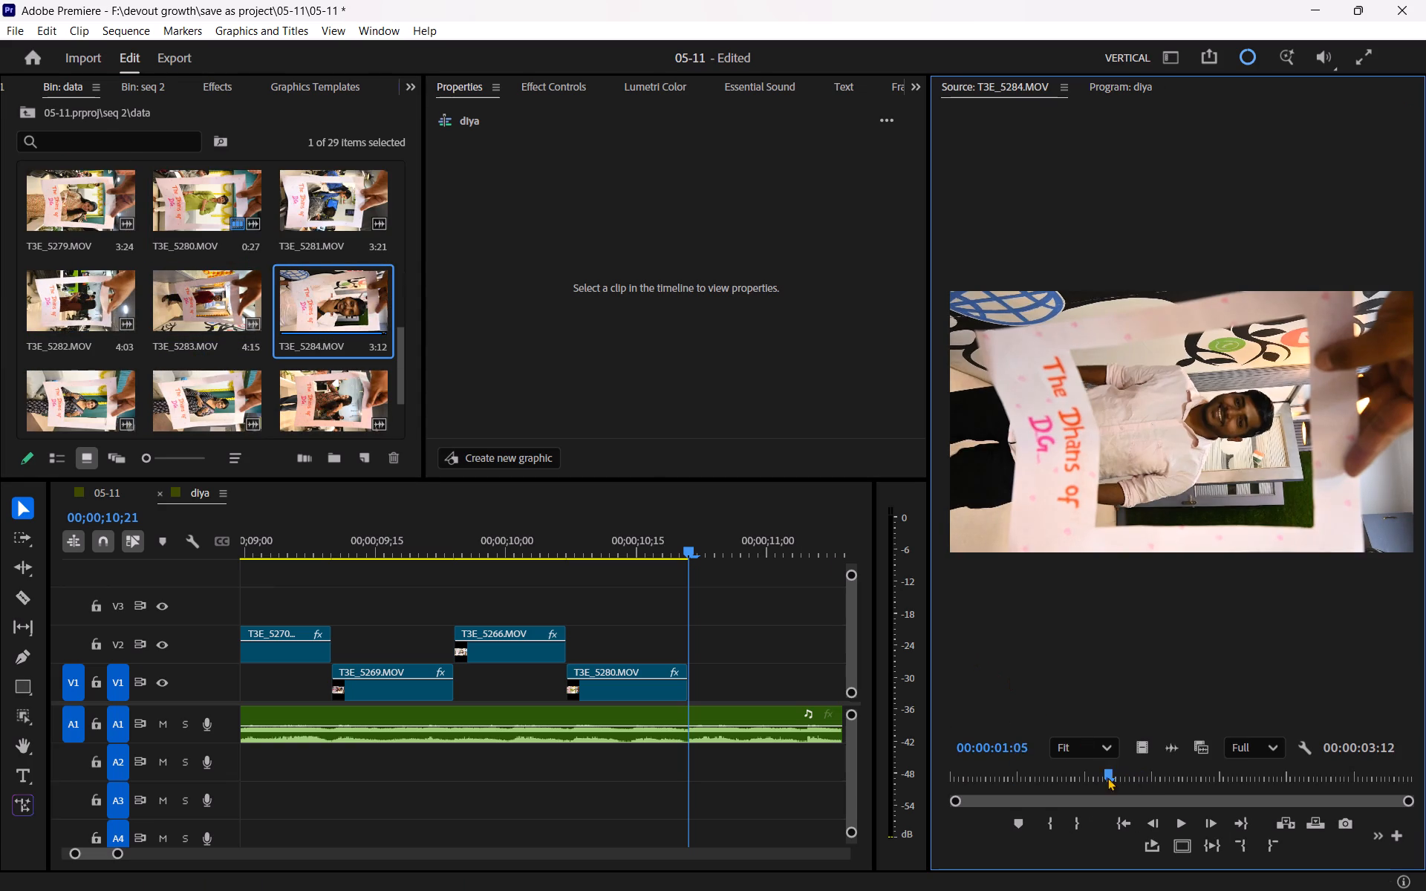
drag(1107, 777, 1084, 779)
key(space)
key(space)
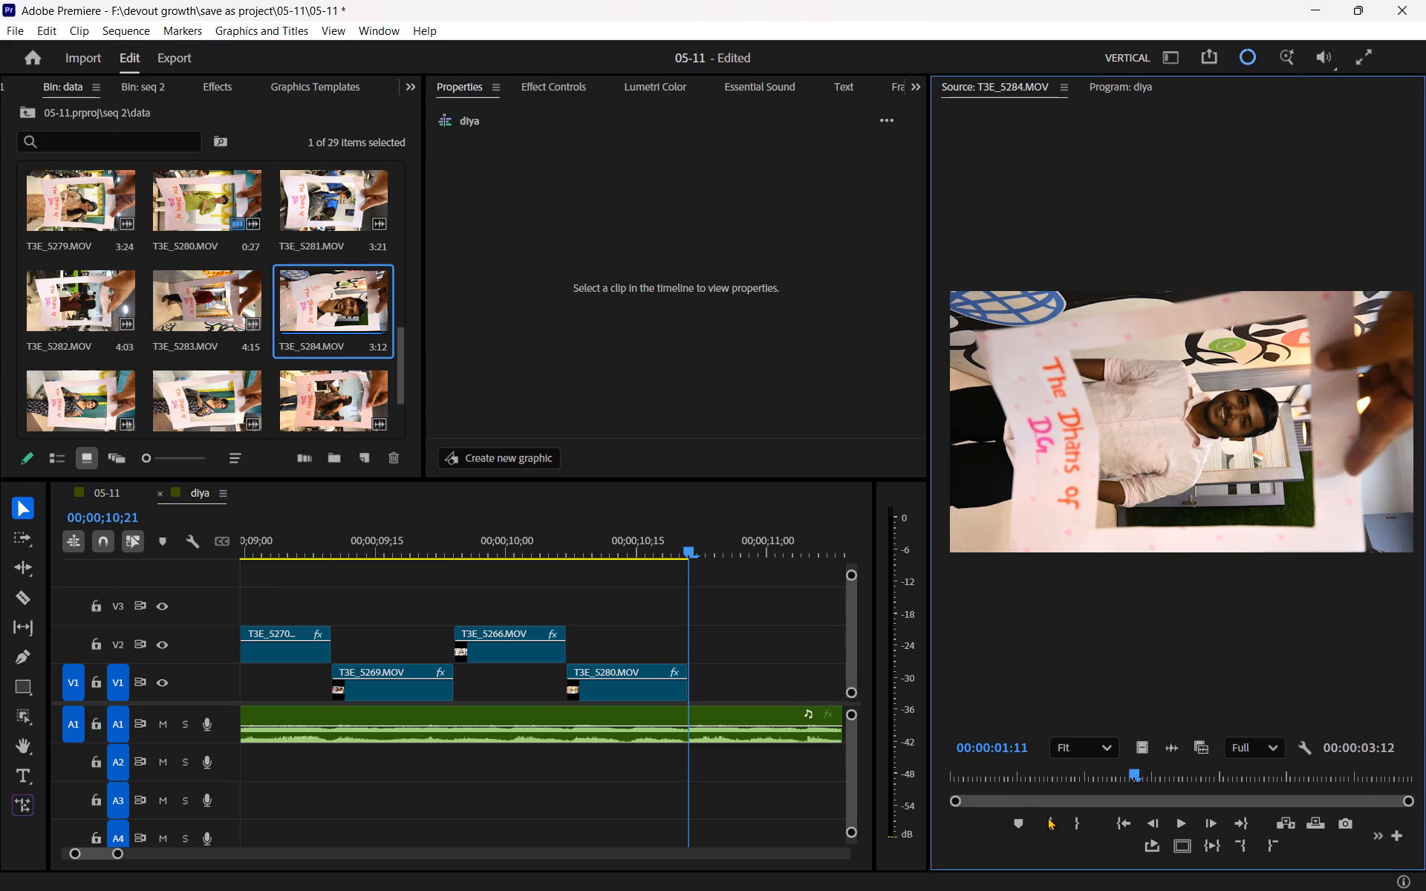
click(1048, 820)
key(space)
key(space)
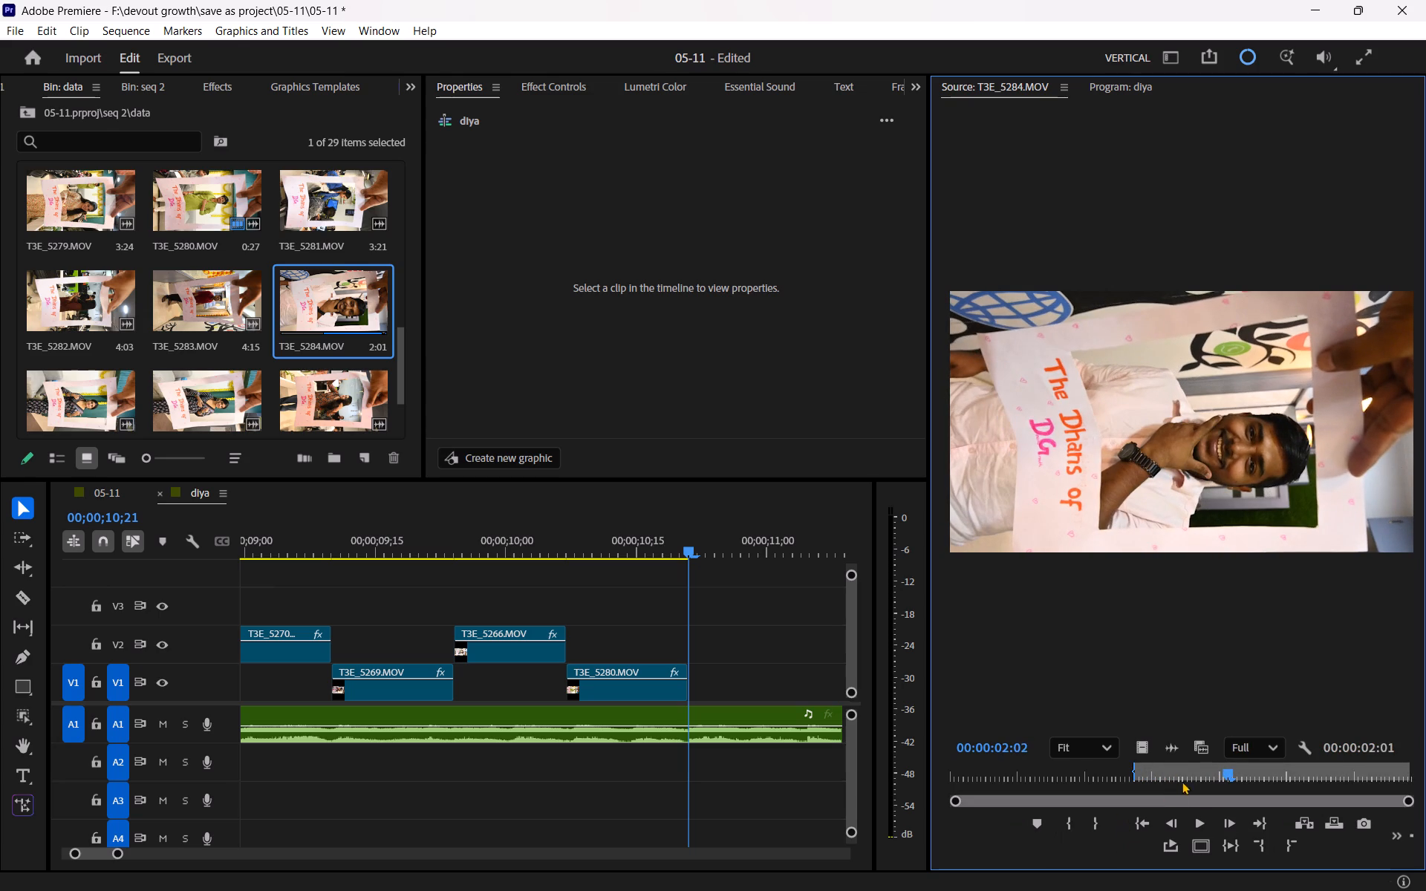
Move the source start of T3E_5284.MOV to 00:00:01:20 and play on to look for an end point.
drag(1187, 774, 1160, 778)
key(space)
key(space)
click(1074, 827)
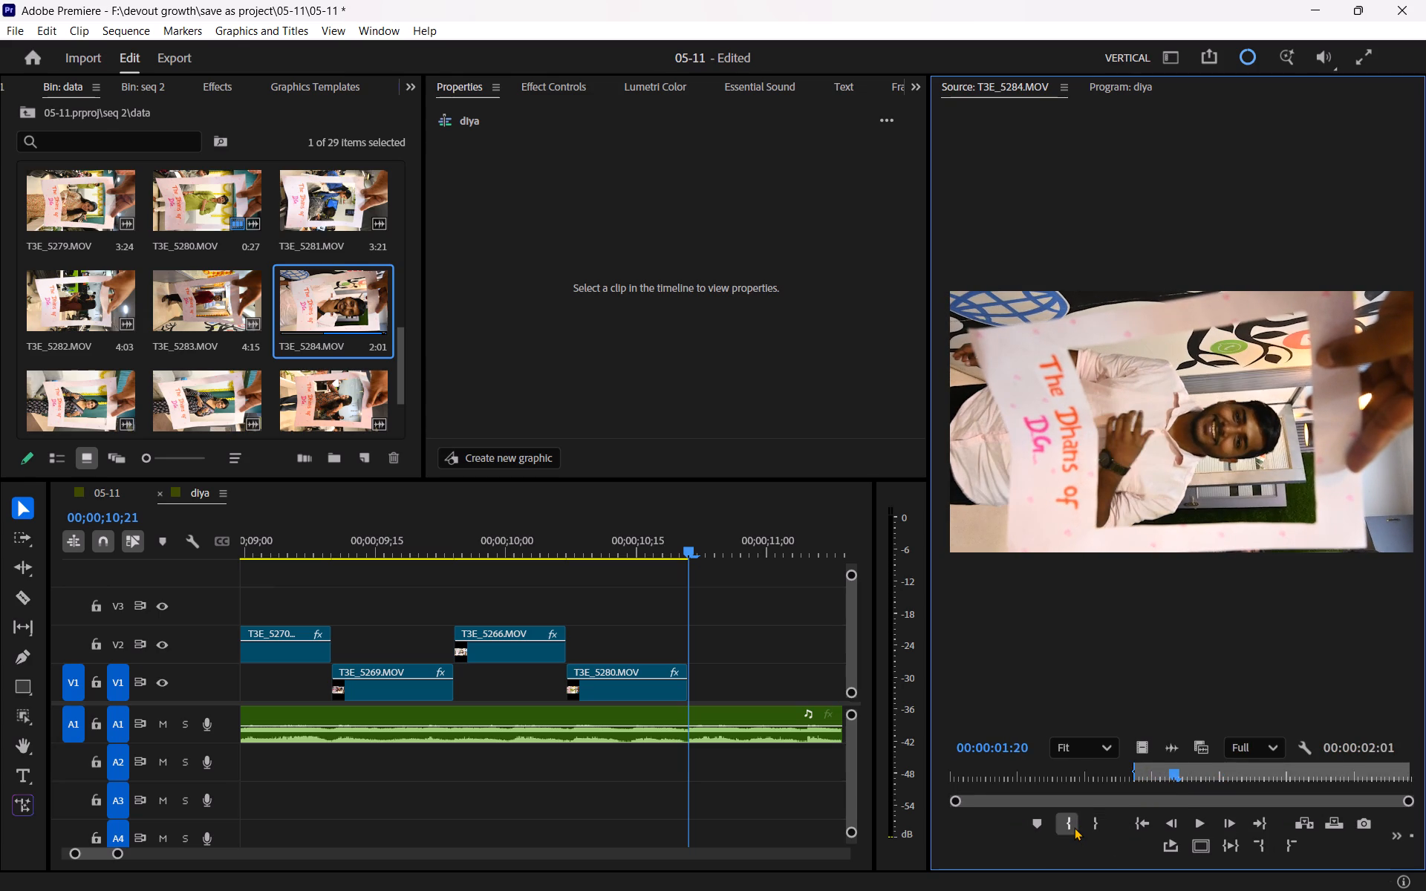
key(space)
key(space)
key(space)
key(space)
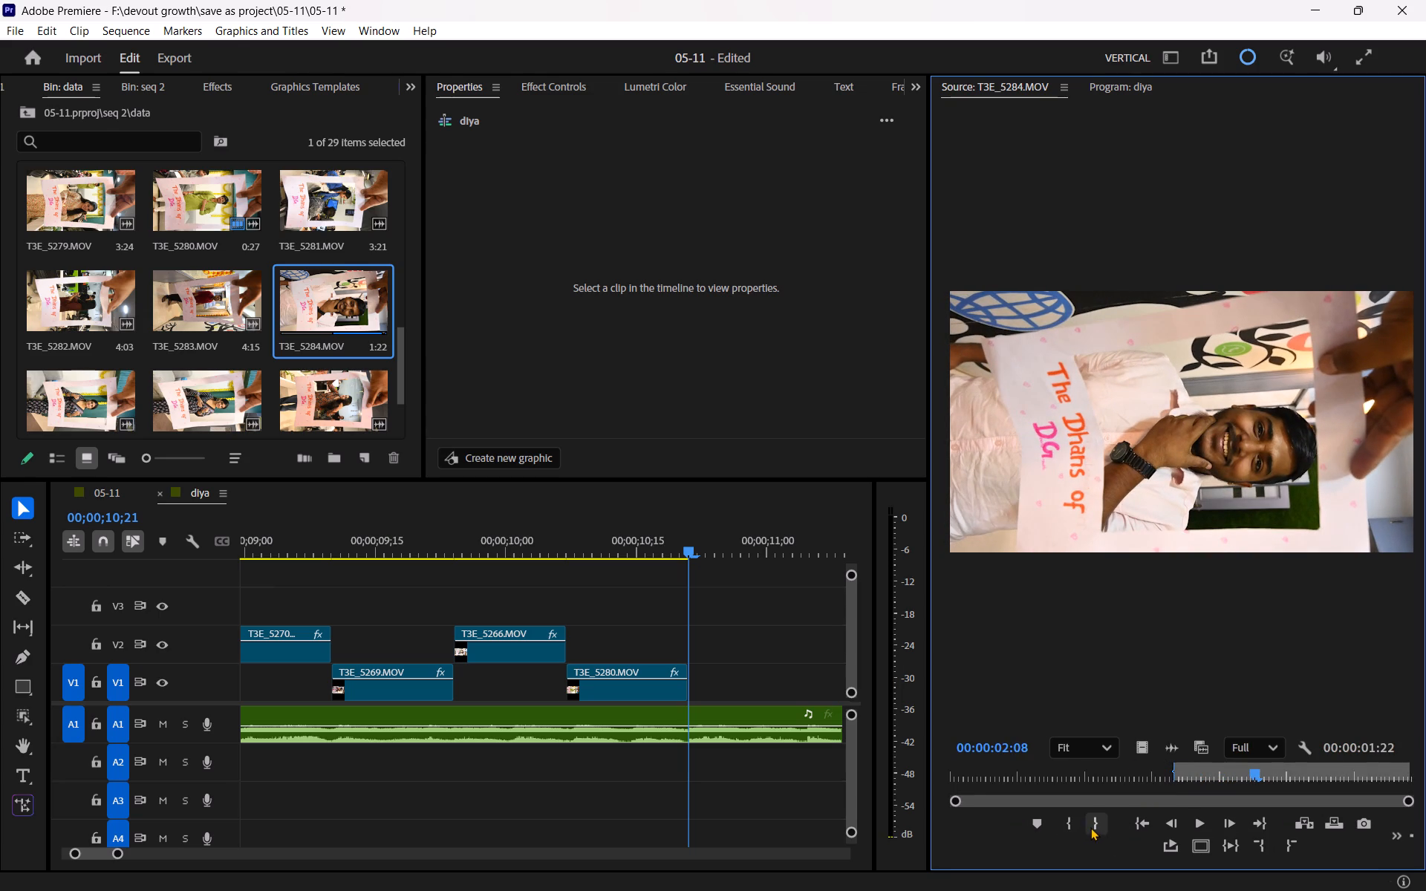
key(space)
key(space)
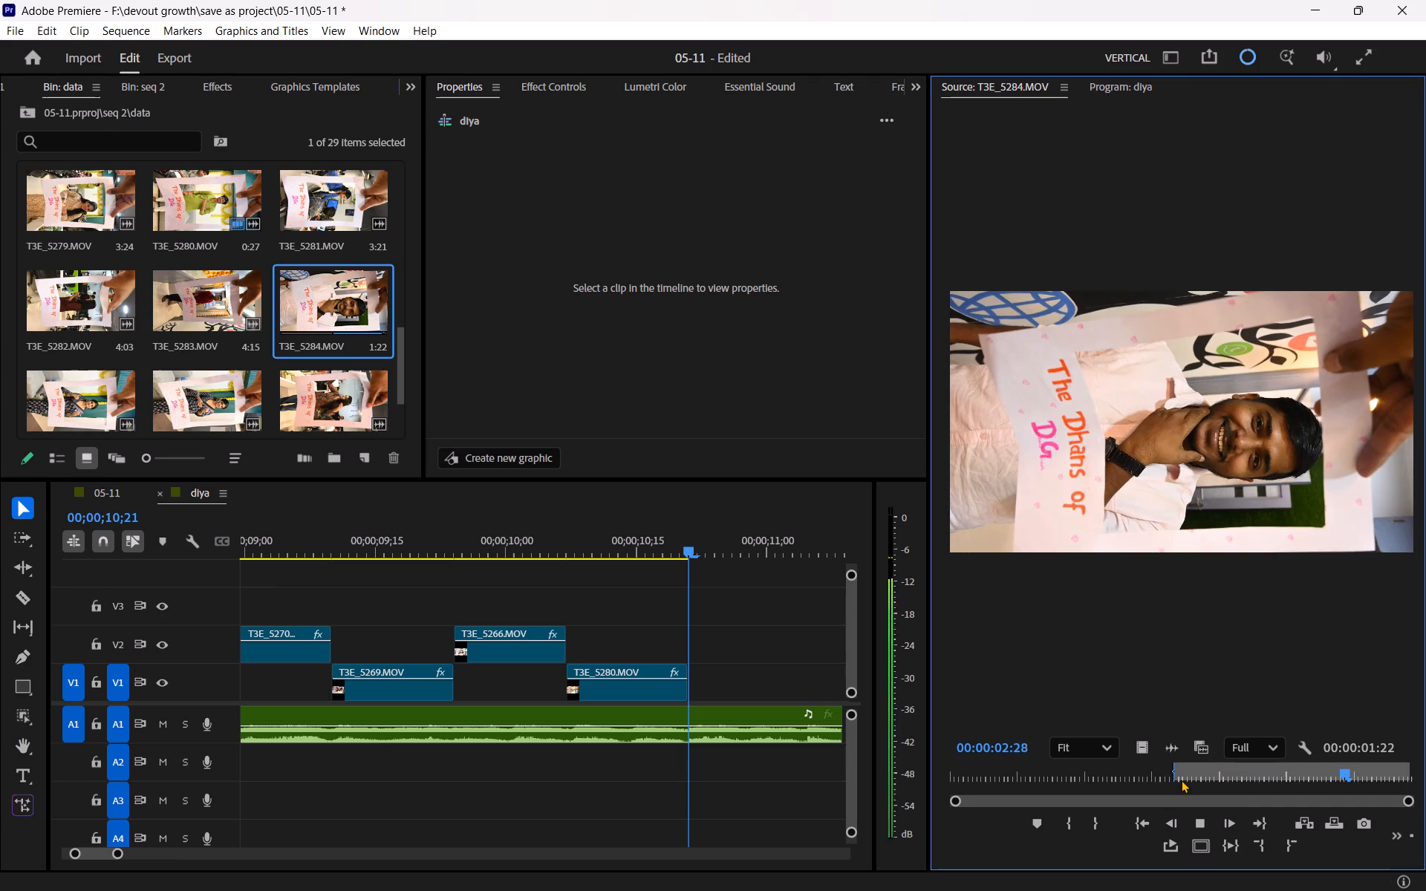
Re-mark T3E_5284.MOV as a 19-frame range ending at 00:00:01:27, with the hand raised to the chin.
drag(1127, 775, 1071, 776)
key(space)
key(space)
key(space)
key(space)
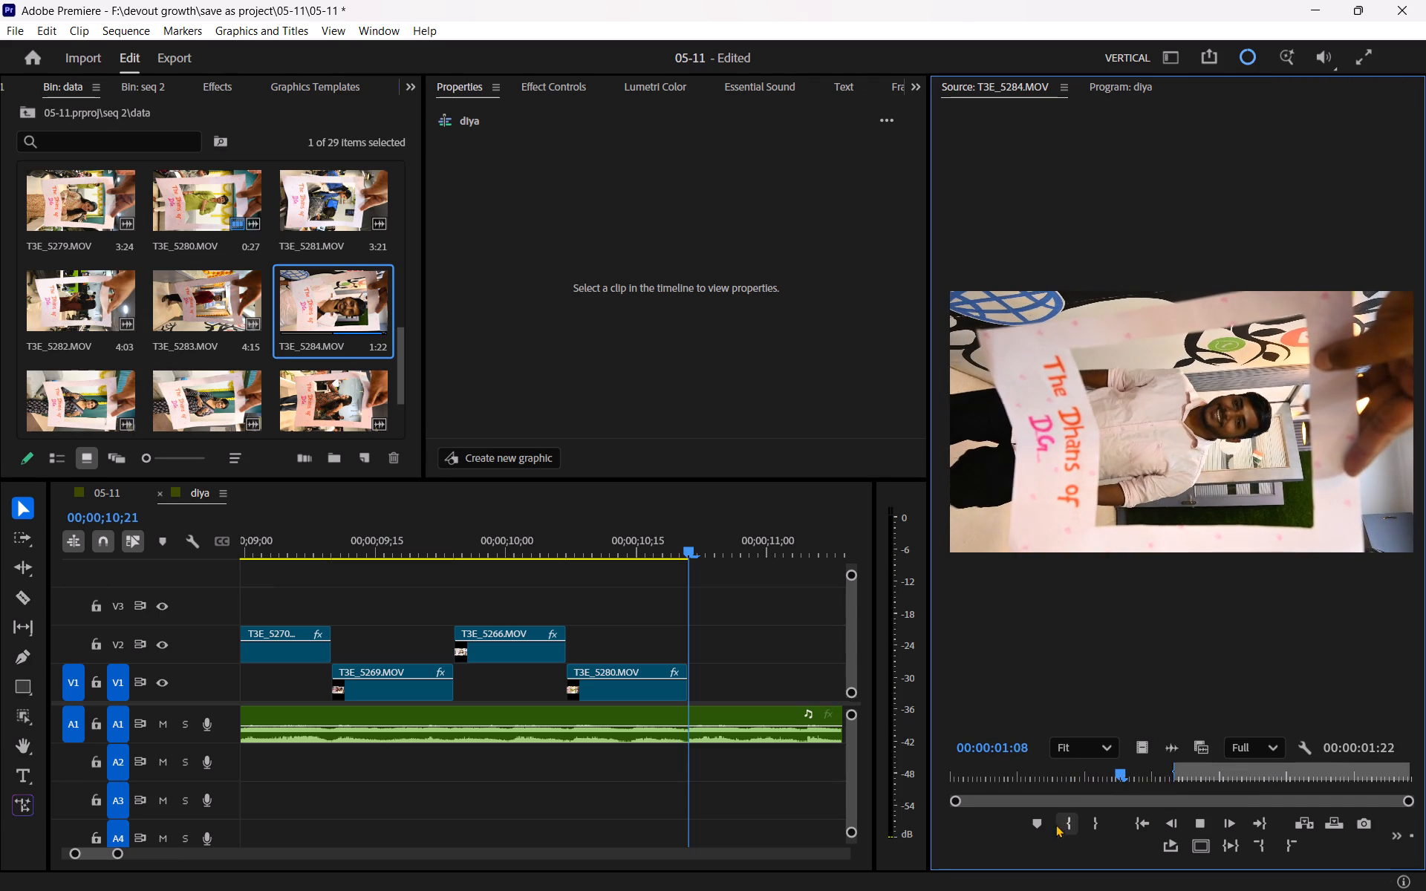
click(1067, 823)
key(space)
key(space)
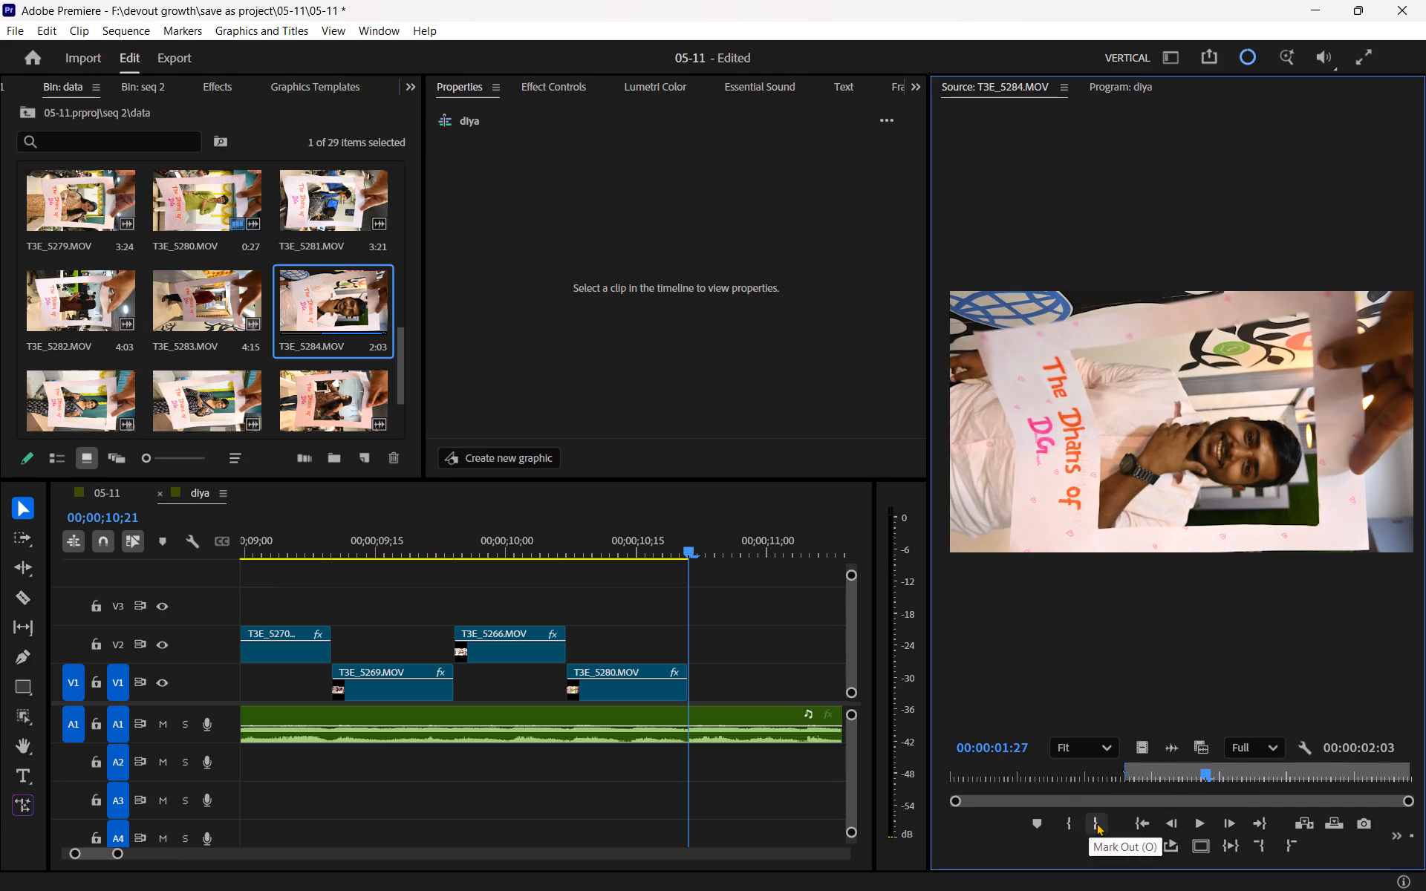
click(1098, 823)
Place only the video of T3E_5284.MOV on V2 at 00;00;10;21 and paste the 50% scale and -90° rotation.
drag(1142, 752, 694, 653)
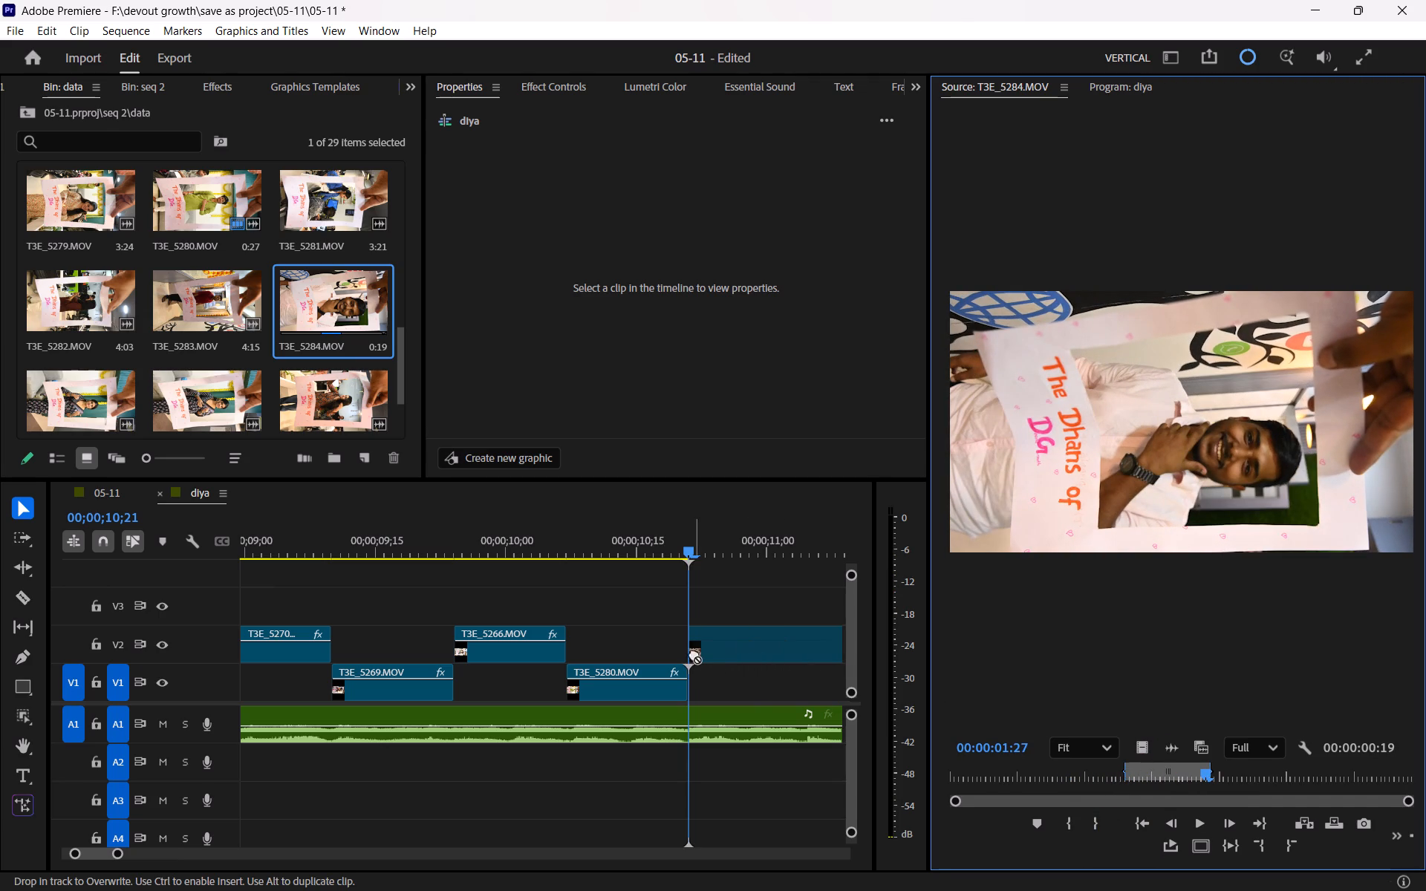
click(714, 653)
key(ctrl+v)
Replay the sequence from the earlier clips through T3E_5284.MOV to judge how the new clip fits.
drag(656, 547, 649, 546)
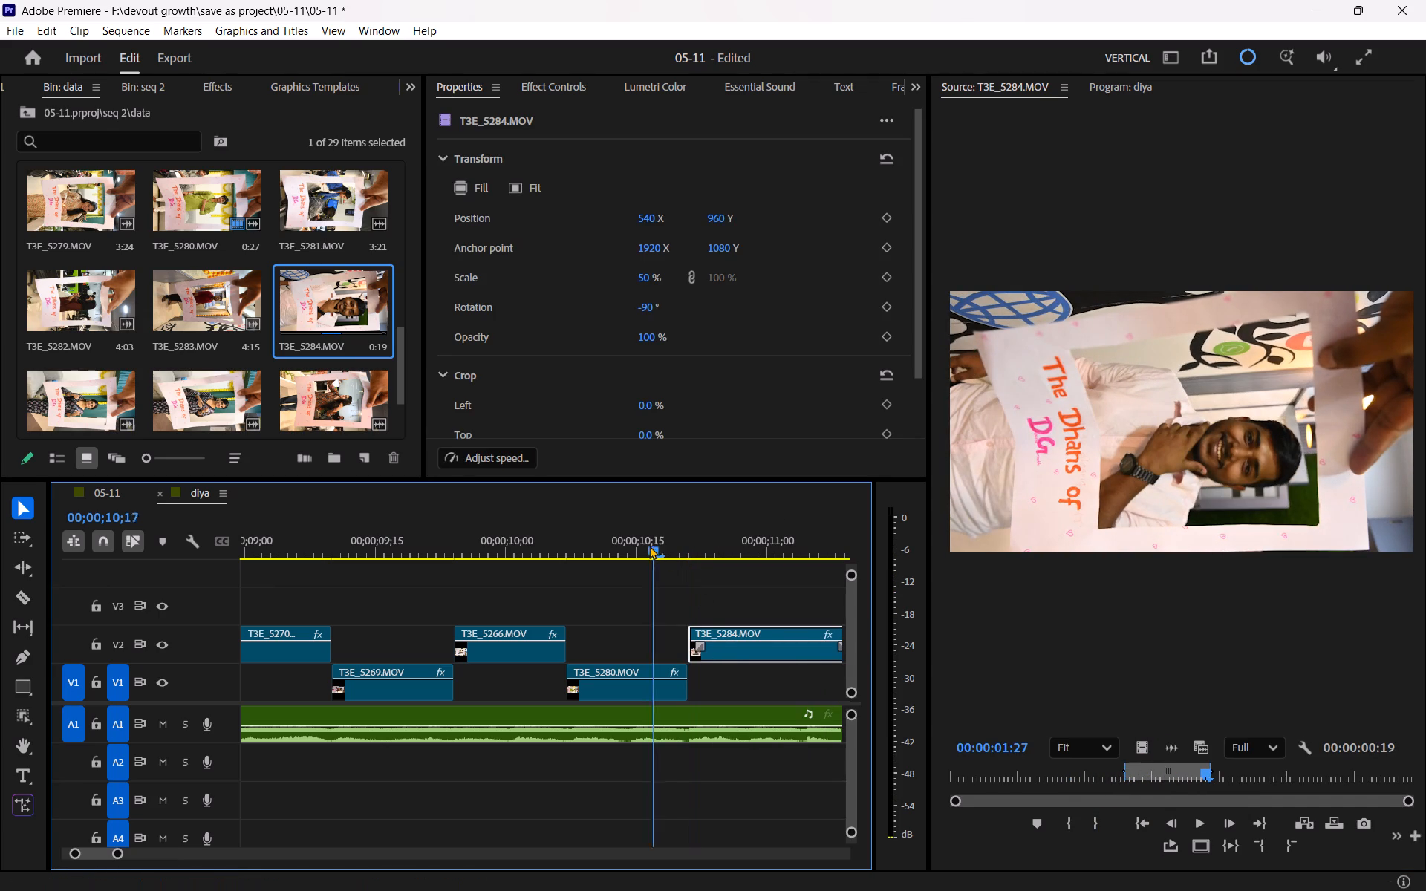
drag(649, 546, 607, 541)
scroll(271, 394, down, 2)
drag(635, 553, 621, 553)
key(space)
scroll(633, 580, down, 4)
key(space)
drag(530, 540, 509, 540)
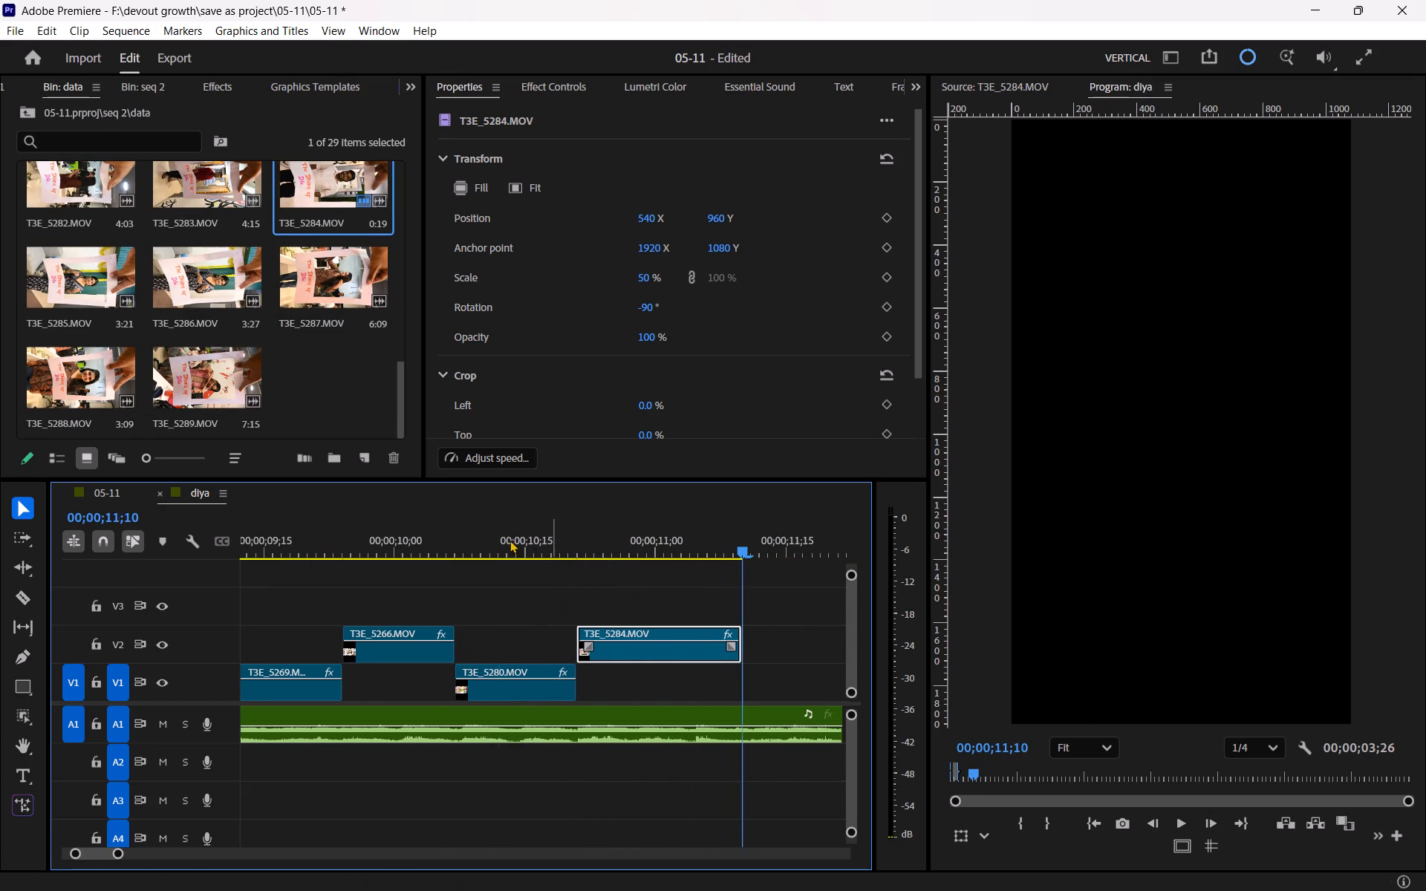
drag(509, 540, 429, 548)
key(space)
key(space)
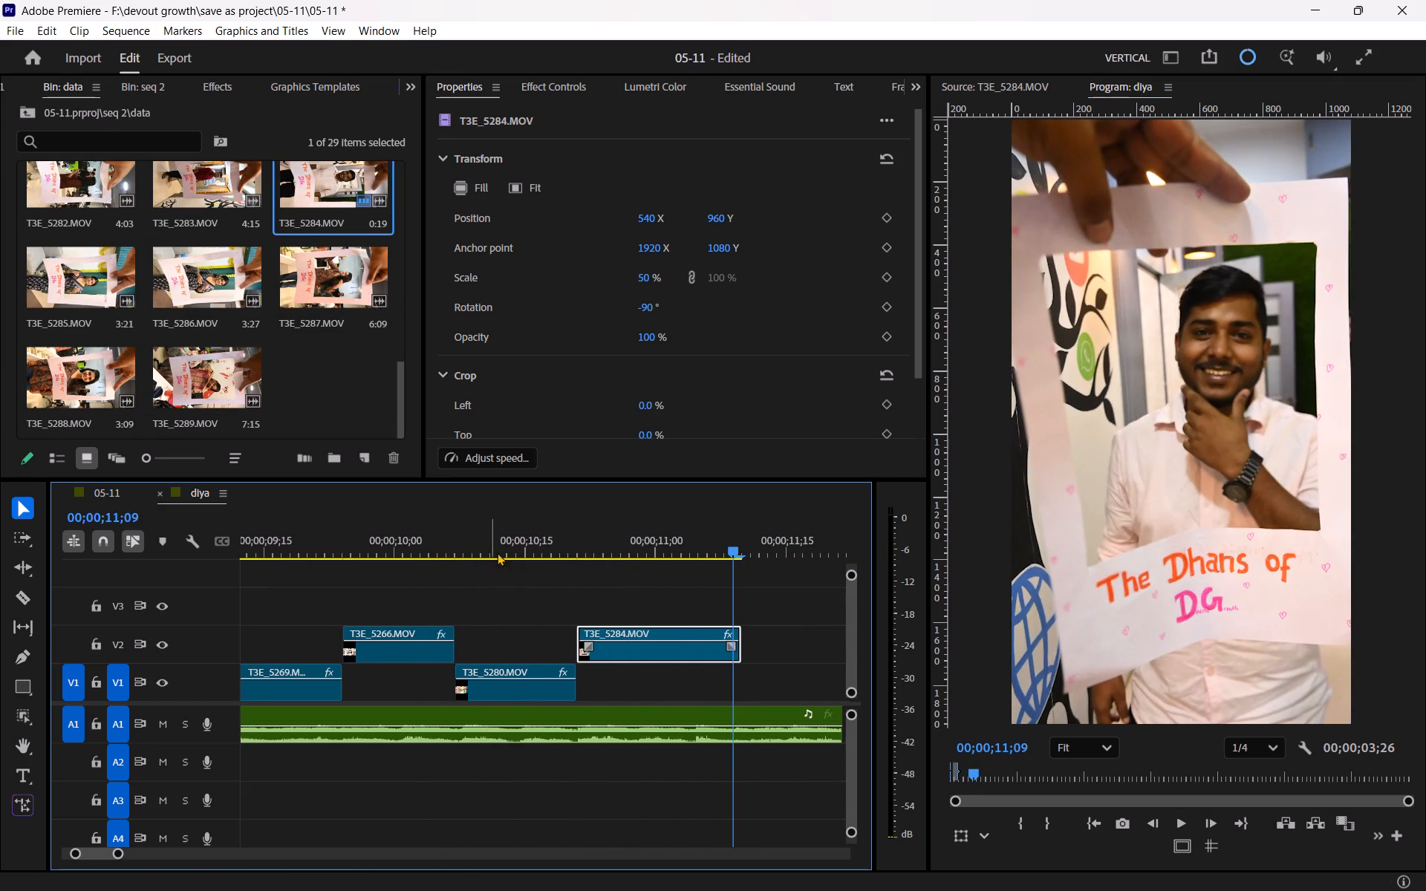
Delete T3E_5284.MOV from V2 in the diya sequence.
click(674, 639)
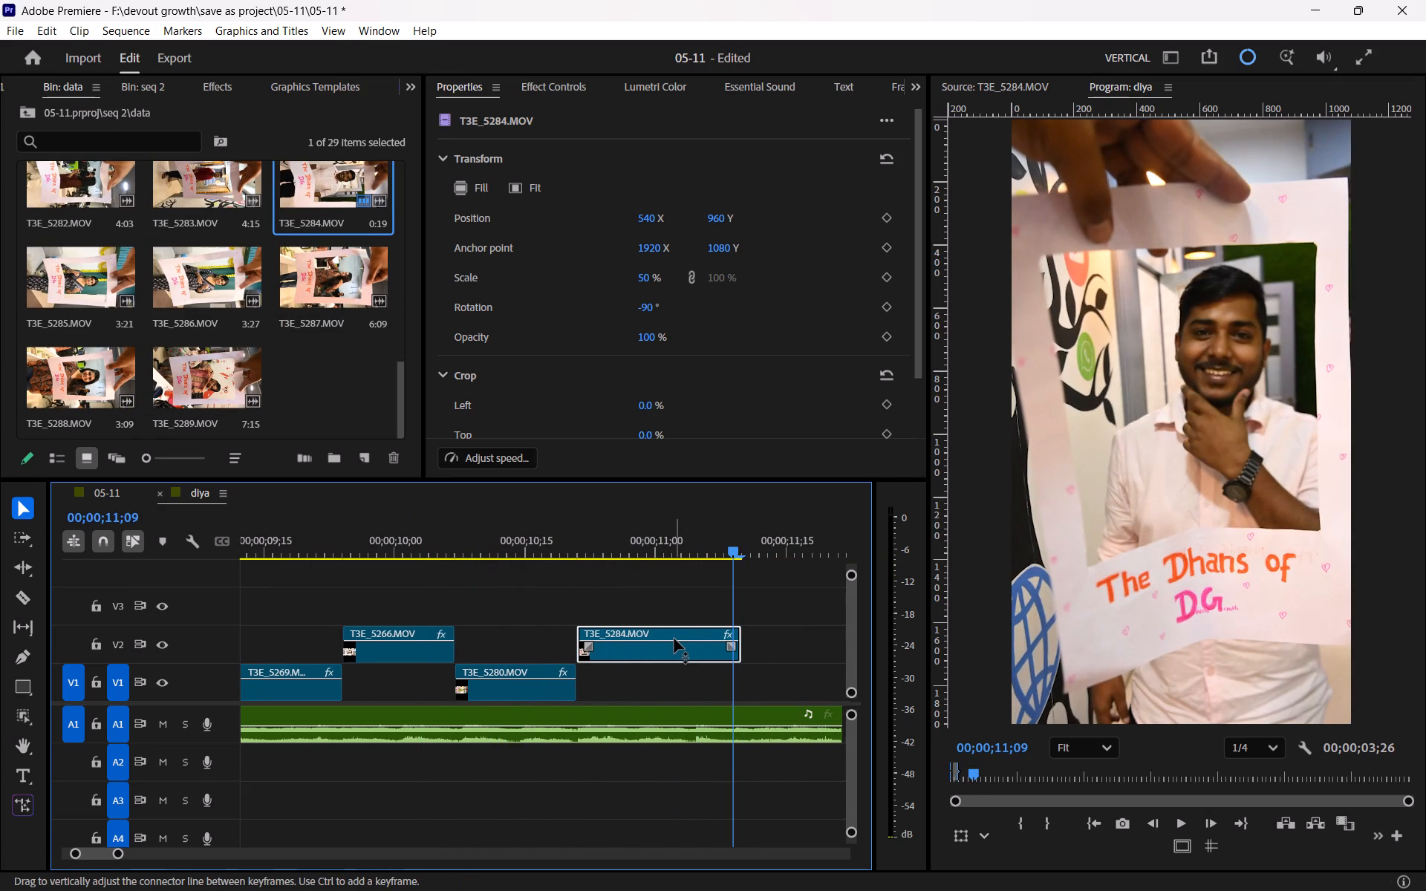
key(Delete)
Open T3E_5283.MOV from the data bin and mark an 18-frame range ending at 00:00:03:09, as he raises his fingers.
scroll(141, 288, up, 1)
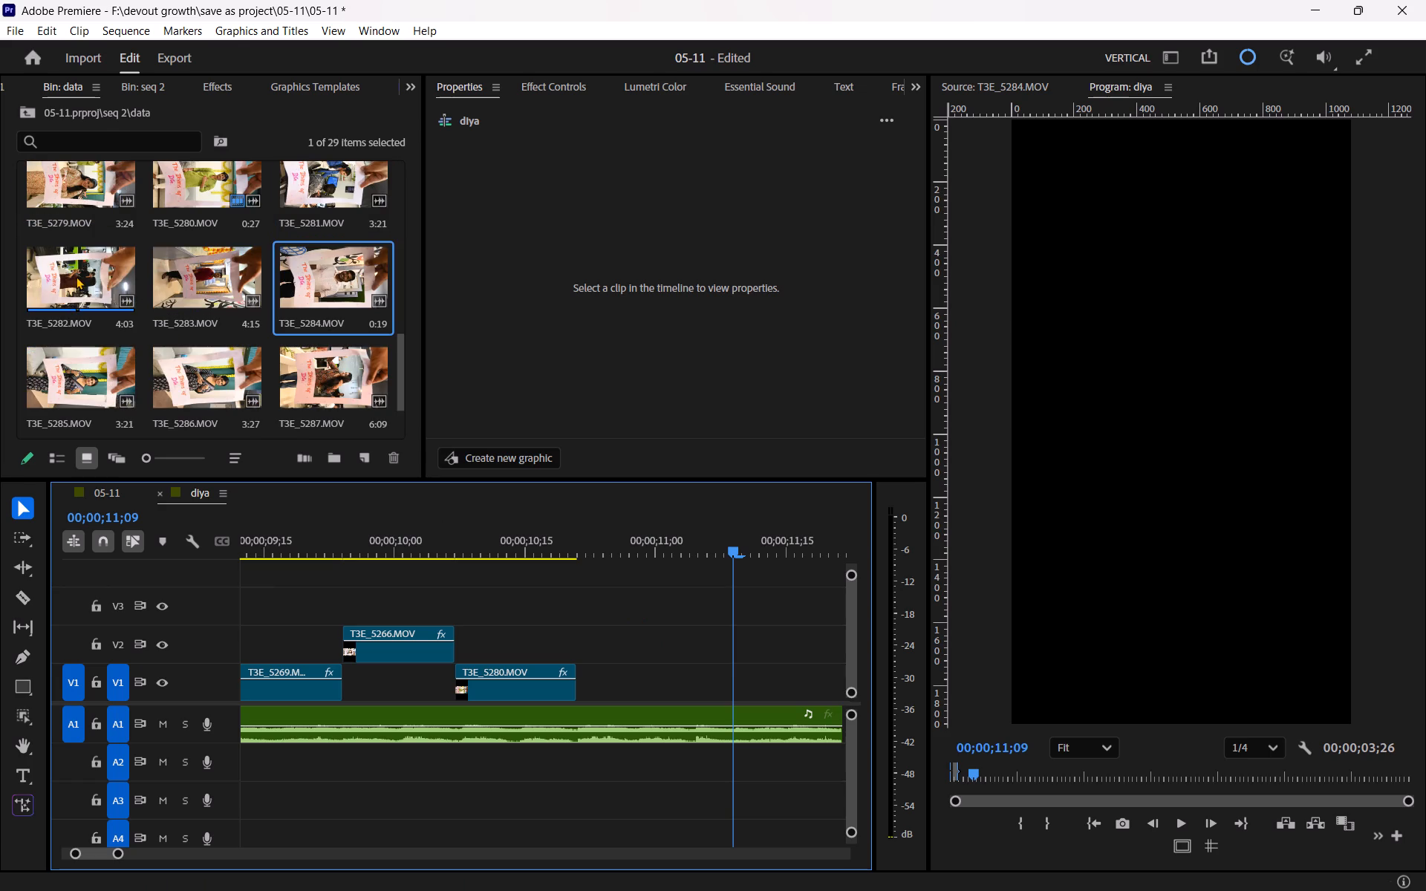
double_click(175, 274)
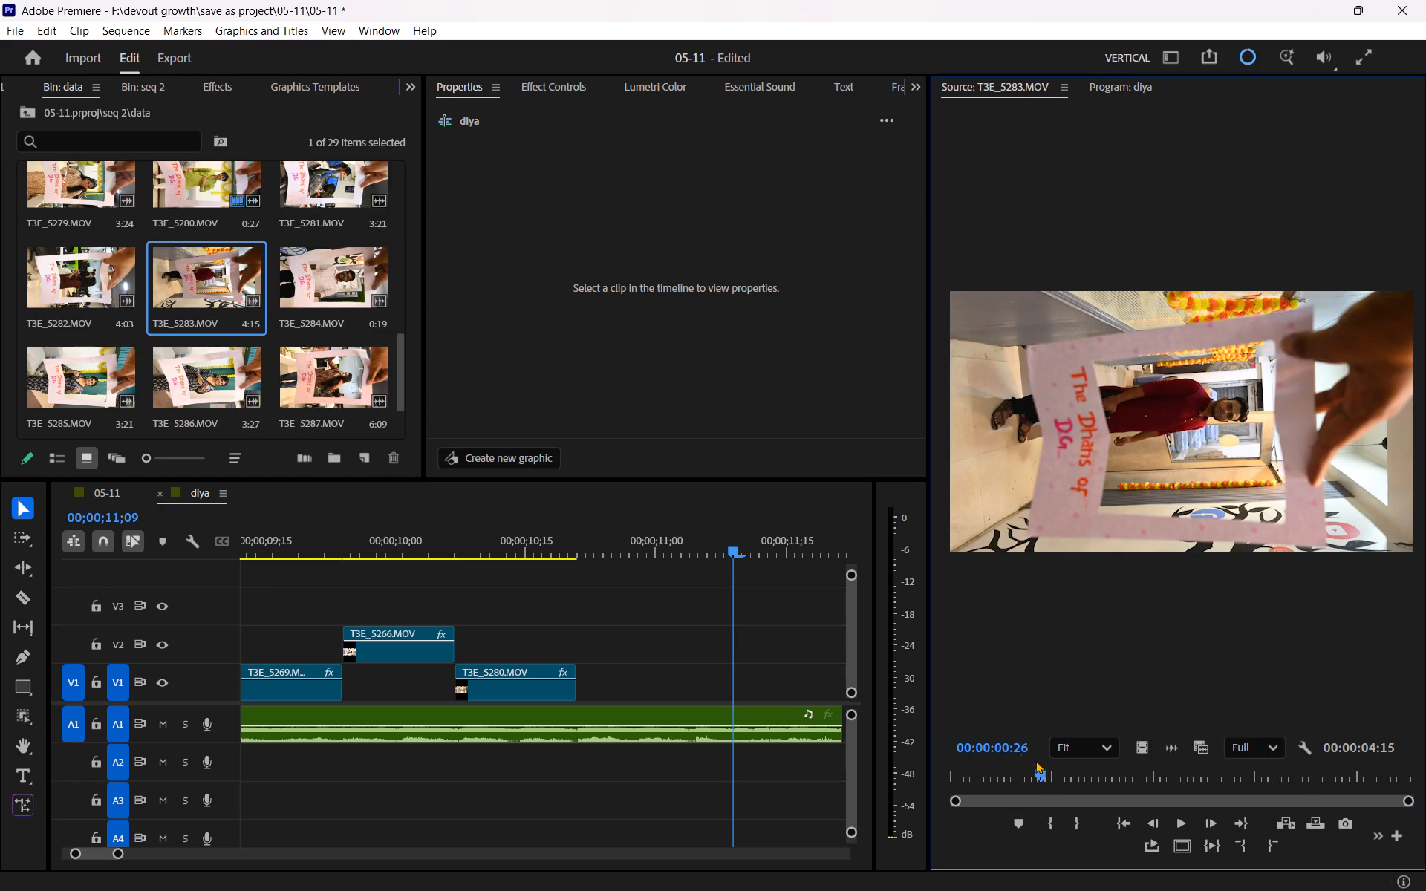
drag(1040, 774, 1217, 782)
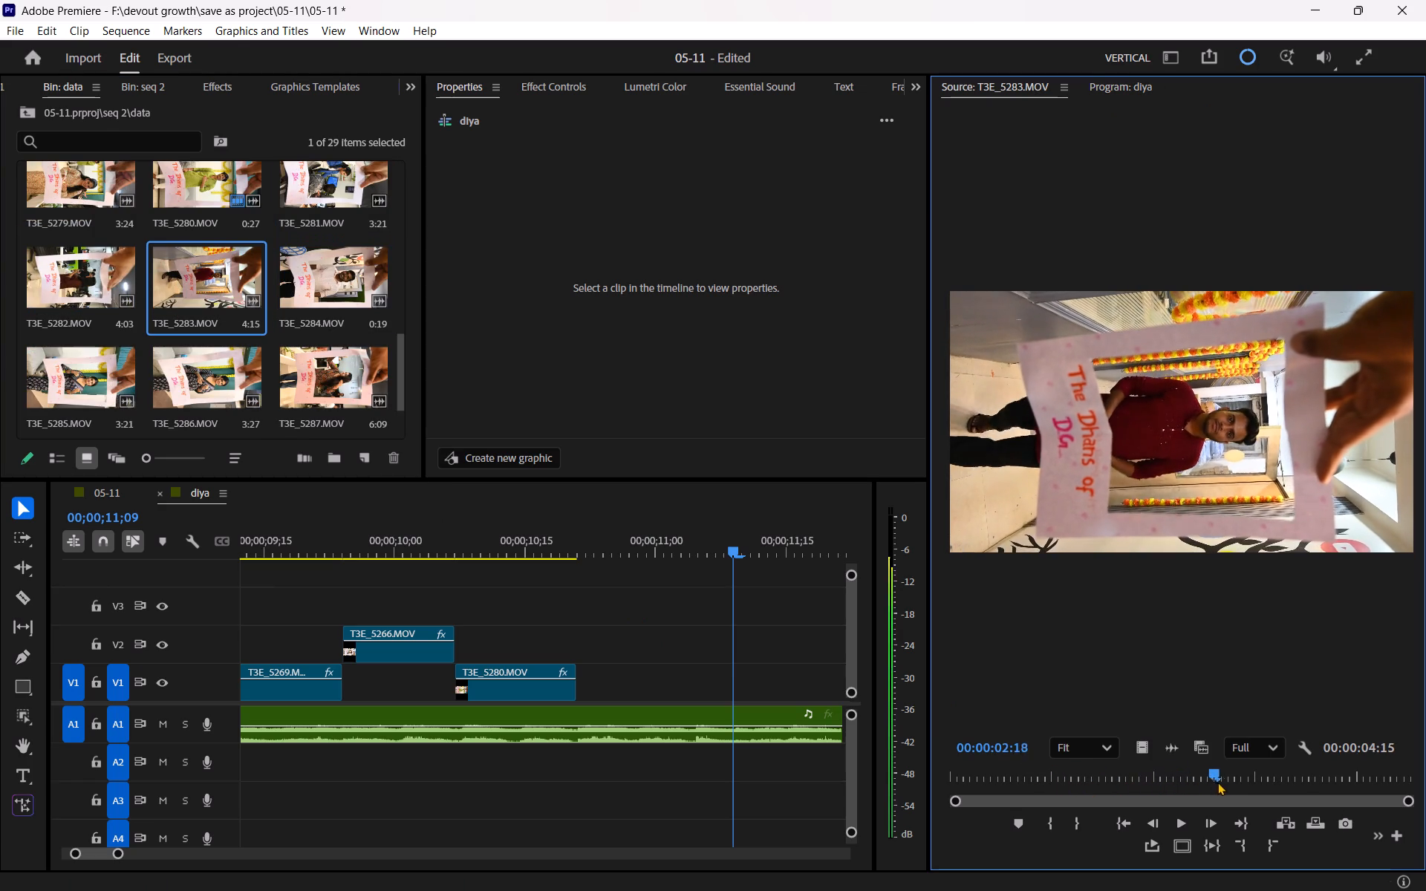
drag(1217, 782, 1229, 782)
click(1045, 828)
key(space)
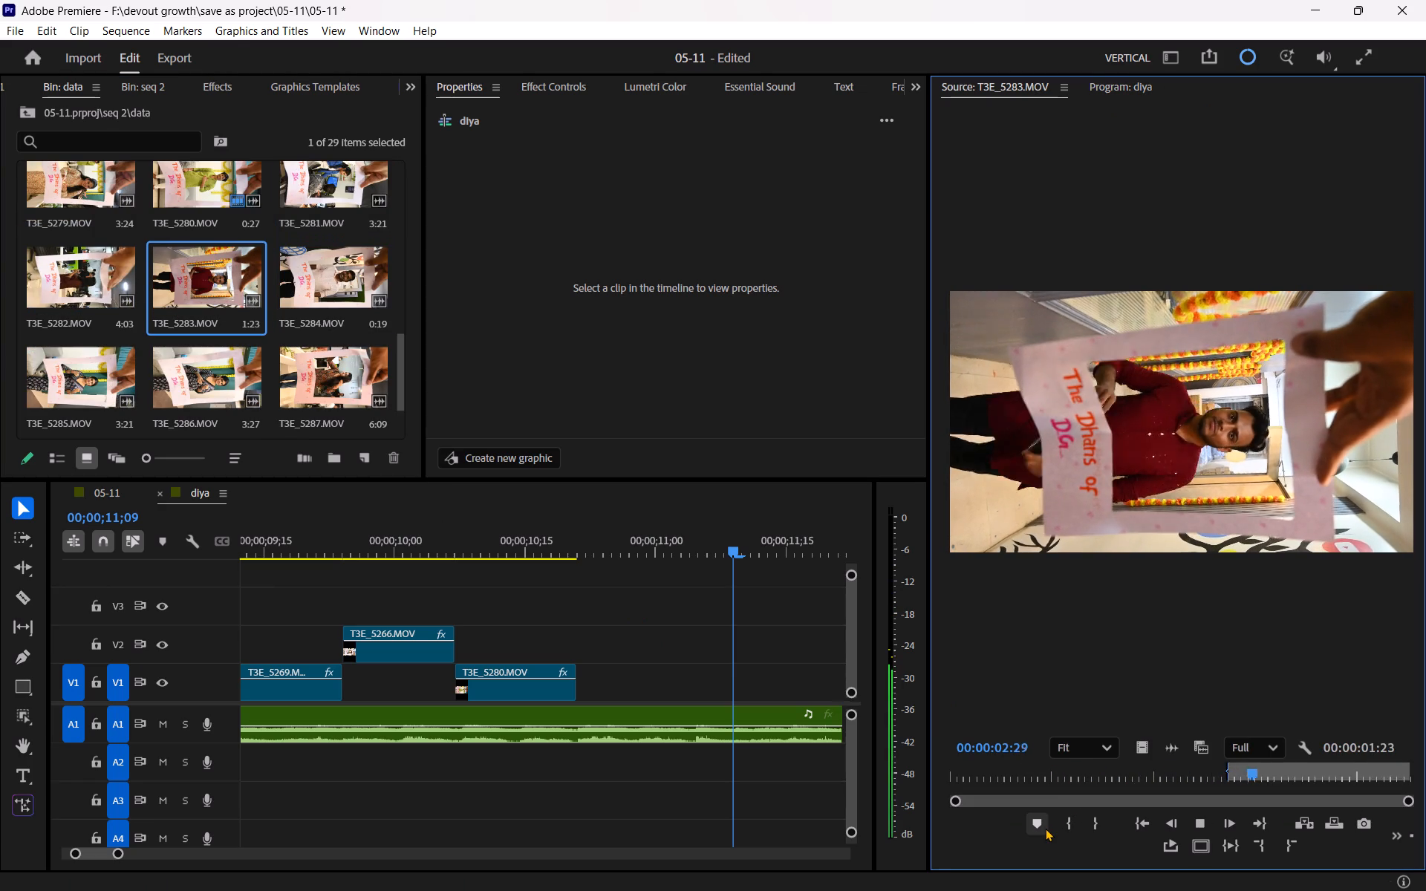
key(space)
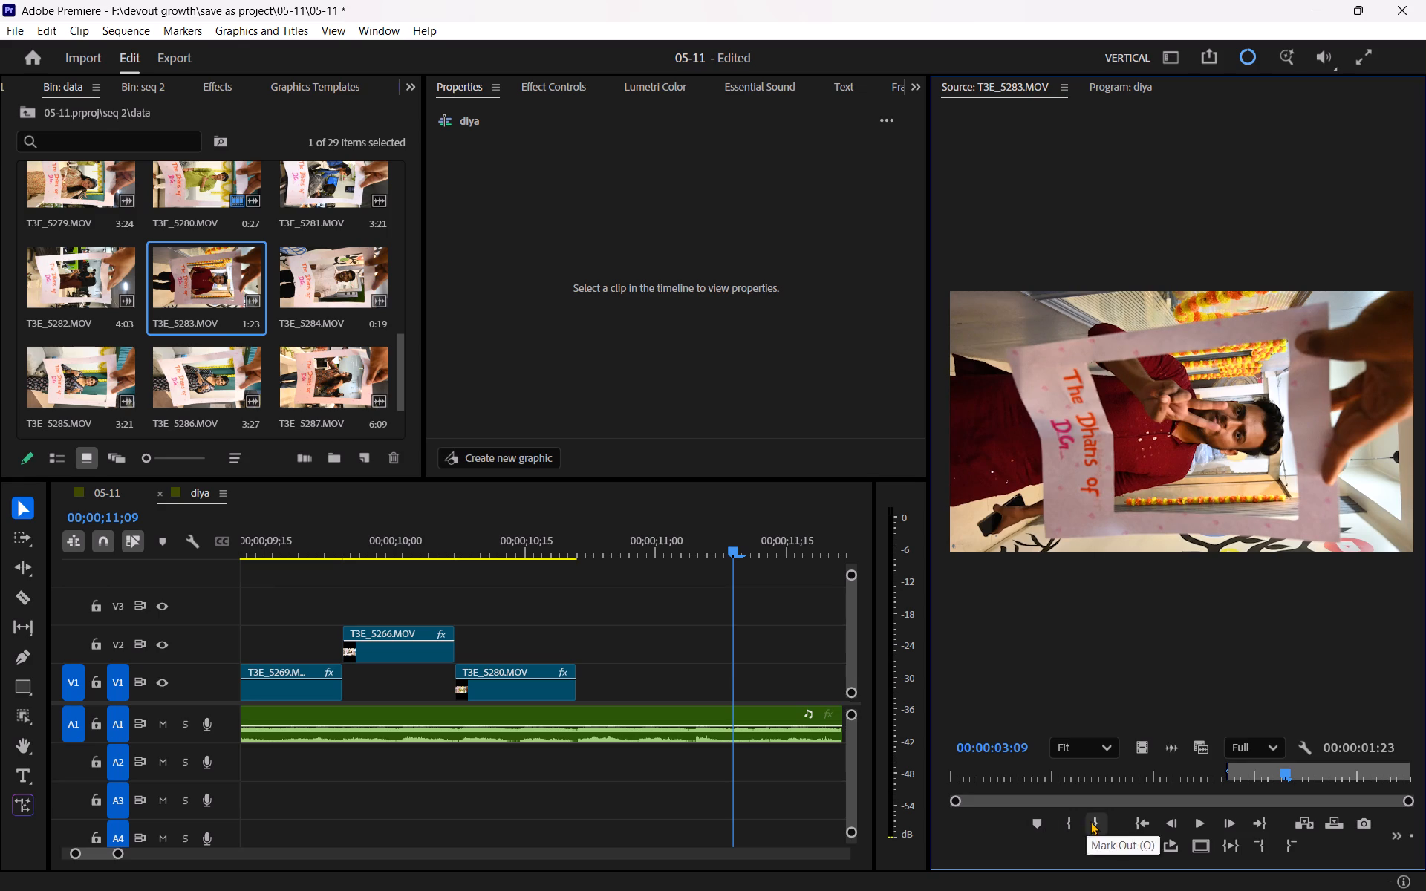
click(1090, 821)
Place only the video of T3E_5283.MOV on V2 at 00;00;10;21 and paste the 50% scale and -90° rotation.
drag(1139, 751, 572, 650)
click(621, 656)
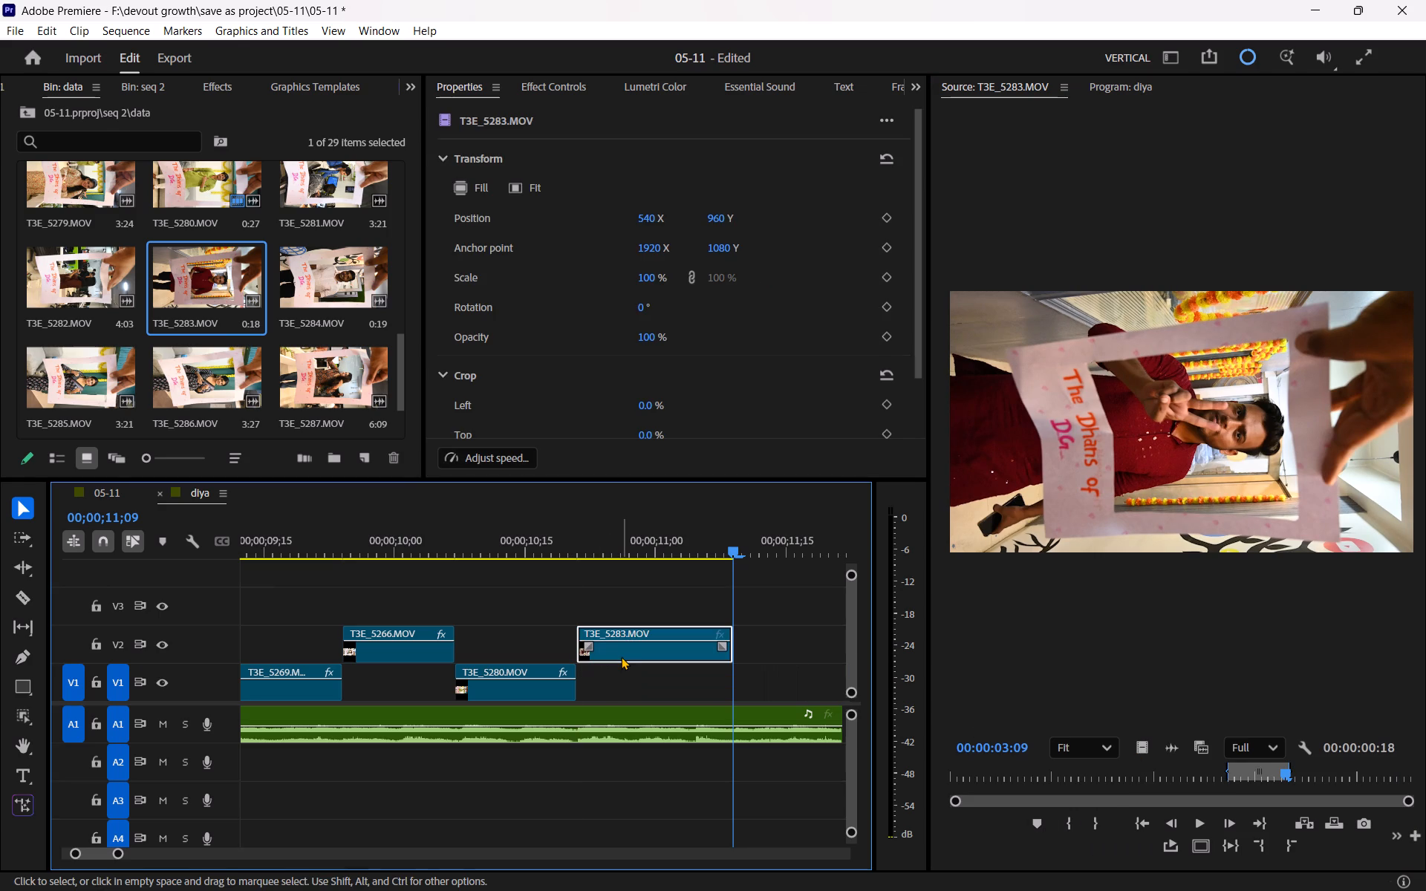
key(ctrl+v)
Trim the start of T3E_5283.MOV on V2 to 00;00;10;25 and move the clip back against the end of T3E_5280.MOV.
drag(542, 532, 452, 532)
key(space)
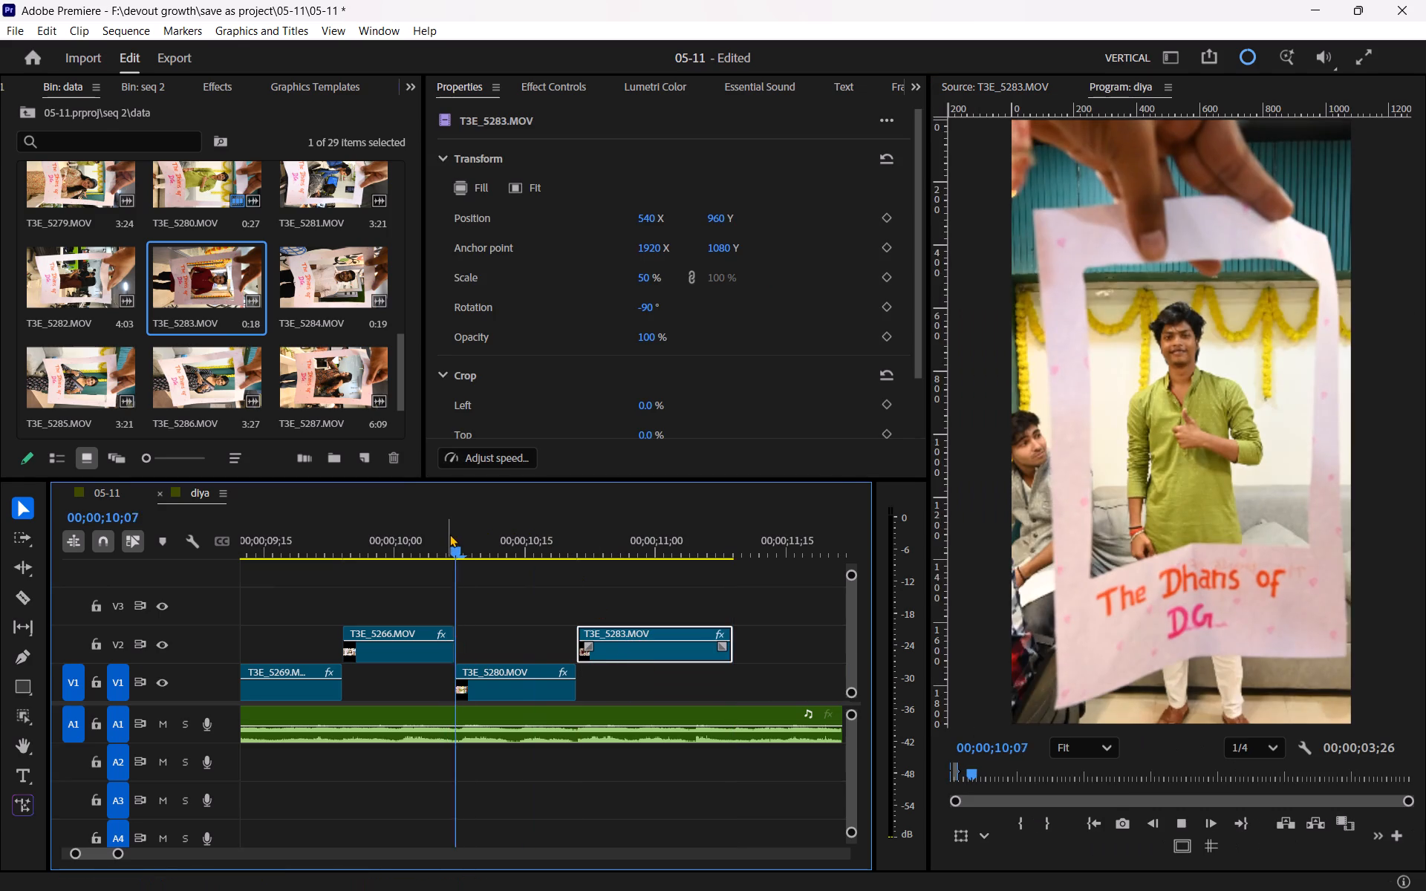
key(space)
drag(371, 546, 270, 551)
key(space)
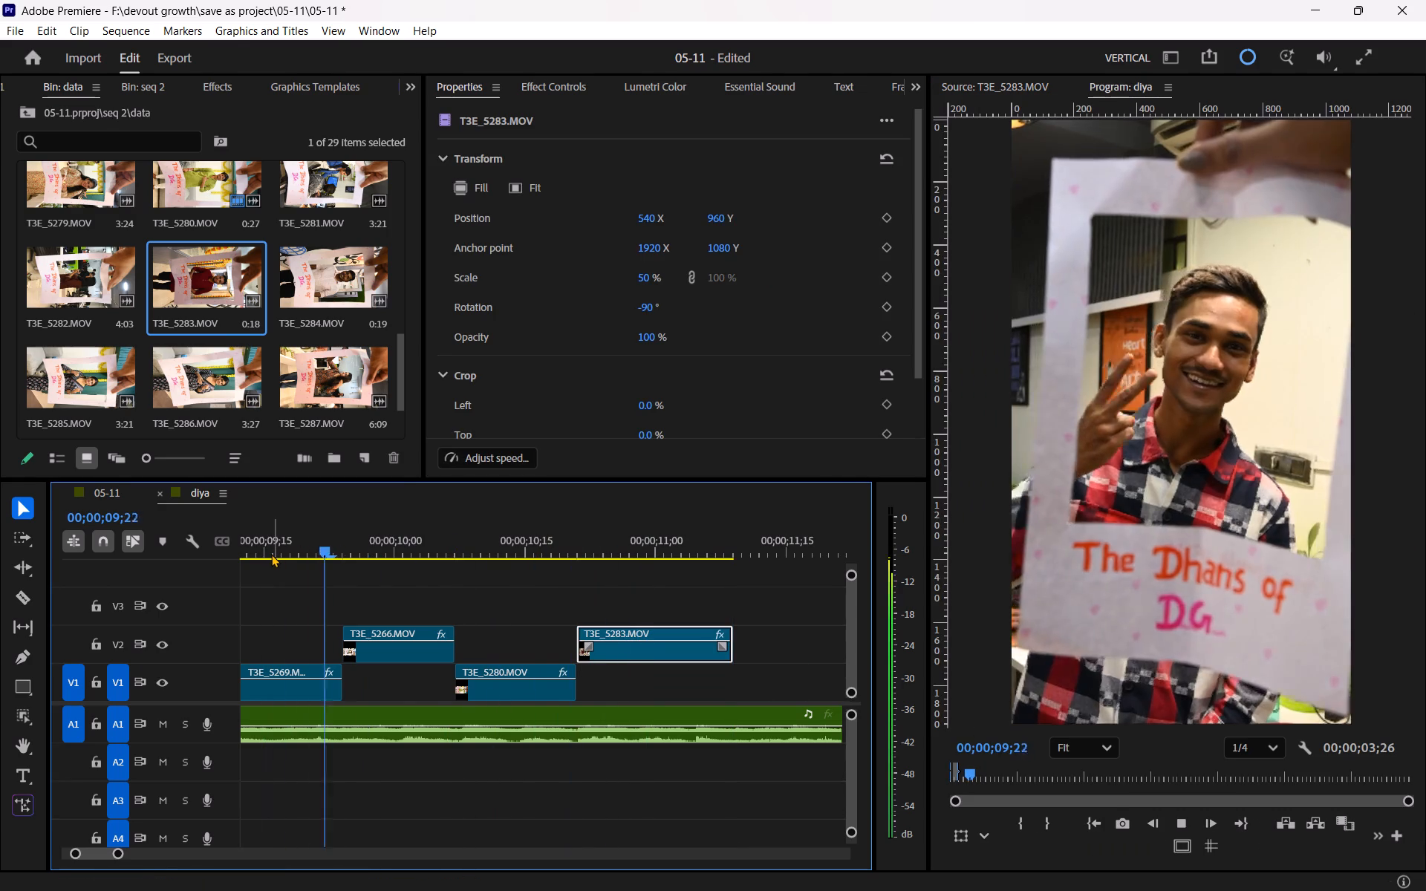
key(space)
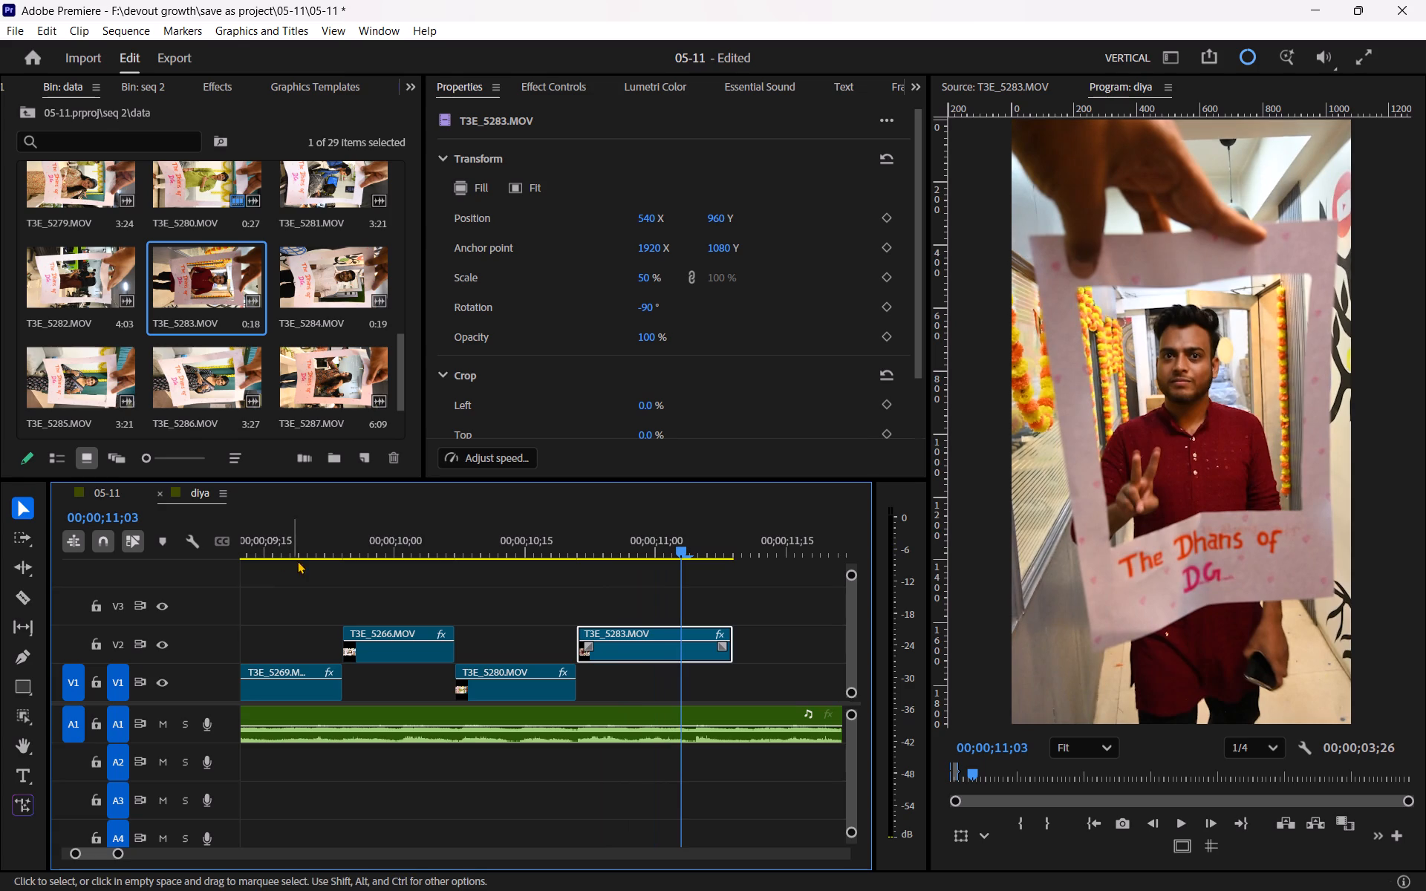
click(611, 546)
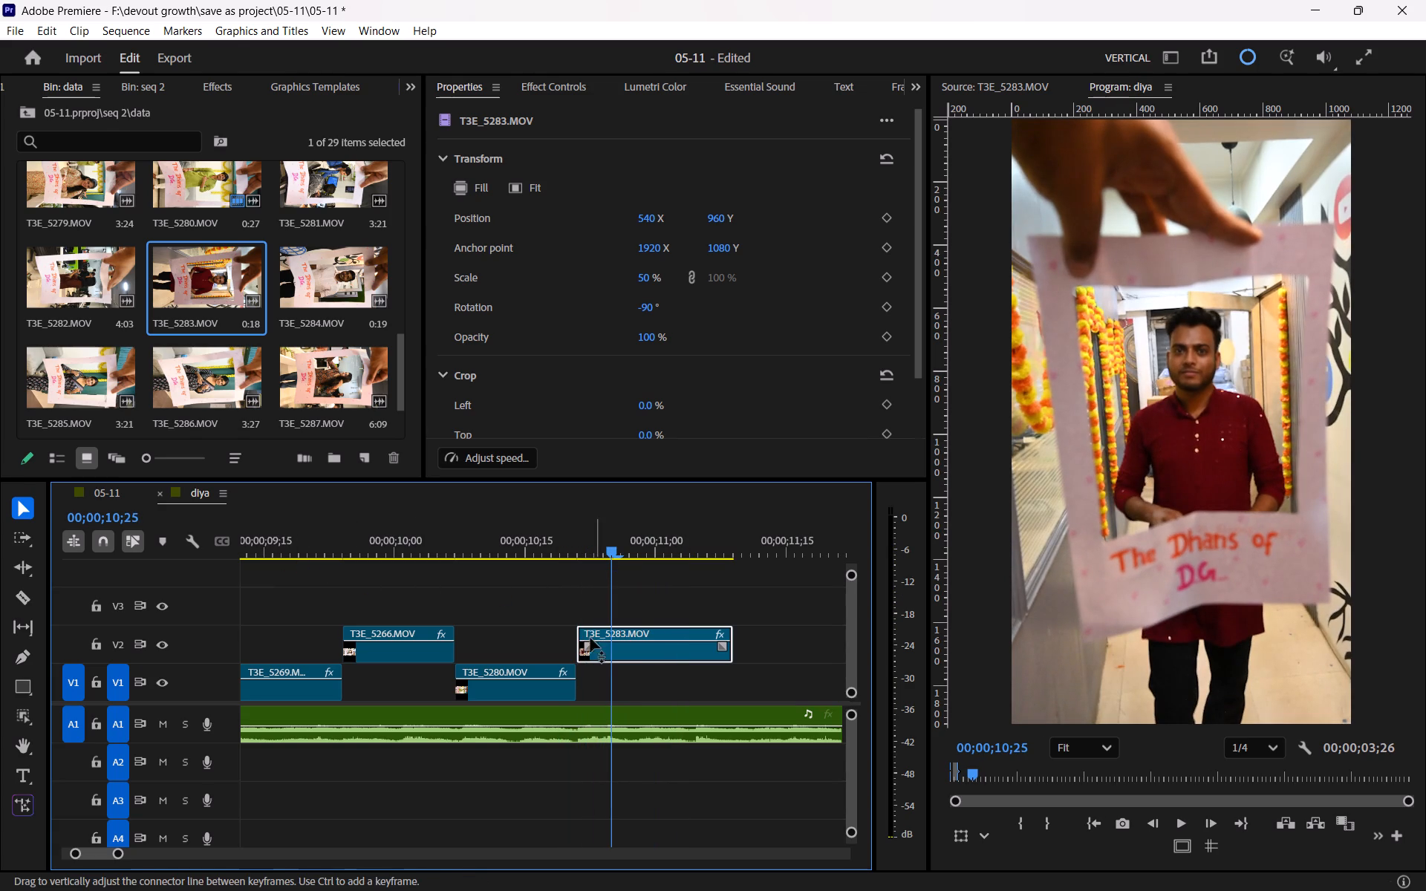
drag(578, 632, 615, 632)
drag(649, 632, 604, 632)
Replay the trimmed T3E_5283.MOV and the audio following it to judge how its ending fits the beat.
drag(538, 546, 512, 546)
key(space)
key(space)
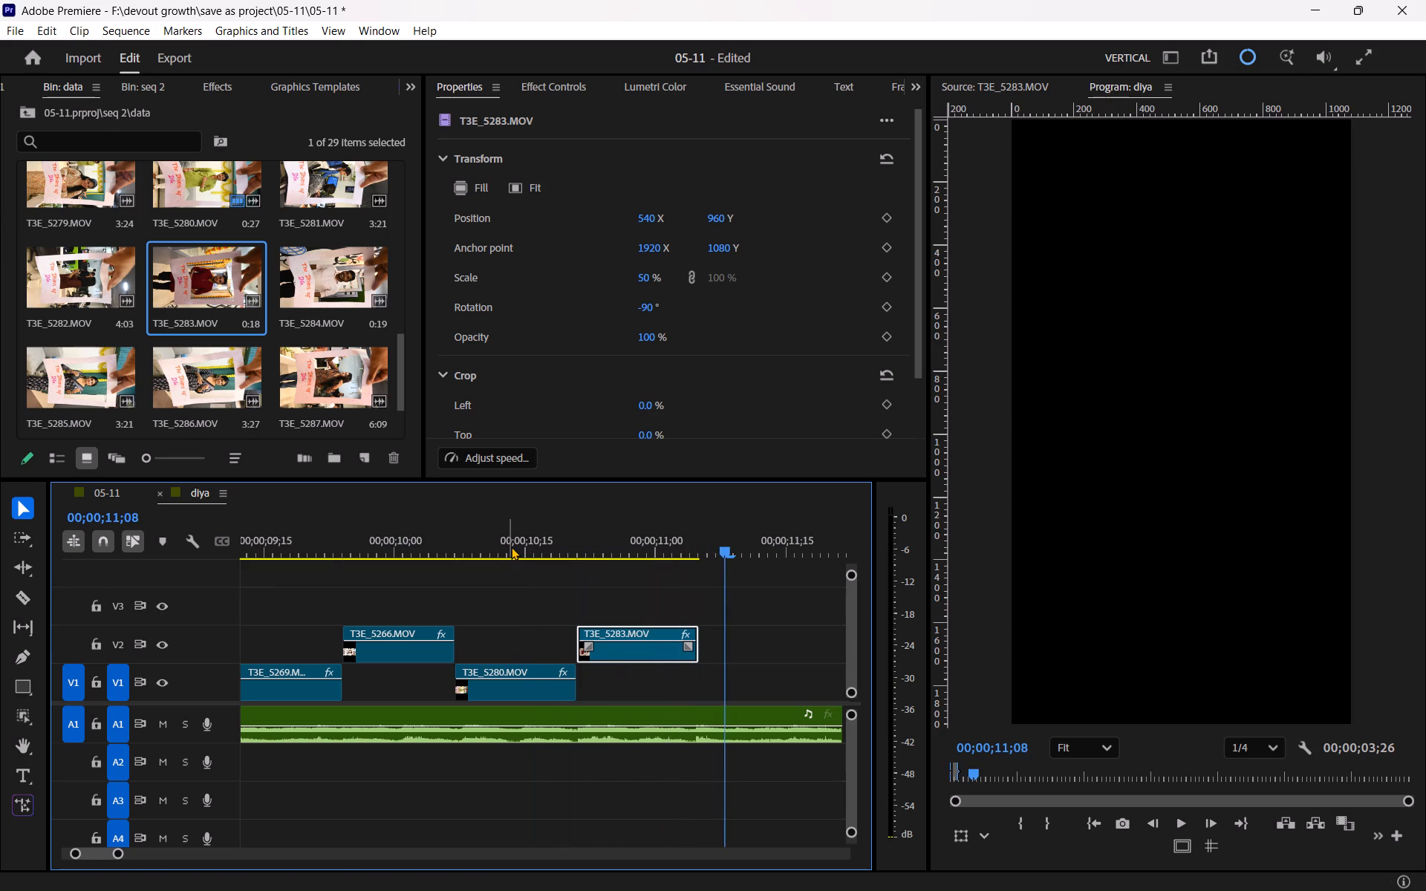
drag(663, 550, 631, 552)
key(space)
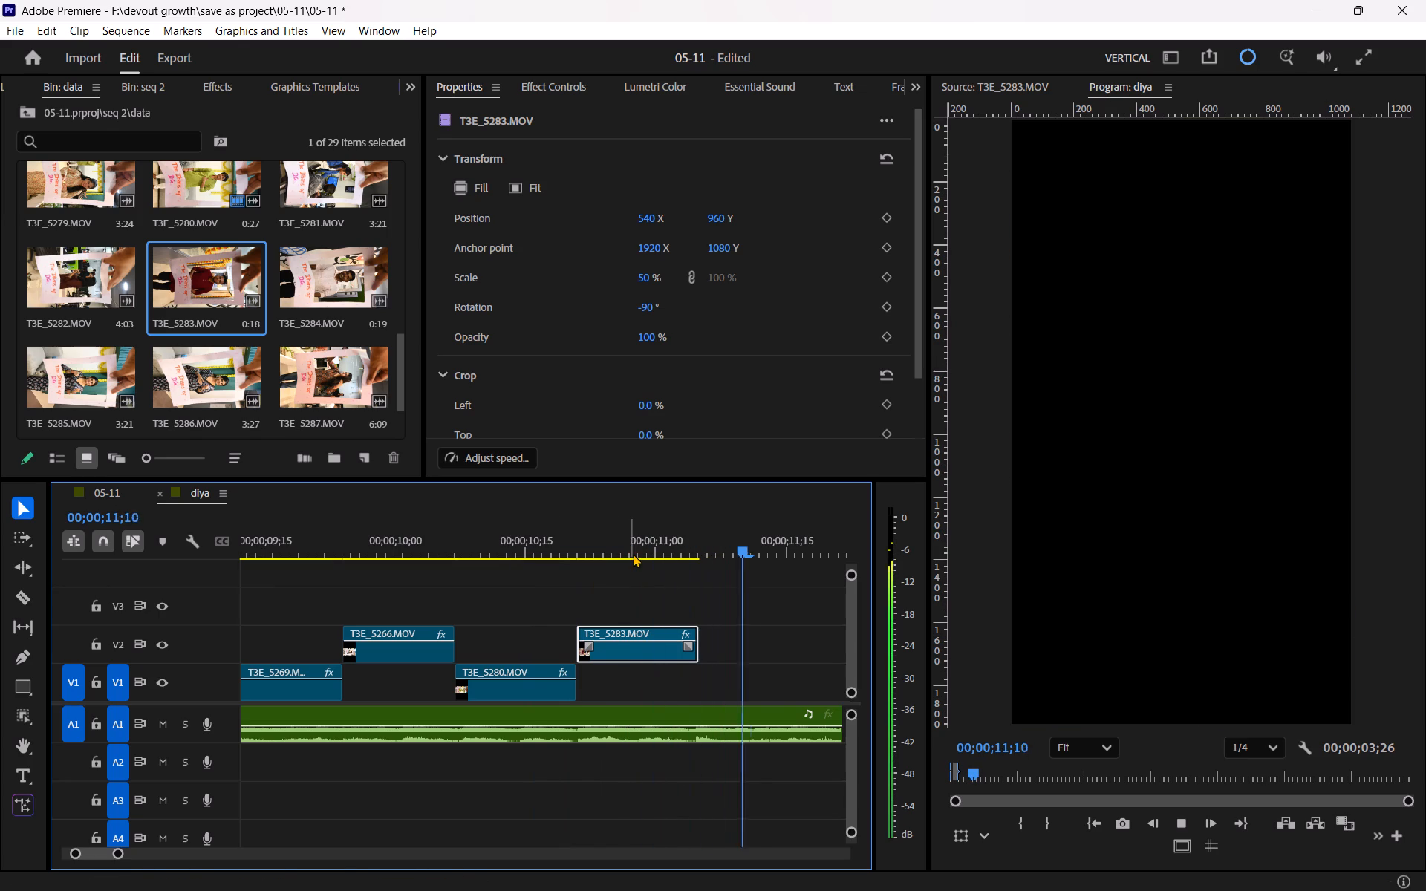
key(space)
drag(686, 548, 613, 558)
key(space)
key(space)
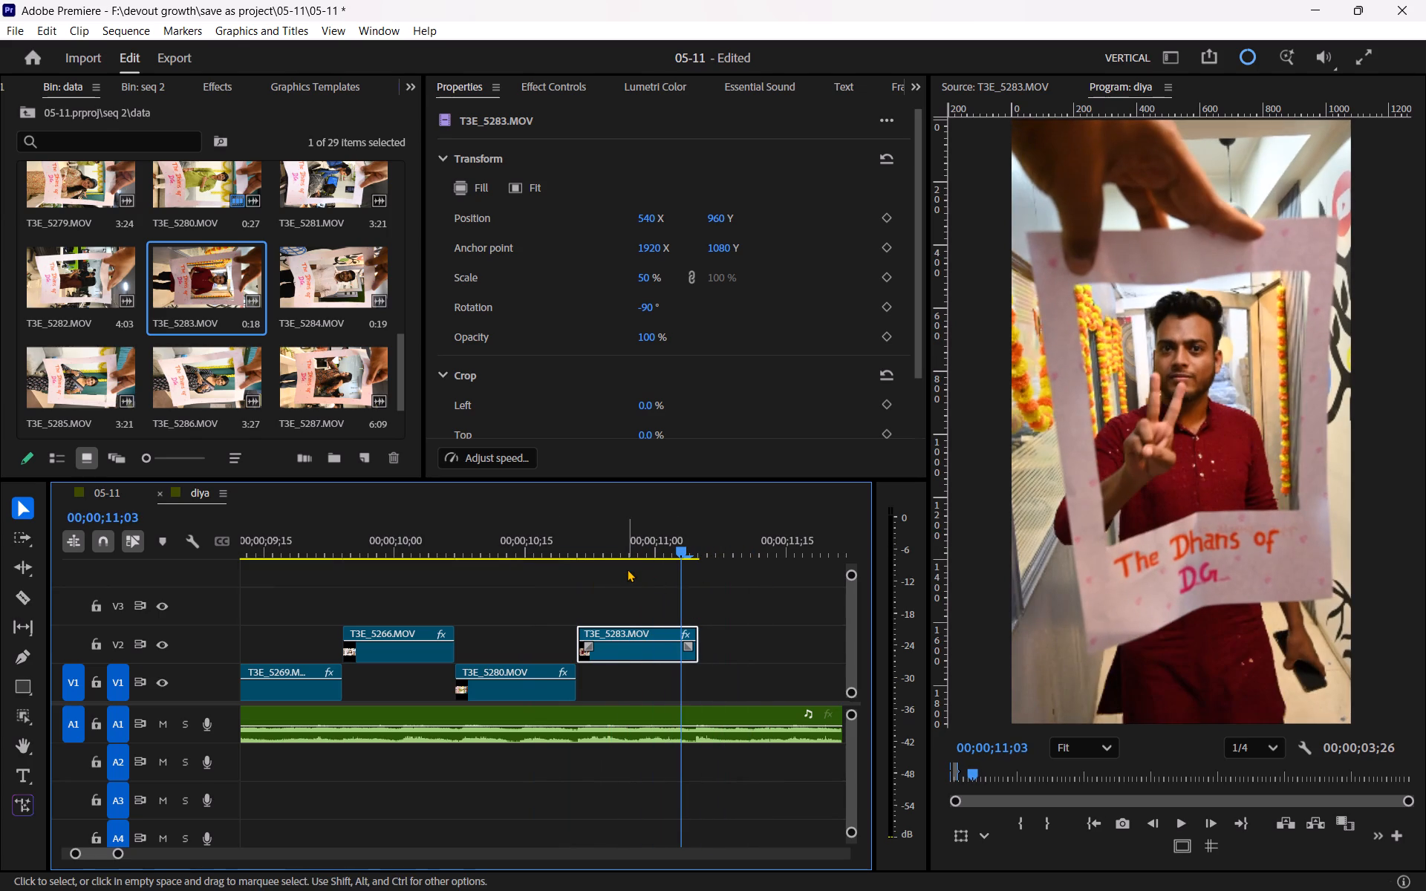
key(Right)
key(Right)
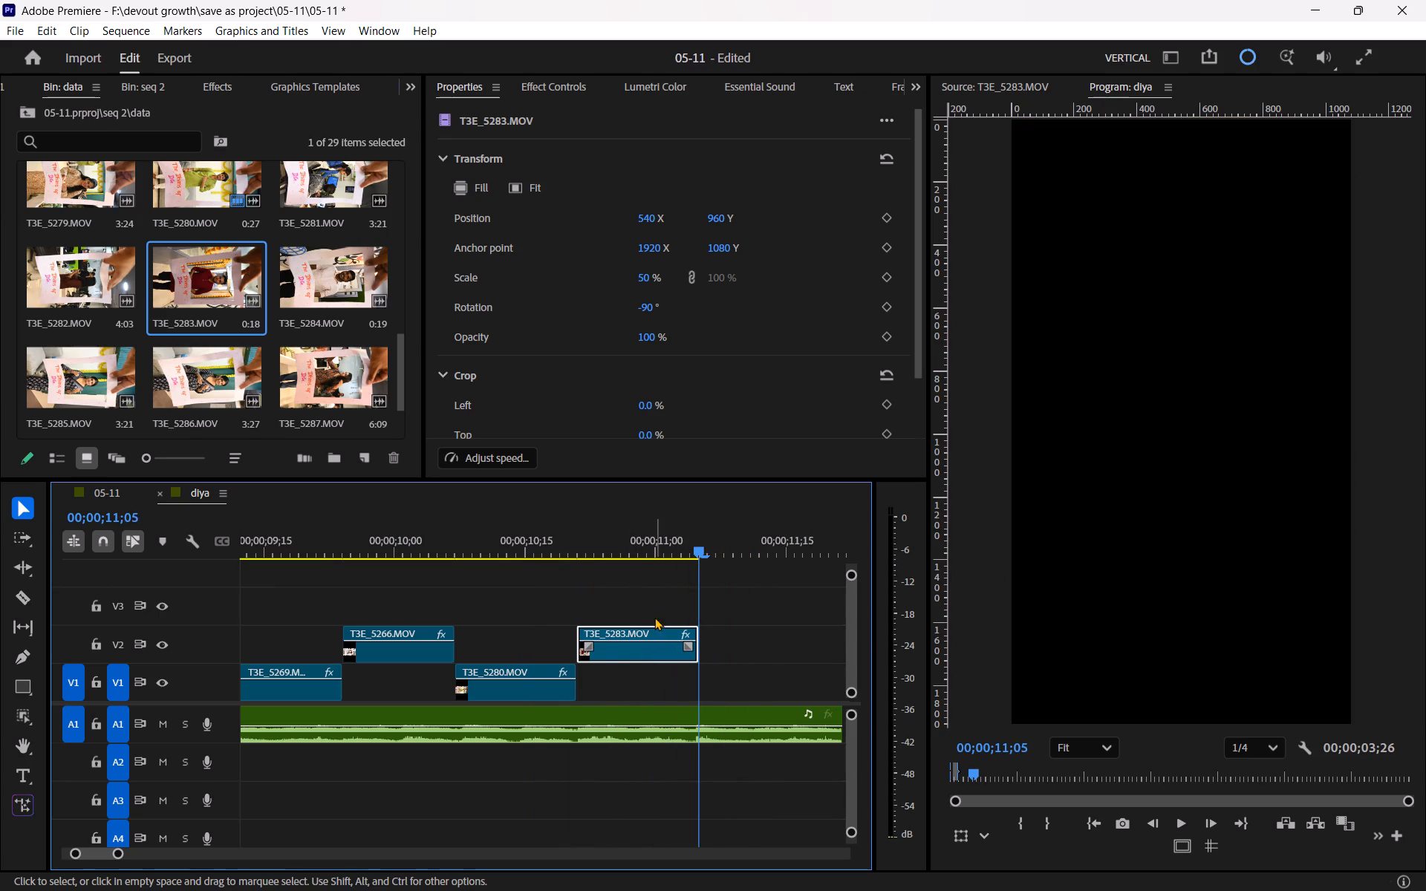
text(--)
key(space)
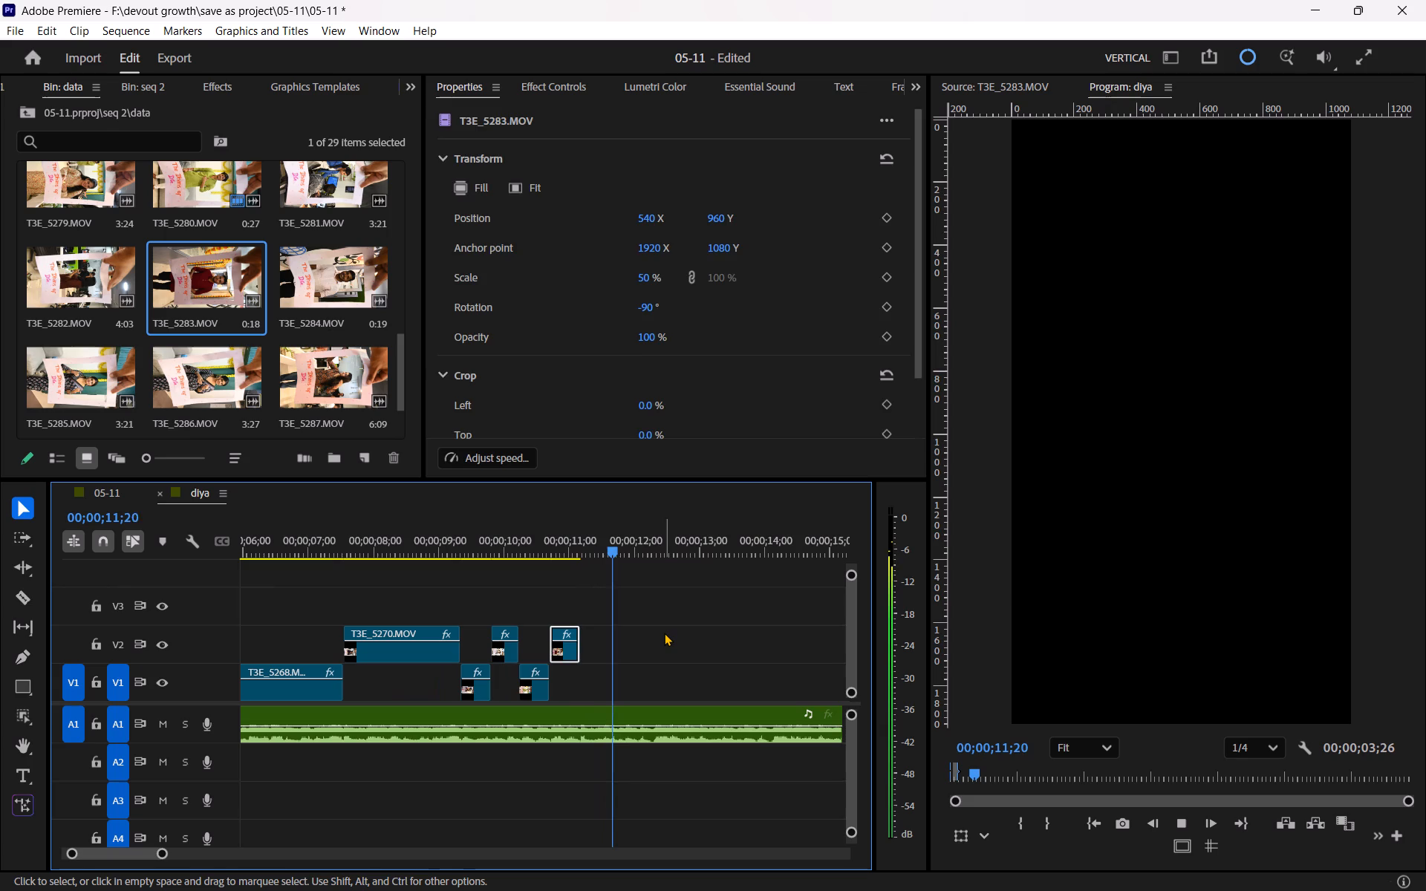
click(664, 633)
key(space)
Play the diya sequence from its beginning into T3E_5264.MOV to check the opening against the music.
scroll(613, 608, up, 4)
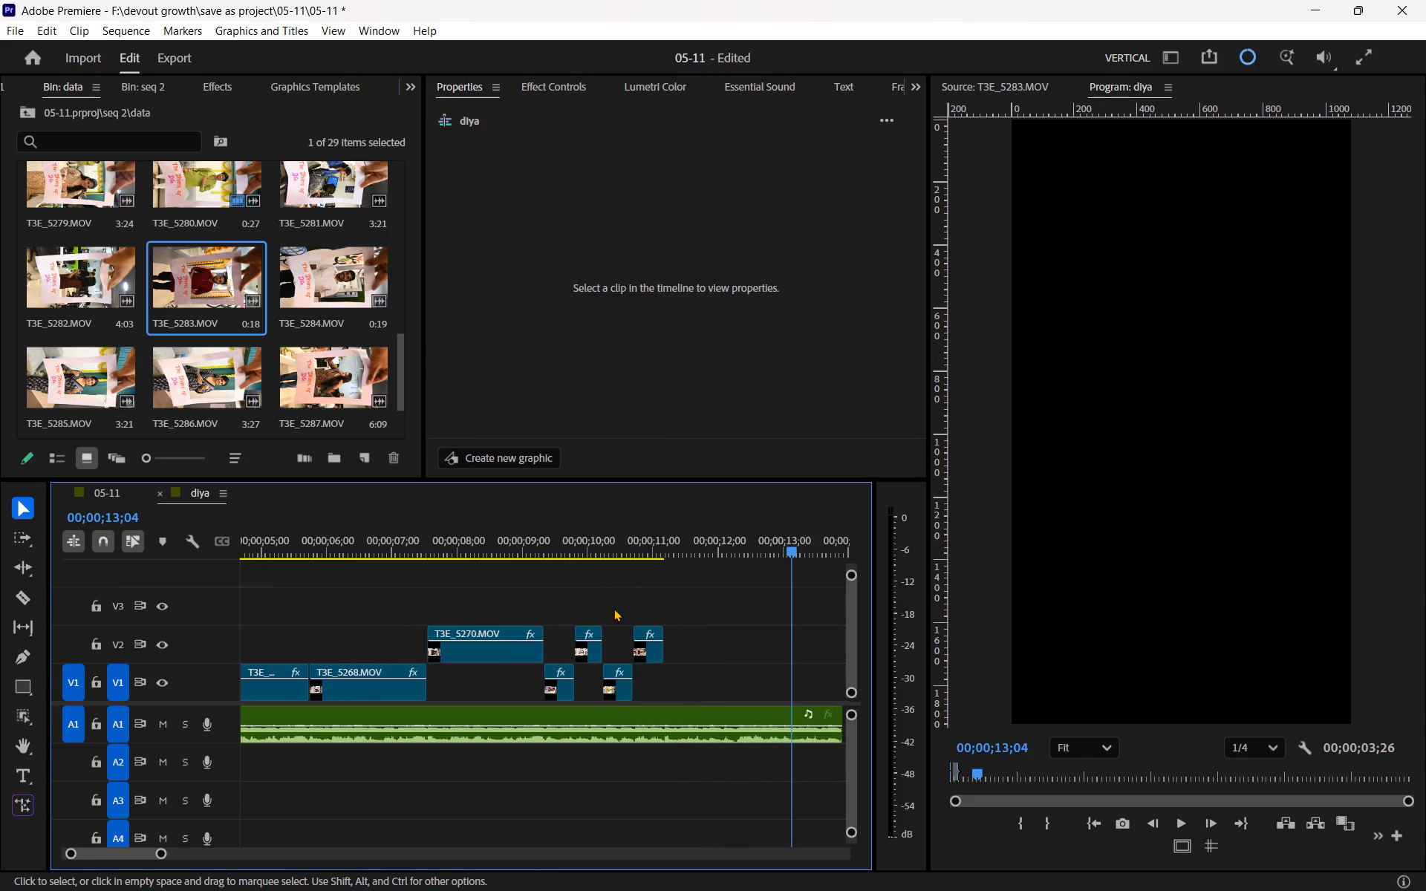
scroll(613, 608, up, 13)
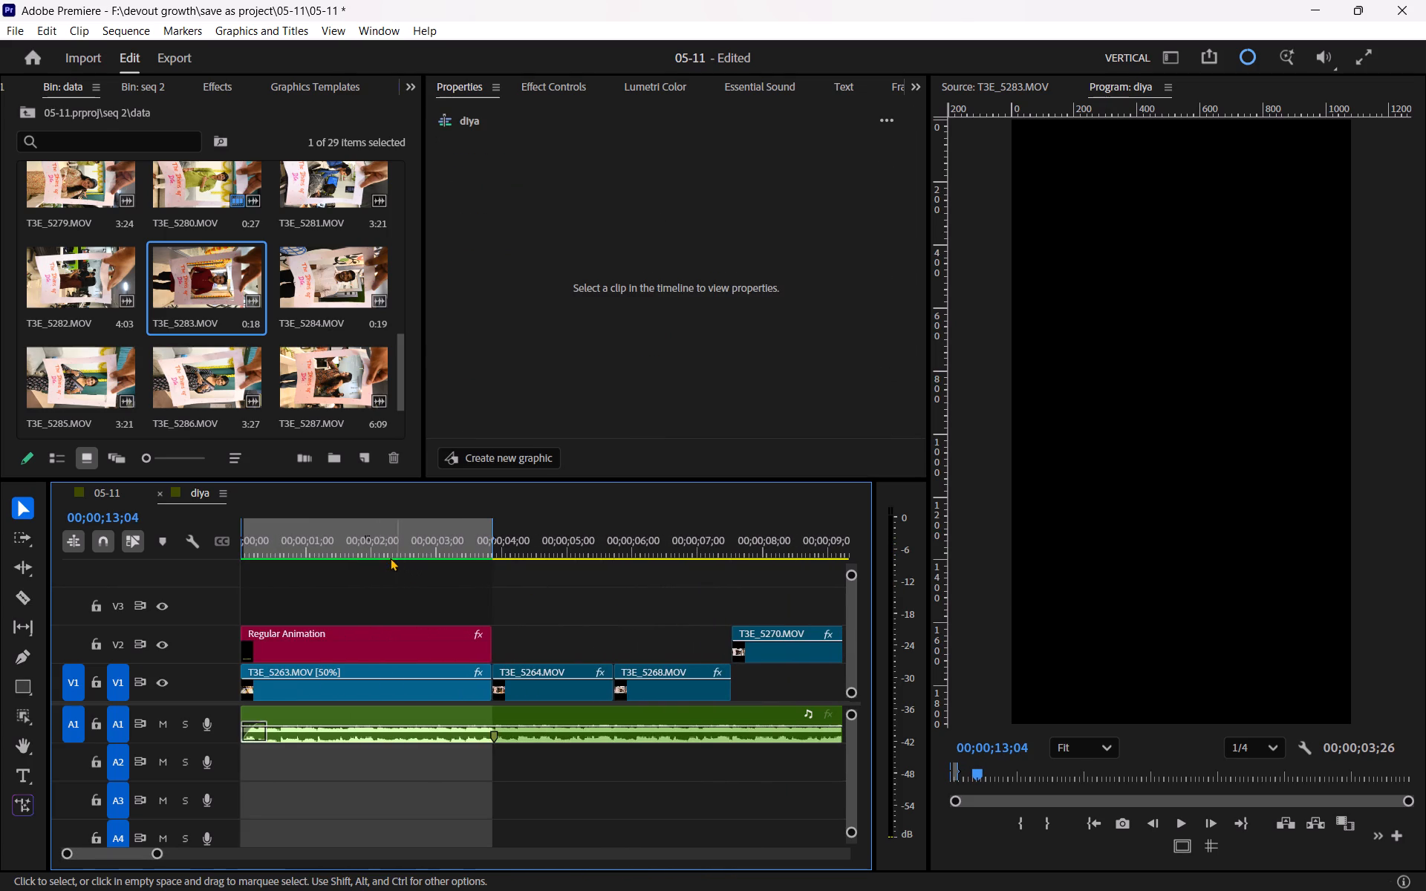
drag(361, 548, 234, 554)
key(space)
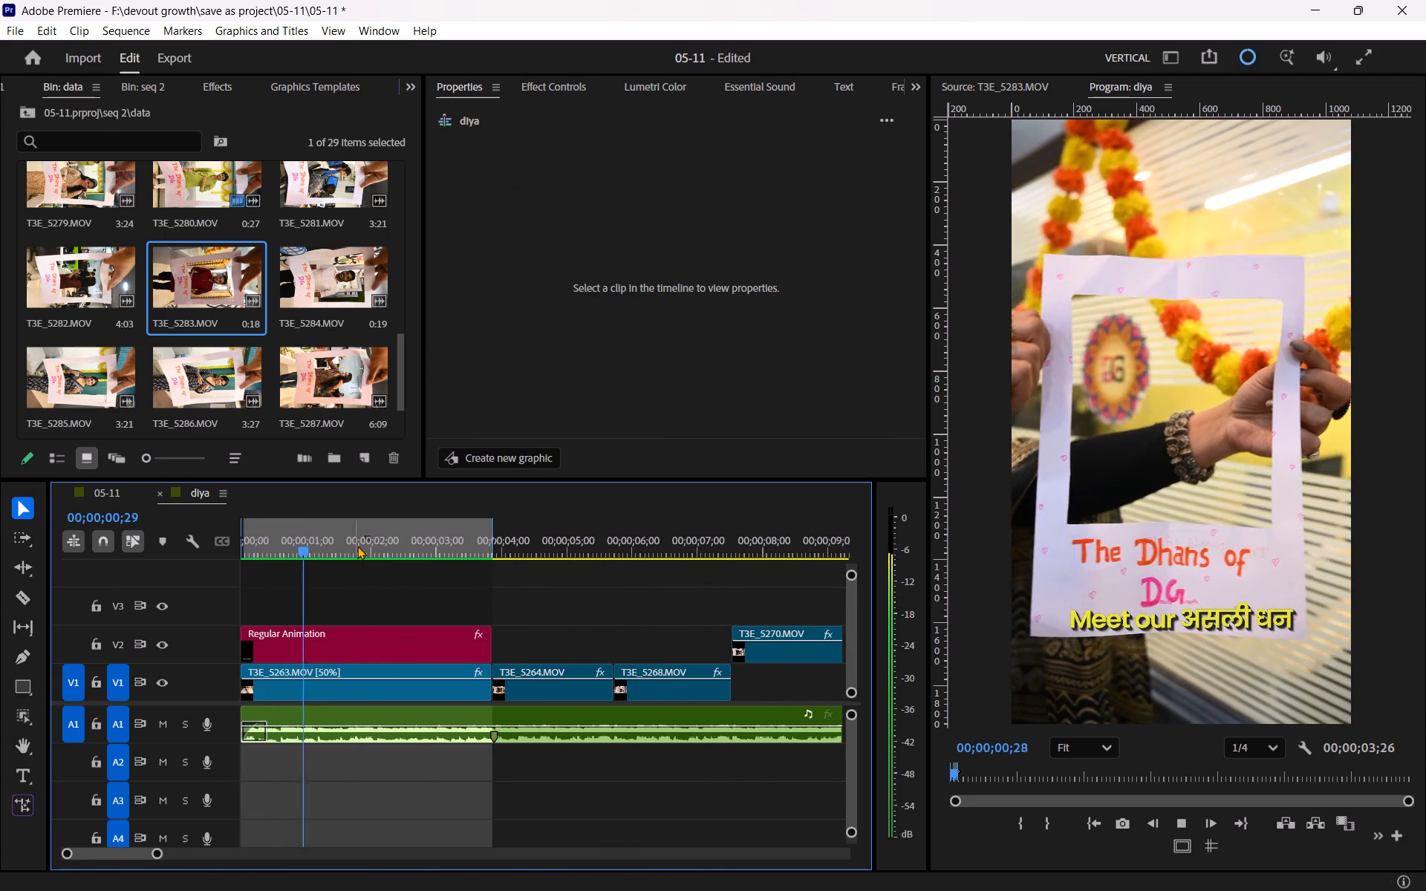
scroll(395, 578, down, 2)
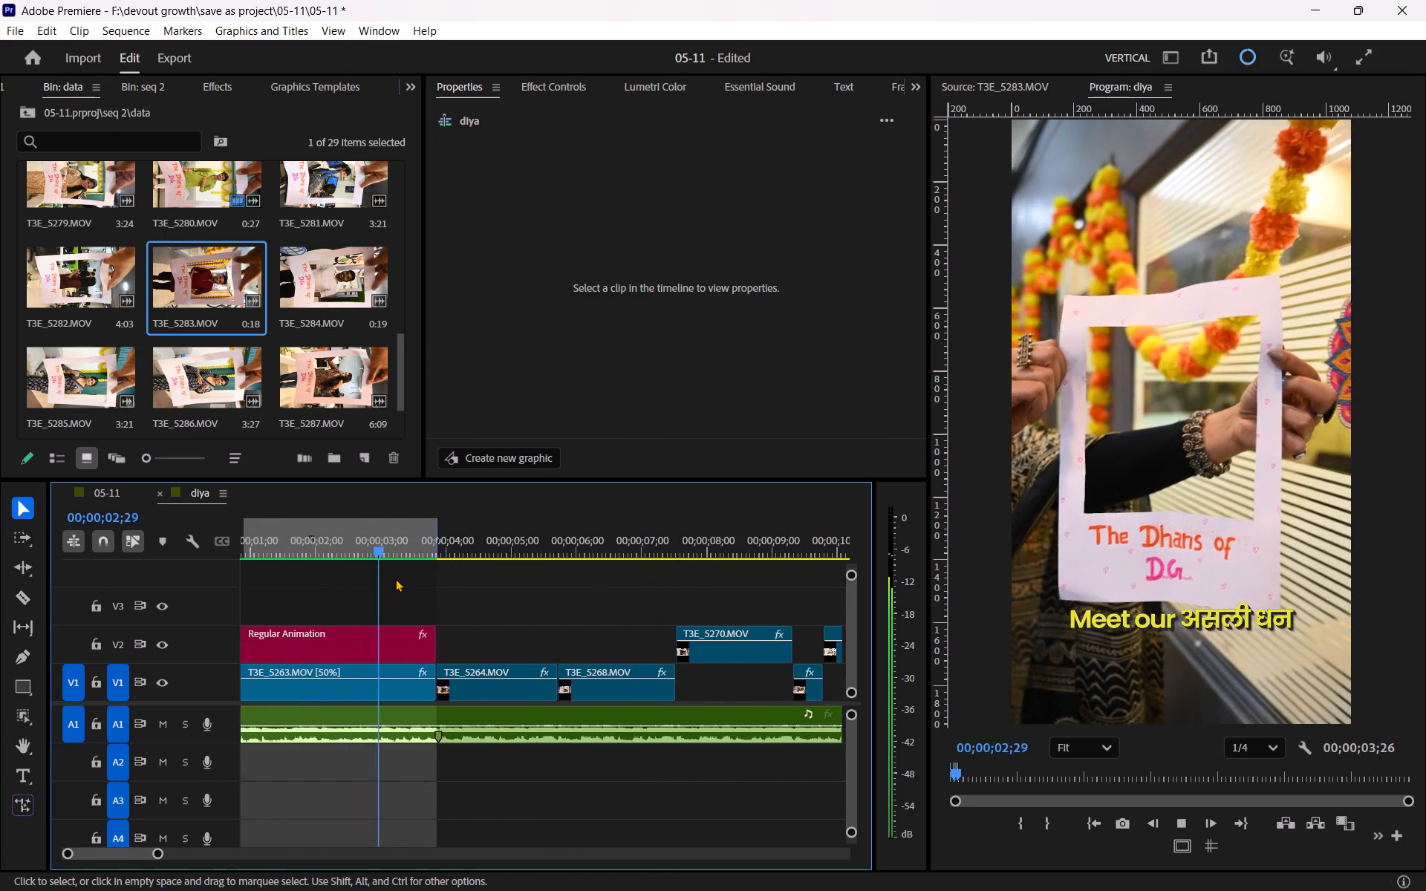
scroll(395, 578, down, 3)
key(space)
Extend the start of the Daingad Daingad audio on A1 to its media limit and realign the clip to the sequence start.
text(--)
key(equal)
drag(414, 716, 546, 714)
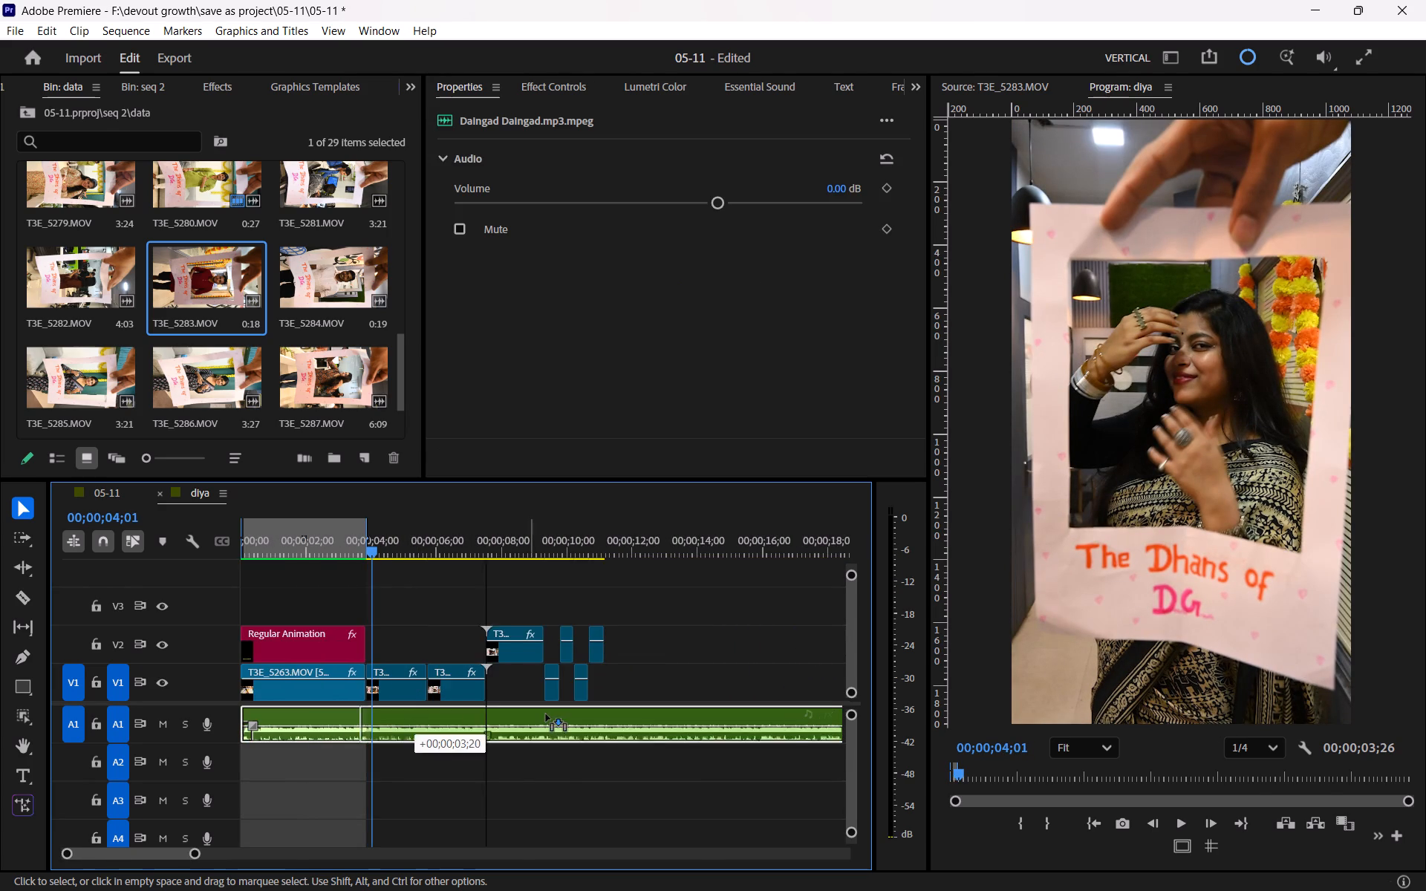
drag(546, 714, 611, 715)
drag(431, 718, 397, 718)
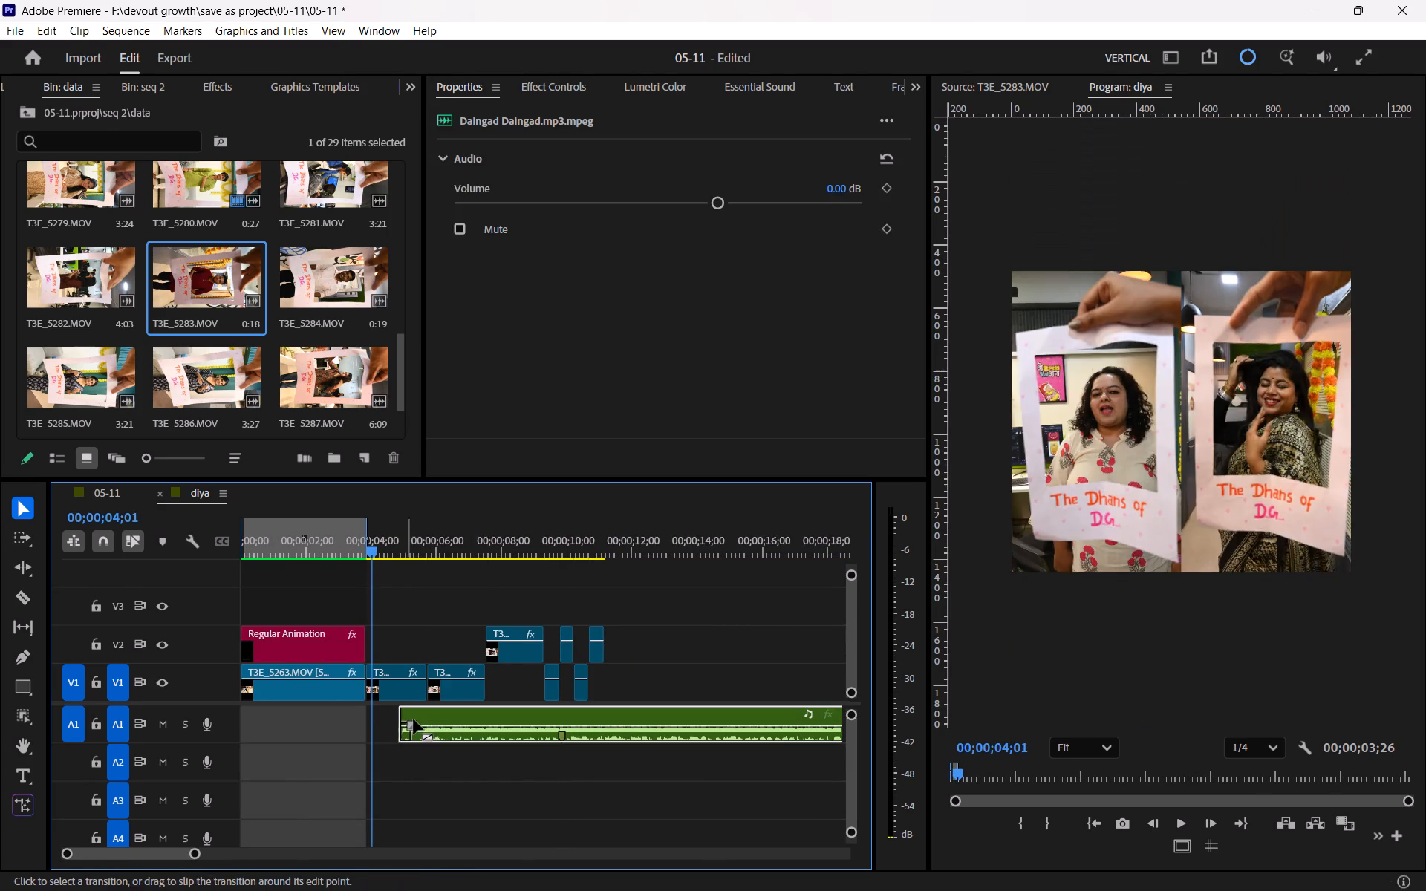
drag(415, 726, 396, 726)
drag(400, 711, 245, 714)
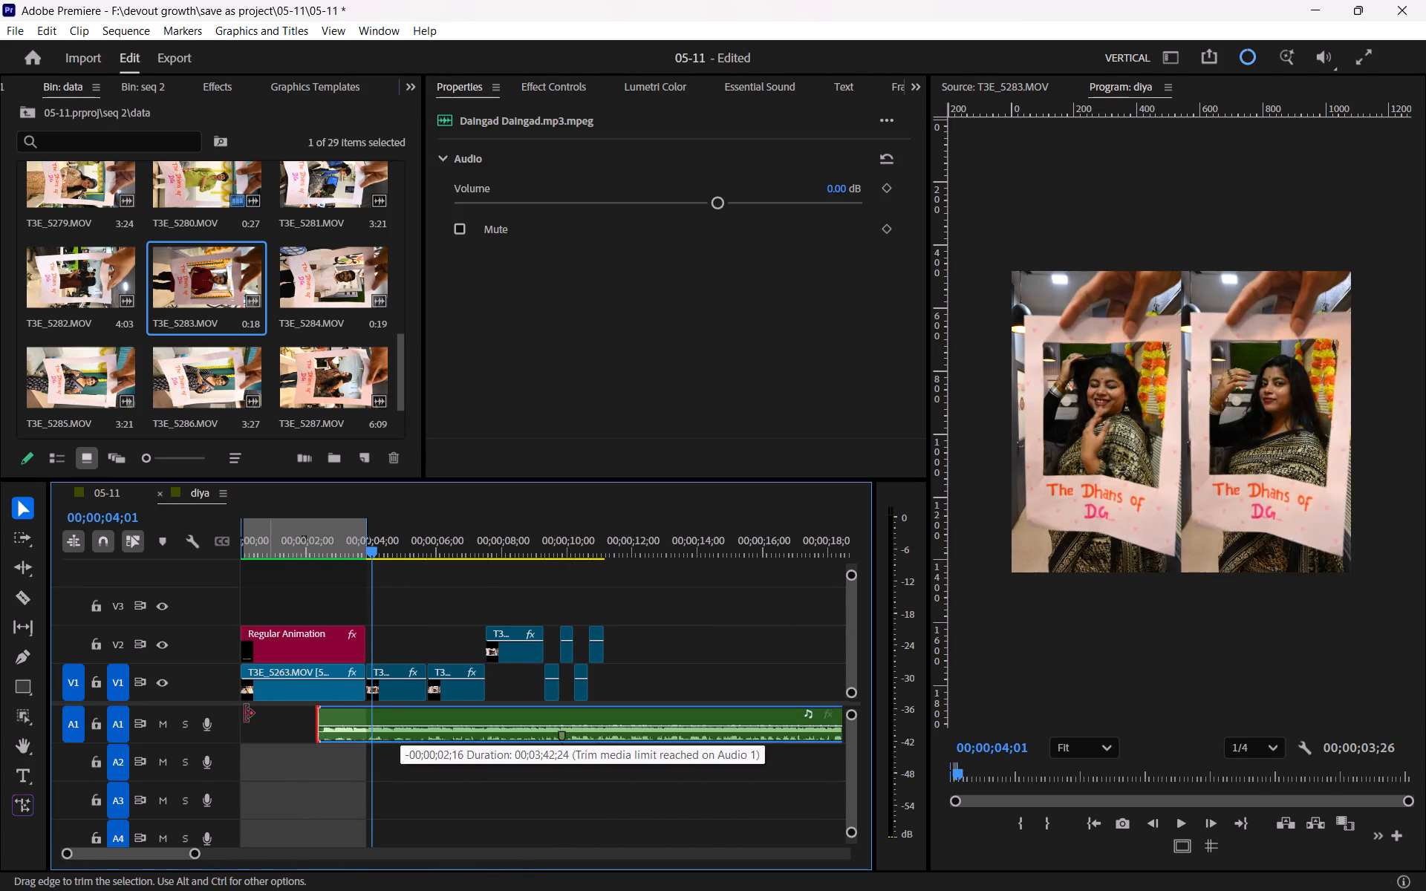
drag(245, 714, 221, 715)
drag(424, 714, 328, 711)
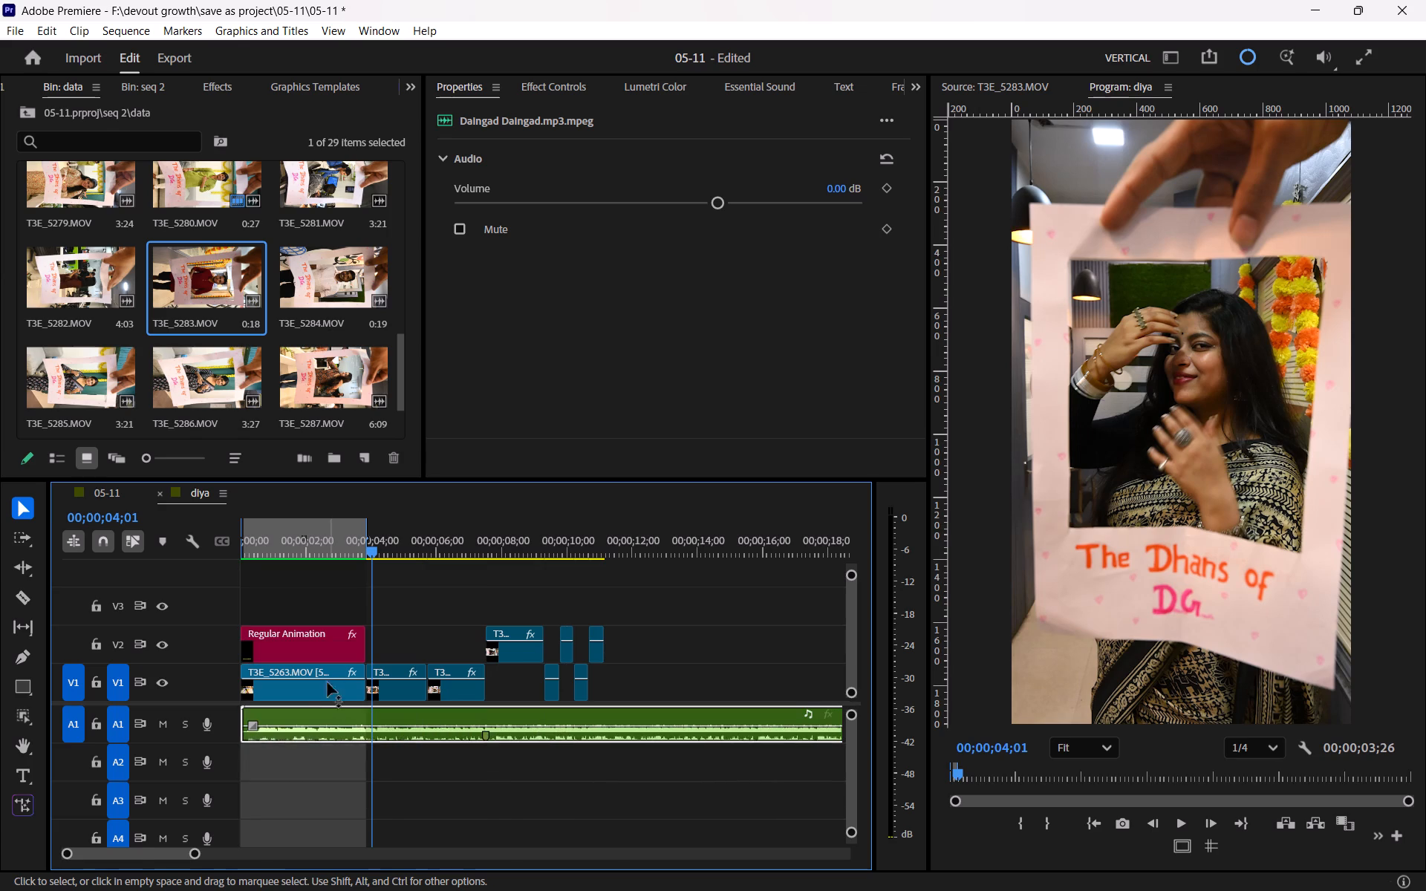
Replay the sequence from the start through T3E_5268.MOV to check how the clips match the extended audio.
key(equal)
drag(302, 541, 225, 558)
key(space)
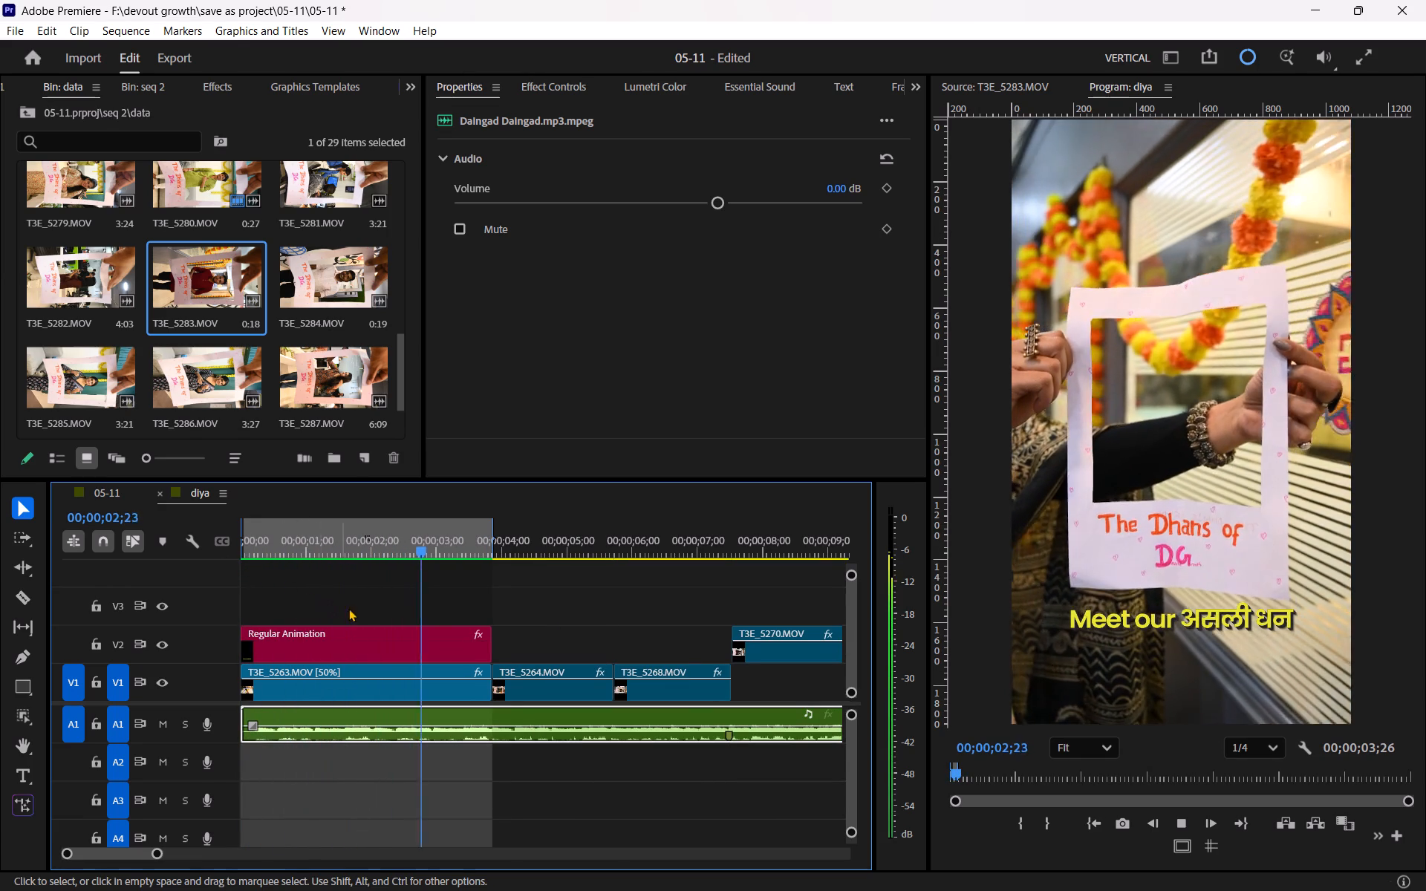
scroll(364, 613, down, 2)
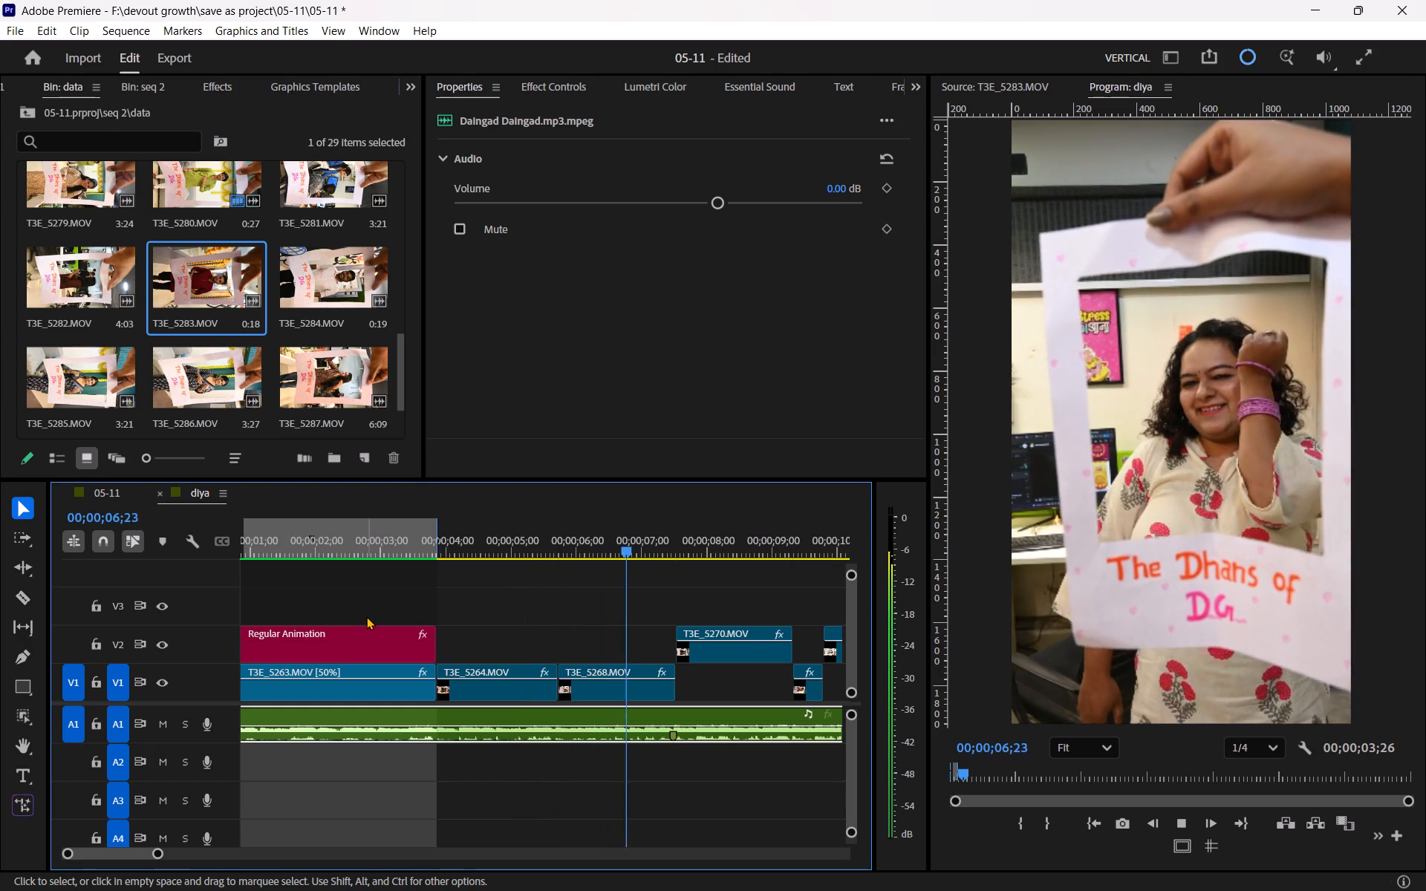
scroll(366, 616, down, 2)
key(space)
drag(452, 546, 425, 546)
key(space)
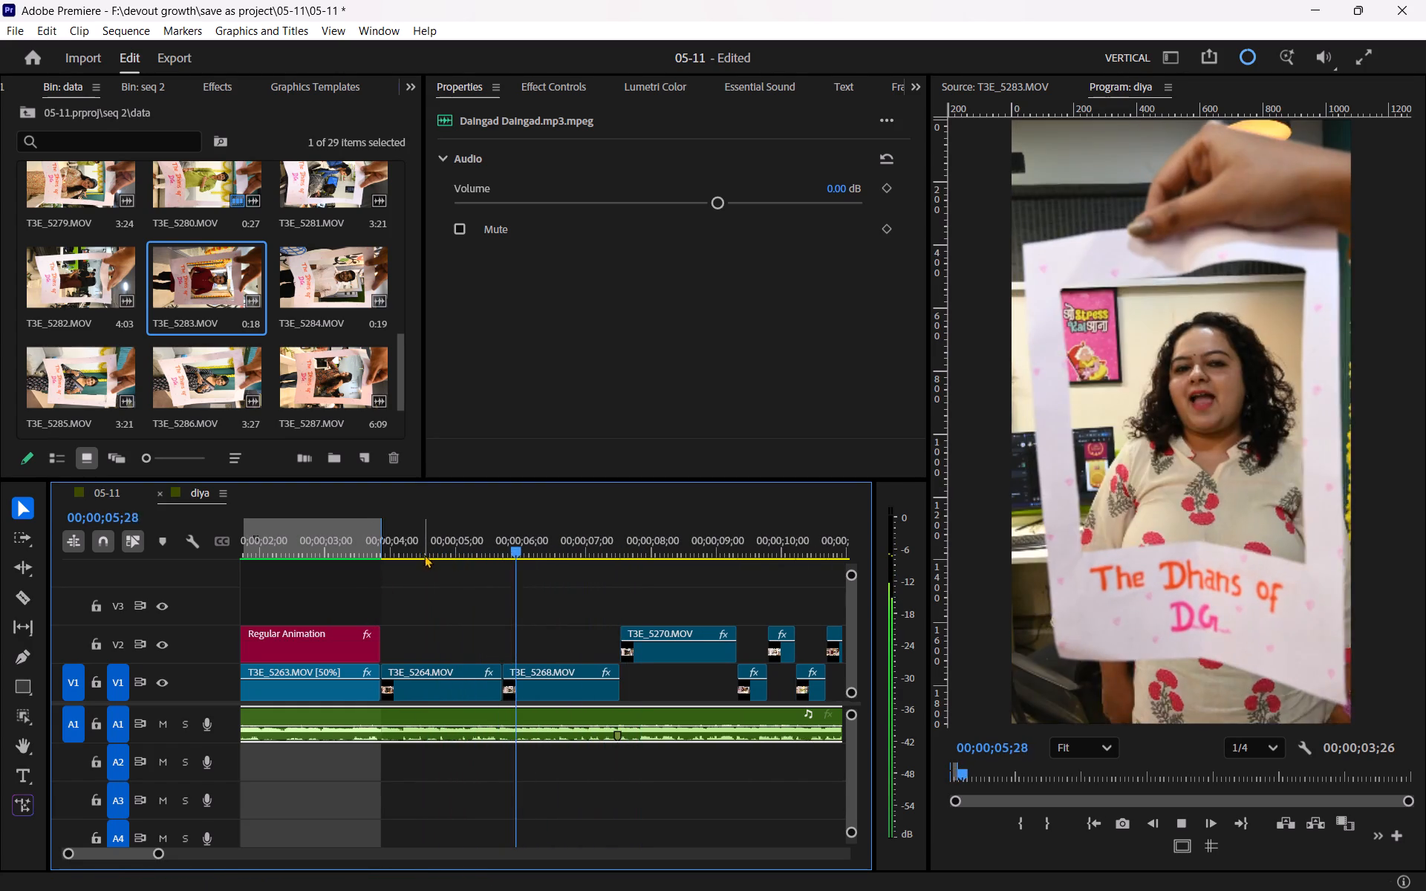
key(space)
Move T3E_5268.MOV from V1 to V3 at about 00;00;14;15, clear of the other clips.
scroll(533, 592, down, 2)
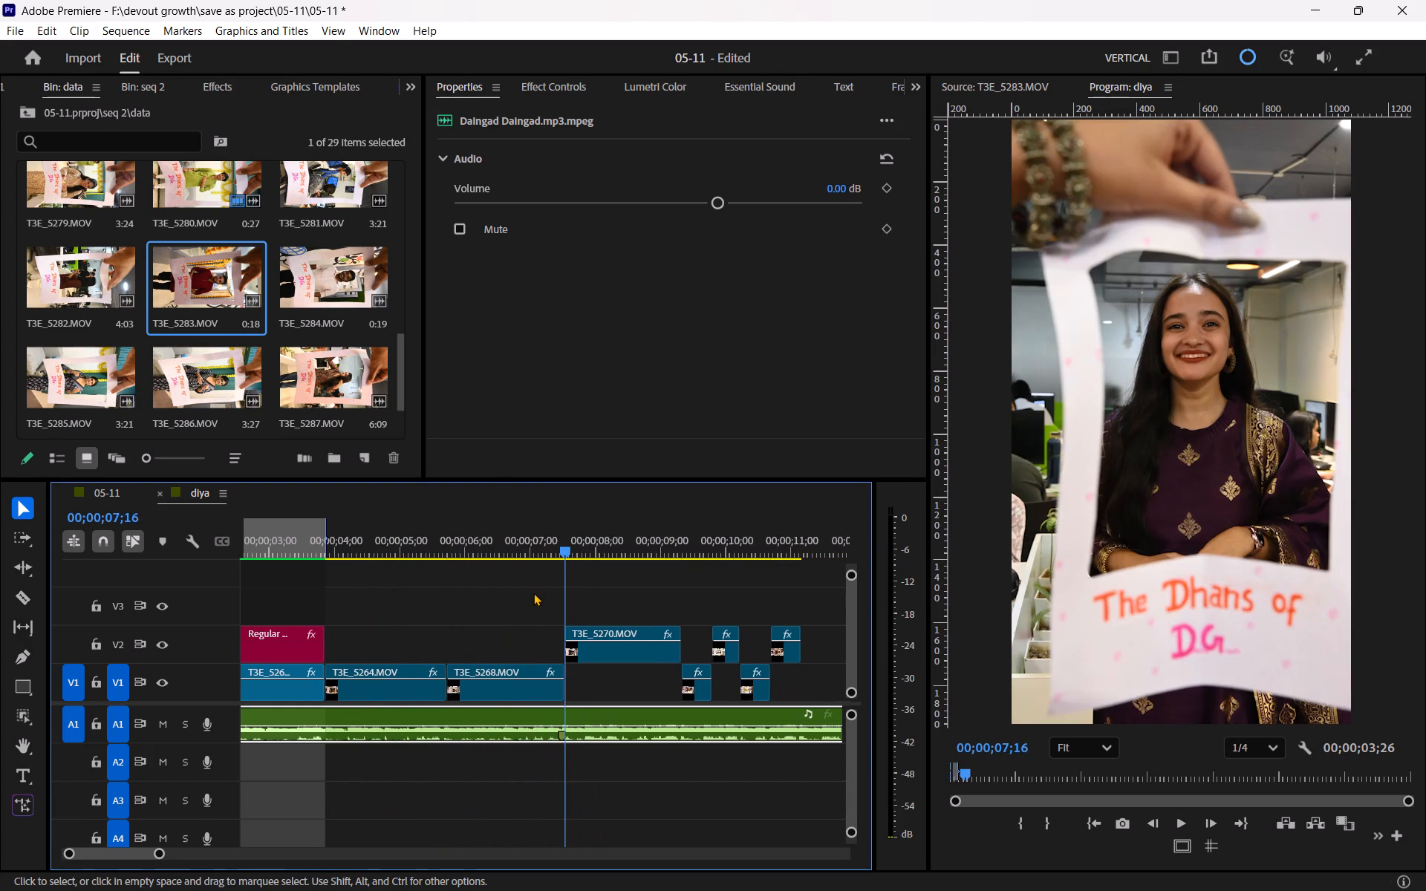
drag(497, 666, 834, 590)
scroll(616, 604, down, 1)
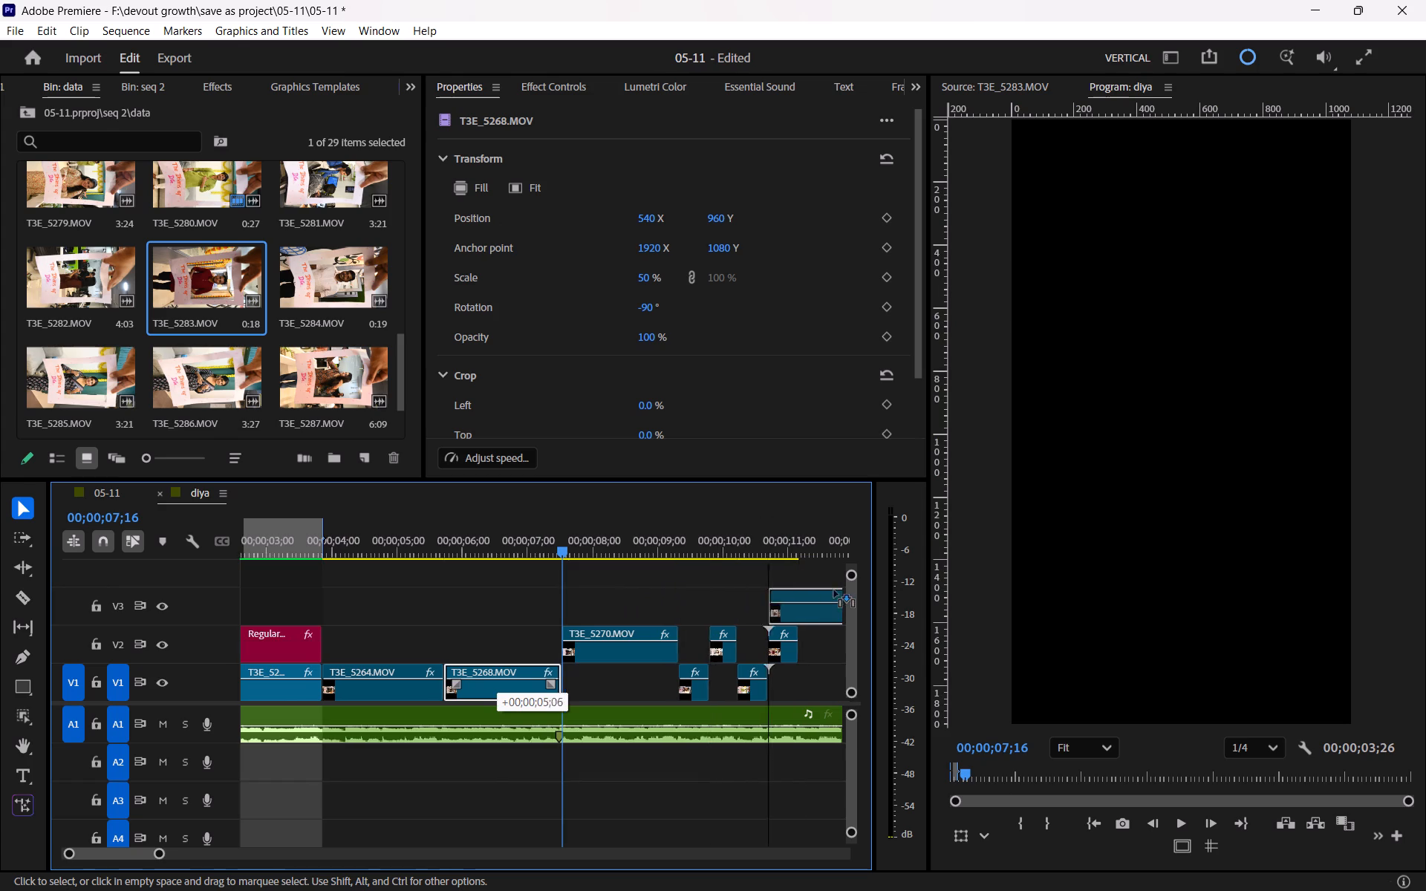
drag(834, 590, 702, 595)
Move the four short clips after T3E_5270.MOV together onto V2 and V3, starting directly after T3E_5264.MOV.
drag(467, 596, 320, 676)
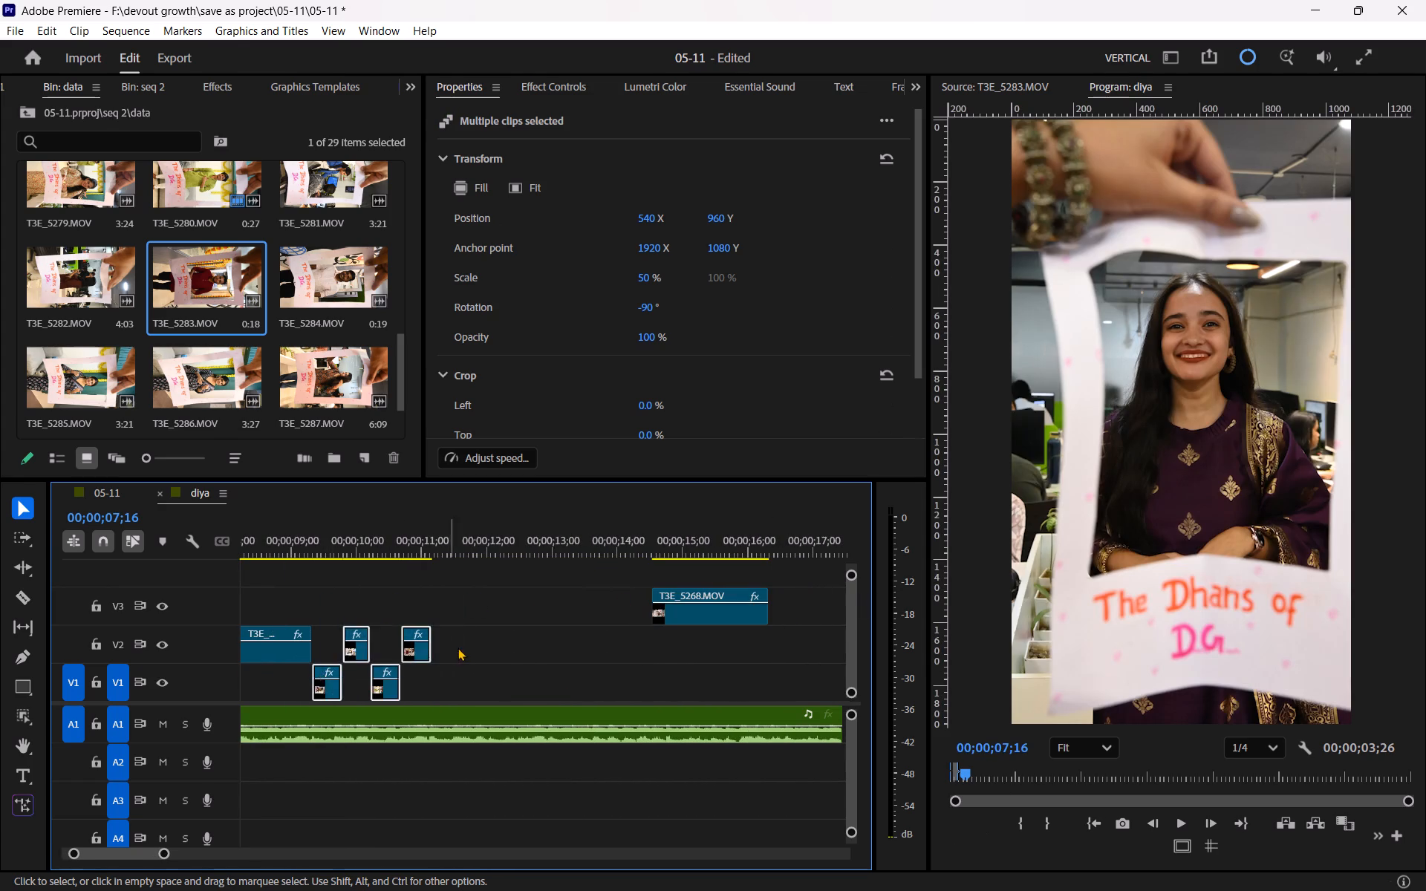
scroll(458, 647, up, 9)
drag(464, 546, 478, 546)
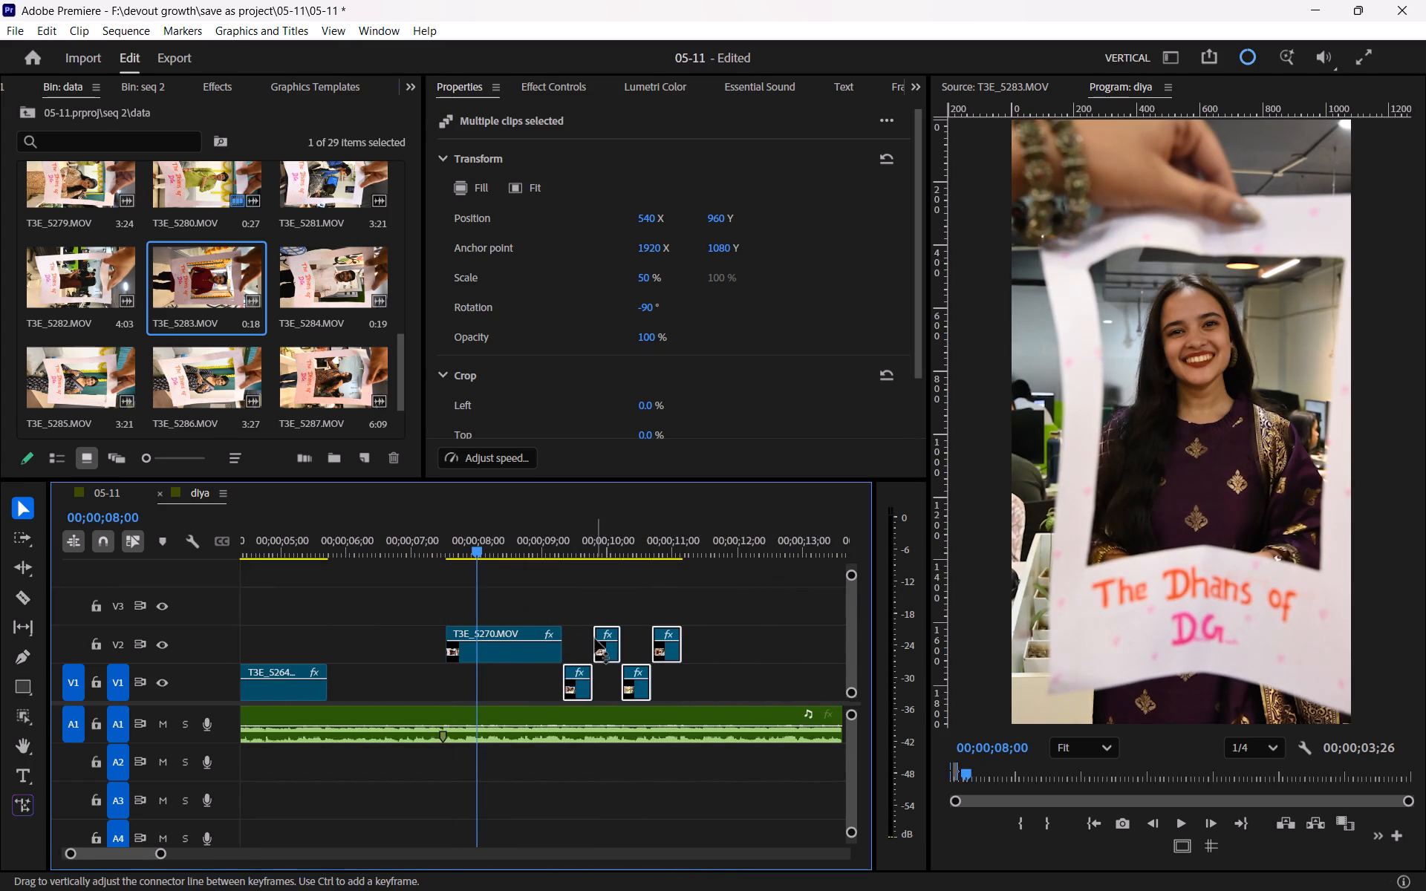
drag(599, 638, 466, 637)
drag(466, 637, 466, 637)
drag(612, 634, 445, 627)
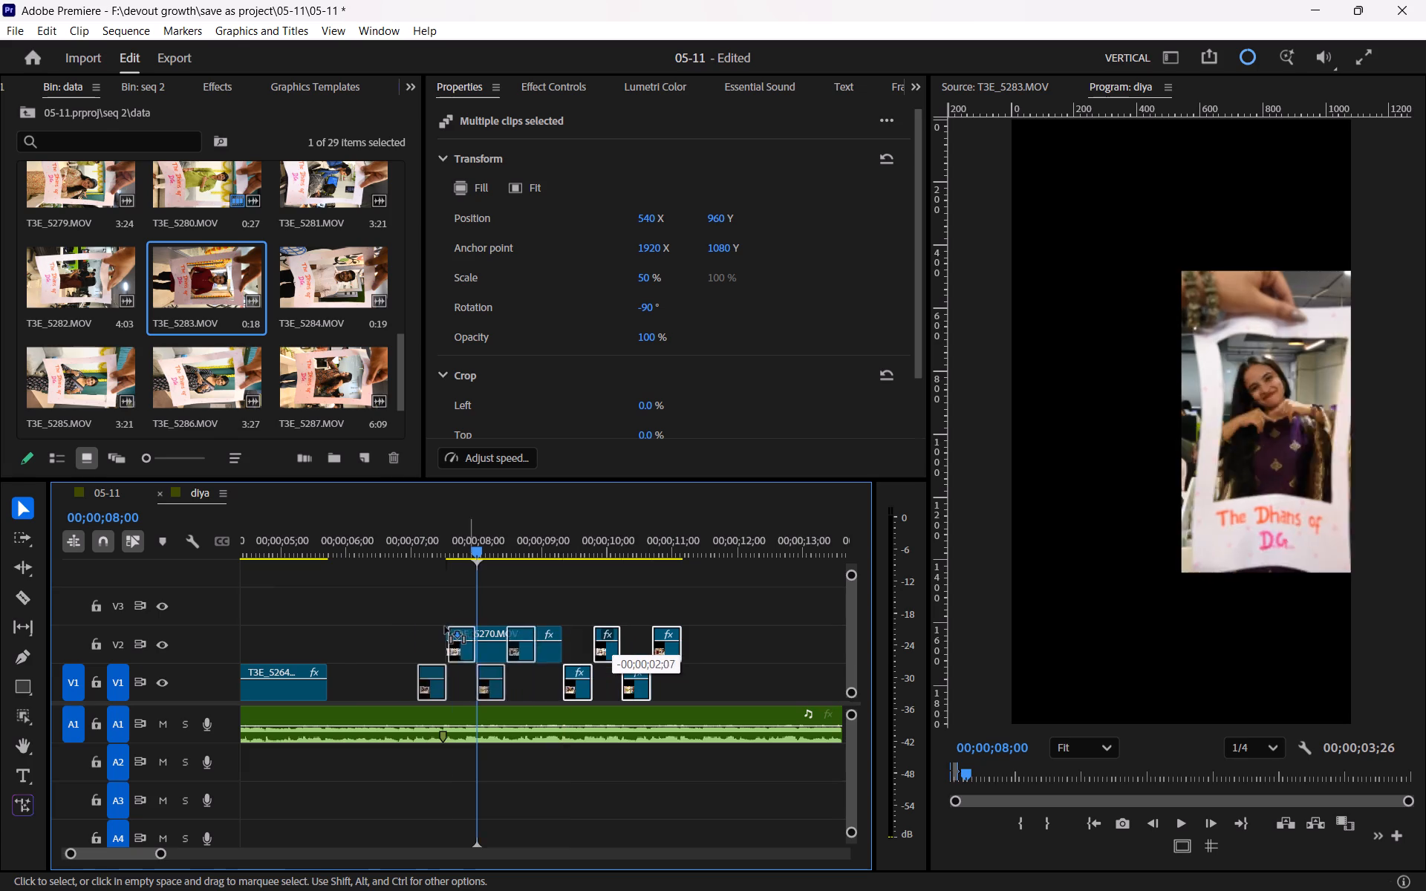
drag(445, 627, 388, 585)
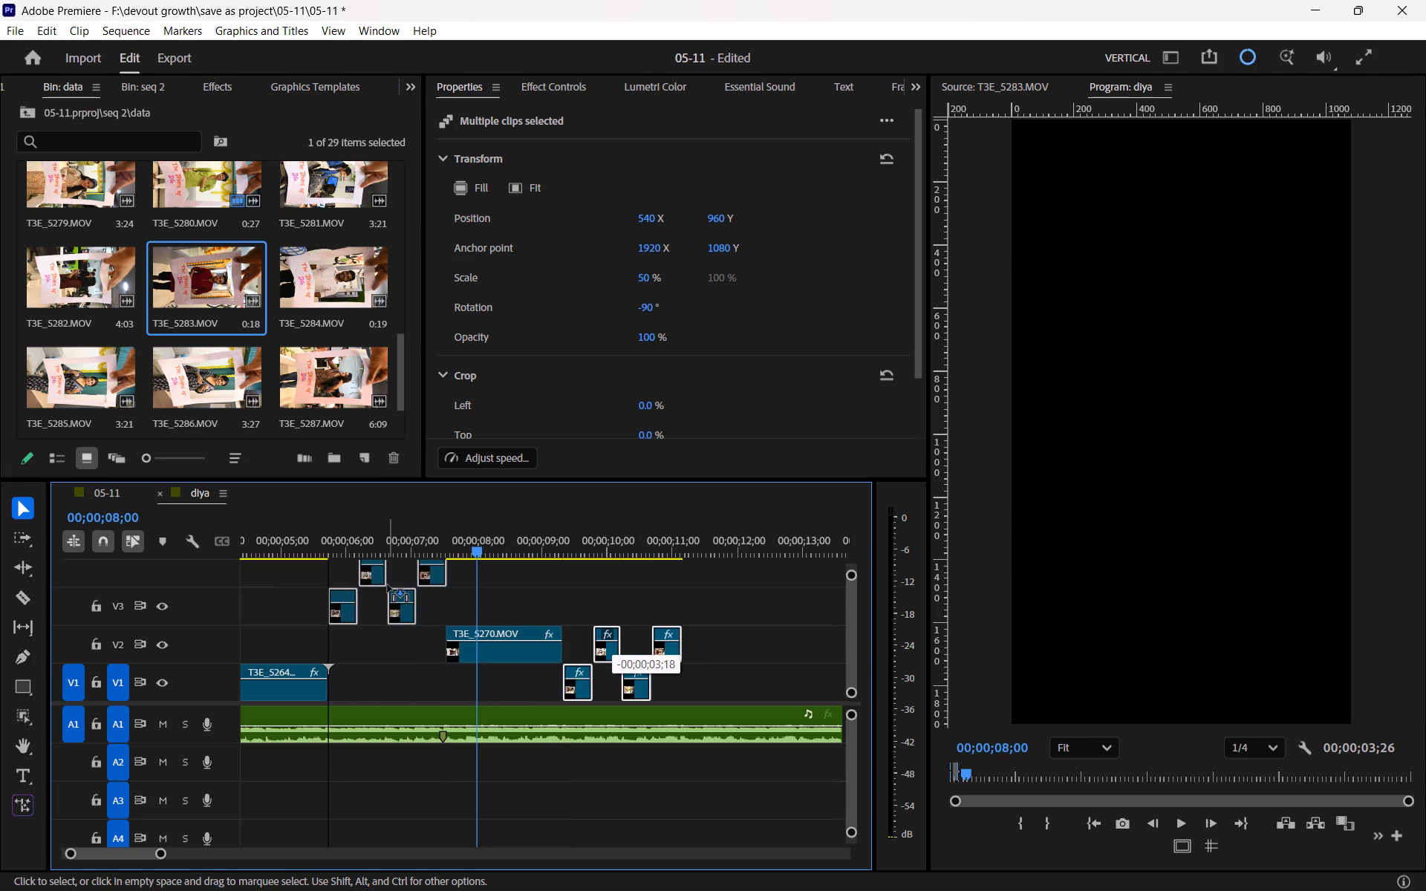
drag(388, 585, 386, 591)
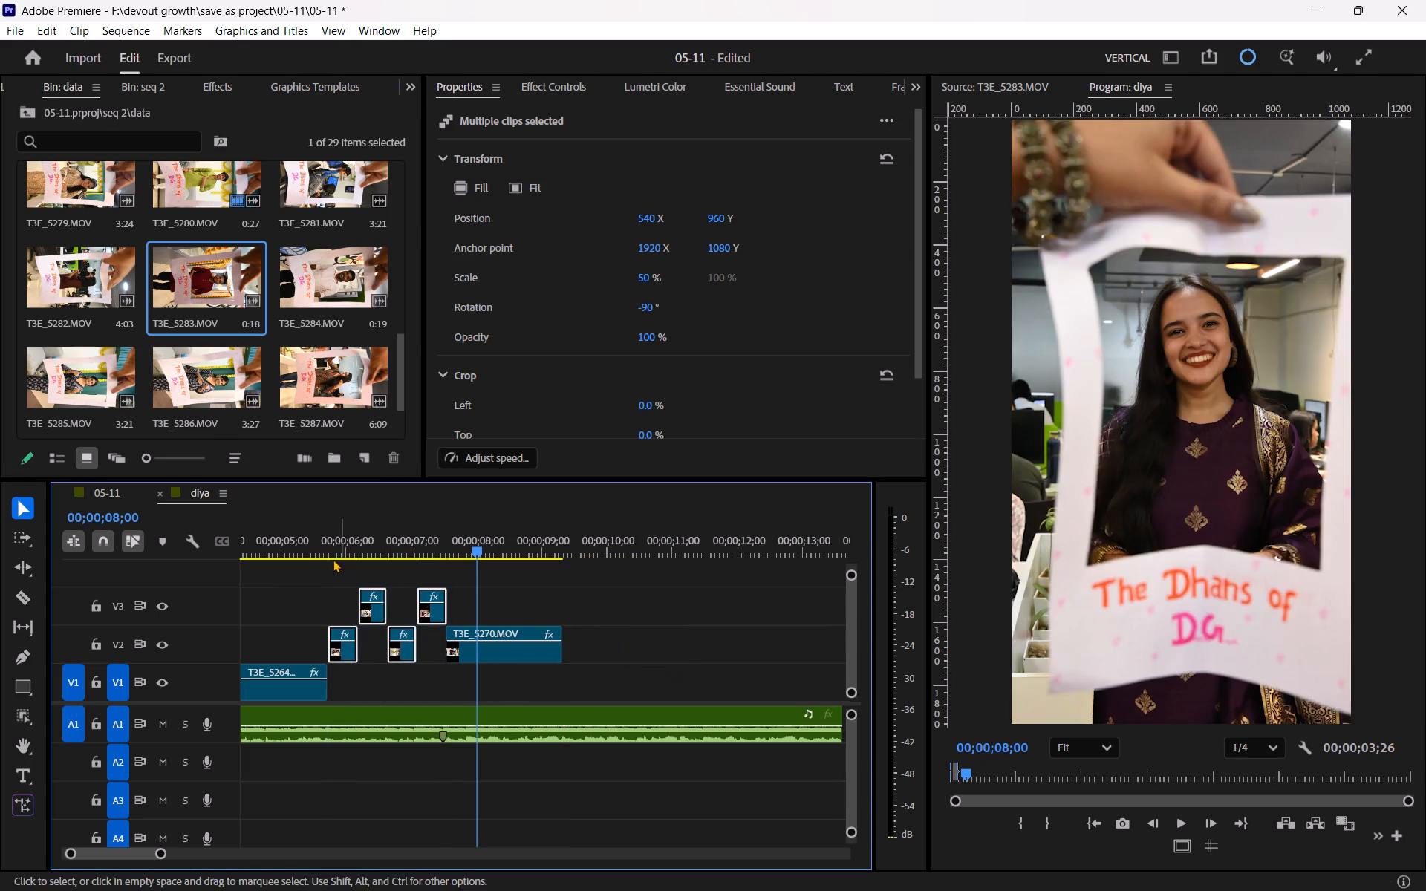
Replay the sequence from T3E_5264.MOV through T3E_5270.MOV to check the moved short clips against the audio.
drag(310, 546, 257, 549)
key(space)
scroll(377, 614, up, 4)
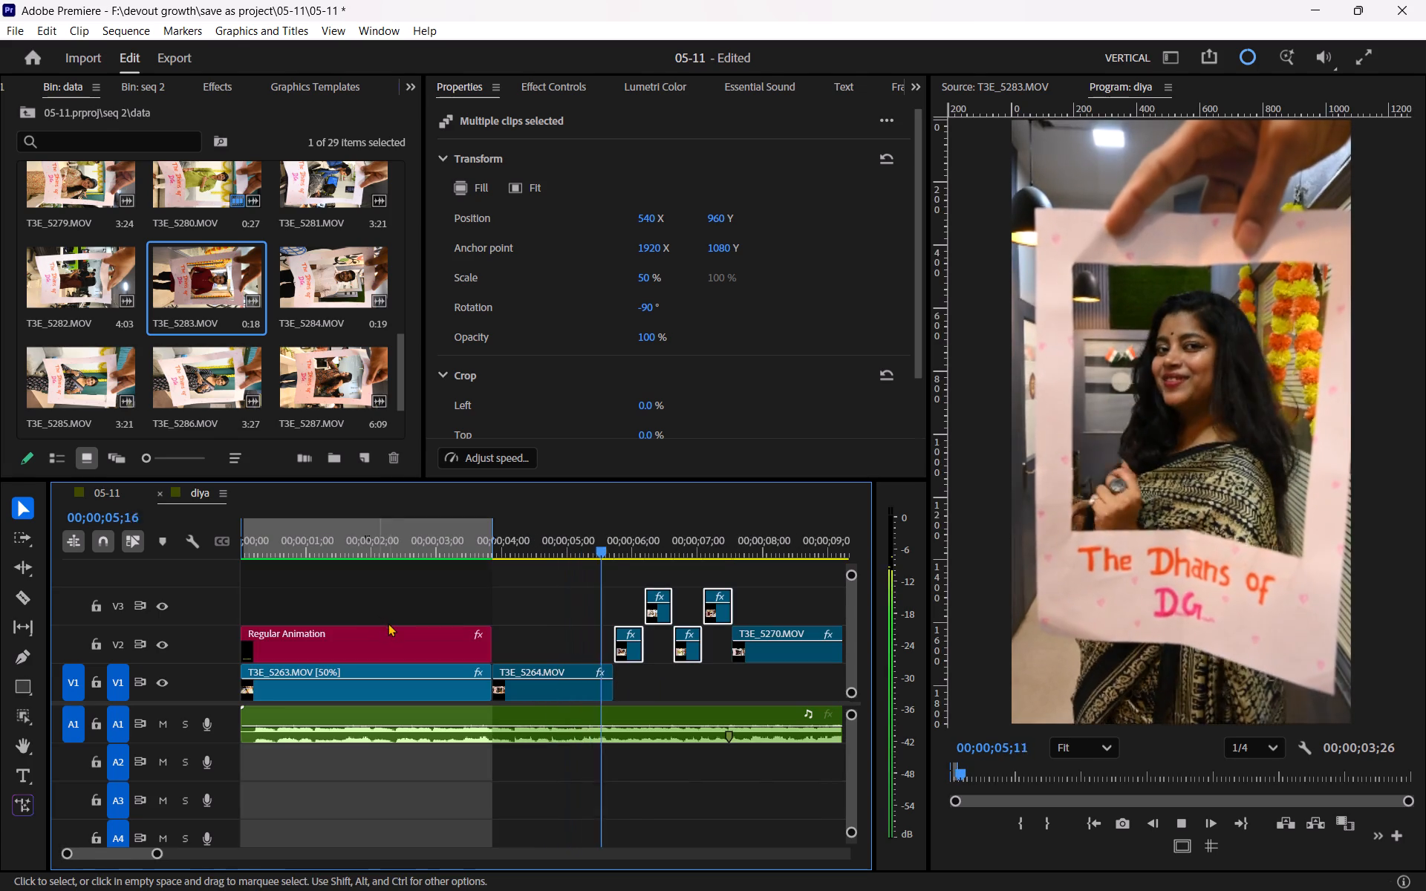
scroll(394, 628, down, 1)
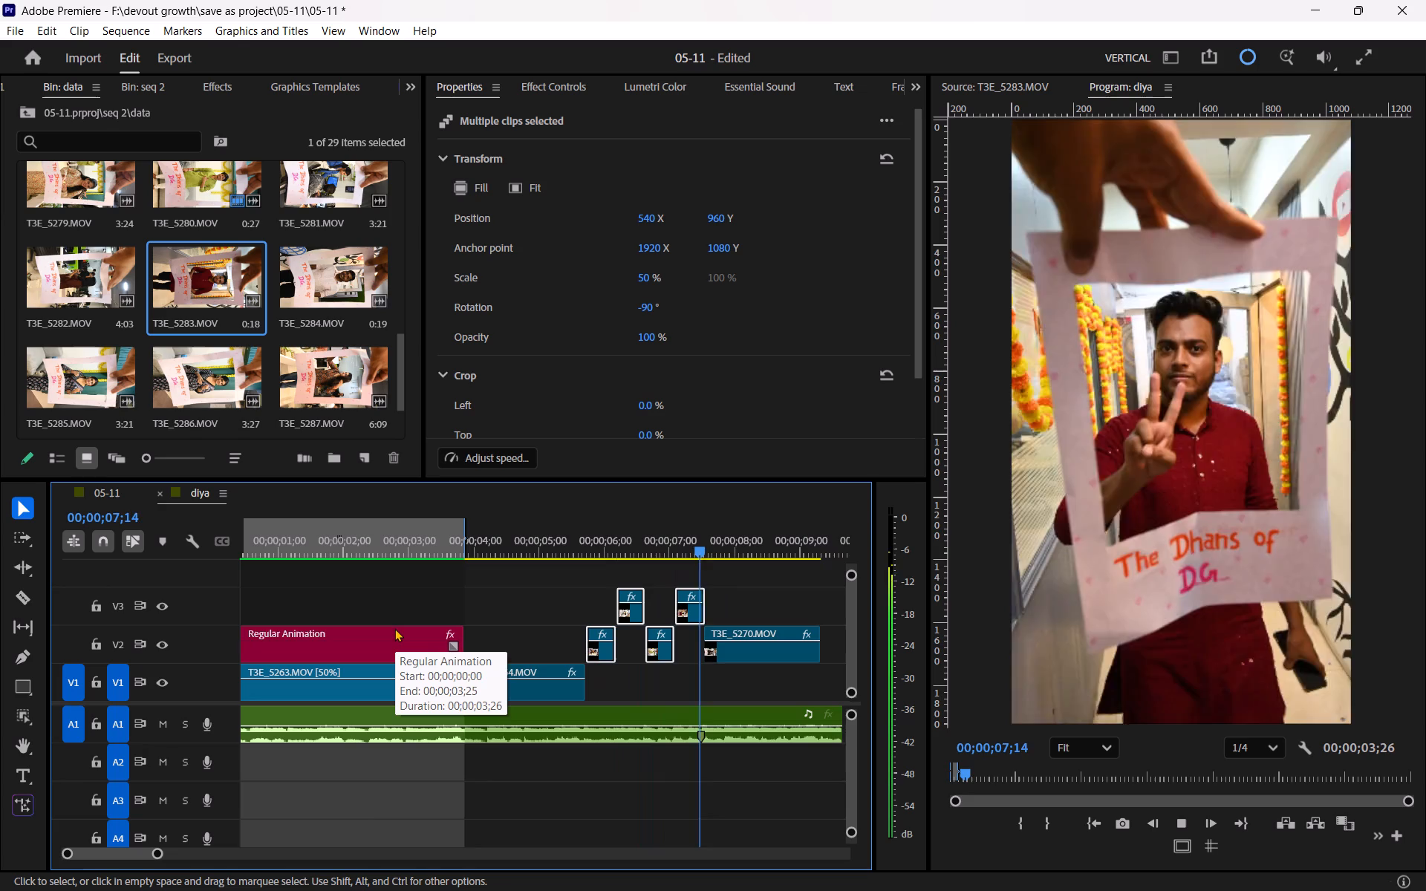
scroll(394, 628, down, 8)
scroll(655, 653, down, 2)
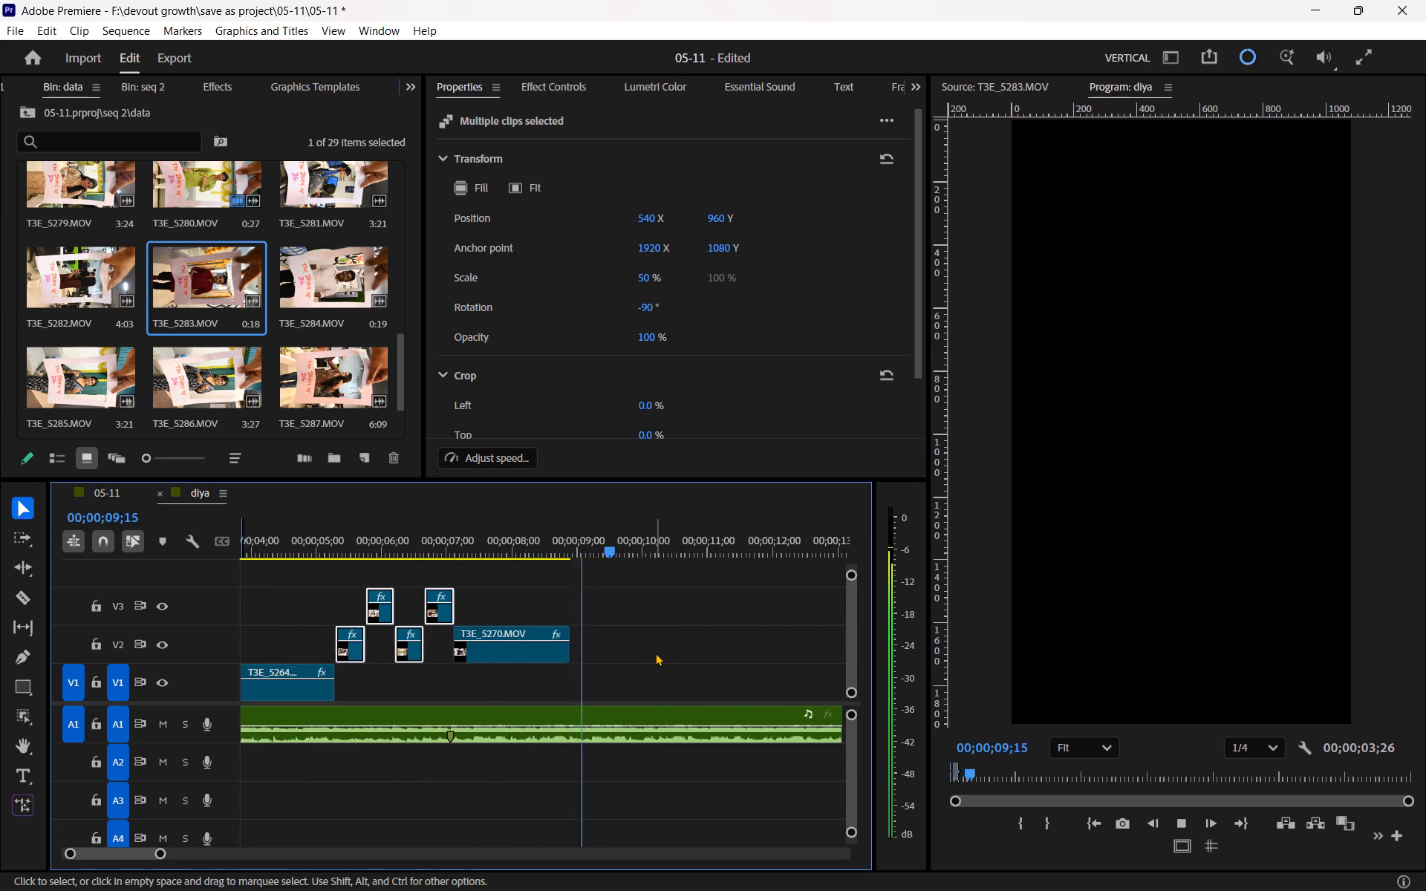
scroll(655, 653, down, 3)
key(space)
Move T3E_5268.MOV from V3 to V1, starting directly after the end of T3E_5270.MOV, and play across the join.
click(646, 656)
drag(830, 614, 512, 662)
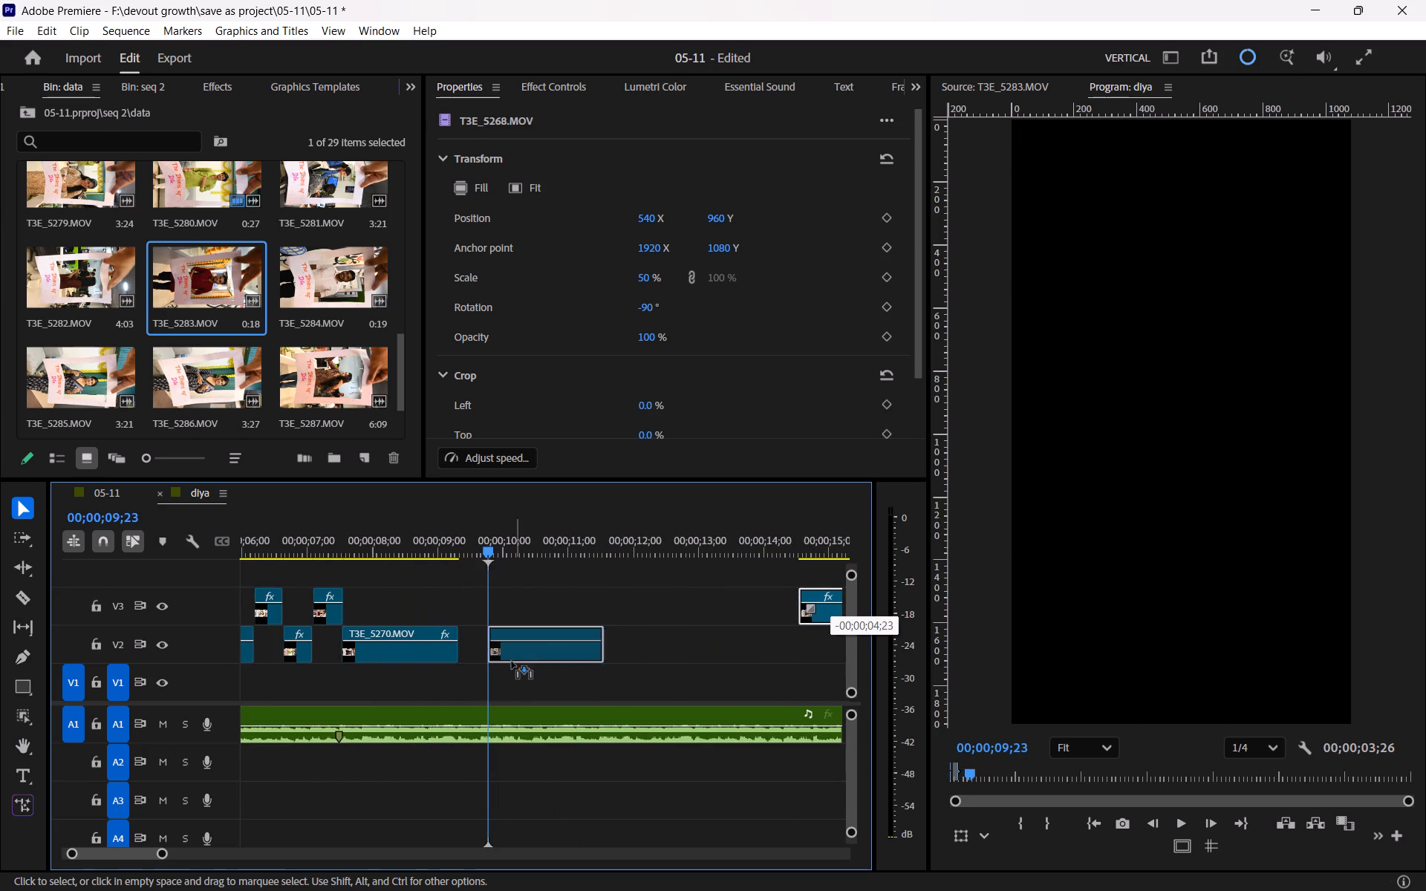
drag(512, 662, 492, 679)
drag(420, 546, 366, 554)
key(space)
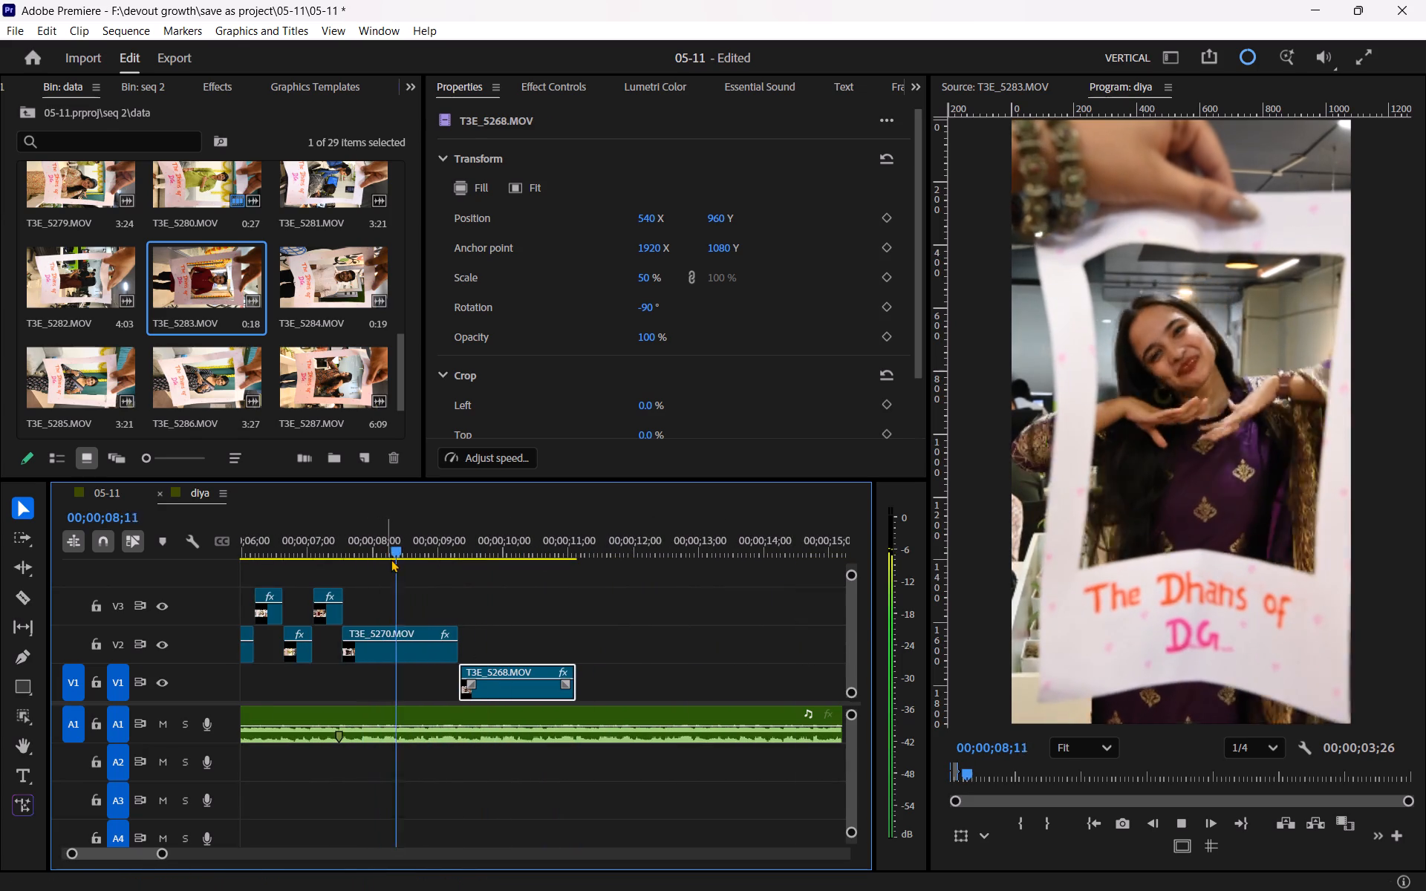
scroll(398, 563, down, 2)
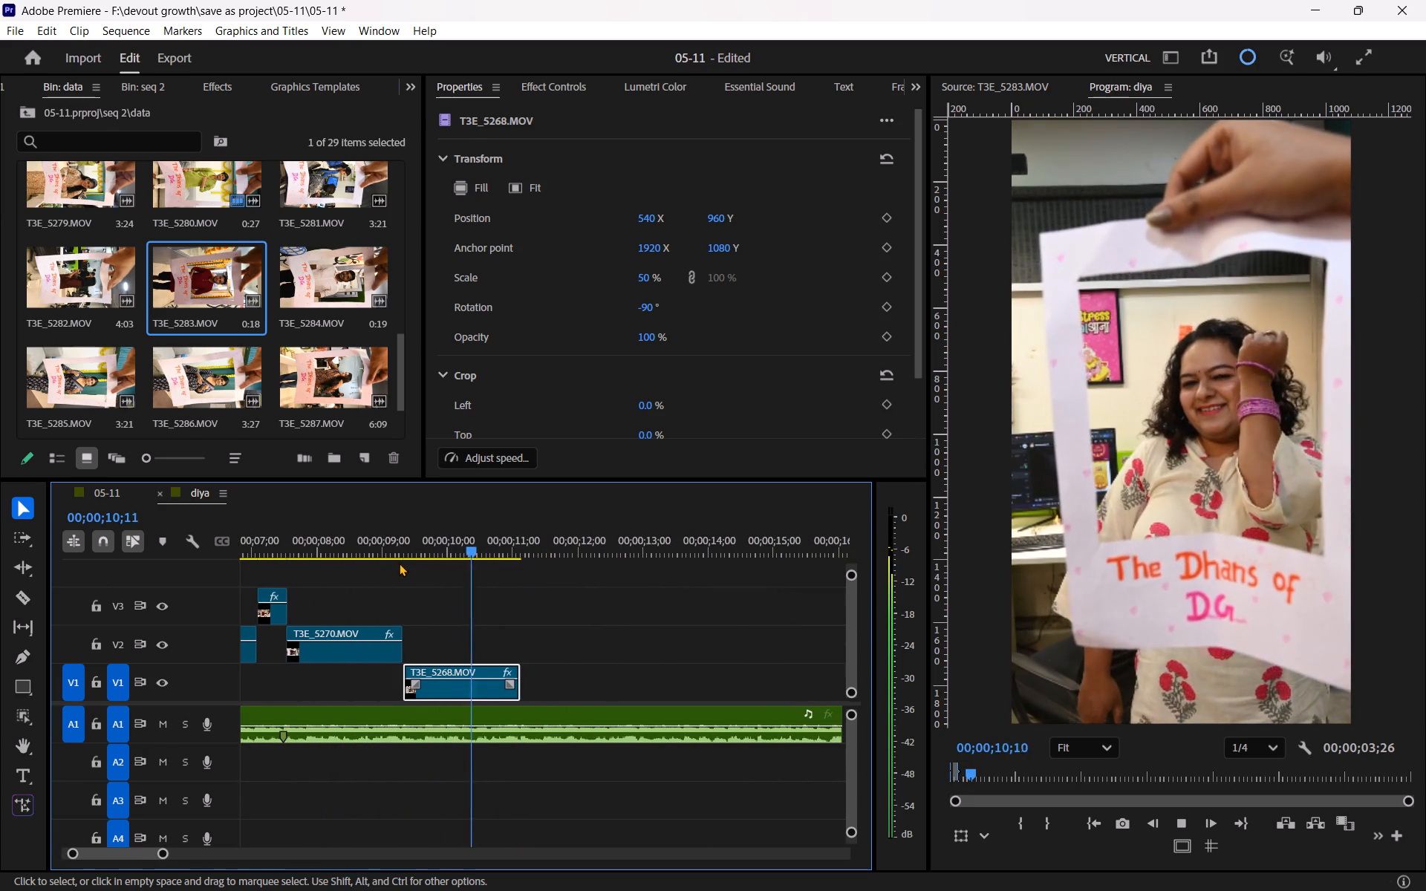
key(space)
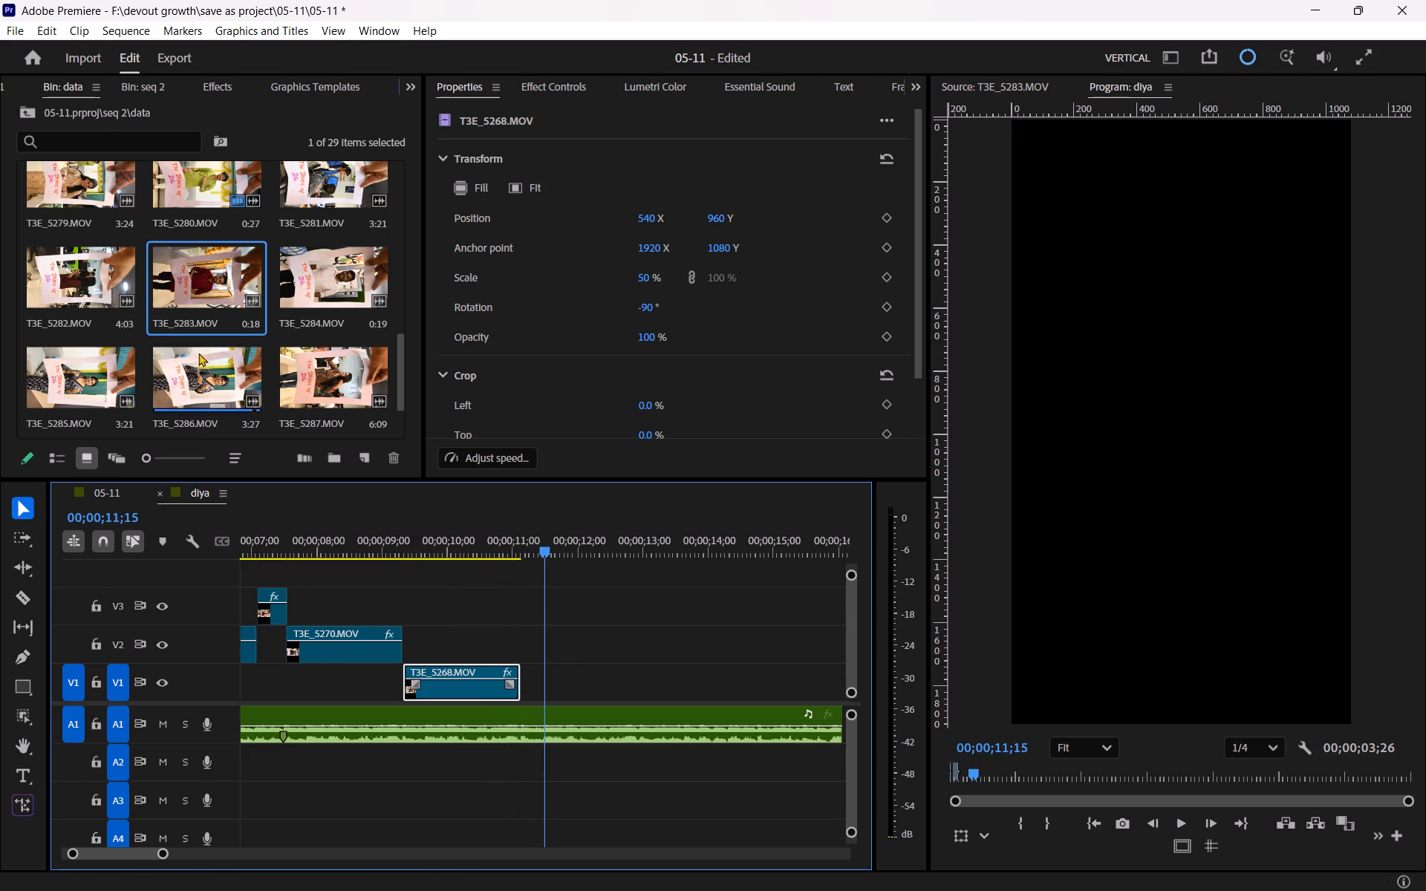
Mark a 00:00:01:02 section of source clip T3E_5271.MOV ending at 00:00:01:22 and place it on V2 directly after T3E_5268.MOV.
scroll(198, 321, up, 6)
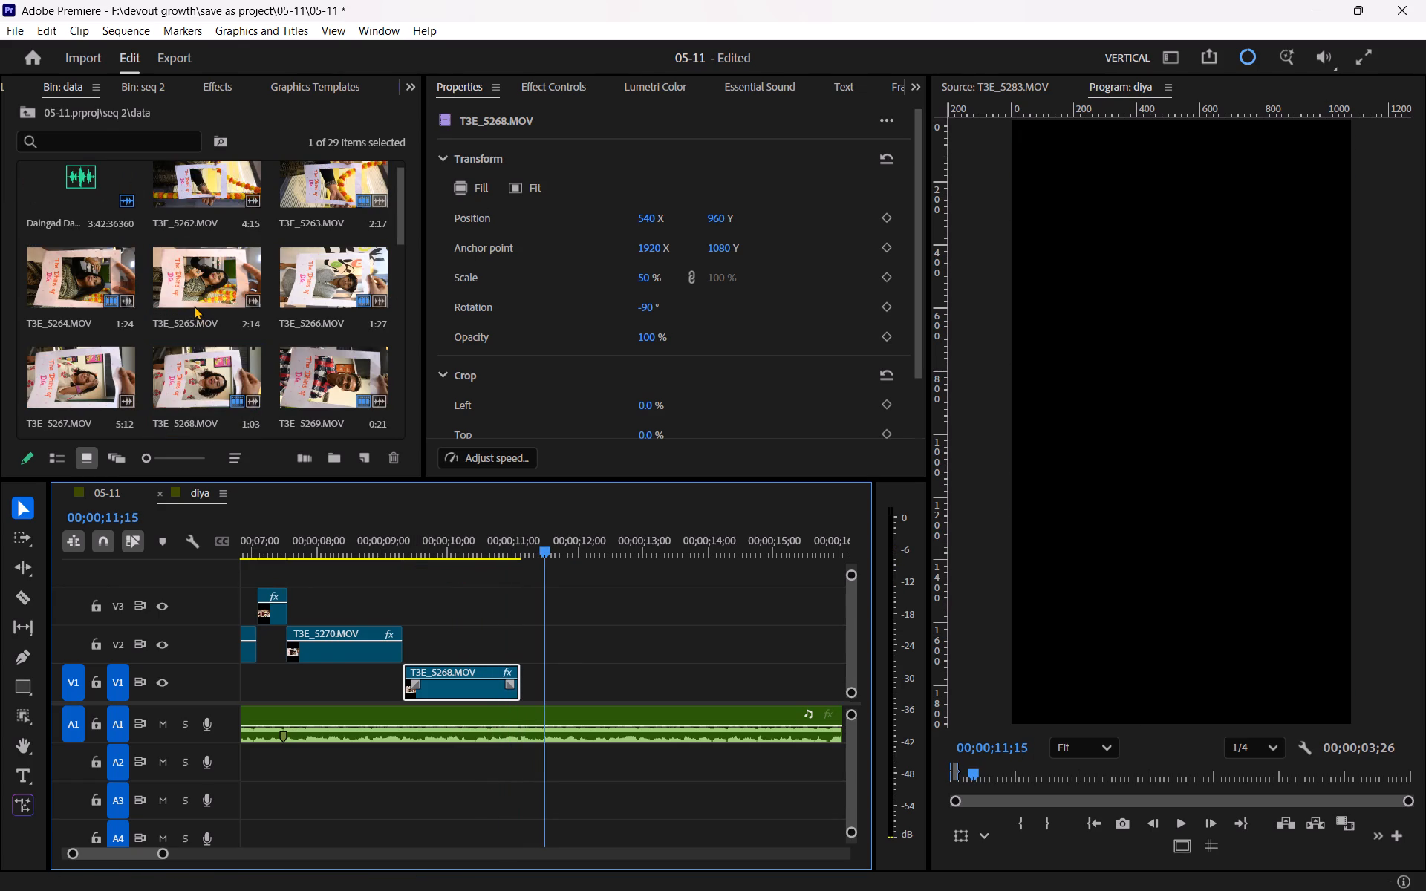
scroll(236, 301, down, 1)
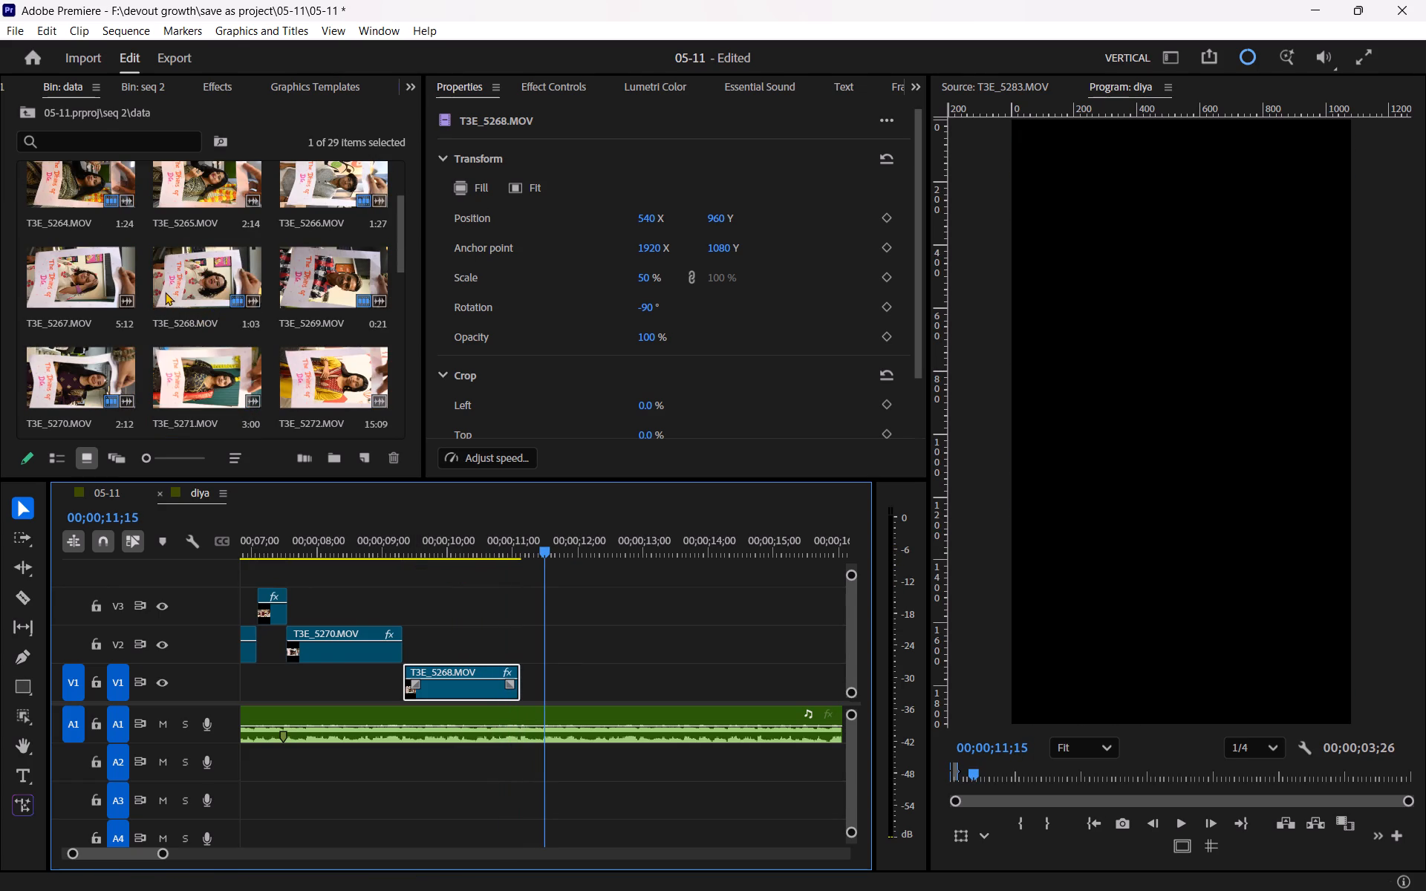
double_click(209, 374)
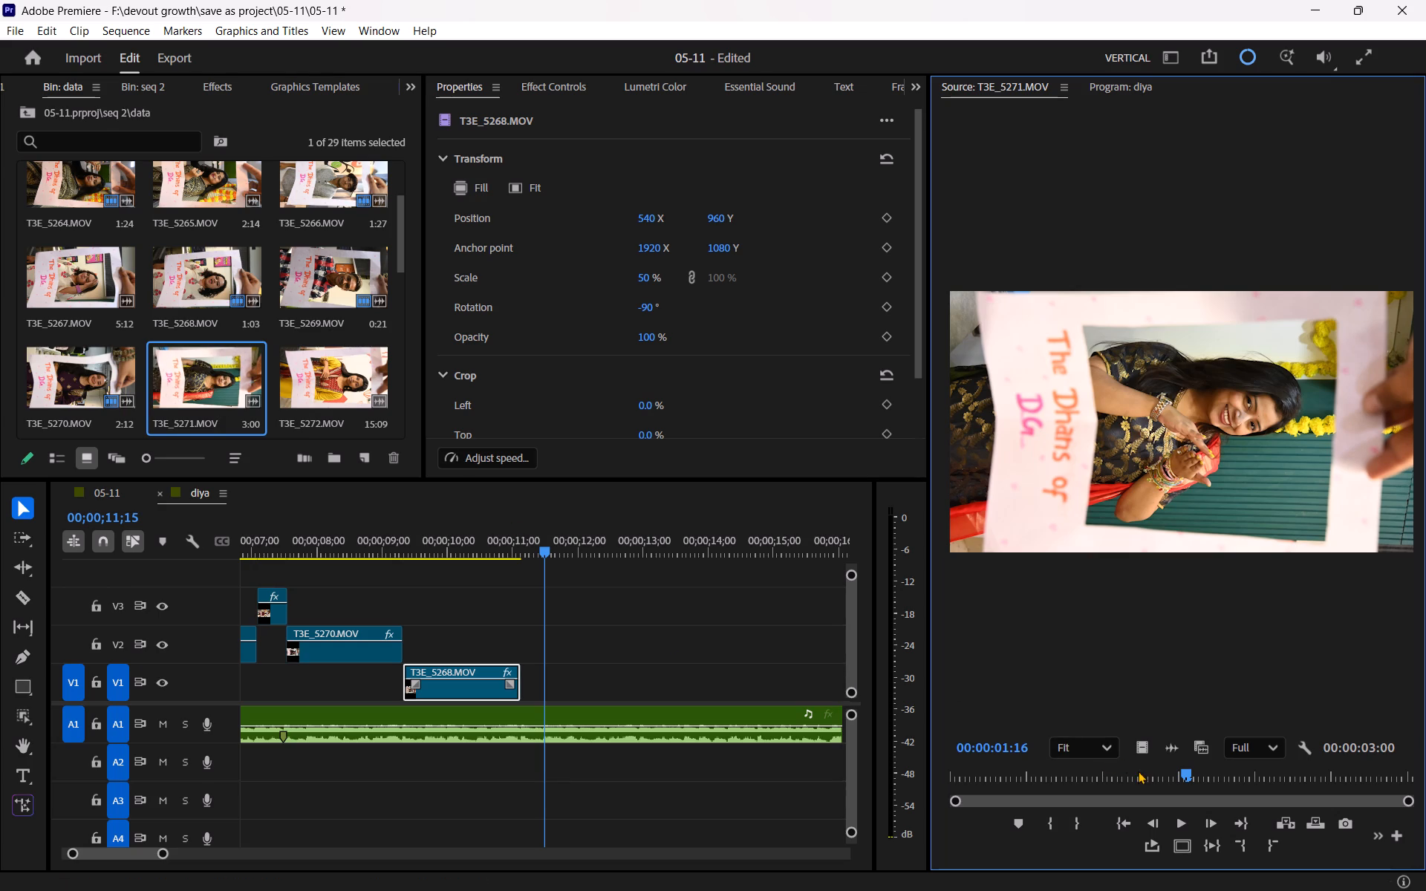
drag(1139, 773, 988, 782)
key(space)
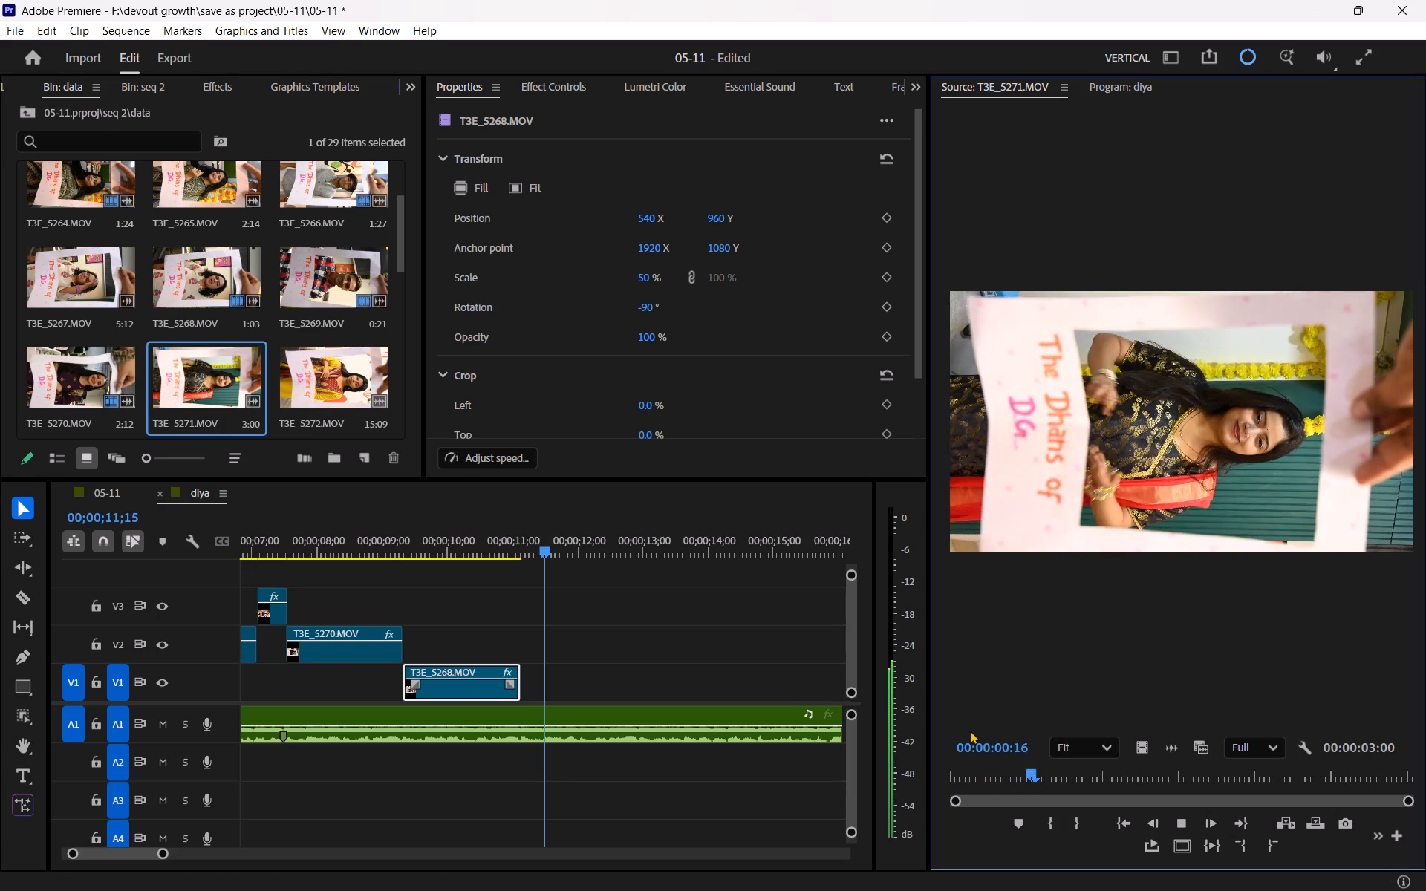
key(space)
click(1050, 826)
key(space)
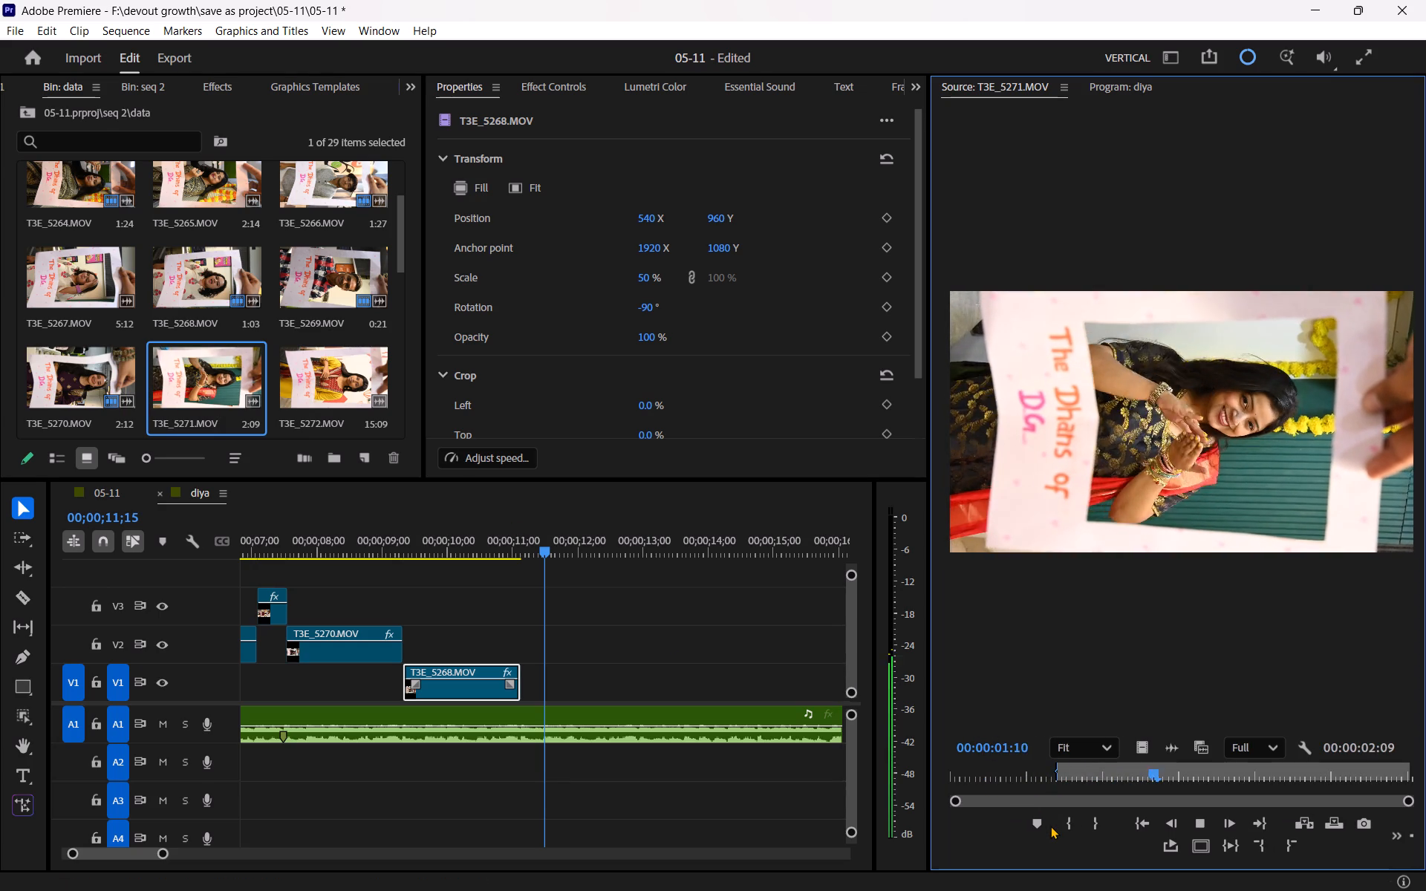
key(space)
click(1090, 823)
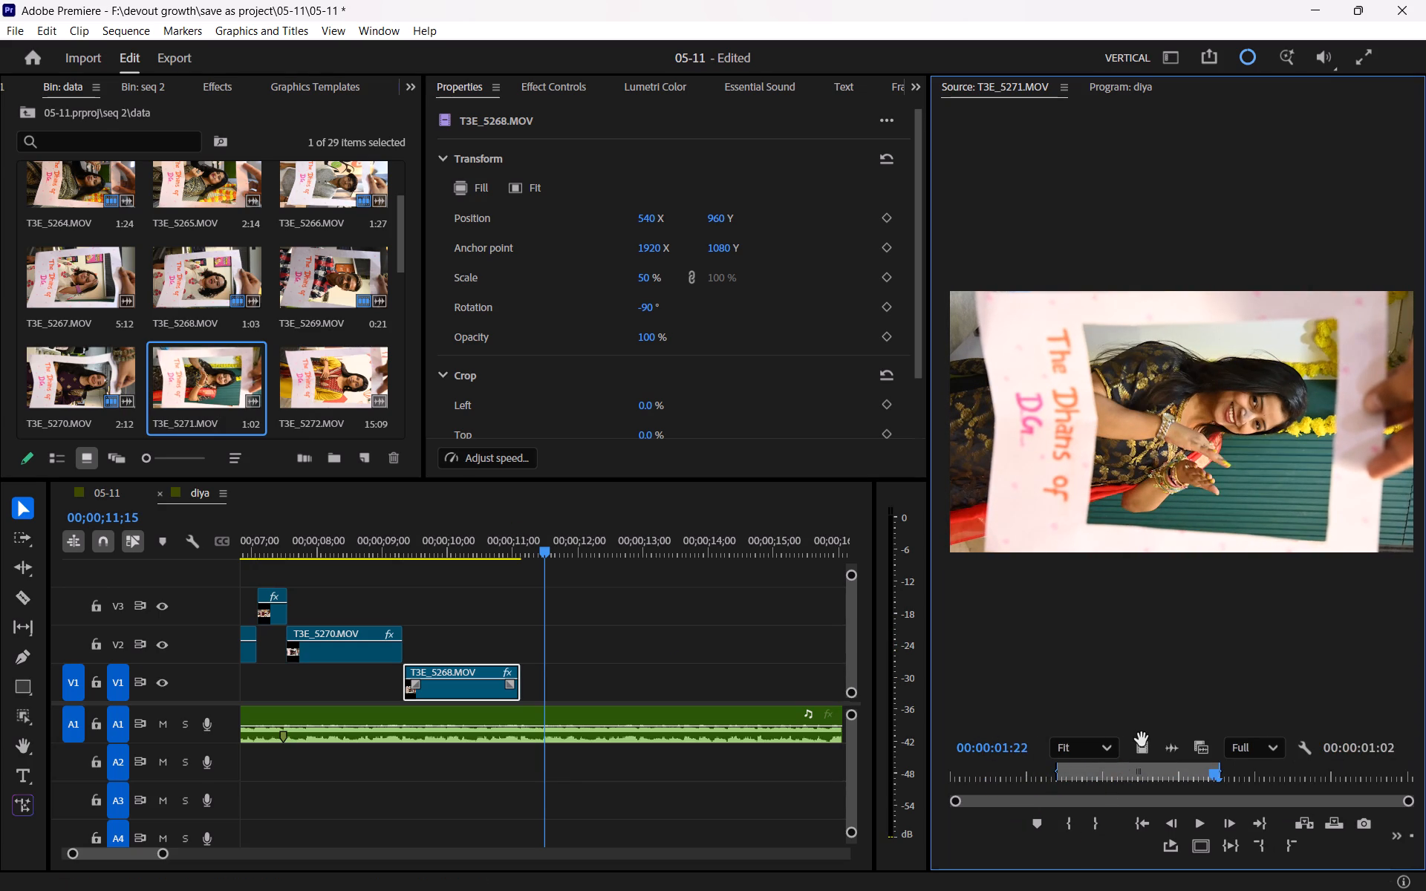
drag(1142, 740, 527, 644)
Paste the copied transform onto T3E_5271.MOV in the sequence, giving it 50 % scale and -90° rotation.
click(558, 644)
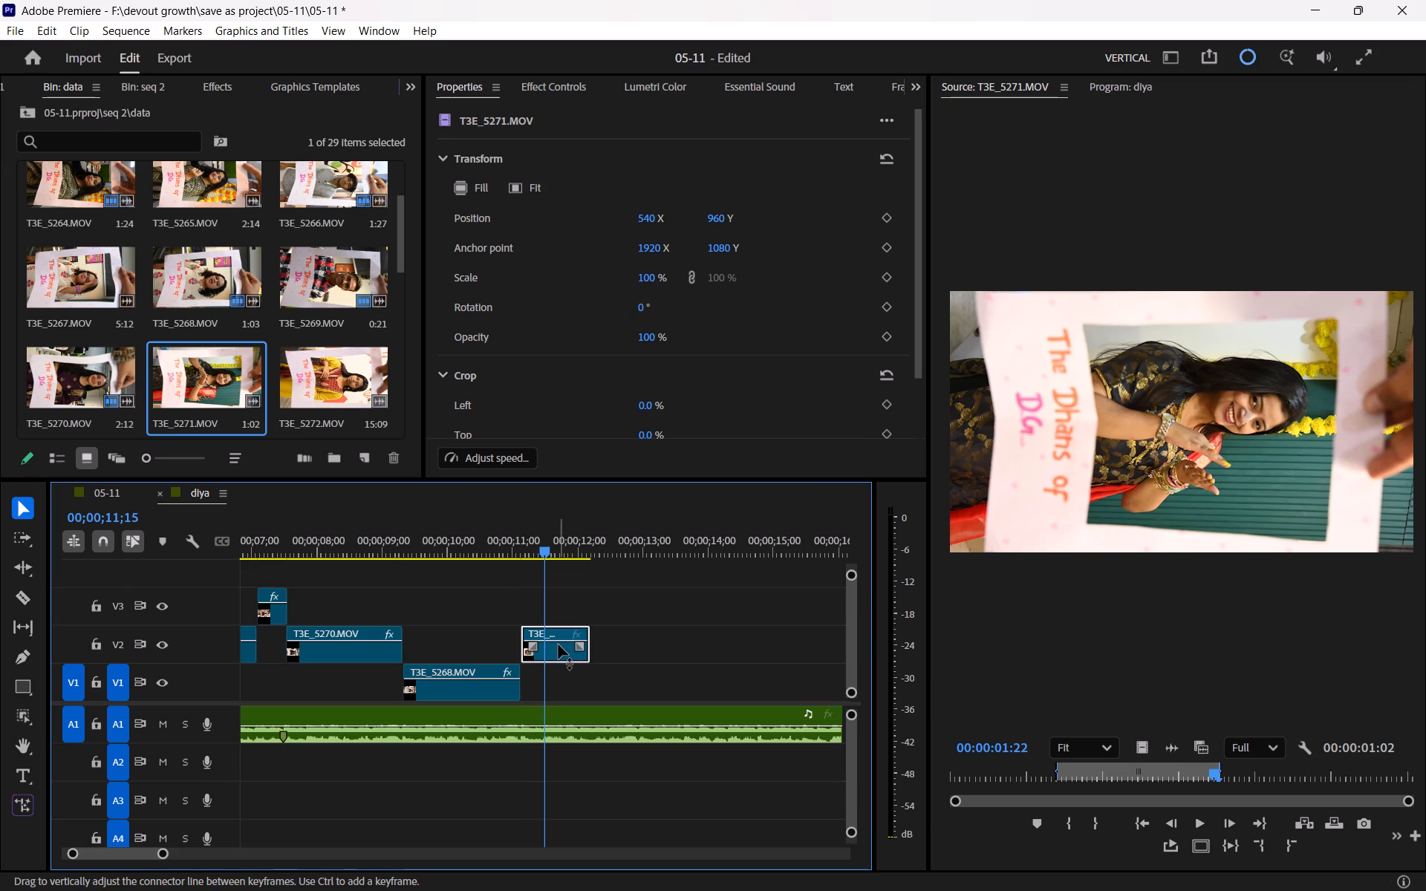
key(ctrl+v)
Play through T3E_5271.MOV and extend its end on V2 to about 00;00;12;28.
drag(498, 539, 432, 542)
key(space)
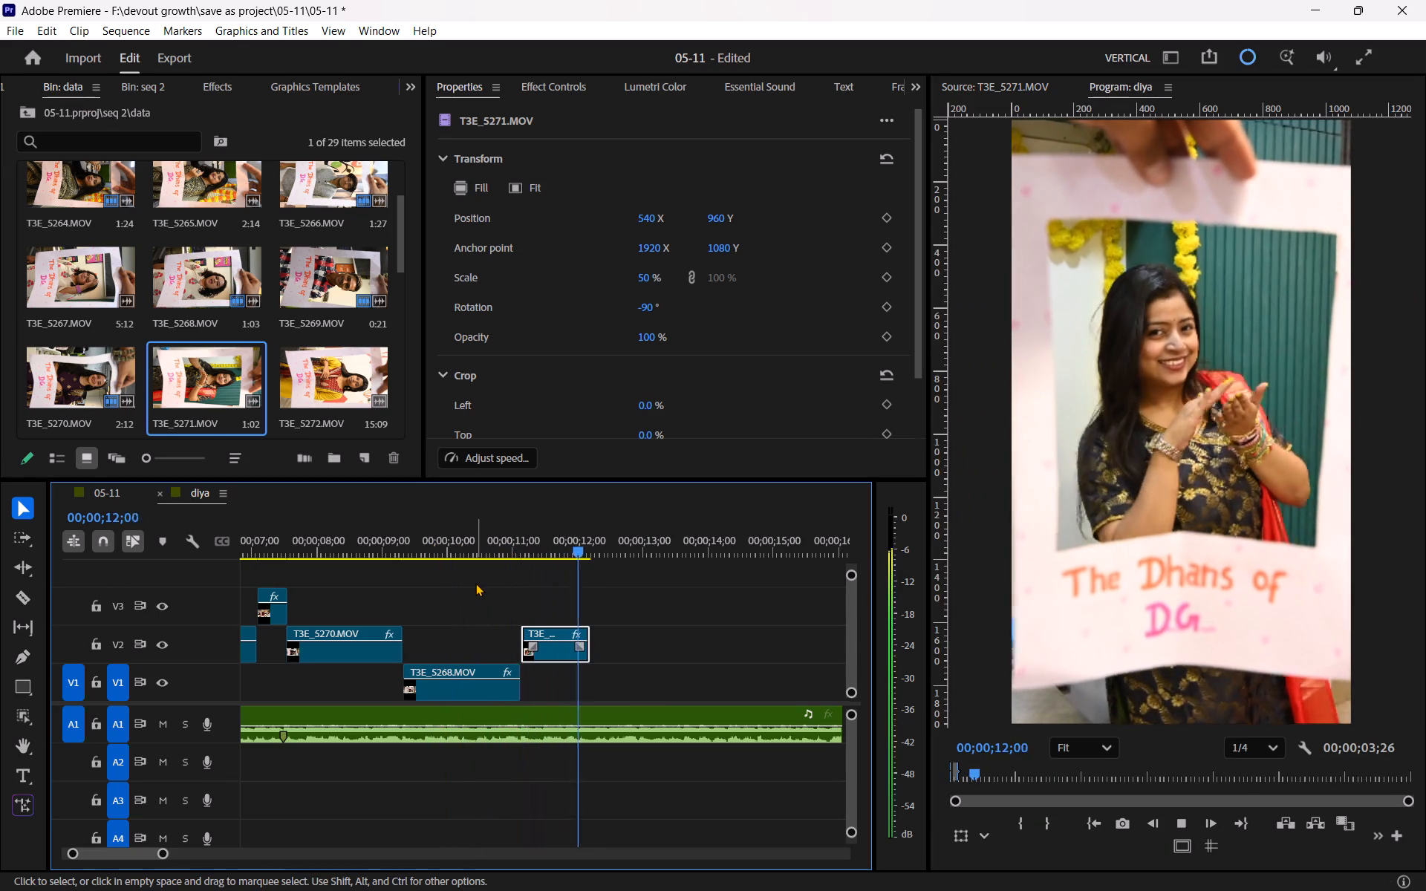
key(space)
key(equal)
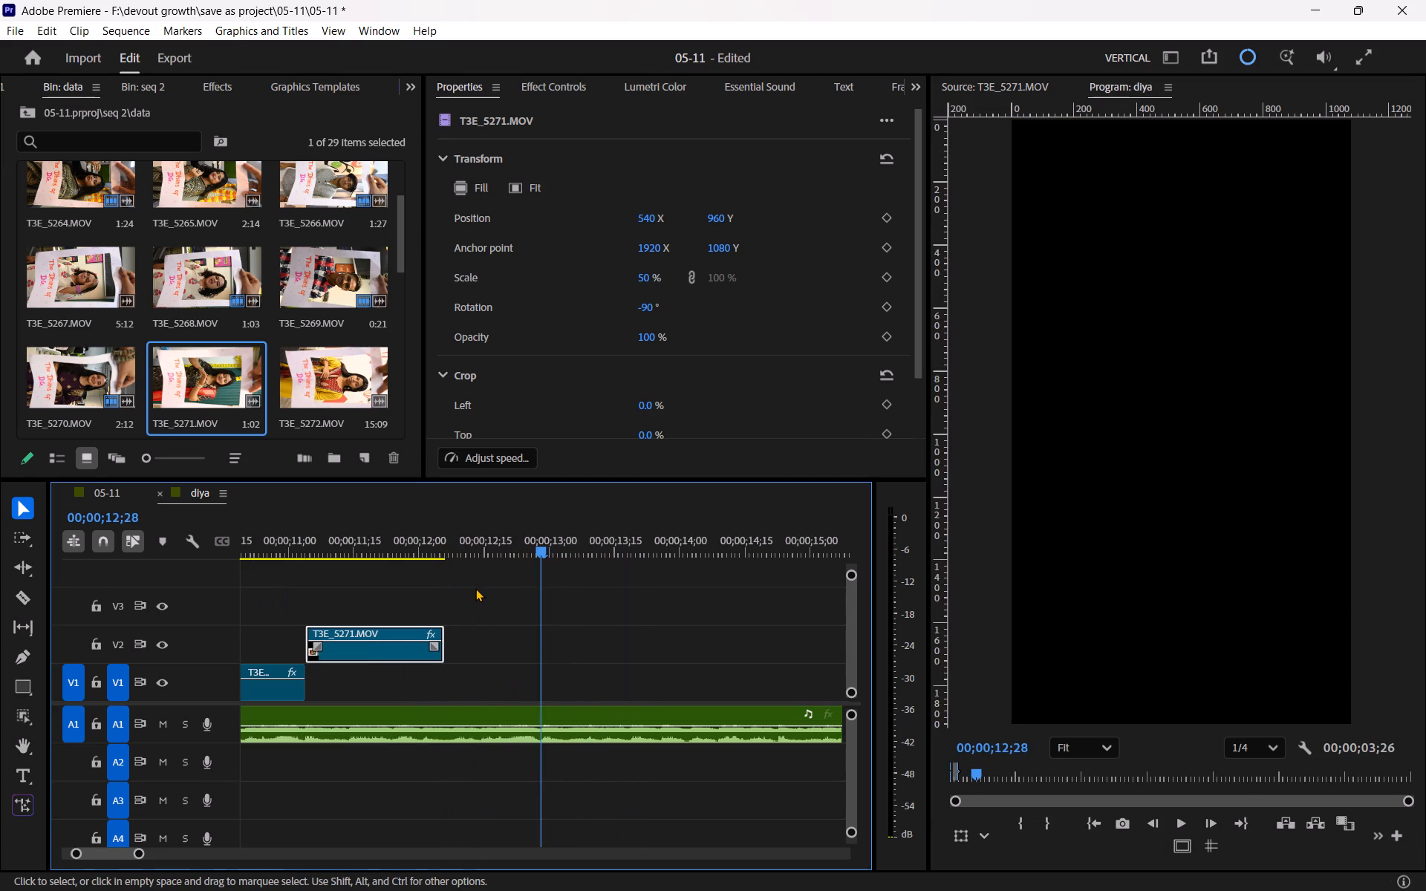
drag(449, 647, 498, 644)
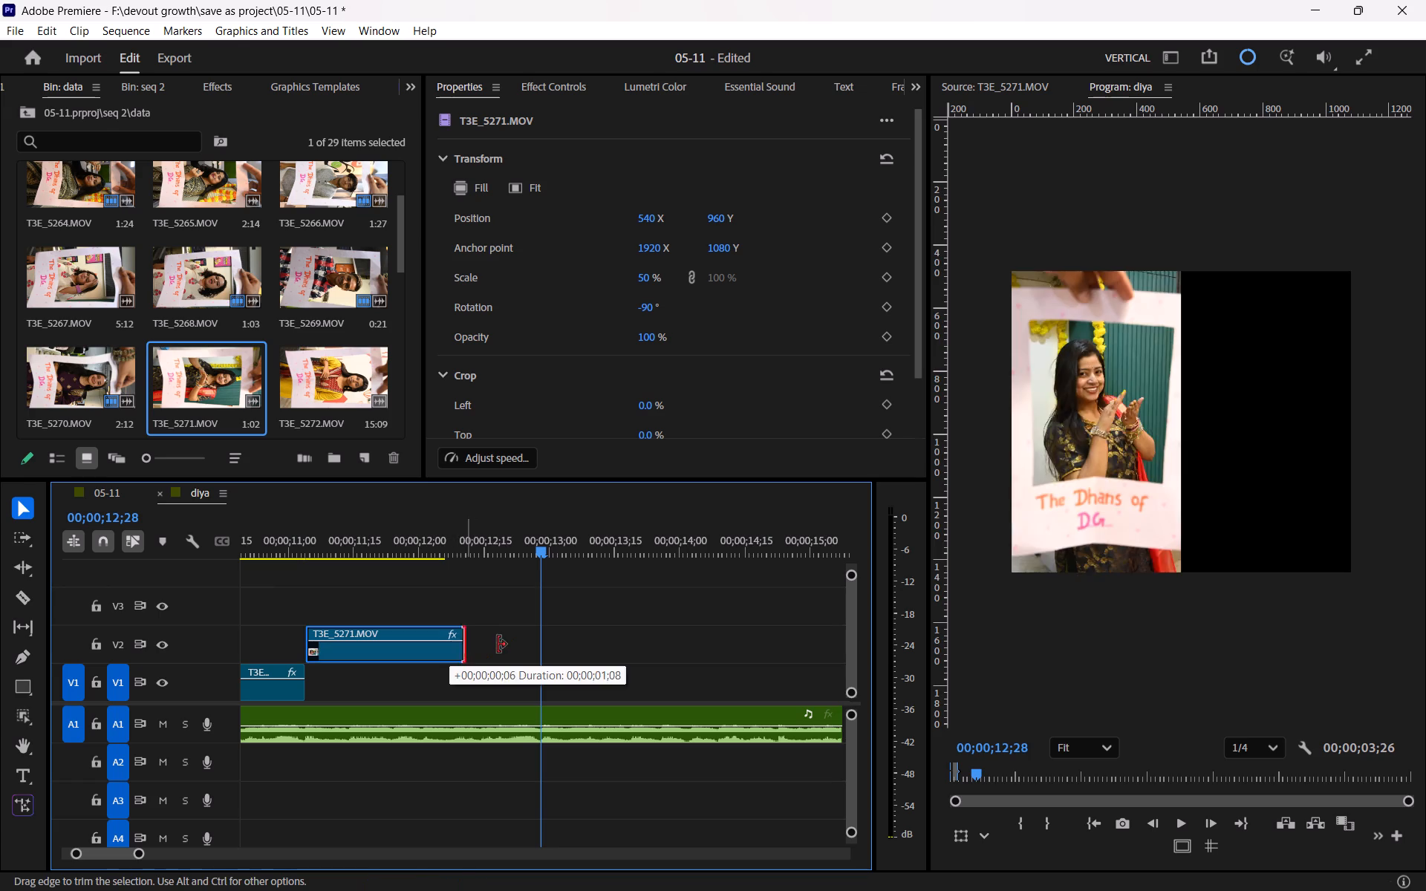
drag(498, 644, 543, 644)
Replay T3E_5271.MOV repeatedly around 00;00;12;08 to 00;00;12;20 to examine how the pose change falls against the beat.
scroll(587, 639, up, 3)
drag(360, 550, 323, 550)
key(space)
click(392, 584)
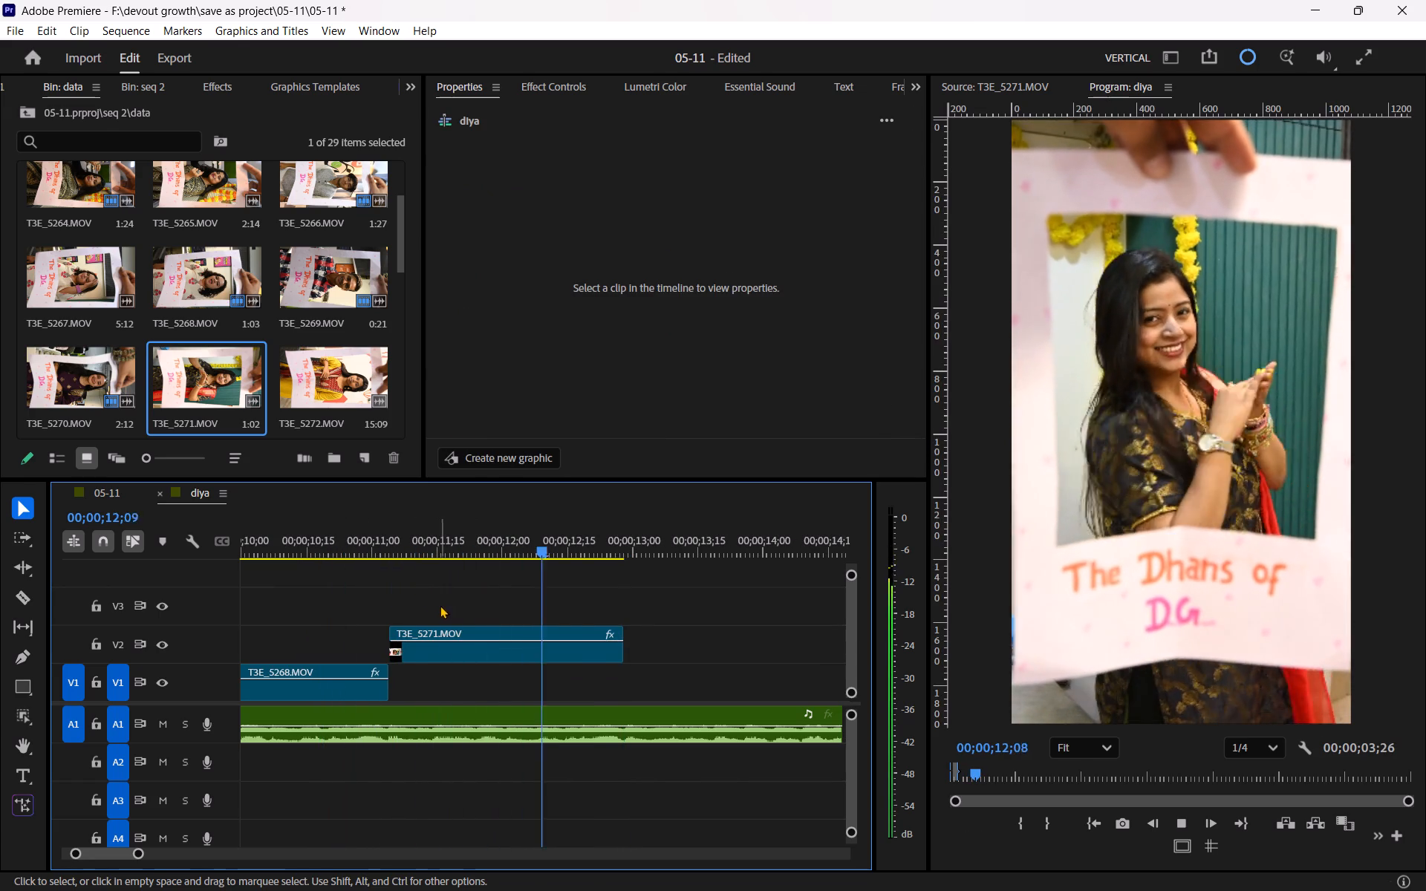
key(space)
drag(576, 544, 533, 544)
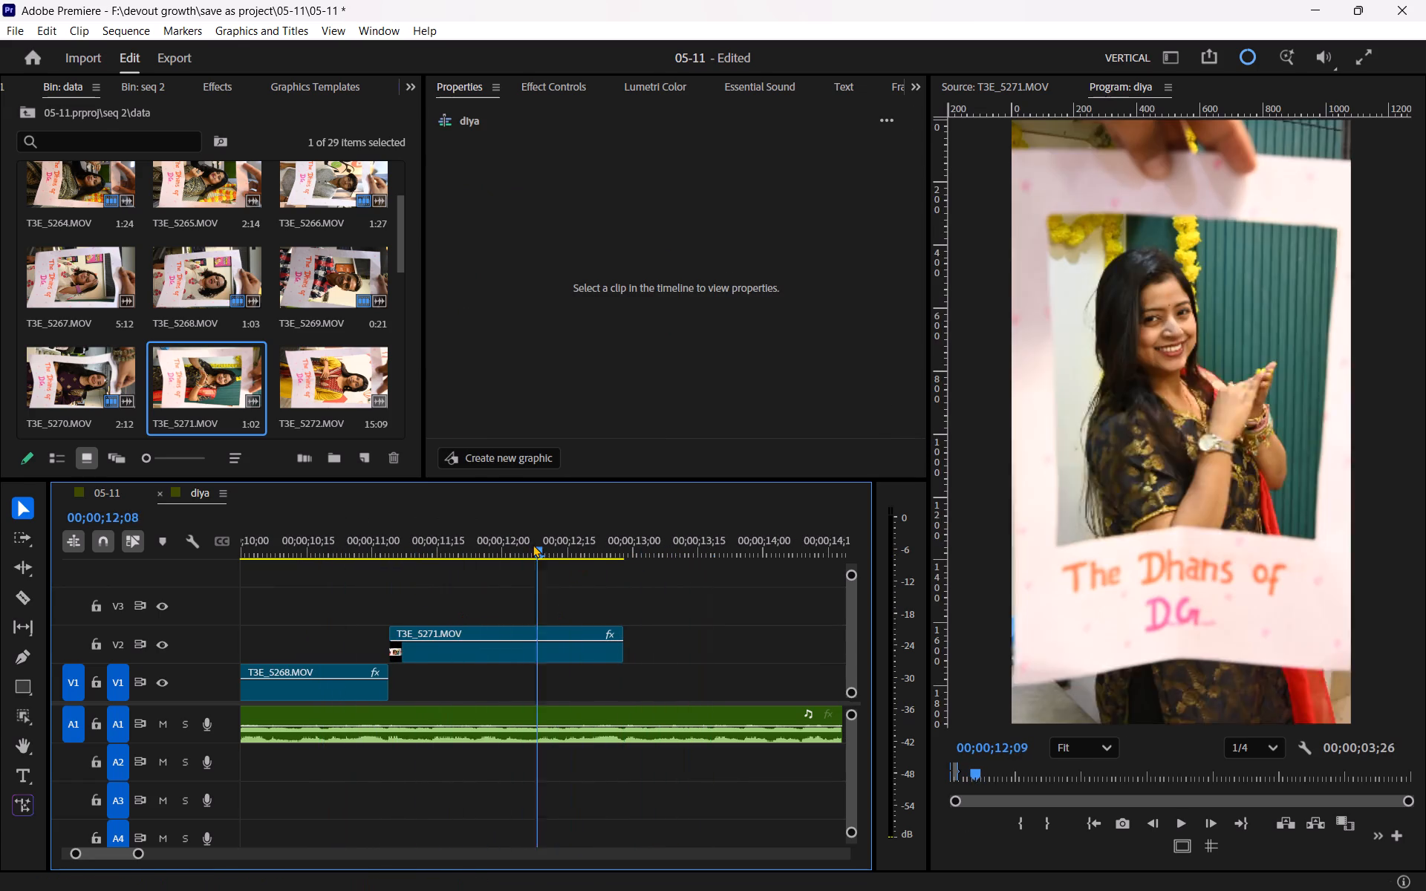
drag(533, 544, 525, 548)
key(space)
key(space)
key(space)
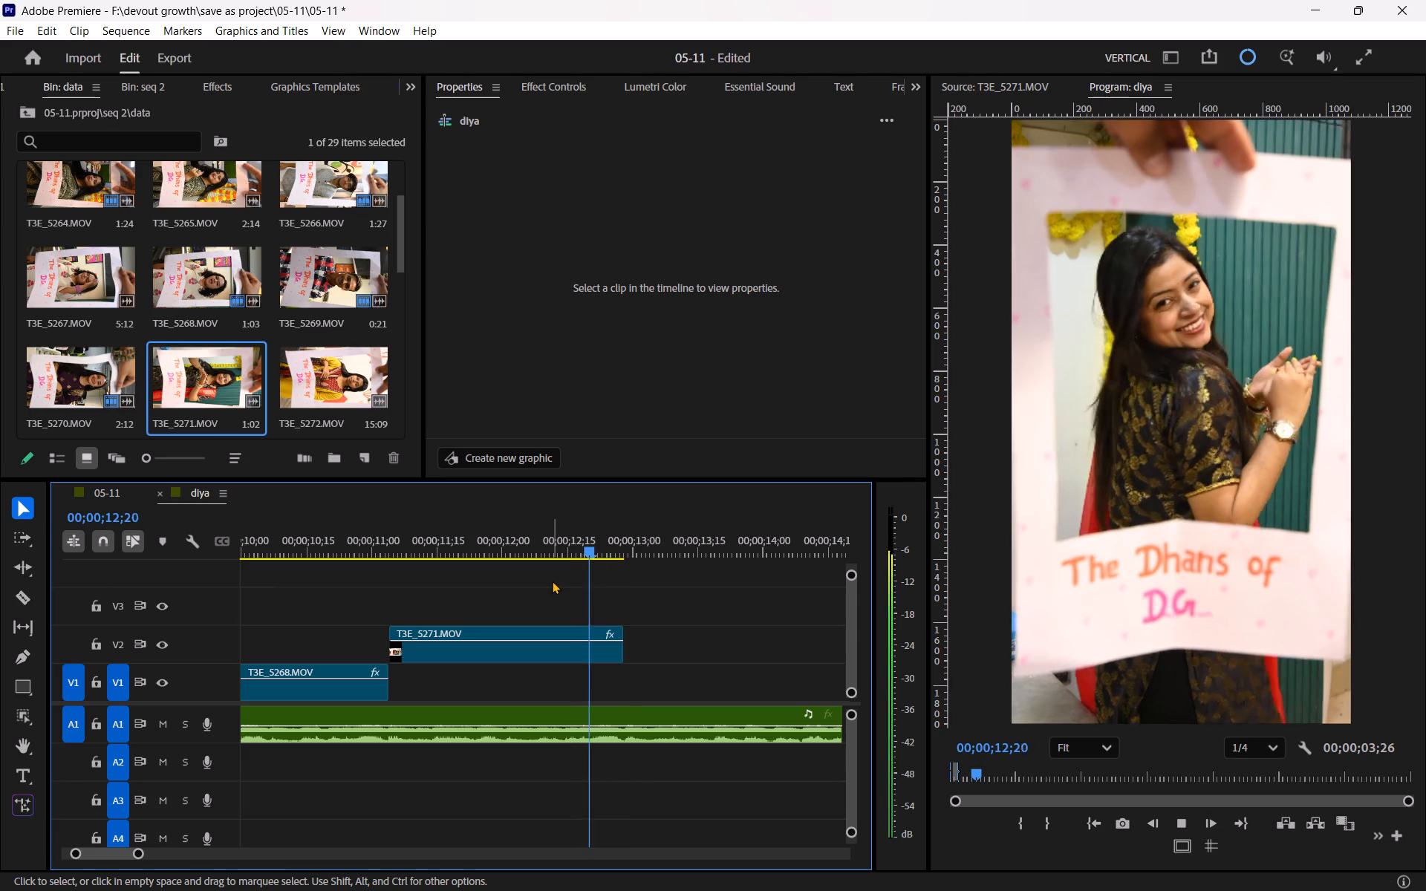
key(space)
Trim the end of T3E_5271.MOV on V2 back to 00;00;12;20.
drag(611, 548, 583, 561)
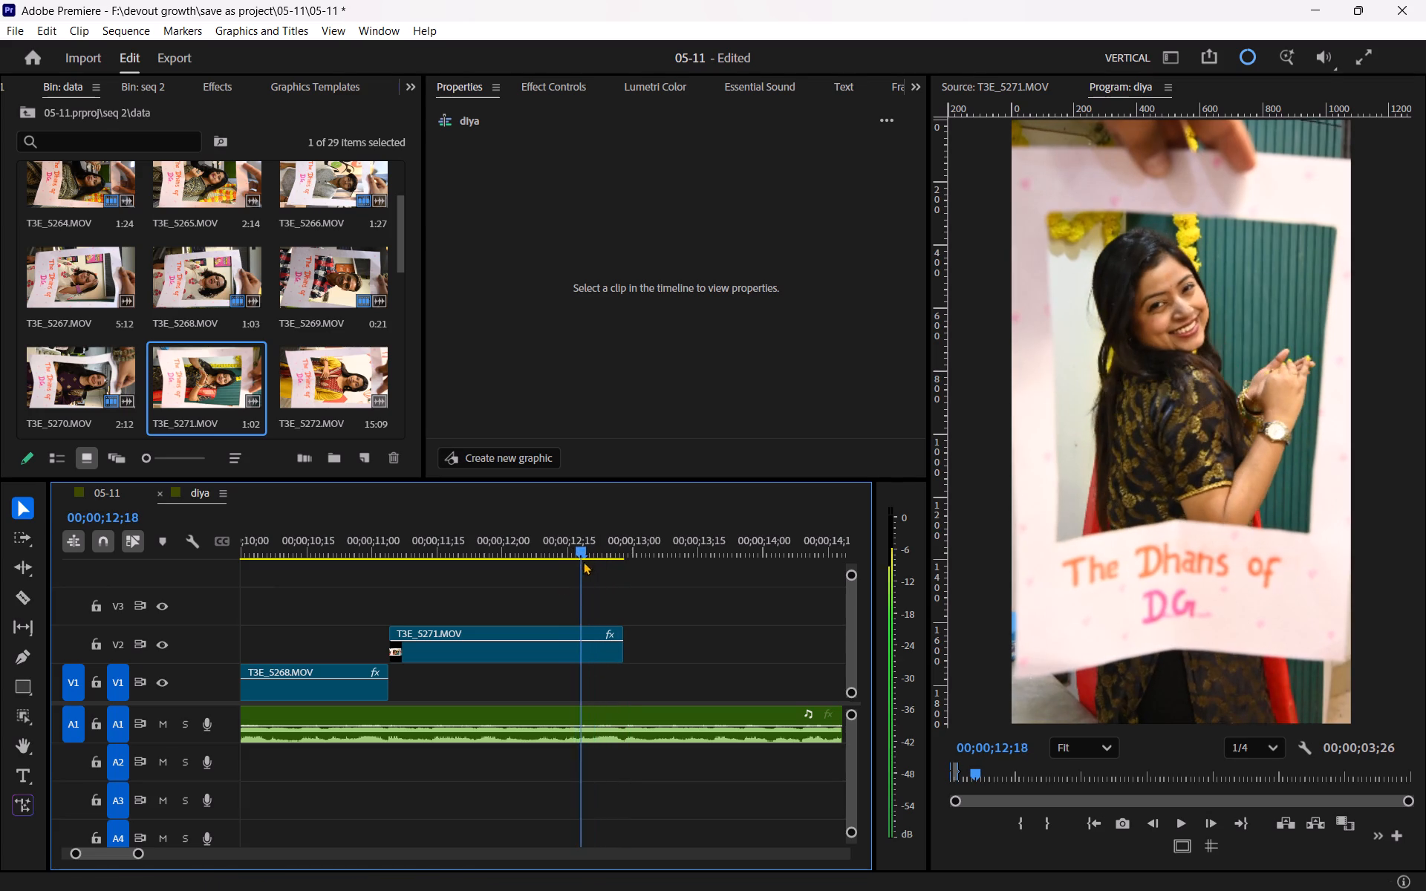
drag(583, 561, 586, 561)
key(Right)
drag(635, 645, 631, 646)
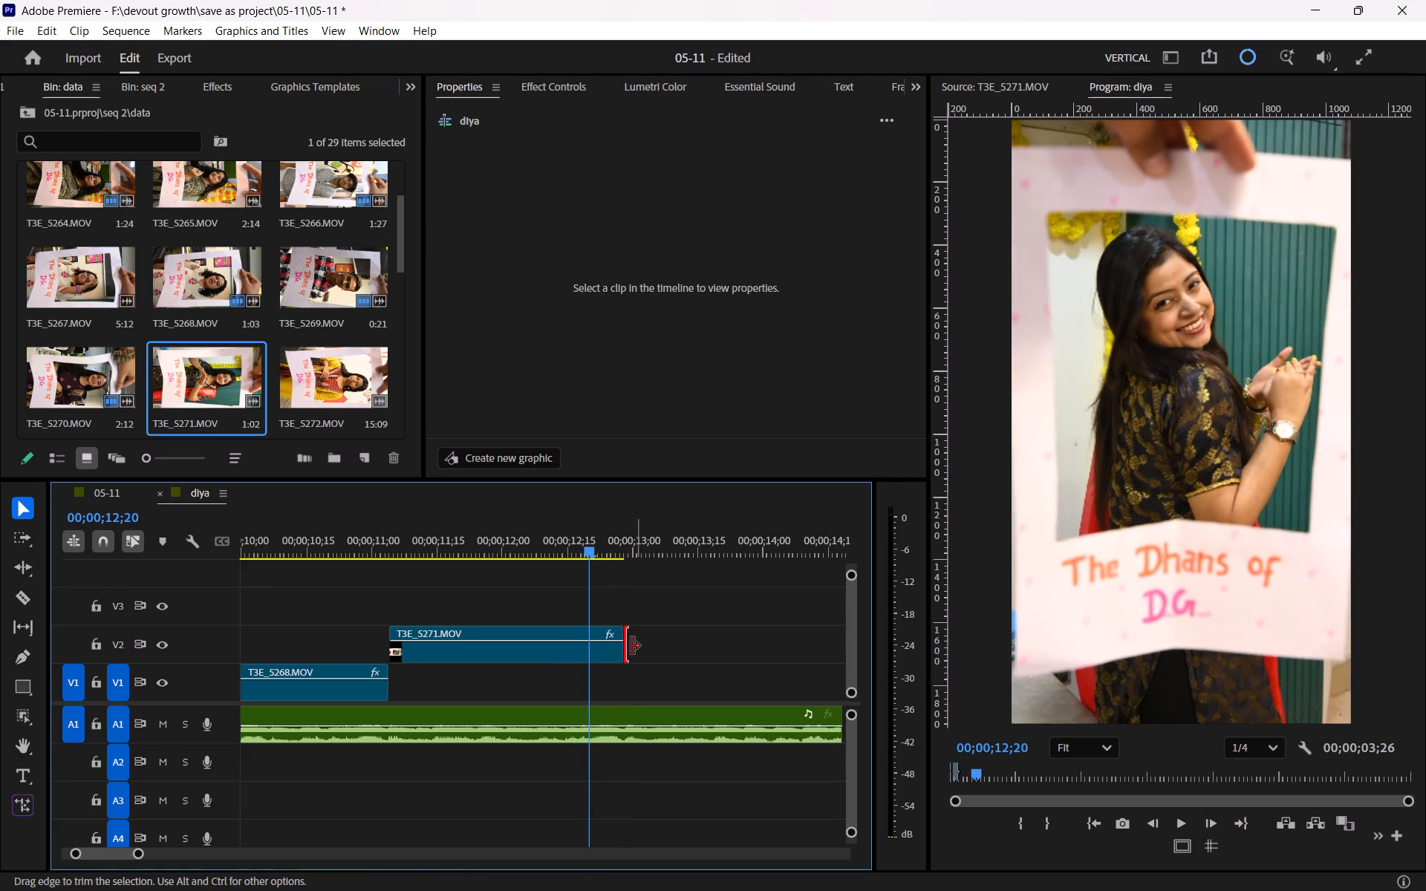
drag(631, 646, 605, 656)
Shift T3E_5271.MOV about eight frames later on V2 and extend its start back to the end of T3E_5268.MOV.
drag(535, 656, 571, 656)
drag(417, 633, 395, 633)
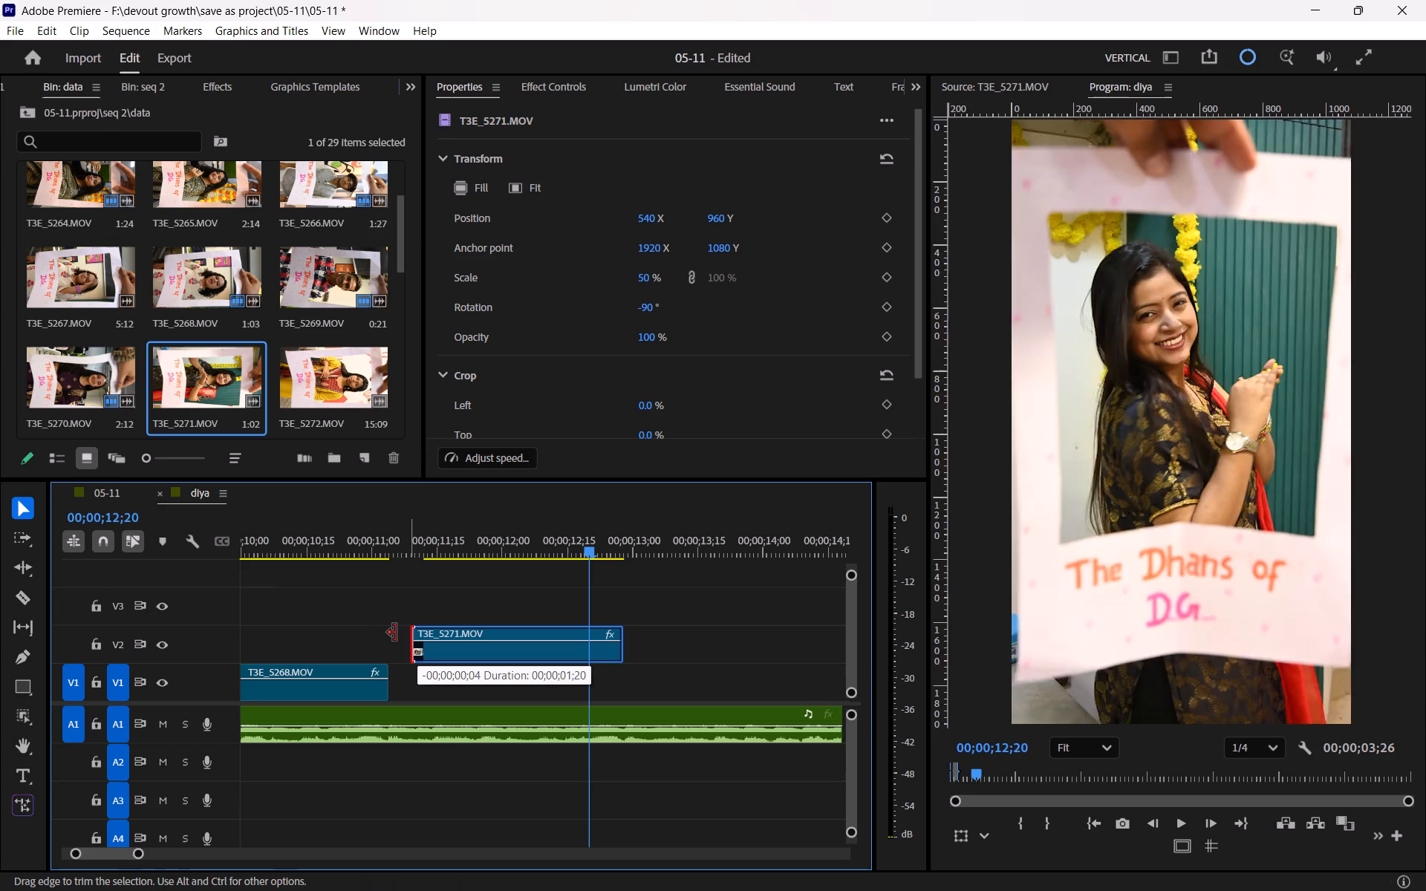
drag(395, 633, 382, 635)
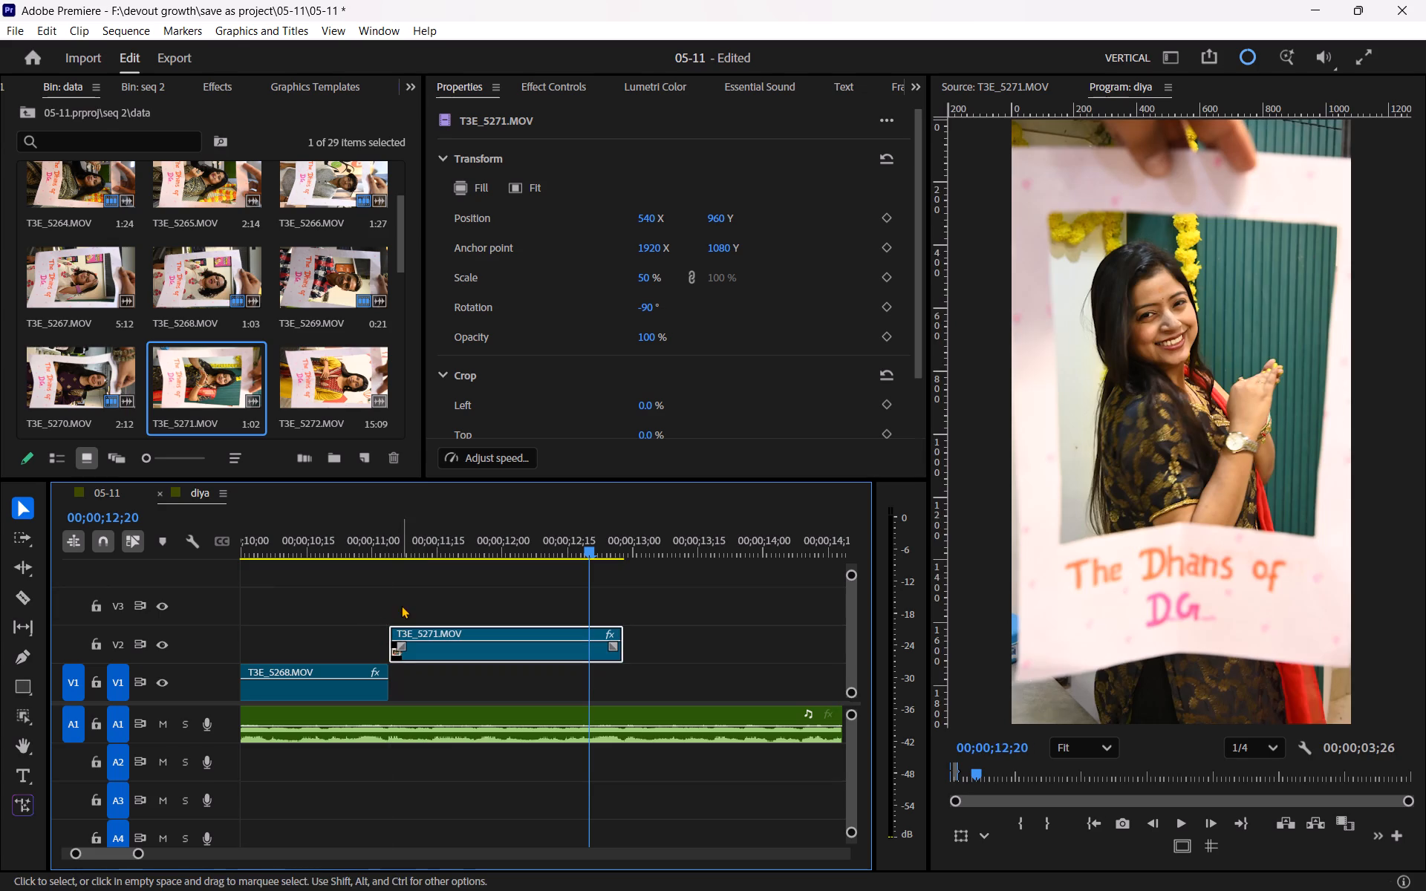
Replay from 00;00;10;25 across T3E_5268.MOV into T3E_5271.MOV to check the adjusted timing against the audio.
drag(380, 542, 352, 542)
click(421, 591)
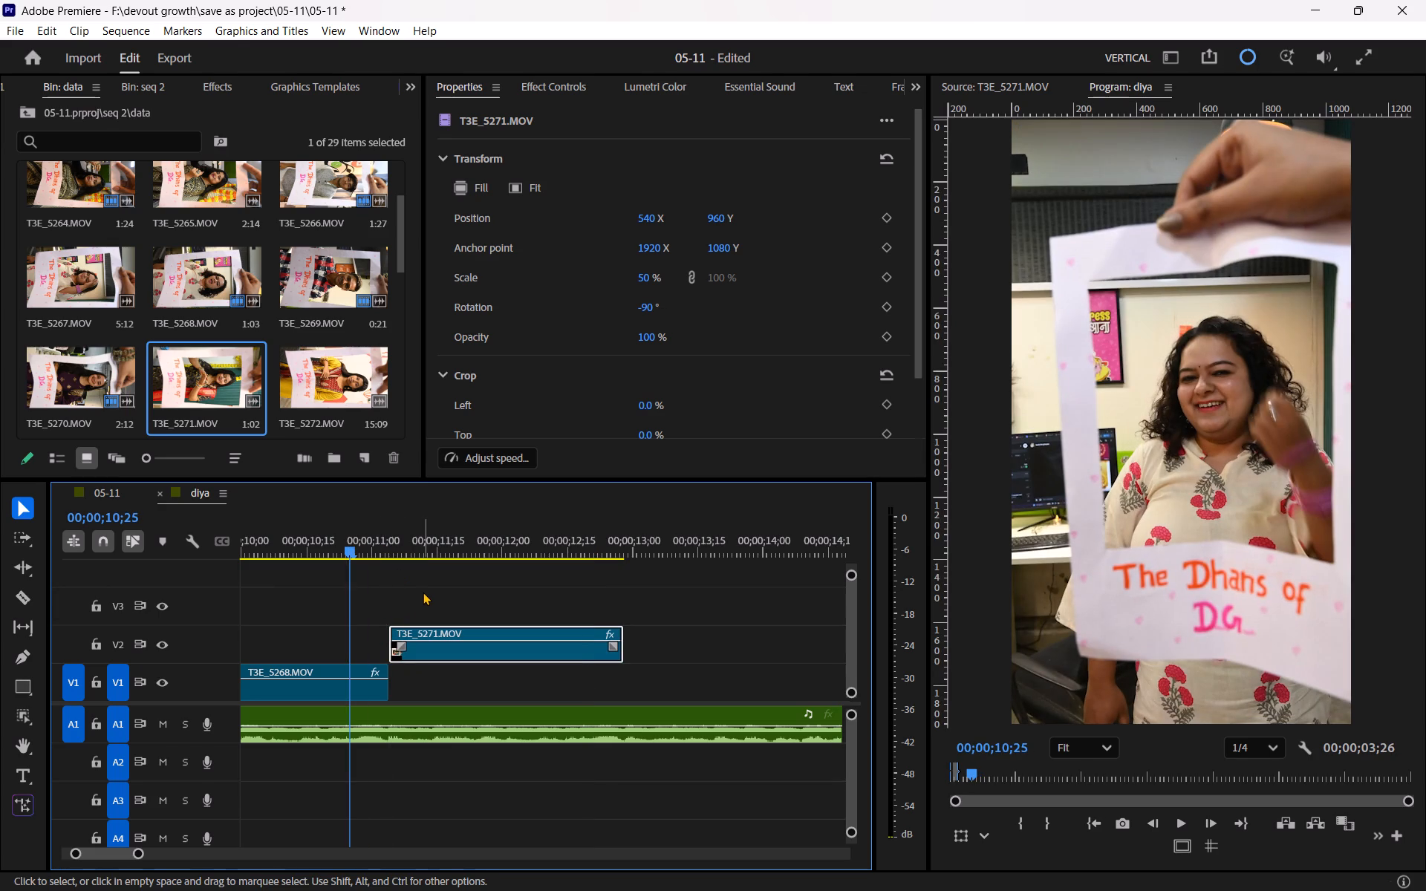
key(space)
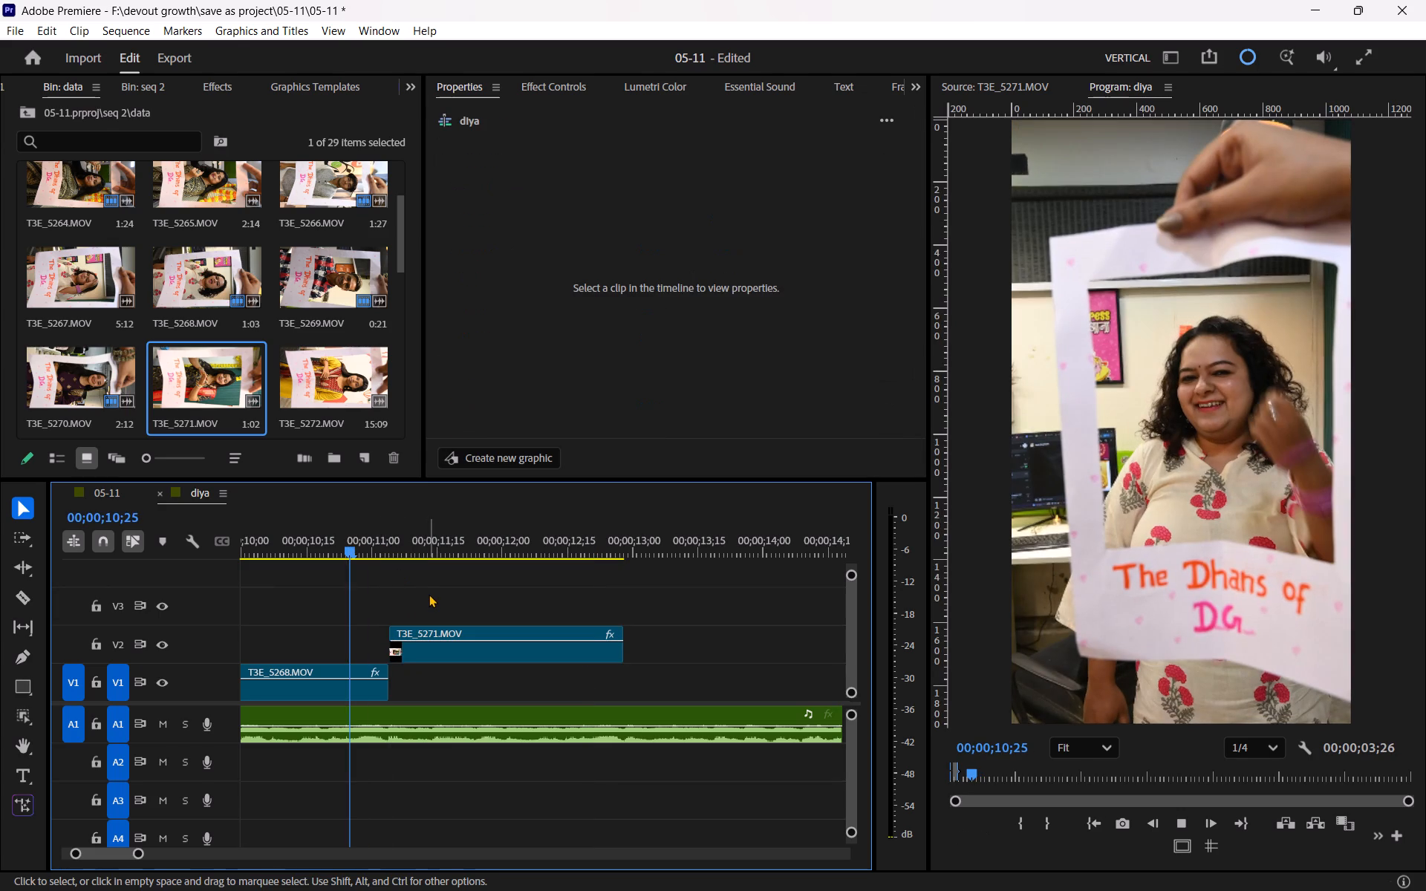
scroll(429, 594, down, 2)
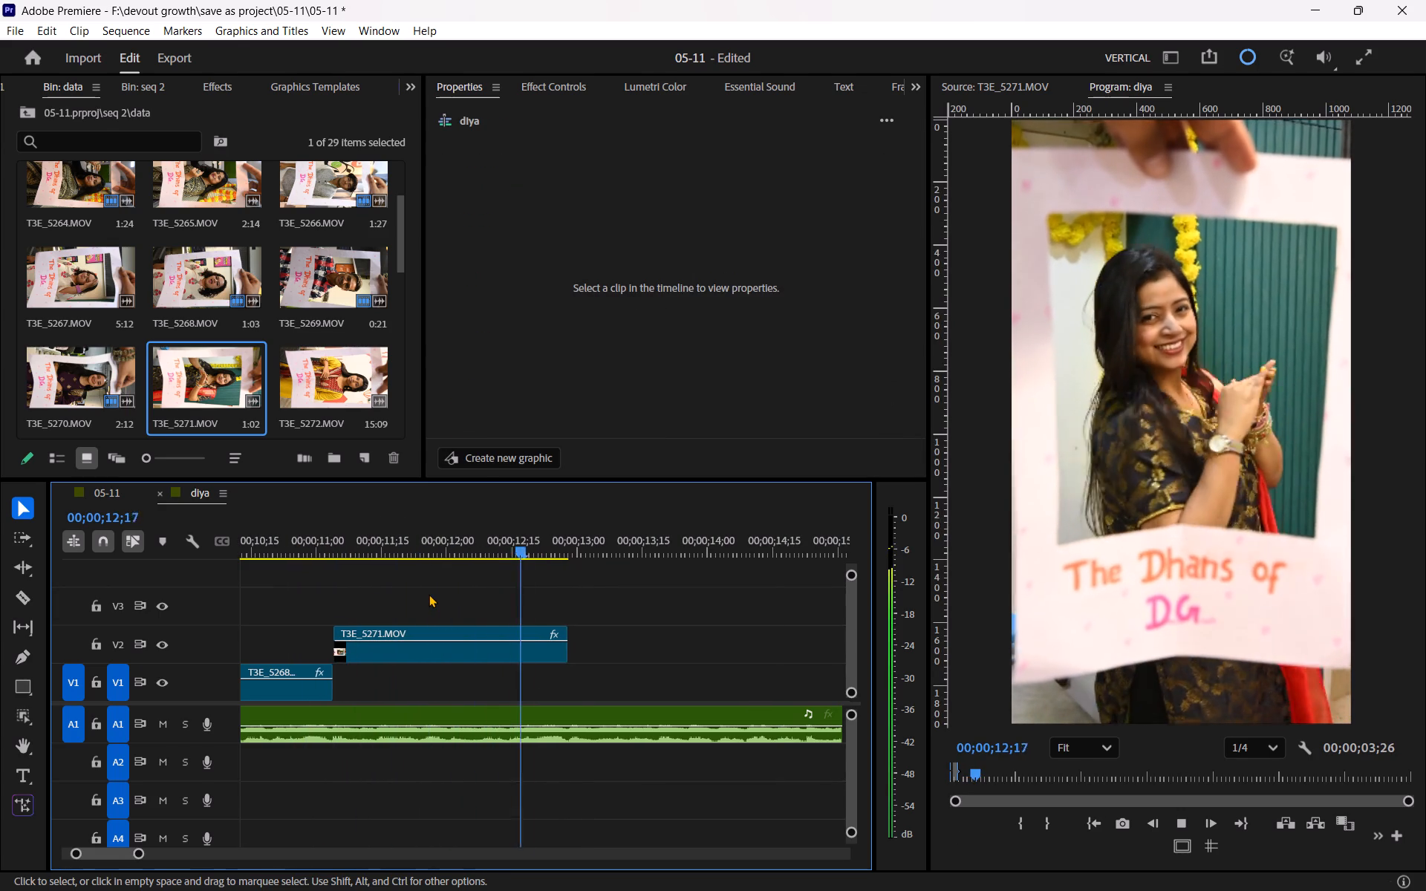
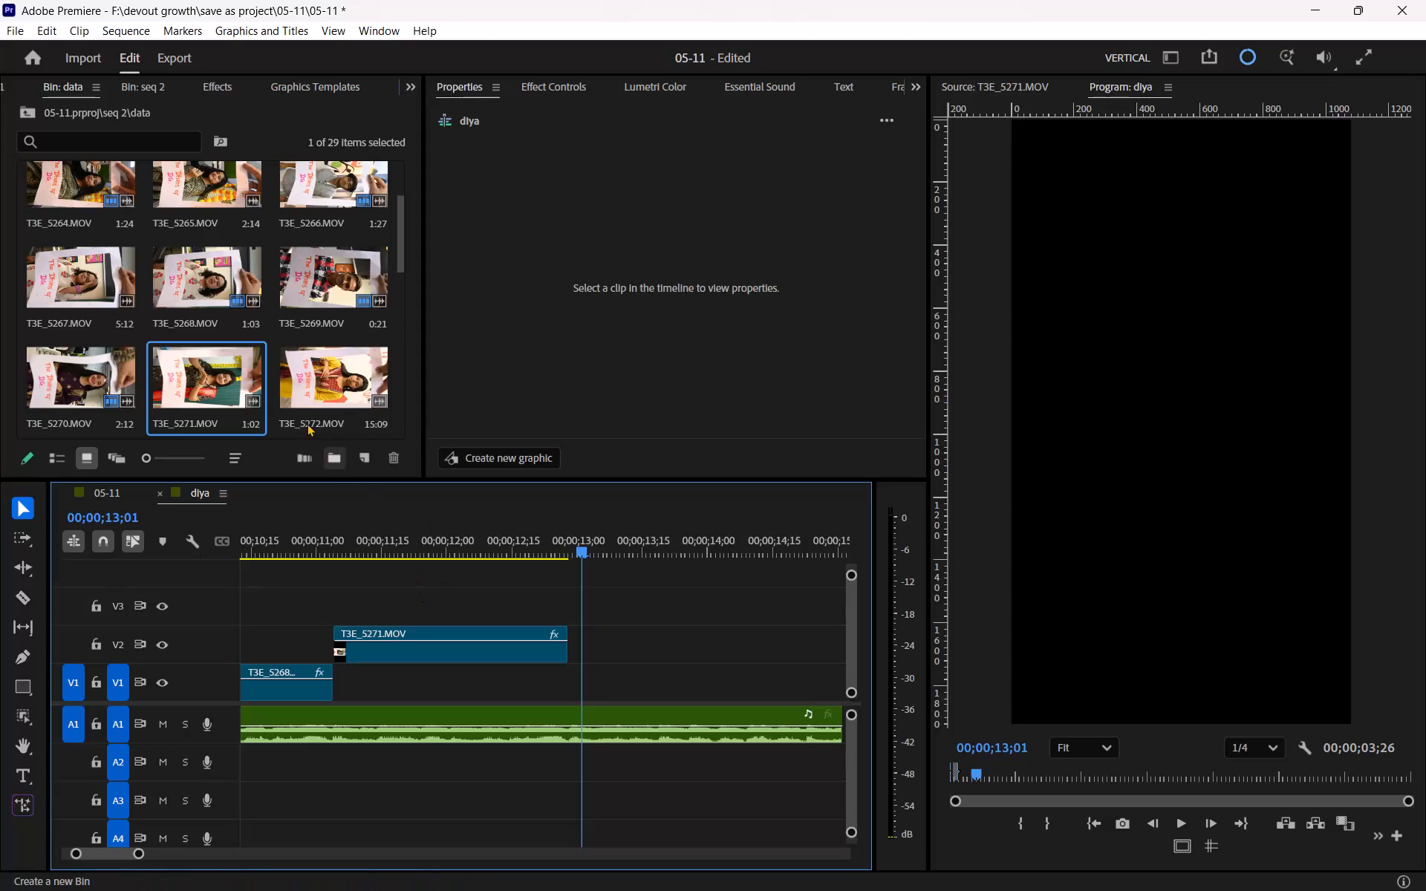
Examine the opening of T3E_5272.MOV and replay the sequence audio around the end of T3E_5271.MOV for the next cut.
scroll(264, 353, down, 1)
double_click(301, 287)
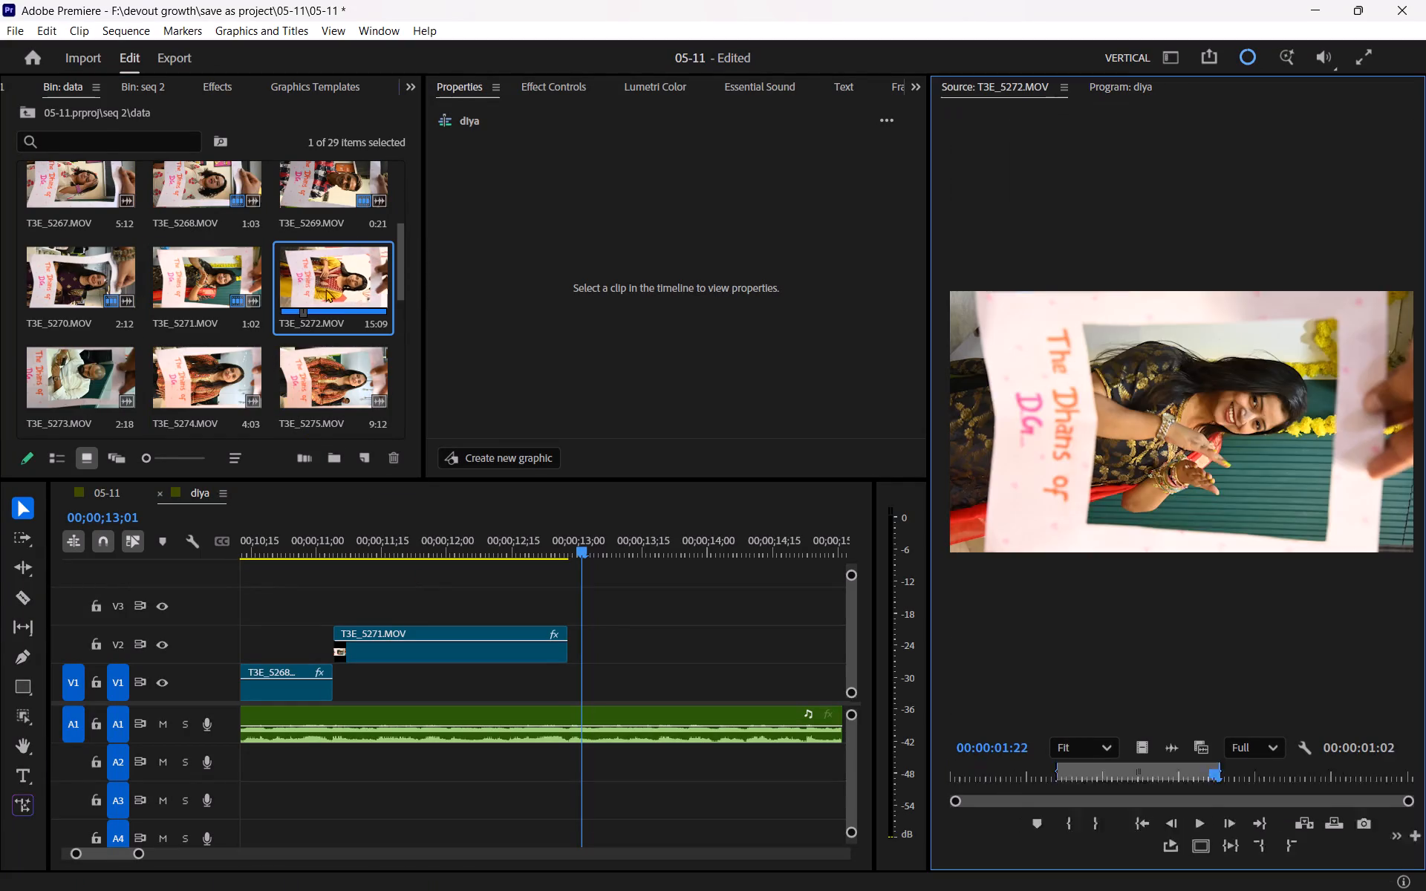
drag(1031, 776, 996, 773)
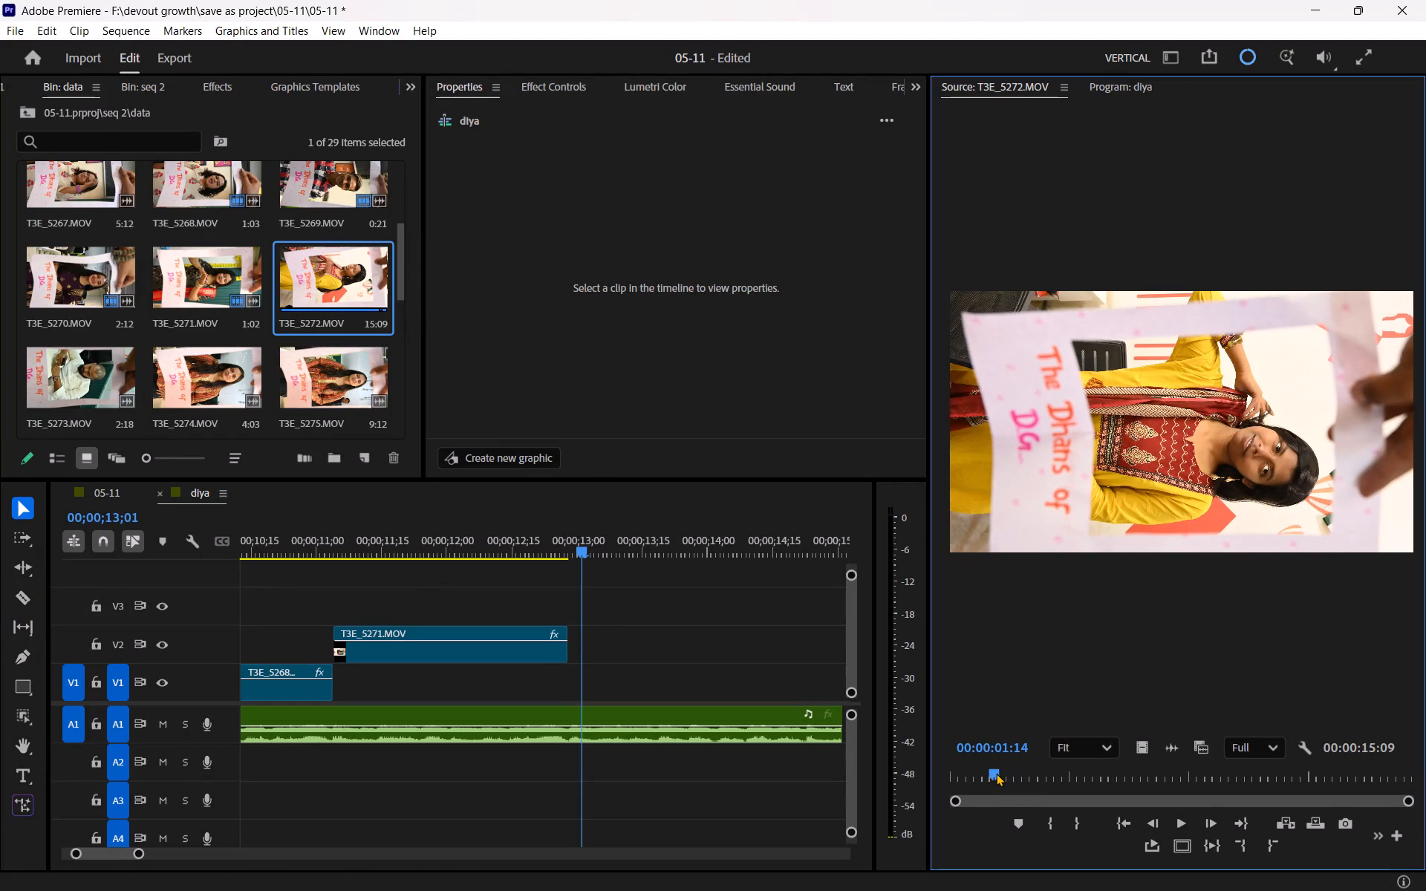
drag(996, 773, 923, 776)
key(space)
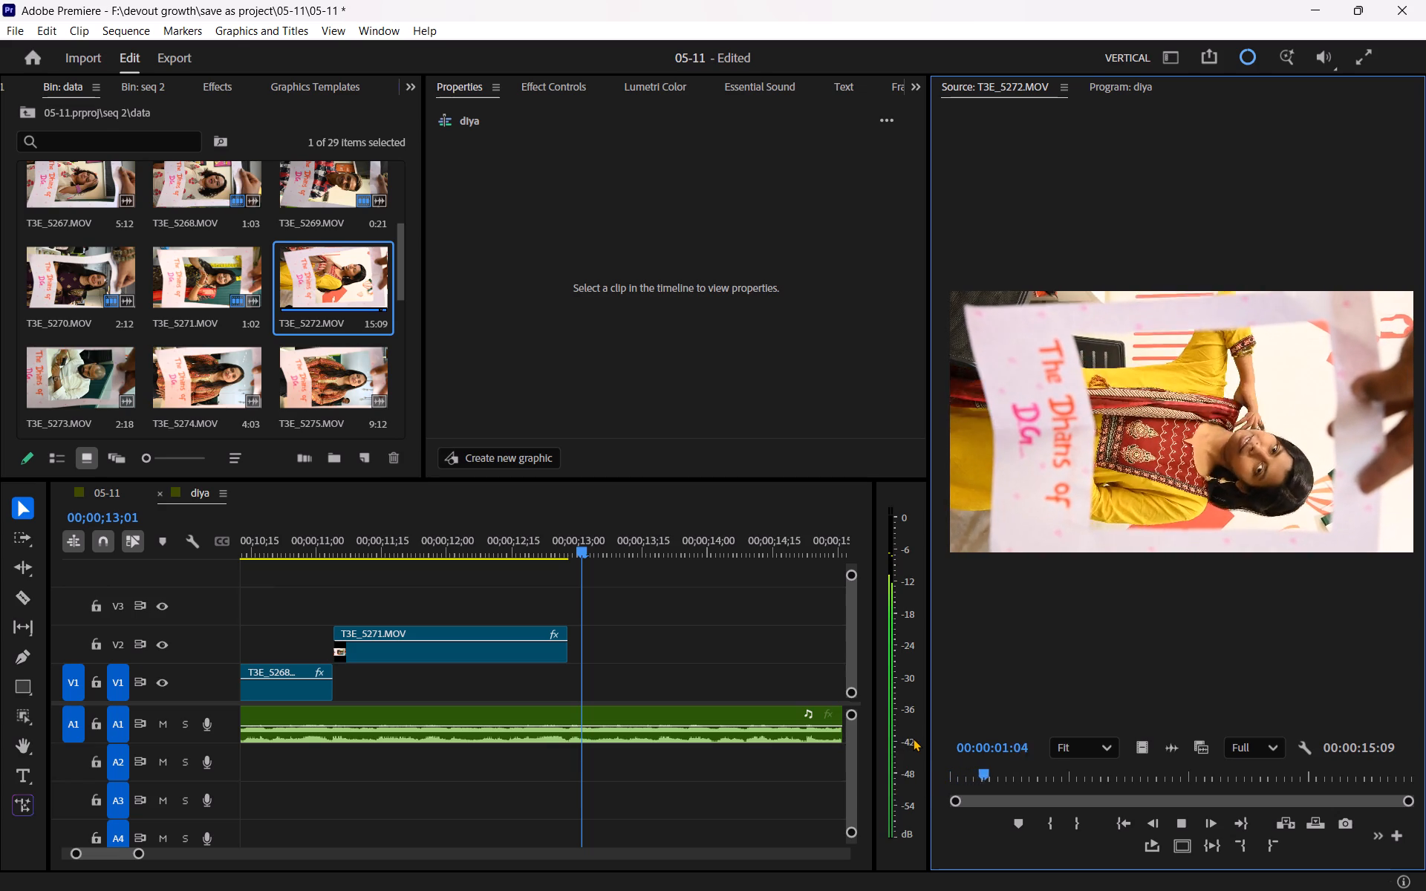
key(space)
drag(534, 546, 426, 556)
key(space)
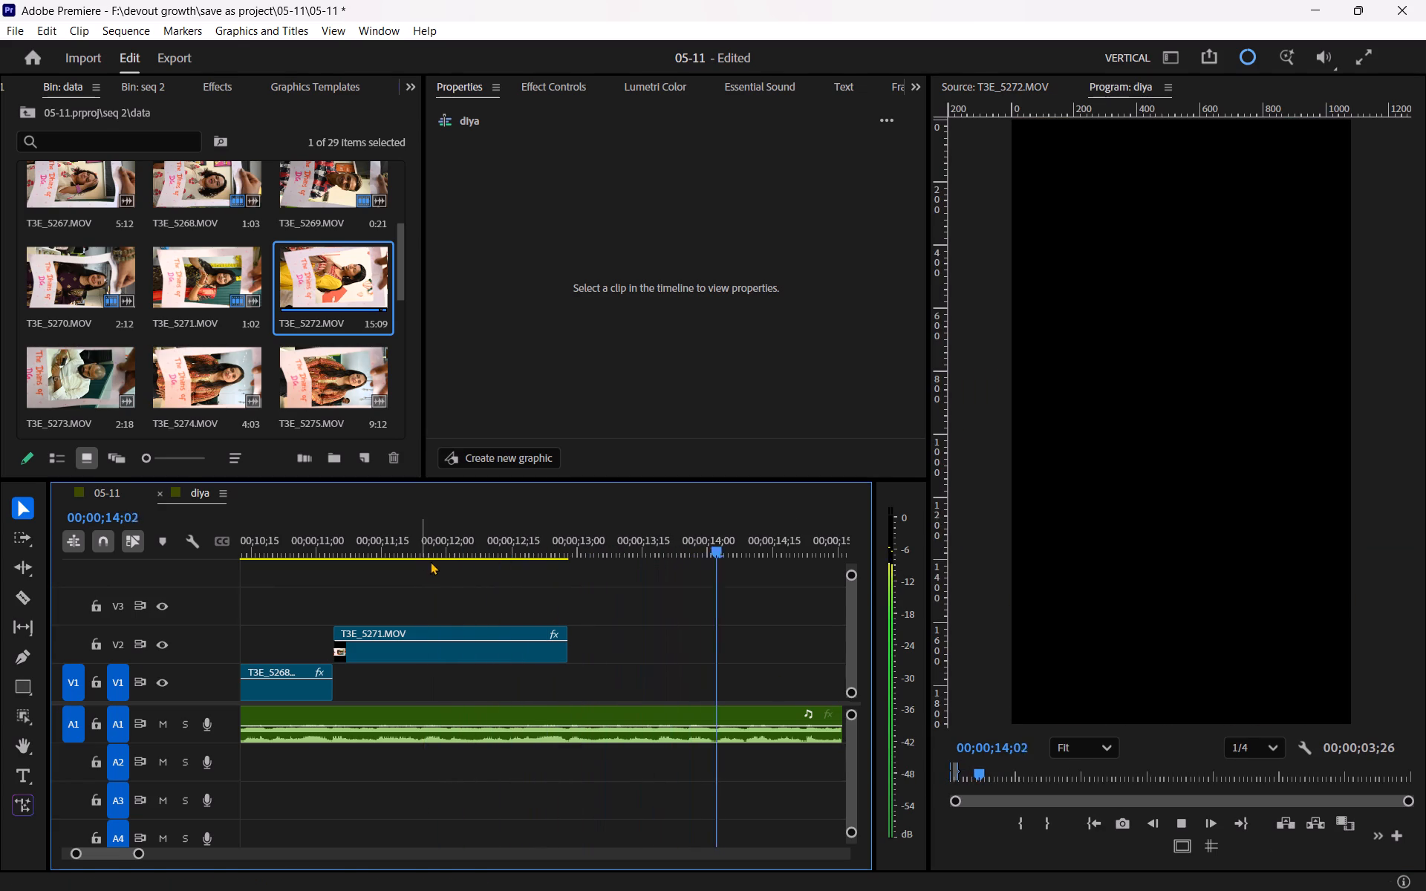
key(space)
text(--)
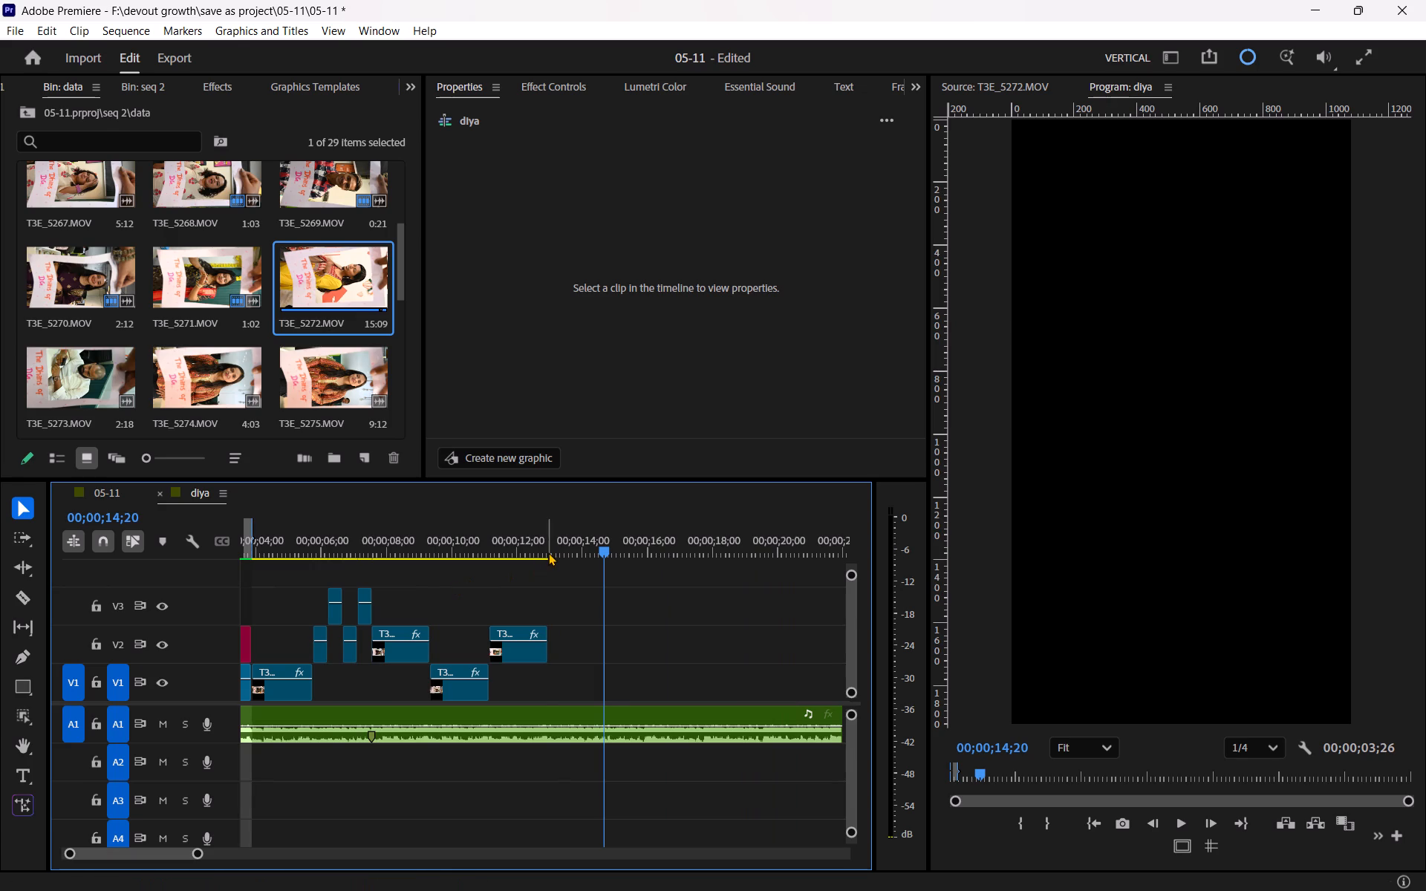
drag(548, 552, 541, 552)
Mark the range of T3E_5272.MOV from 00:00:12:12 to 00:00:13:12 in the source clip.
double_click(310, 261)
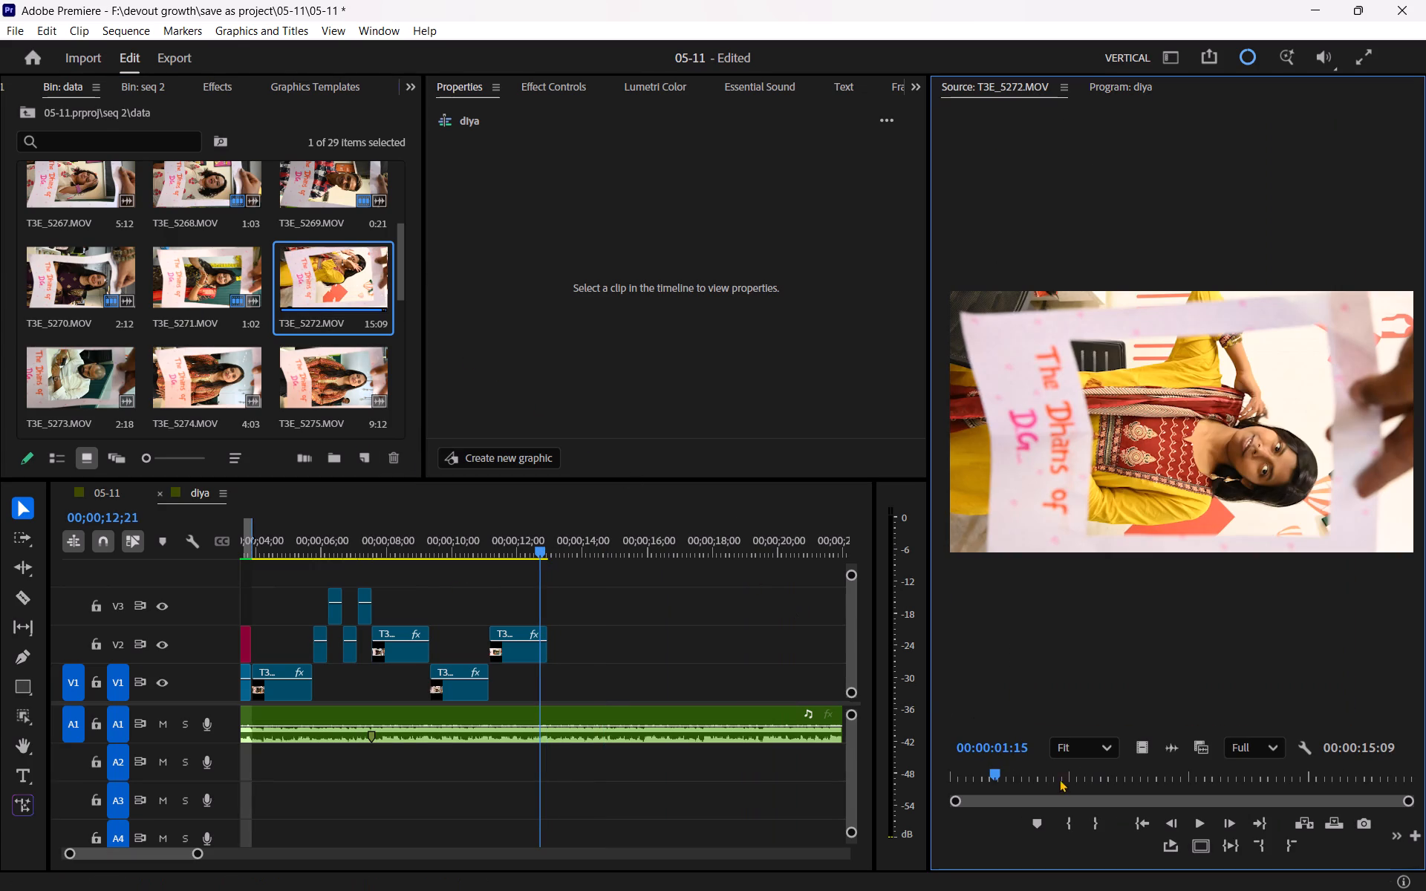
drag(1015, 779, 1211, 797)
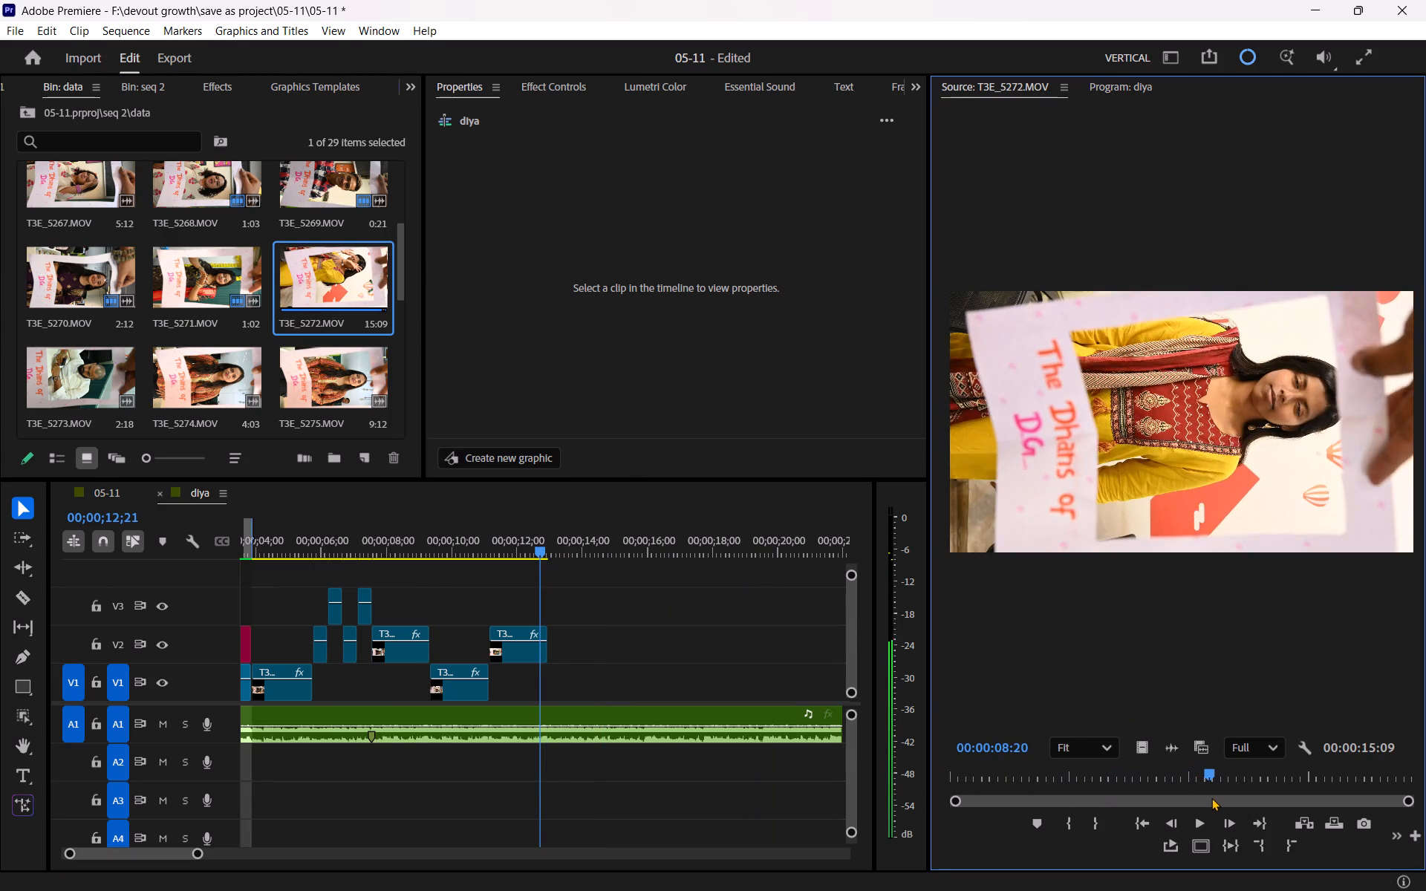
drag(1211, 797, 1303, 800)
key(space)
key(space)
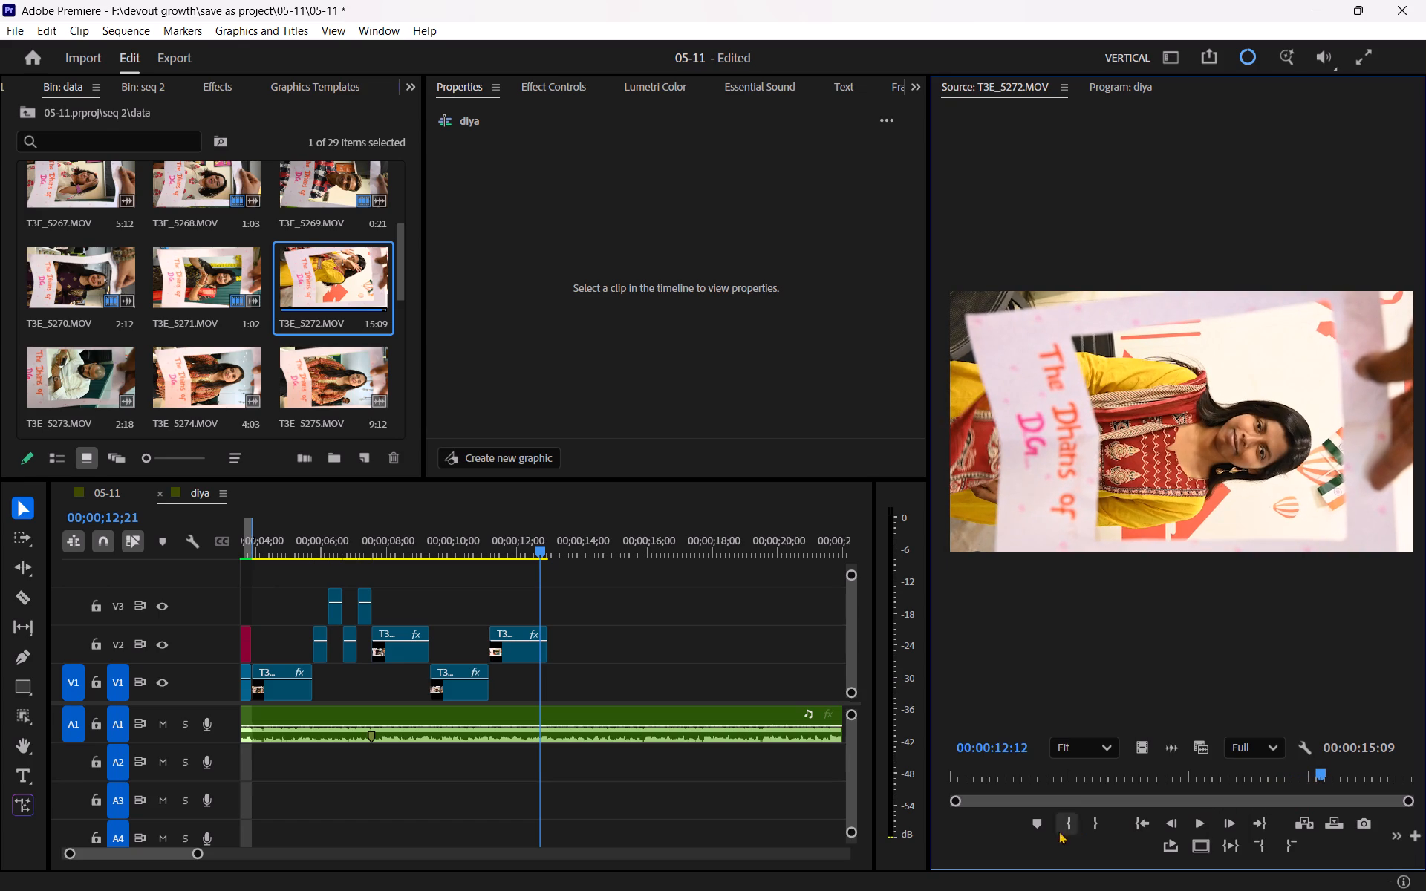
click(1076, 826)
key(space)
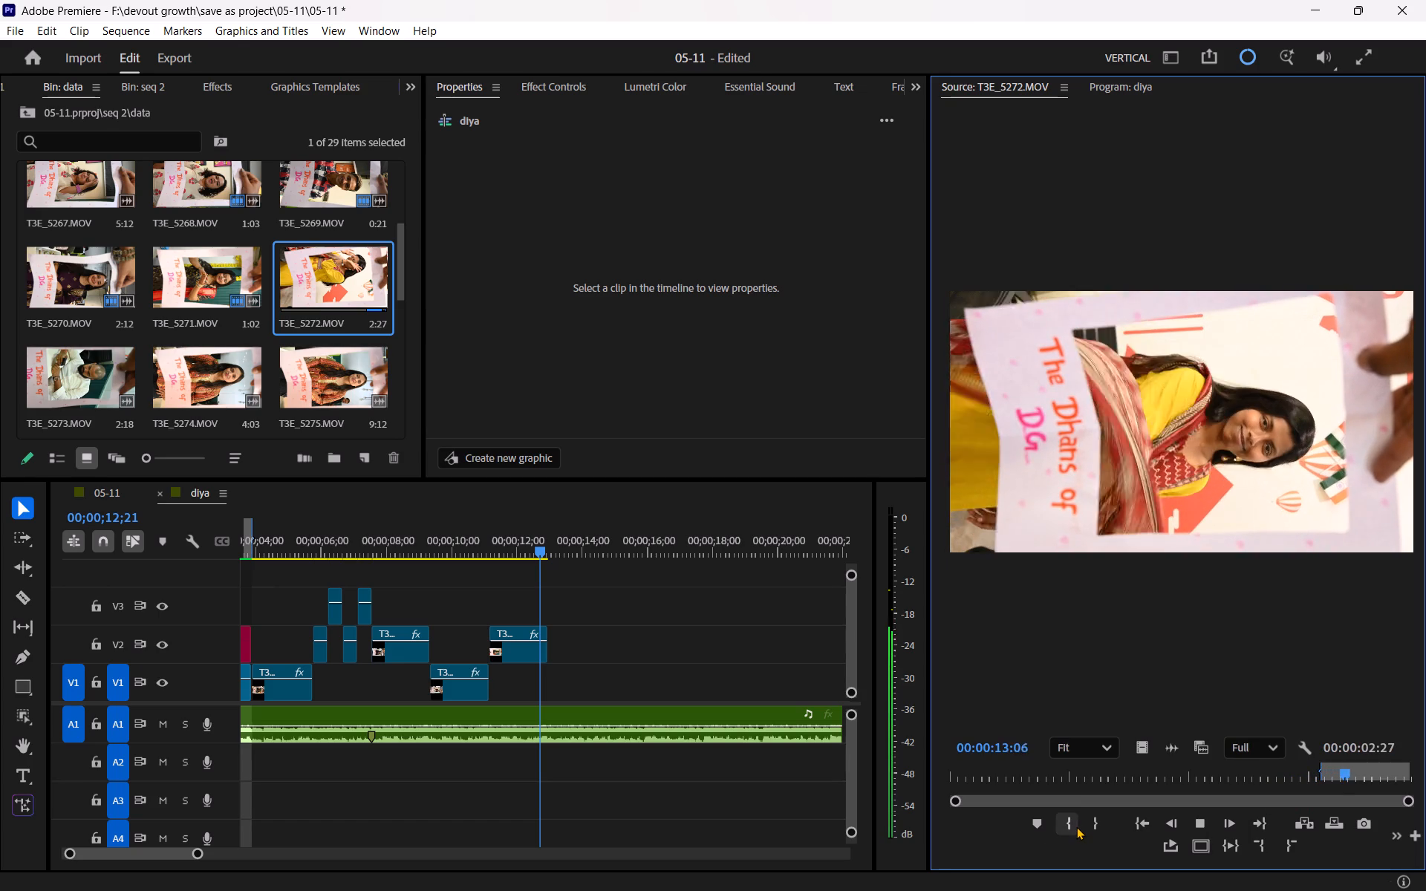
key(space)
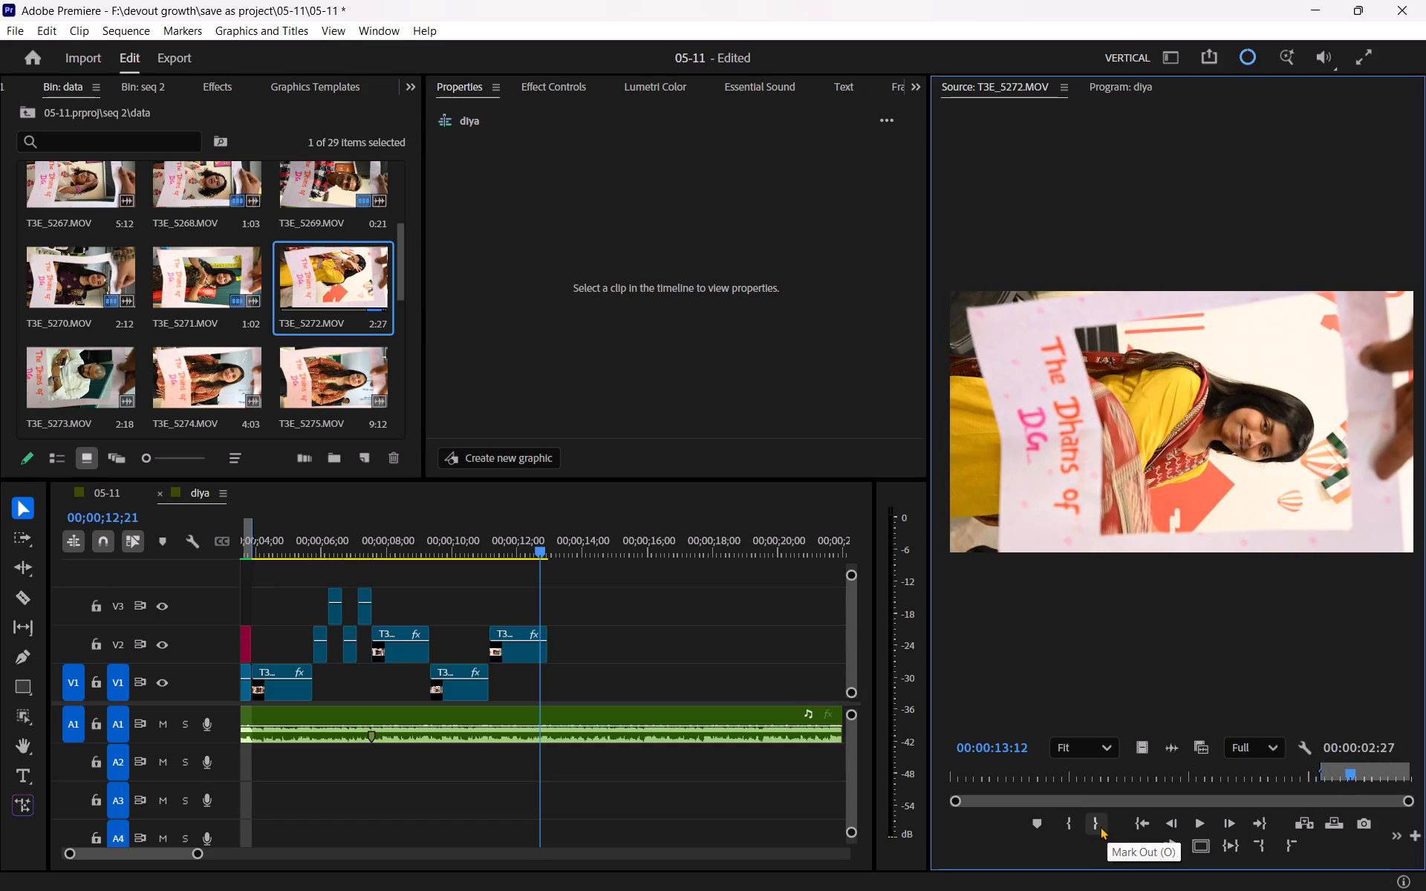
click(1099, 826)
Place the marked T3E_5272.MOV video on V1 directly after T3E_5271.MOV and paste the 50% scale and -90° rotation onto it.
drag(1146, 751, 563, 702)
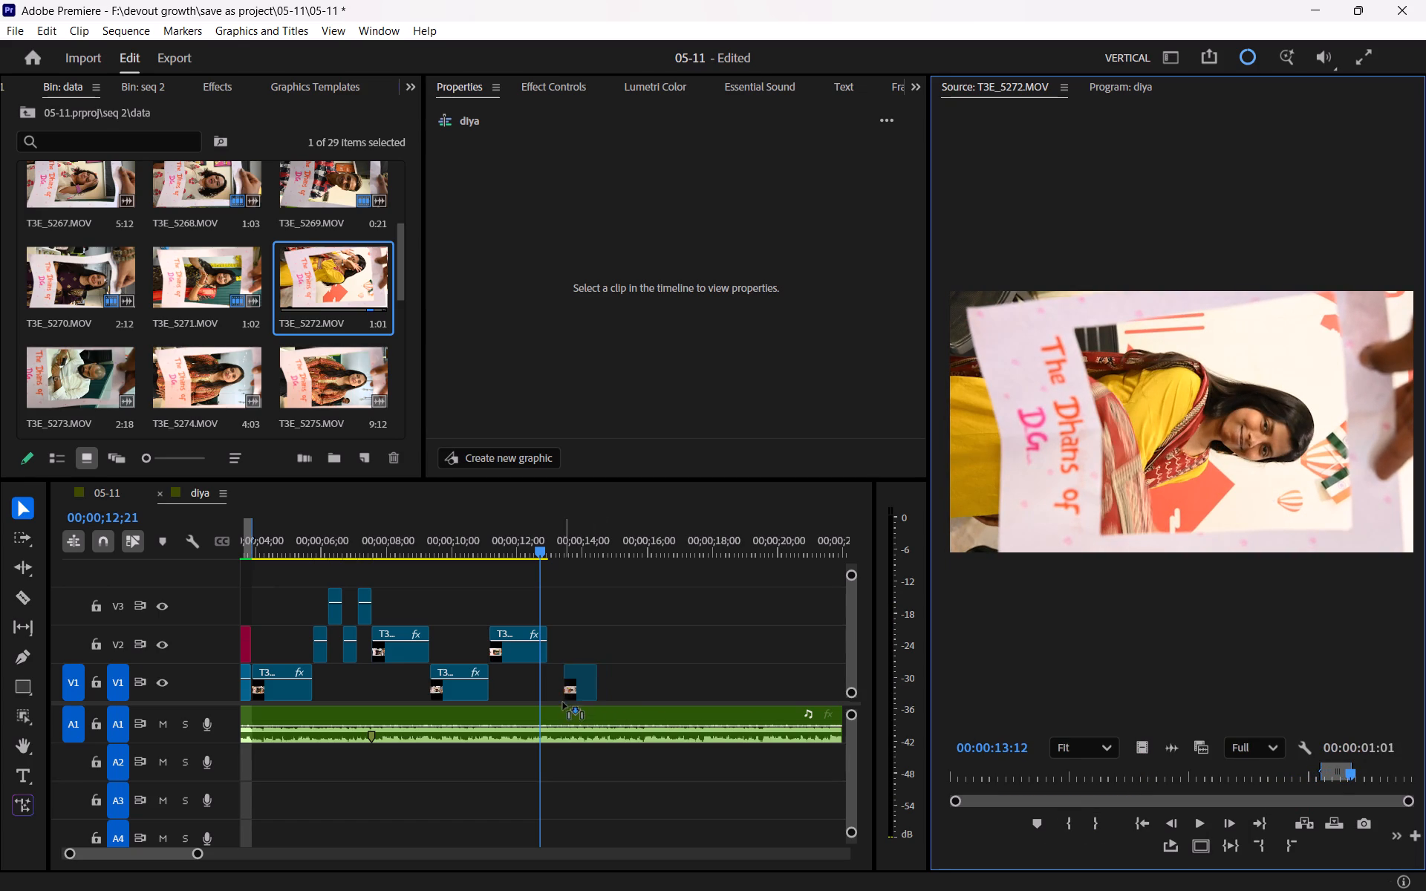
drag(563, 702, 551, 695)
click(564, 693)
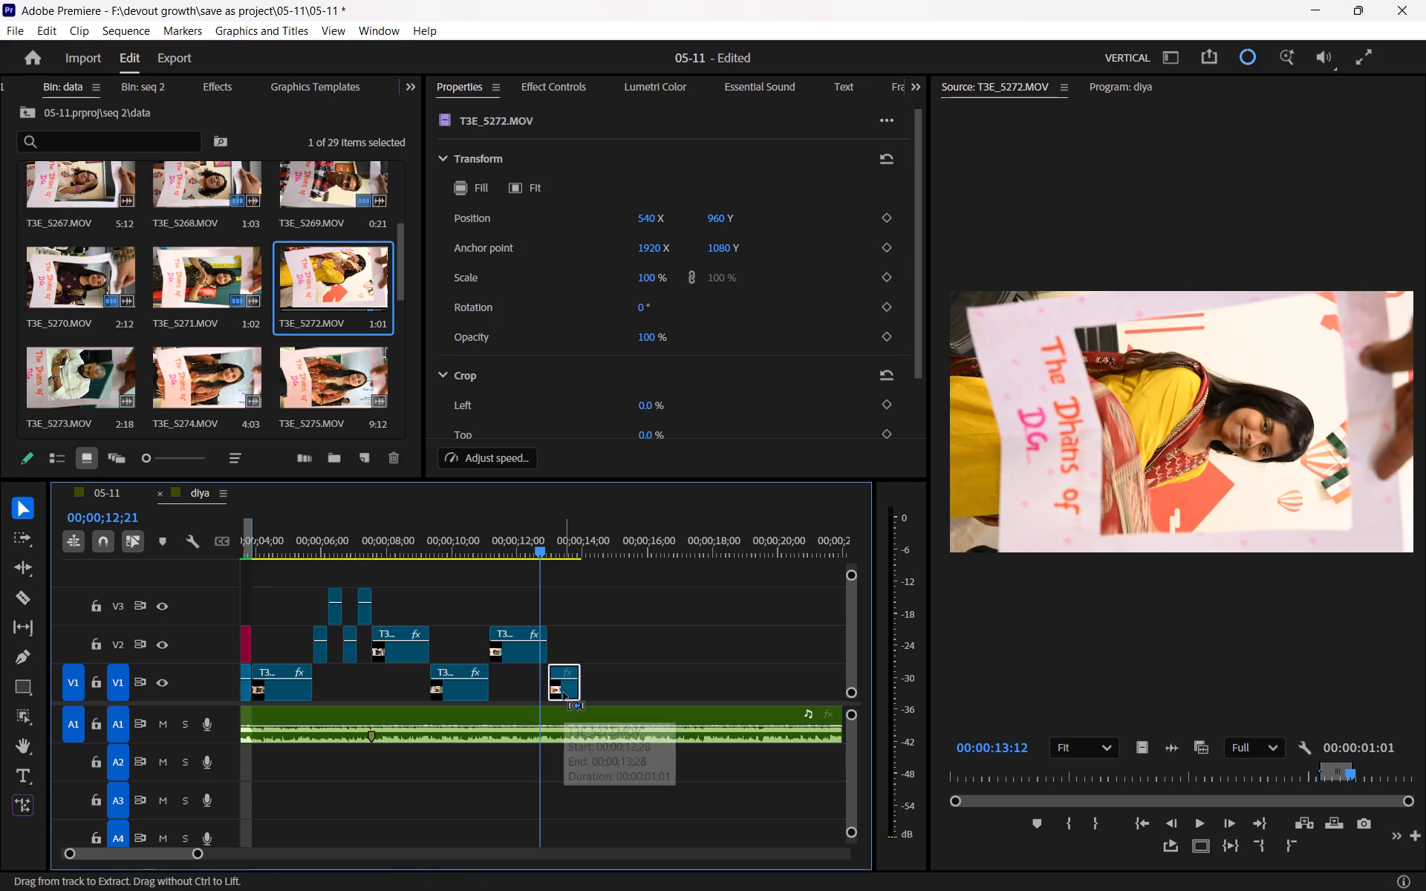
key(ctrl+v)
Replay from 00;00;12;03 into T3E_5272.MOV to check its timing against the audio.
key(equal)
drag(529, 533, 504, 533)
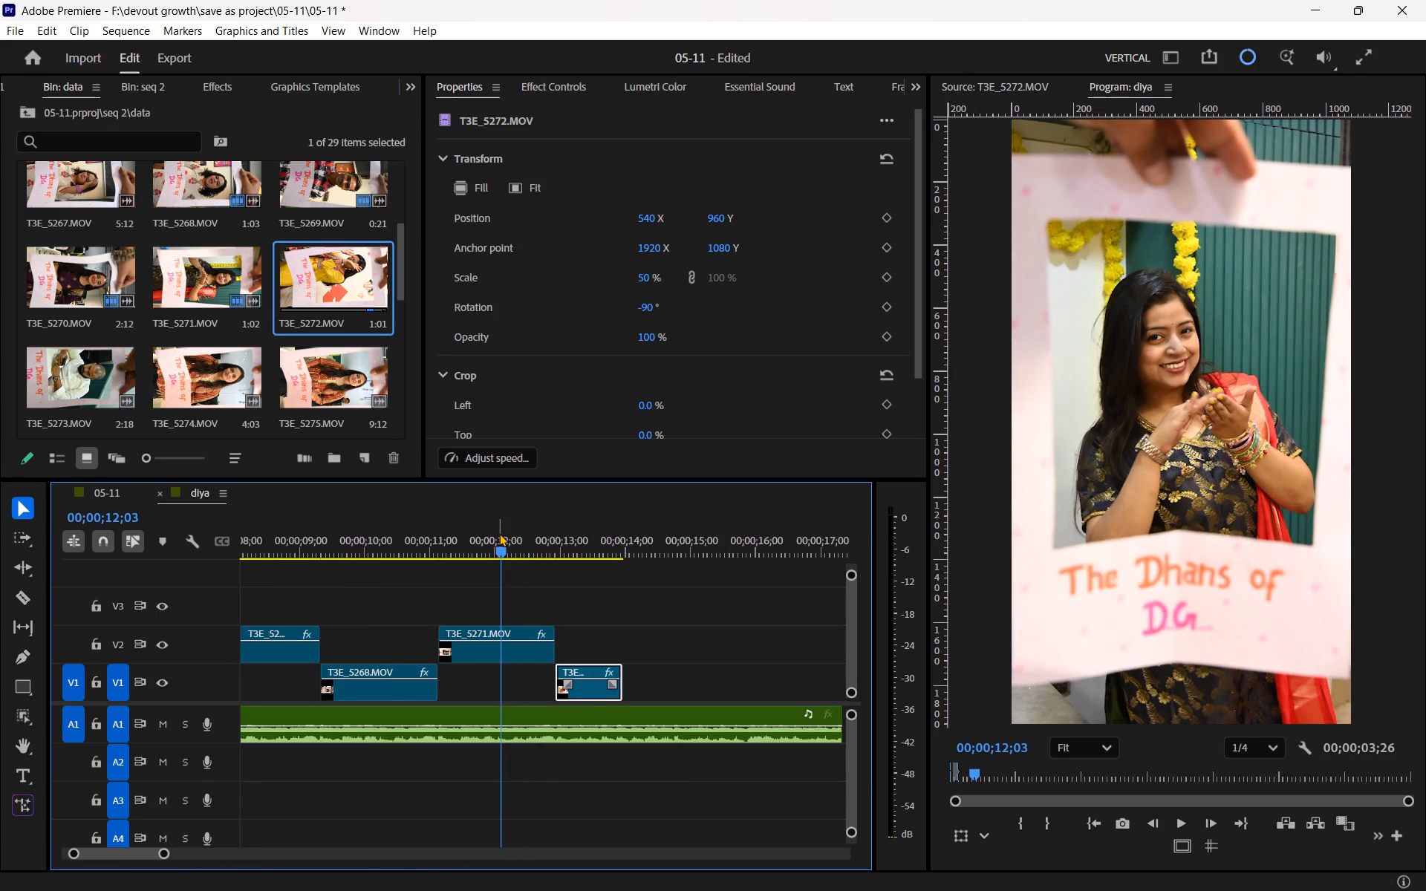
key(space)
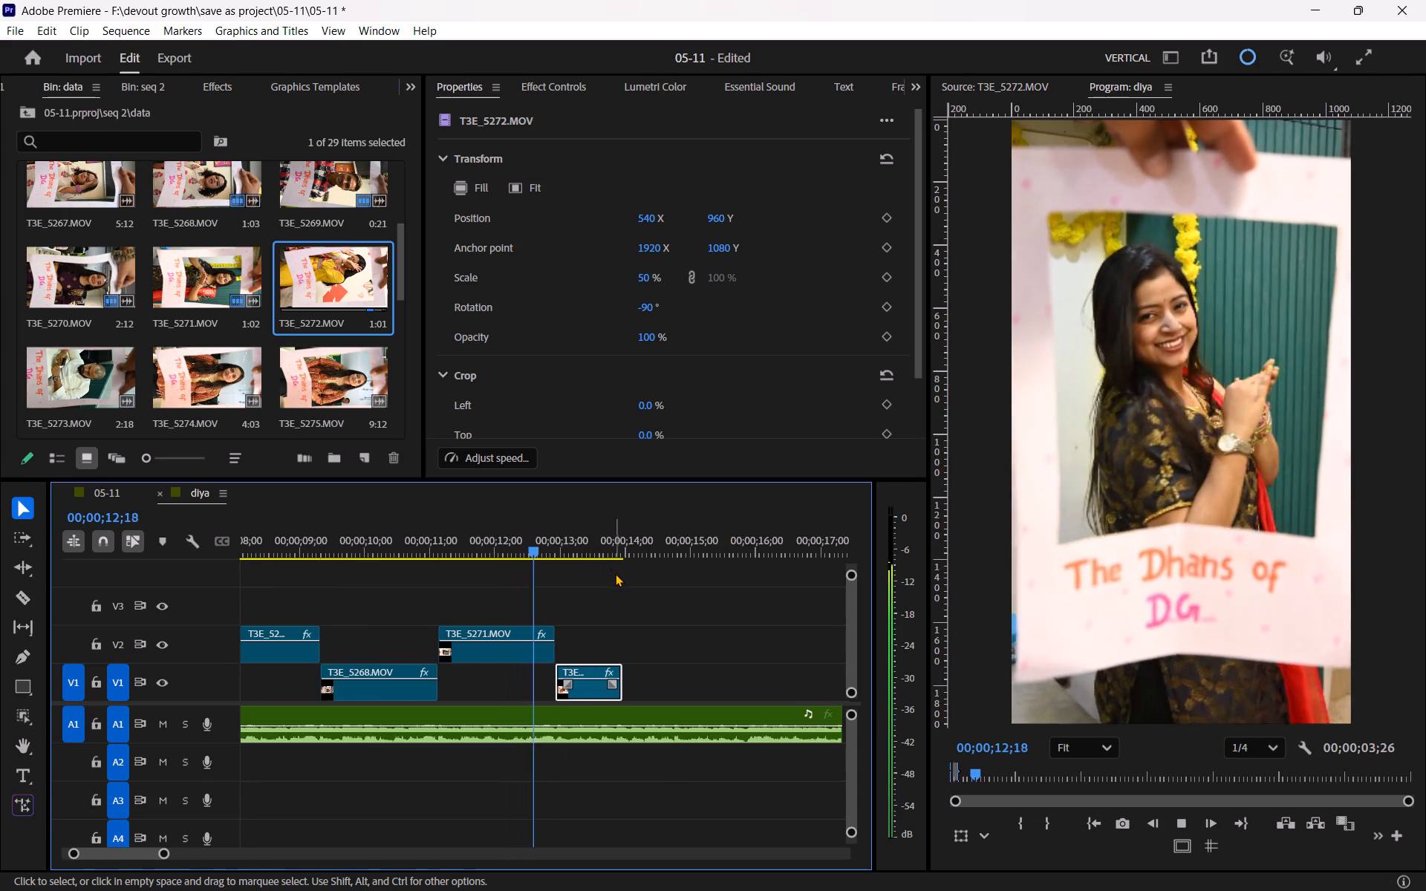
key(space)
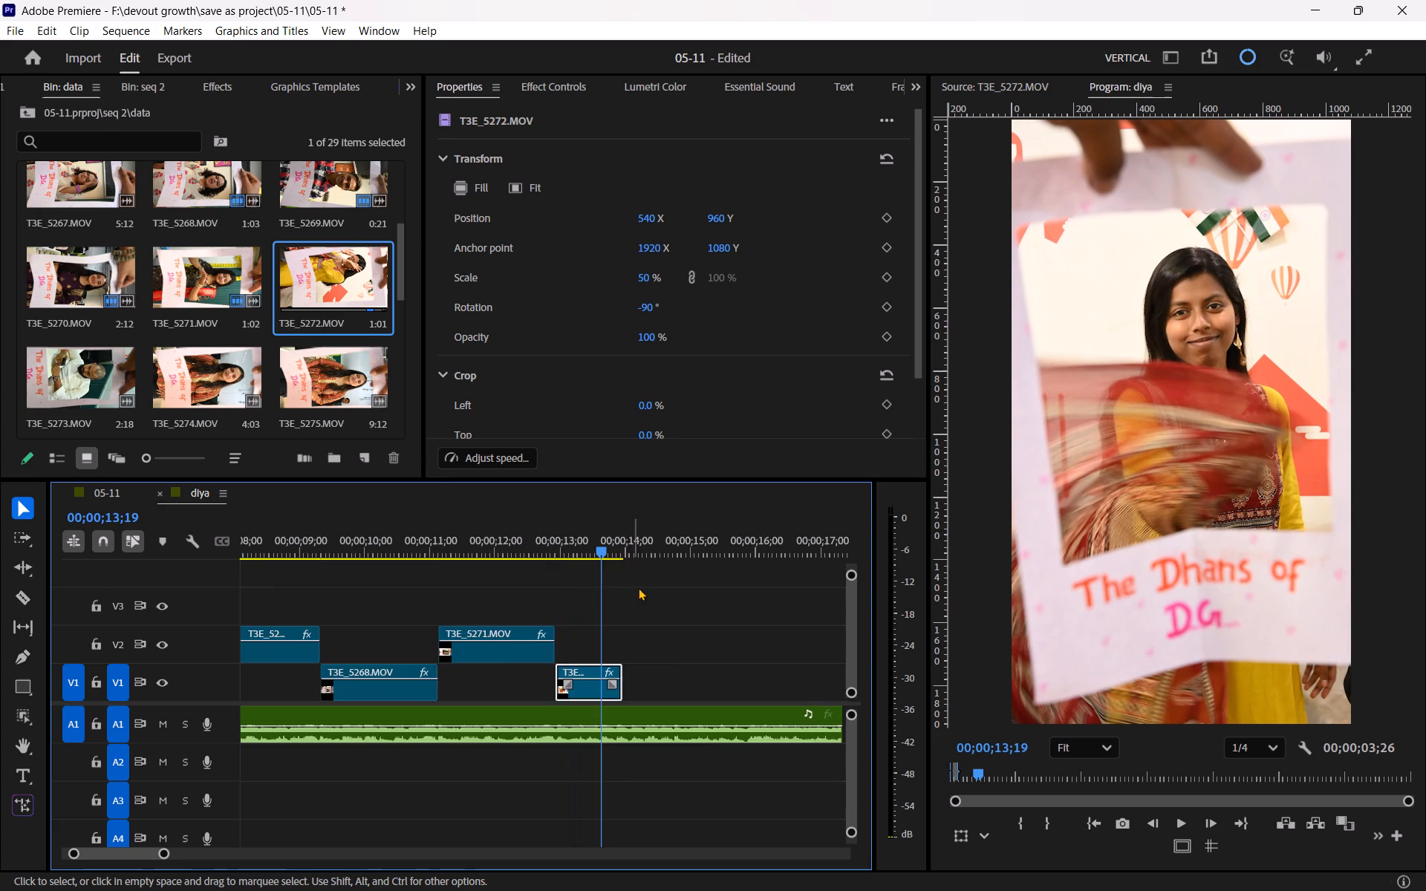
Trim T3E_5272.MOV's end to match the length of the short V2 clip before T3E_5270.MOV, keeping it on V1 directly after T3E_5271.MOV.
scroll(660, 601, up, 11)
scroll(660, 607, down, 2)
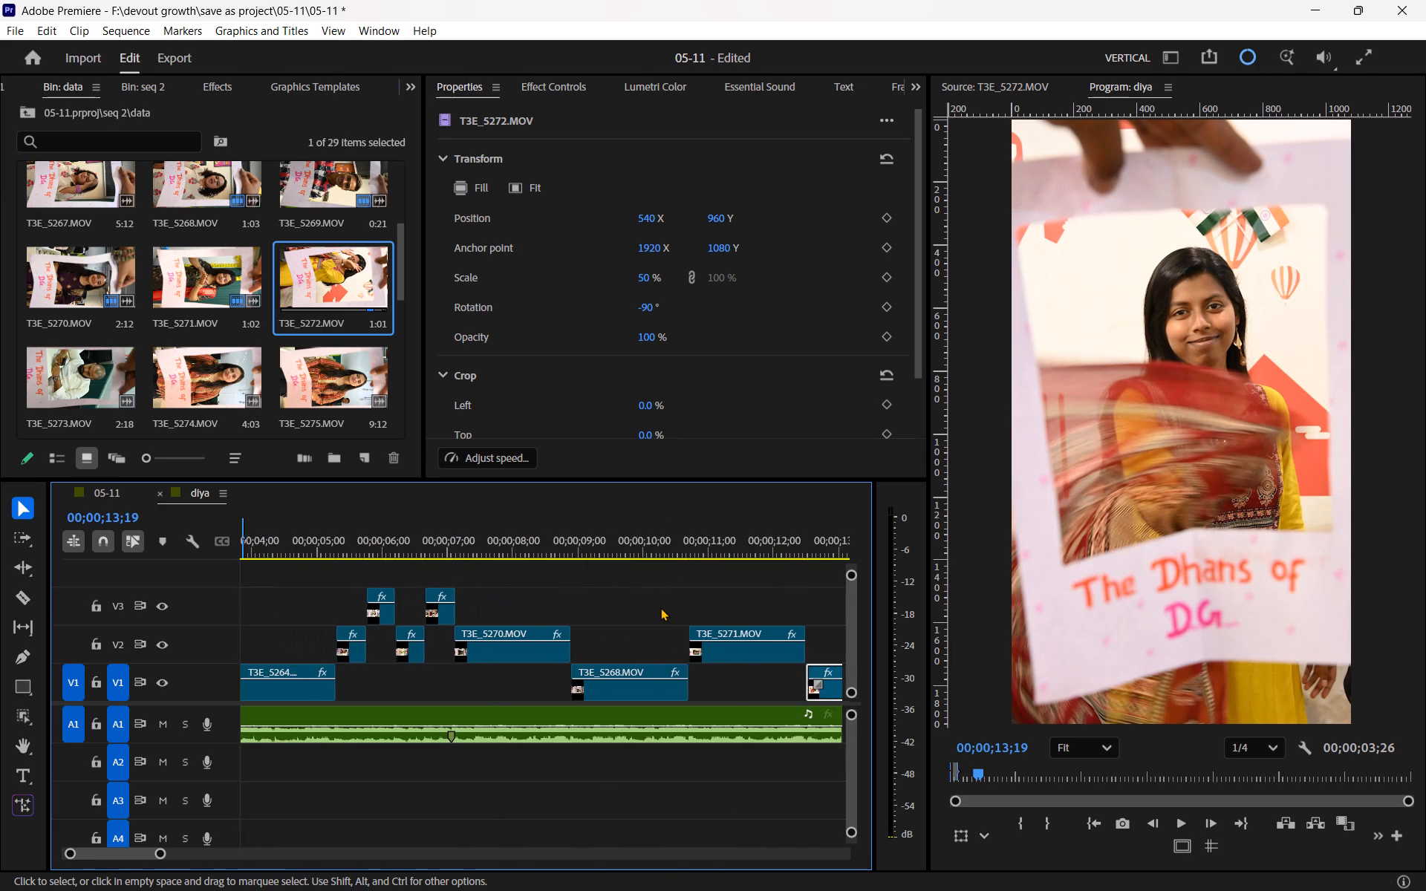
scroll(694, 598, down, 2)
drag(786, 670, 457, 673)
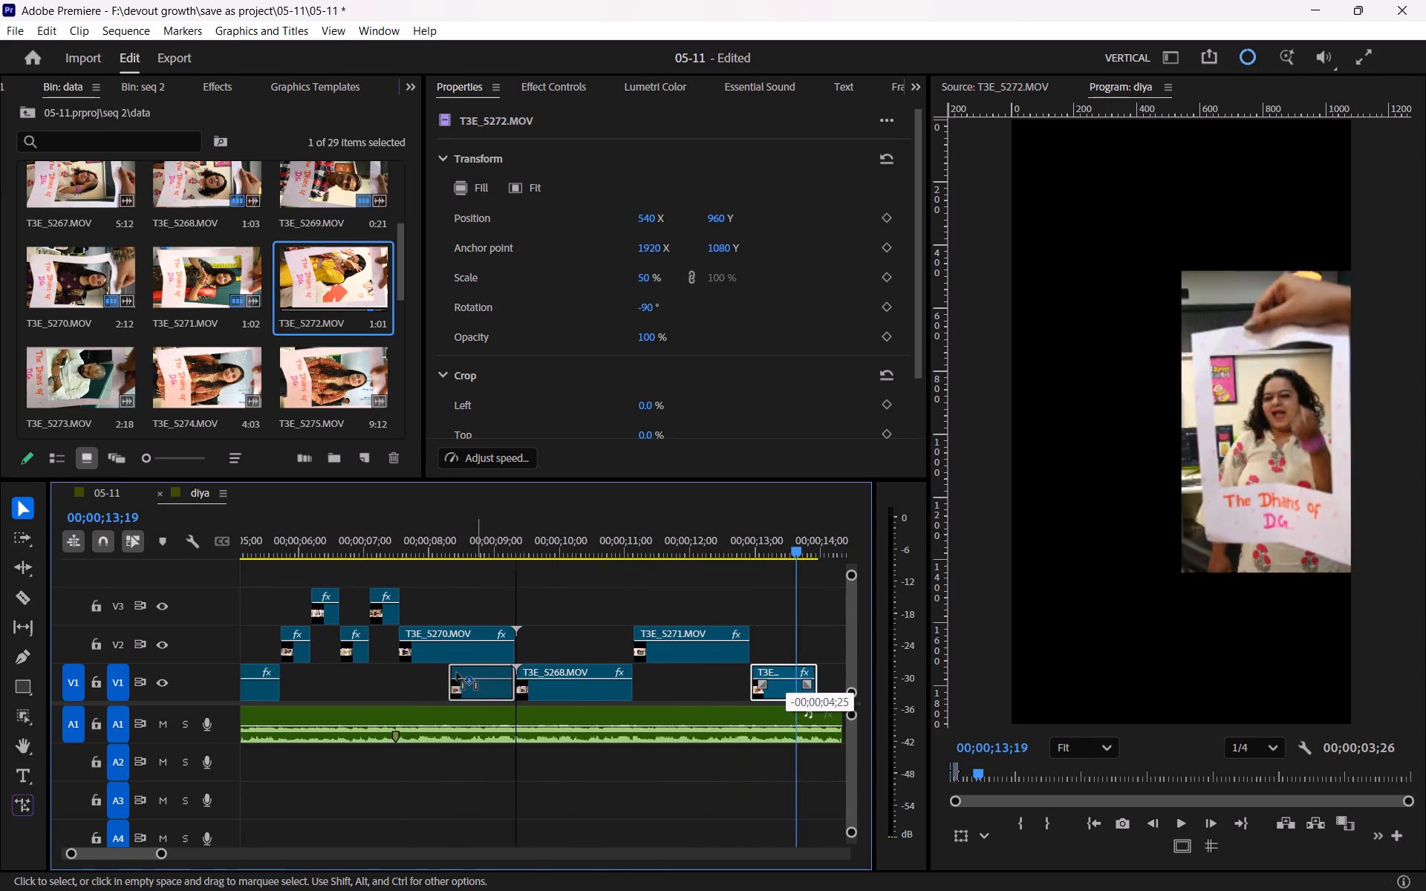
drag(457, 673, 379, 671)
drag(417, 680, 399, 685)
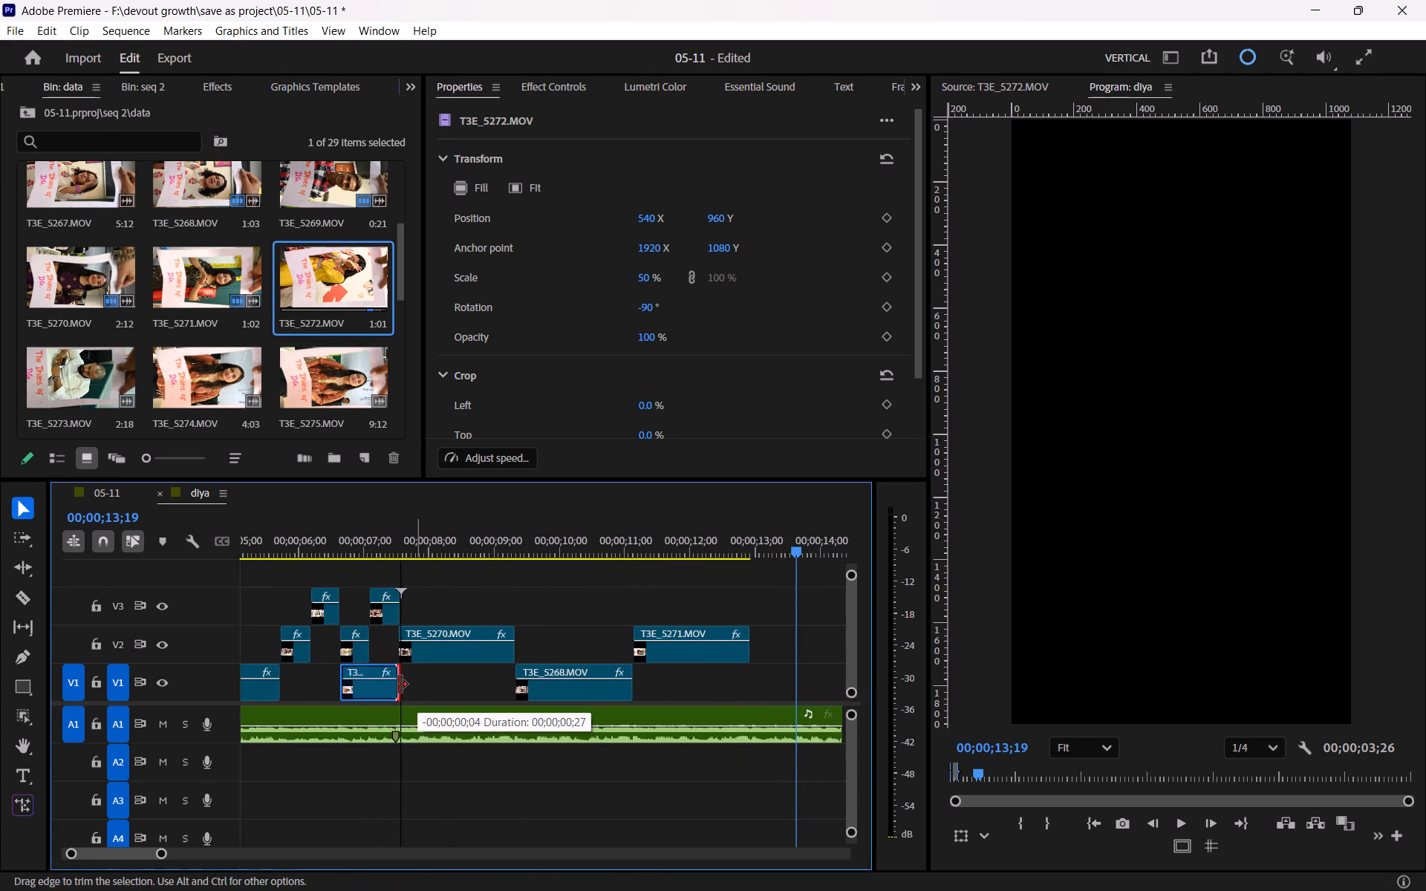
drag(399, 685, 382, 690)
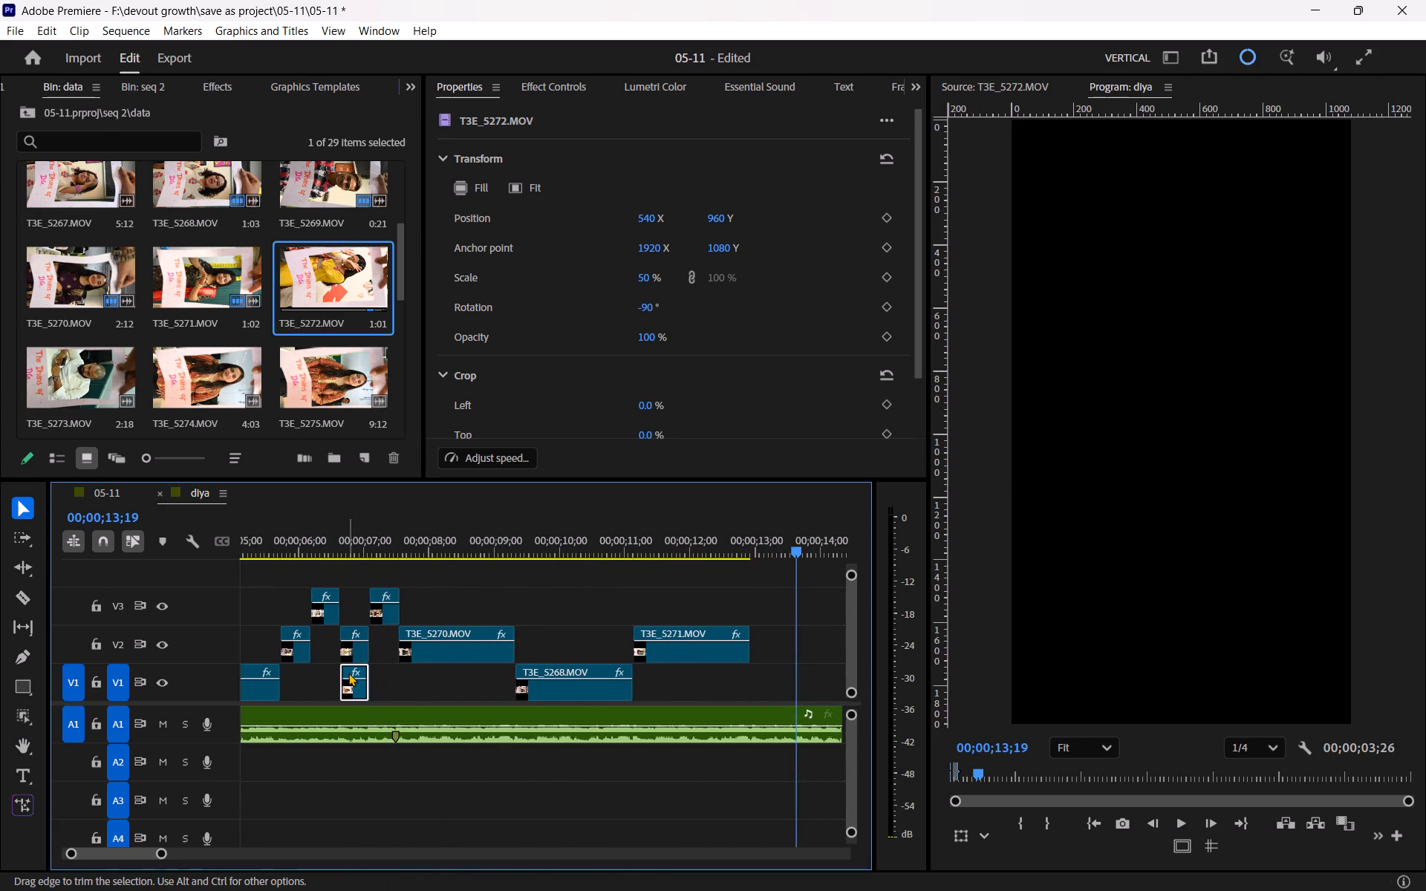
drag(348, 673, 759, 687)
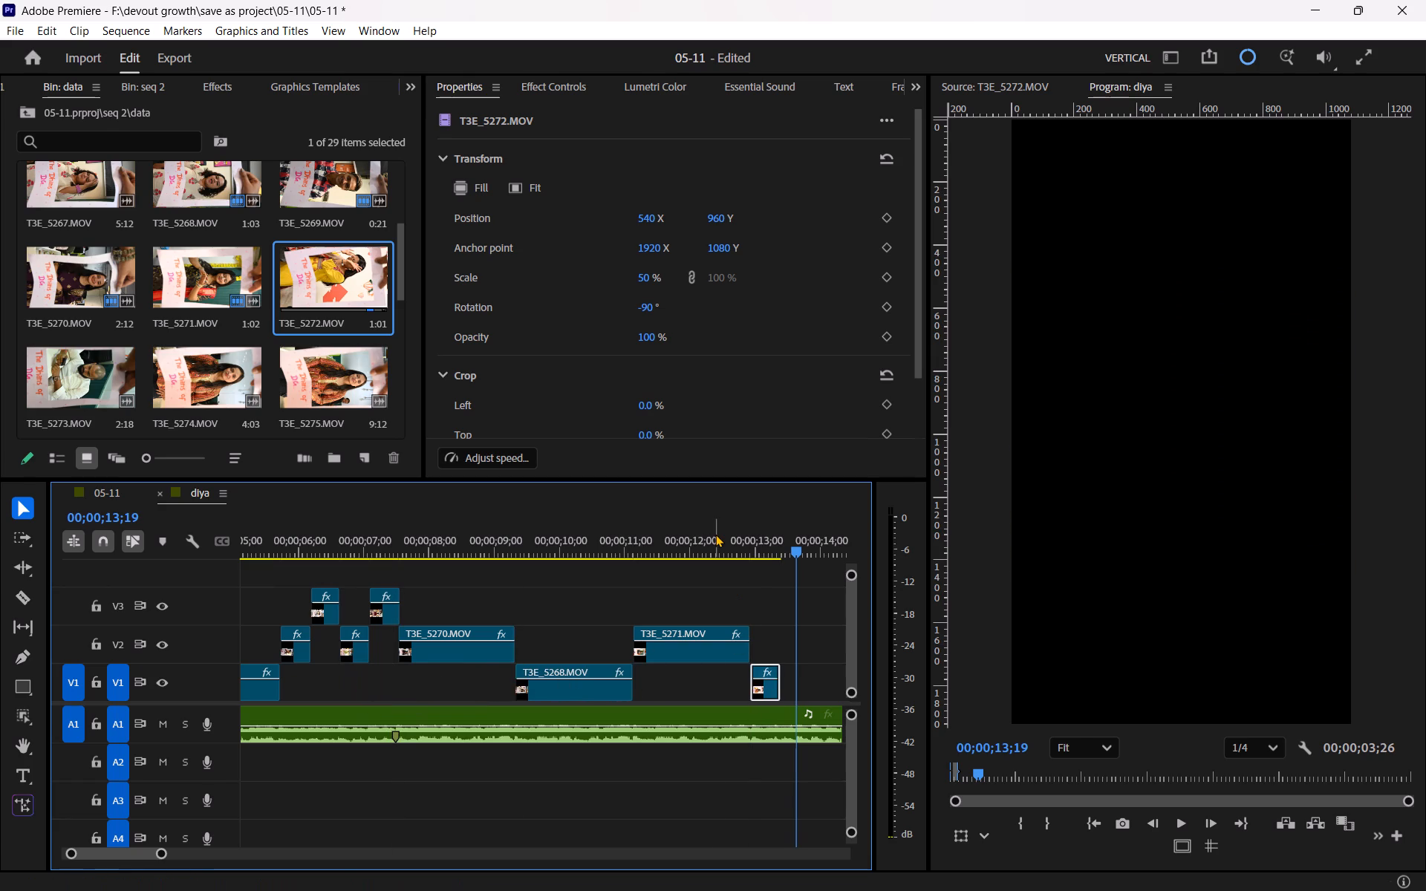
Replay the end of T3E_5271.MOV through the shortened T3E_5272.MOV to check the cut against the audio.
click(715, 534)
key(space)
scroll(720, 587, down, 4)
key(space)
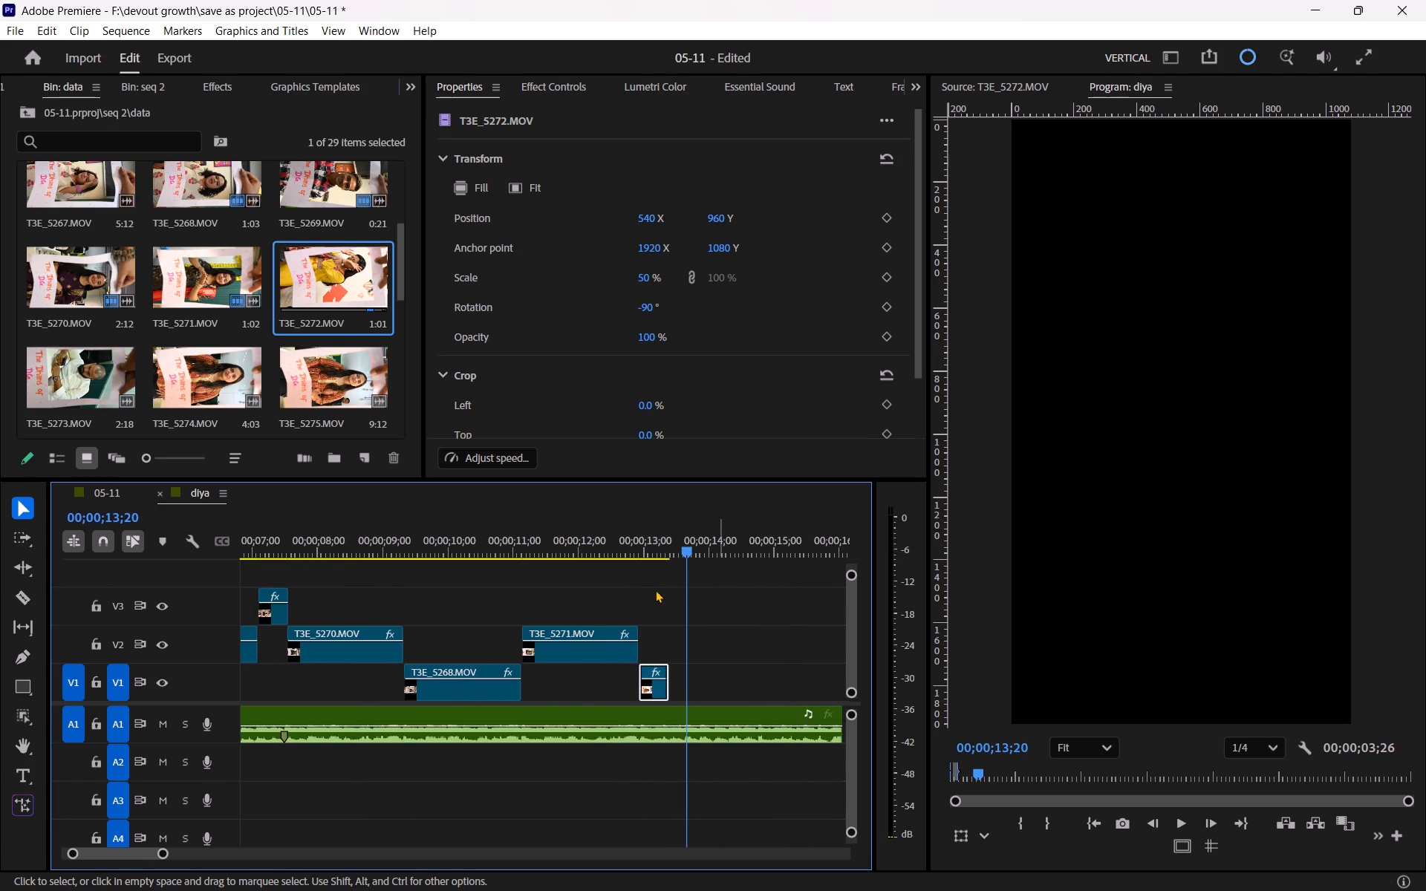
Preview T3E_5274.MOV from its start to its closing pose to look for a usable moment.
double_click(176, 373)
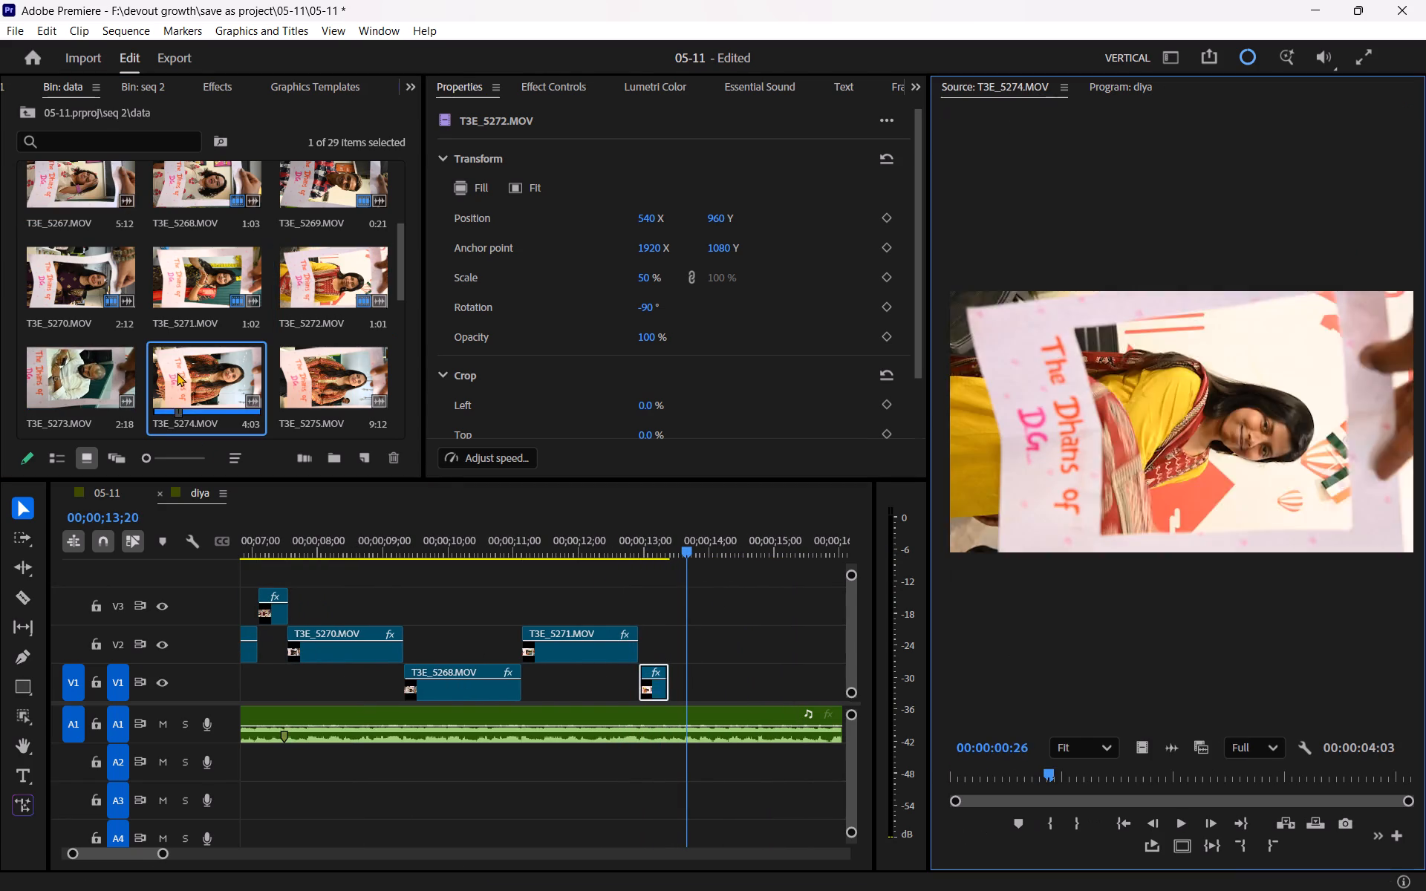
drag(1033, 771, 976, 769)
key(space)
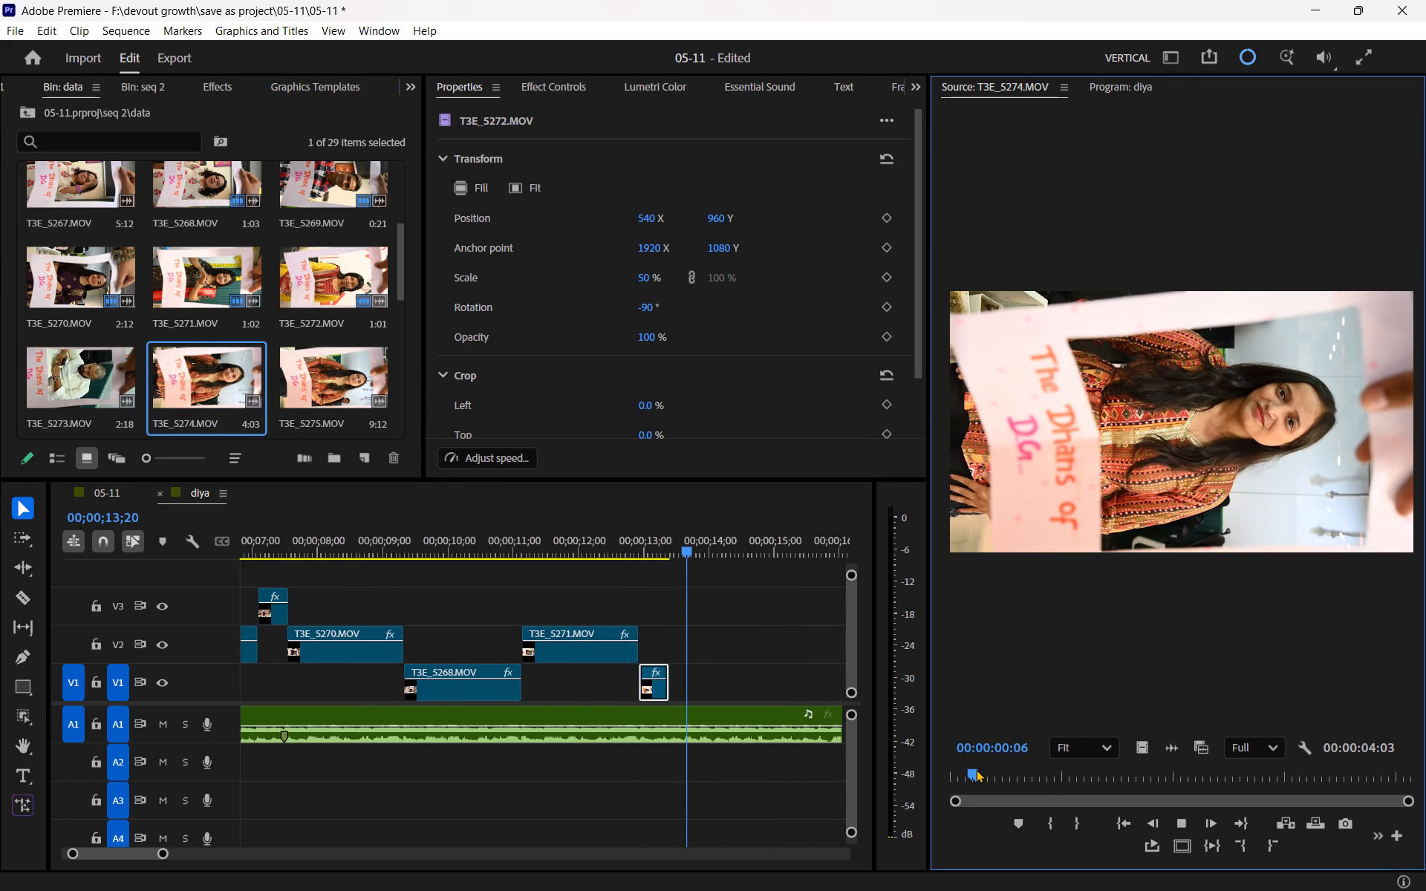
drag(1036, 770, 1292, 791)
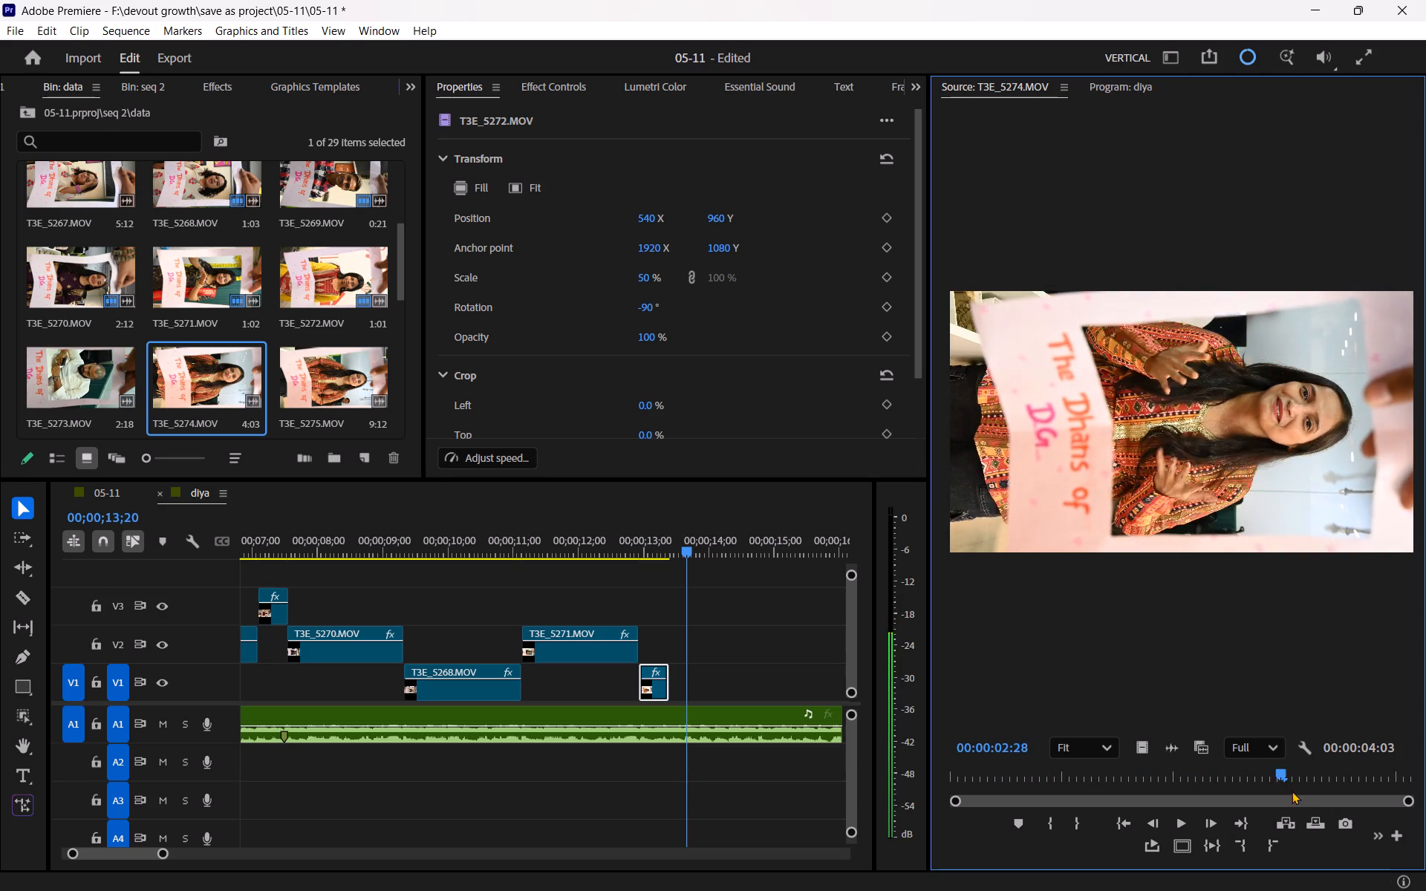
drag(1292, 791, 1303, 793)
key(space)
key(space)
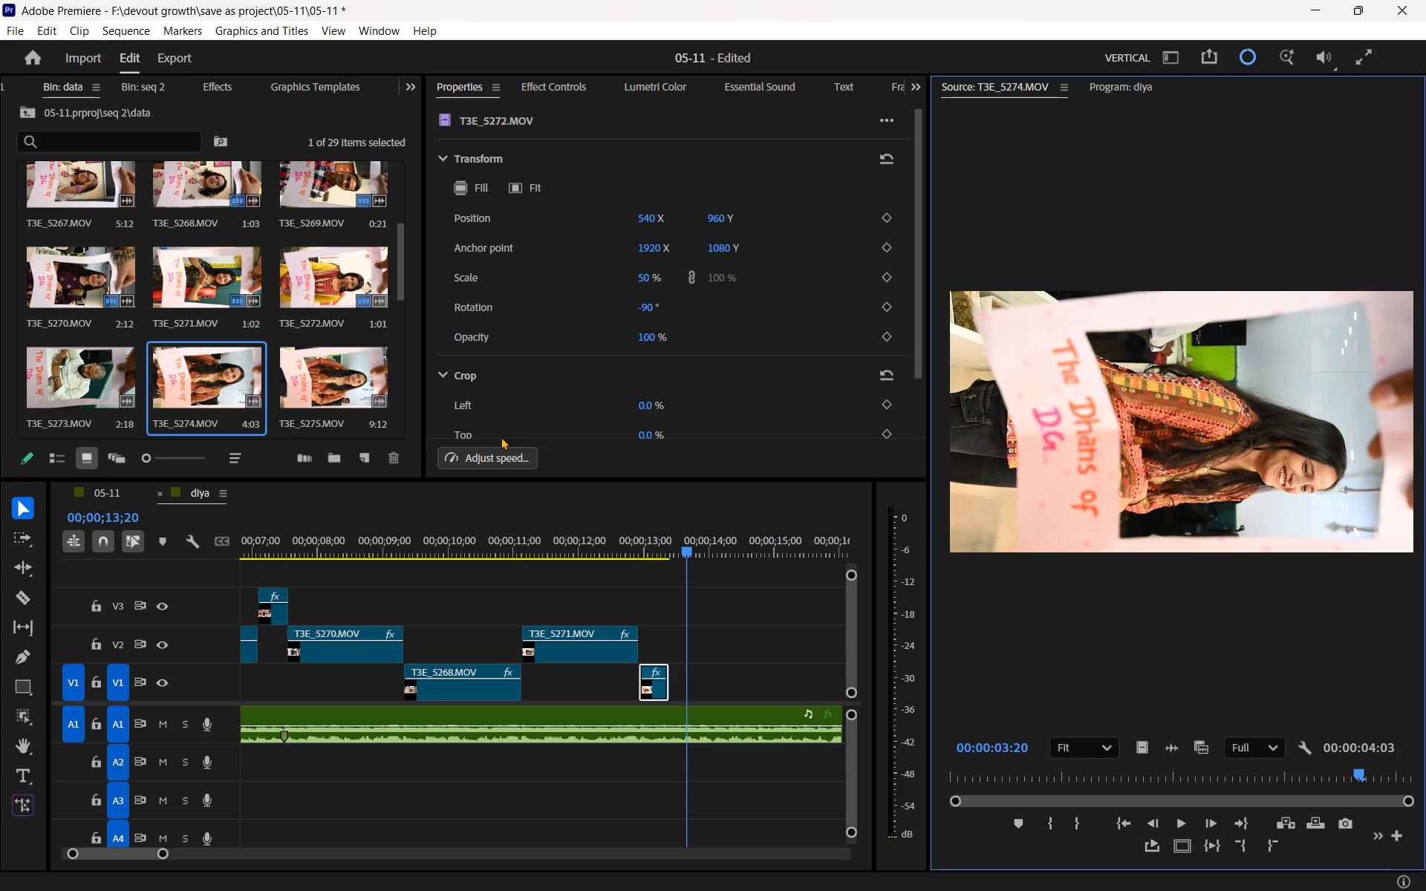
Preview T3E_5275.MOV in full to look for a usable gesture.
double_click(287, 371)
key(space)
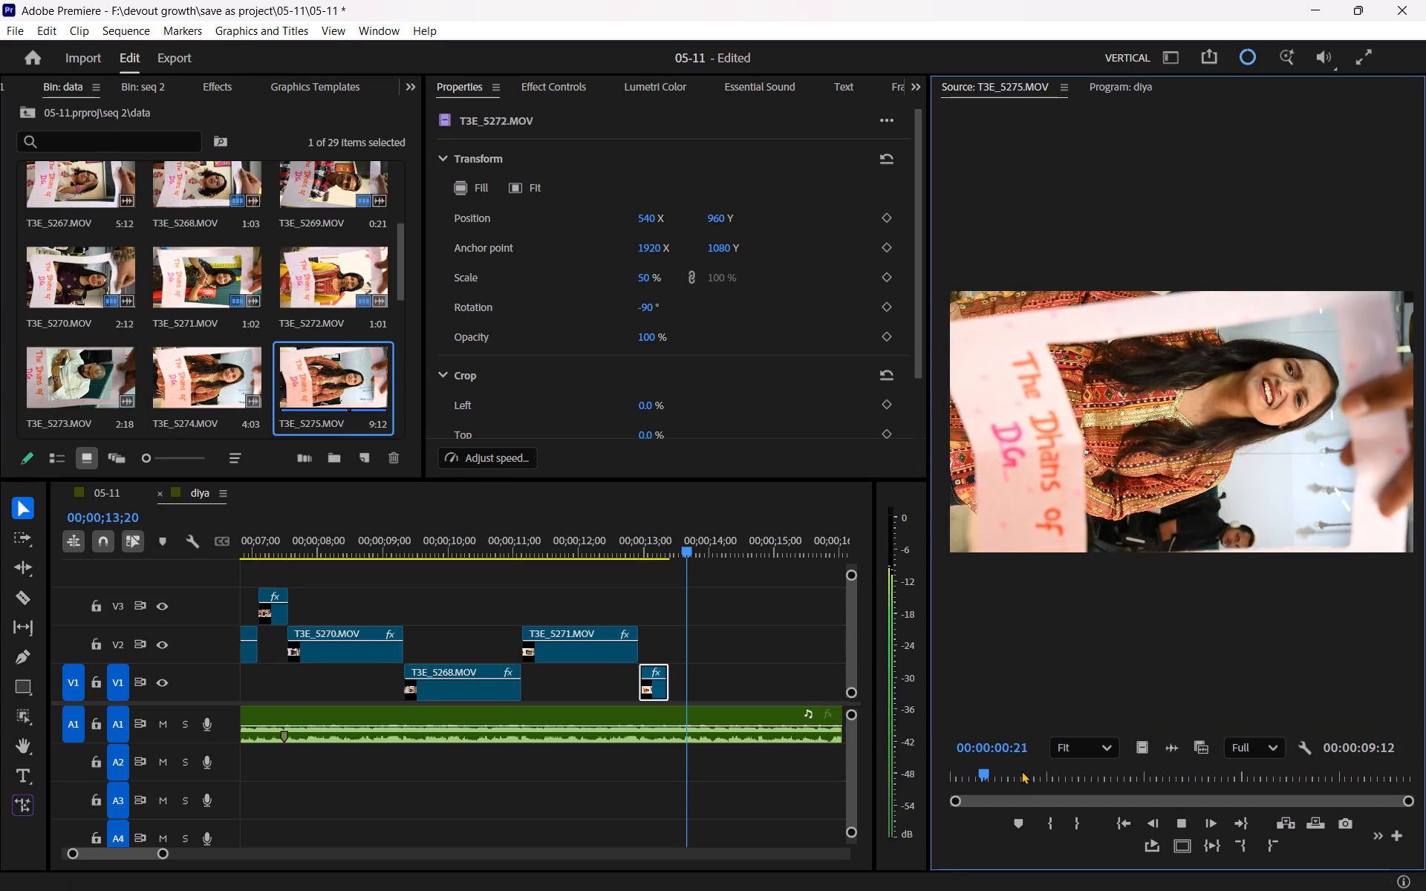
drag(1027, 771, 1072, 779)
key(space)
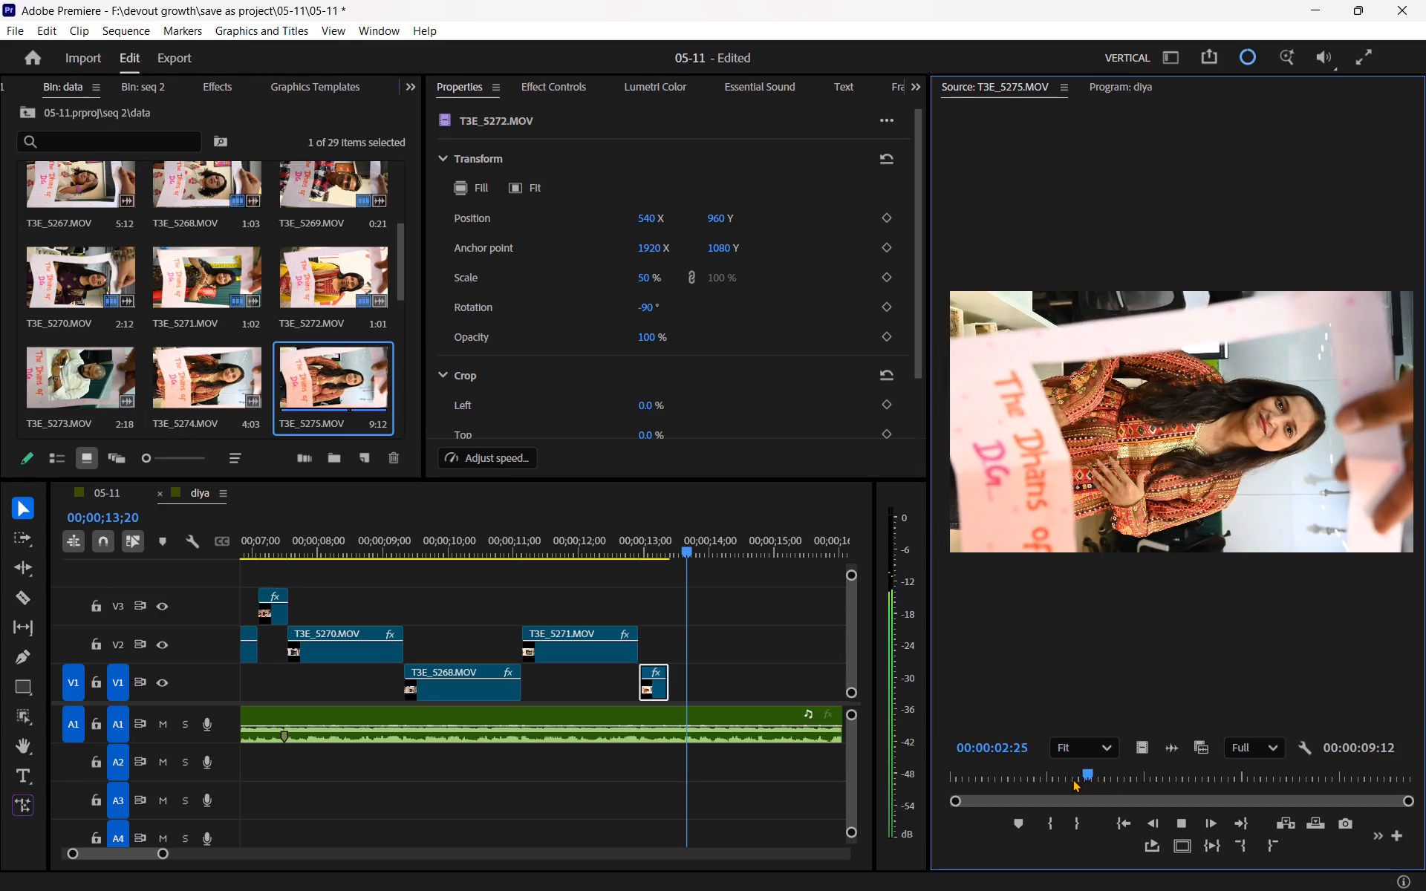
key(space)
key(space)
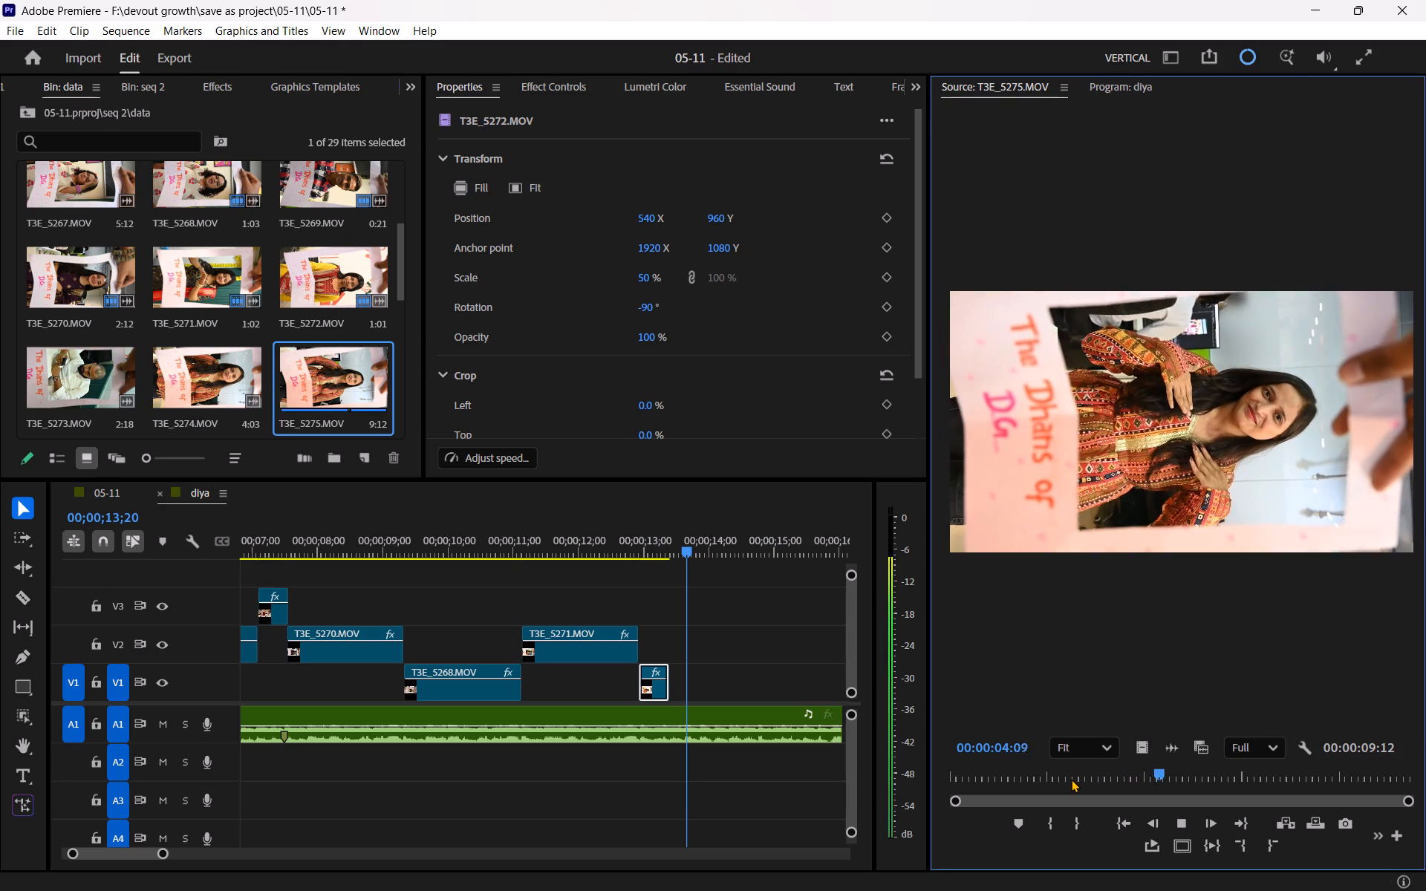
key(space)
key(space)
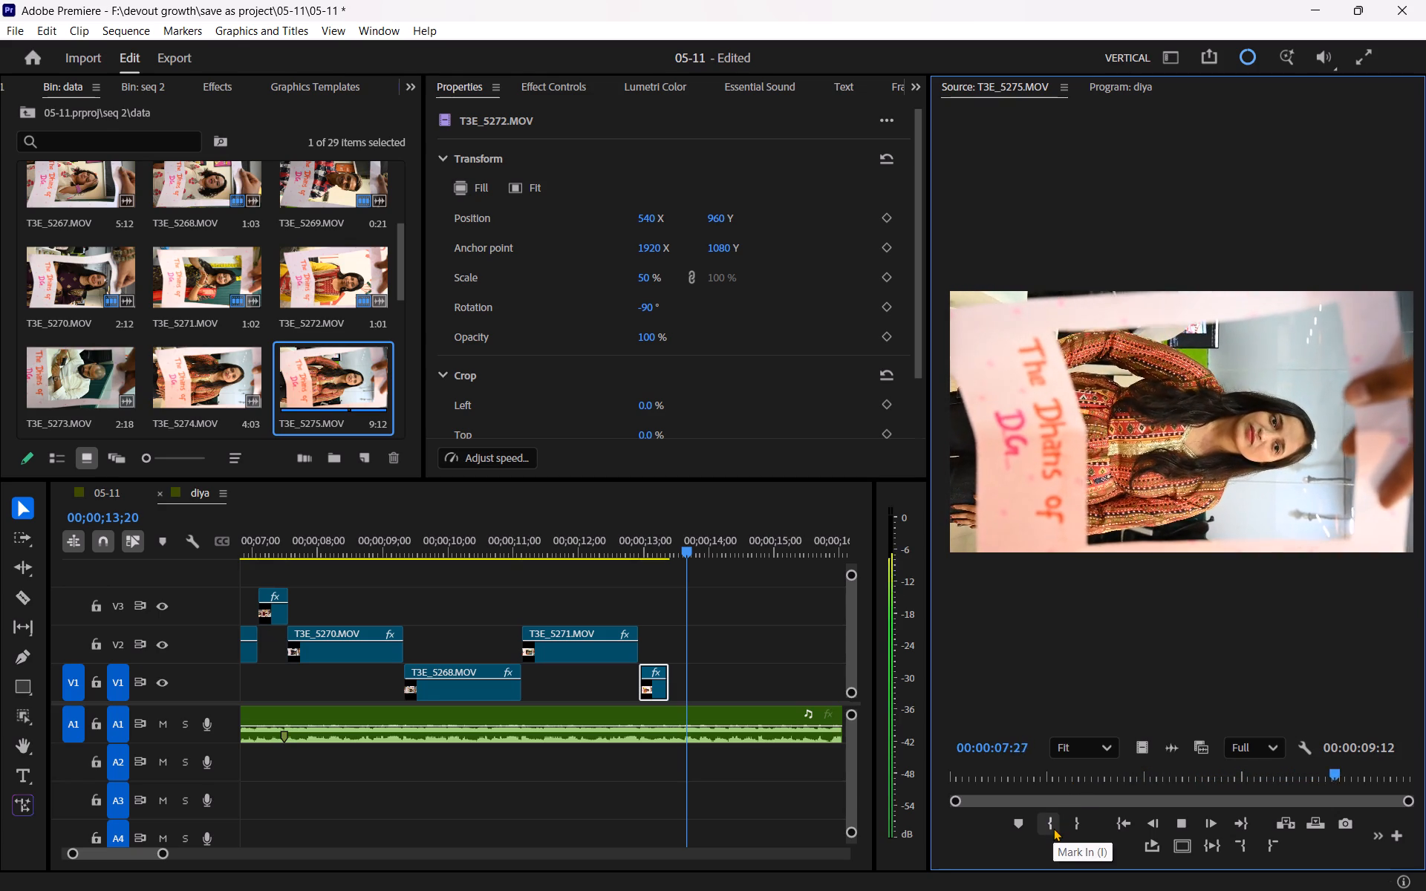
key(space)
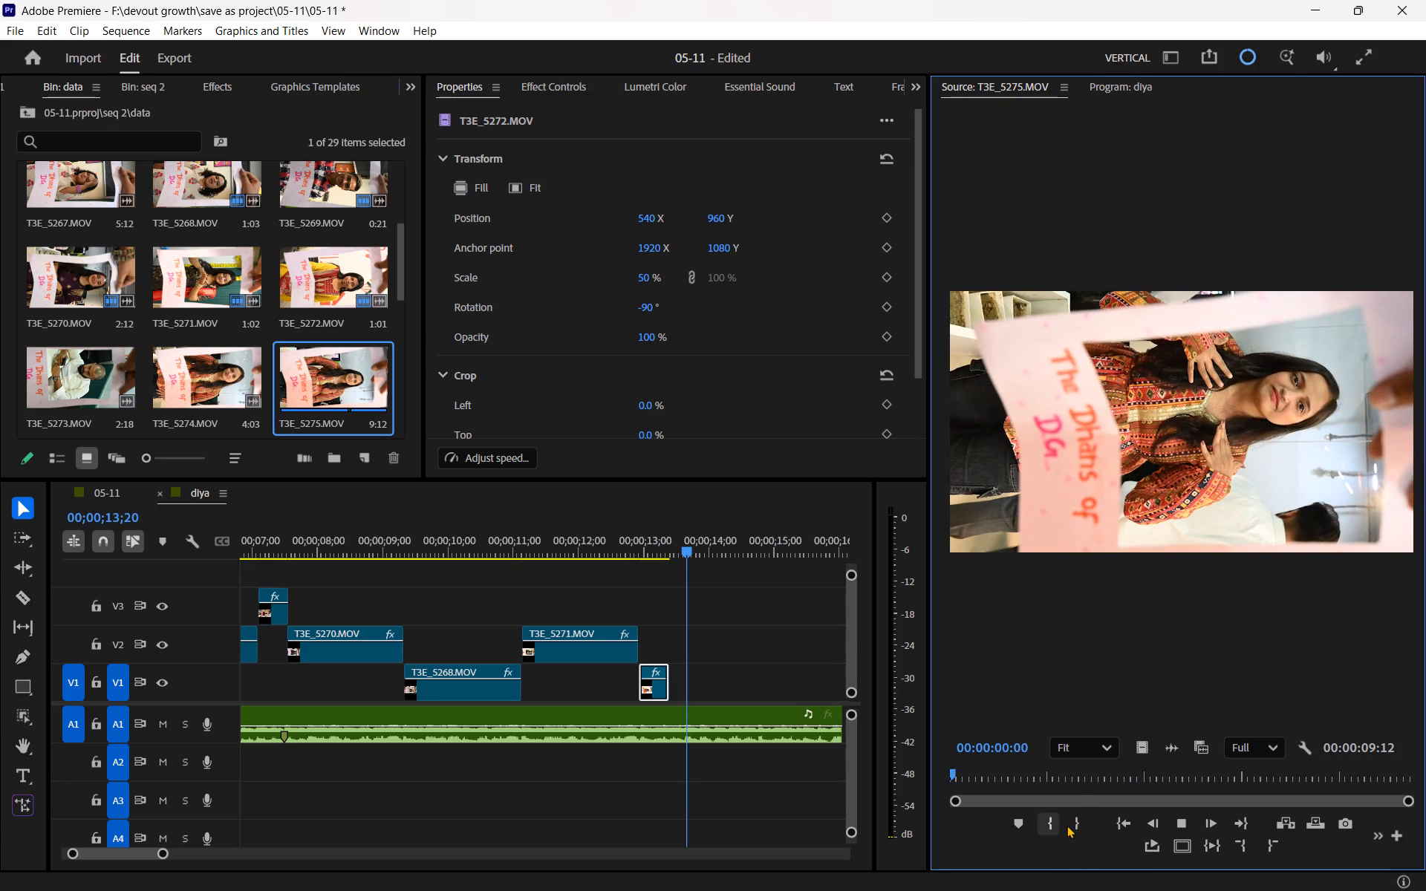
Mark the range of T3E_5275.MOV from 00:00:03:08 to 00:00:04:06 in the source clip.
drag(1115, 776, 1130, 775)
key(space)
drag(1123, 778, 1097, 778)
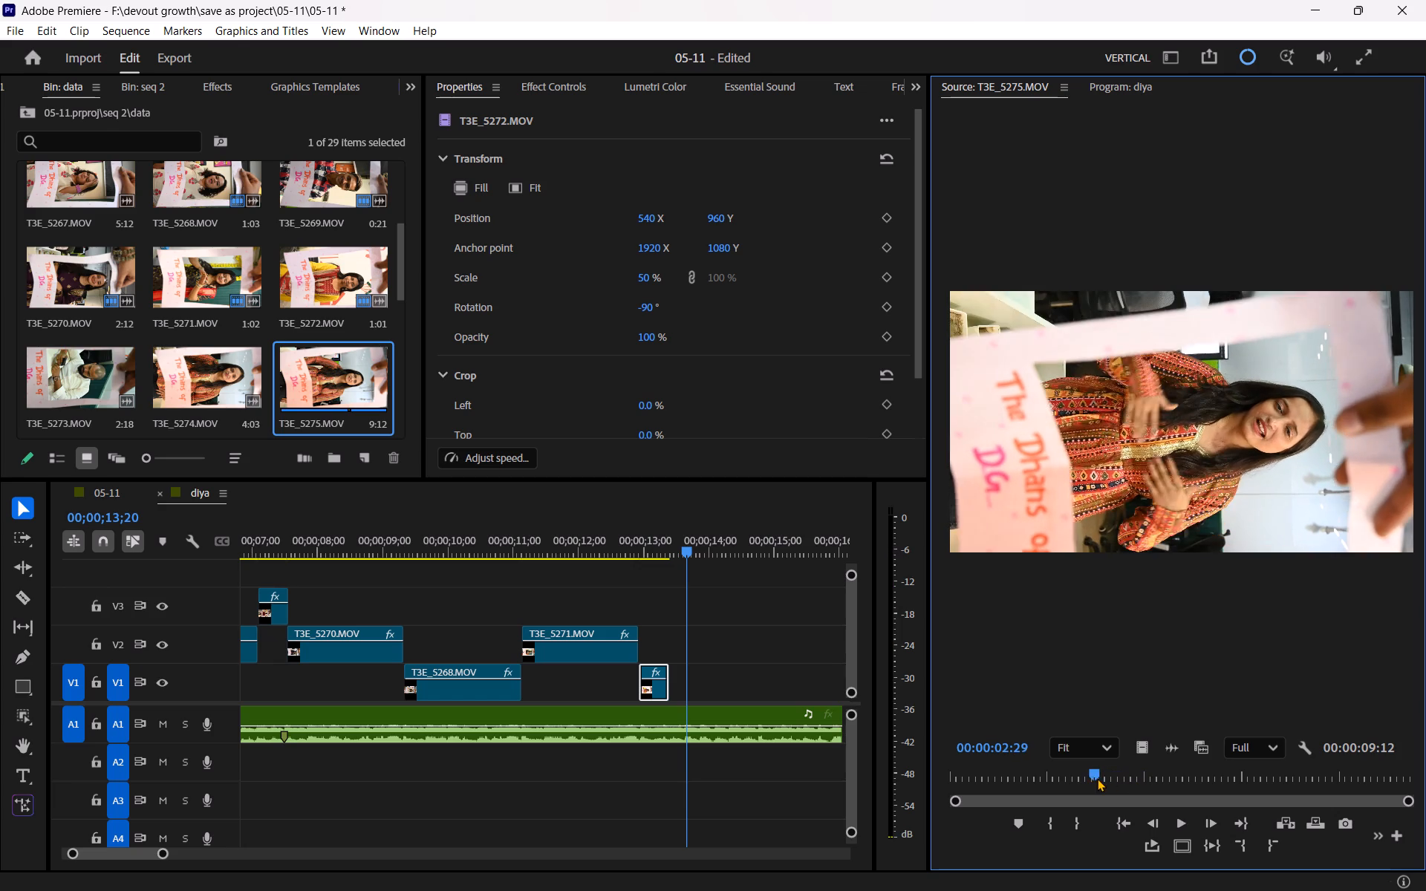
drag(1097, 778, 1093, 780)
key(space)
key(space)
key(space)
key(space)
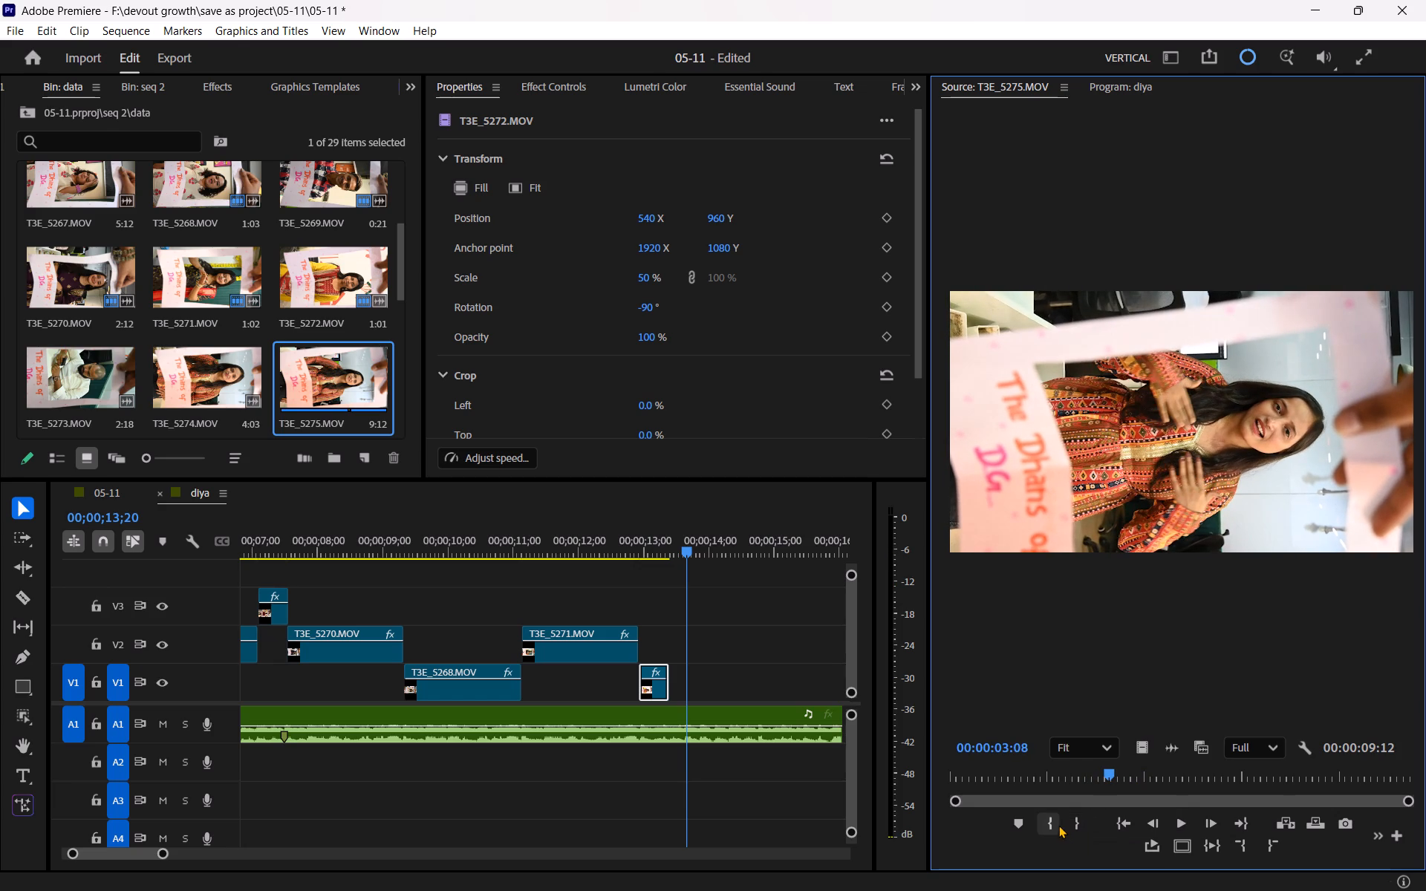
click(1055, 823)
key(space)
key(space)
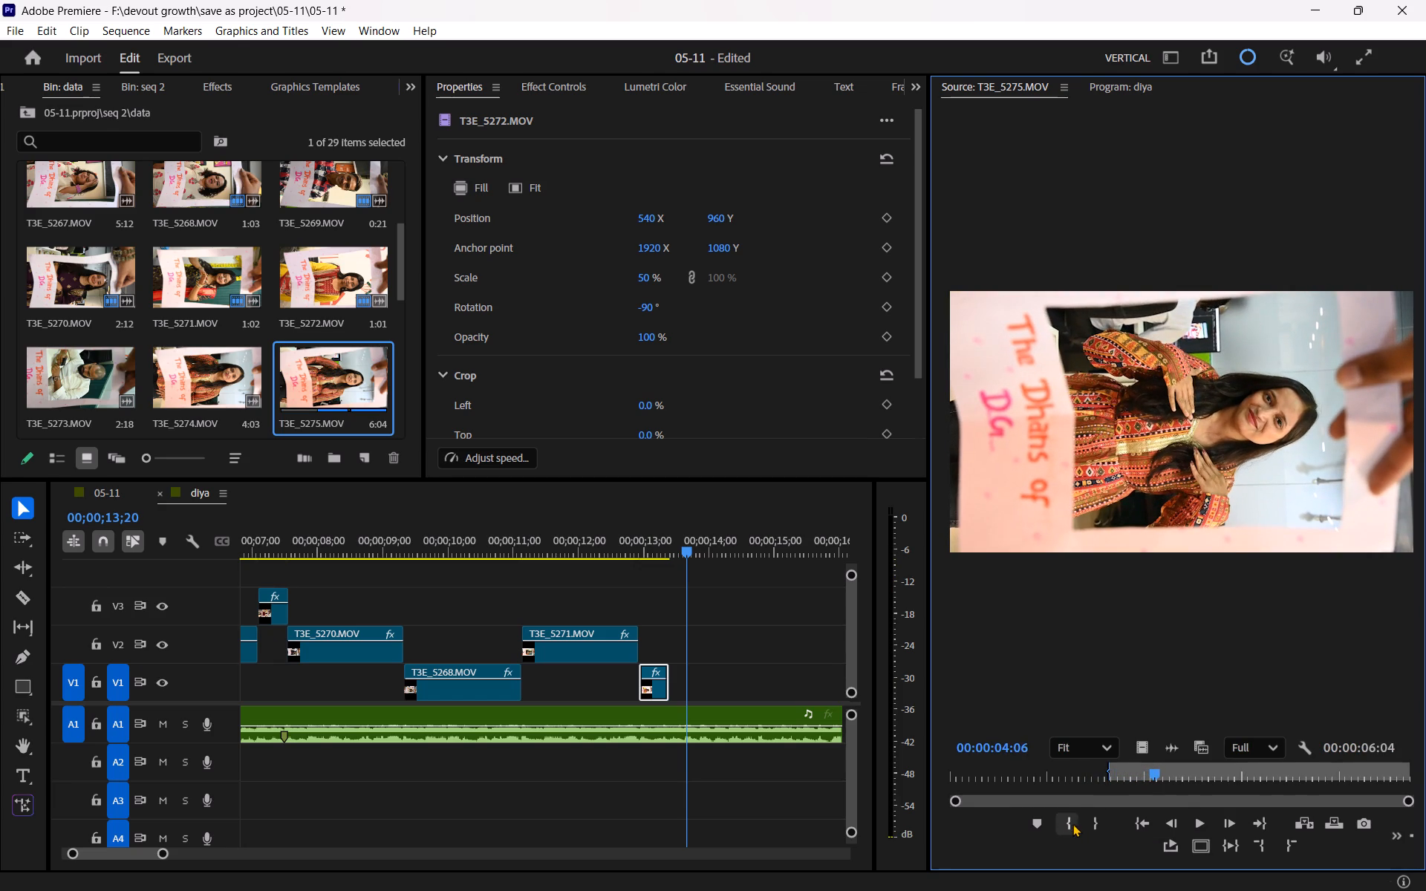
click(1095, 823)
Add the marked T3E_5275.MOV range to the timeline, stack it on V3 above T3E_5272.MOV, and trim it to that clip's length.
drag(1142, 755, 660, 653)
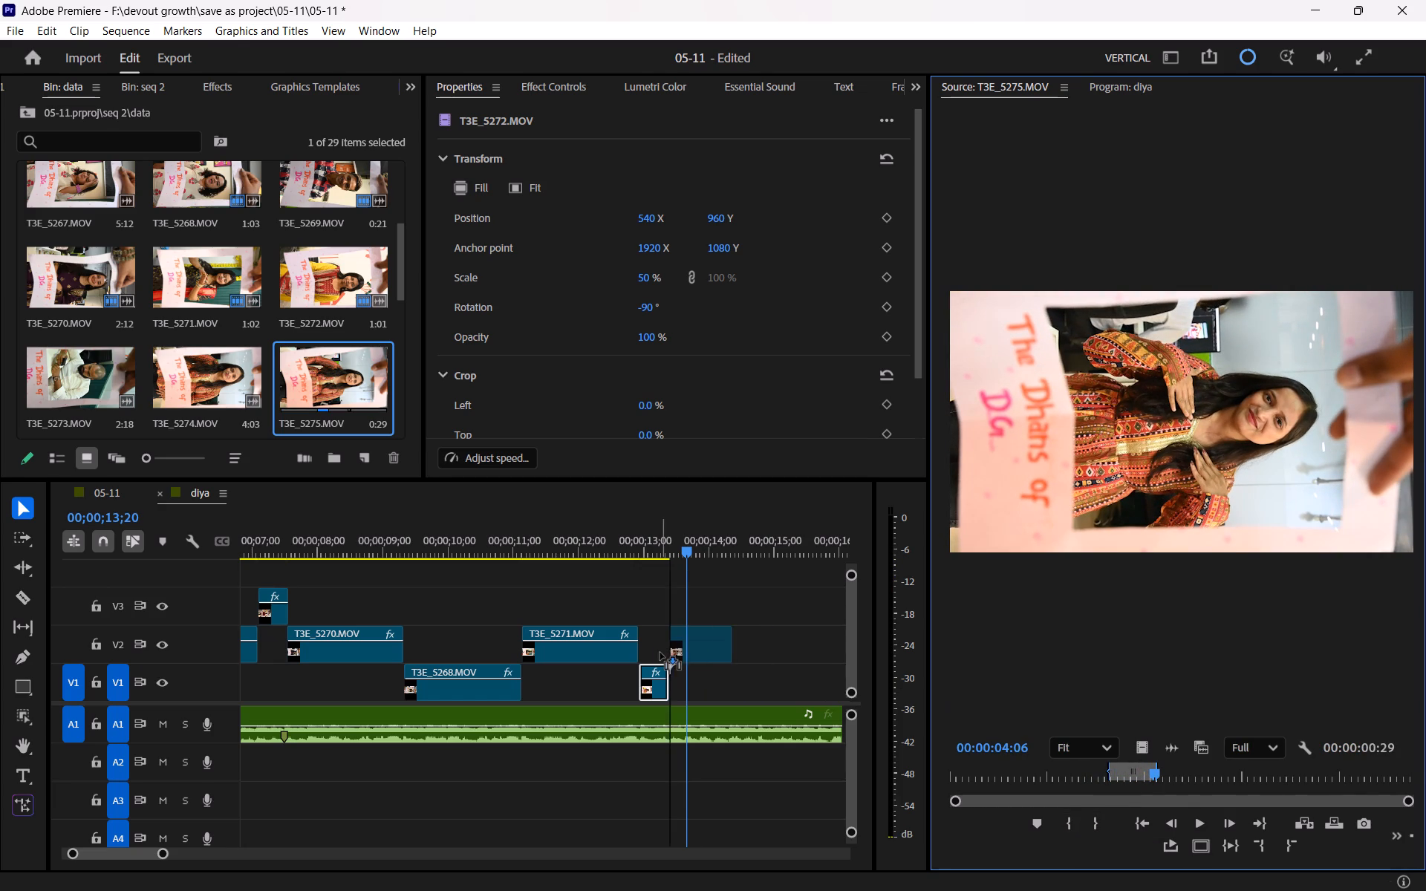
drag(660, 653, 651, 652)
drag(651, 644, 658, 644)
drag(650, 633, 660, 634)
drag(676, 636, 666, 636)
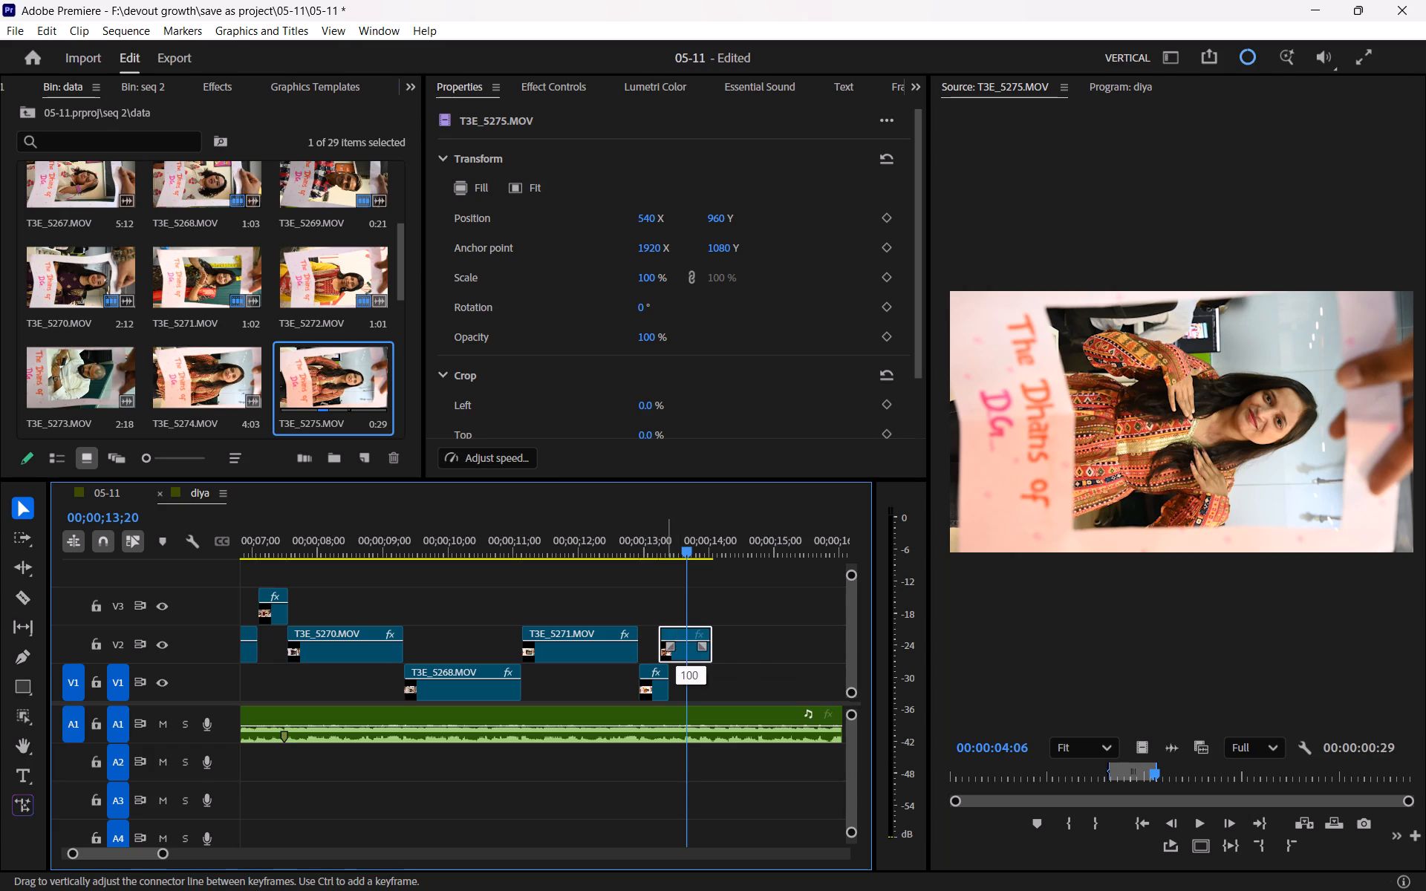
drag(666, 636, 657, 636)
drag(686, 636, 657, 611)
drag(657, 611, 656, 609)
drag(676, 633, 655, 601)
drag(672, 543, 732, 549)
drag(650, 595, 660, 595)
drag(696, 602, 674, 613)
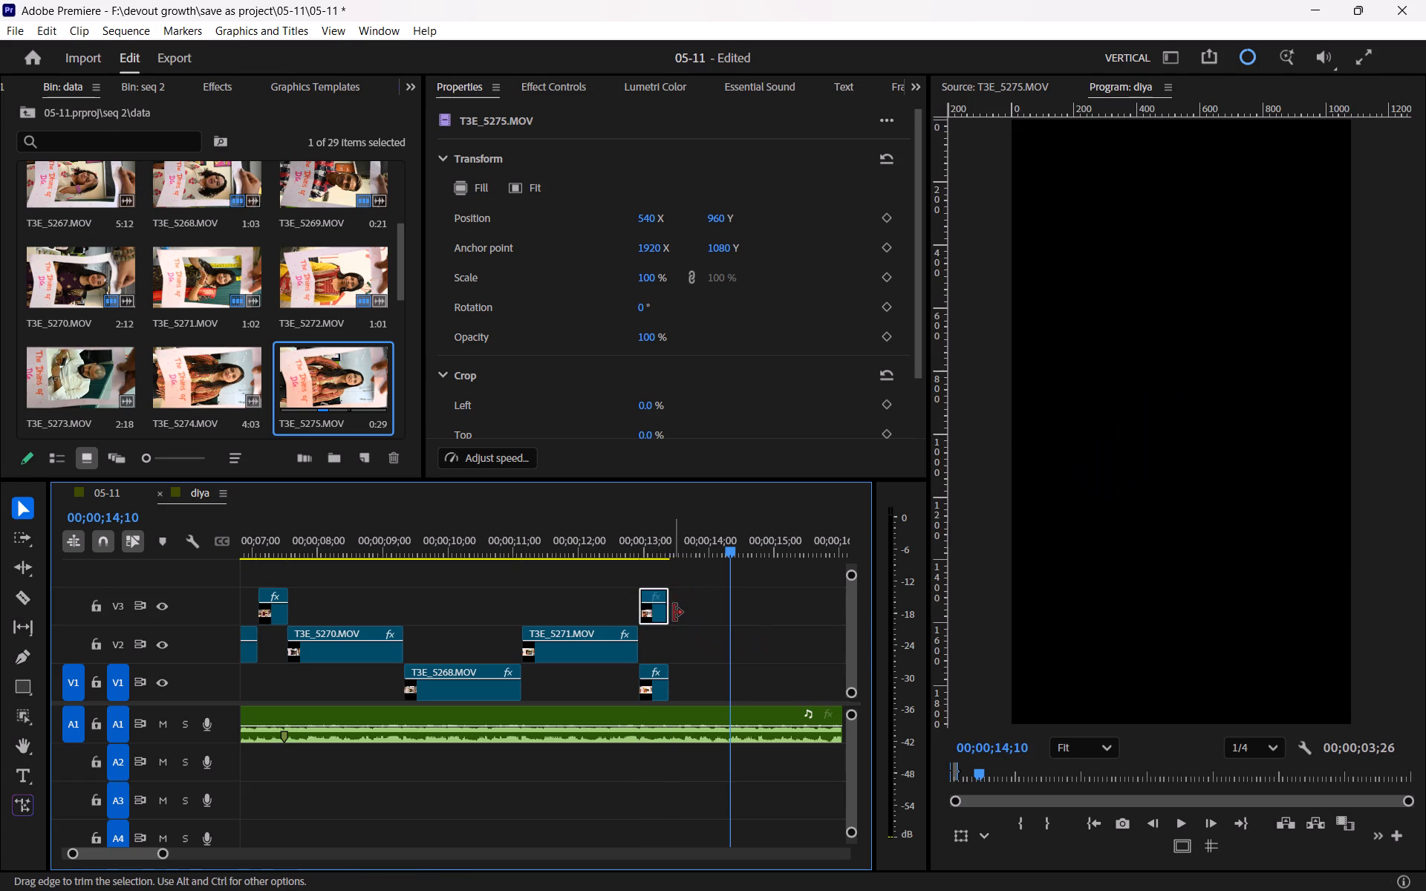
Apply the copied 50% scale and -90° rotation to T3E_5275.MOV and move it to V2 directly after T3E_5272.MOV.
key(ctrl+v)
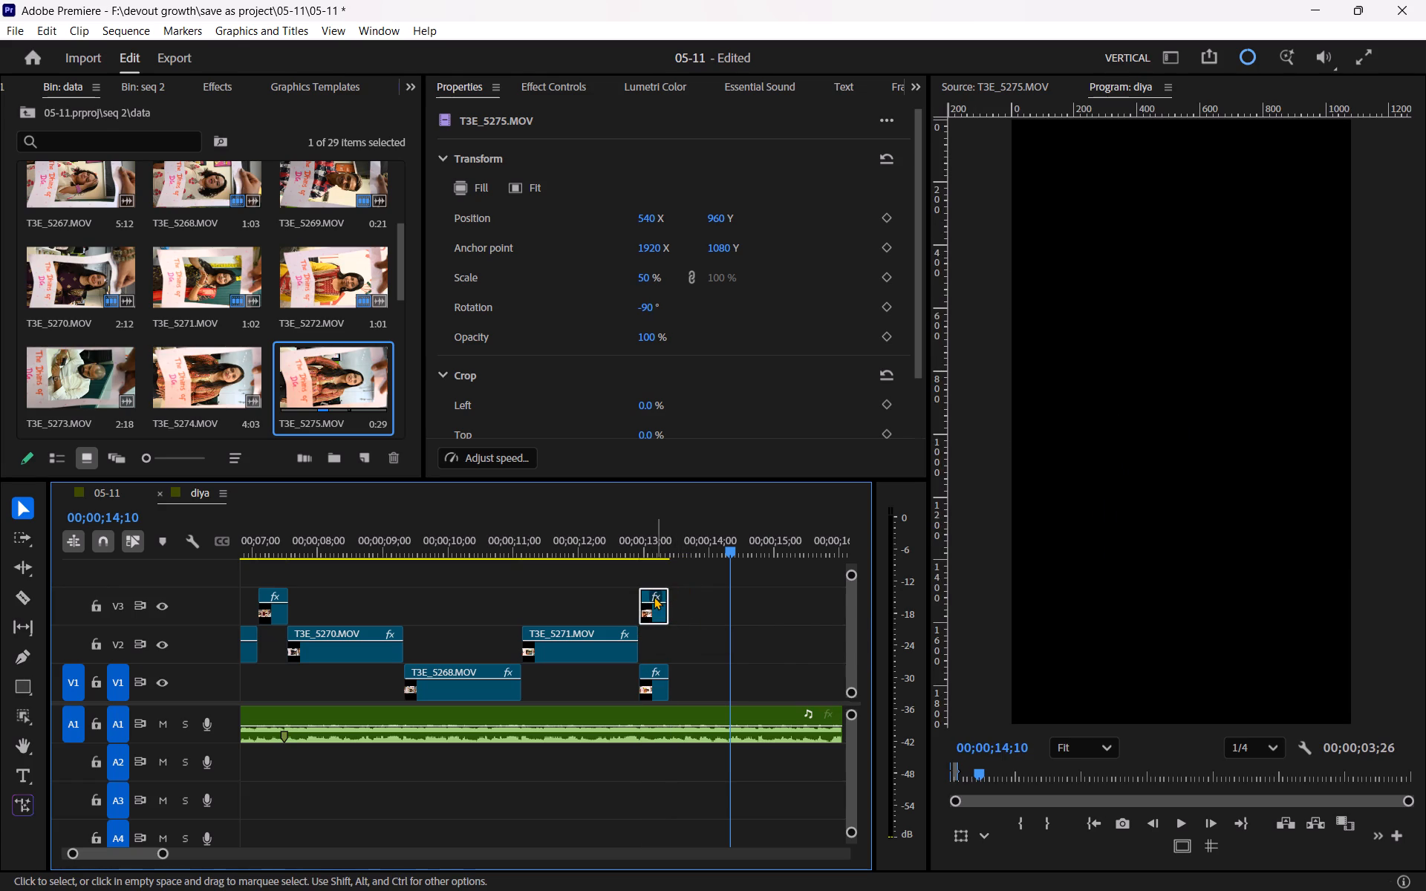
drag(654, 596, 710, 669)
drag(710, 671, 686, 651)
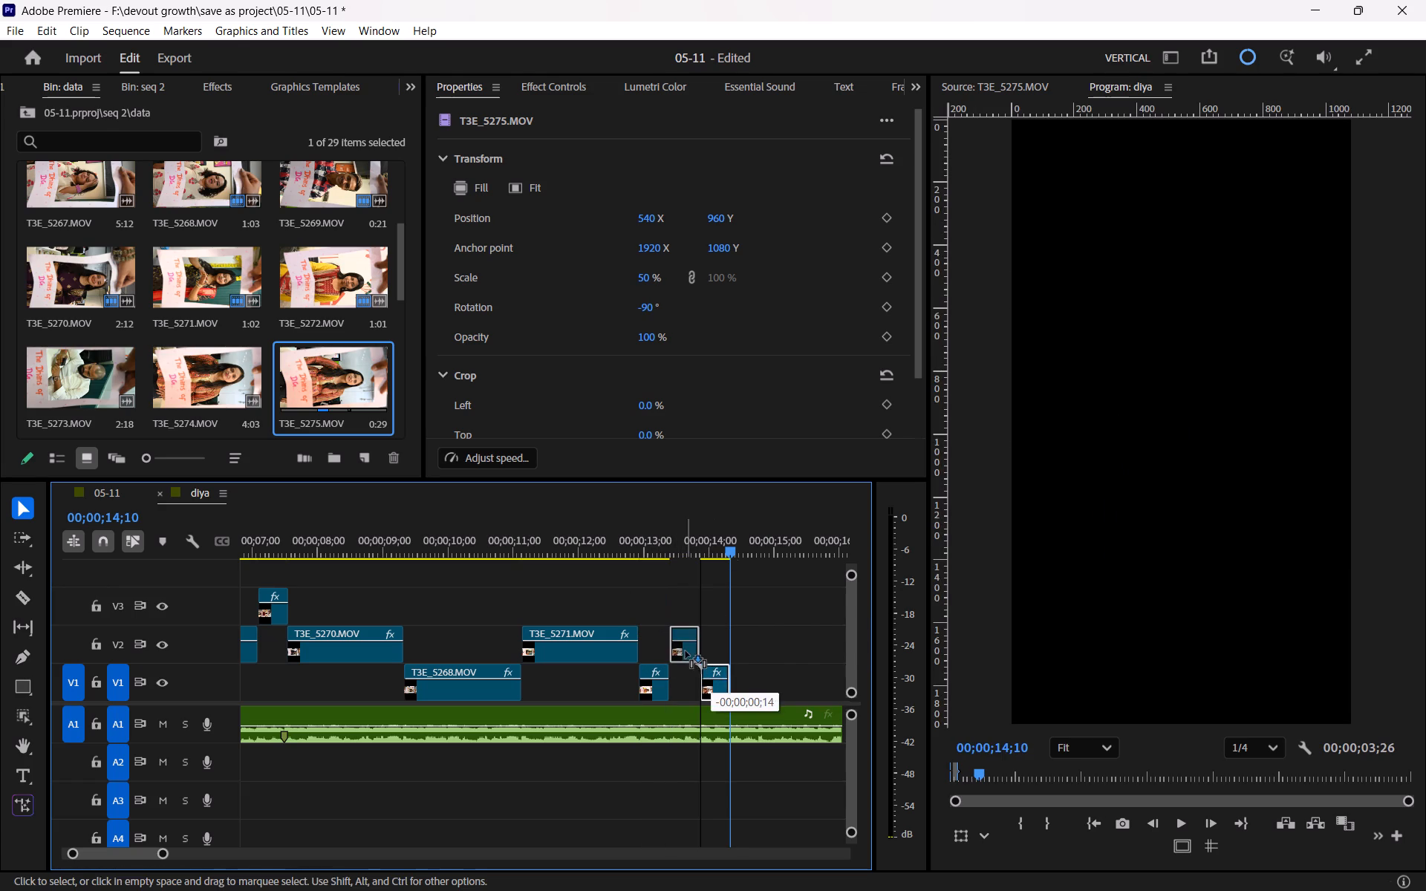
drag(686, 651, 682, 649)
drag(679, 630, 686, 630)
Replay from the end of T3E_5271.MOV through T3E_5272.MOV into T3E_5275.MOV to check the cuts against the audio.
drag(642, 542, 570, 545)
key(space)
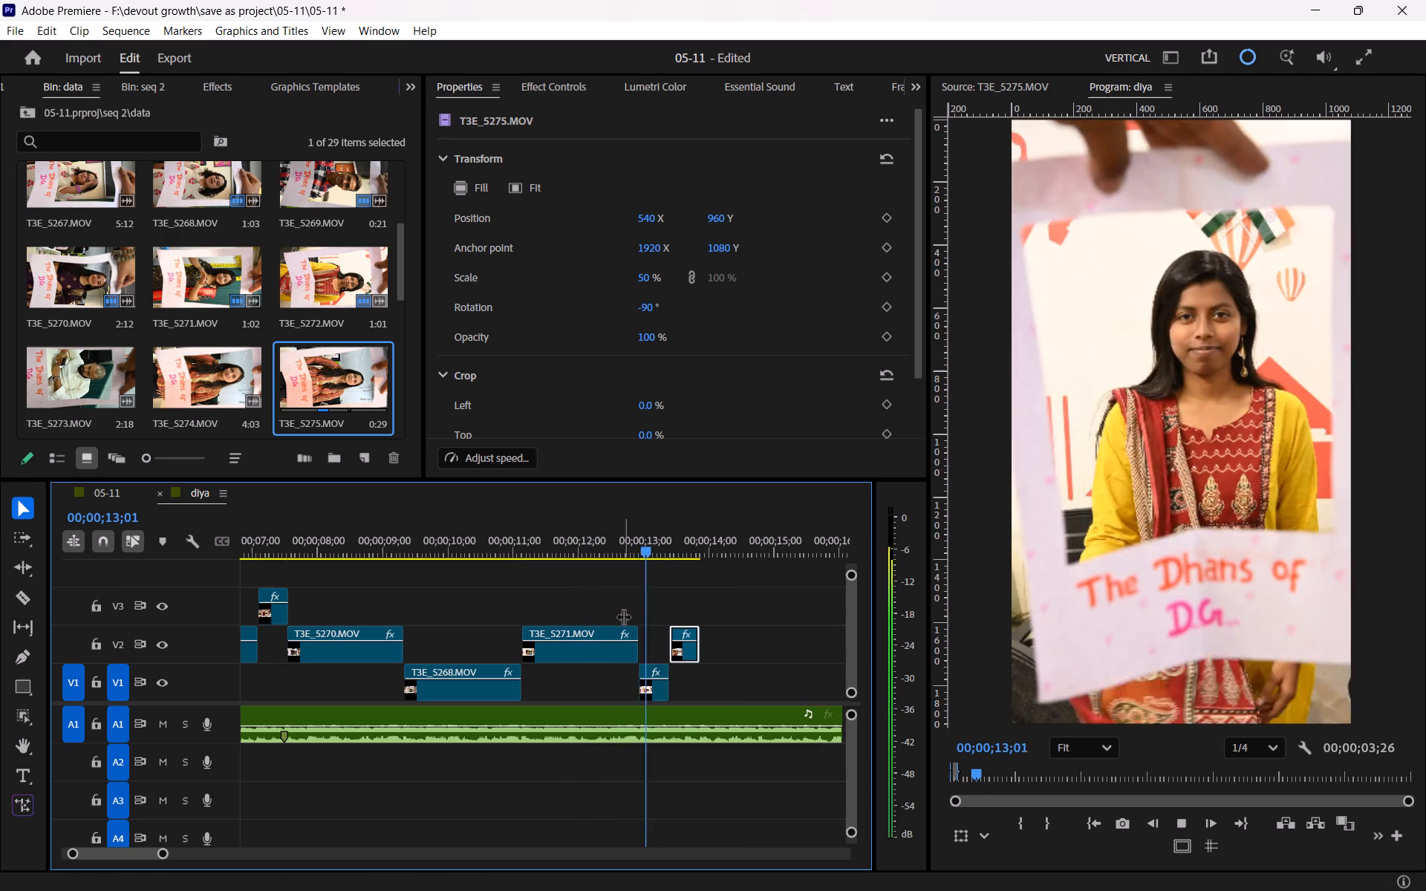
key(space)
drag(649, 541, 613, 541)
key(space)
key(space)
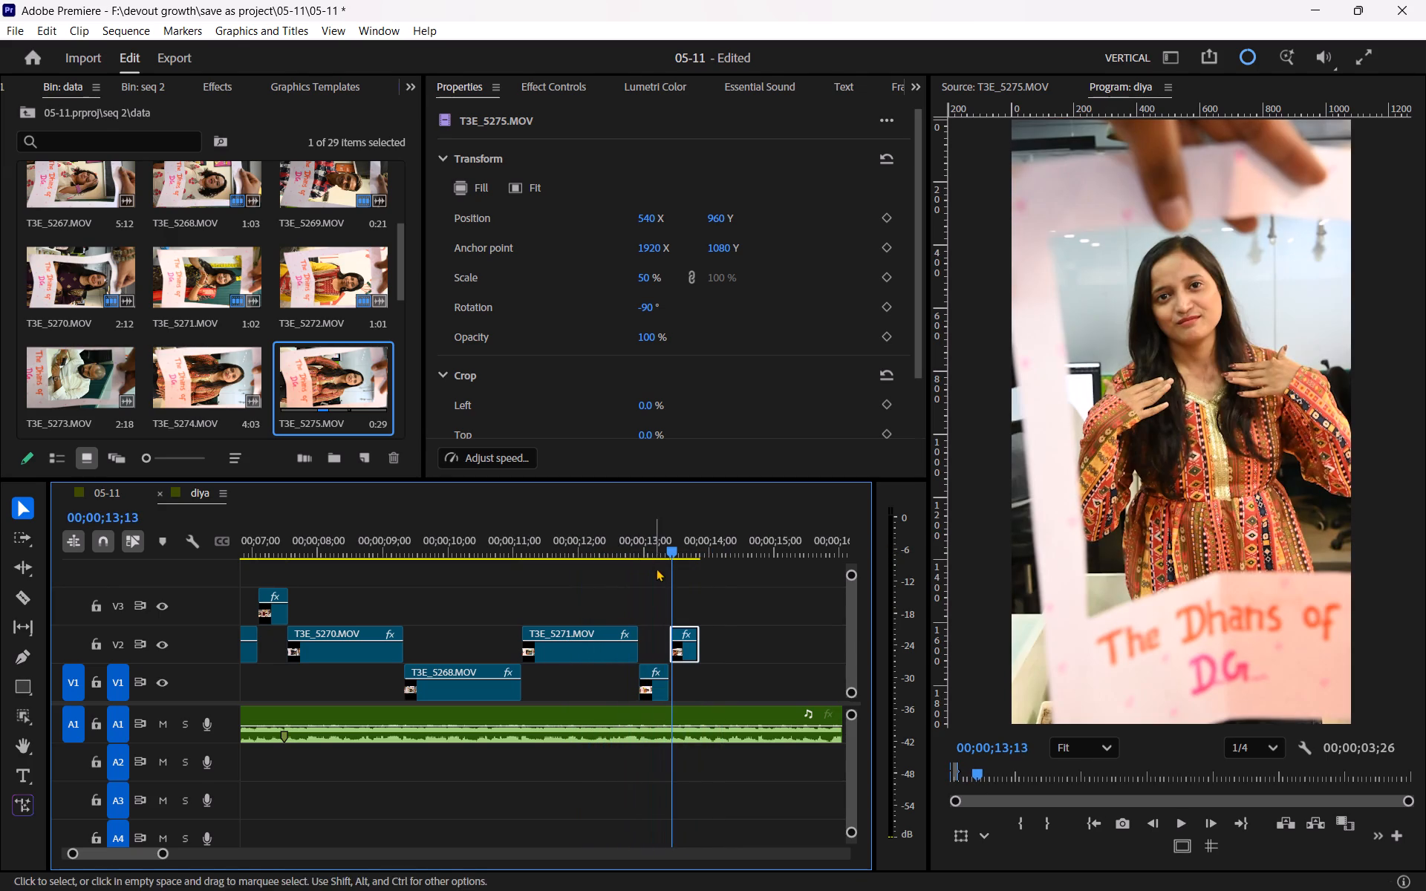
drag(654, 541, 666, 542)
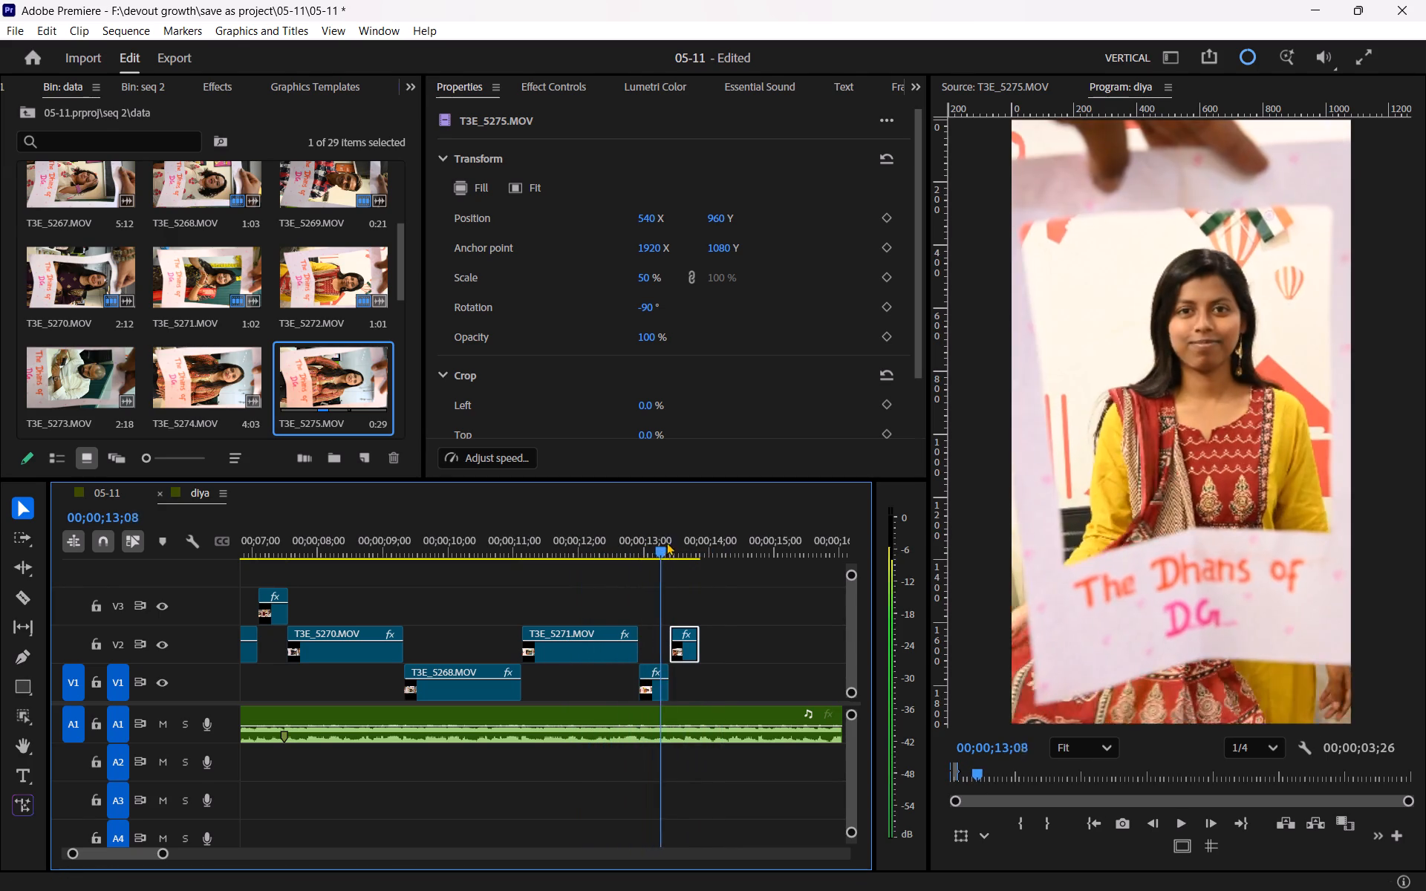
drag(666, 542, 681, 548)
Move T3E_5275.MOV aside to V3 at about 00;00;15;00 and extend the end of T3E_5272.MOV to about 00;00;14;21.
key(equal)
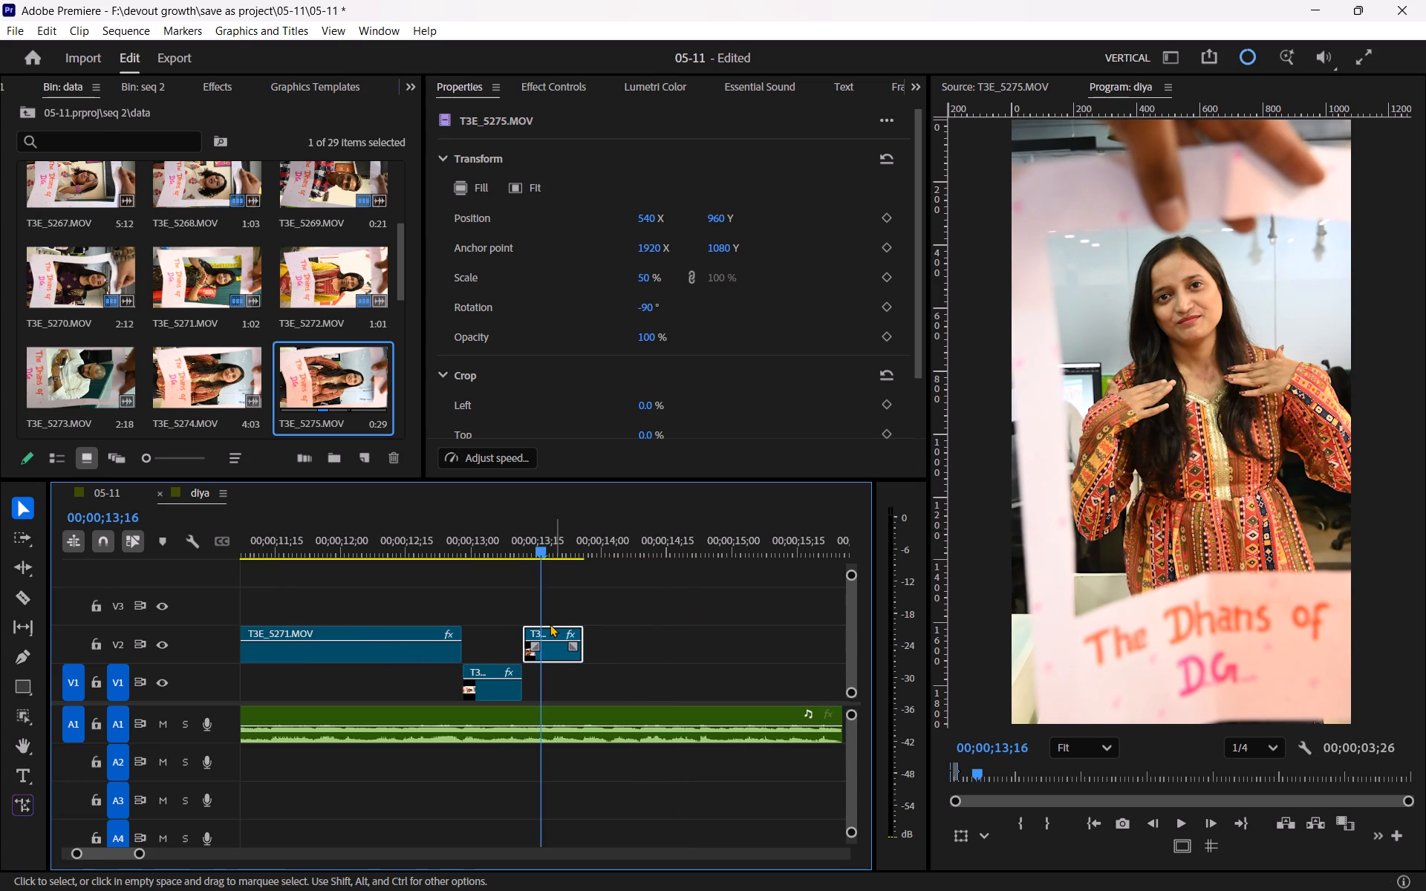
drag(558, 634, 769, 623)
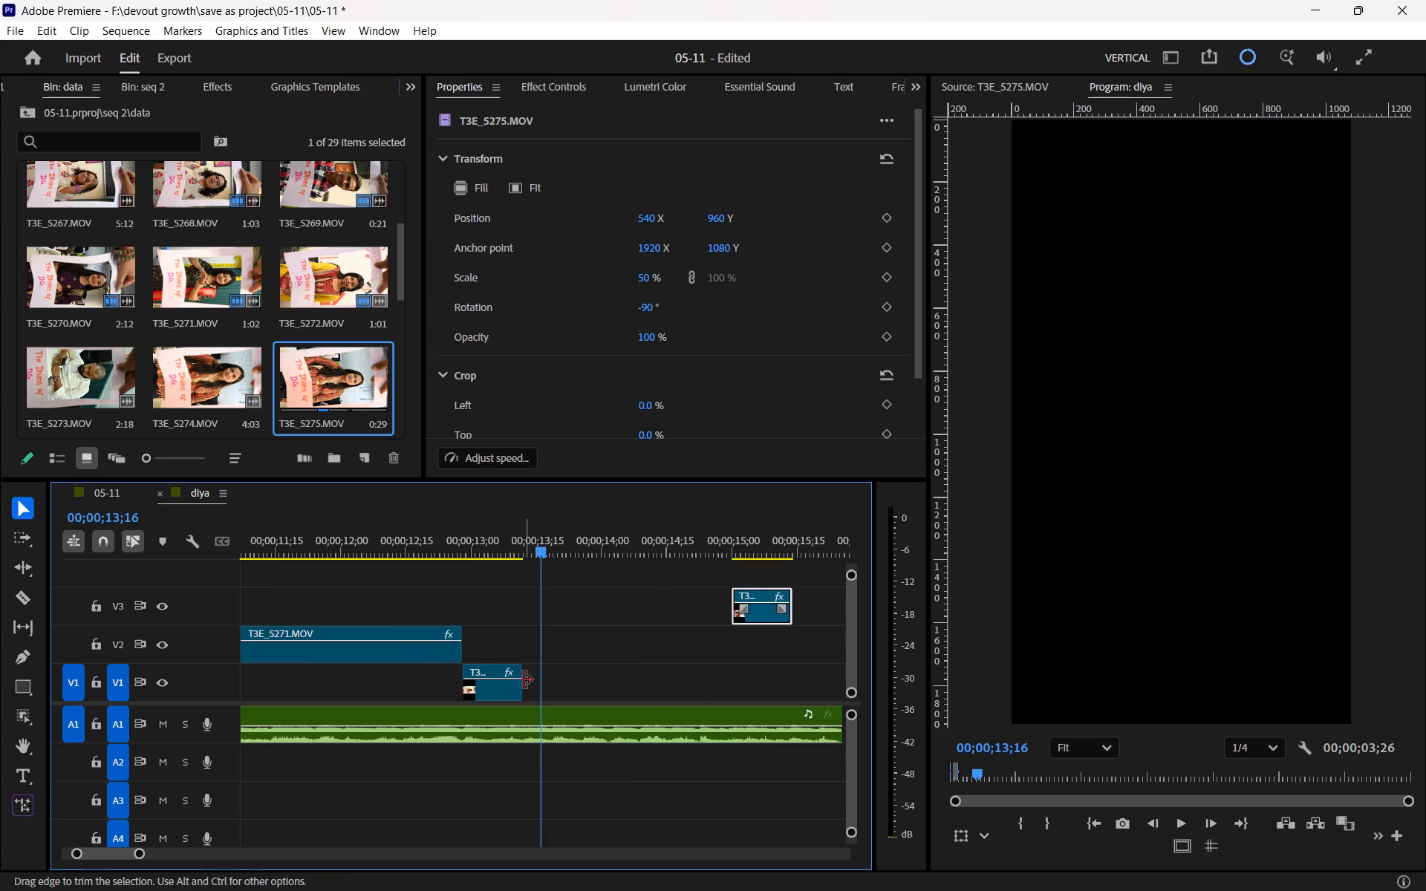
drag(528, 680, 700, 681)
Trim the start of T3E_5272.MOV to about 00;00;13;17, slide the clip back against T3E_5271.MOV, and replay it.
drag(511, 544, 456, 556)
key(space)
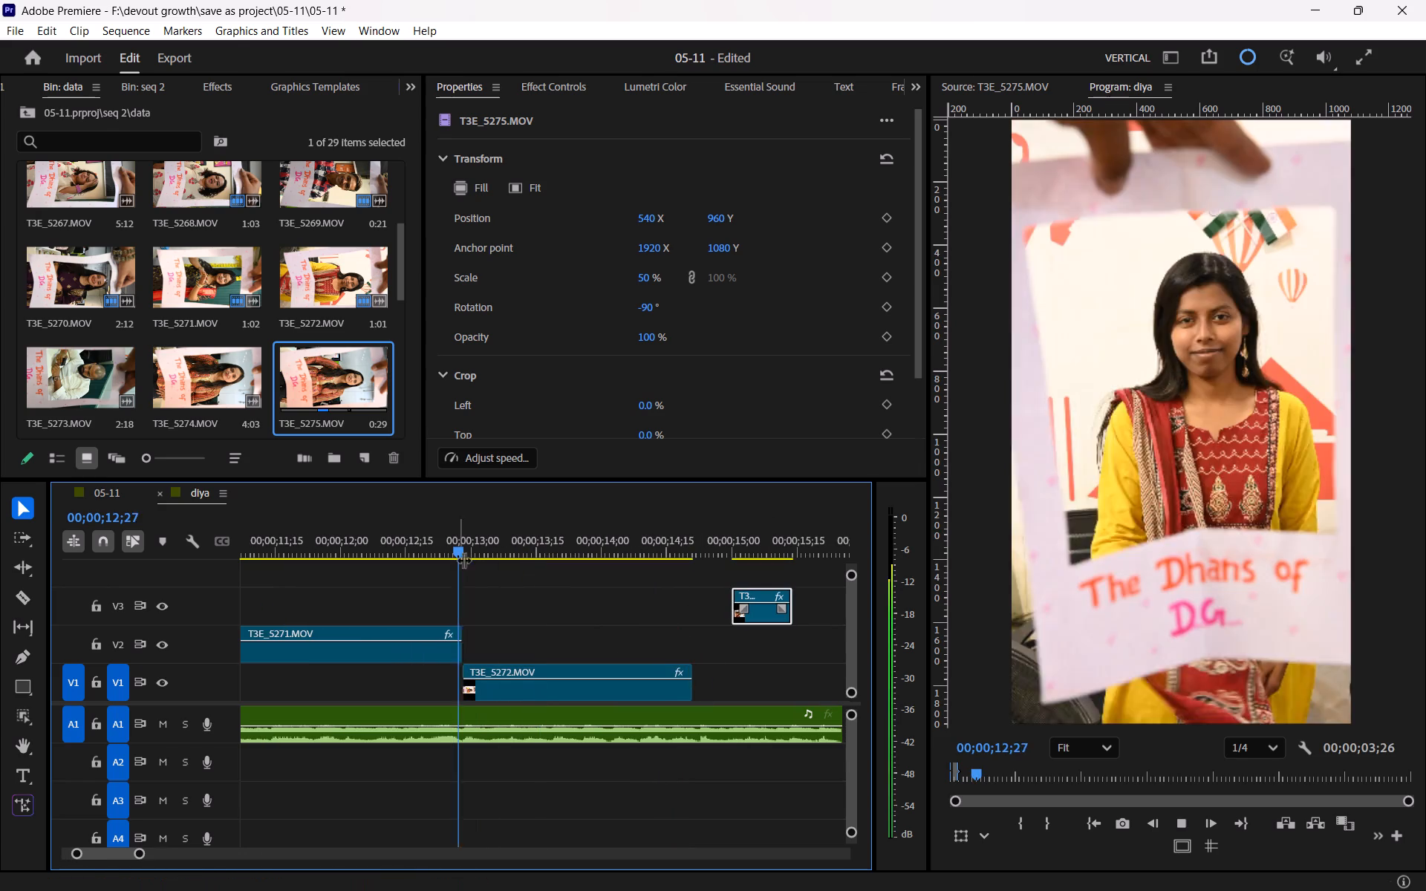
key(space)
drag(470, 672, 475, 672)
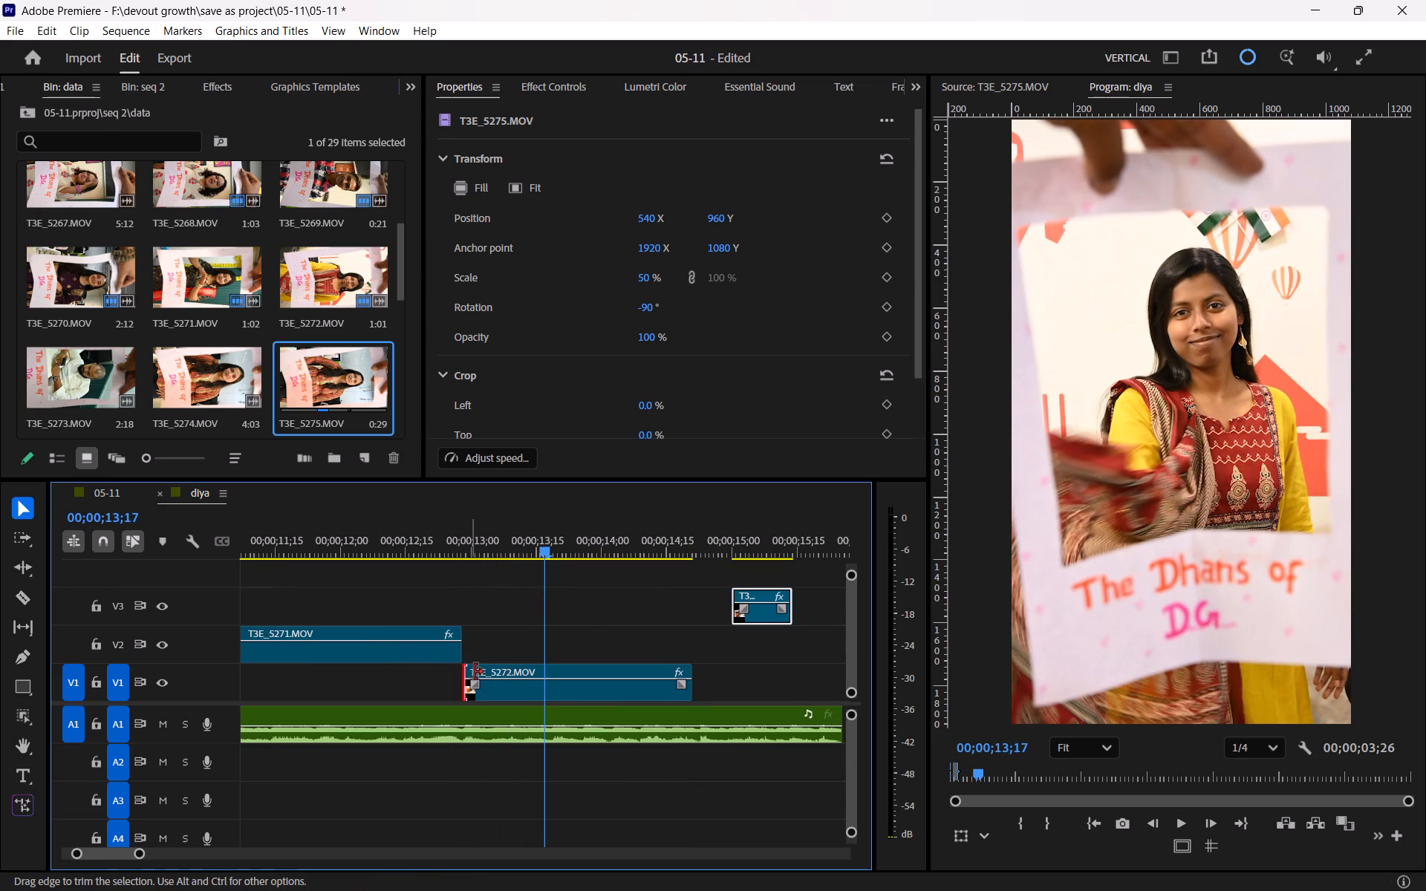
drag(475, 672, 548, 672)
drag(591, 671, 509, 667)
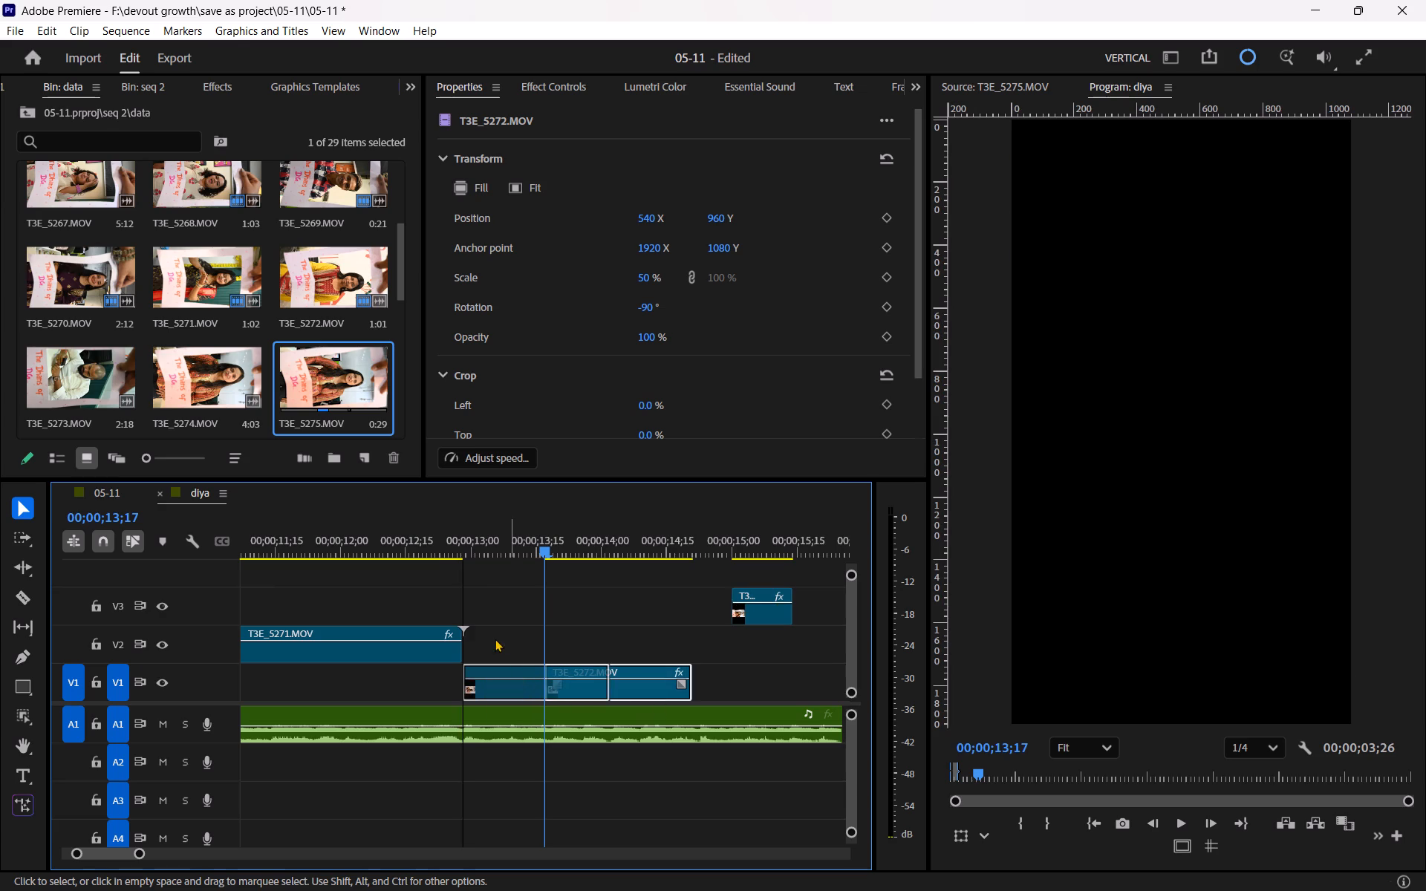
drag(467, 548, 436, 546)
key(space)
key(space)
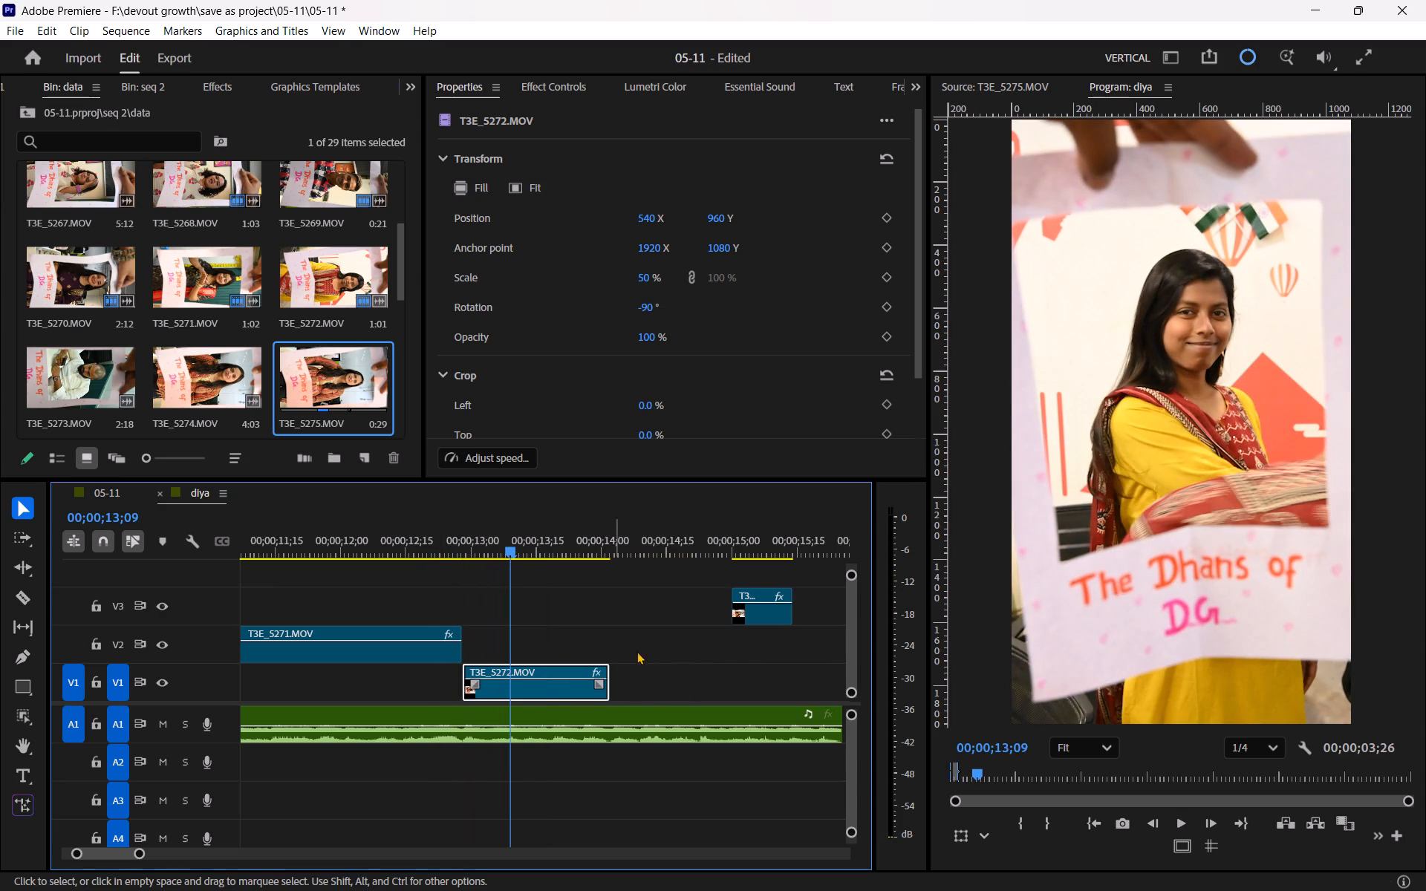
Align T3E_5275.MOV on V3 with the start of T3E_5272.MOV and trim the end of T3E_5272.MOV to match its length.
drag(758, 619, 491, 626)
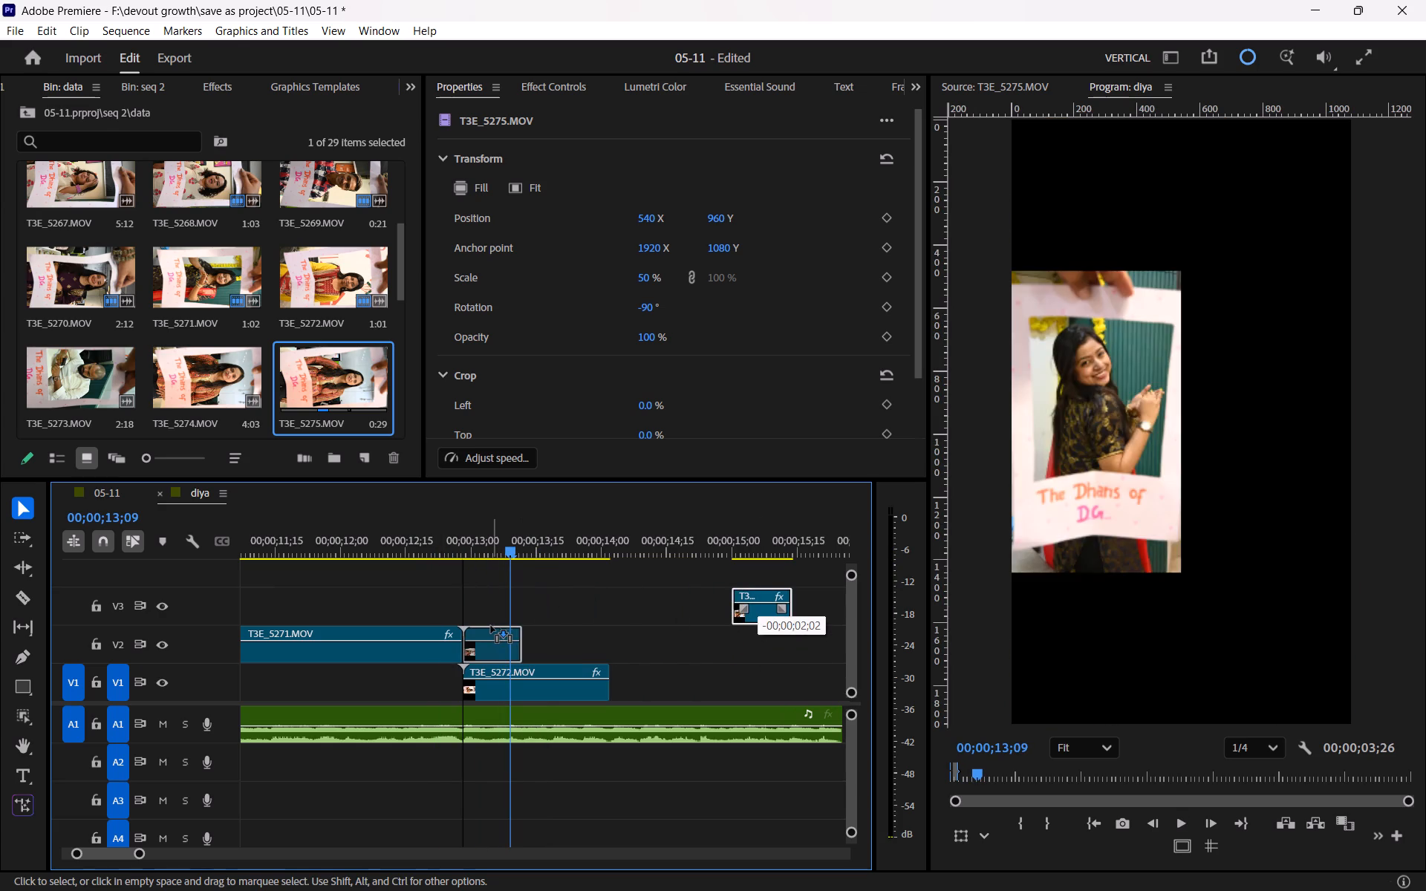
drag(491, 626, 498, 625)
drag(617, 682, 538, 686)
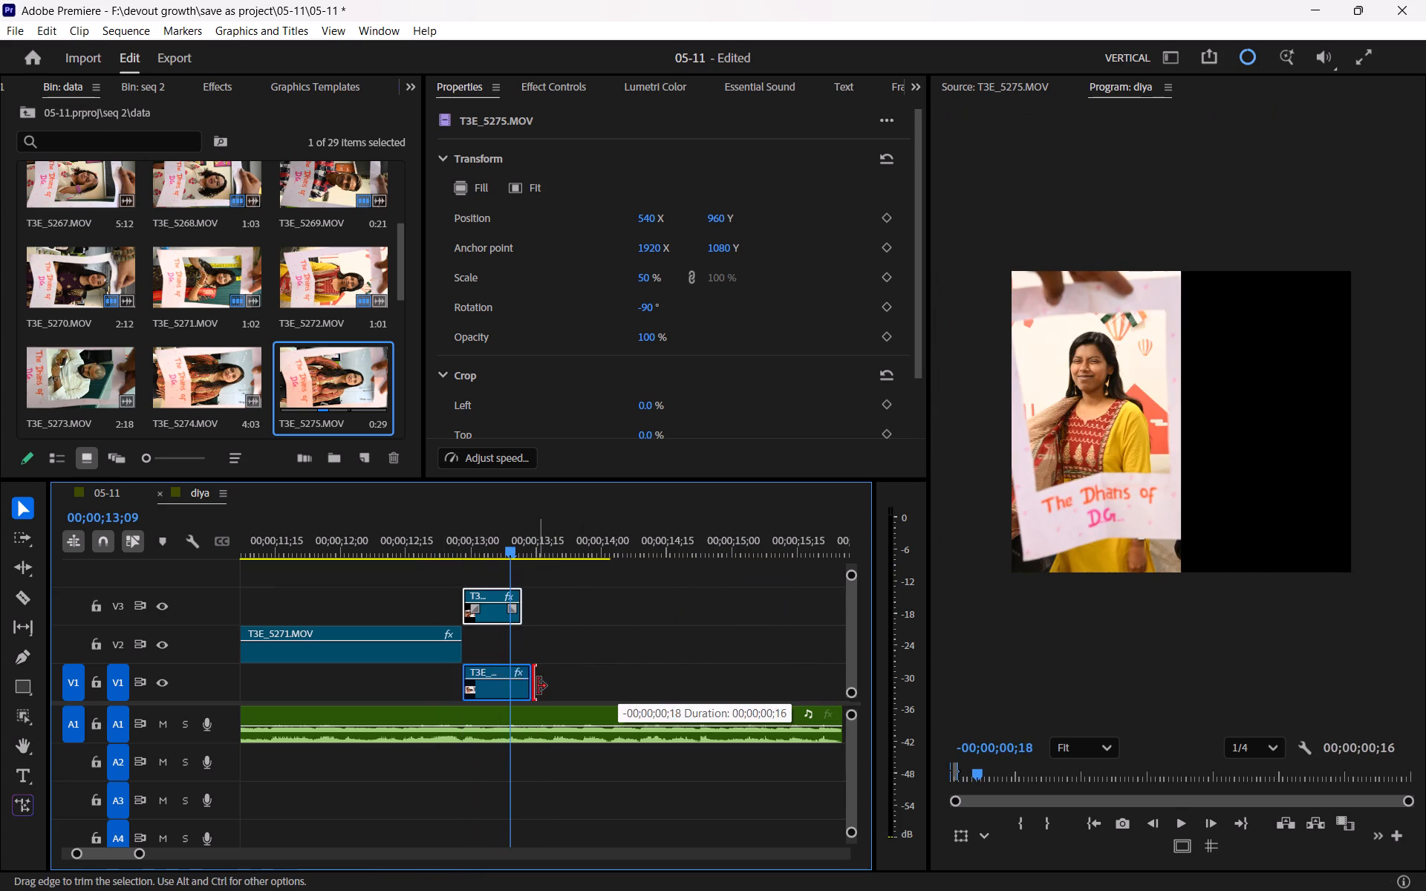
drag(538, 686, 530, 689)
Move T3E_5275.MOV along V3 to start directly after T3E_5272.MOV and replay the cuts.
drag(489, 621, 555, 622)
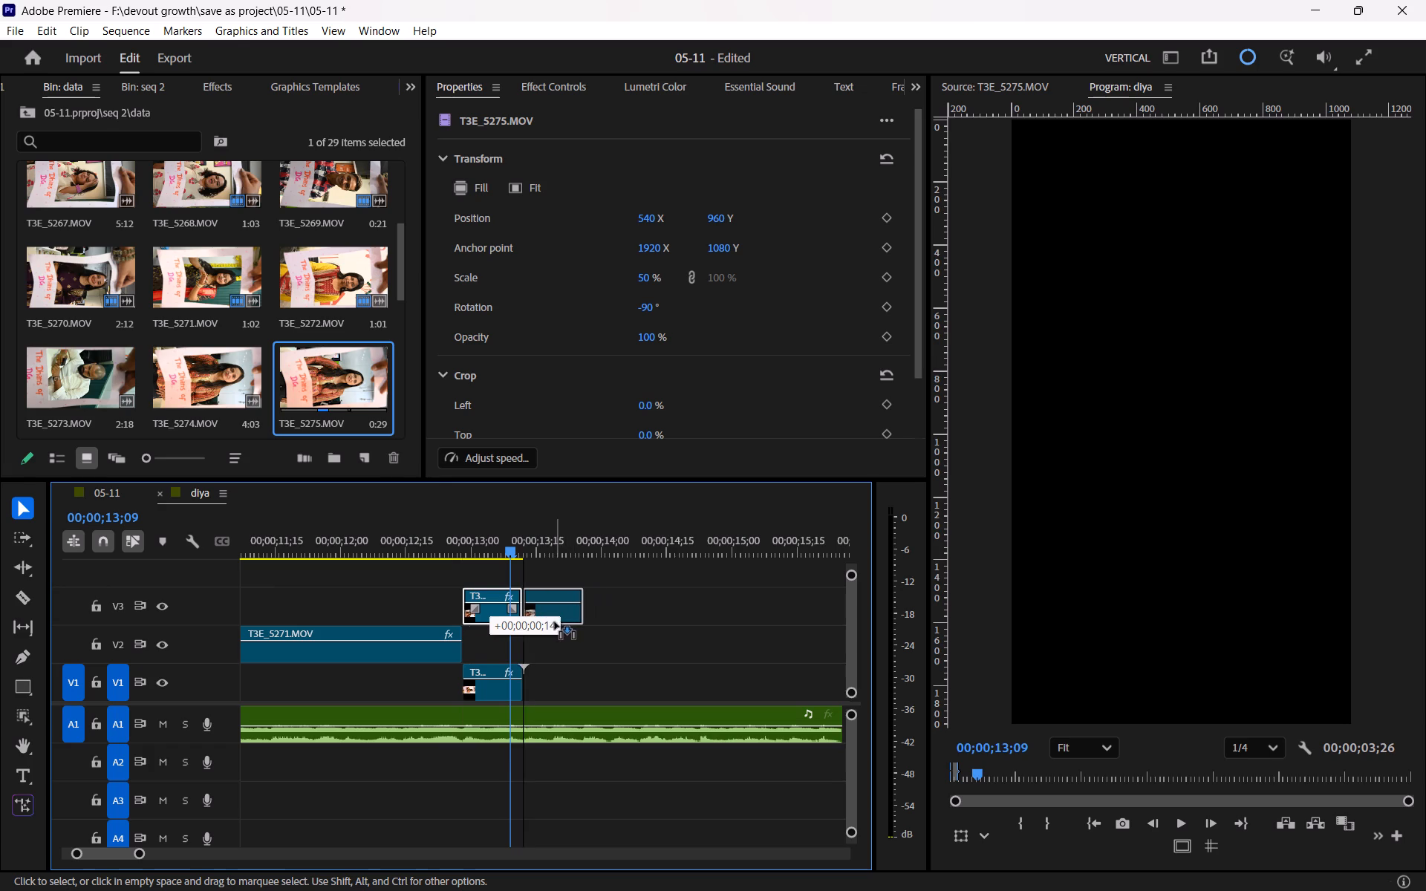
drag(555, 622, 554, 622)
drag(469, 535, 392, 542)
key(space)
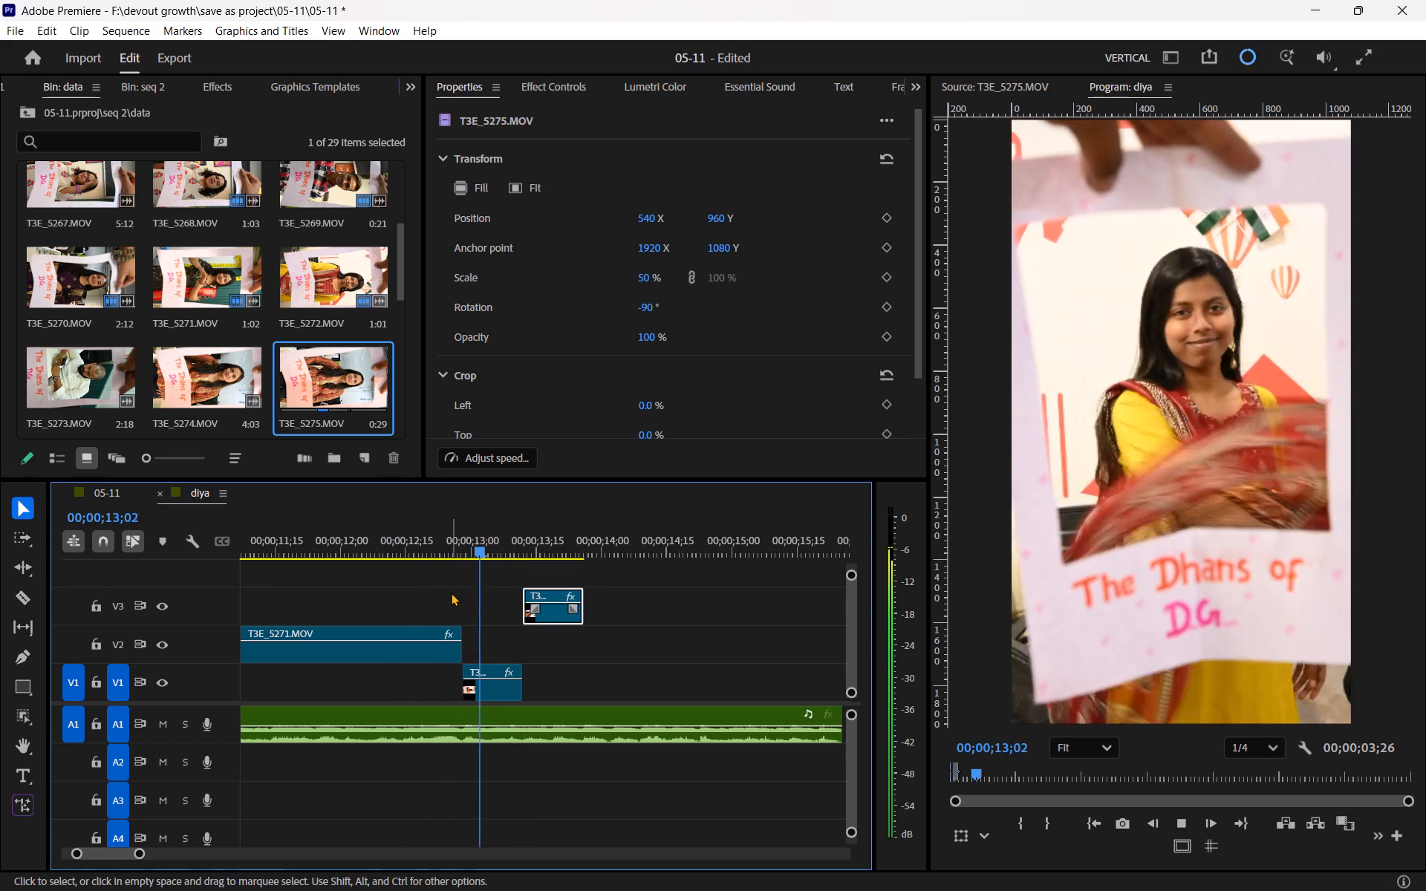
key(space)
Preview T3E_5277.MOV and T3E_5278.MOV to look for a usable moment.
scroll(252, 396, down, 1)
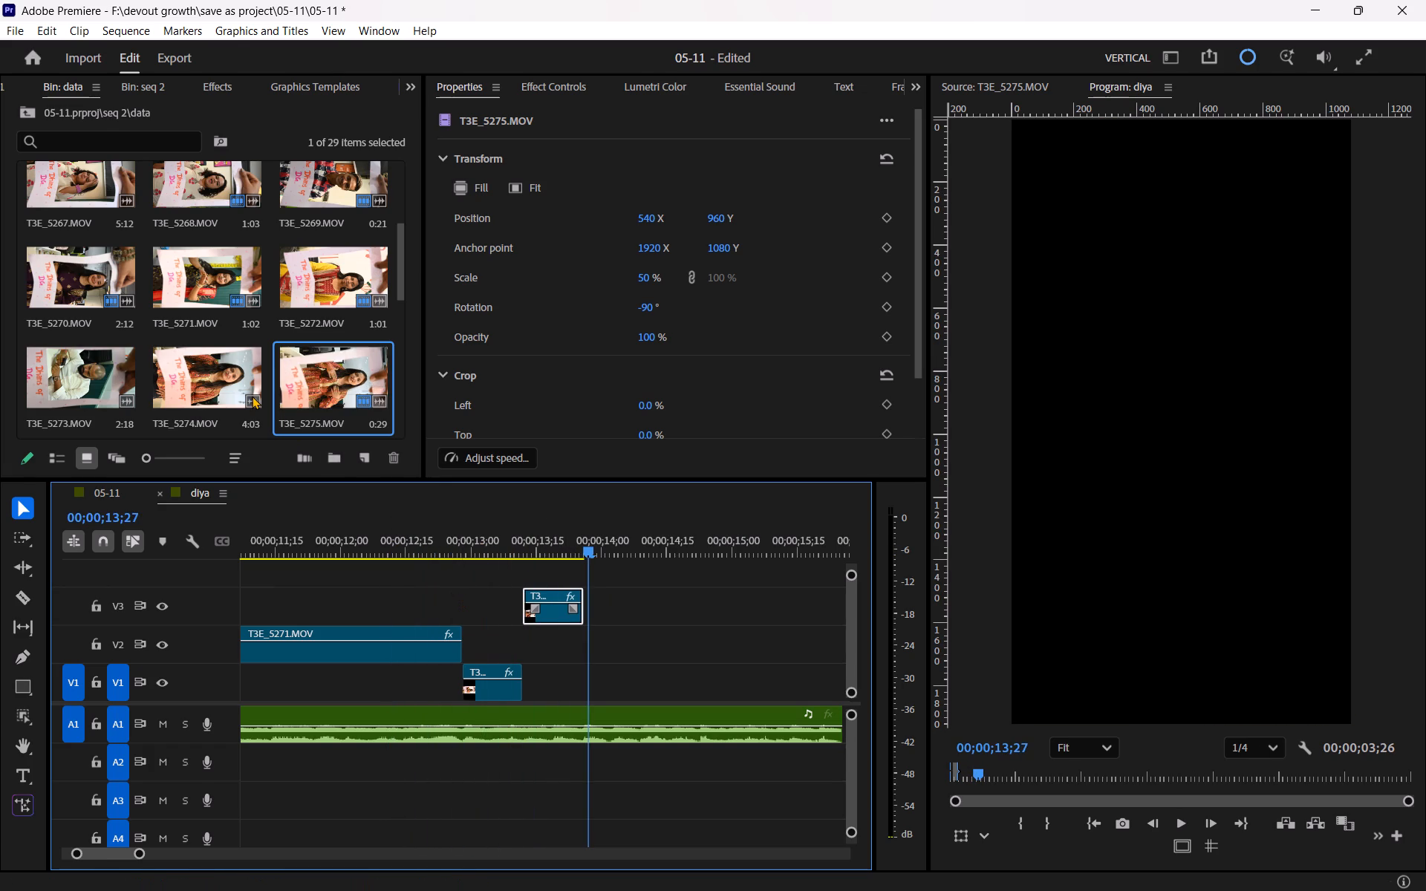
scroll(119, 355, down, 1)
double_click(167, 288)
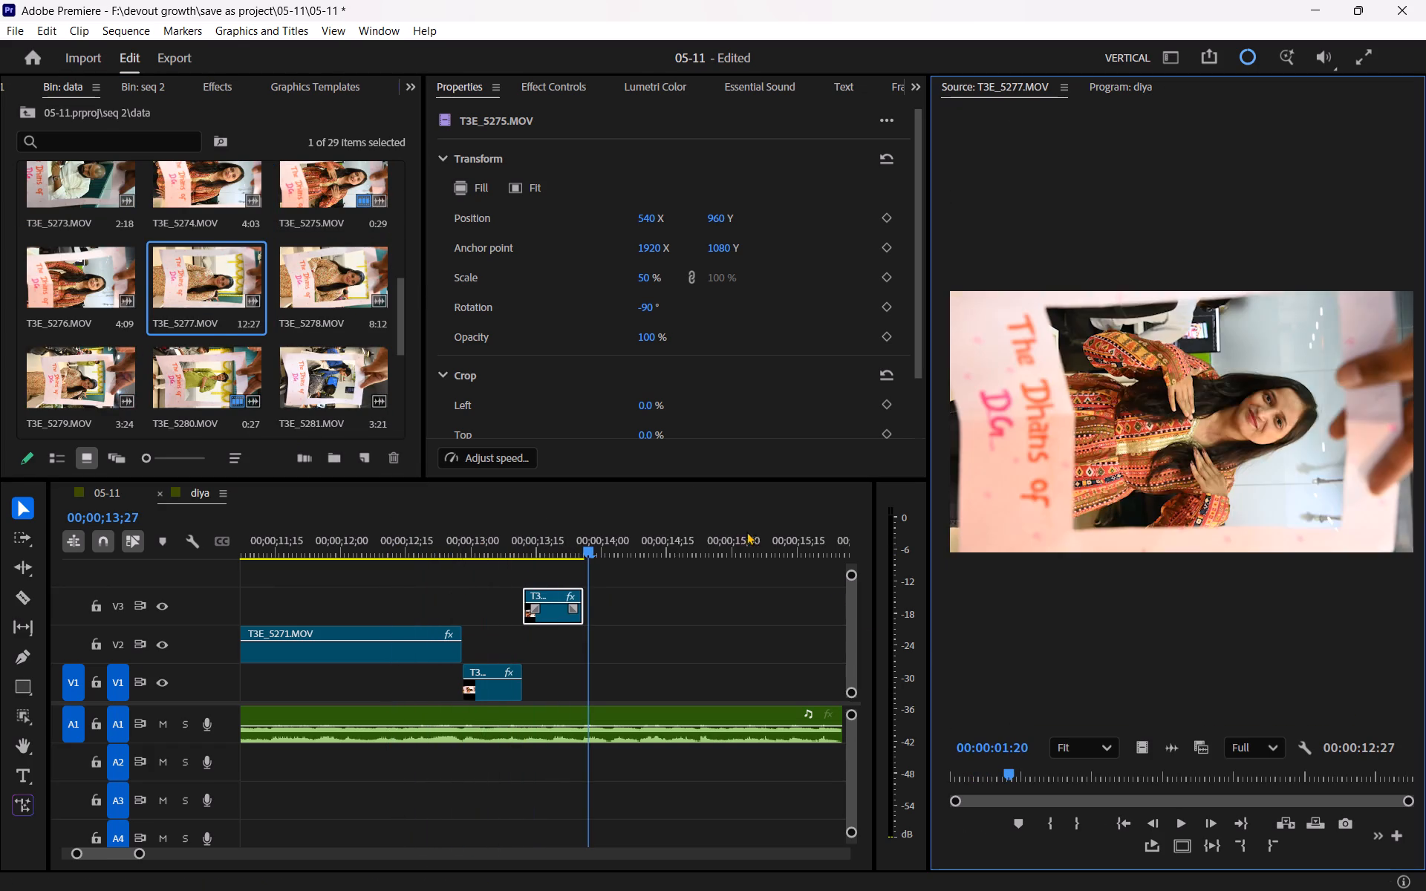
drag(1005, 774, 907, 774)
key(space)
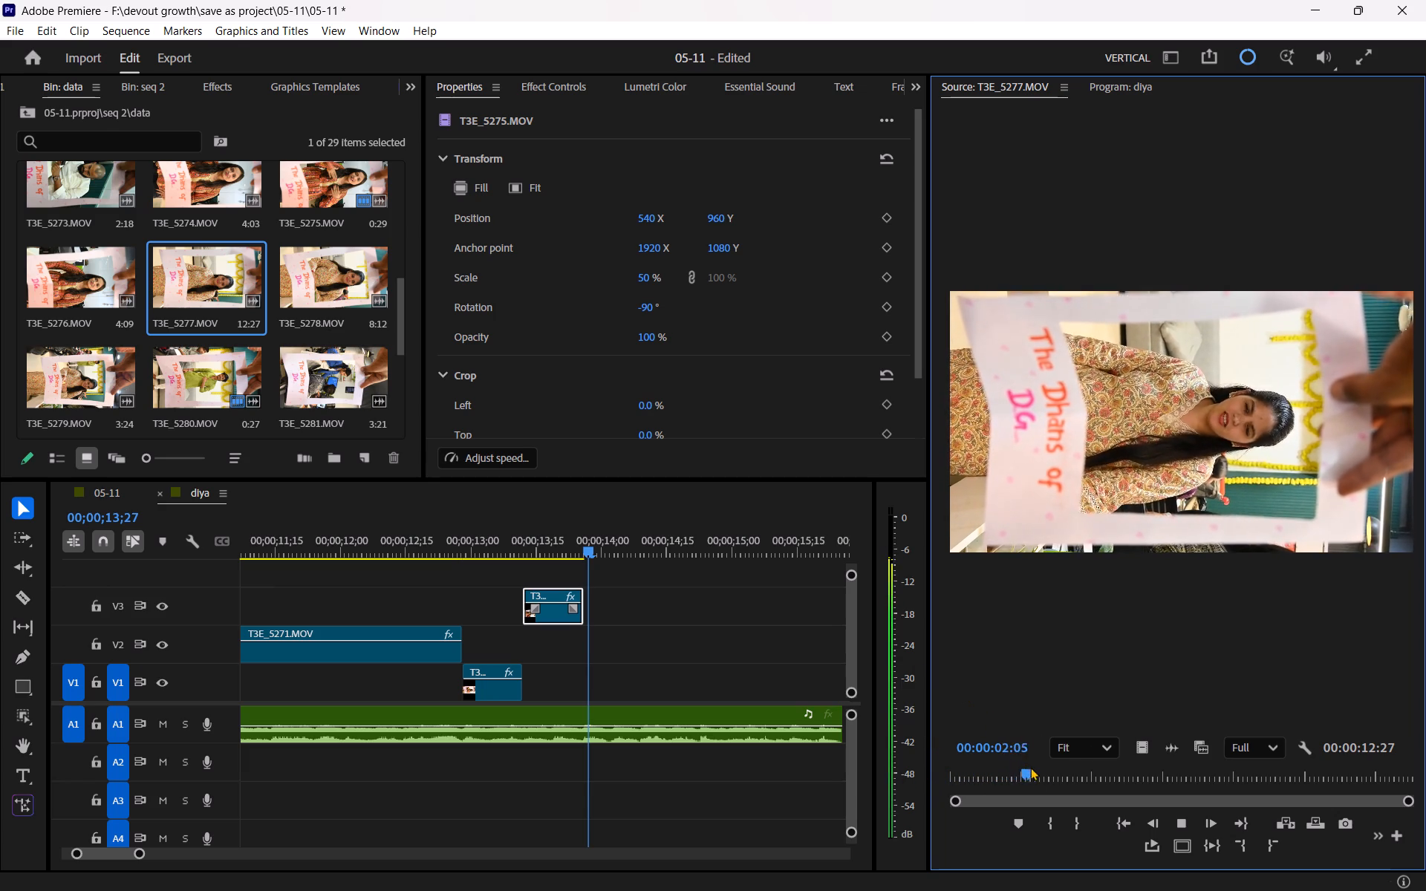
drag(1044, 774, 1347, 786)
double_click(291, 285)
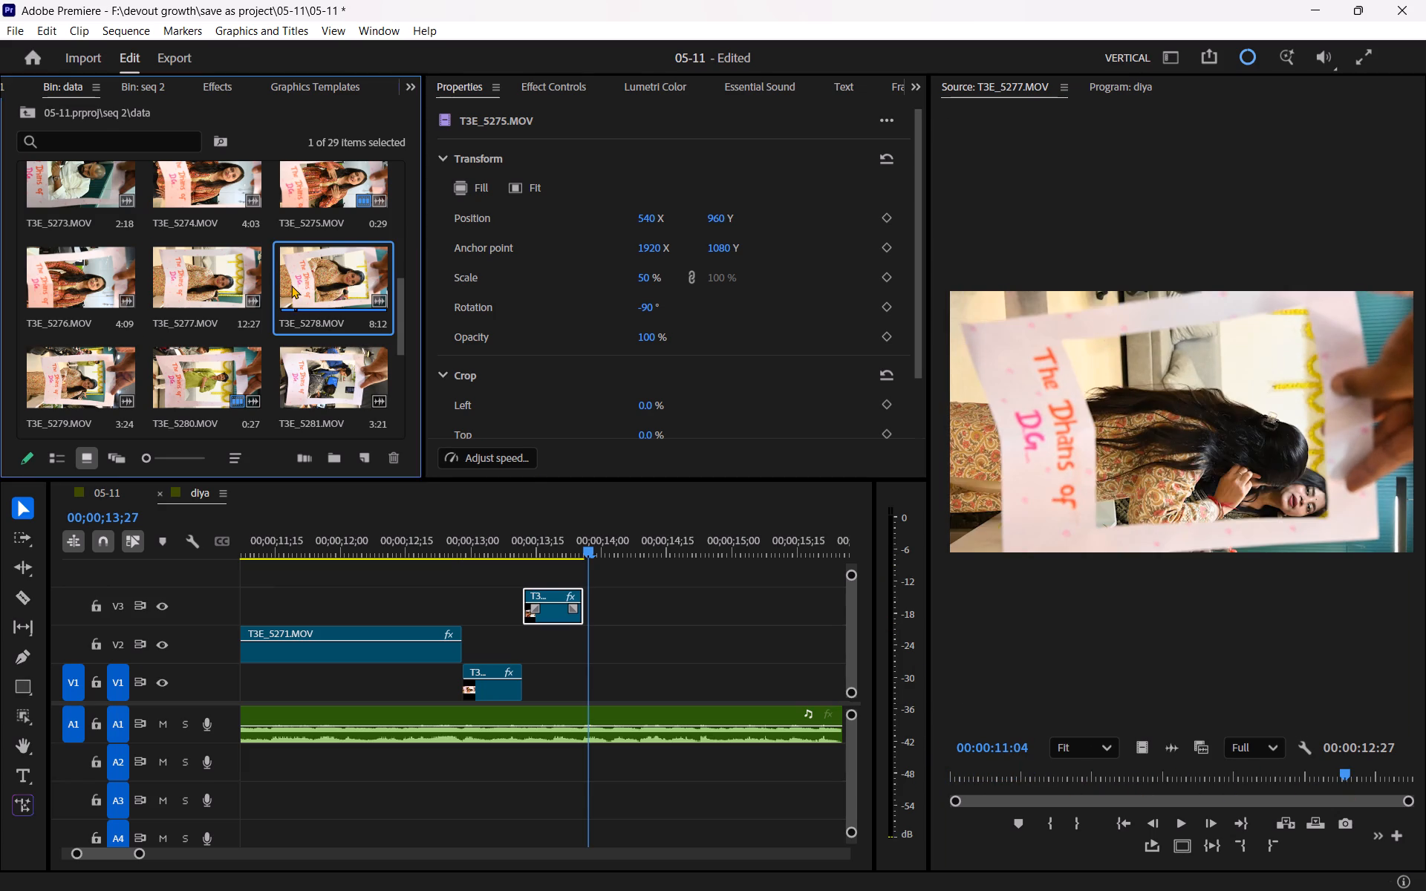
drag(1004, 775, 1379, 798)
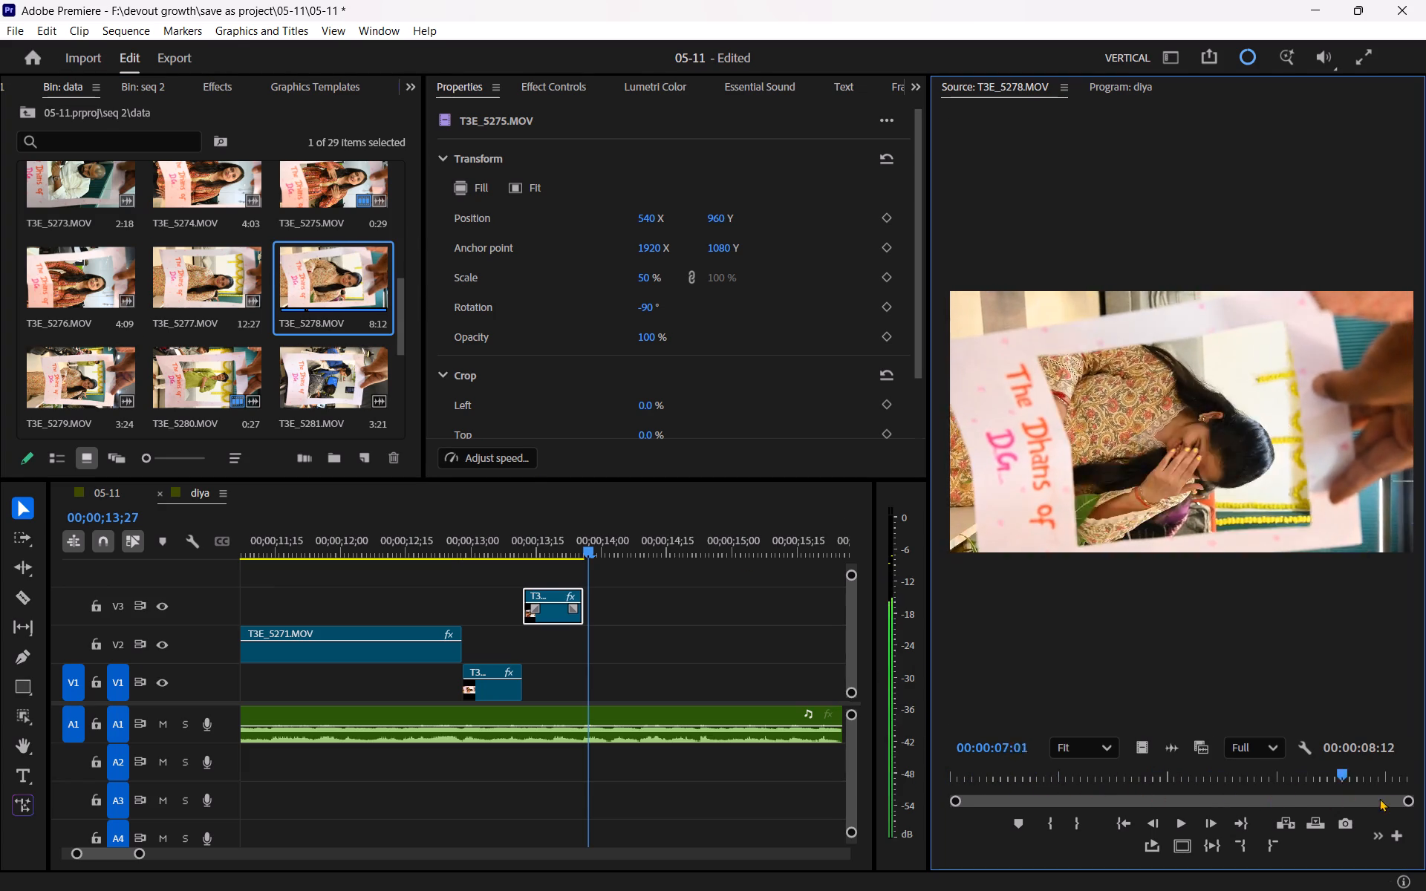
drag(1379, 798, 1410, 798)
Preview T3E_5279.MOV to look for a usable gesture and its starting frame.
double_click(49, 373)
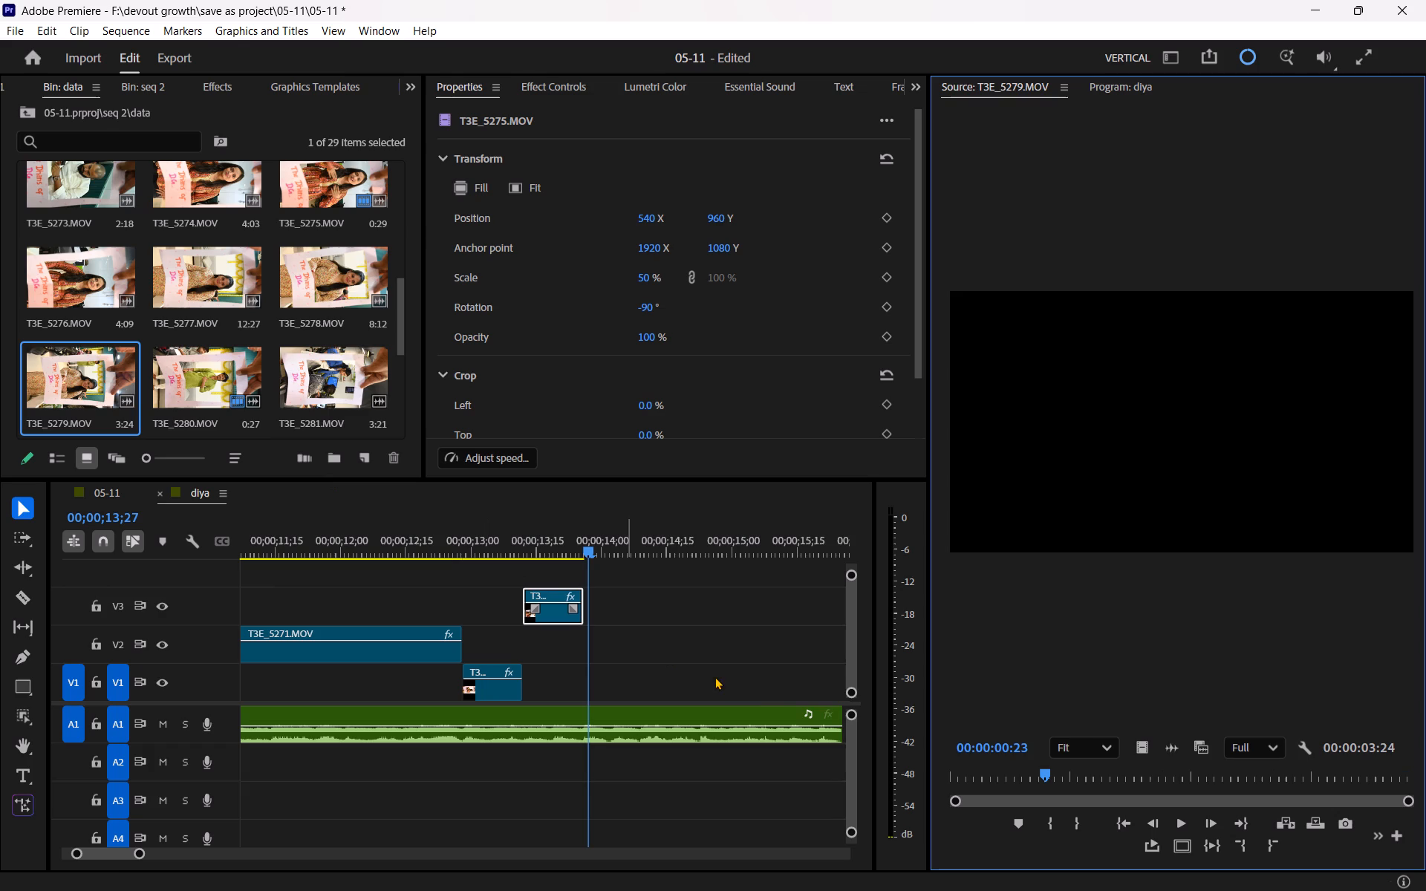
drag(978, 773, 1235, 786)
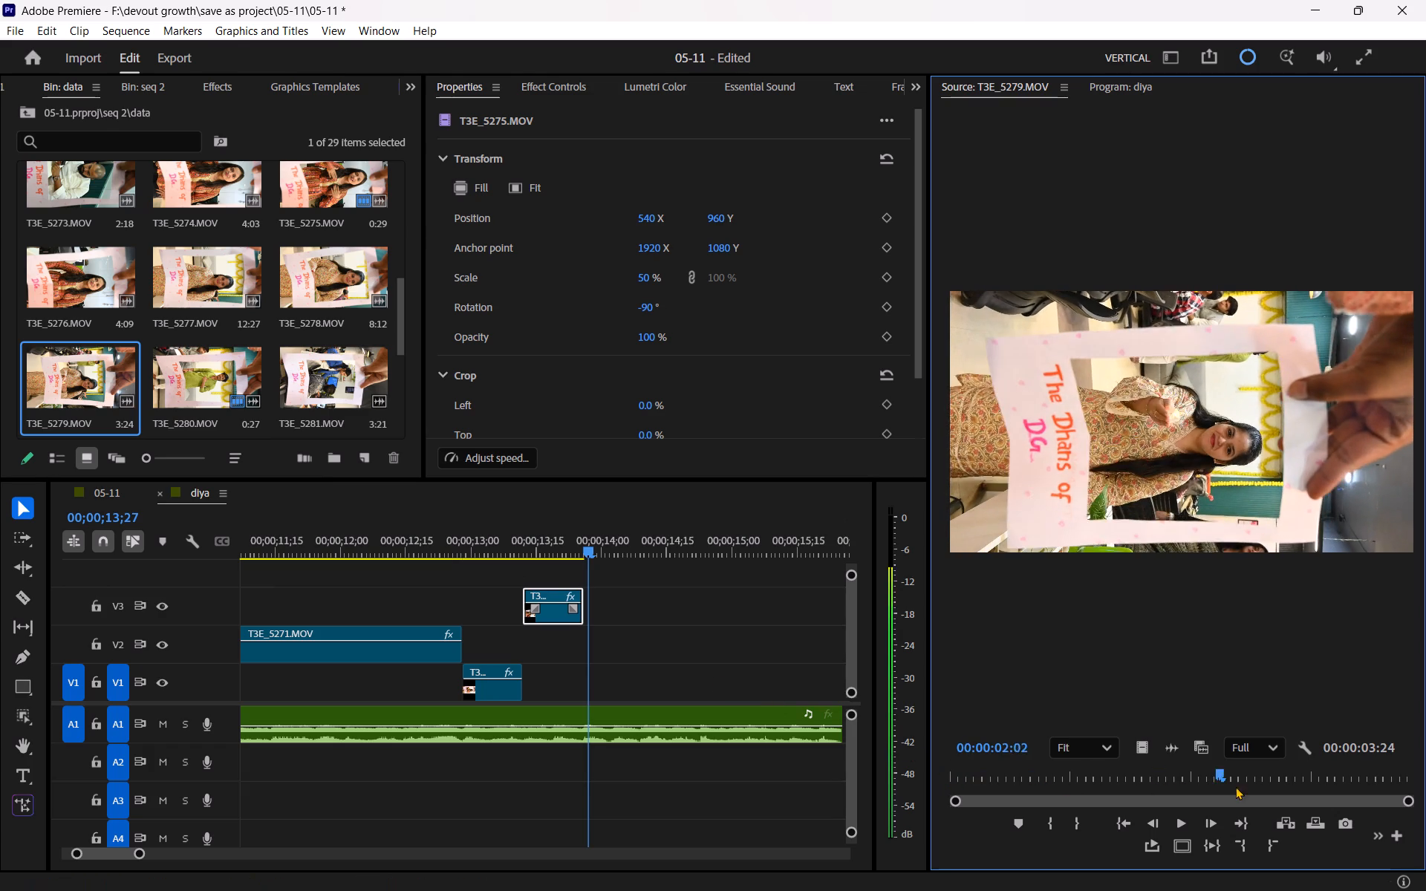
drag(1235, 786, 1312, 789)
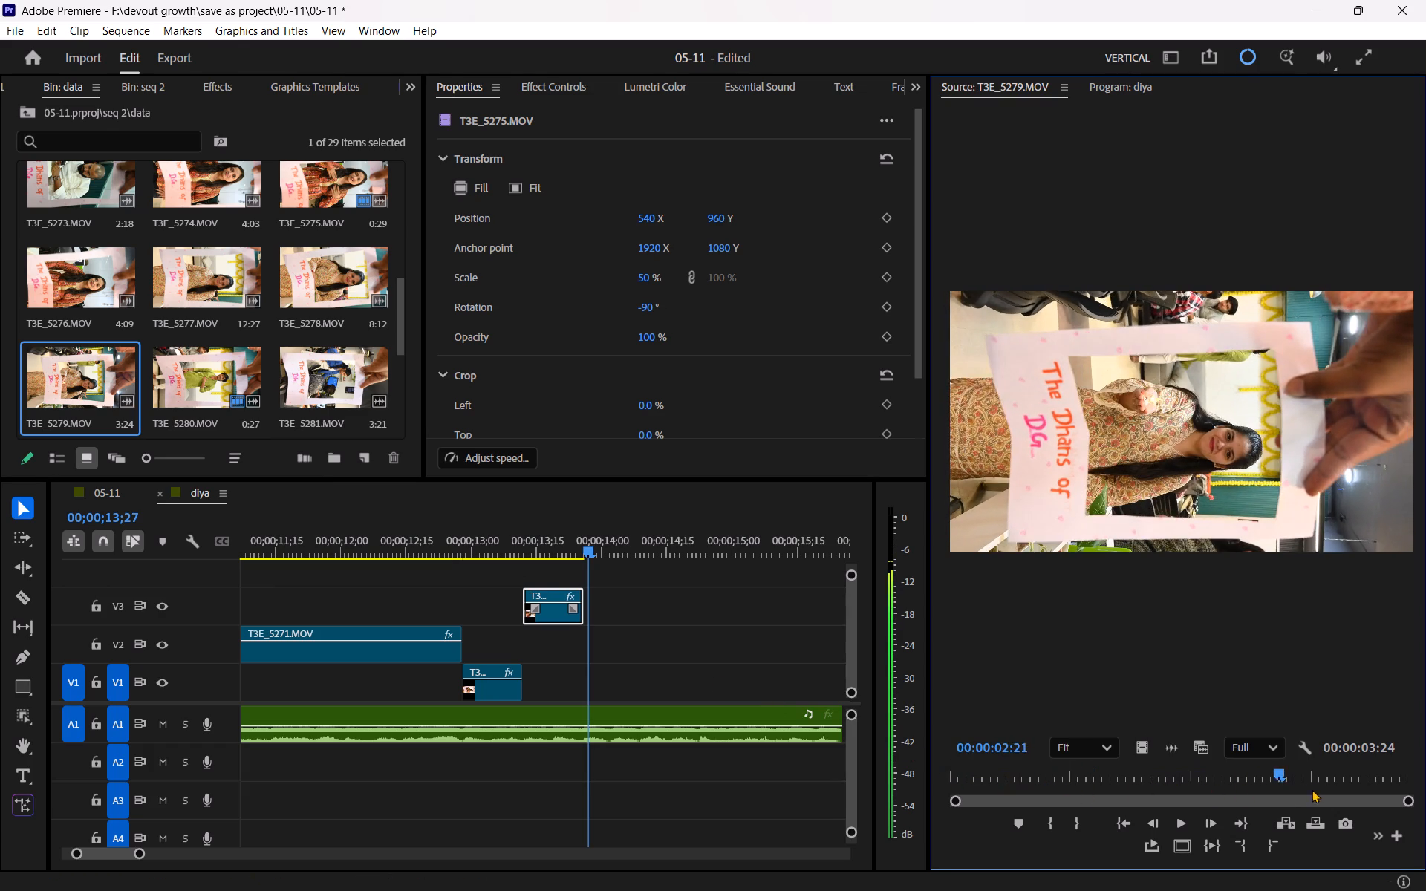
drag(1312, 789, 1103, 804)
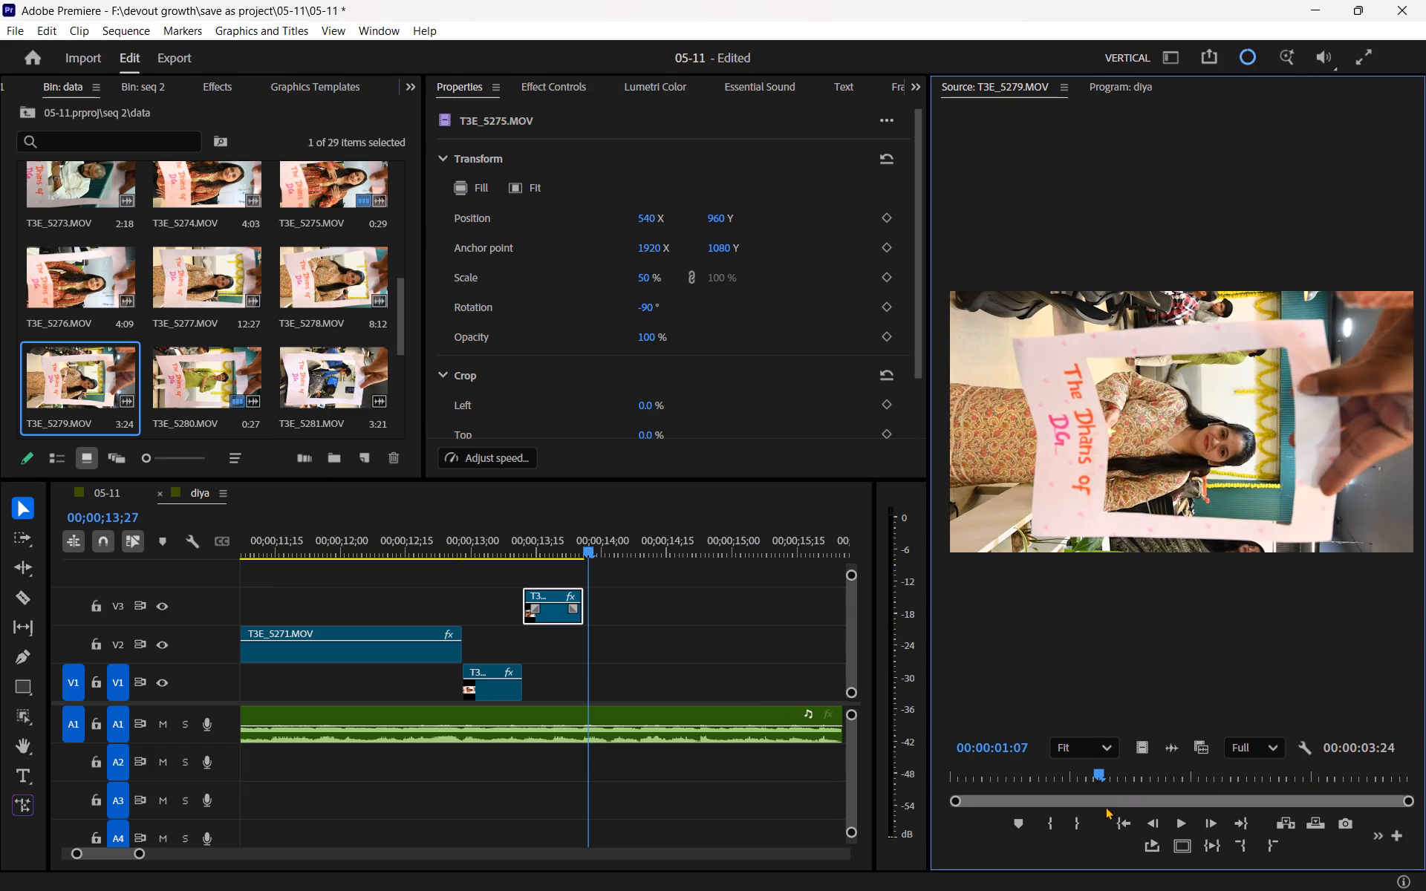
key(space)
key(space)
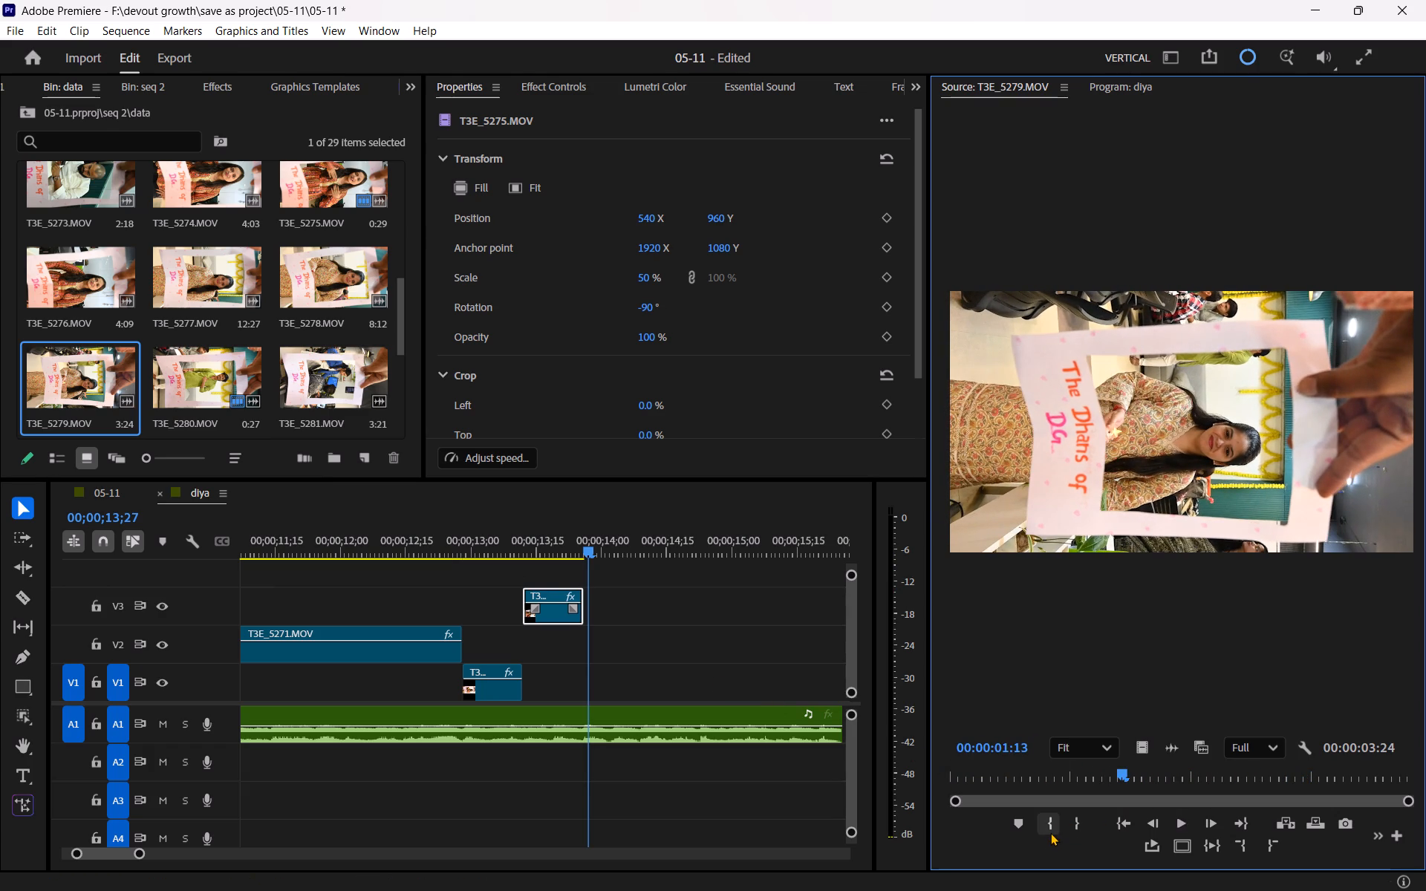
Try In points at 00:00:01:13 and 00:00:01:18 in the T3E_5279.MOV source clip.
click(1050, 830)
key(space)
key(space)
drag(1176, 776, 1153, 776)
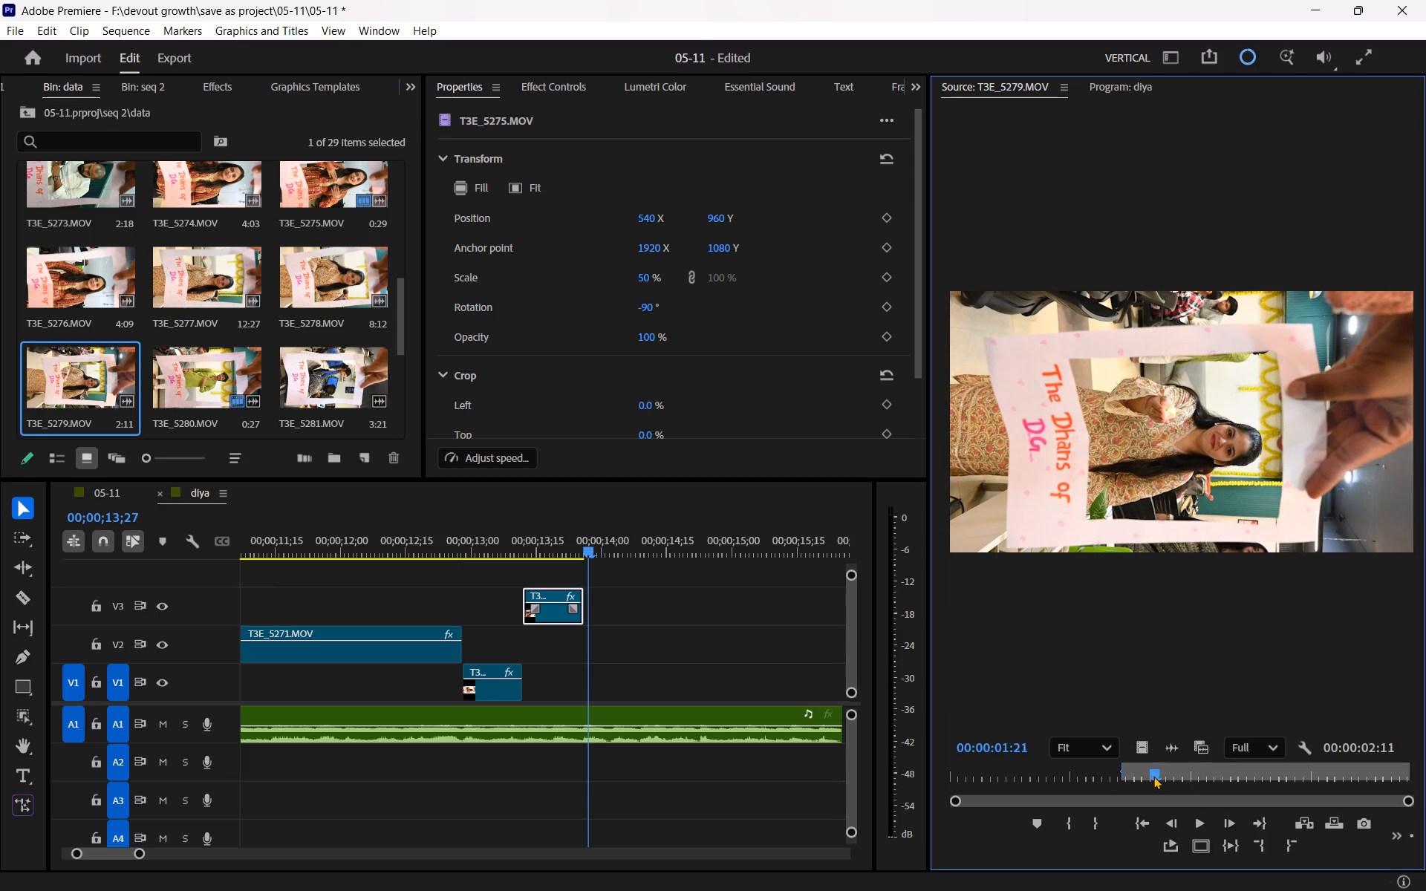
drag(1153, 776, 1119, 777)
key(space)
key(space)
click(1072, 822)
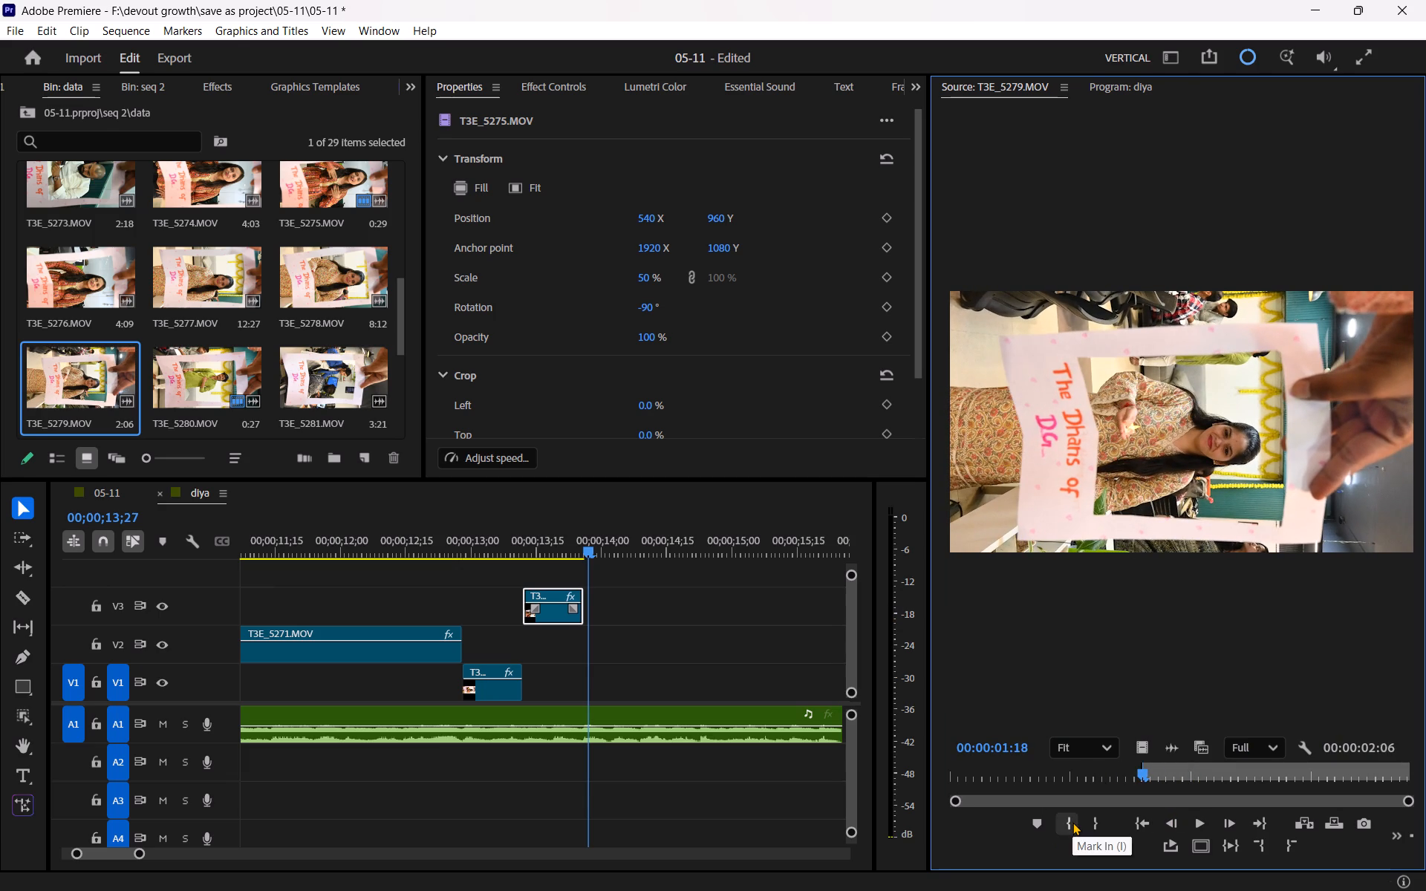
Mark the range of T3E_5279.MOV from 00:00:01:23 to 00:00:02:10 in the source clip.
key(space)
key(space)
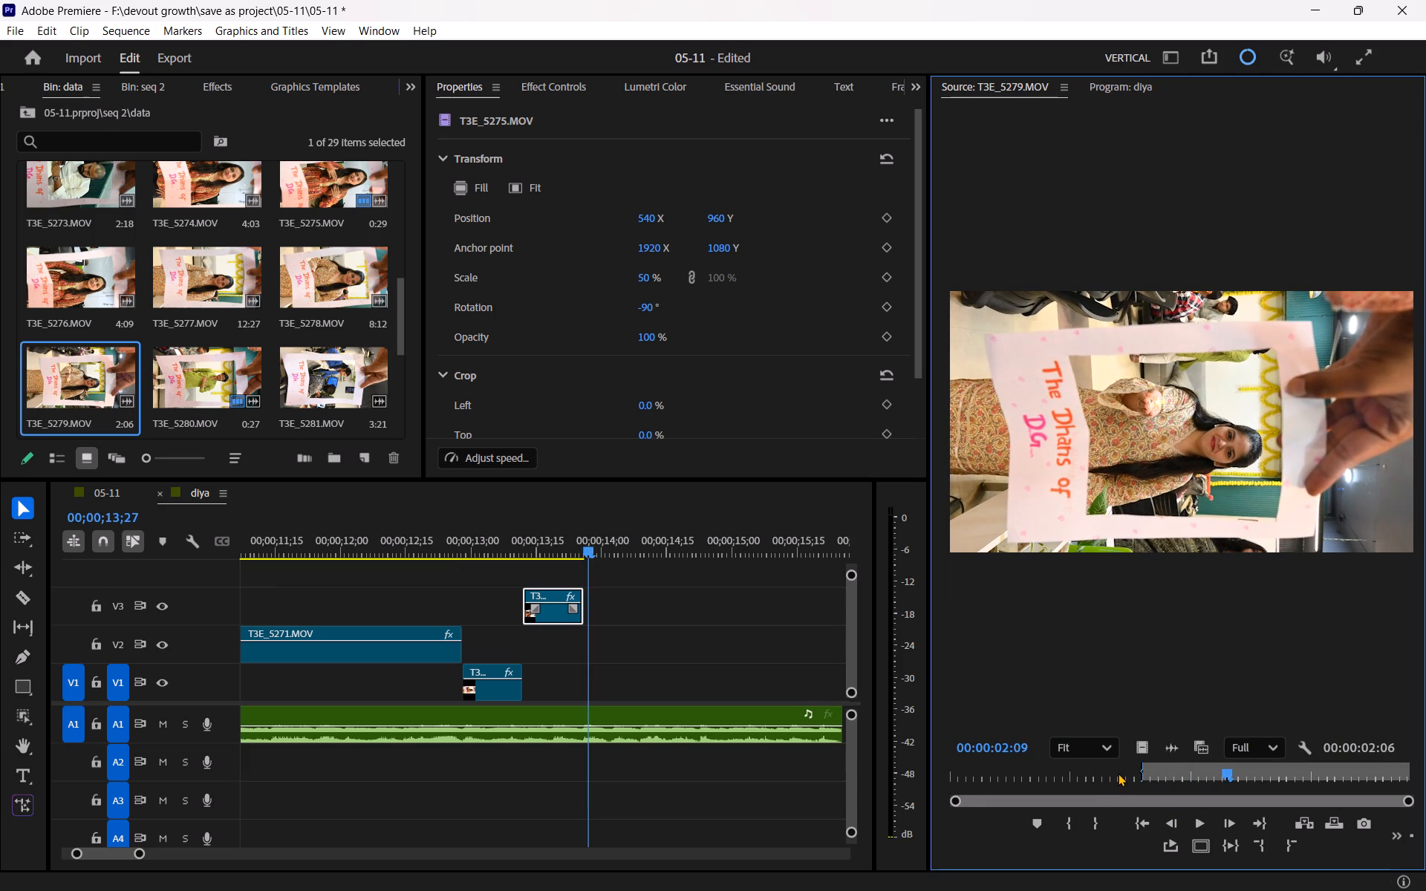
drag(1172, 771, 1151, 783)
key(space)
key(space)
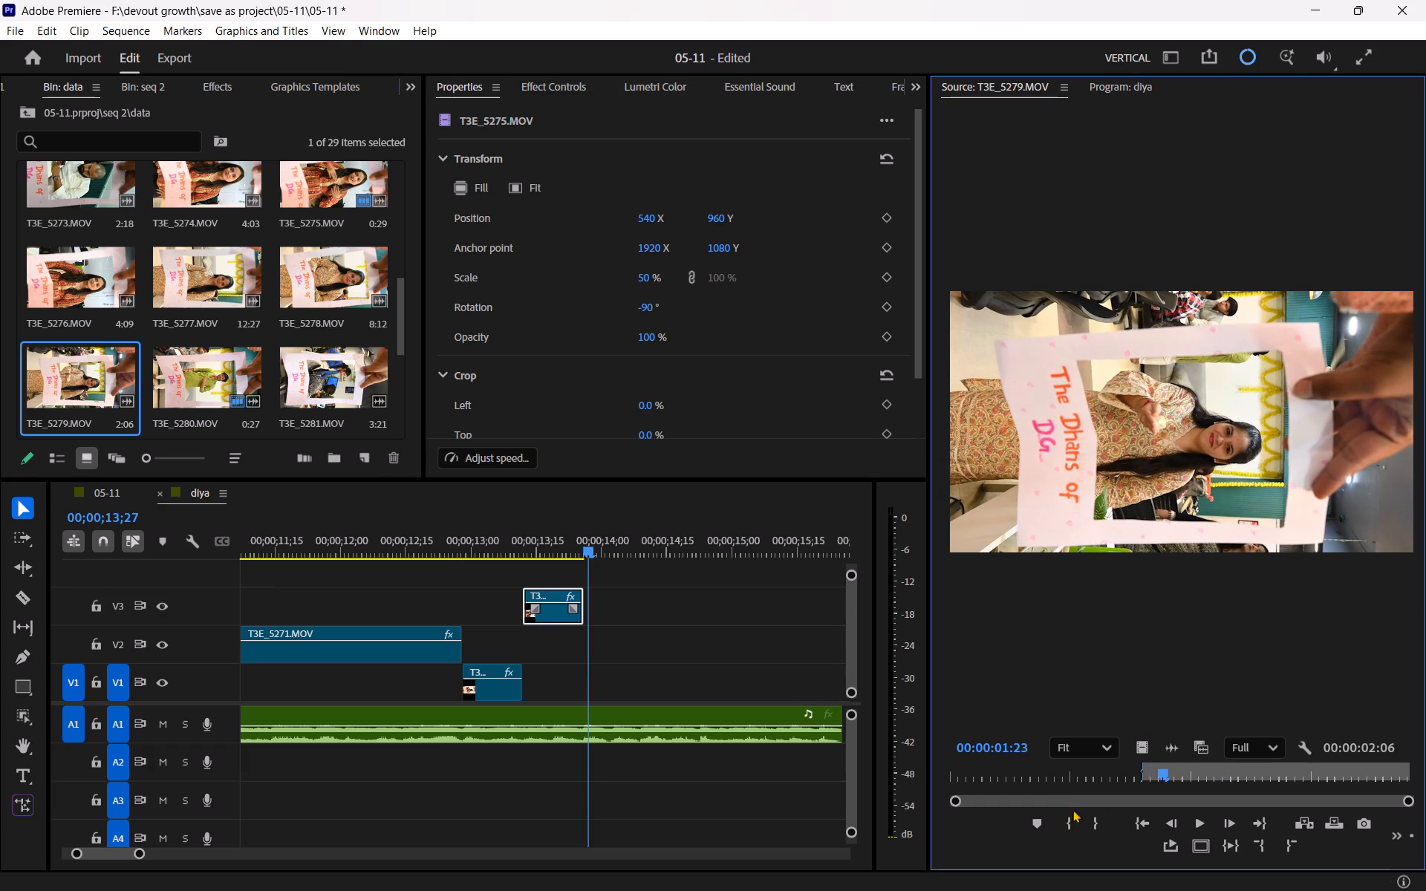
click(1065, 820)
key(space)
key(space)
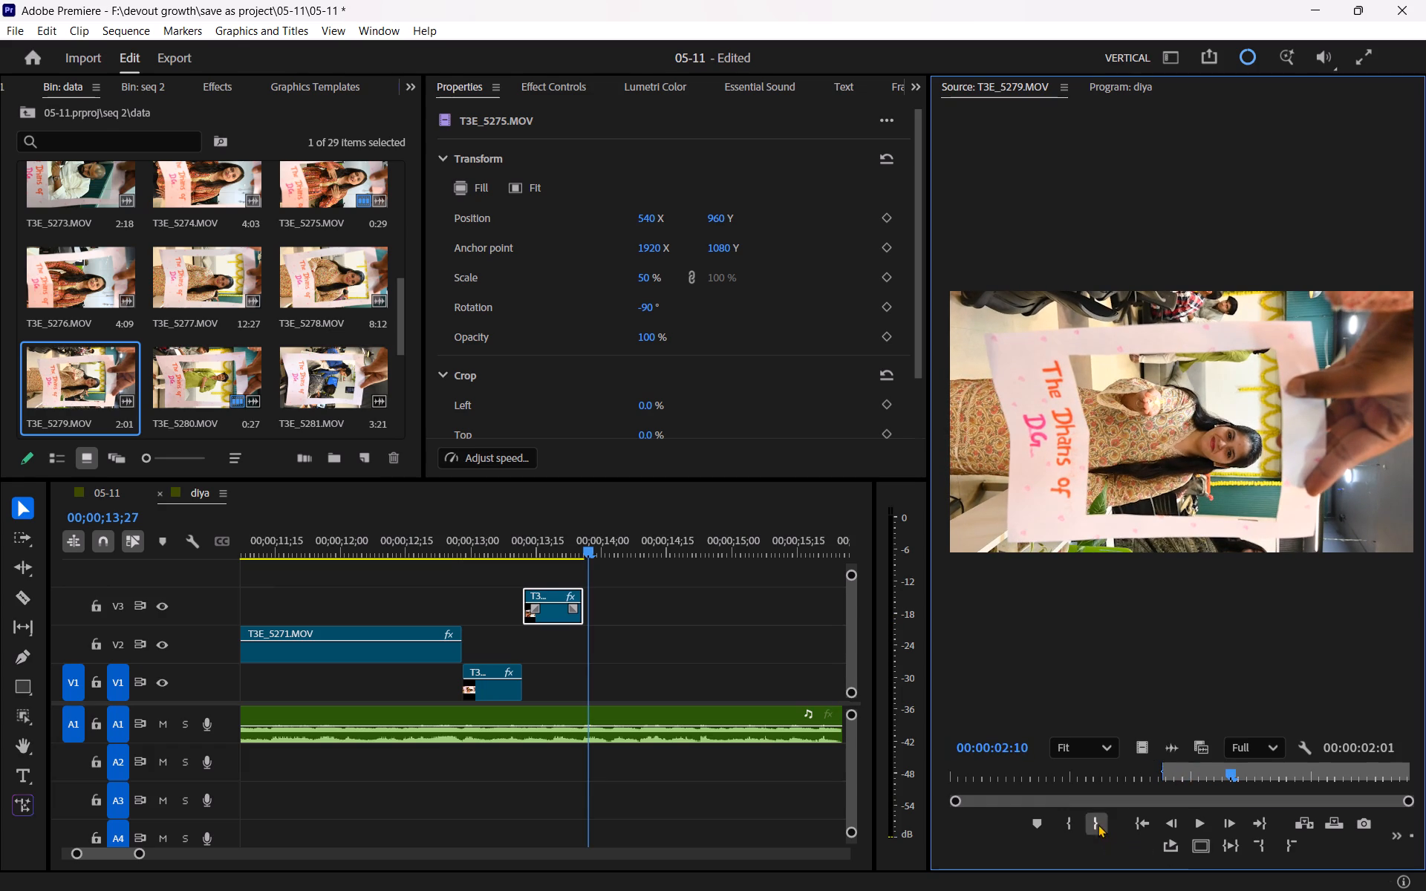
click(1098, 824)
Place the marked T3E_5279.MOV on V1 directly after T3E_5275.MOV and apply the copied 50% scale and -90° rotation.
drag(1136, 754, 576, 684)
click(613, 692)
key(ctrl+v)
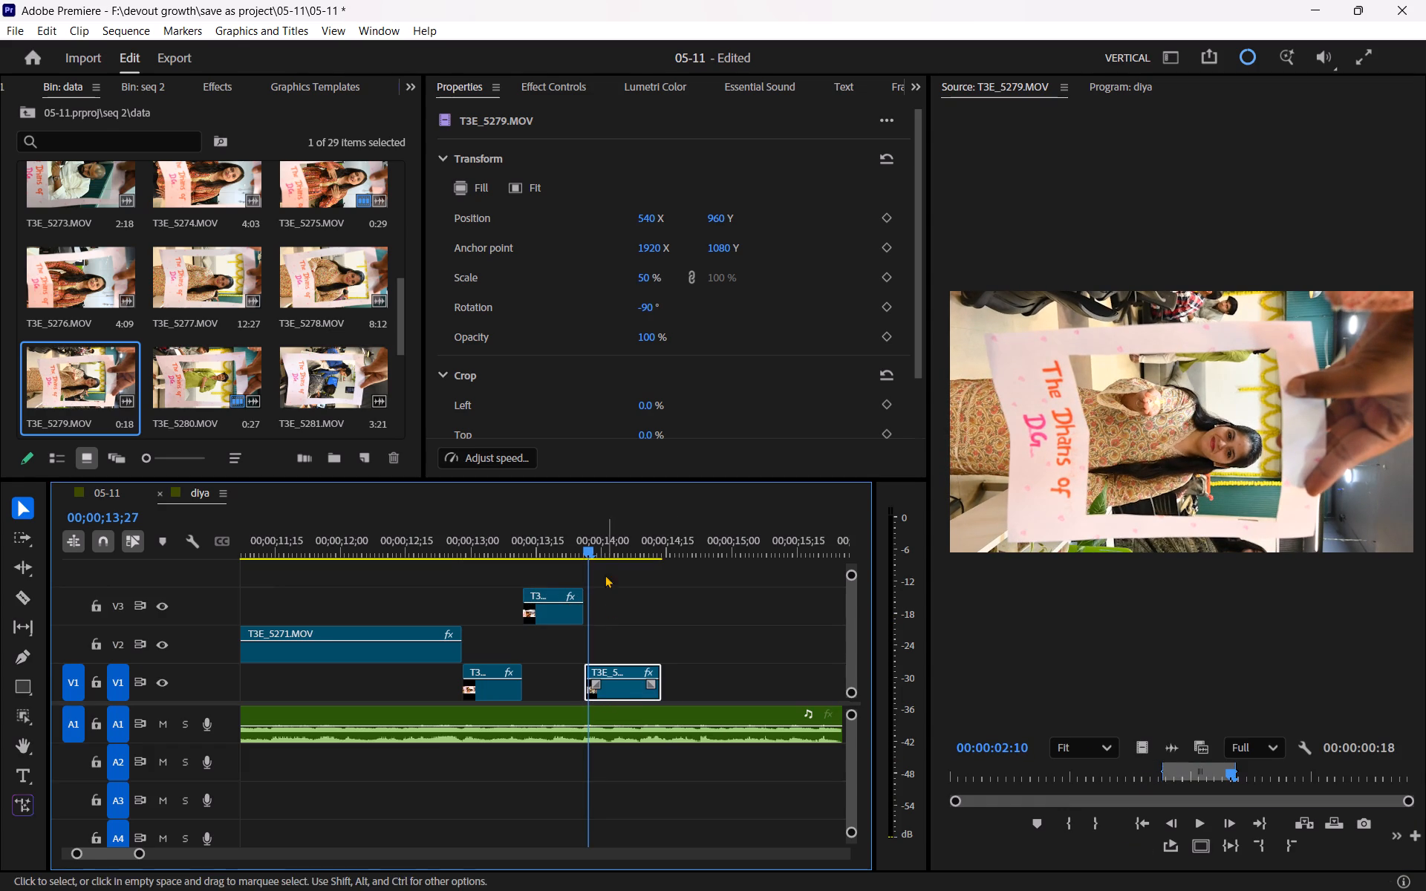
Trim T3E_5279.MOV's end to match the length of T3E_5275.MOV and place it on V2 directly after that clip.
drag(598, 543, 559, 546)
key(space)
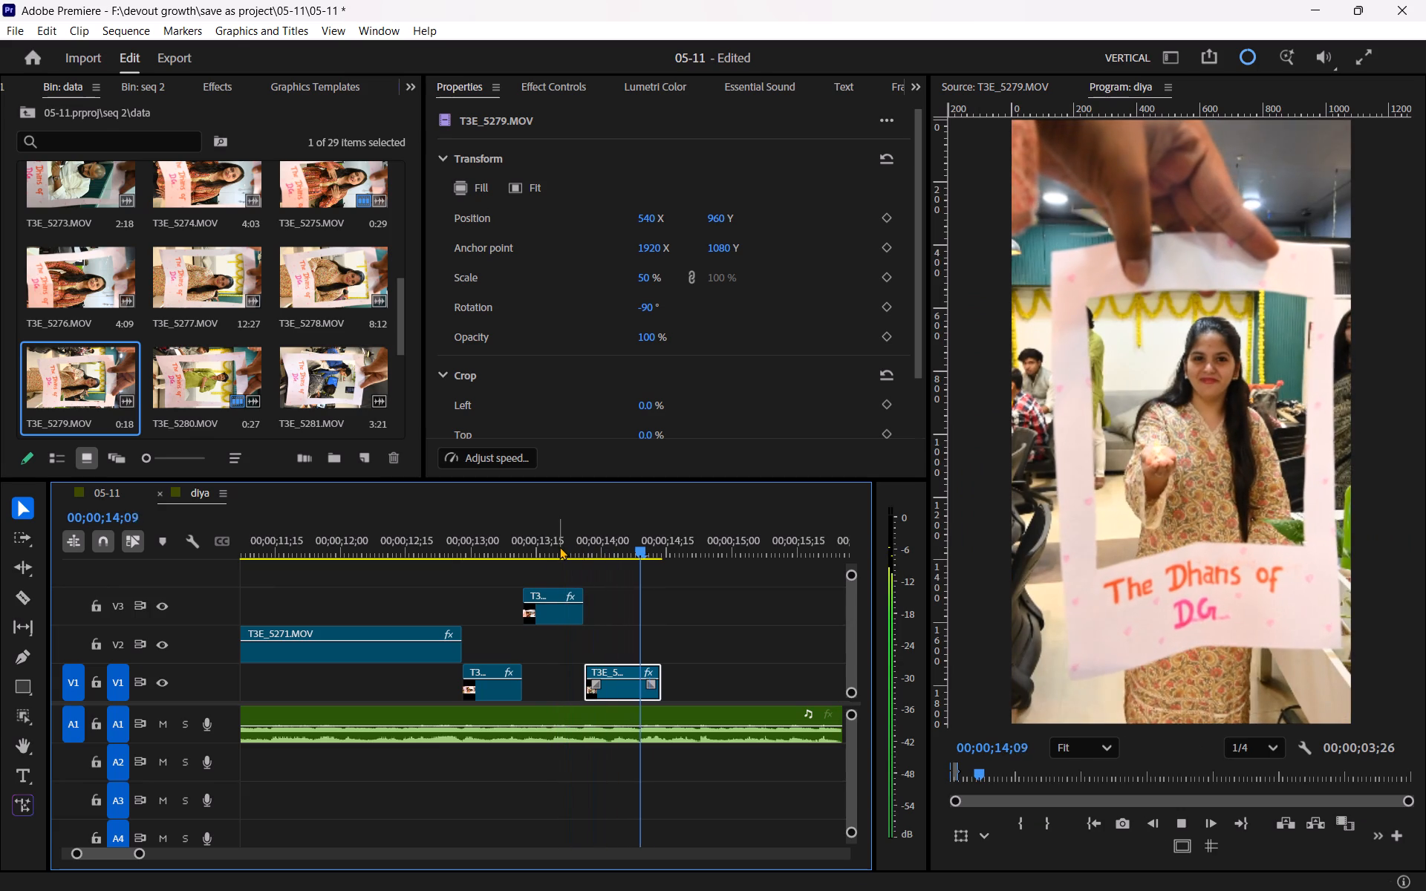
key(space)
drag(582, 541, 547, 539)
key(space)
key(space)
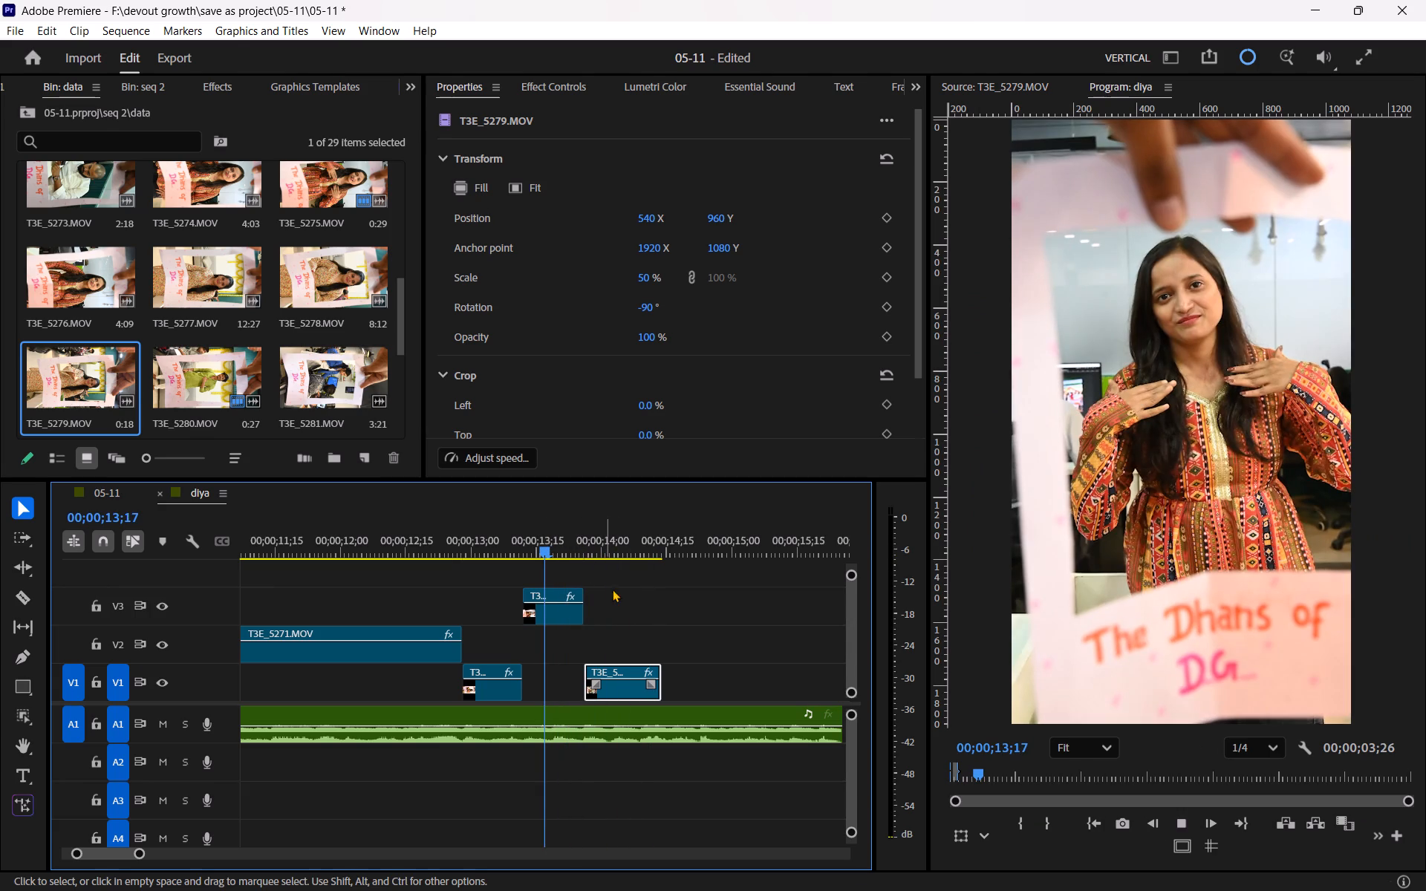
drag(615, 664, 550, 639)
drag(608, 633, 585, 633)
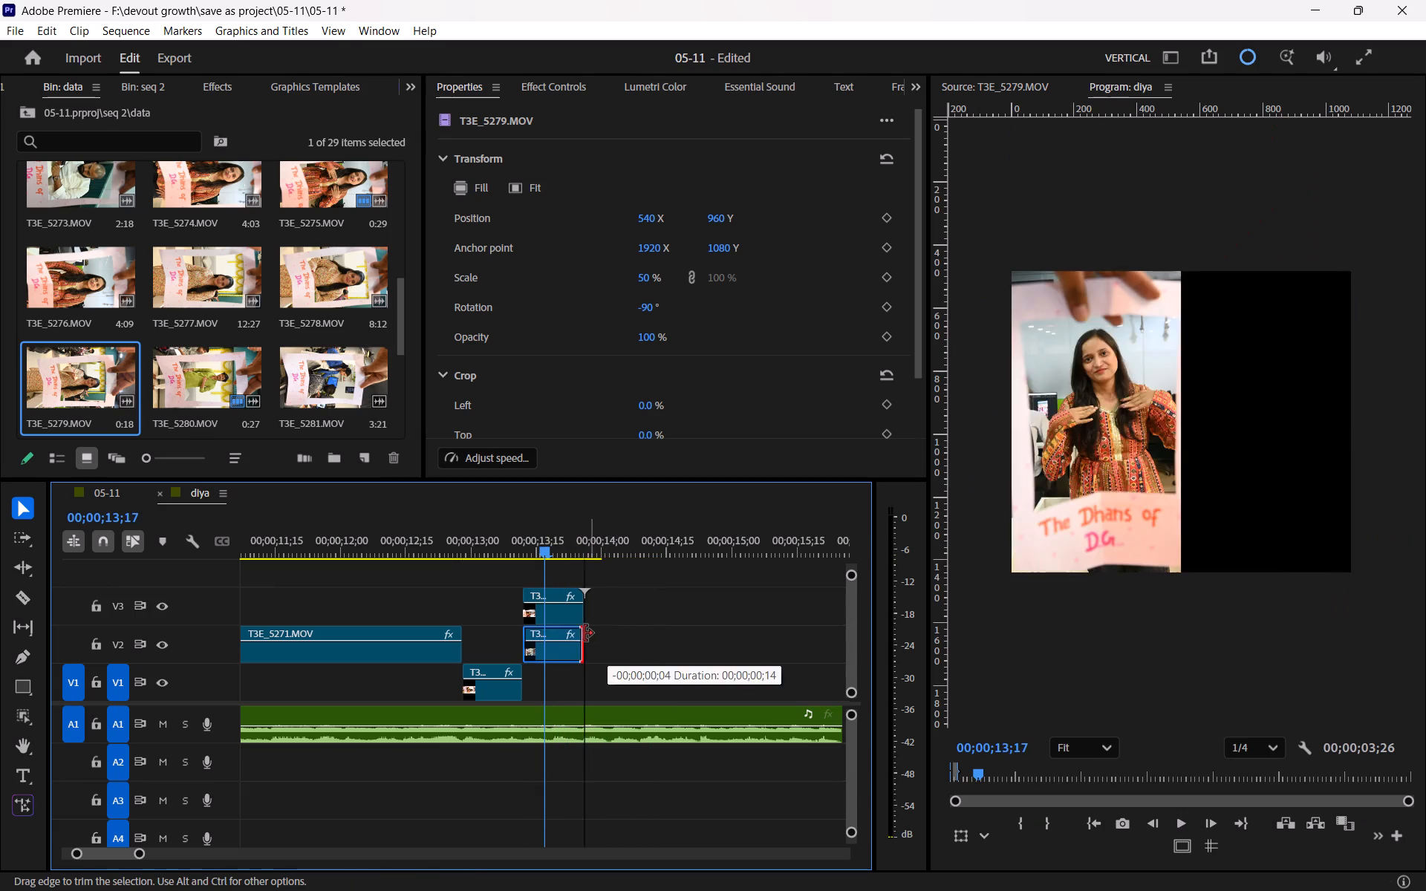
drag(585, 633, 582, 633)
drag(585, 633, 595, 633)
drag(555, 633, 575, 633)
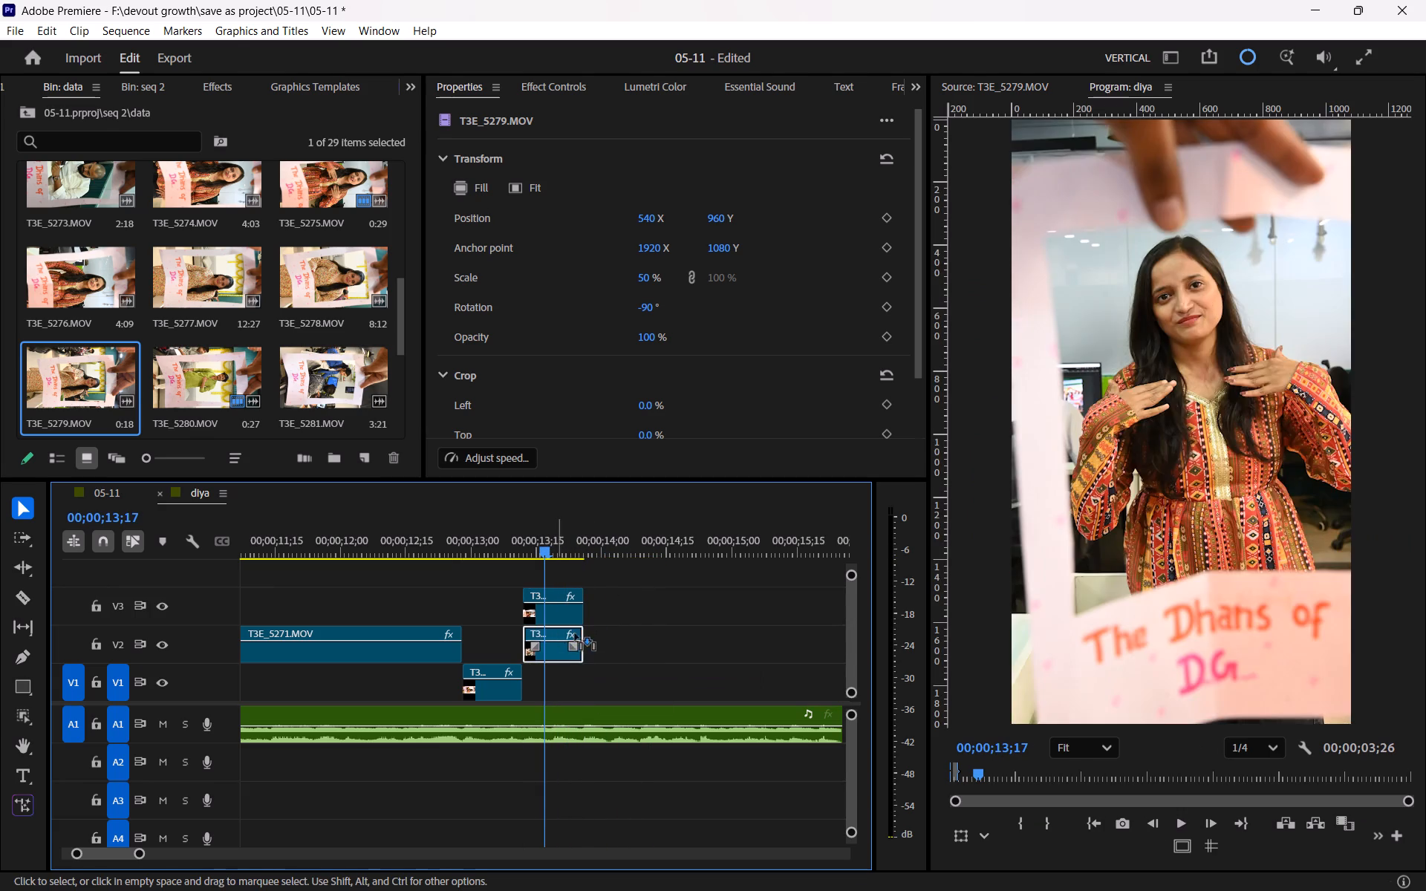
drag(575, 633, 611, 635)
Play back the end of the diya sequence from about 00;00;13;00 to check the cut timing, and browse the bin's remaining clips.
drag(528, 551, 463, 555)
key(space)
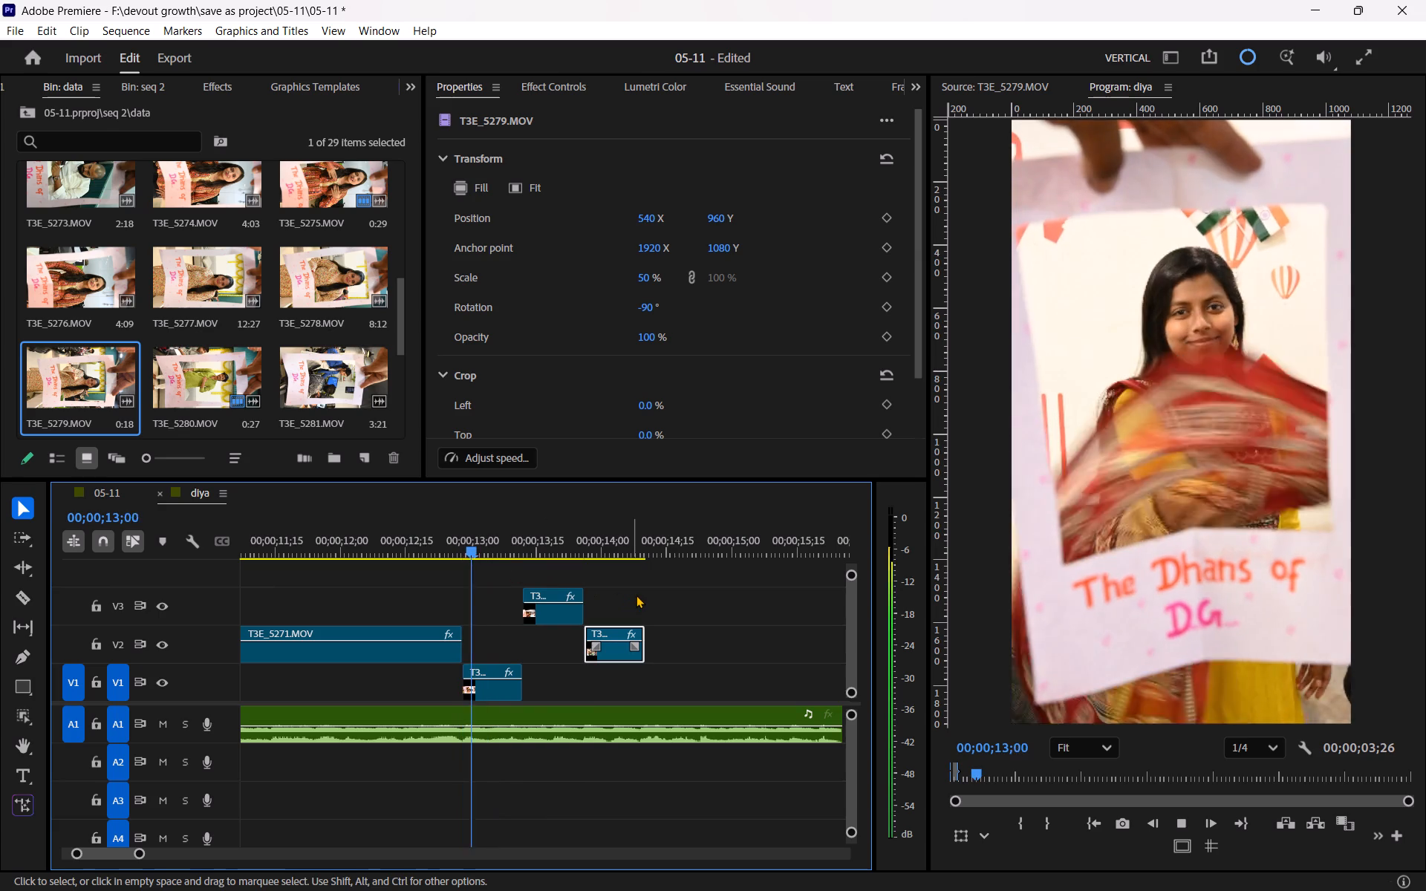
click(637, 595)
key(space)
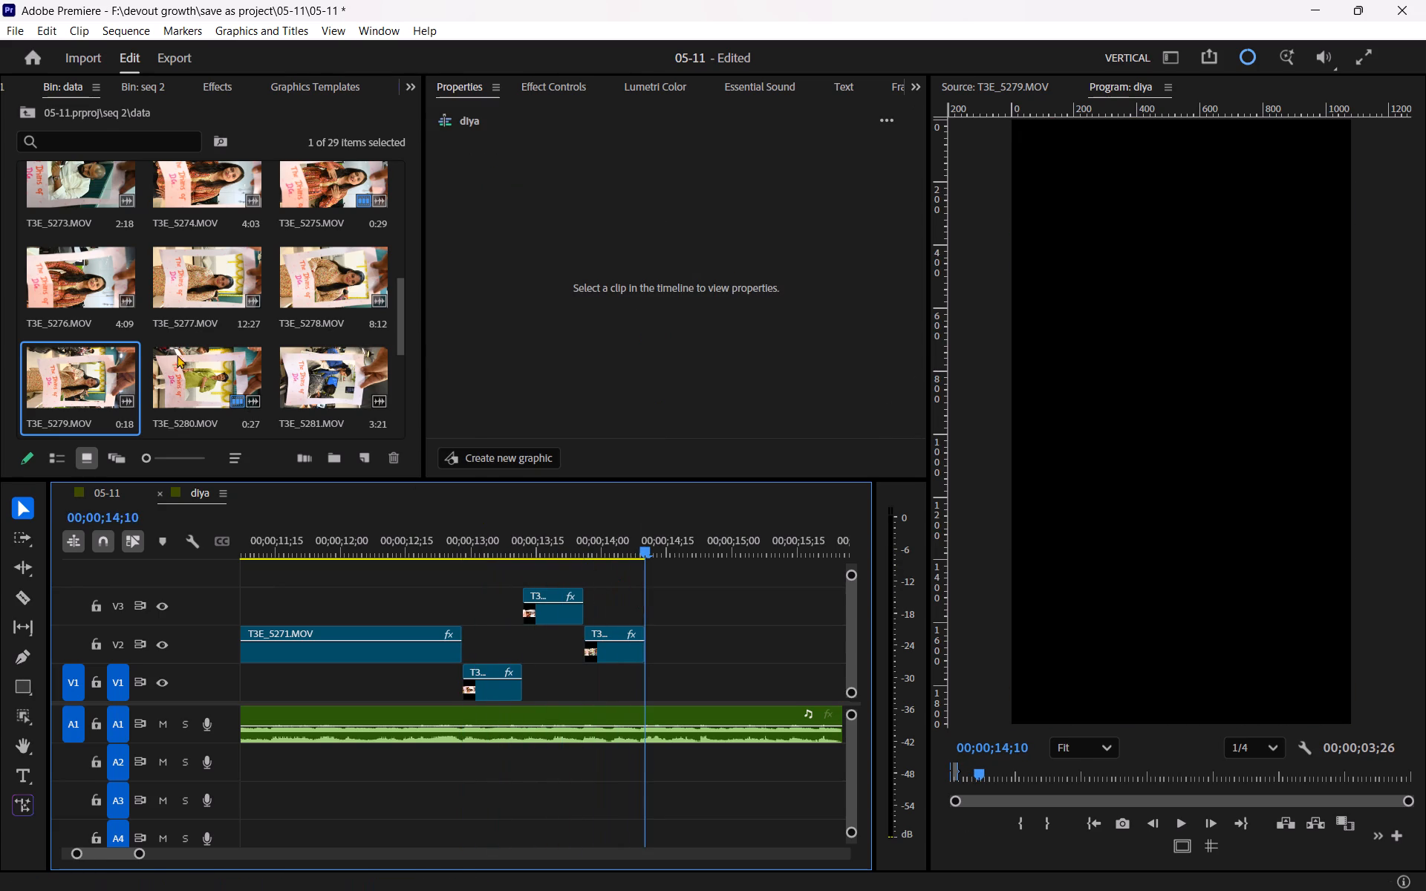
scroll(185, 340, down, 1)
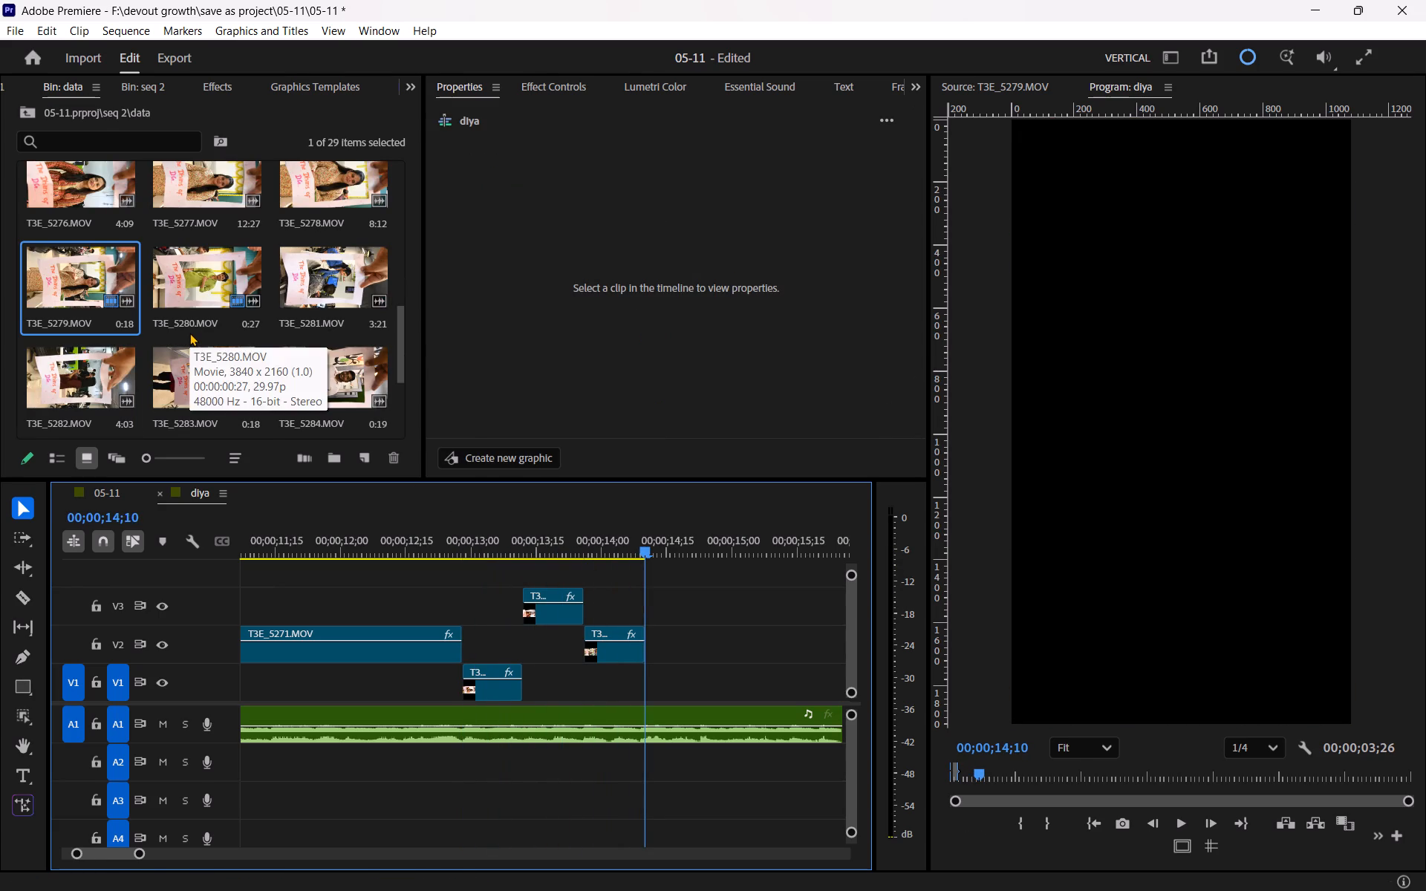
scroll(227, 342, down, 2)
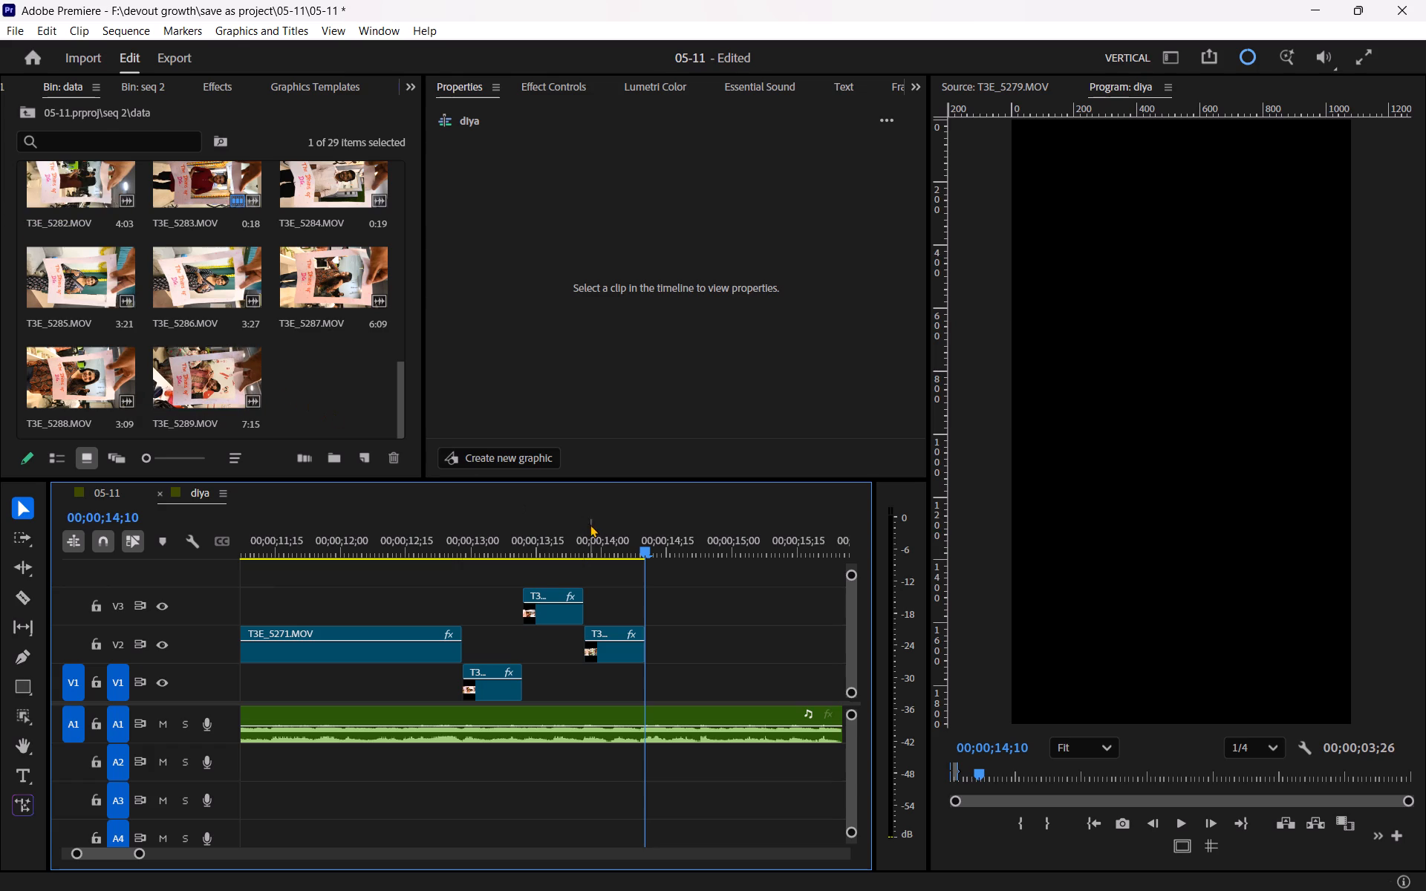
drag(590, 524, 564, 538)
key(space)
text(-)
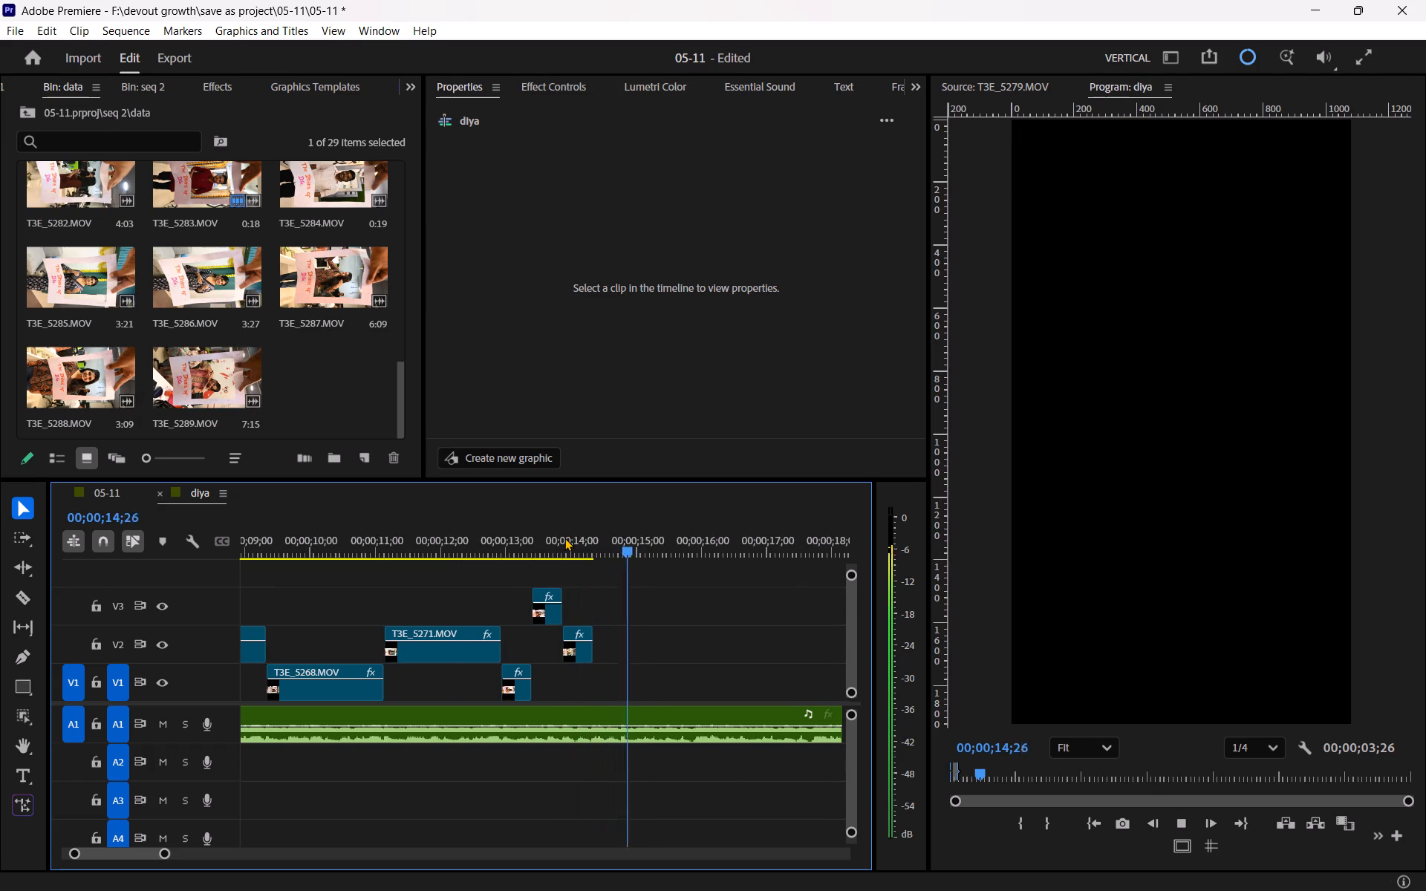
key(space)
drag(571, 541, 521, 550)
key(space)
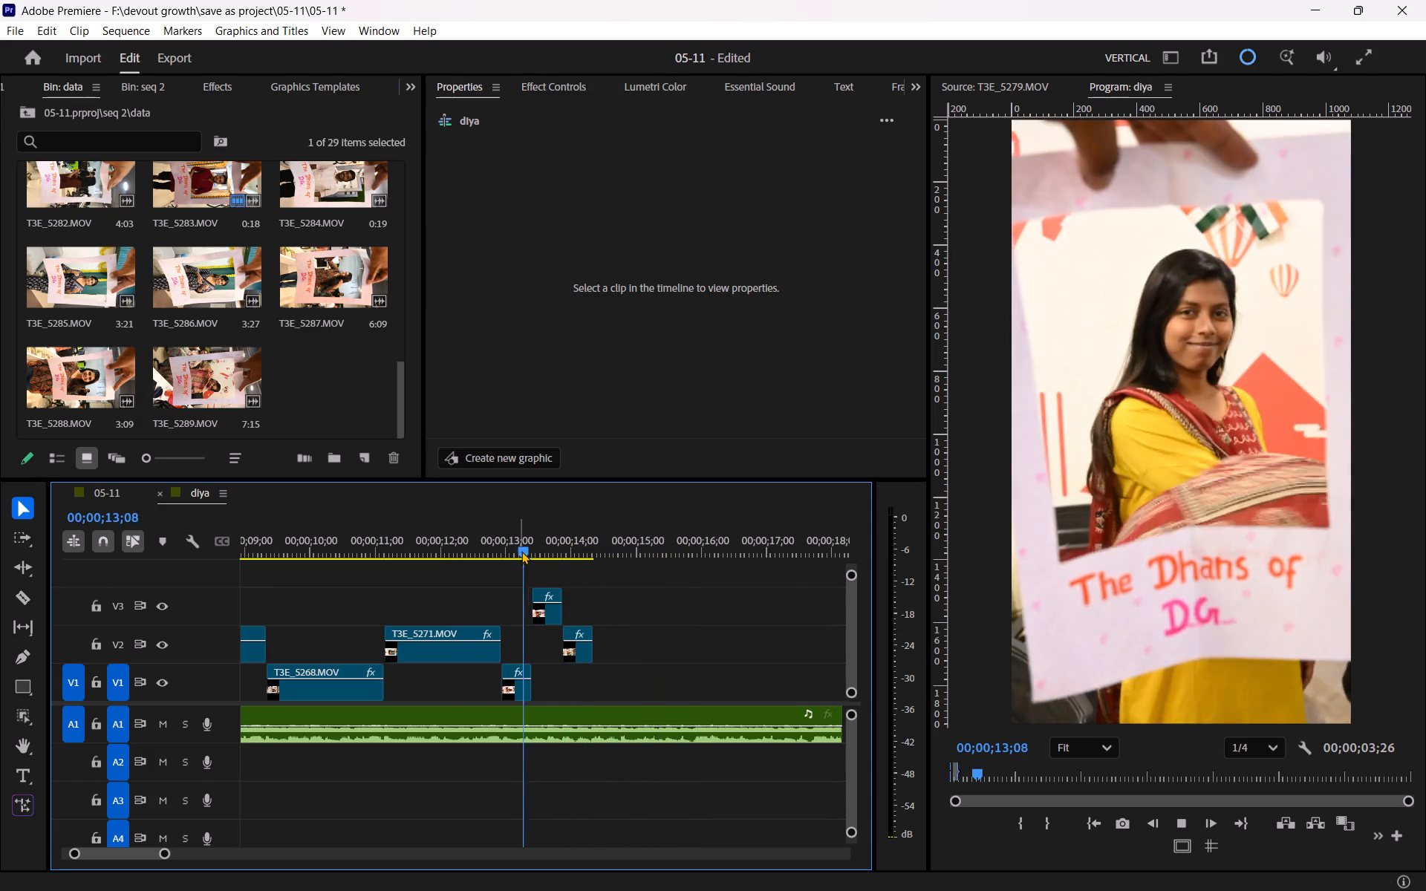
key(space)
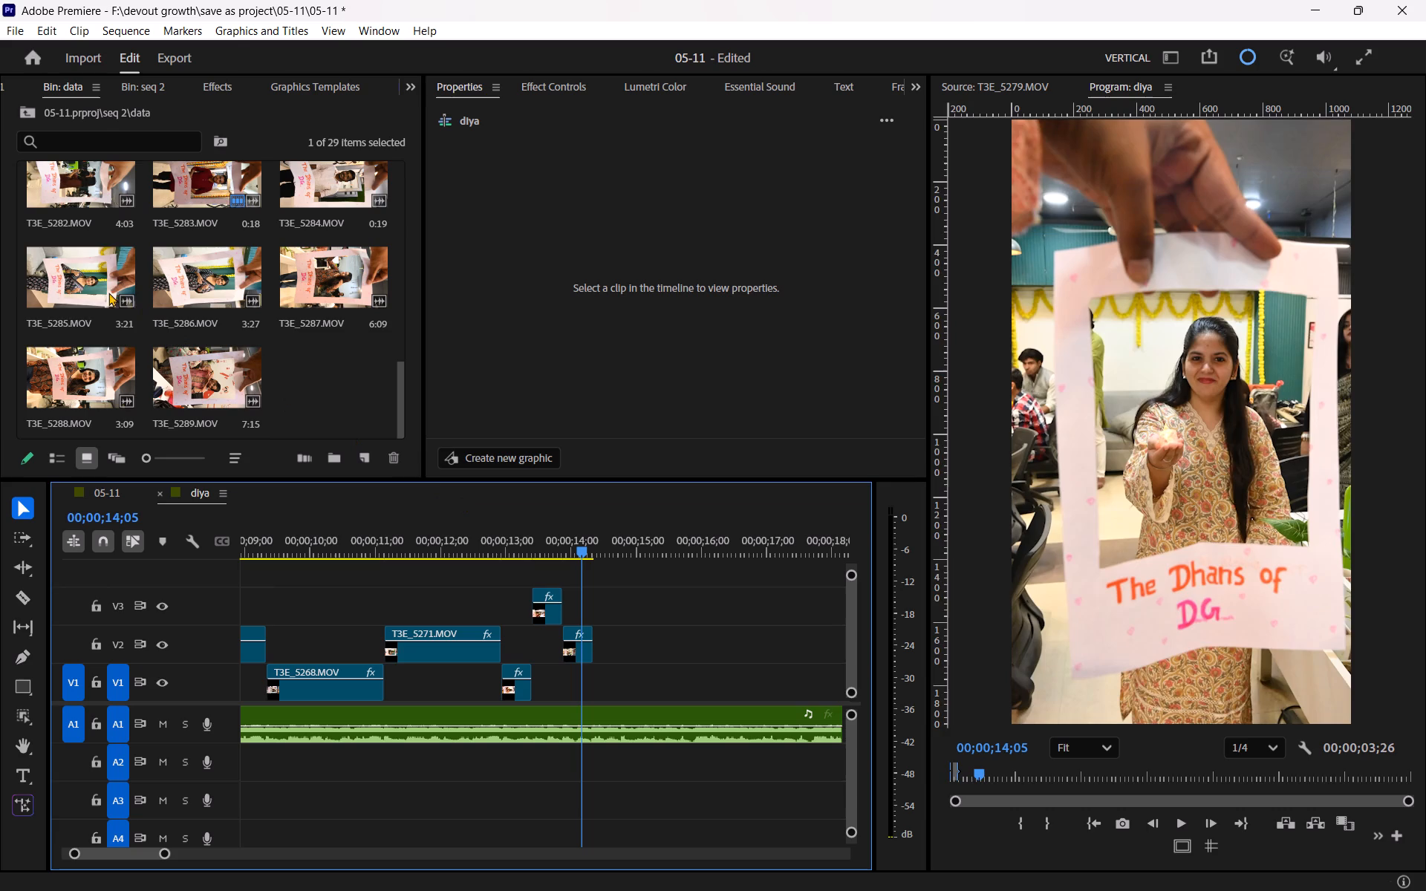
Preview source clips T3E_5285.MOV, T3E_5286.MOV, T3E_5288.MOV and T3E_5289.MOV as candidates for the next shot.
double_click(99, 278)
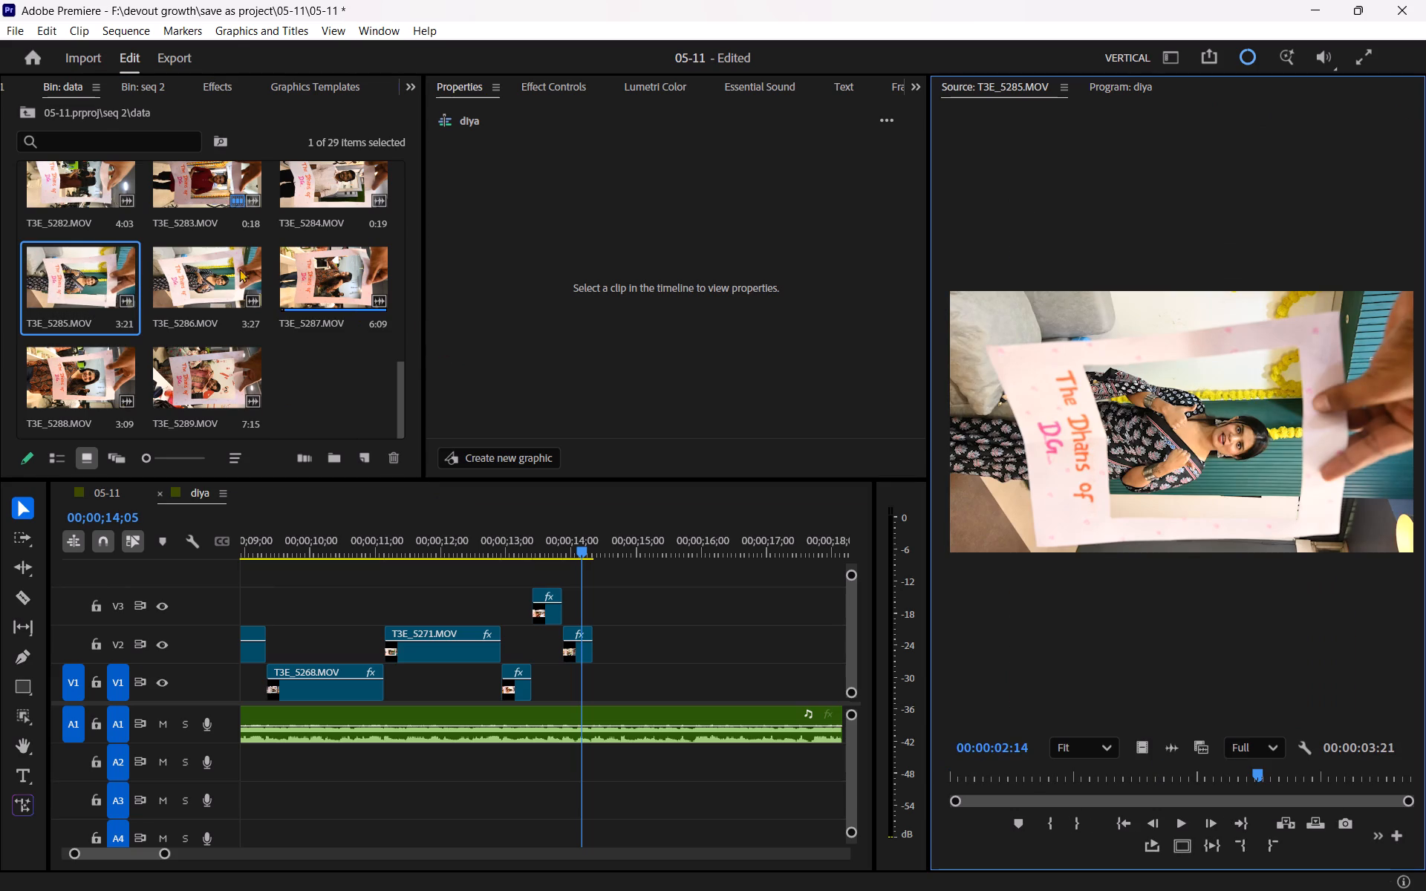
double_click(224, 269)
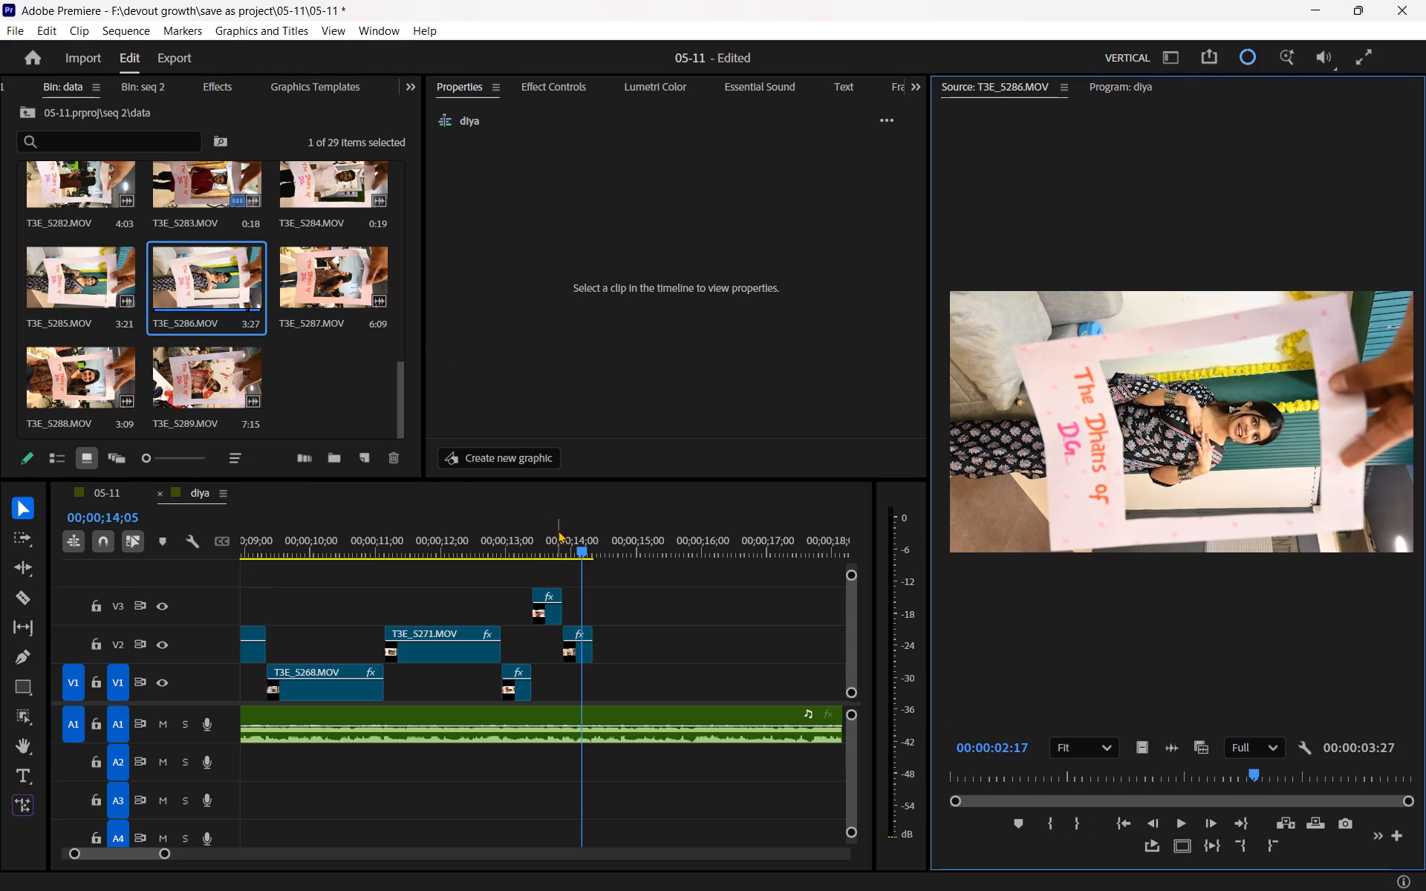
double_click(88, 364)
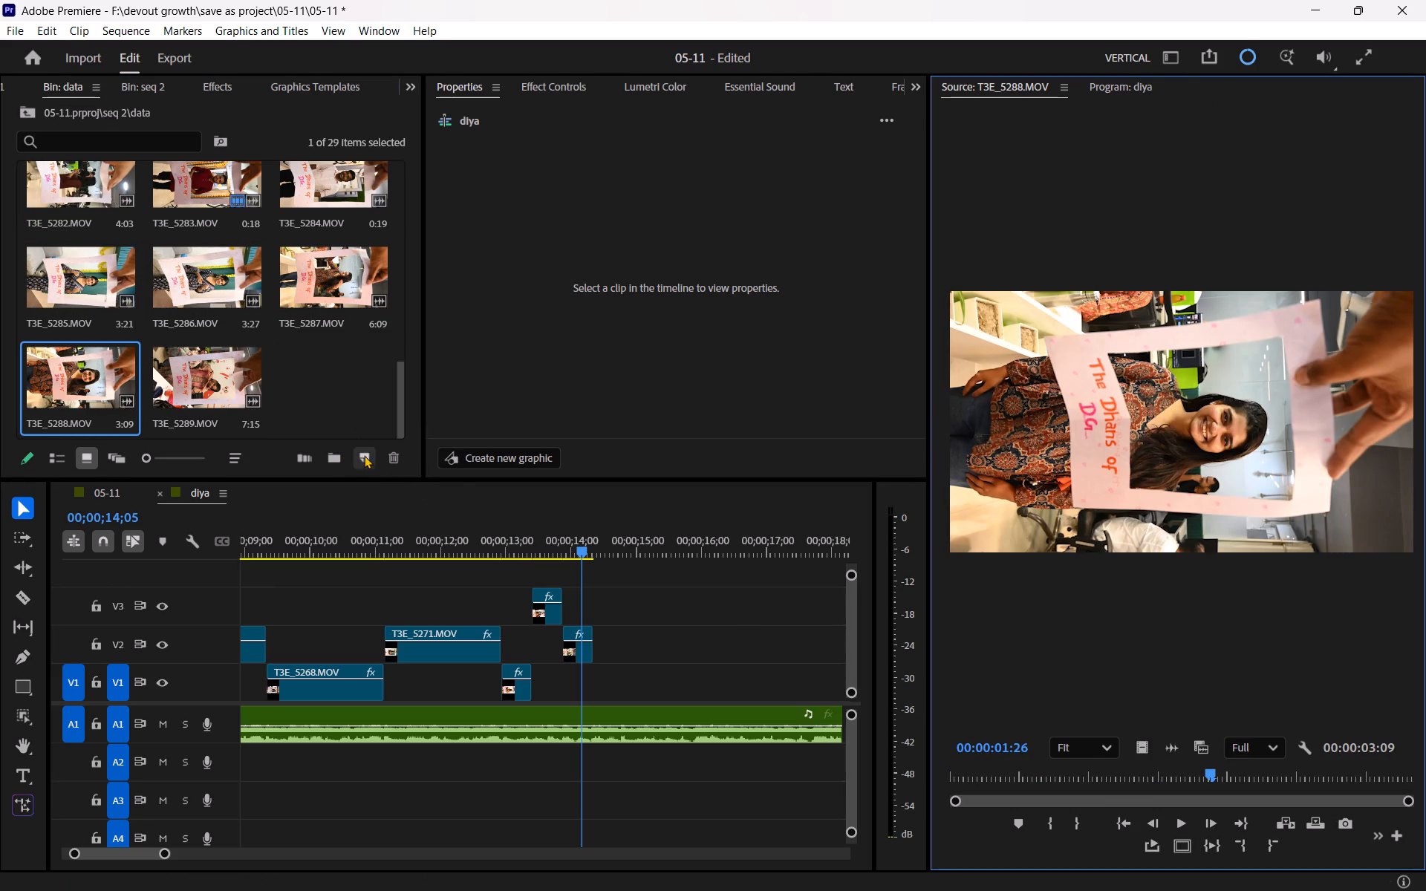
double_click(219, 368)
drag(1128, 781, 1092, 781)
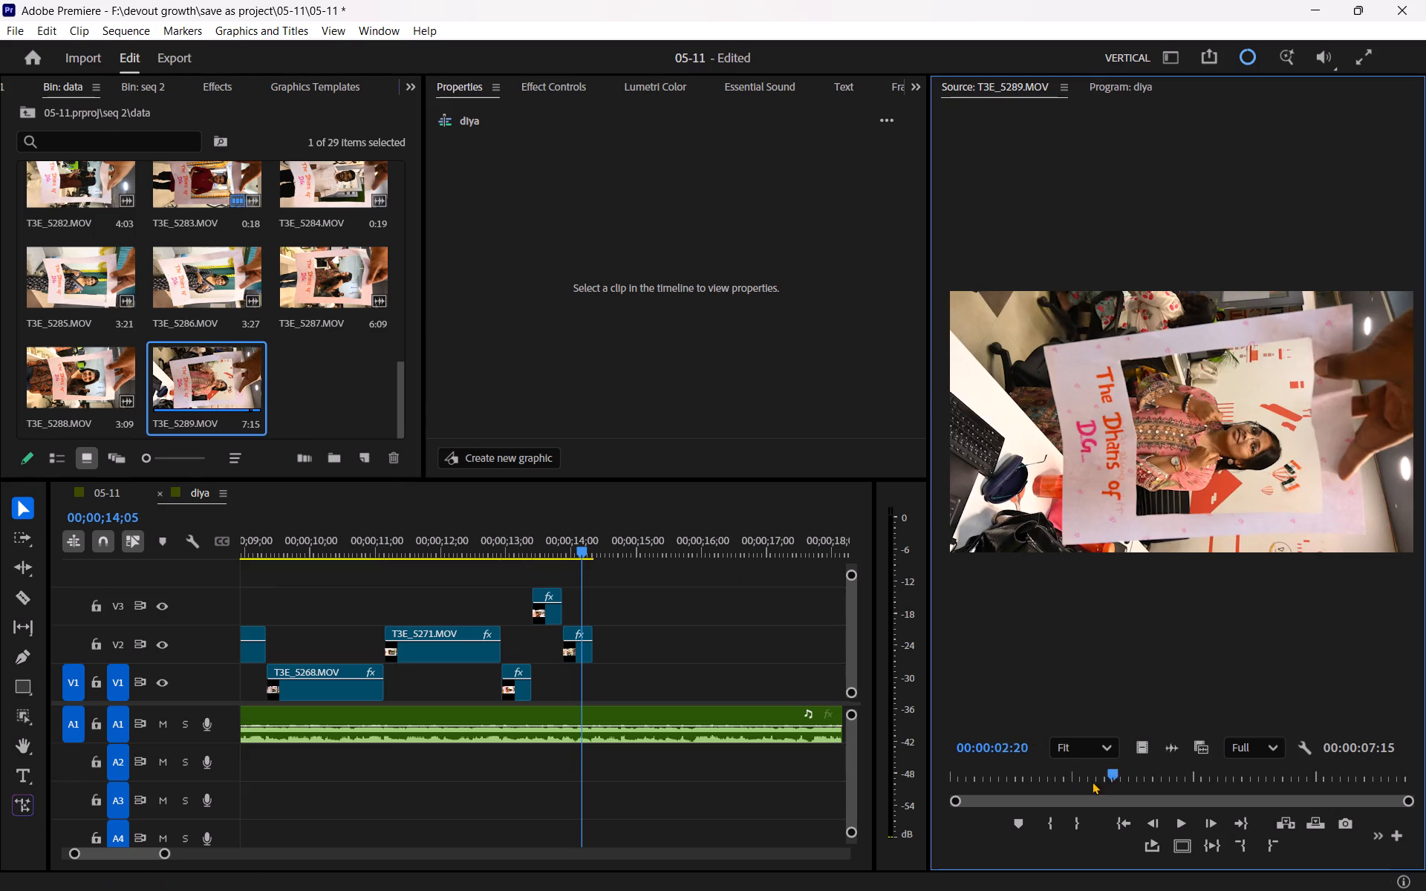
drag(1092, 781, 1005, 781)
key(space)
key(space)
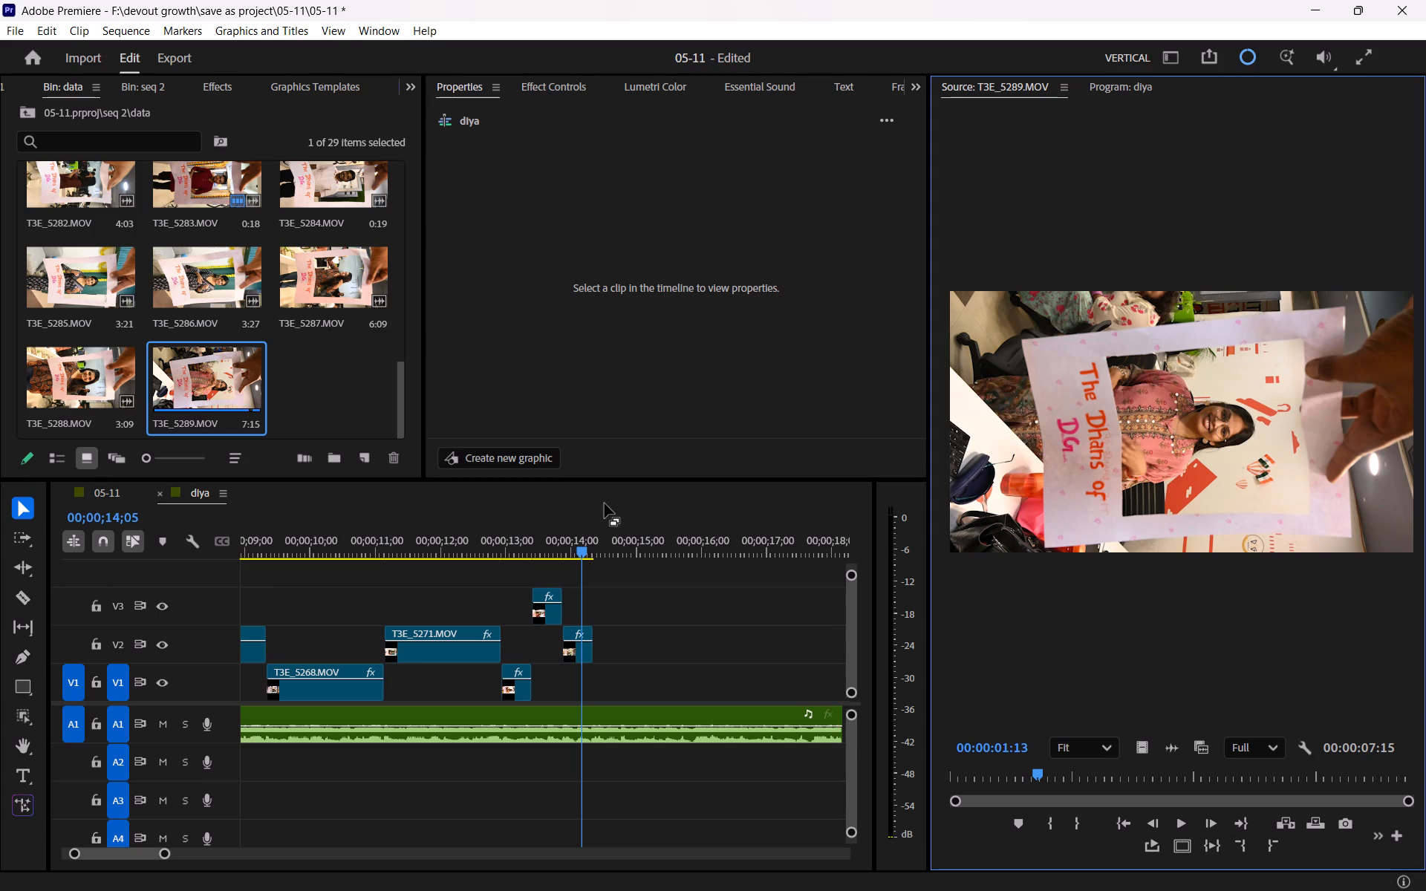
Replay the last timeline clips against the audio and compare T3E_5288.MOV with T3E_5289.MOV for the next shot.
drag(556, 538, 534, 539)
key(space)
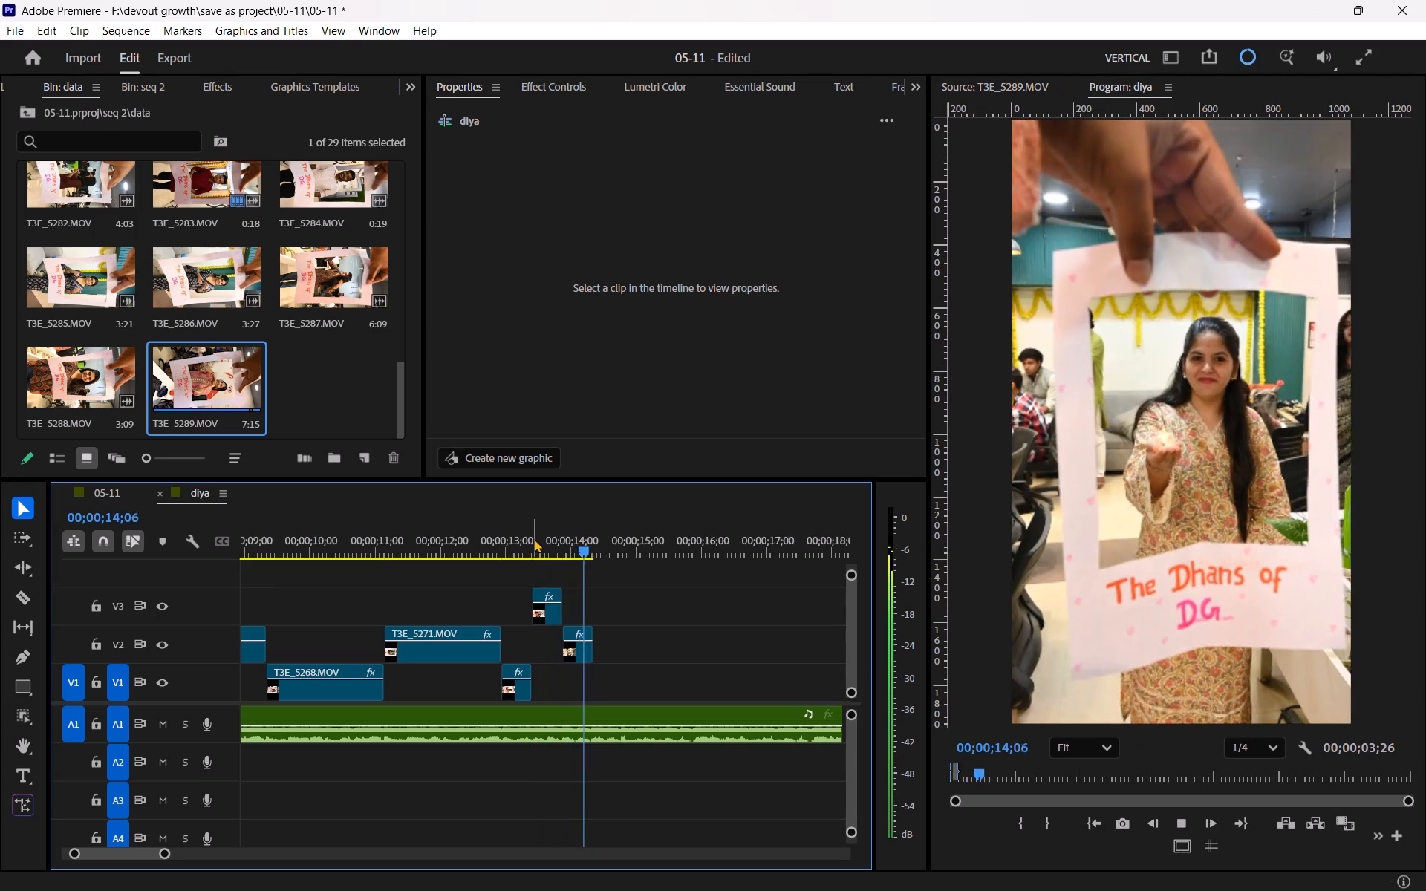
key(space)
key(space)
key(space)
double_click(74, 368)
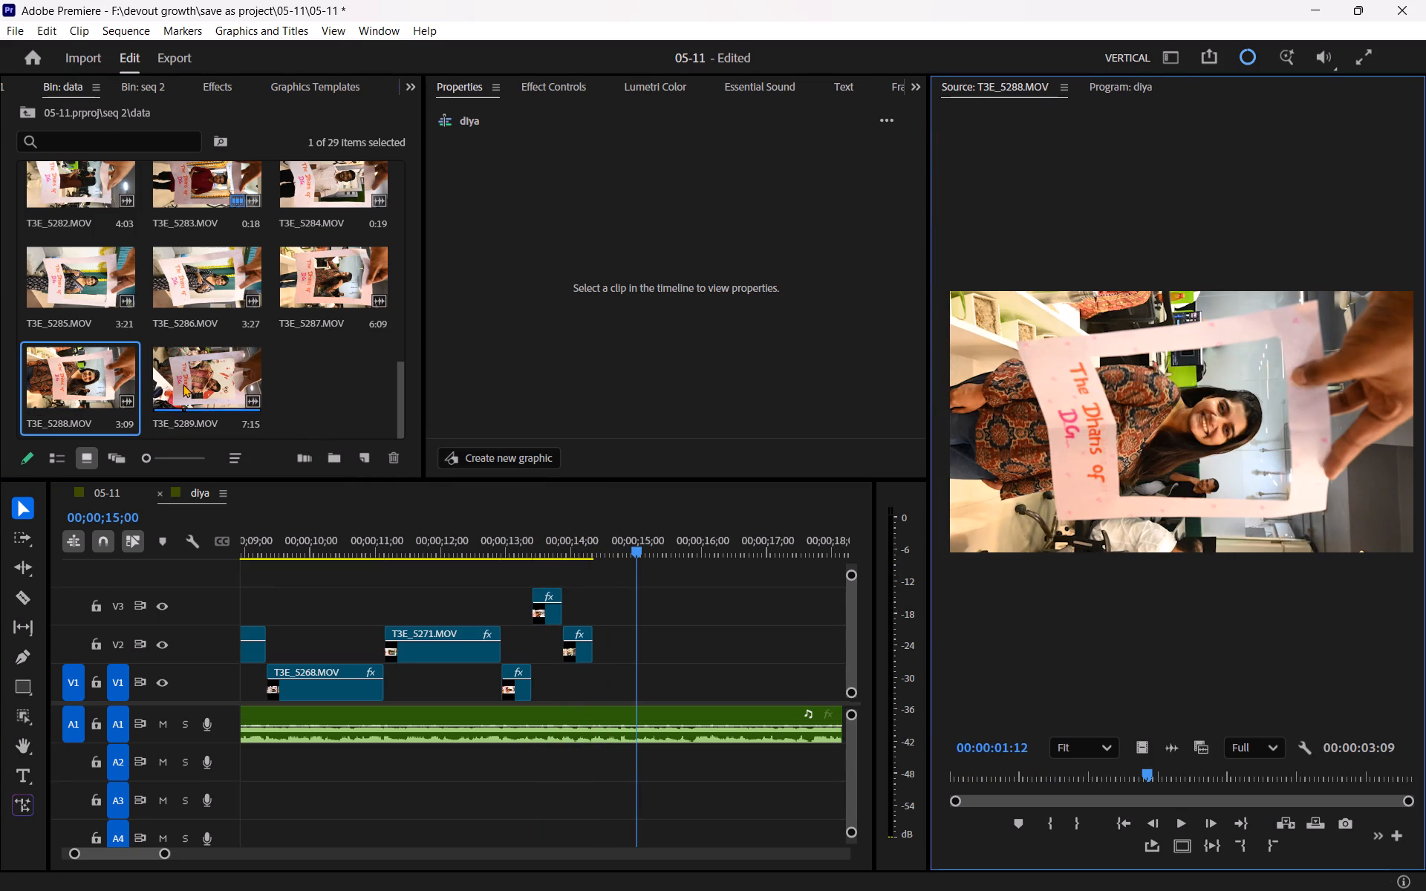
double_click(183, 384)
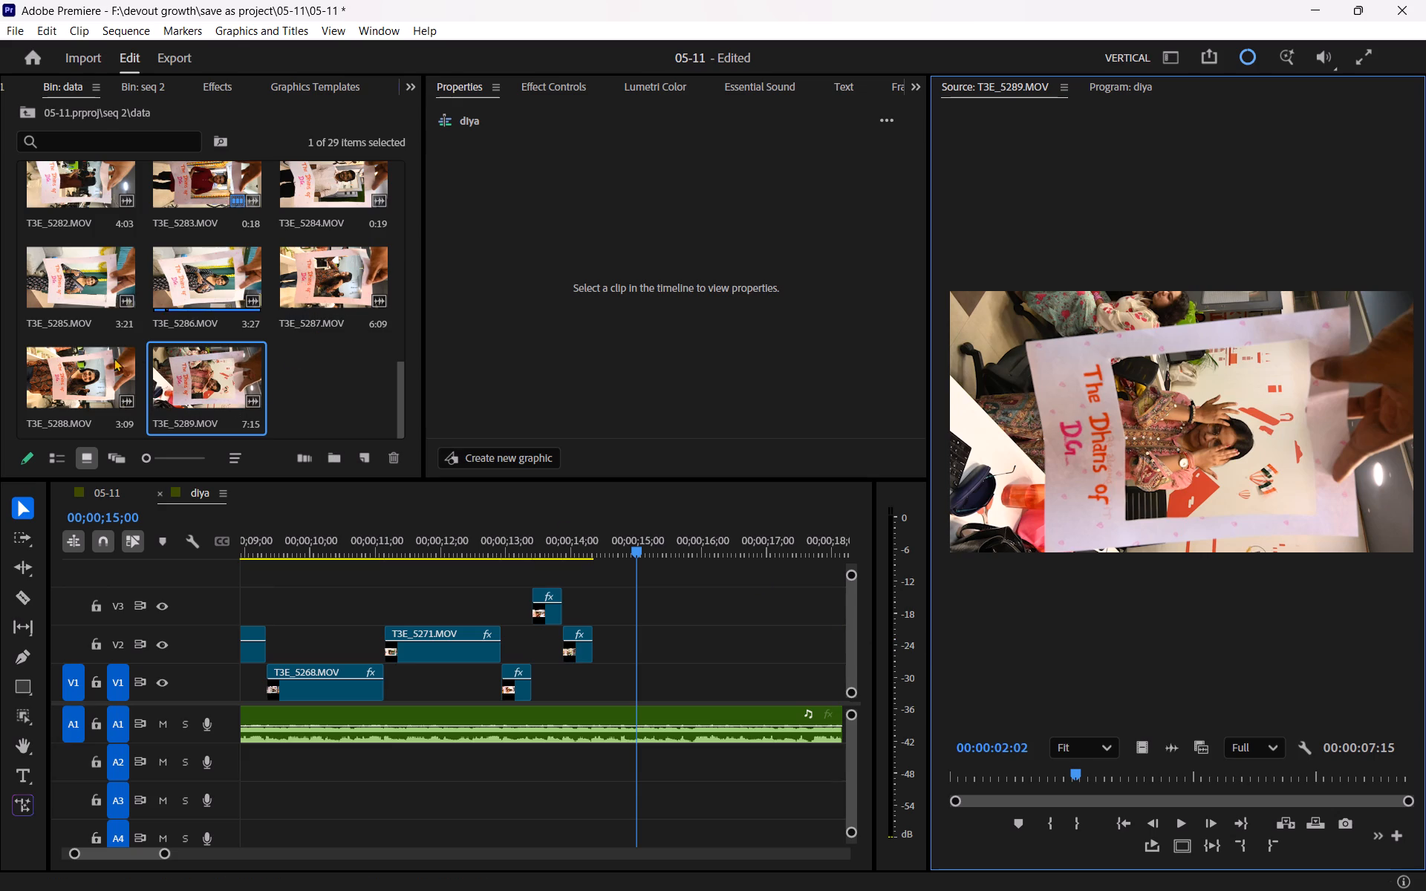
Mark a 15-frame range of T3E_5288.MOV ending at 00:00:01:03 in the source clip.
double_click(75, 362)
drag(1155, 775, 1070, 771)
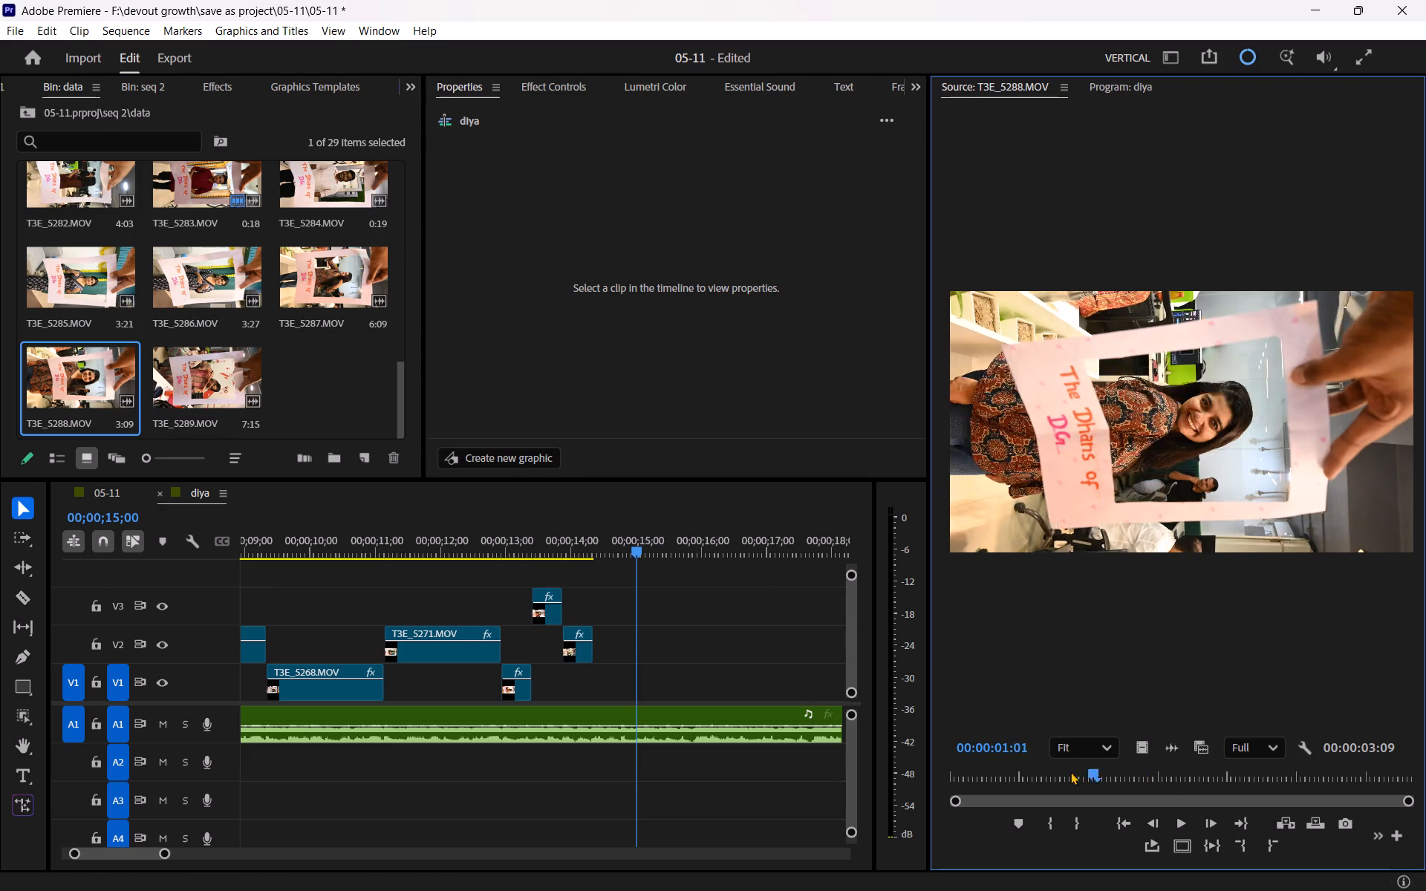
drag(1070, 771, 1018, 769)
key(space)
key(space)
drag(1075, 767, 1003, 767)
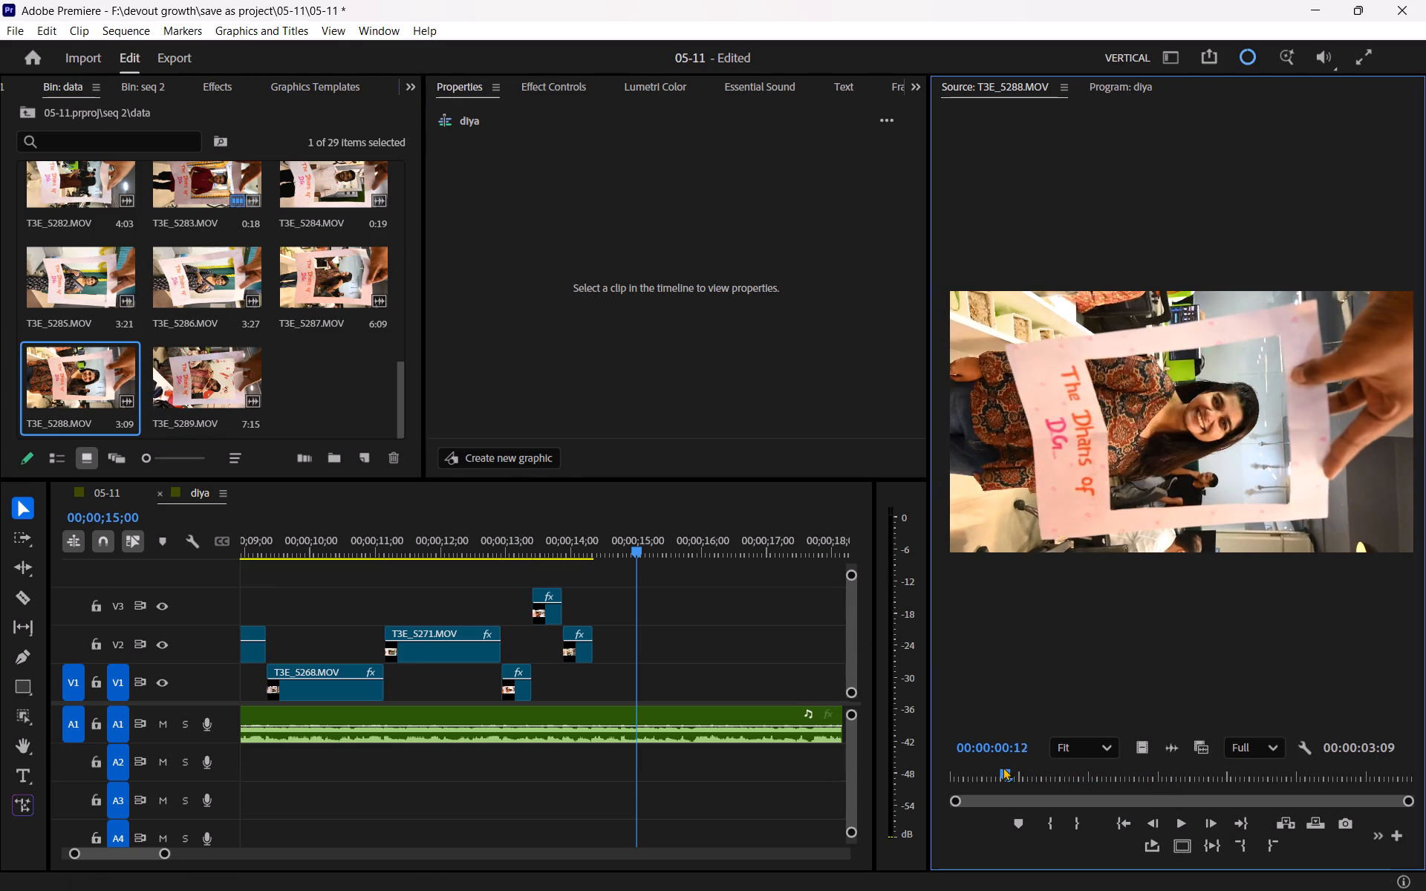
drag(1003, 767, 1002, 767)
key(space)
key(space)
click(1057, 822)
key(space)
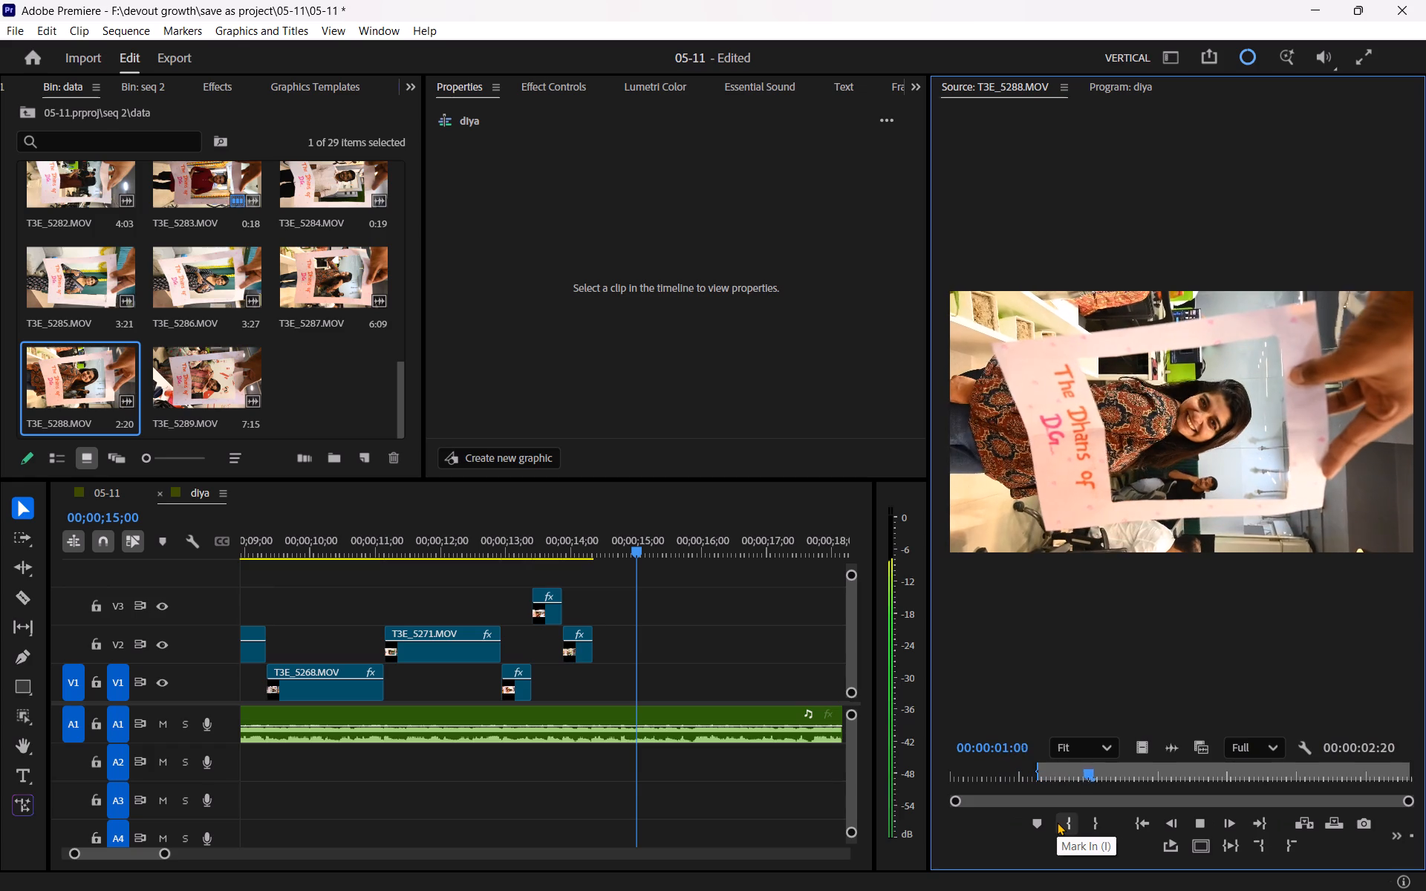
key(space)
click(1101, 825)
Place the marked T3E_5288.MOV on V1, trim its end to match T3E_5279.MOV, and position it directly after that clip.
drag(1136, 758, 654, 640)
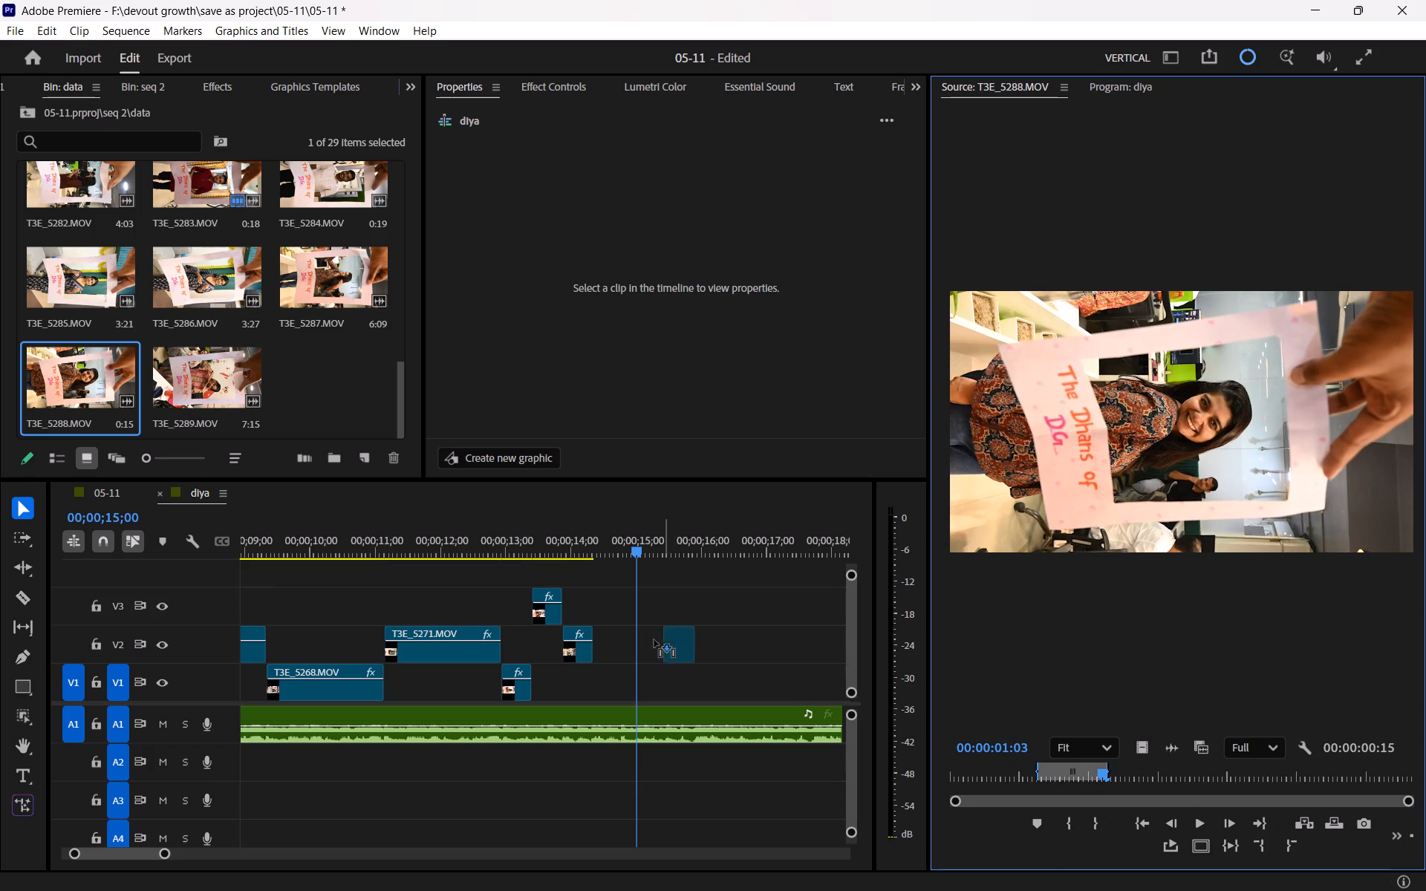
drag(654, 640, 570, 684)
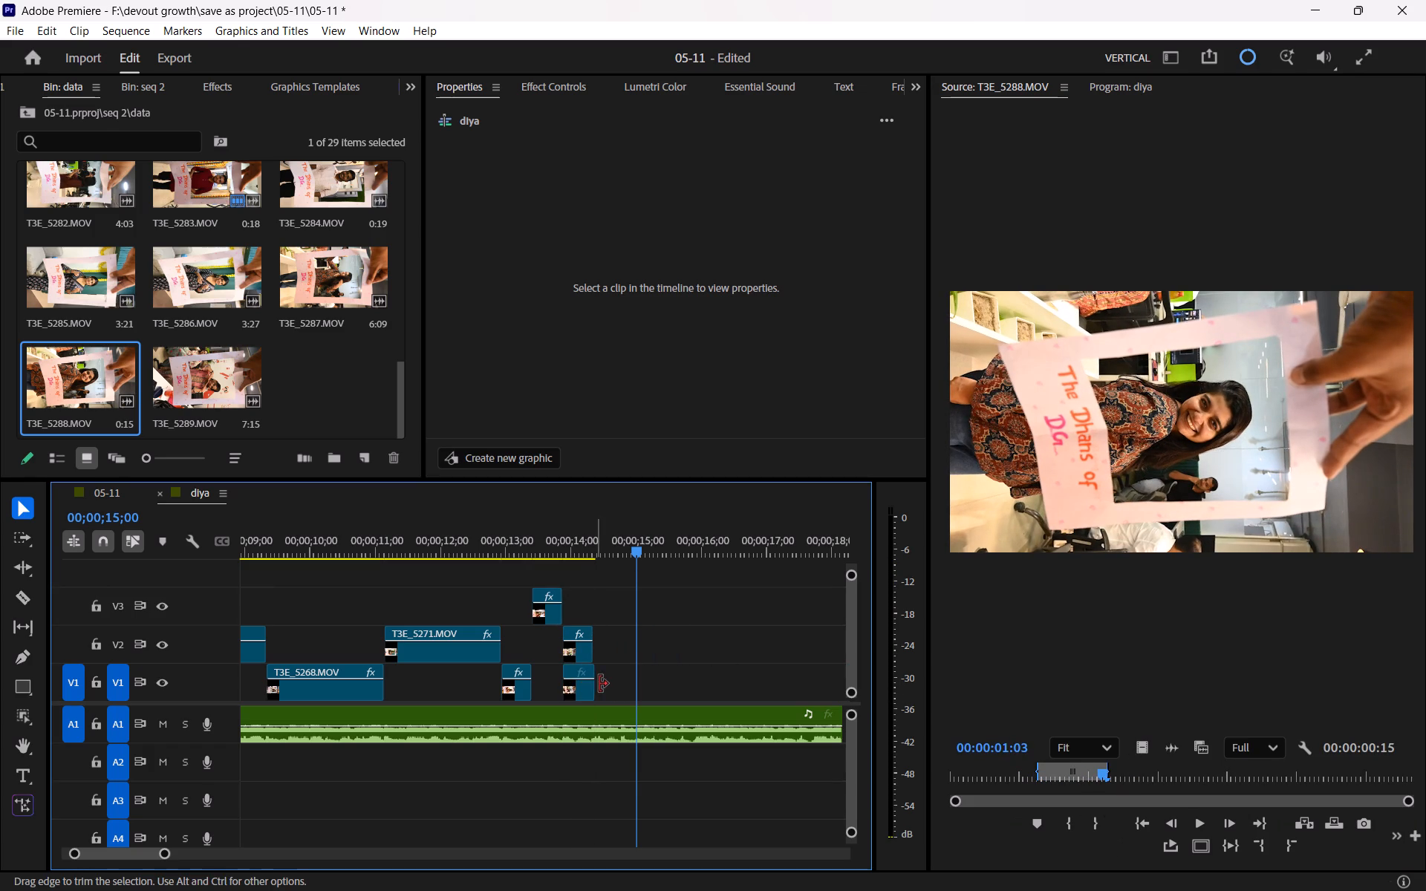
click(599, 684)
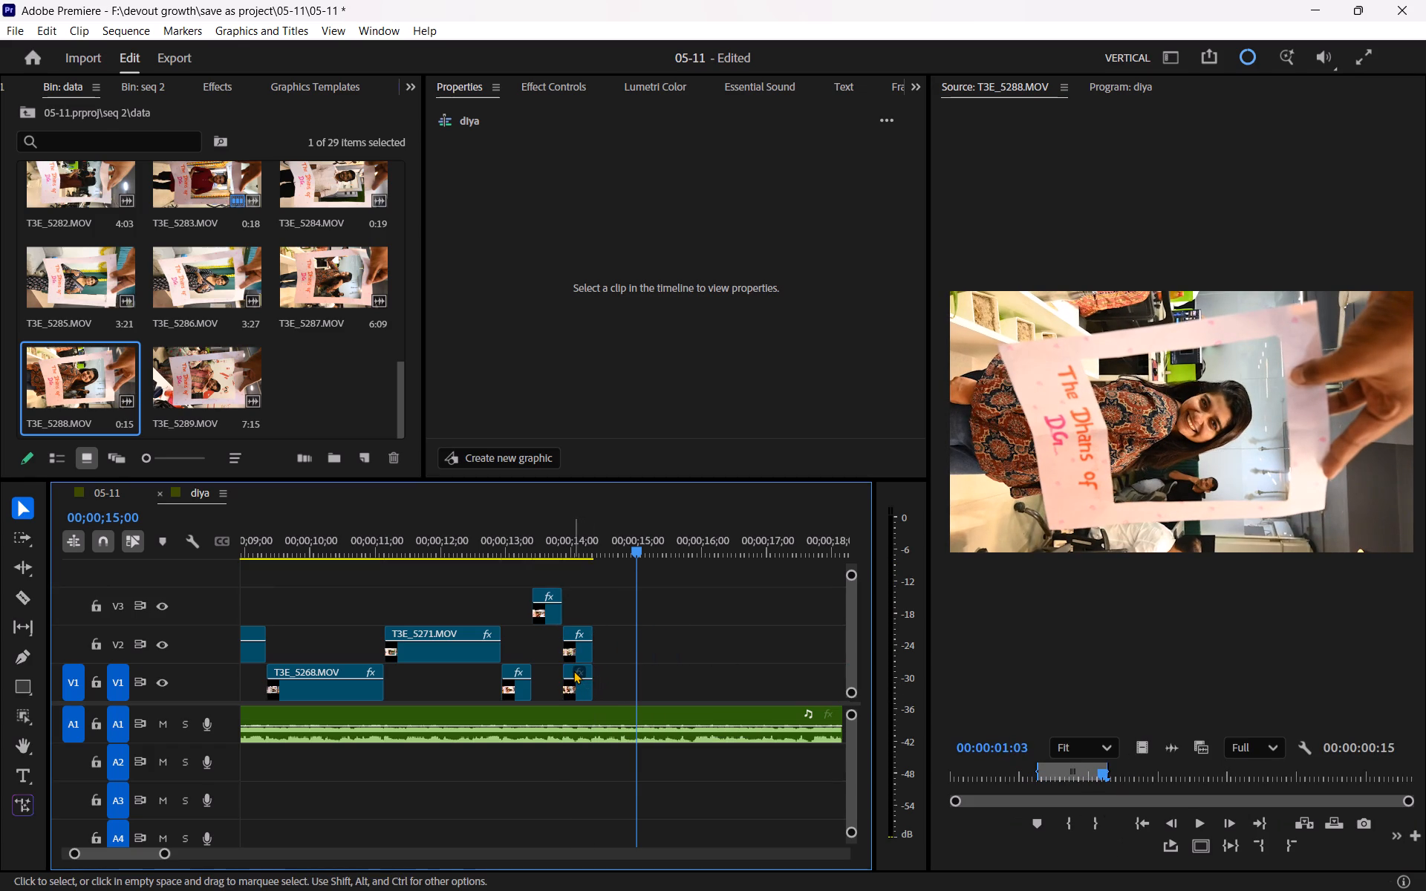
click(570, 670)
drag(575, 670, 601, 670)
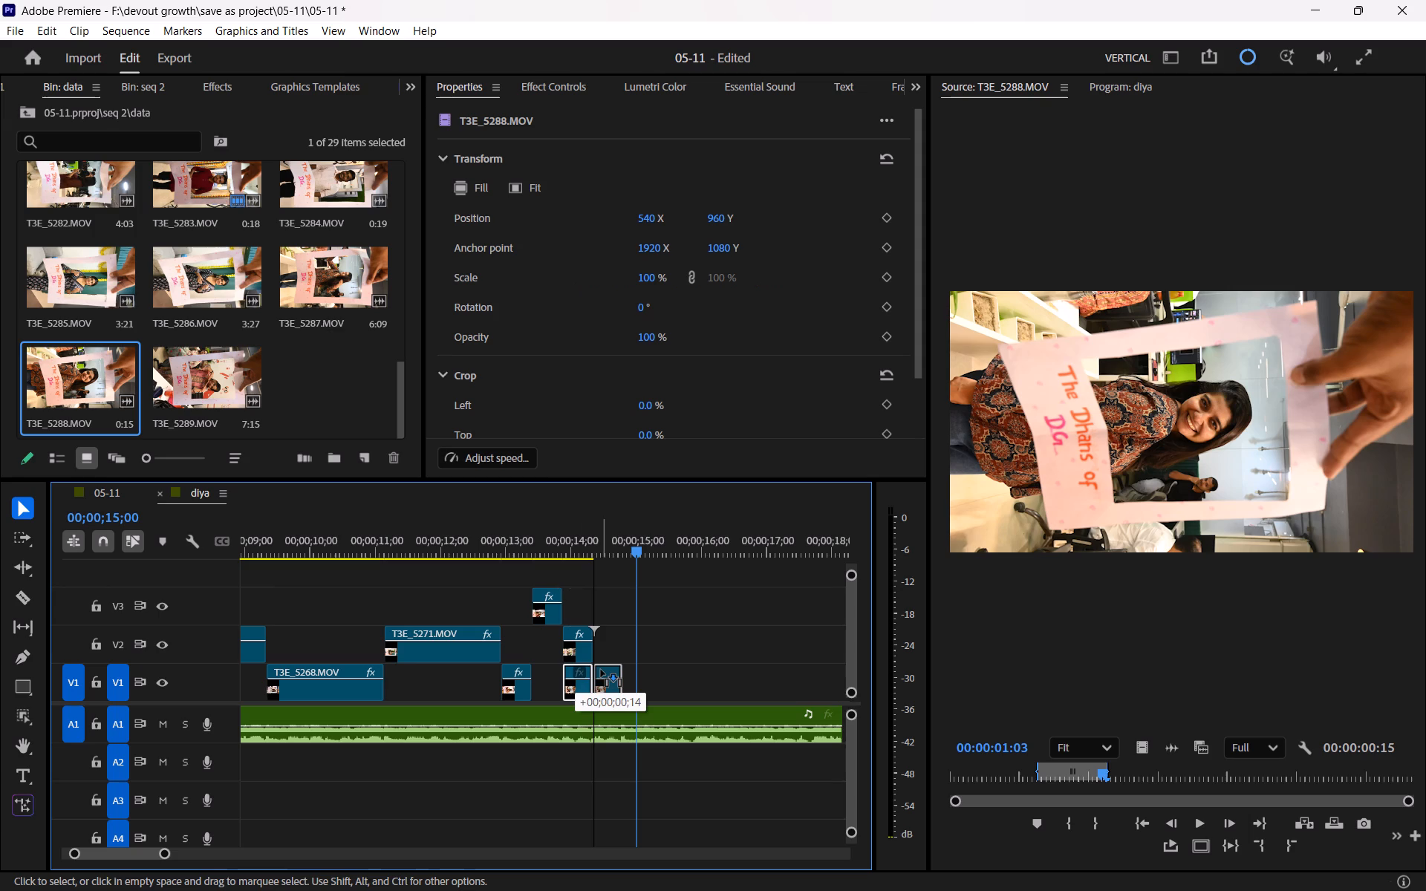
drag(601, 670, 606, 670)
Apply the copied 50% scale and -90° rotation to T3E_5288.MOV on V1 and play back the last clips.
drag(539, 542, 506, 545)
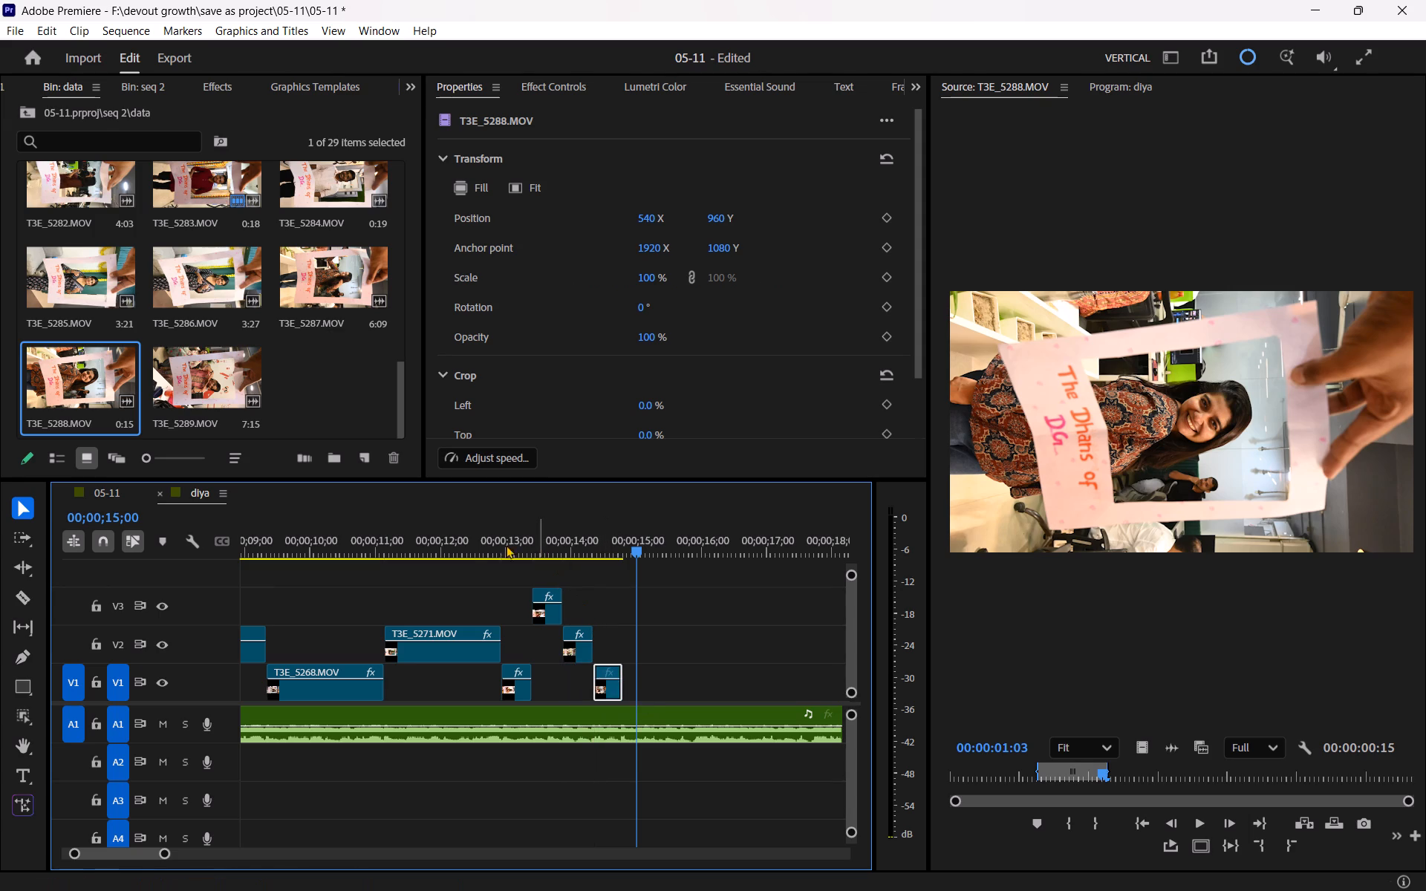
drag(506, 545, 469, 555)
click(606, 589)
key(space)
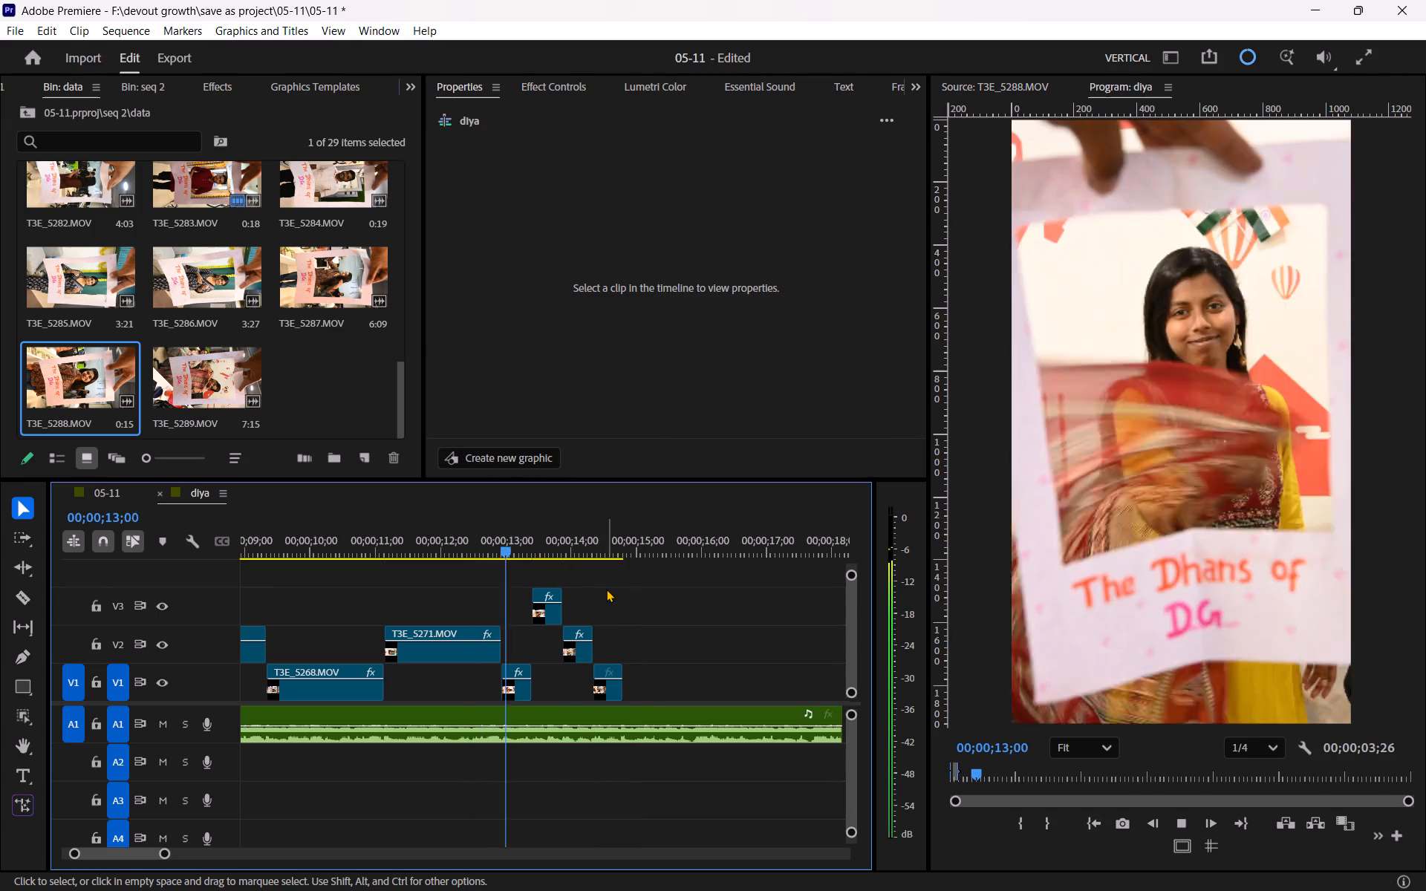
key(space)
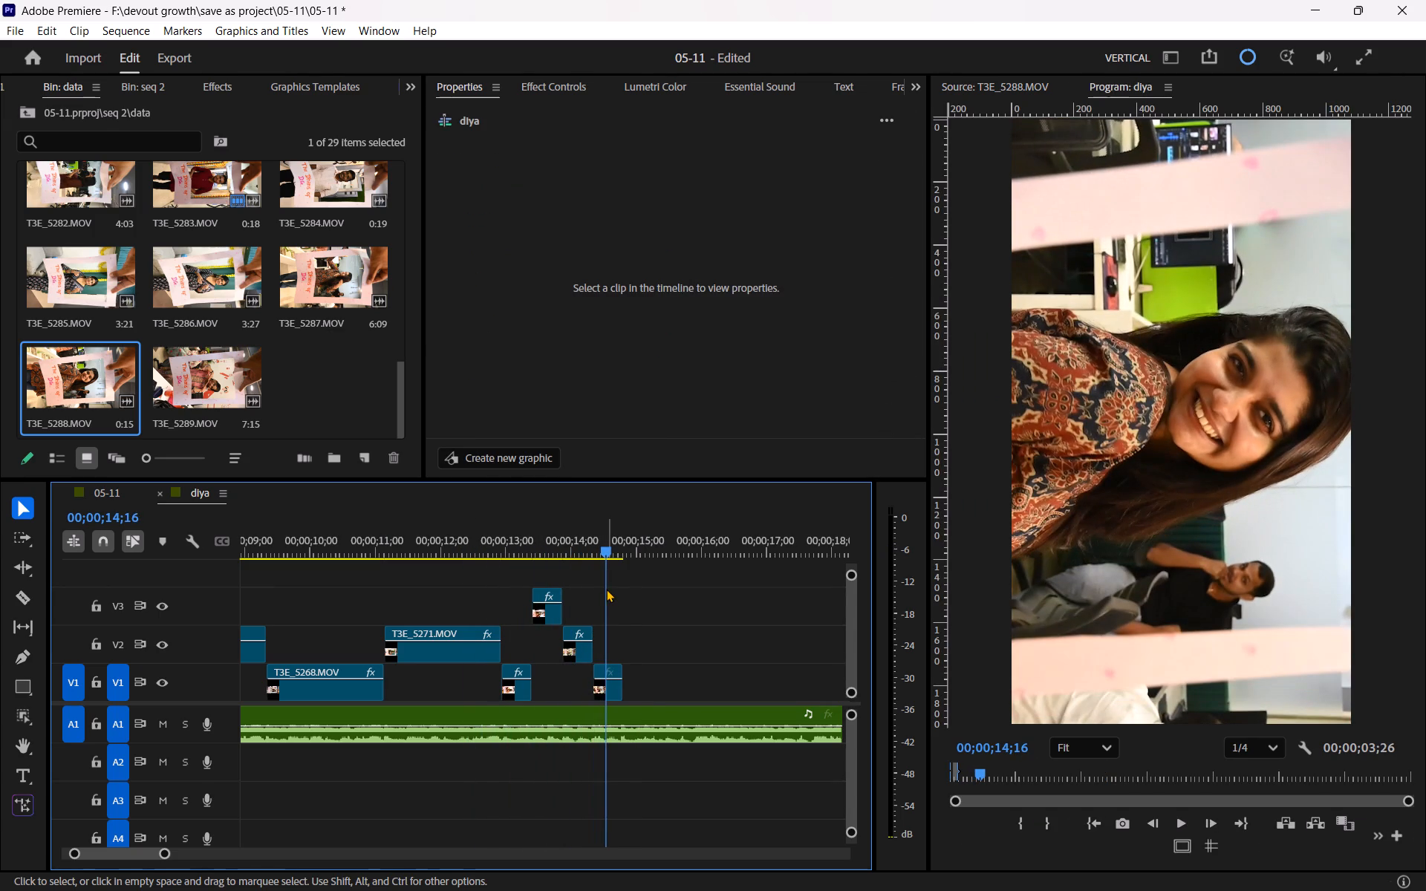
key(ctrl+v)
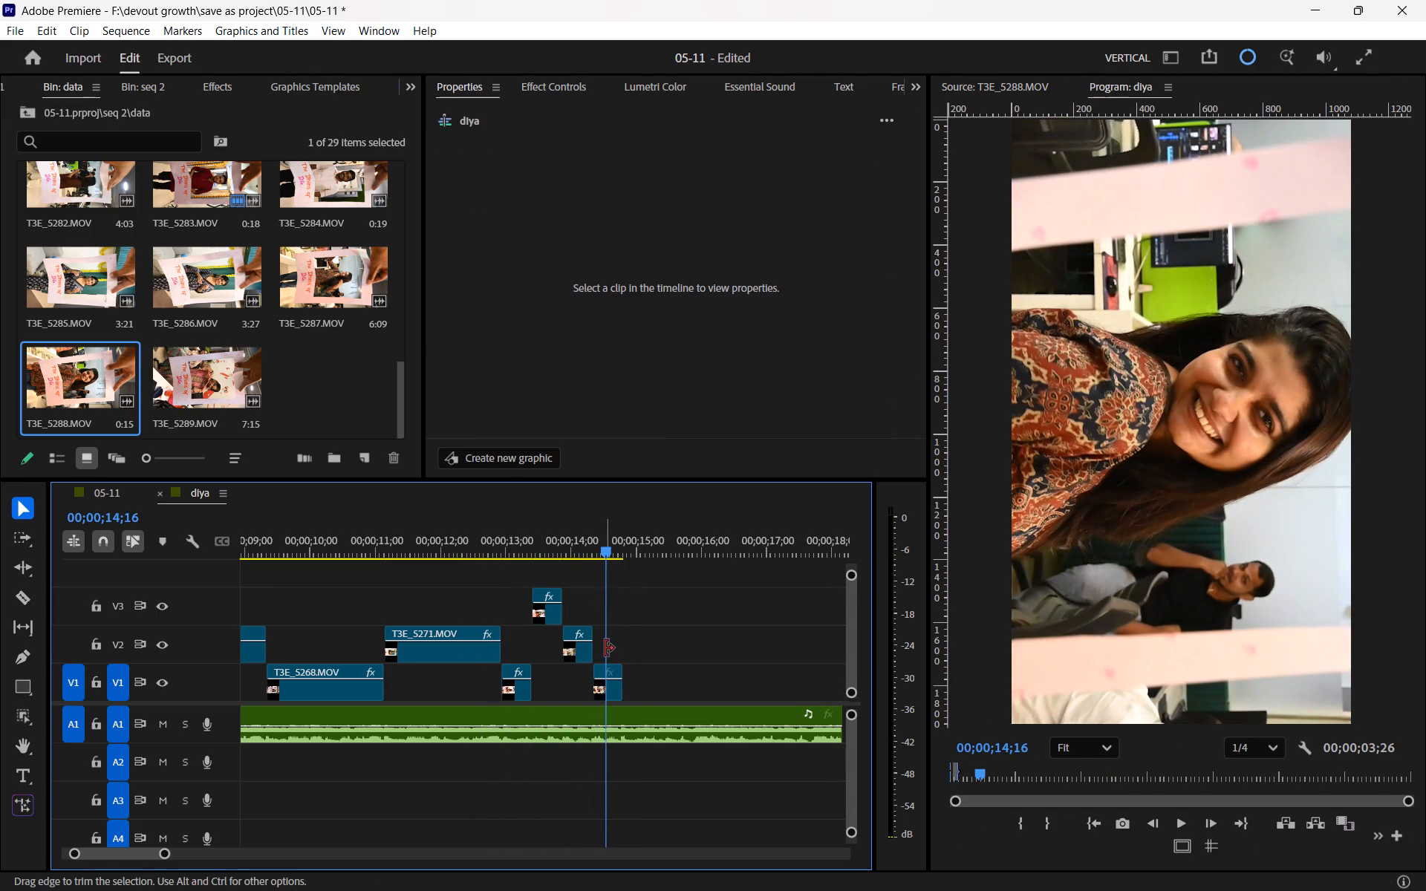
click(610, 683)
key(ctrl+v)
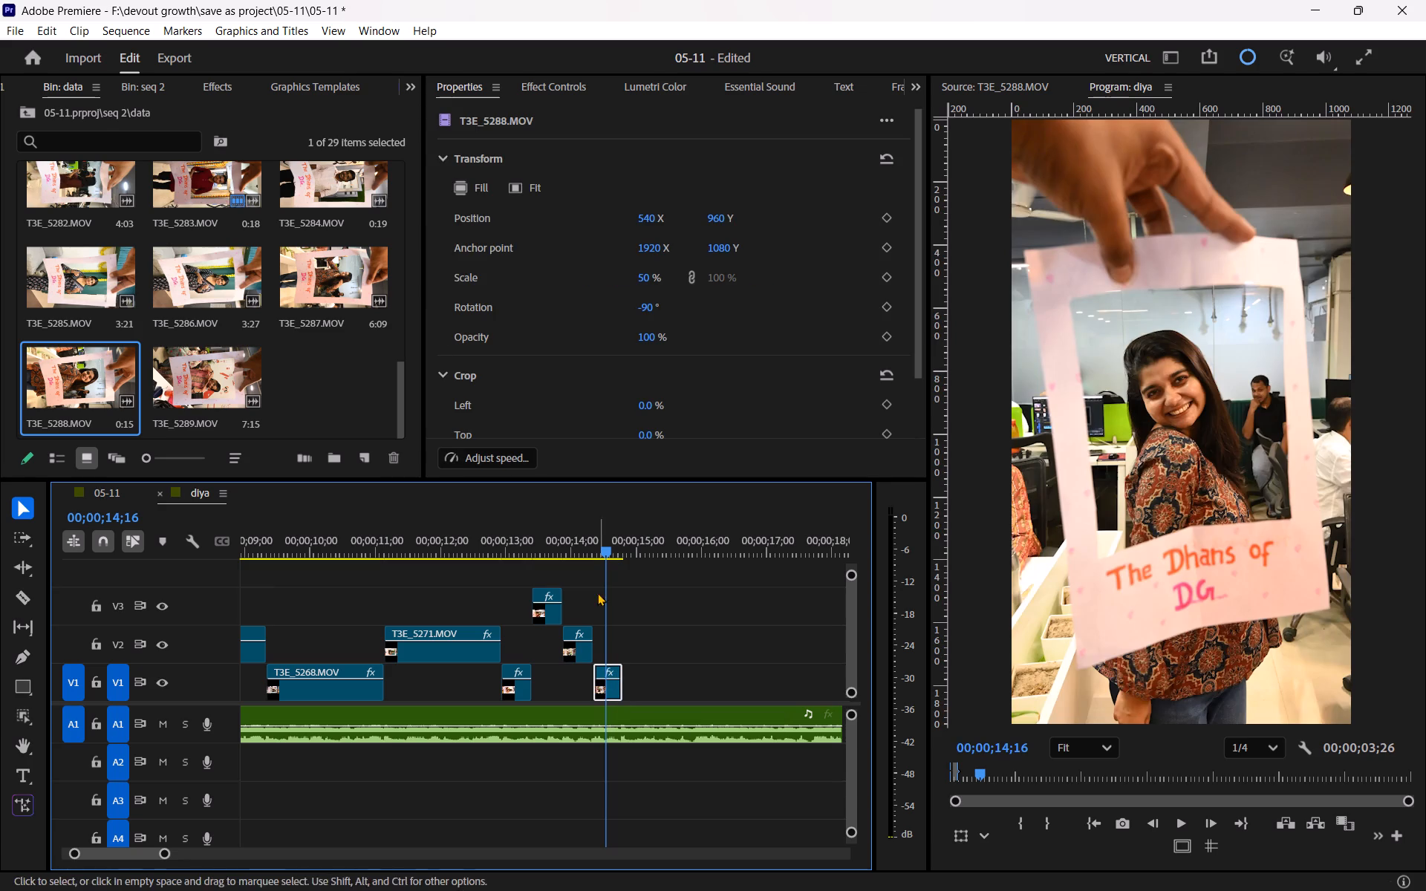
drag(571, 537, 445, 535)
click(618, 603)
key(space)
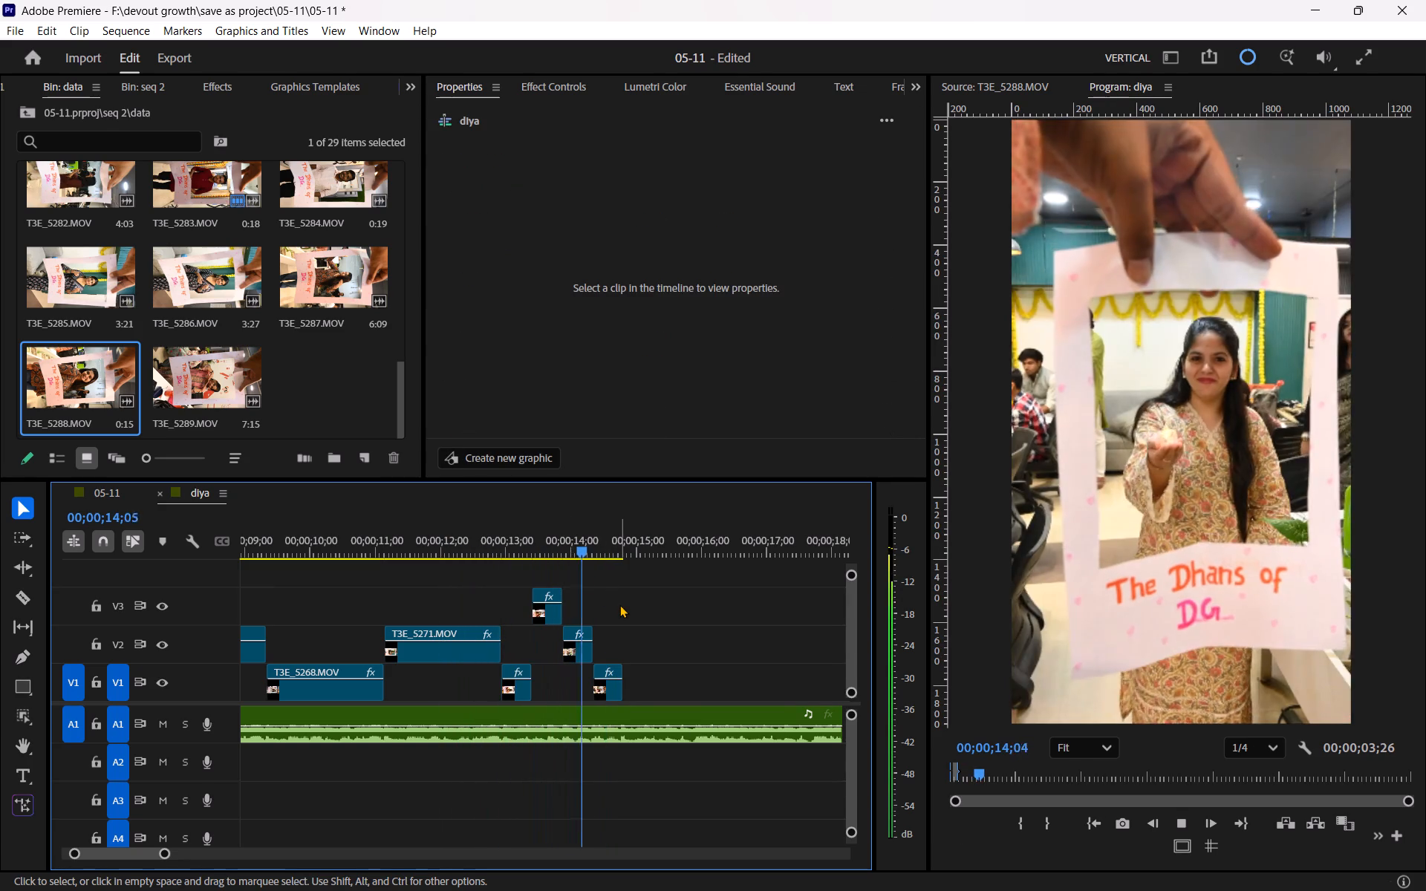
key(space)
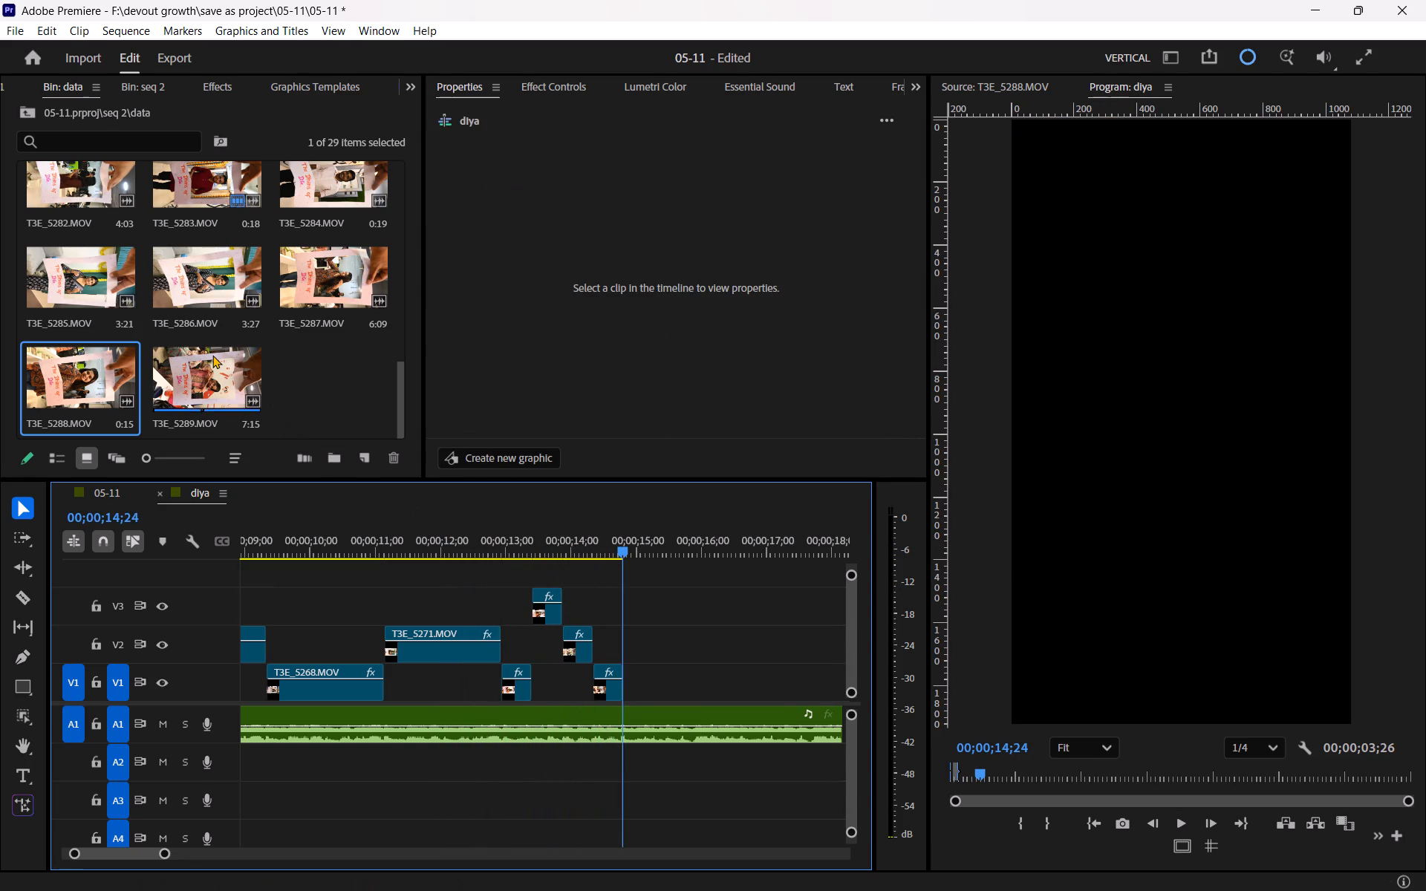
Mark the range from 00:00:00:21 to 00:00:02:04 in the source clip T3E_5286.MOV.
double_click(184, 266)
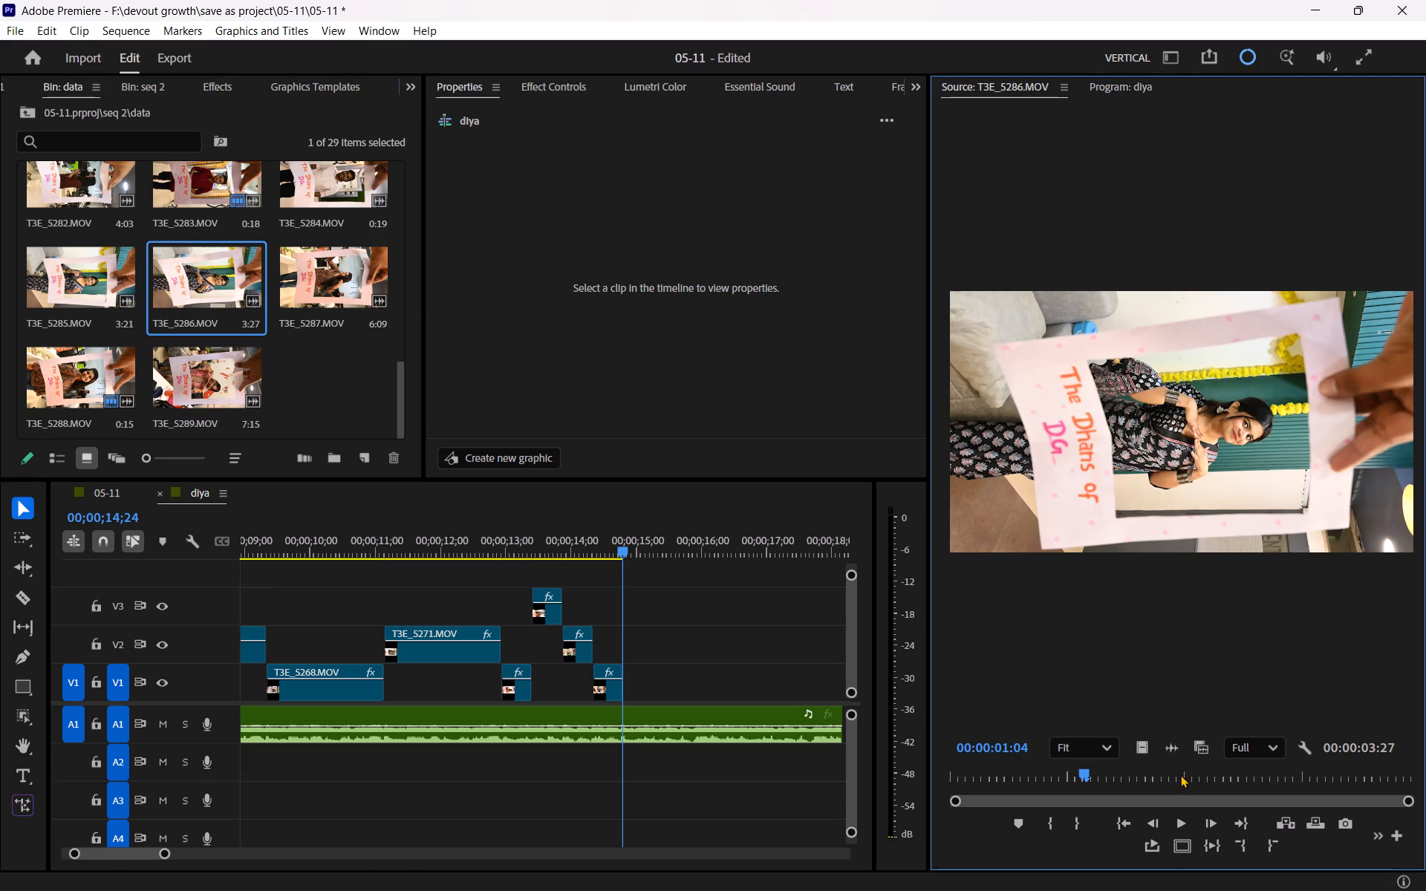
drag(1069, 772, 947, 769)
key(space)
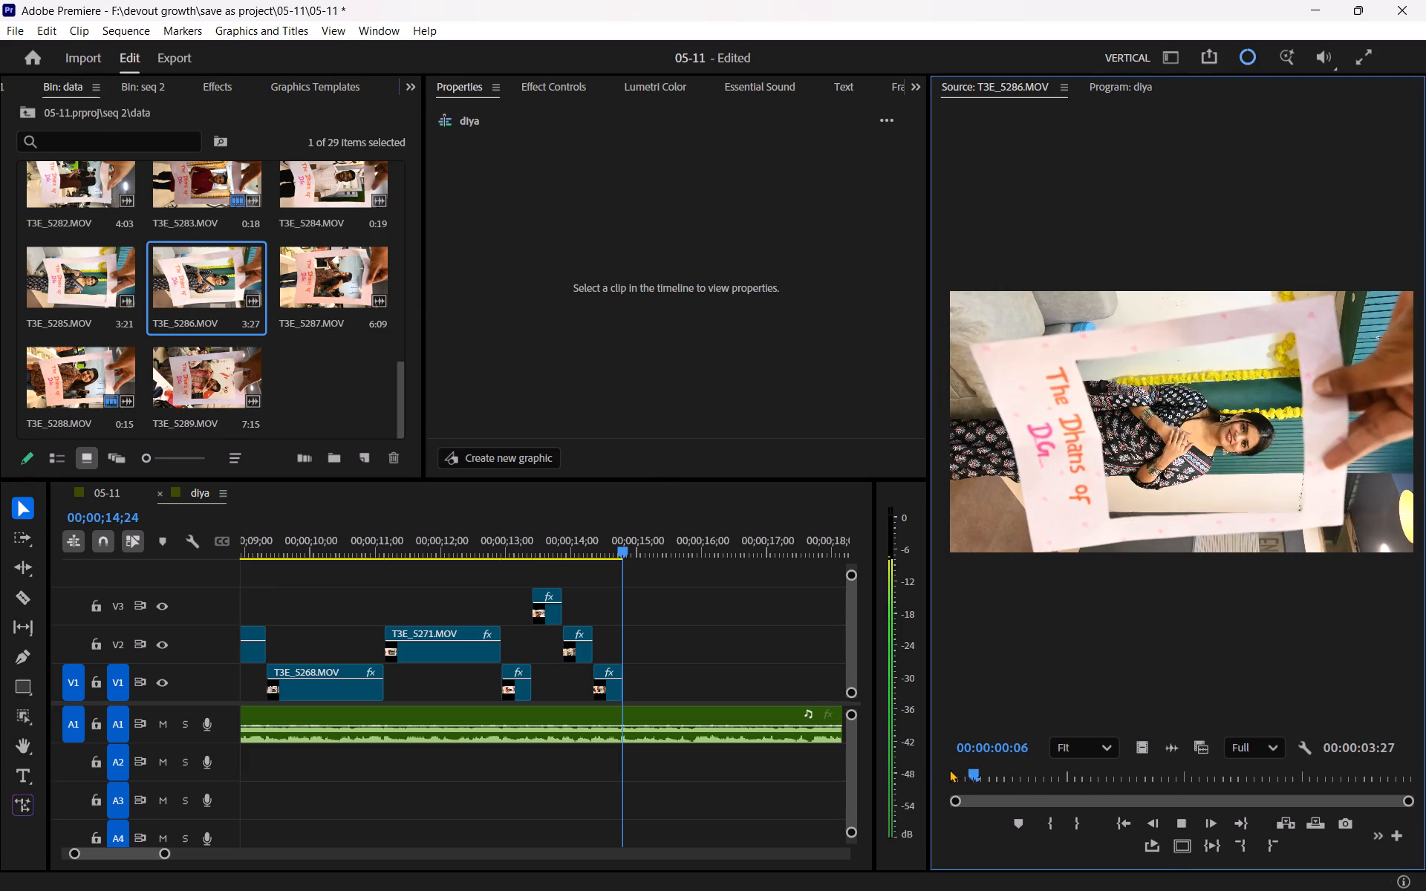
key(space)
key(space)
key(space)
click(1059, 823)
key(space)
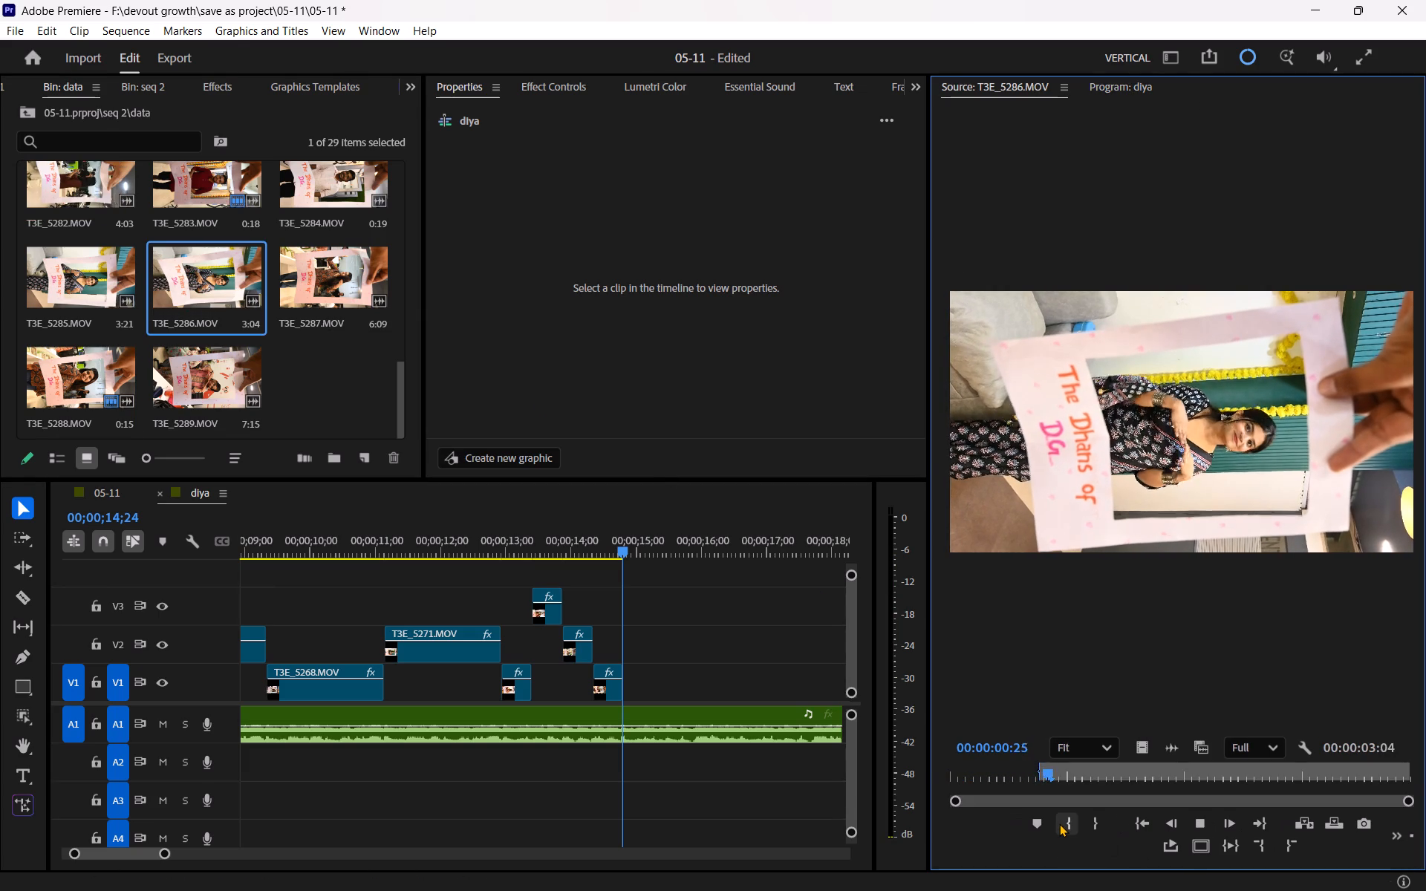
key(space)
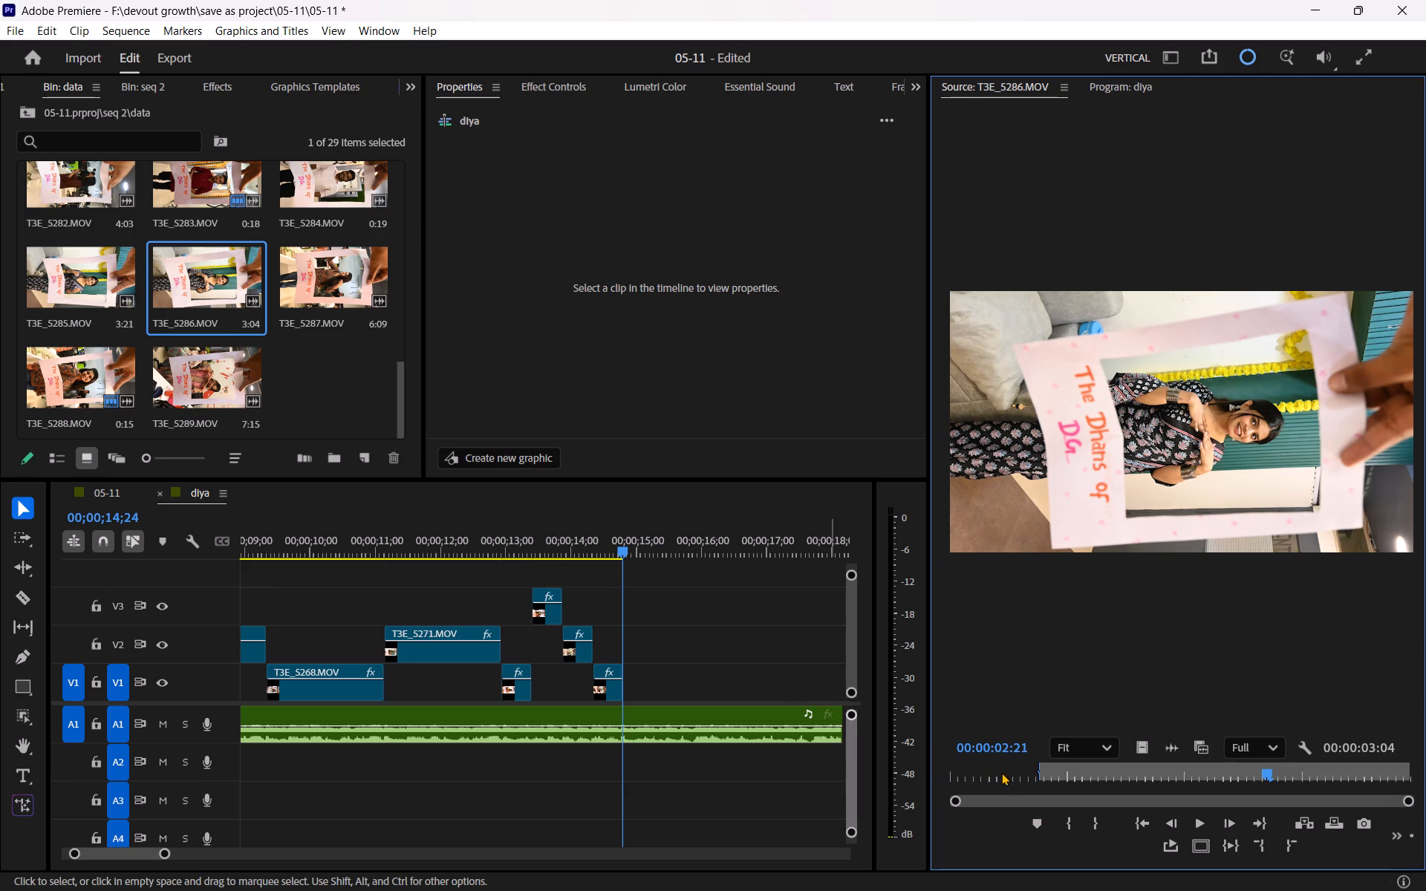
drag(1002, 772, 902, 772)
key(space)
key(space)
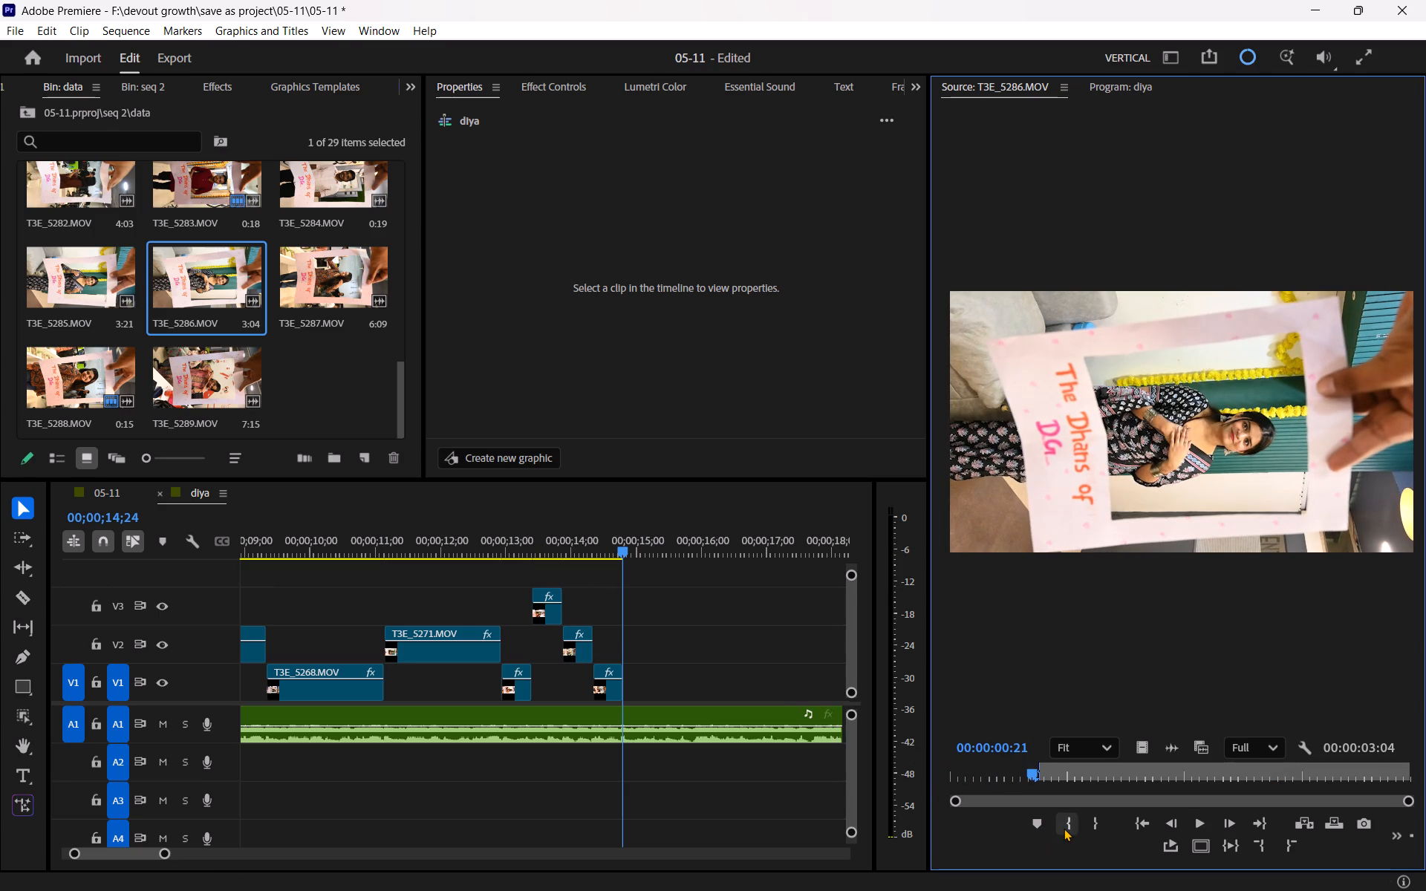
click(1064, 828)
key(space)
key(space)
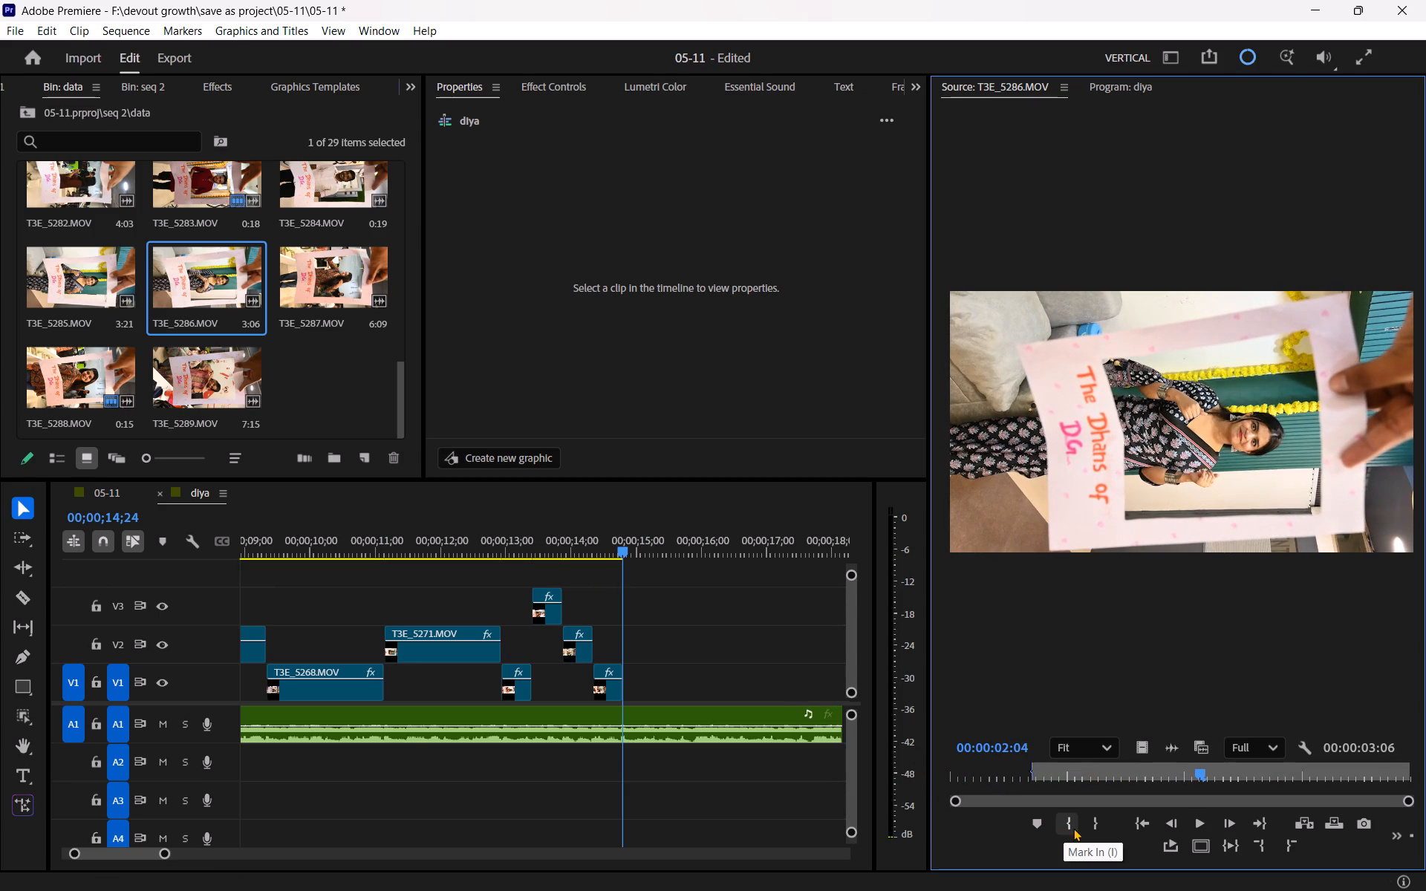
click(1094, 828)
Place the marked T3E_5286.MOV video on V2 directly after T3E_5288.MOV and apply the copied 50% scale and -90° rotation.
drag(1142, 750, 616, 648)
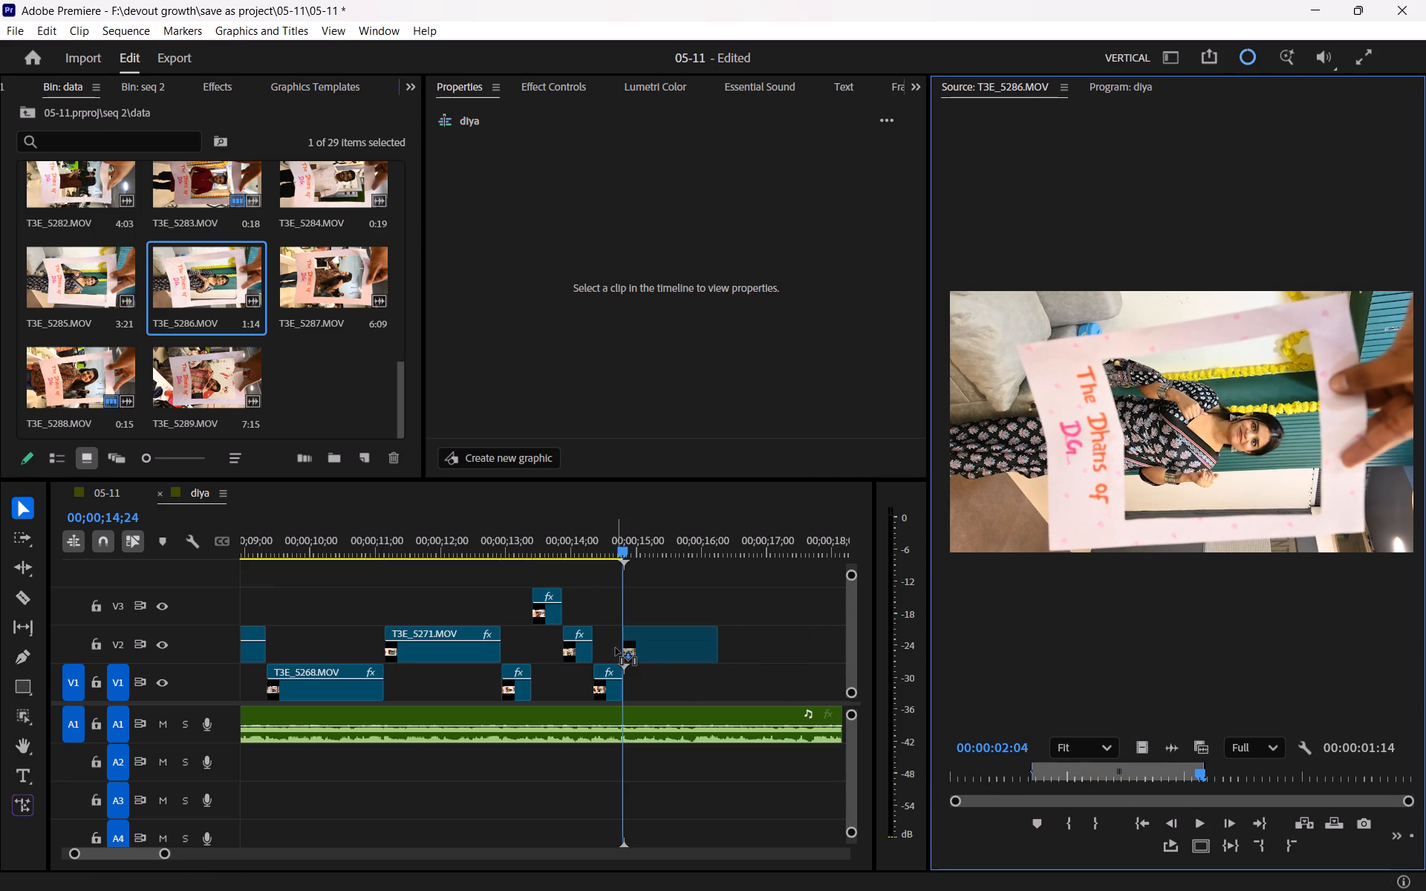
drag(616, 648, 627, 648)
drag(612, 526, 596, 526)
click(677, 664)
click(679, 662)
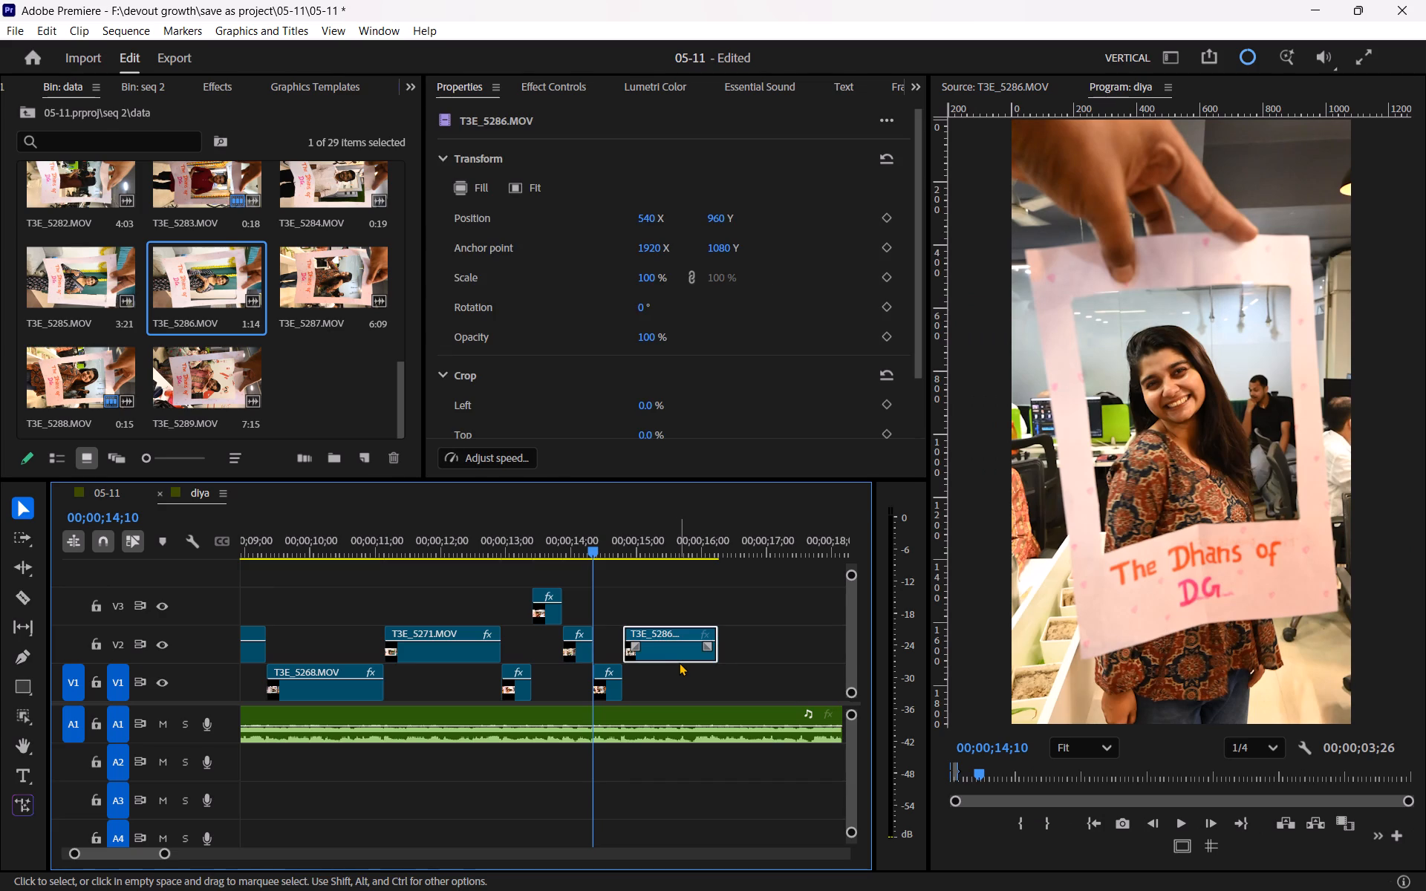
key(ctrl+v)
Replay T3E_5288.MOV and T3E_5286.MOV against the audio to check how the new shot fits the beat.
drag(635, 546, 660, 544)
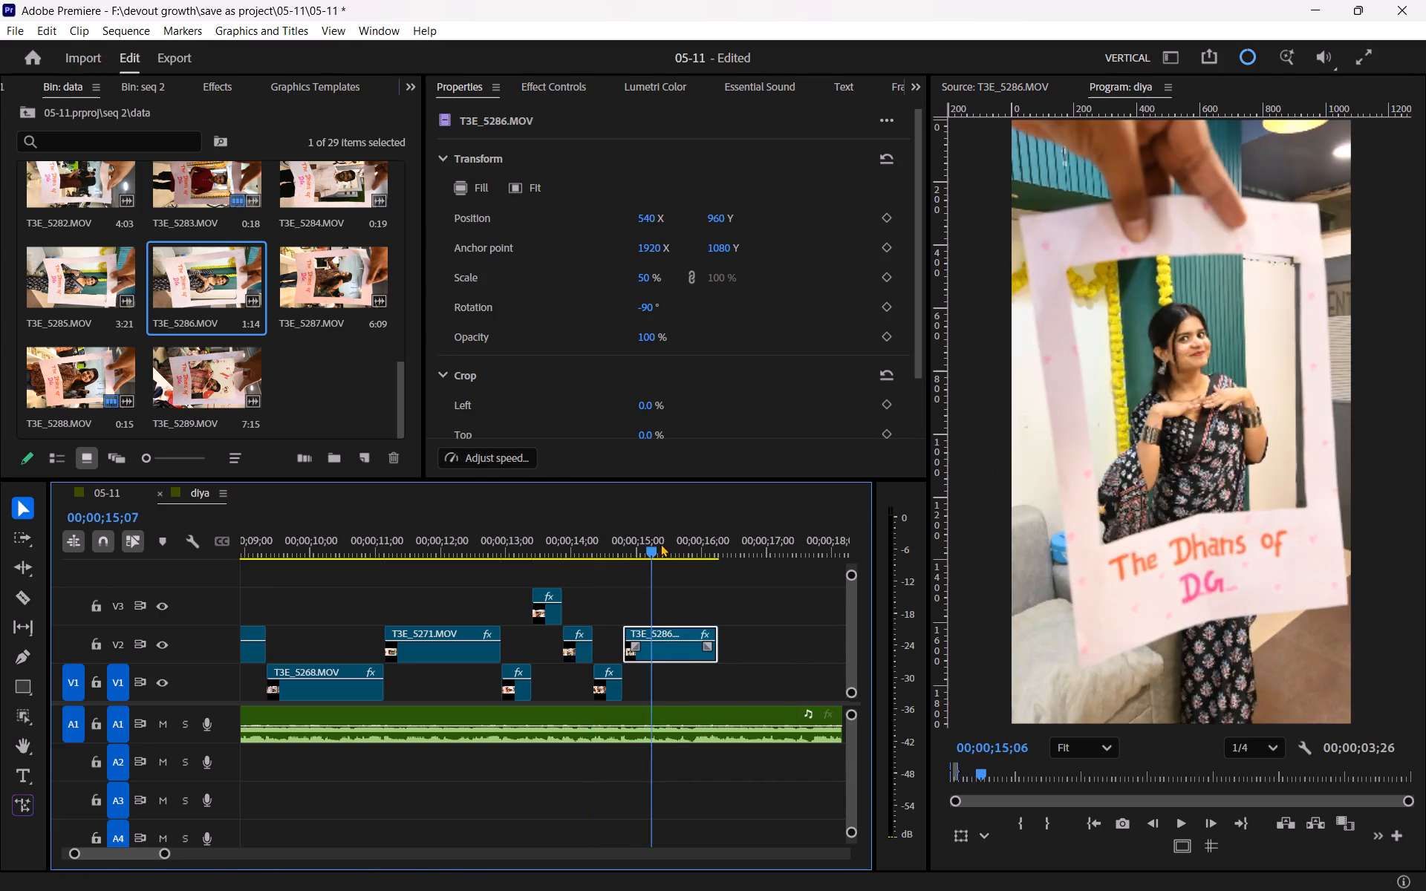
drag(660, 544, 602, 544)
key(space)
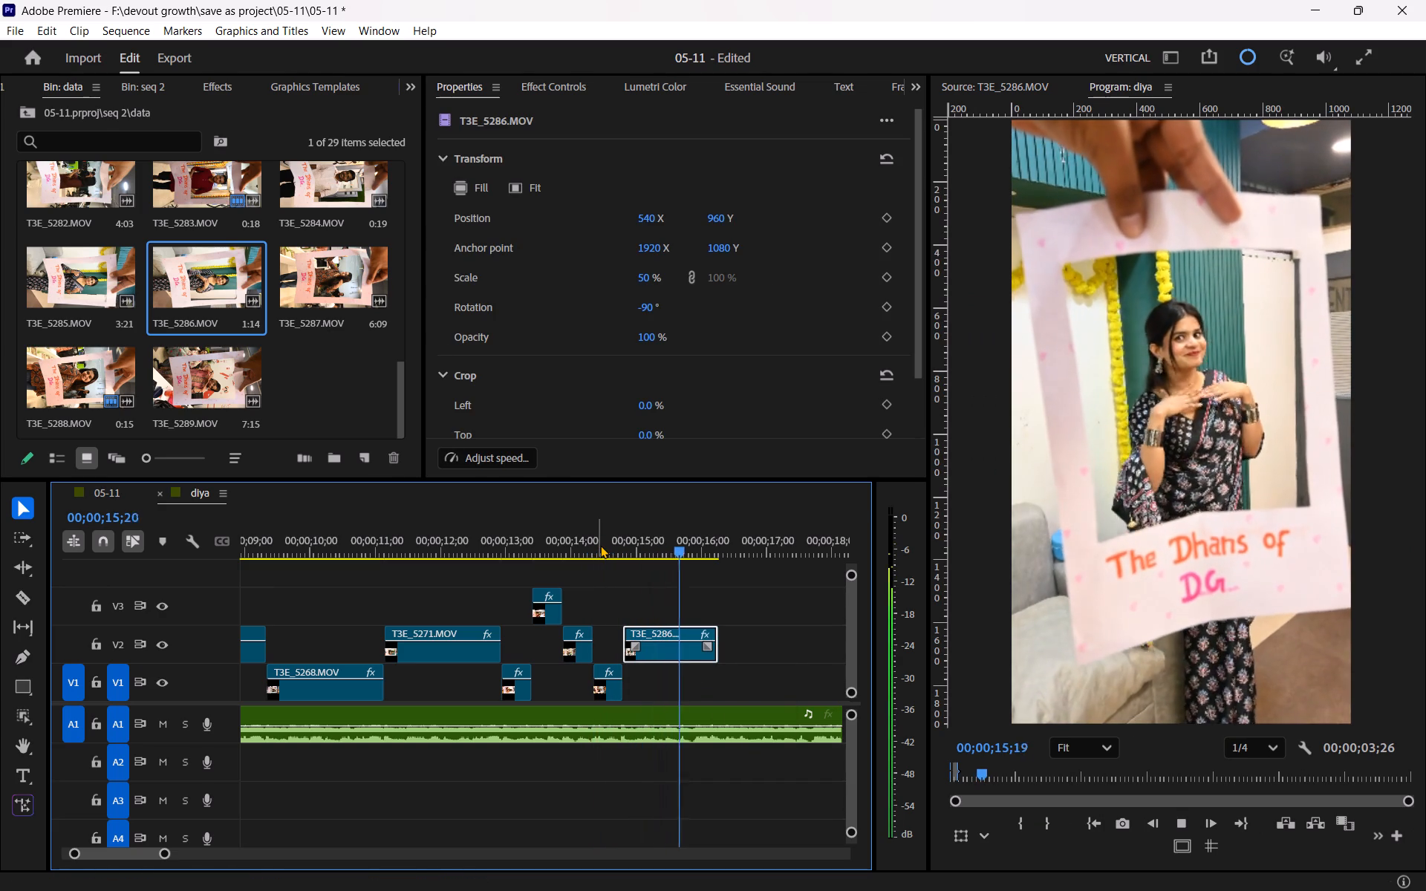
key(space)
scroll(702, 590, down, 1)
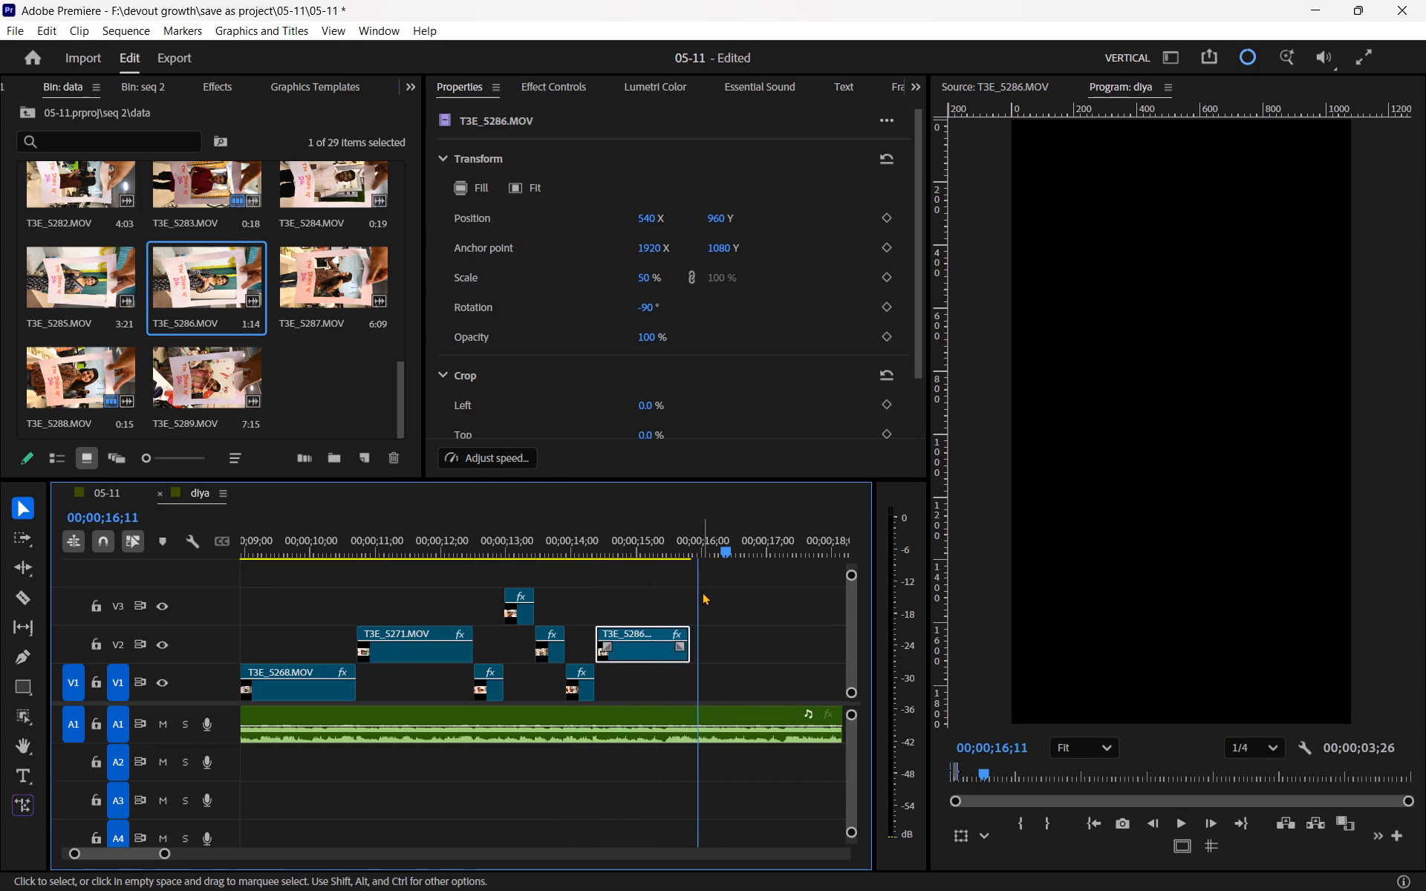
drag(615, 544, 577, 549)
key(space)
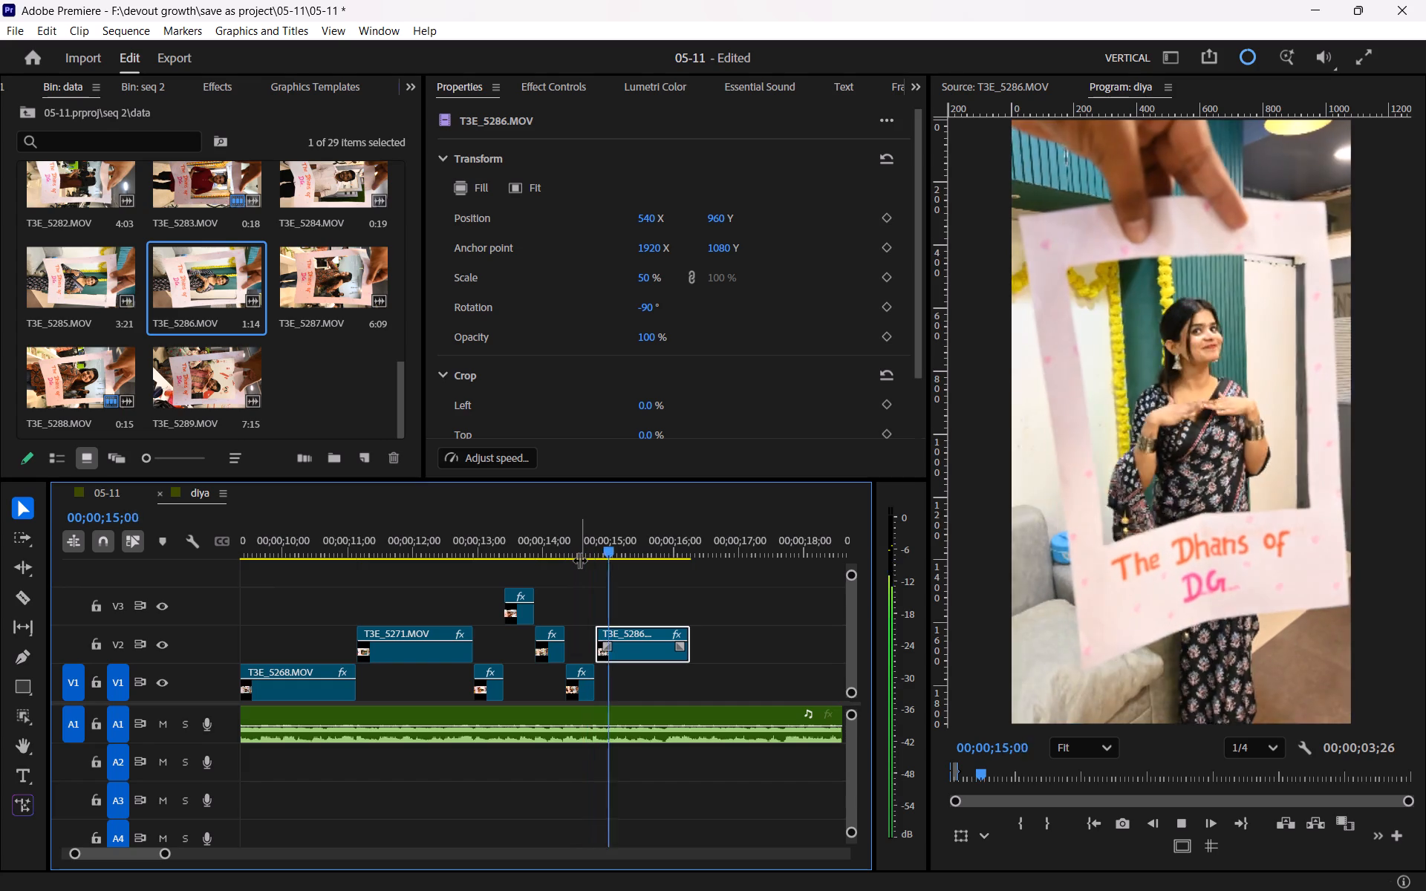
key(space)
drag(649, 549, 619, 549)
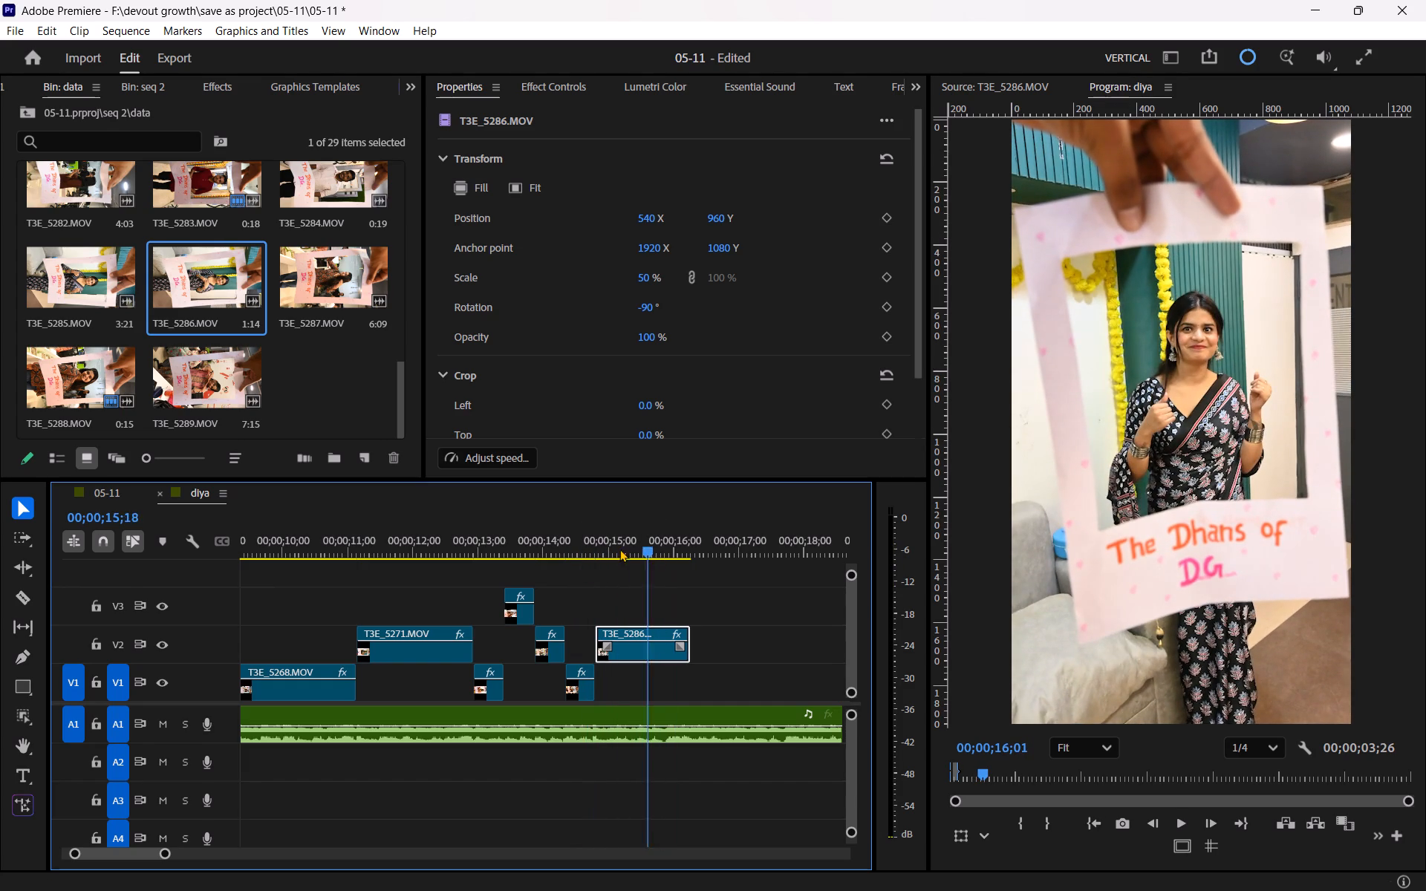
drag(619, 549, 615, 553)
Move T3E_5286.MOV along V2 to start at about 00;00;16;22, freeing the space after T3E_5288.MOV.
drag(643, 627, 770, 641)
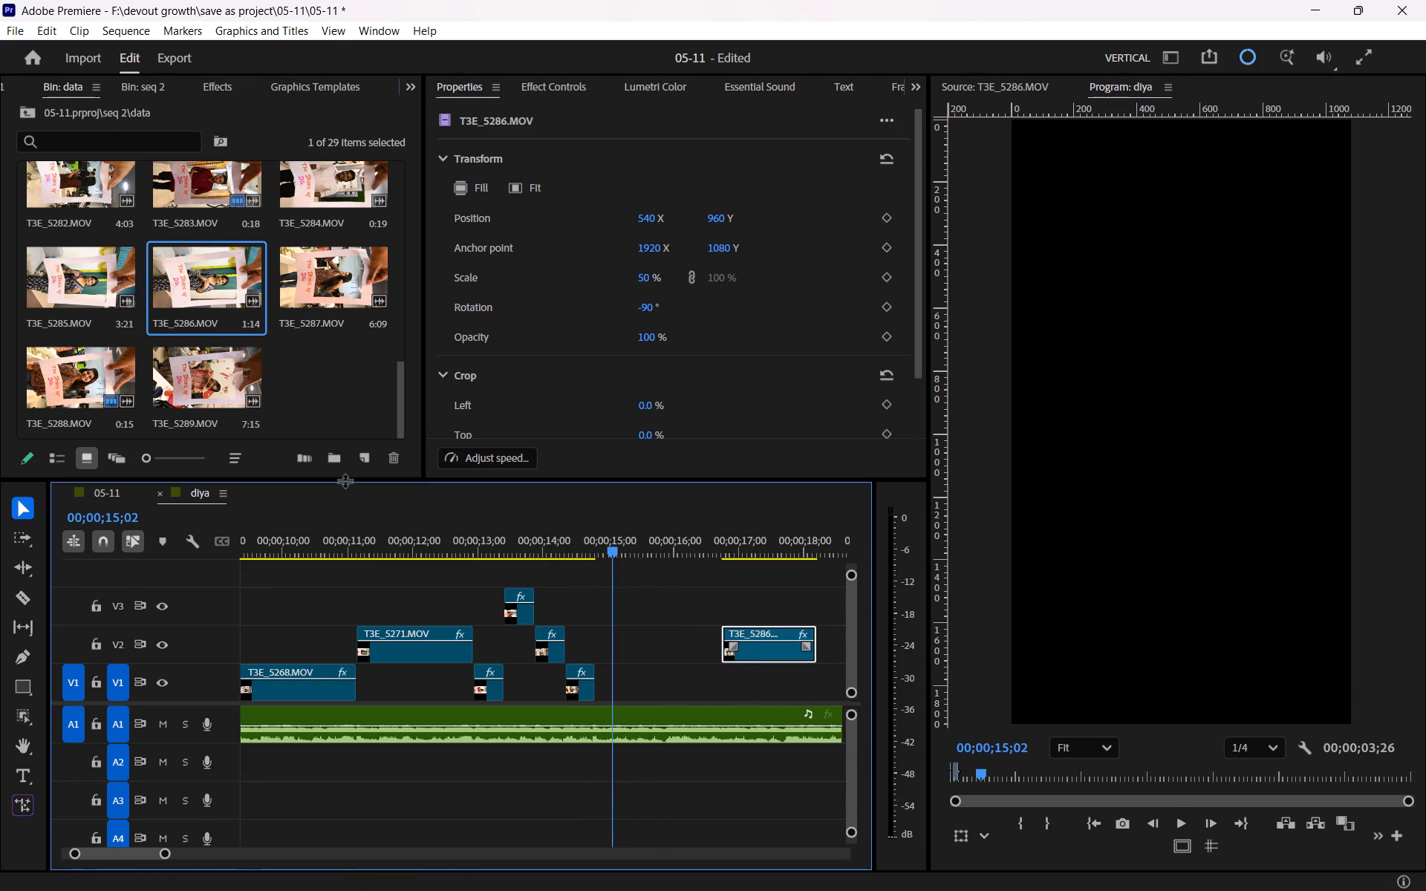
Review T3E_5289.MOV in the source view and mark its range from 00:00:03:06 to 00:00:03:29.
double_click(194, 366)
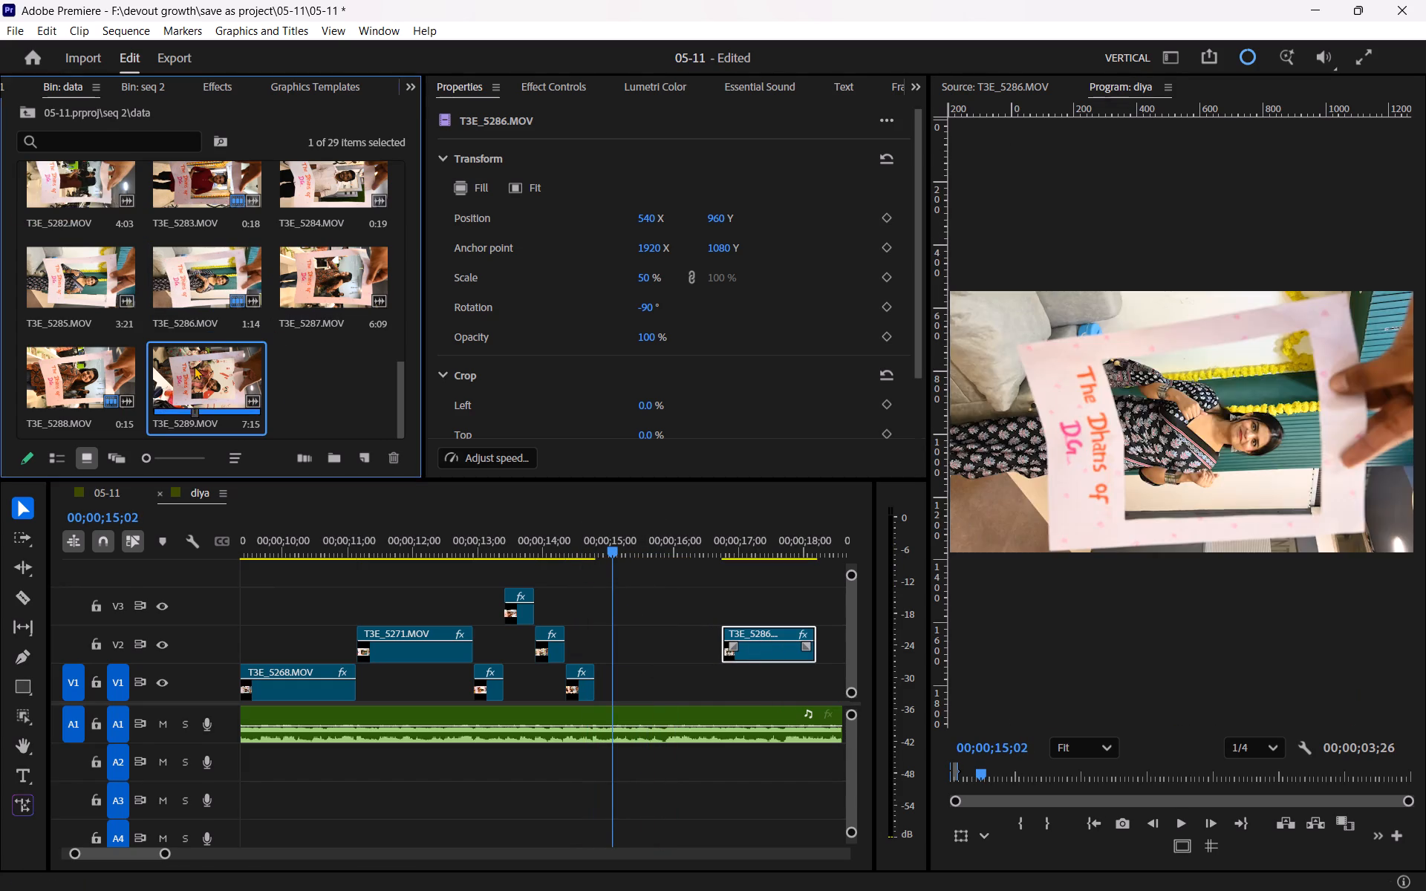
drag(1097, 772, 1018, 772)
key(space)
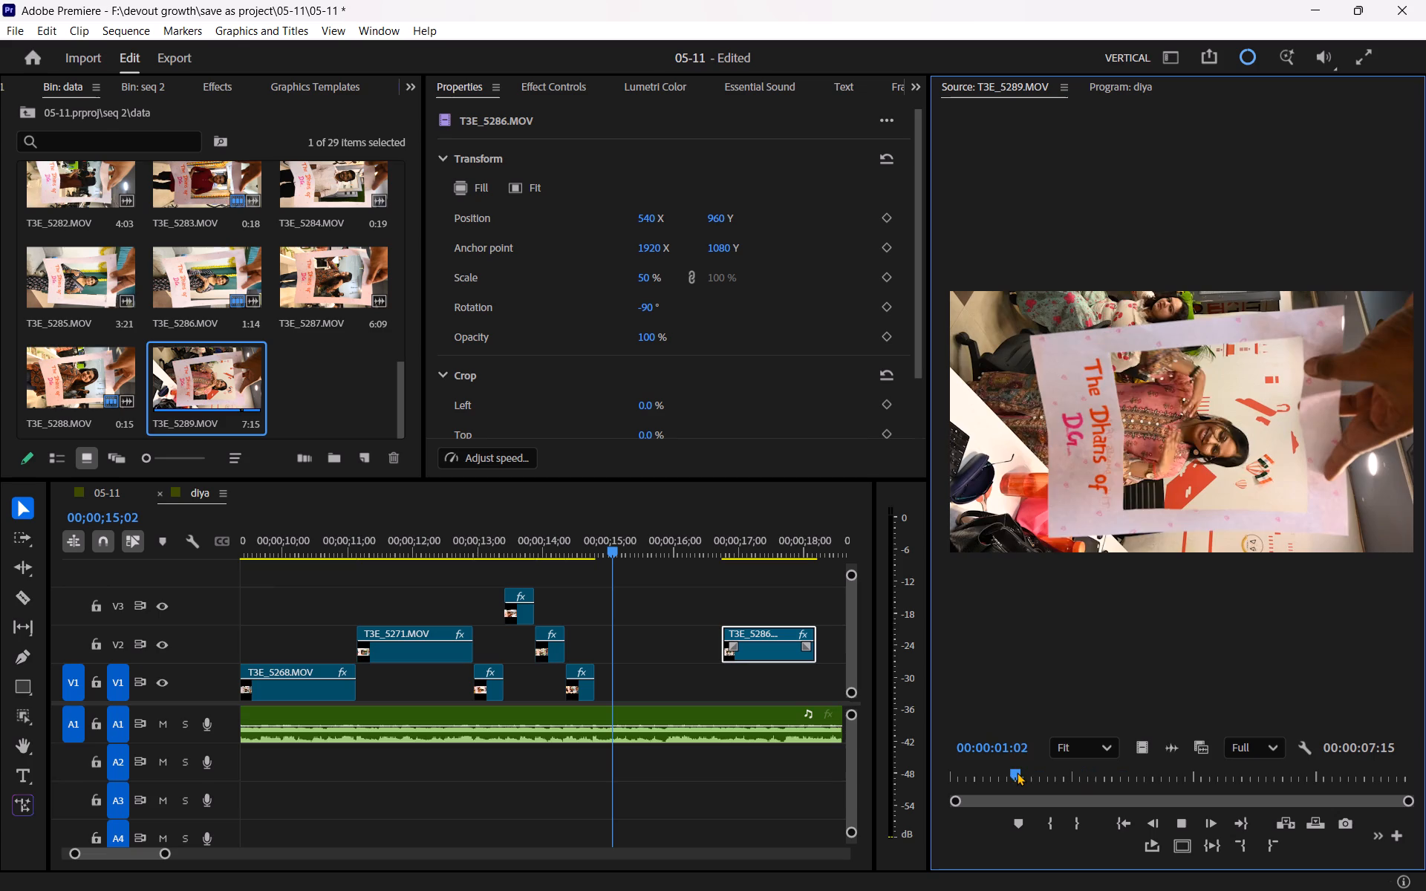
key(space)
key(space)
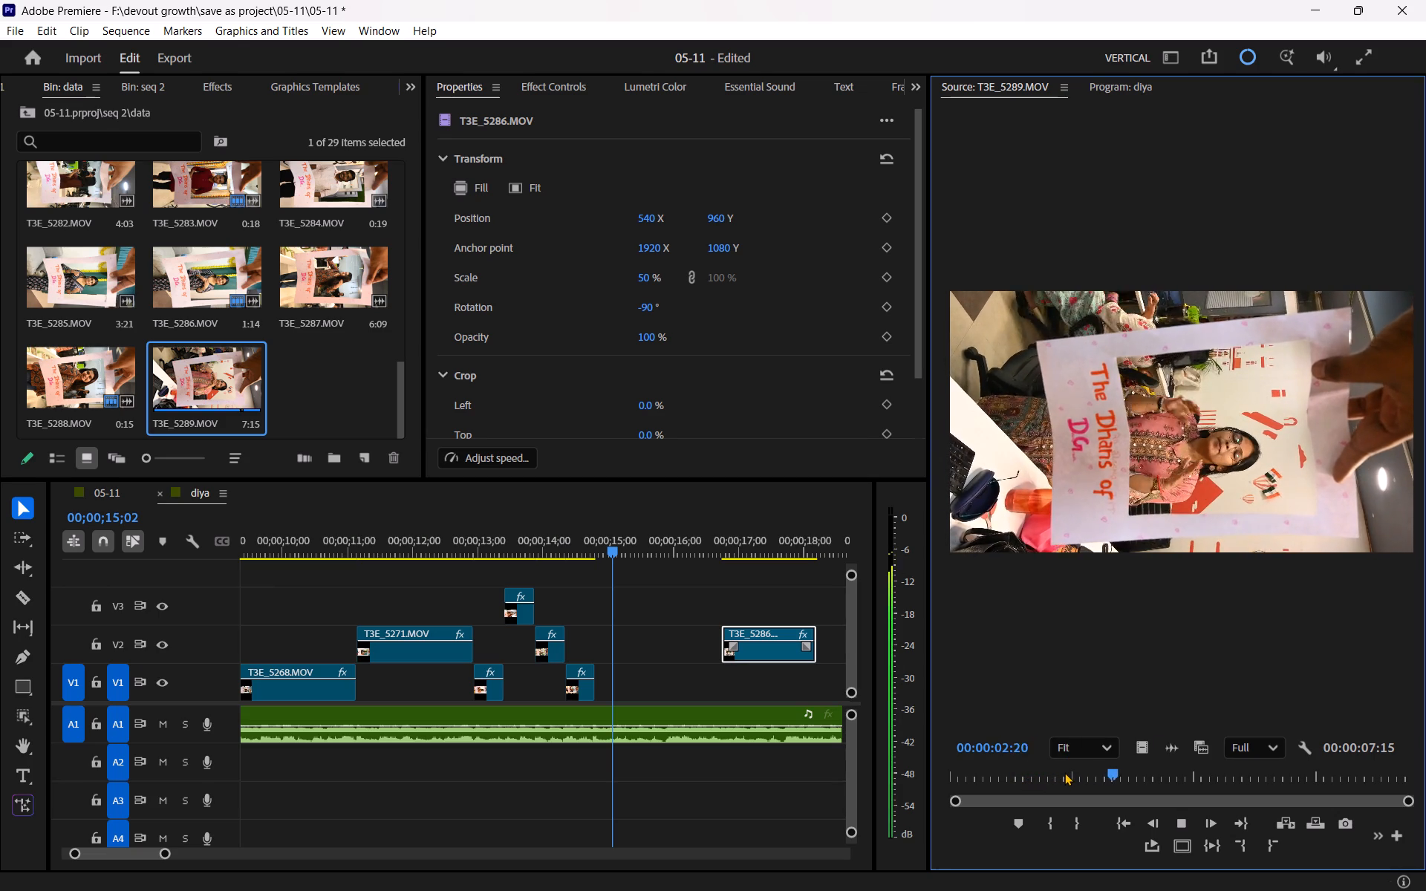
key(space)
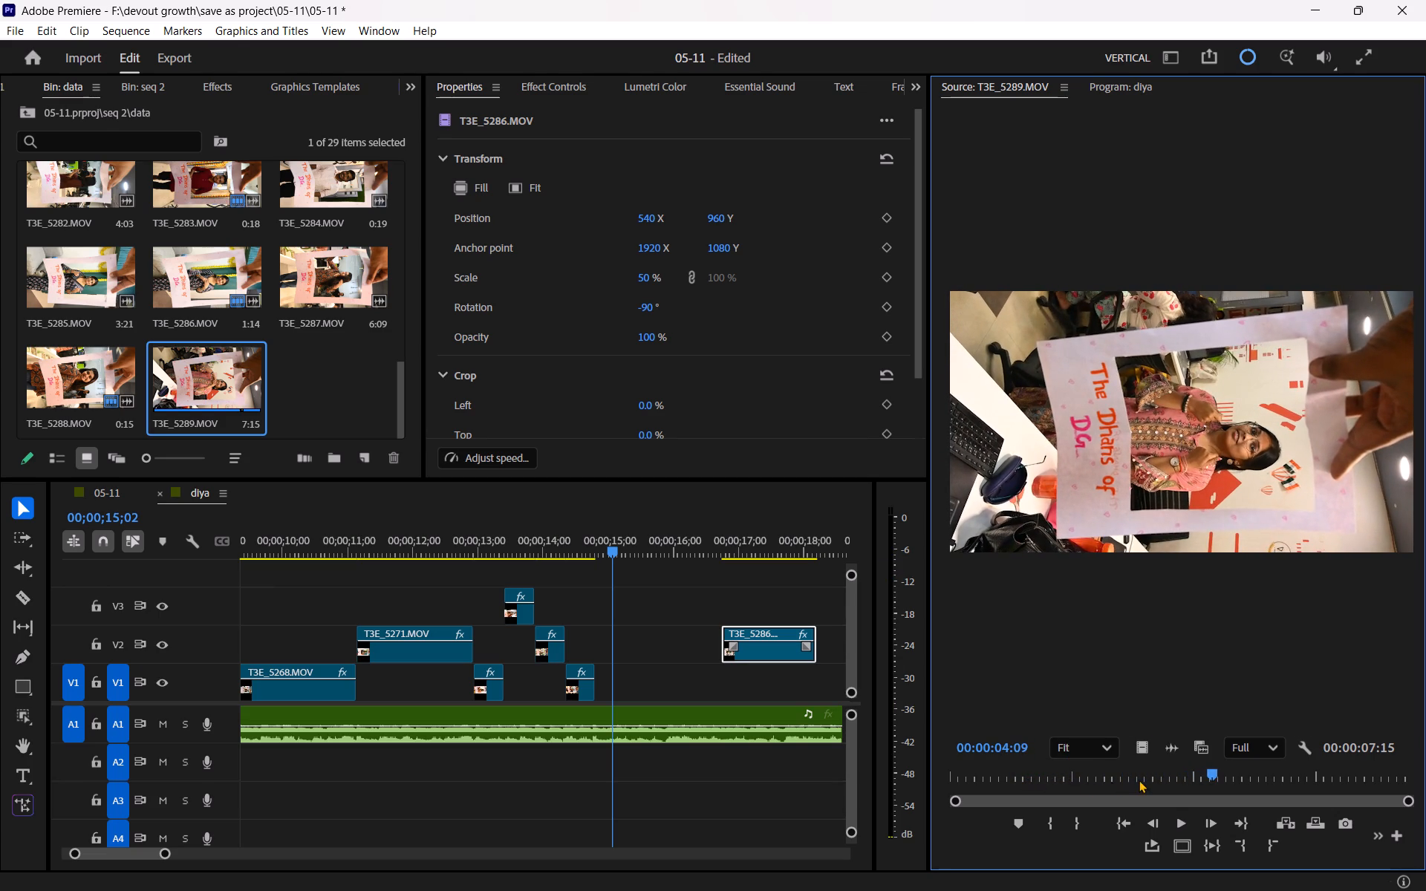
drag(1142, 774, 1089, 774)
key(space)
key(space)
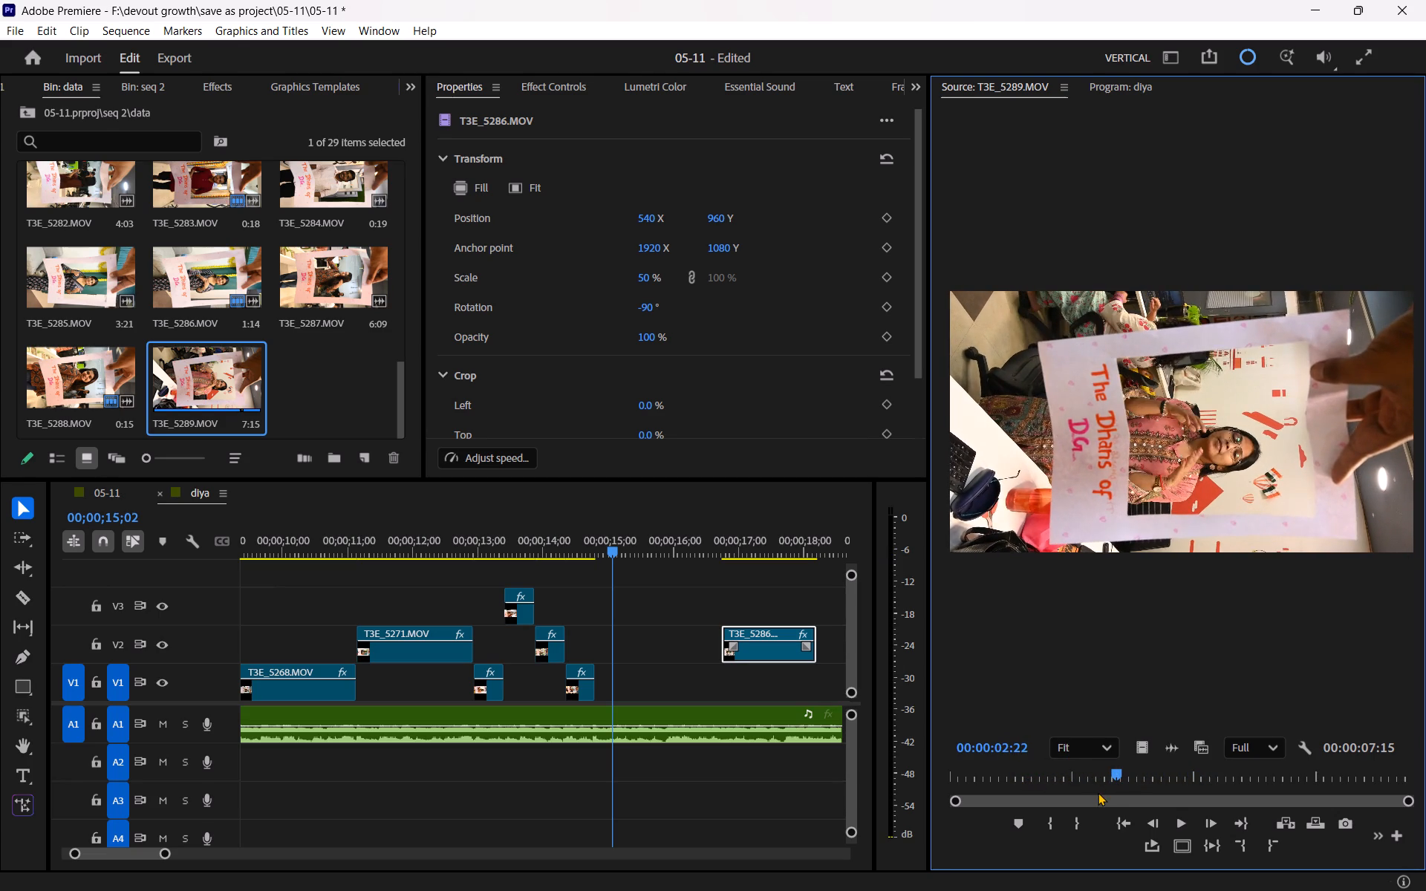
key(space)
key(space)
click(1052, 829)
key(space)
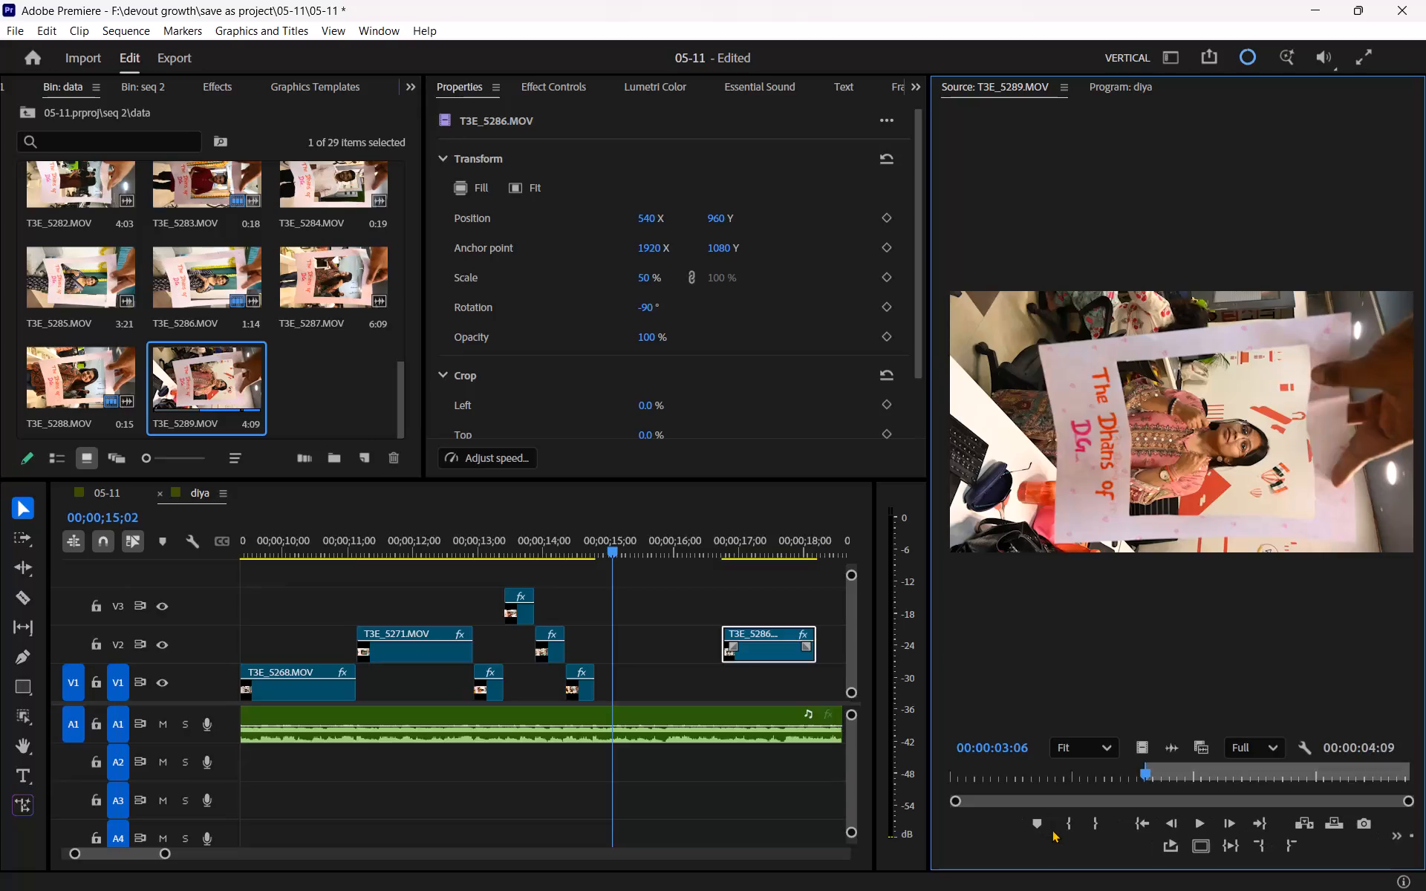
key(space)
click(1099, 820)
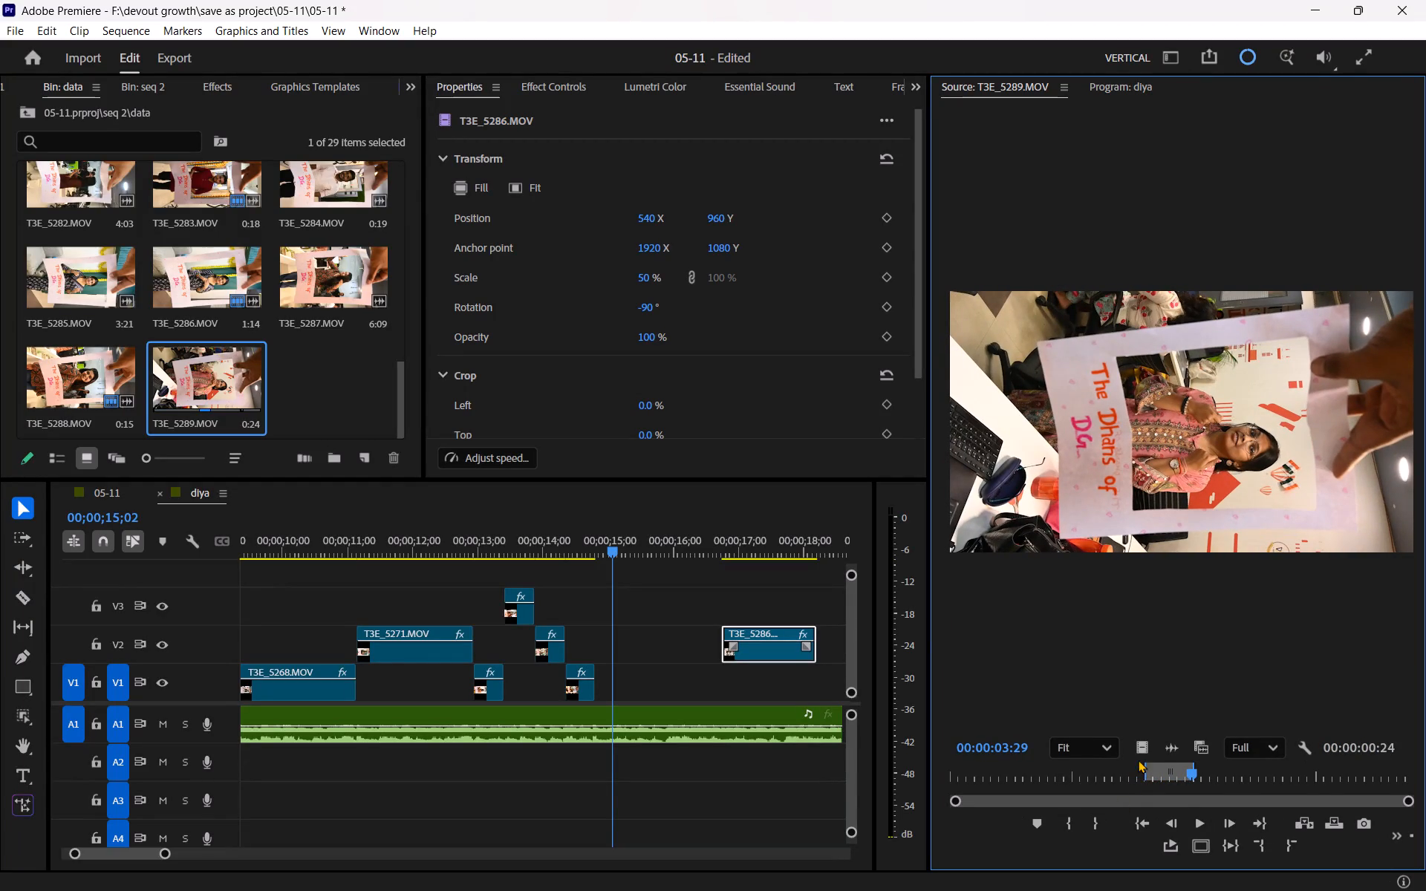
Place the marked T3E_5289.MOV video on V2 directly after T3E_5288.MOV and apply the copied 50% scale and -90° rotation.
drag(1139, 750, 594, 657)
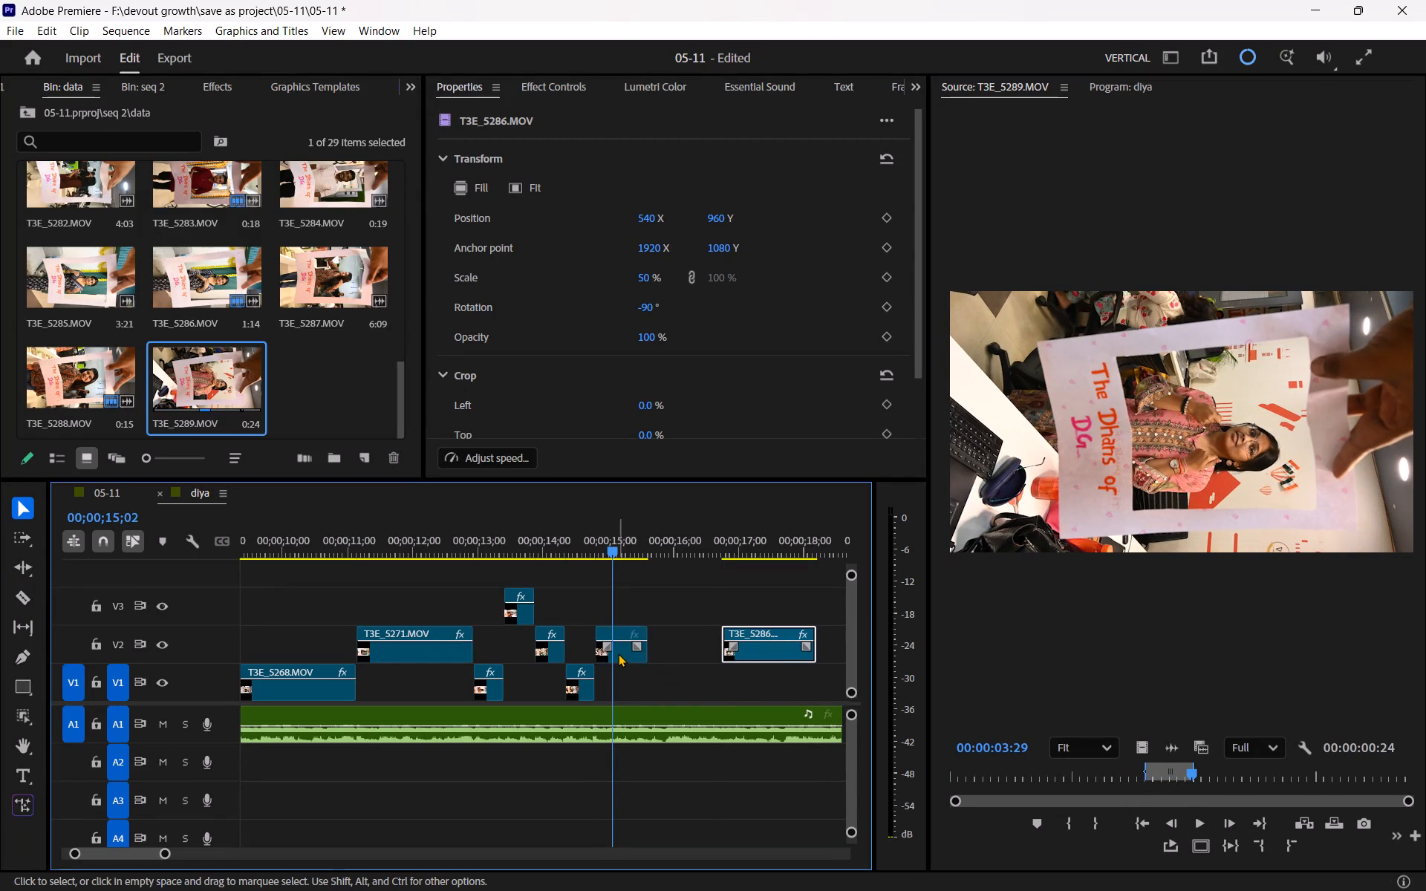
click(618, 653)
key(ctrl+v)
Find the audio beat after T3E_5289.MOV by playback and extend the clip's end on V2 to 00;00;15;26.
drag(586, 542, 564, 541)
key(space)
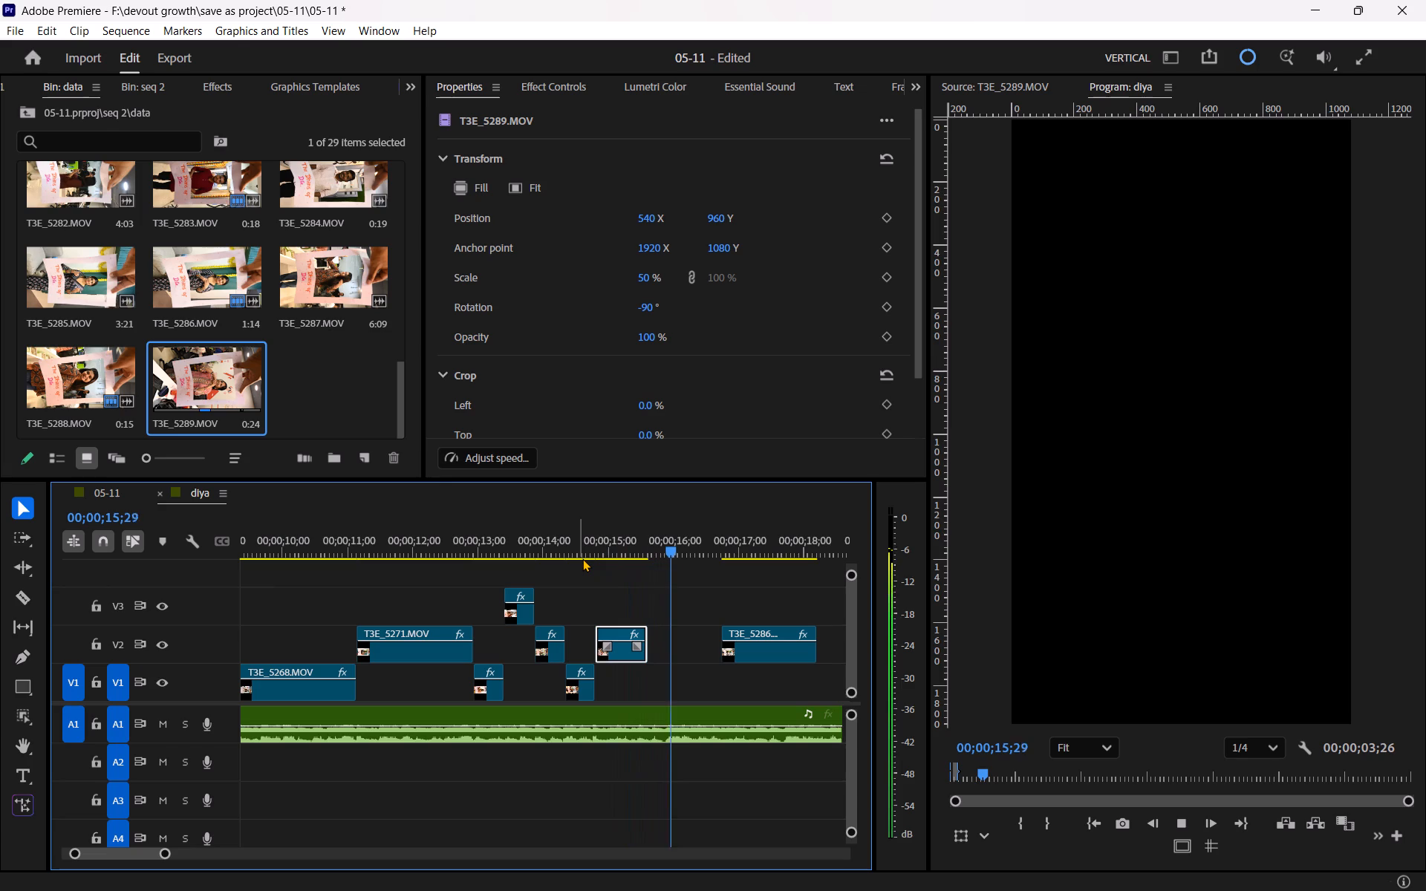
key(space)
drag(642, 546, 610, 549)
key(space)
key(space)
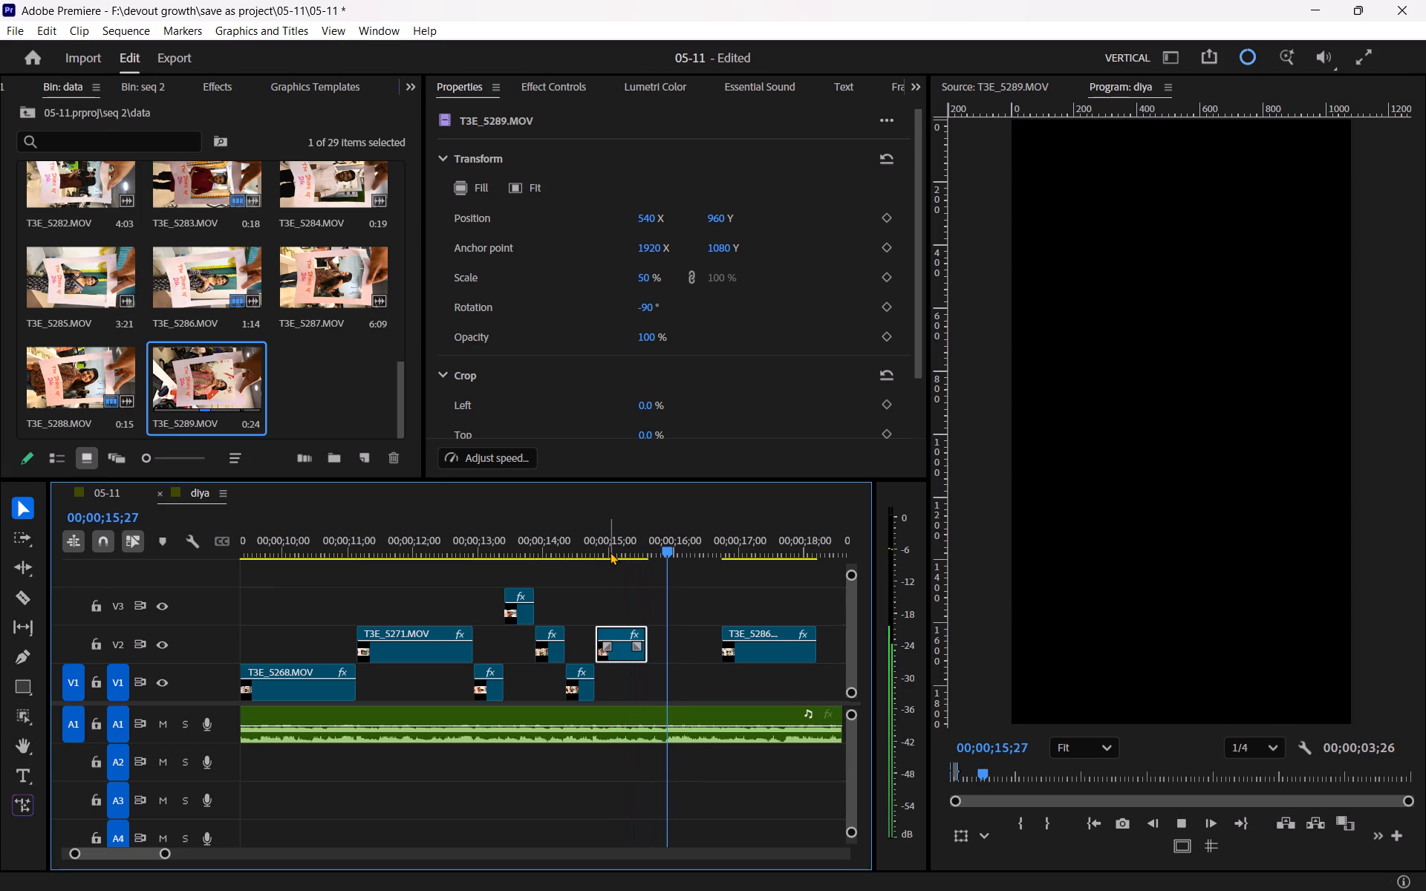
key(Left)
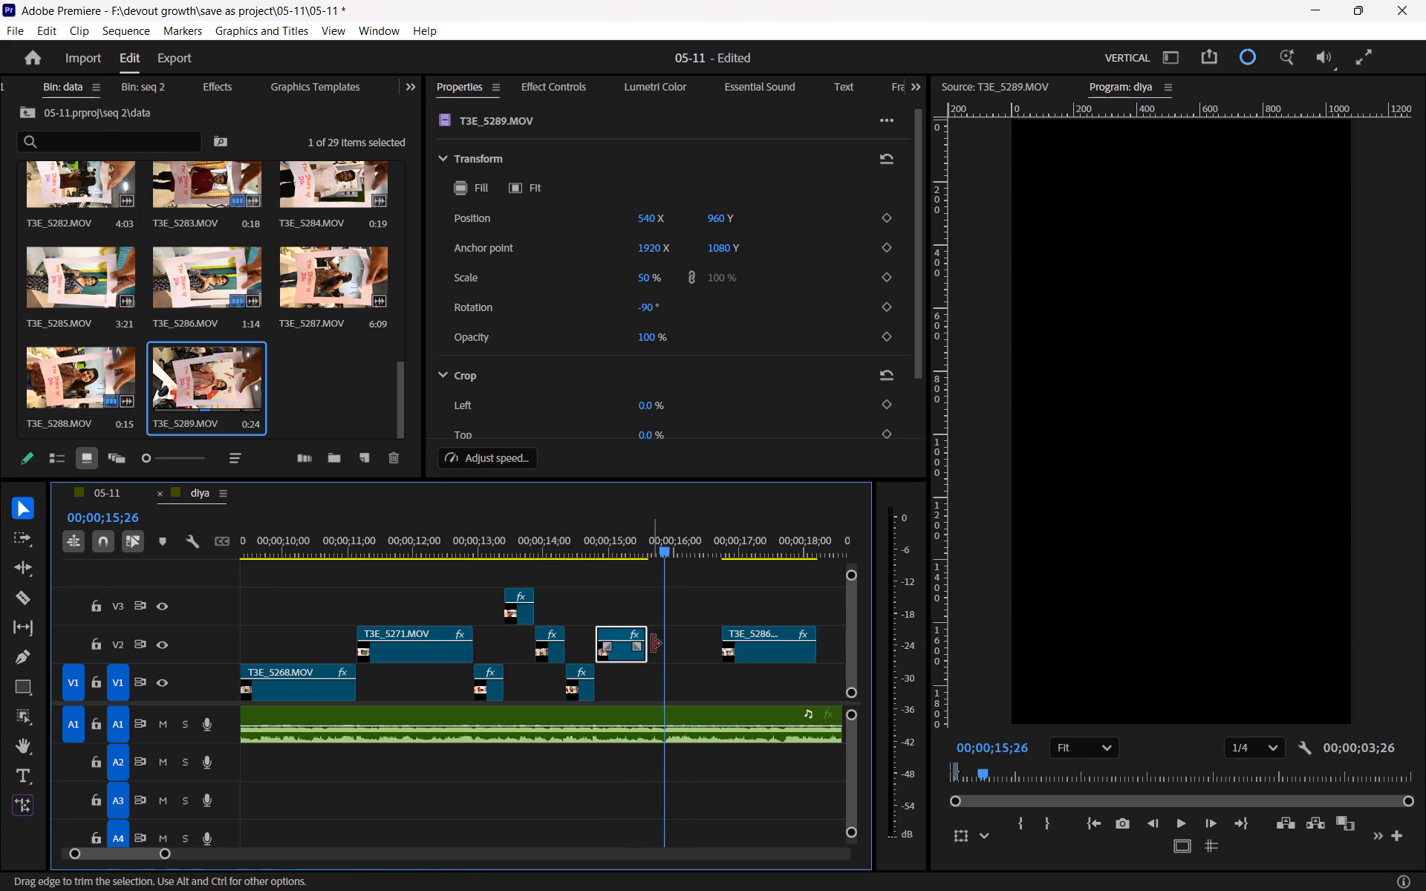
drag(652, 644, 668, 641)
Review T3E_5288.MOV in the source view and re-mark its range from 00:00:02:02 to 00:00:02:13.
drag(601, 546, 571, 546)
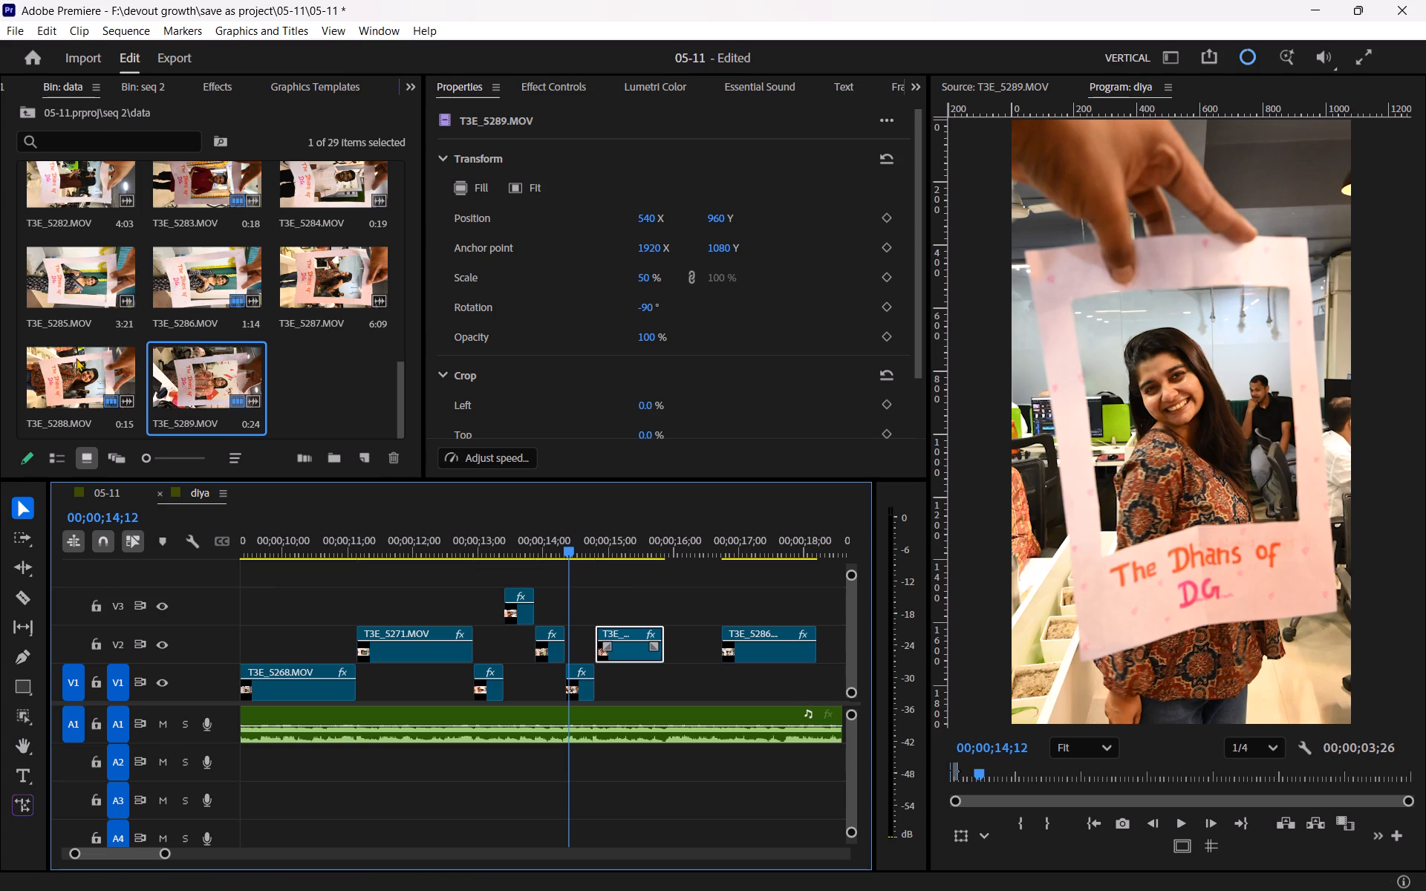
drag(573, 551, 585, 558)
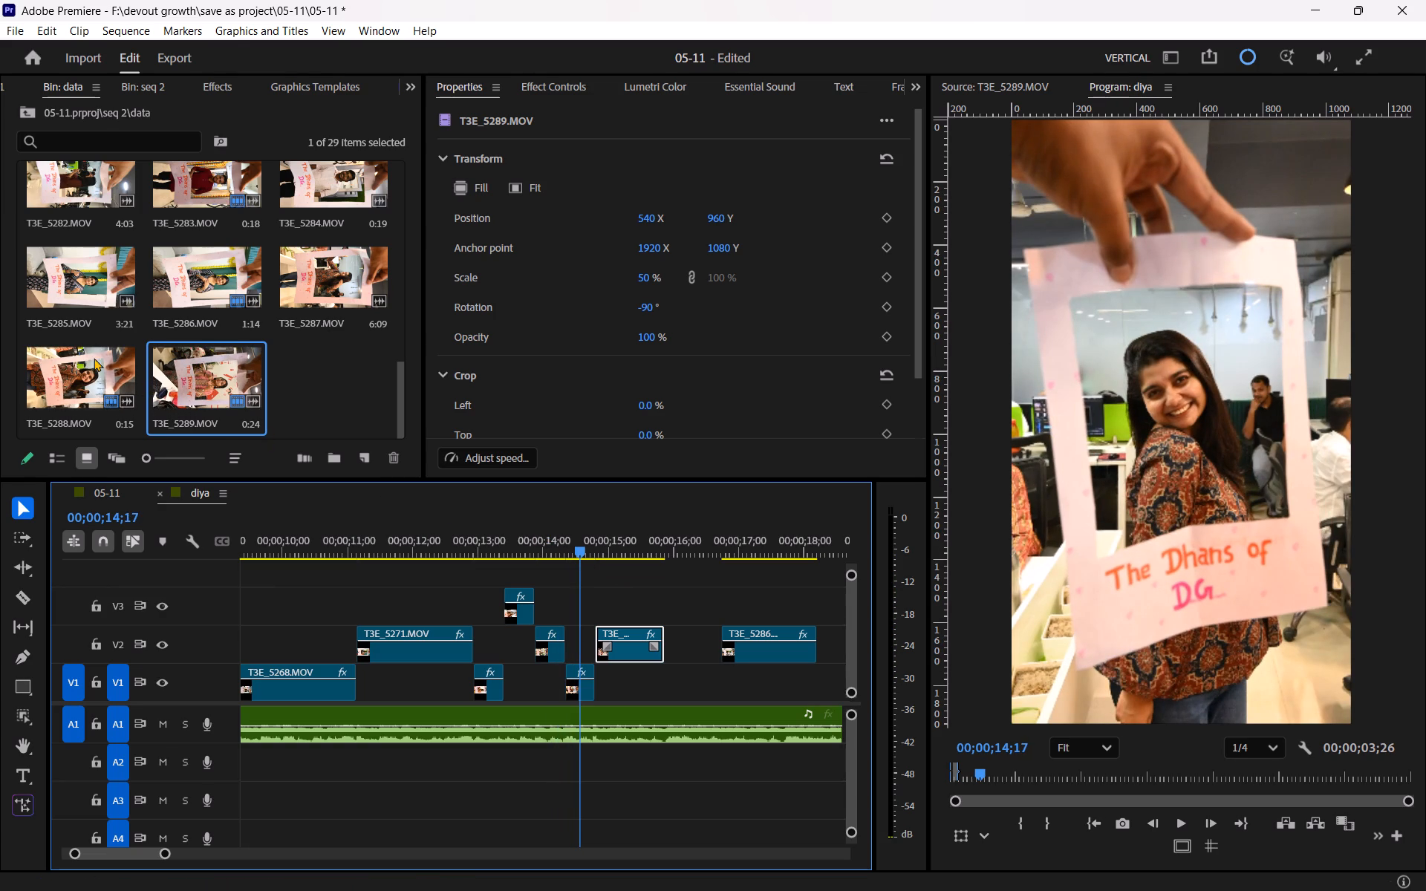
double_click(90, 358)
drag(1199, 776, 1119, 774)
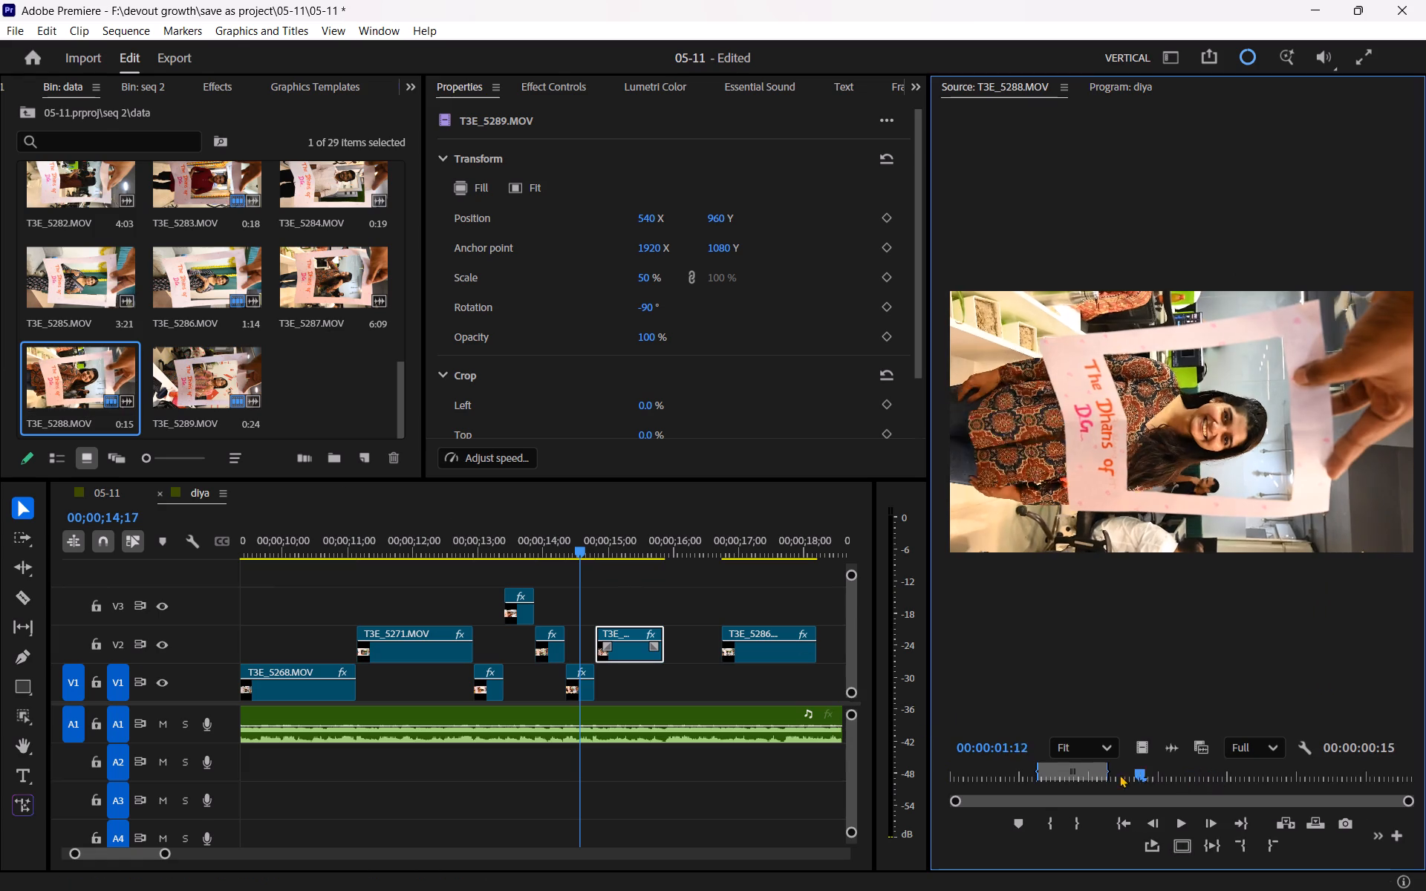
drag(1119, 774, 1416, 792)
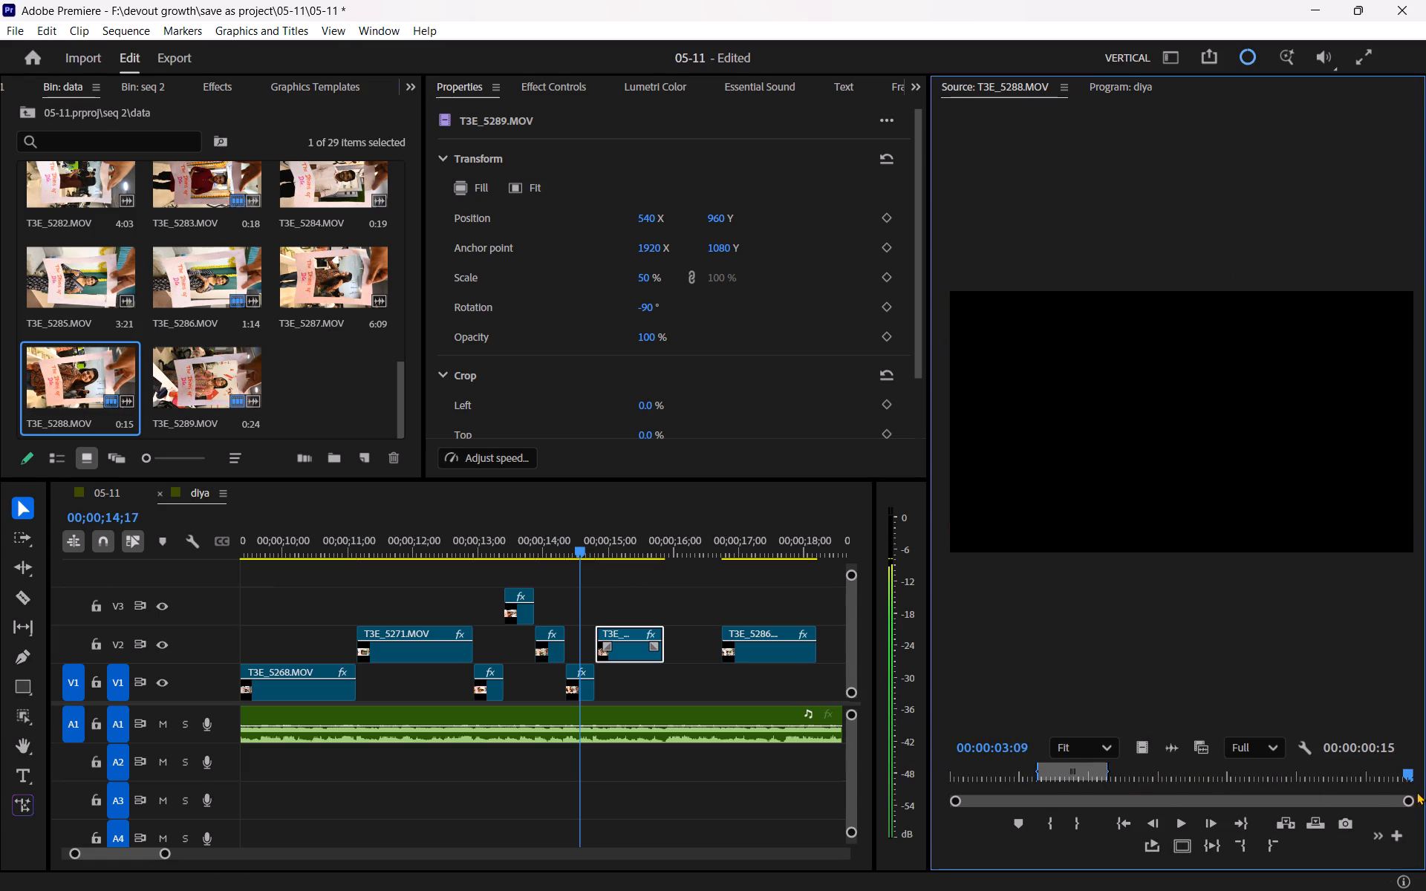
drag(1416, 792, 1421, 792)
drag(1231, 776, 1176, 774)
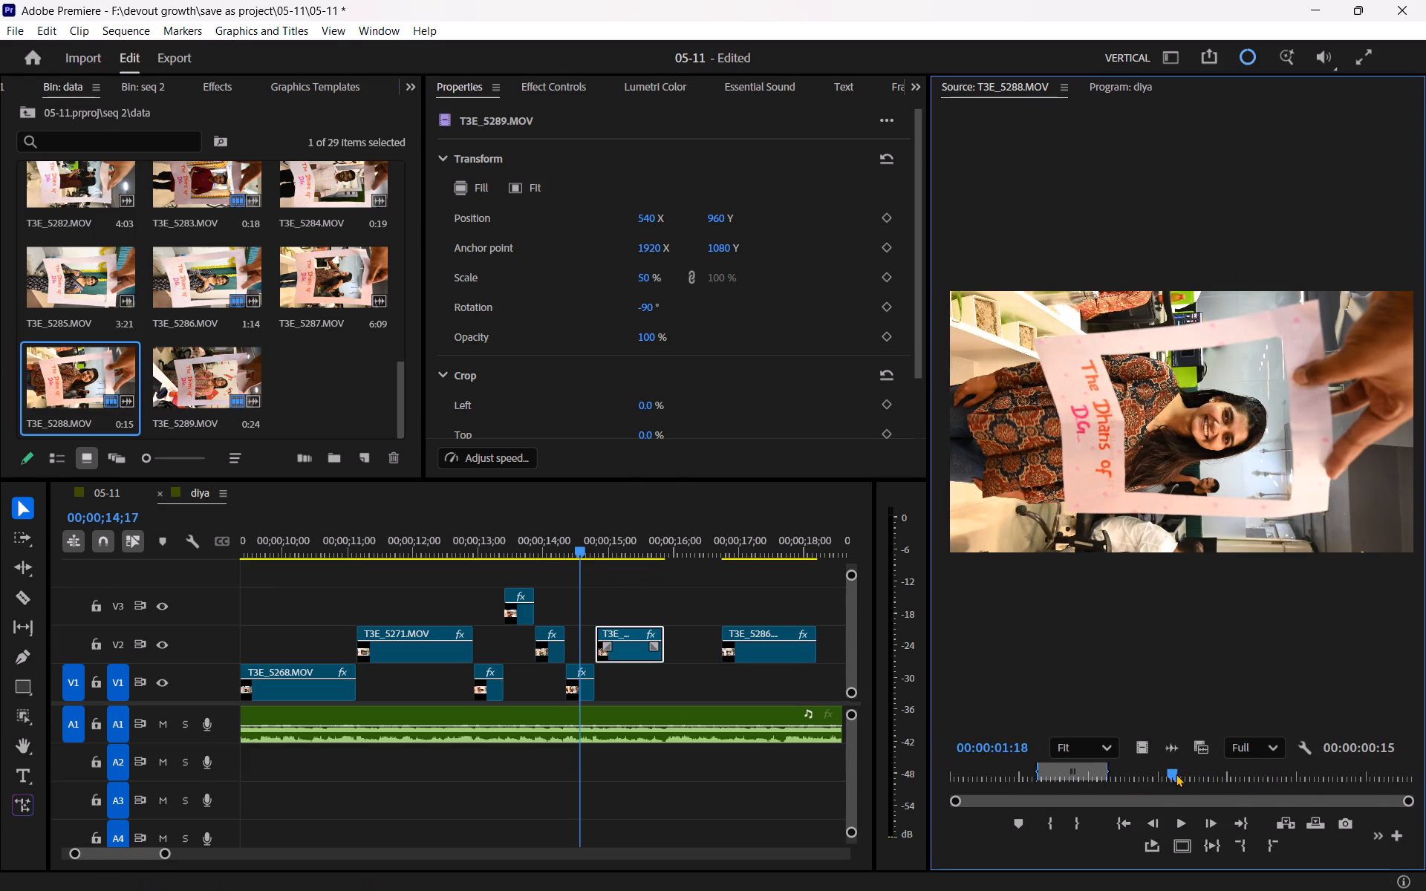
drag(1176, 774, 1106, 774)
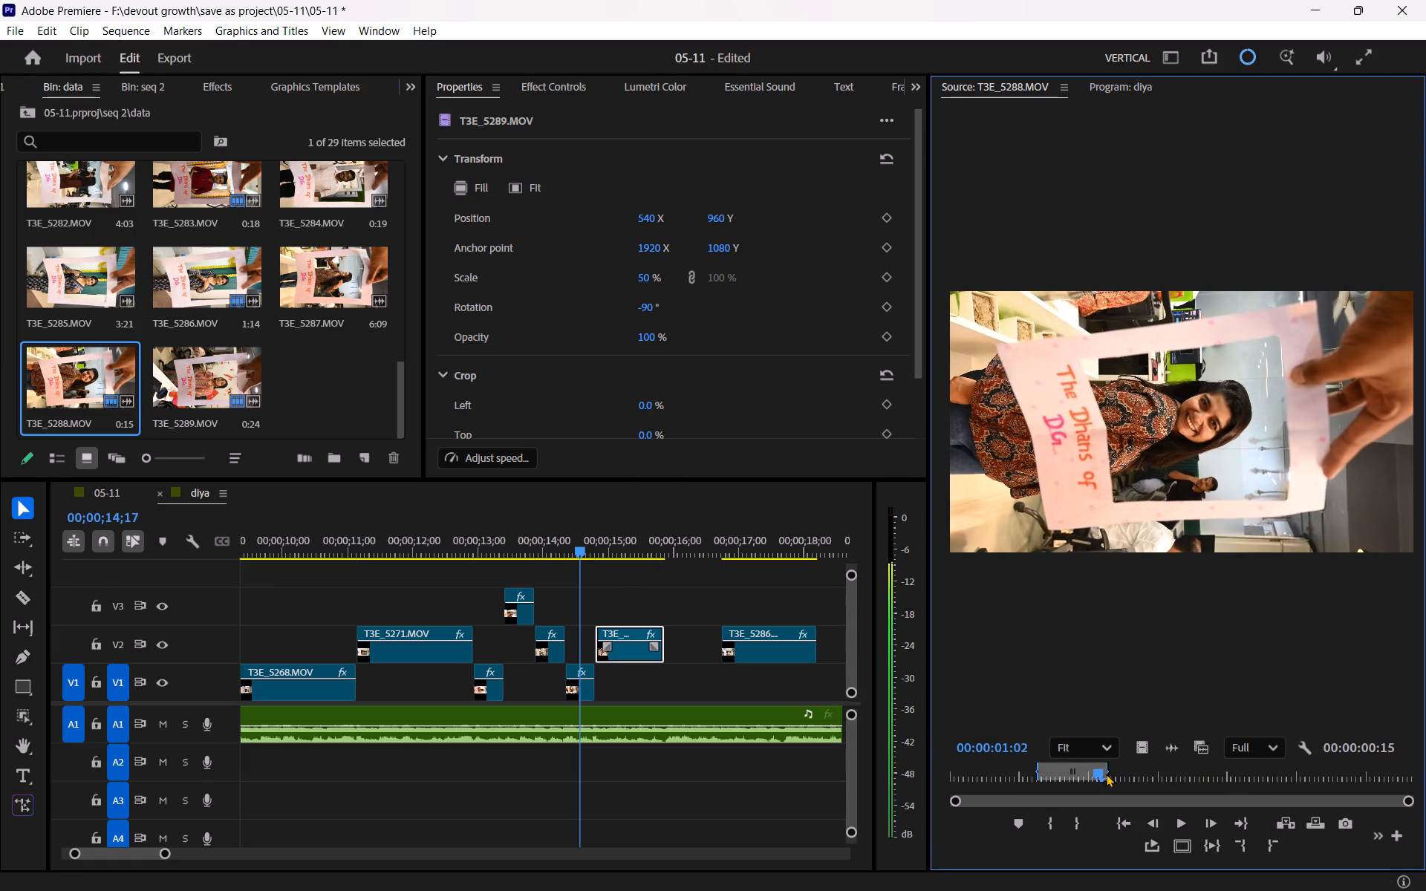
drag(1106, 774, 1315, 787)
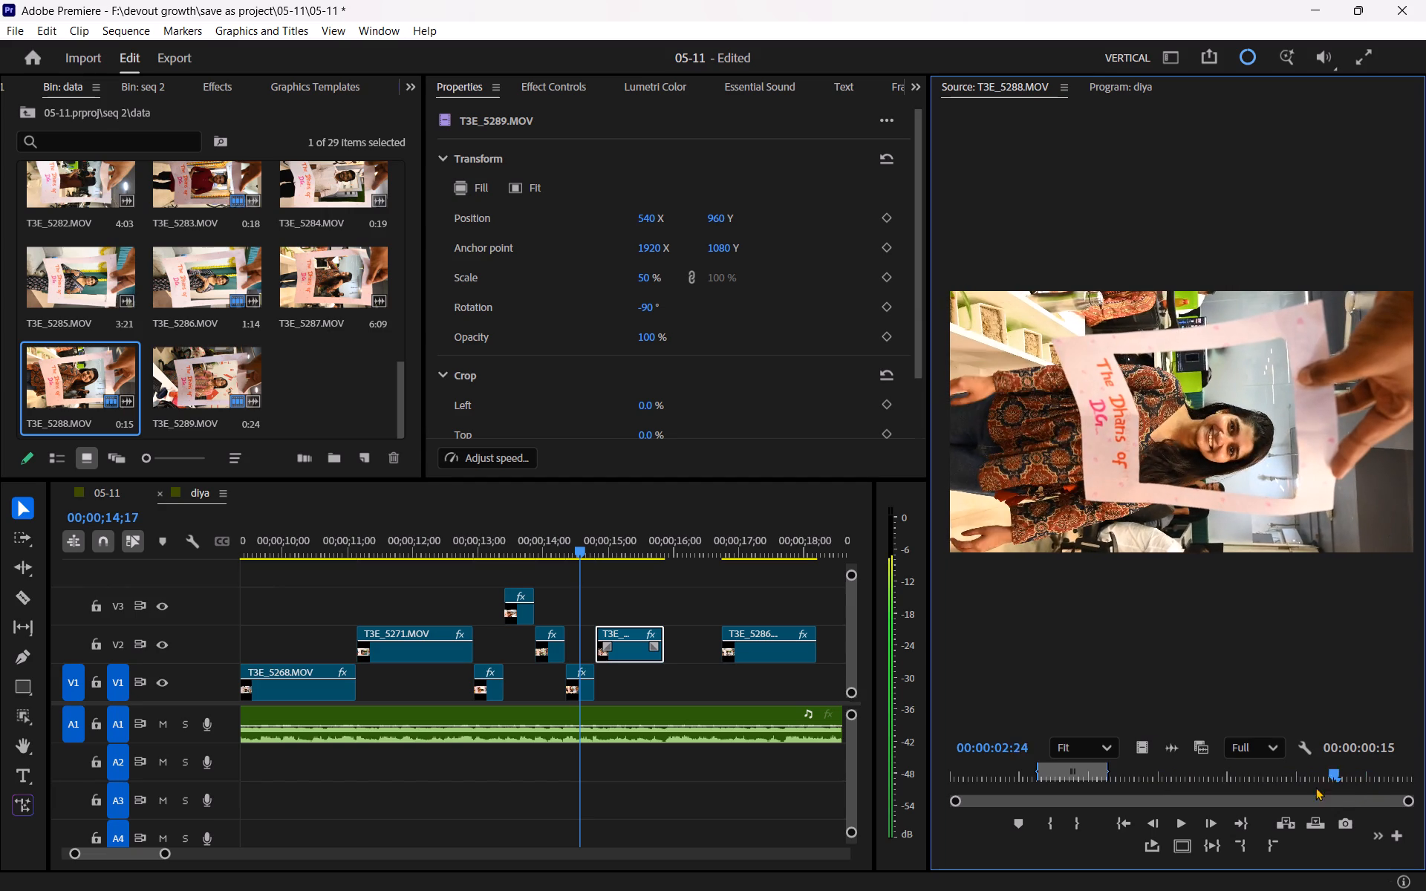
drag(1315, 787, 1270, 786)
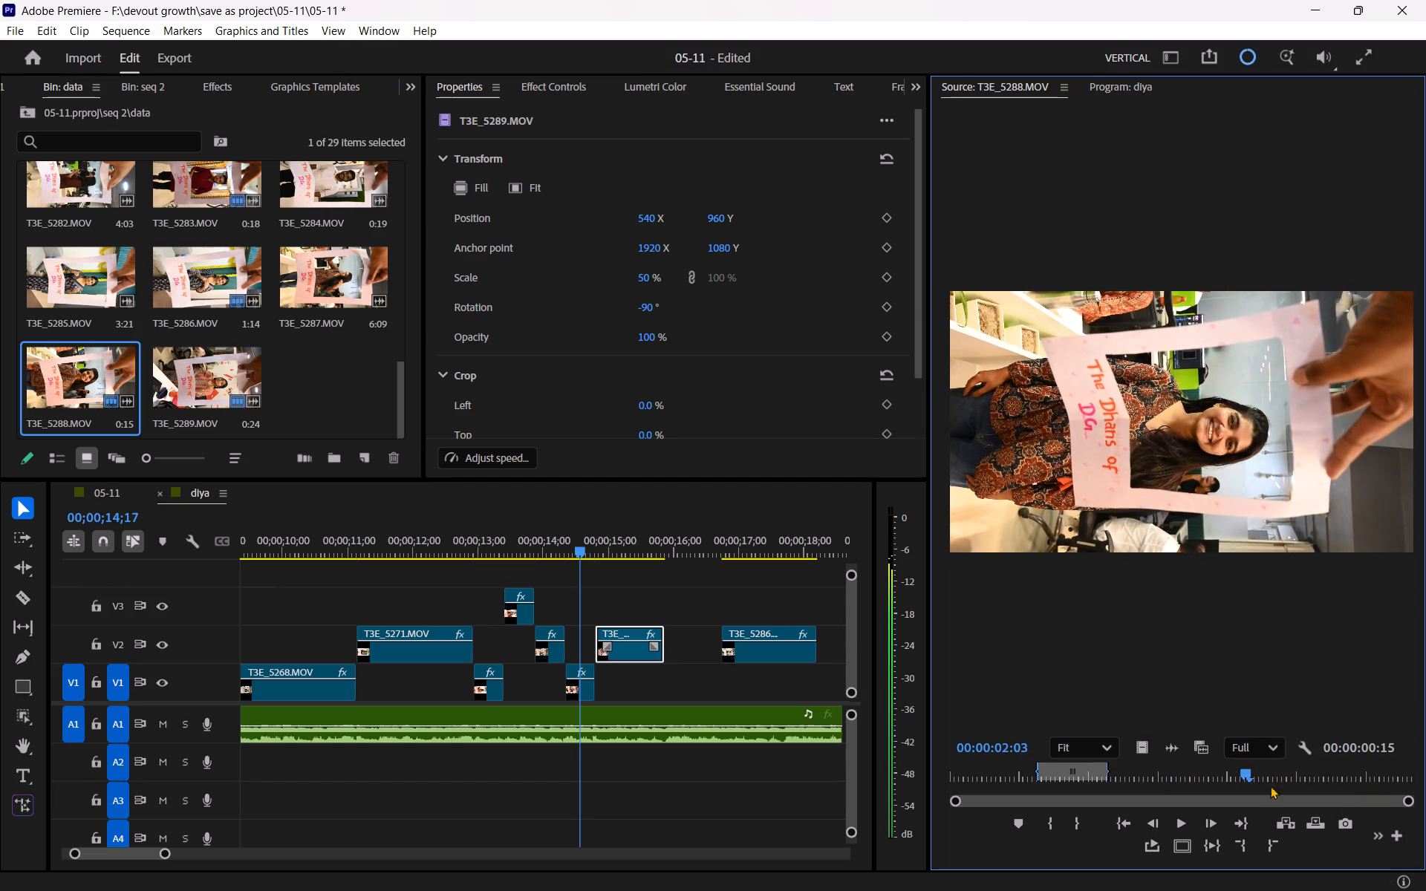
drag(1270, 786, 1240, 789)
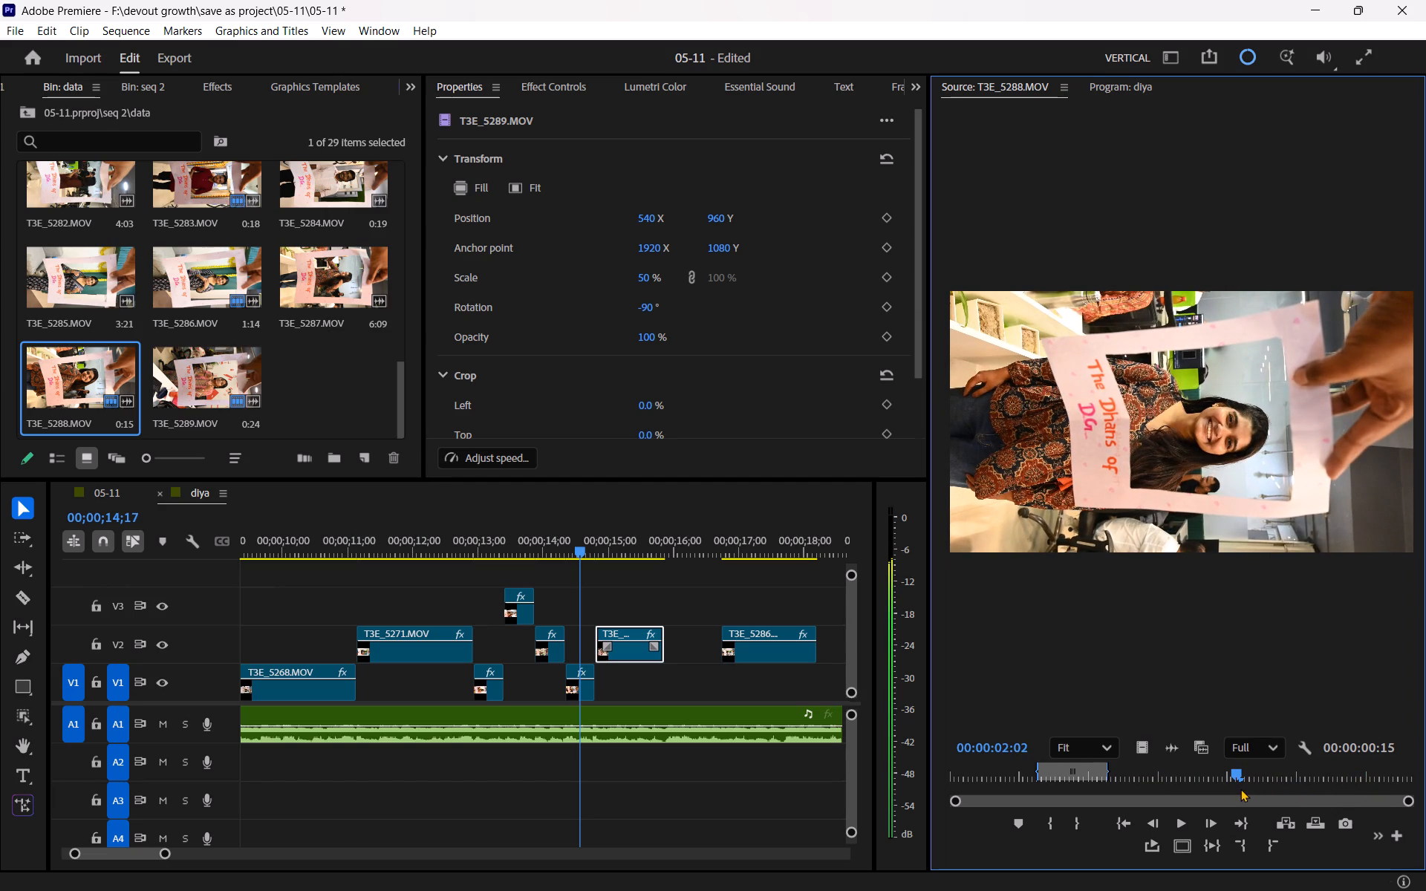
drag(1240, 789, 1240, 789)
click(1043, 818)
key(space)
key(space)
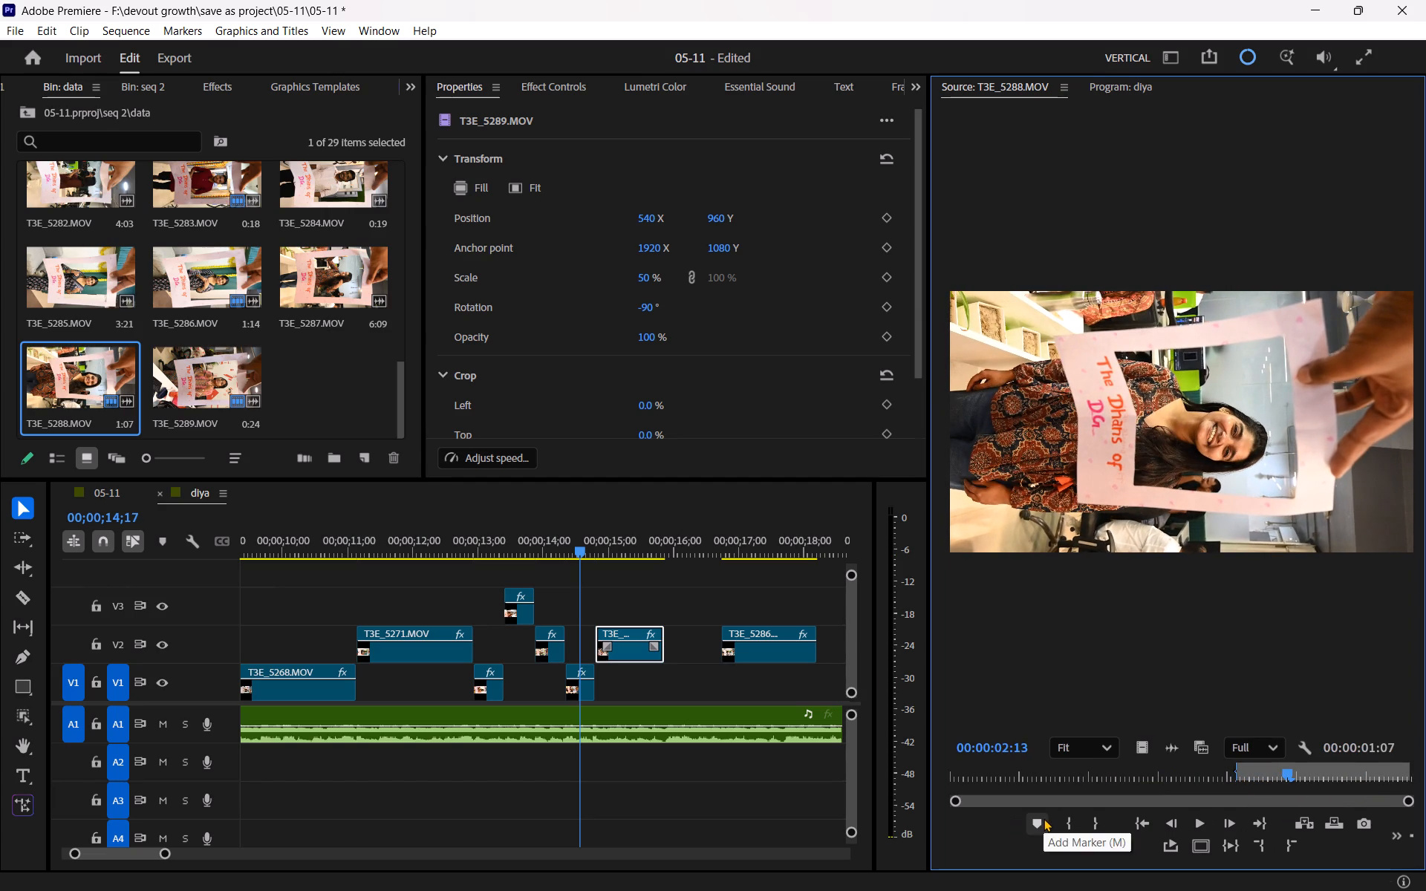
click(1093, 824)
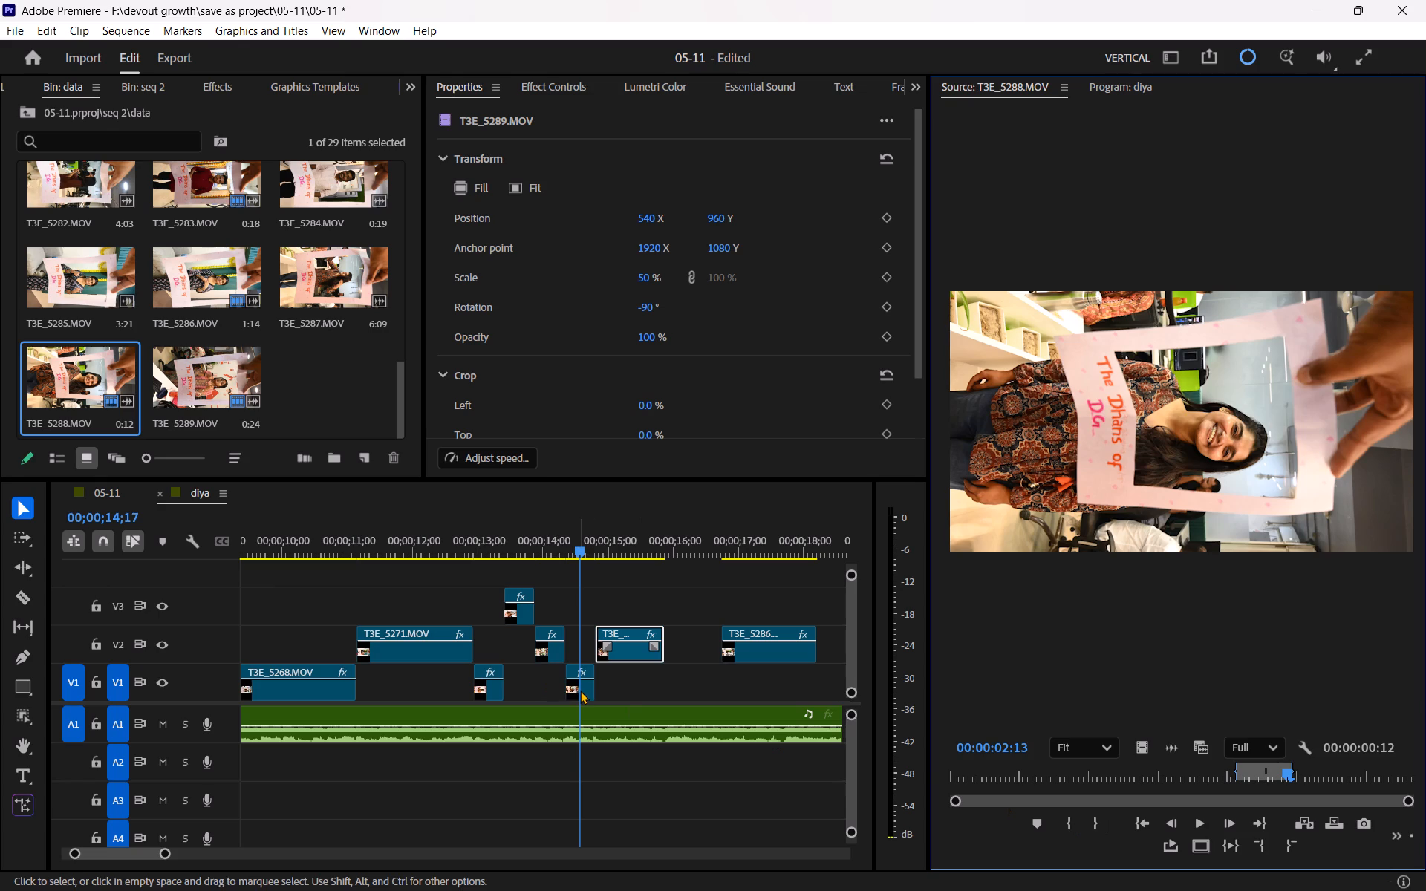
Replace T3E_5288.MOV on V1 with the newly marked video, filling the gap before T3E_5289.MOV, and apply the copied 50% scale and -90° rotation.
click(580, 691)
key(Delete)
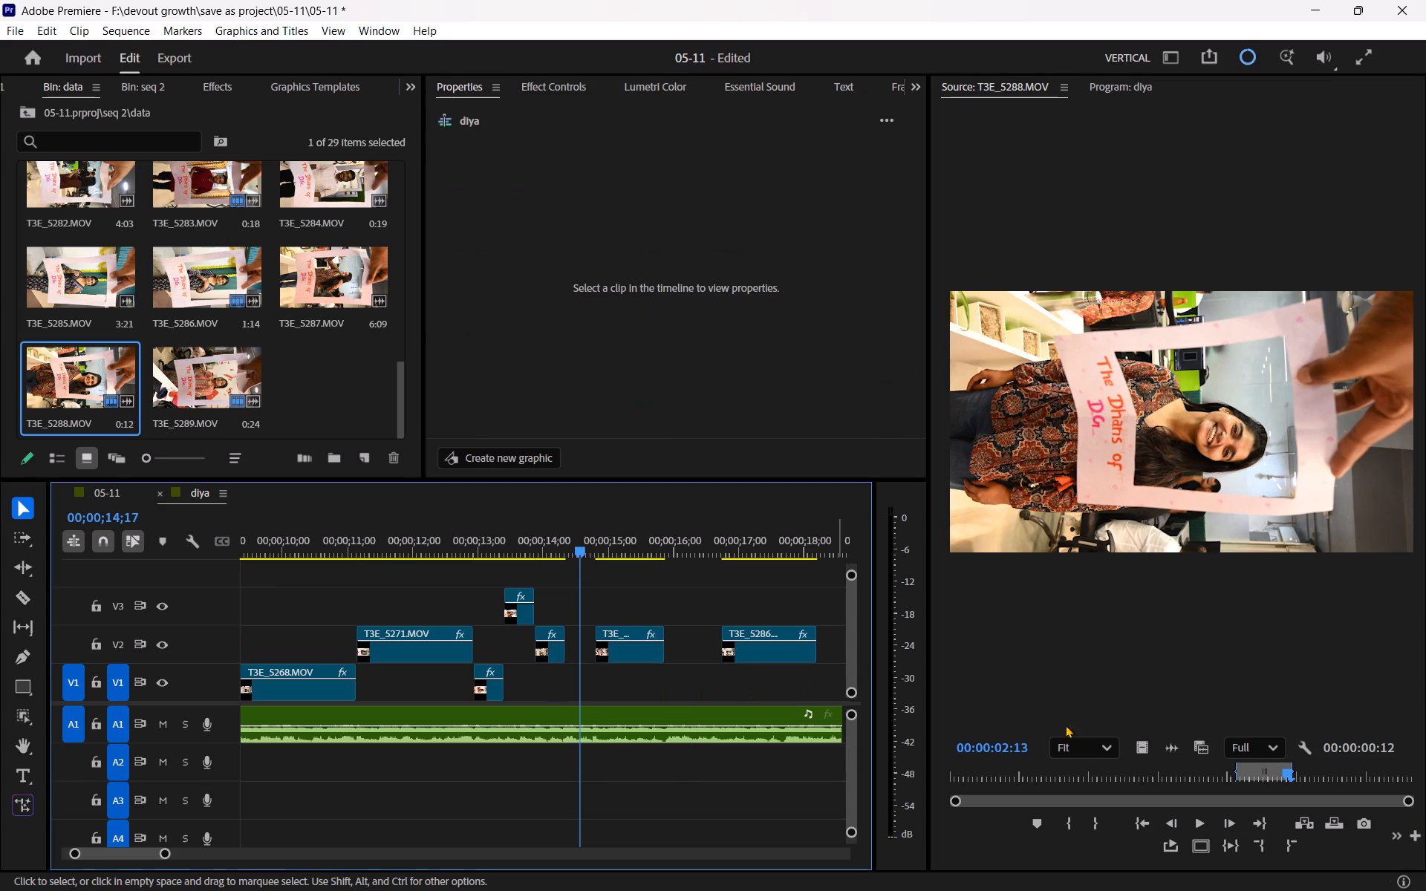
drag(1142, 751, 563, 668)
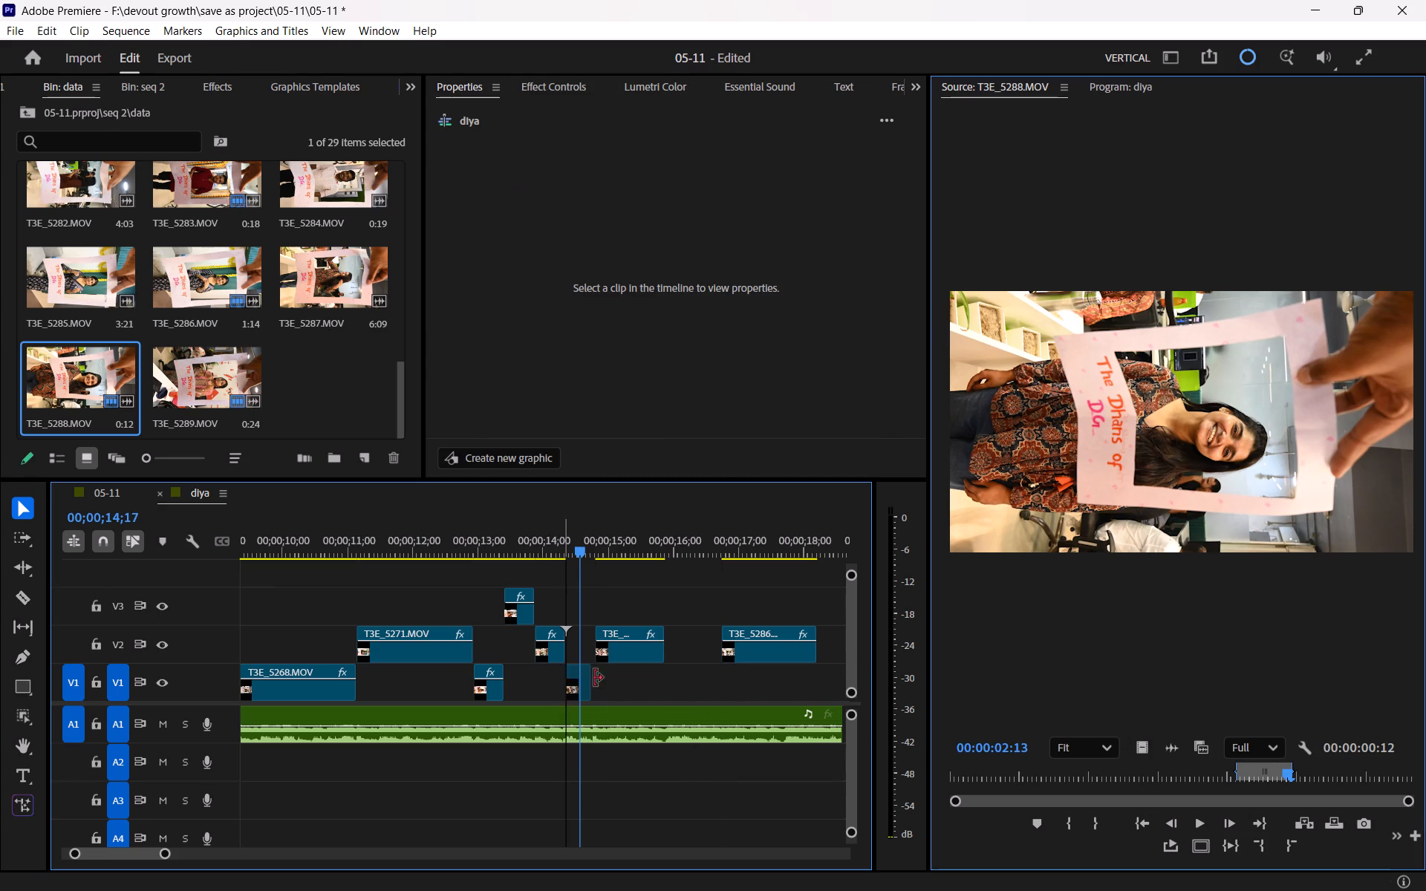
click(599, 684)
click(587, 691)
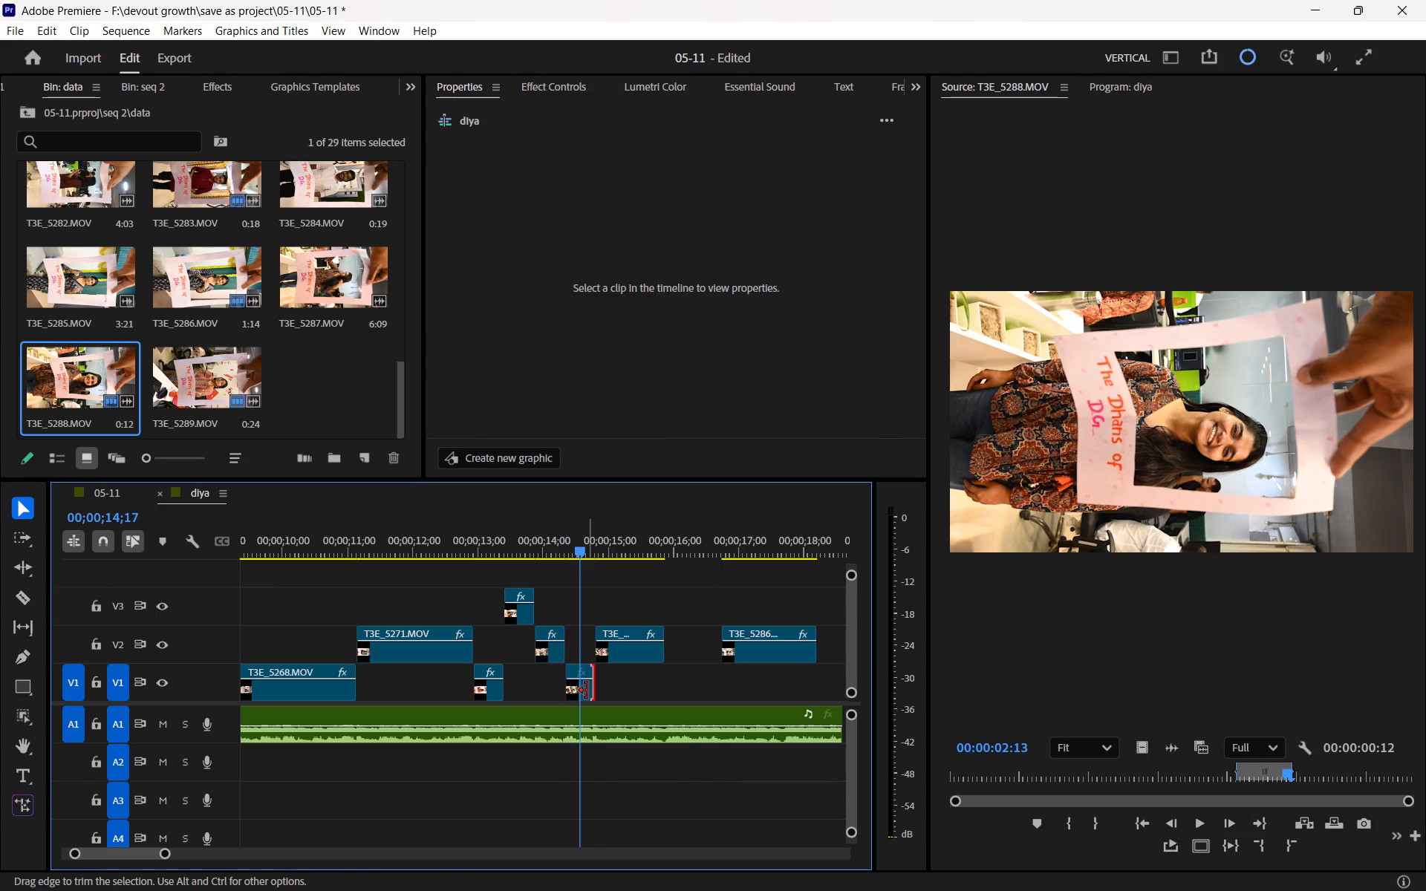
click(577, 691)
key(ctrl+v)
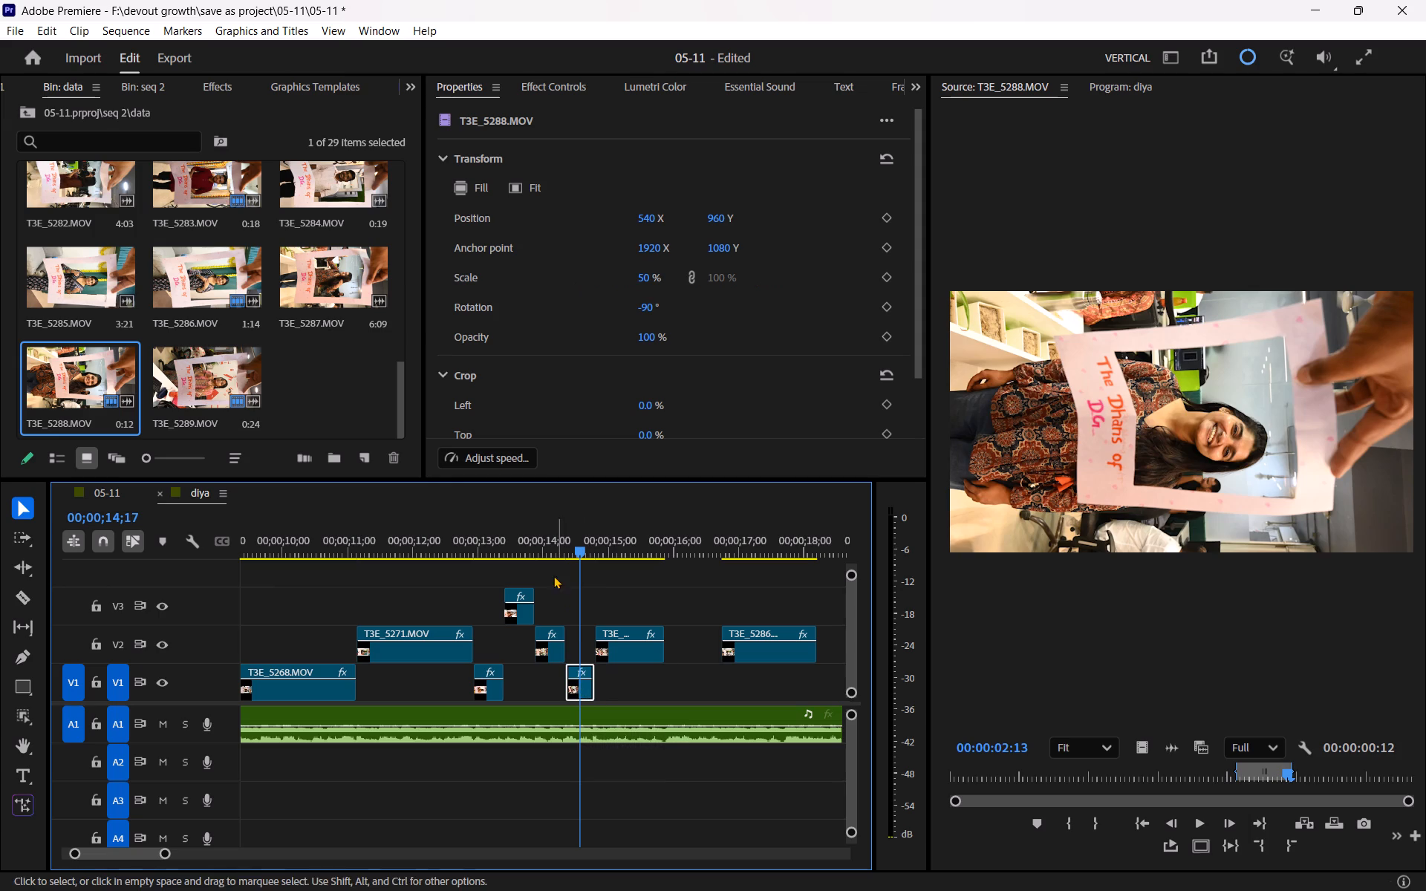
Play back the section around the replaced T3E_5288.MOV and T3E_5289.MOV to check the cuts against the audio.
drag(550, 544, 541, 544)
key(space)
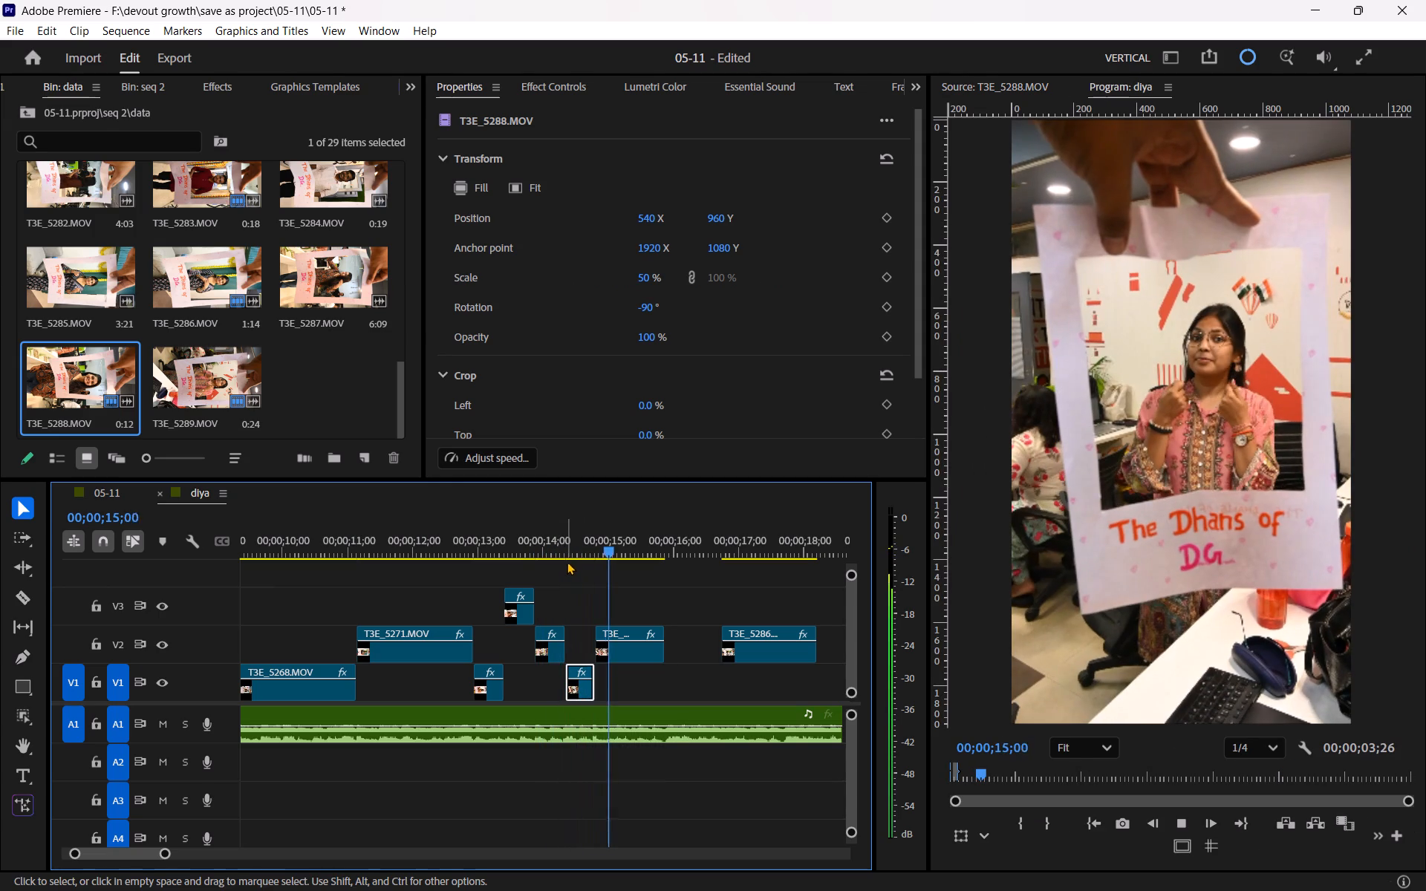
key(space)
click(639, 572)
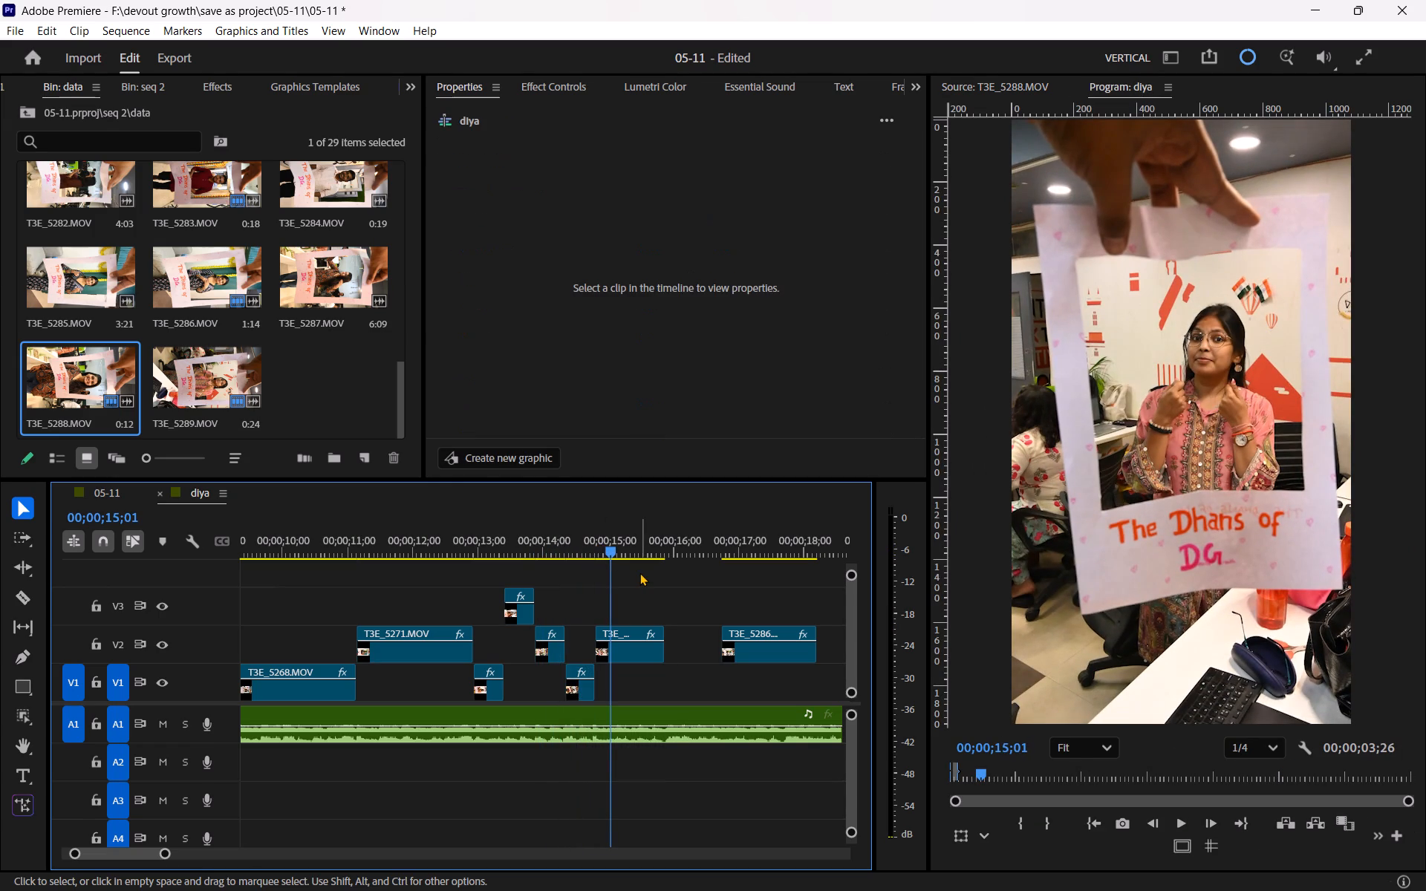
click(589, 552)
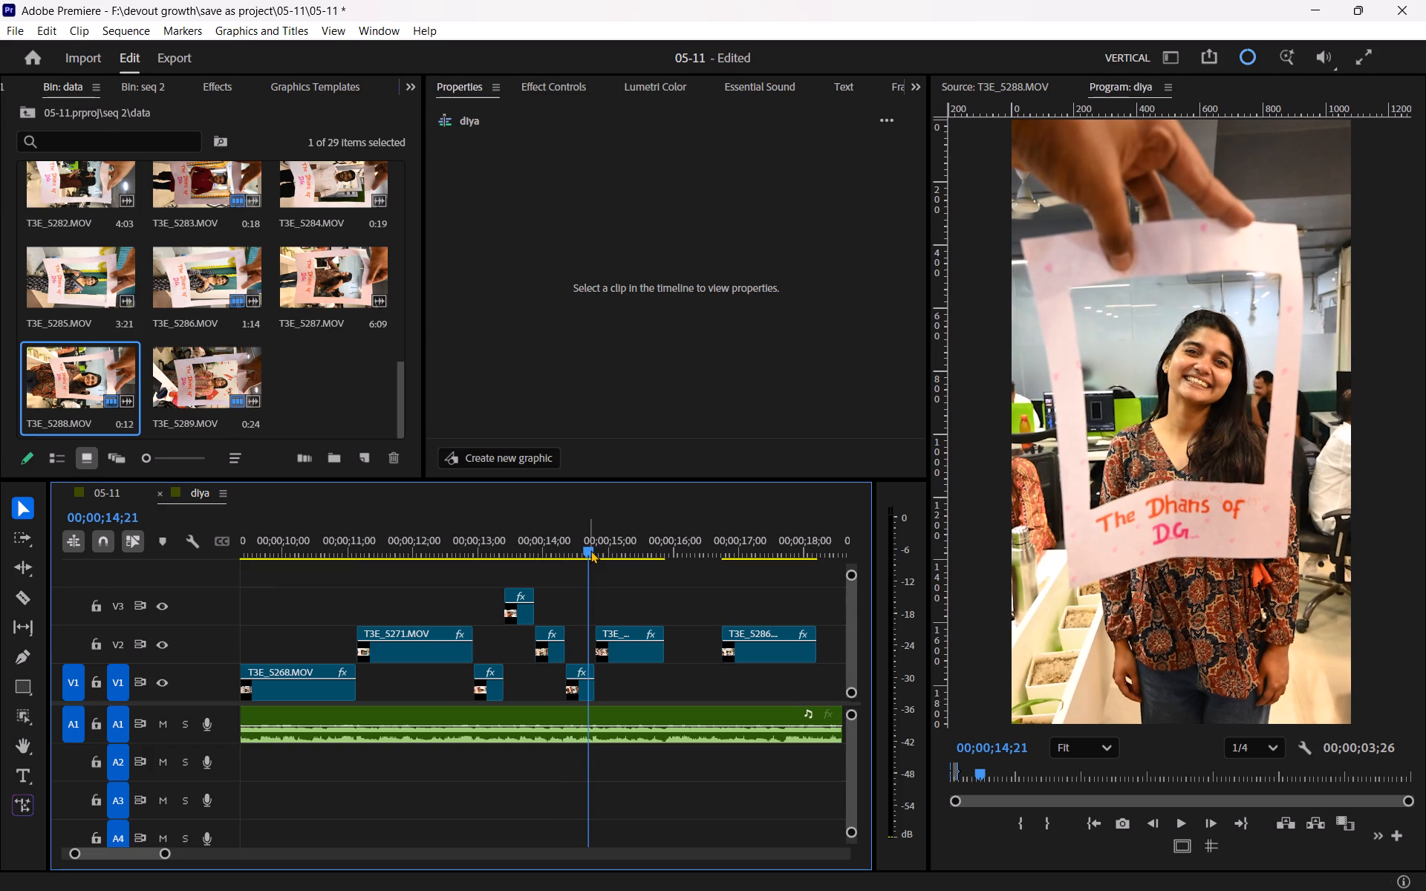
drag(553, 526, 488, 528)
key(space)
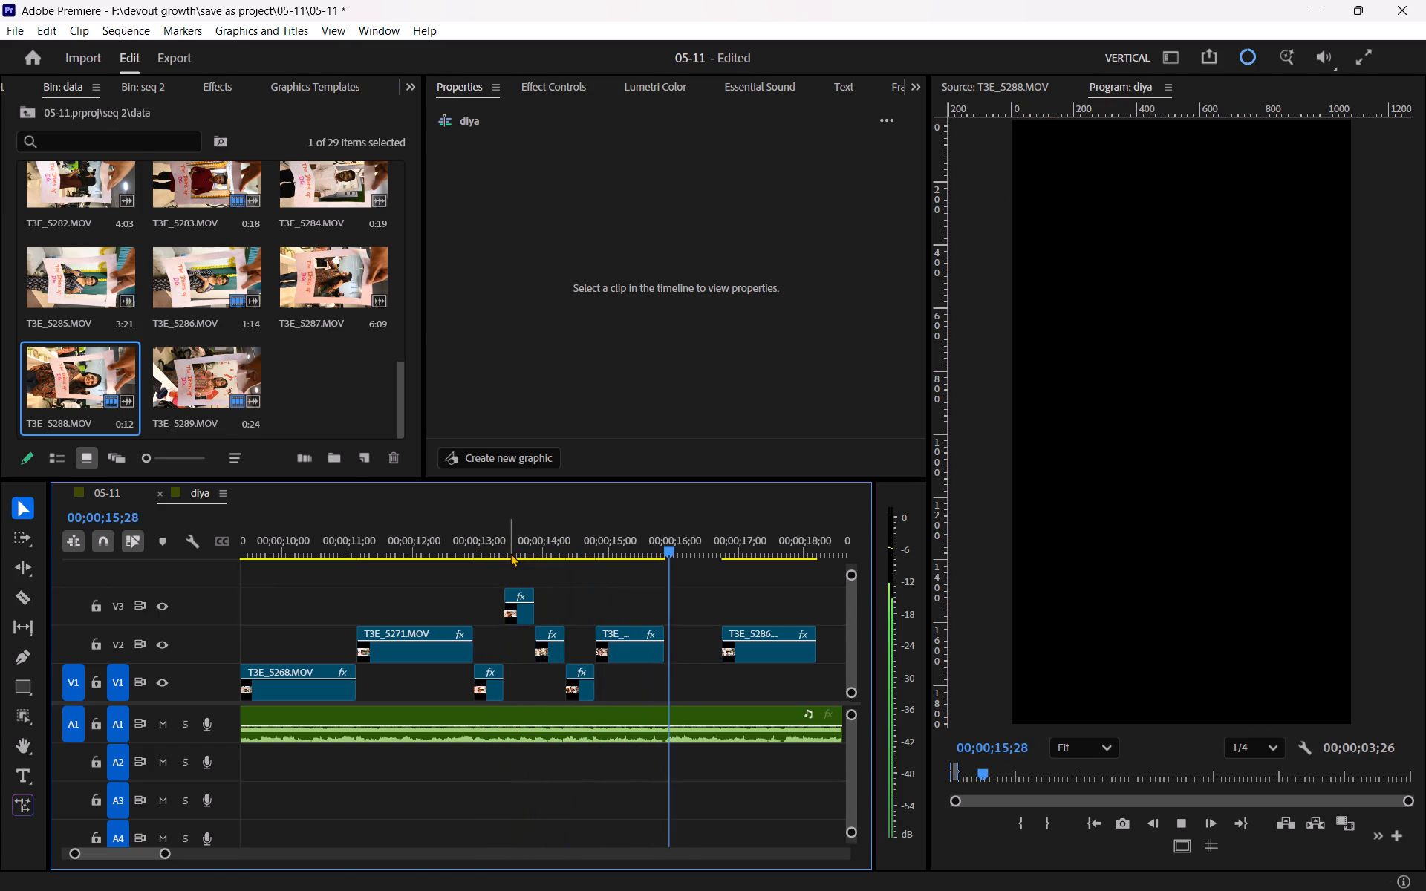
key(space)
Move T3E_5286.MOV from V2 to V1 so it starts directly after T3E_5289.MOV.
drag(772, 656, 742, 665)
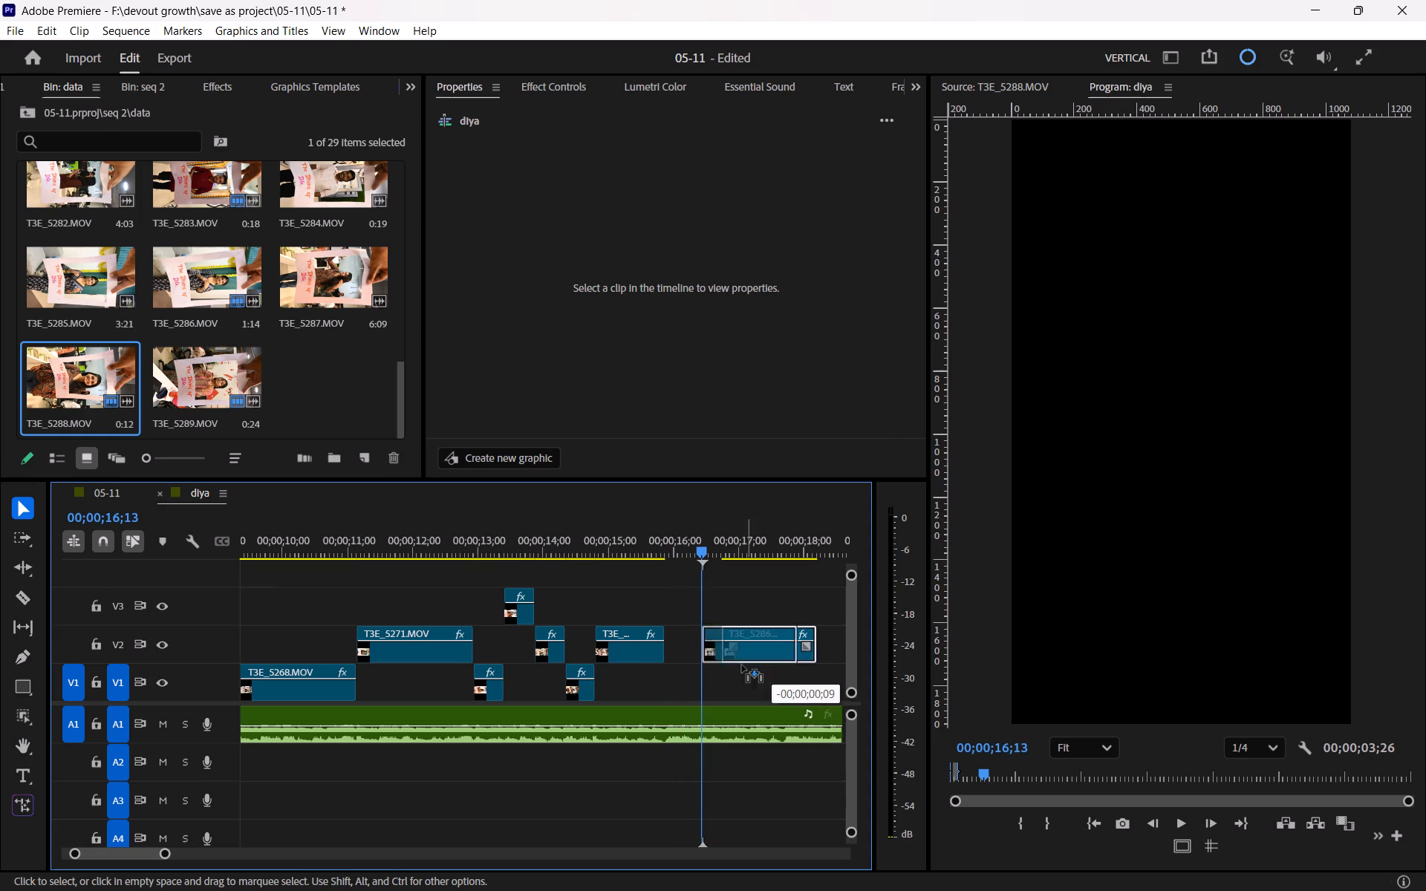
drag(742, 665, 709, 682)
Check T3E_5286.MOV's timing by playback, extend its start by about 5 frames, and shift it back to begin directly after T3E_5289.MOV.
drag(628, 547, 618, 546)
key(space)
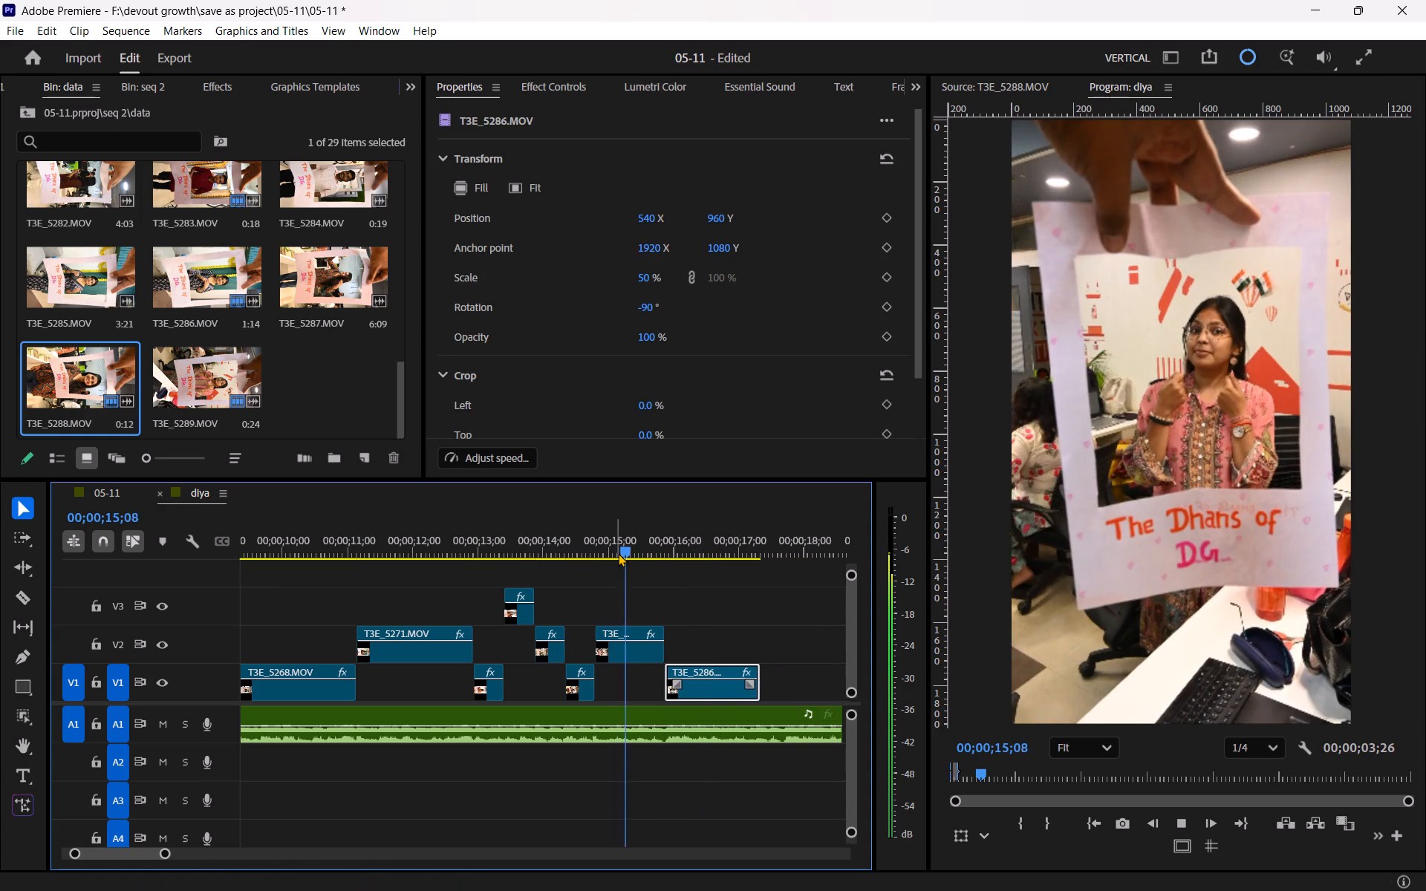
scroll(625, 565, down, 1)
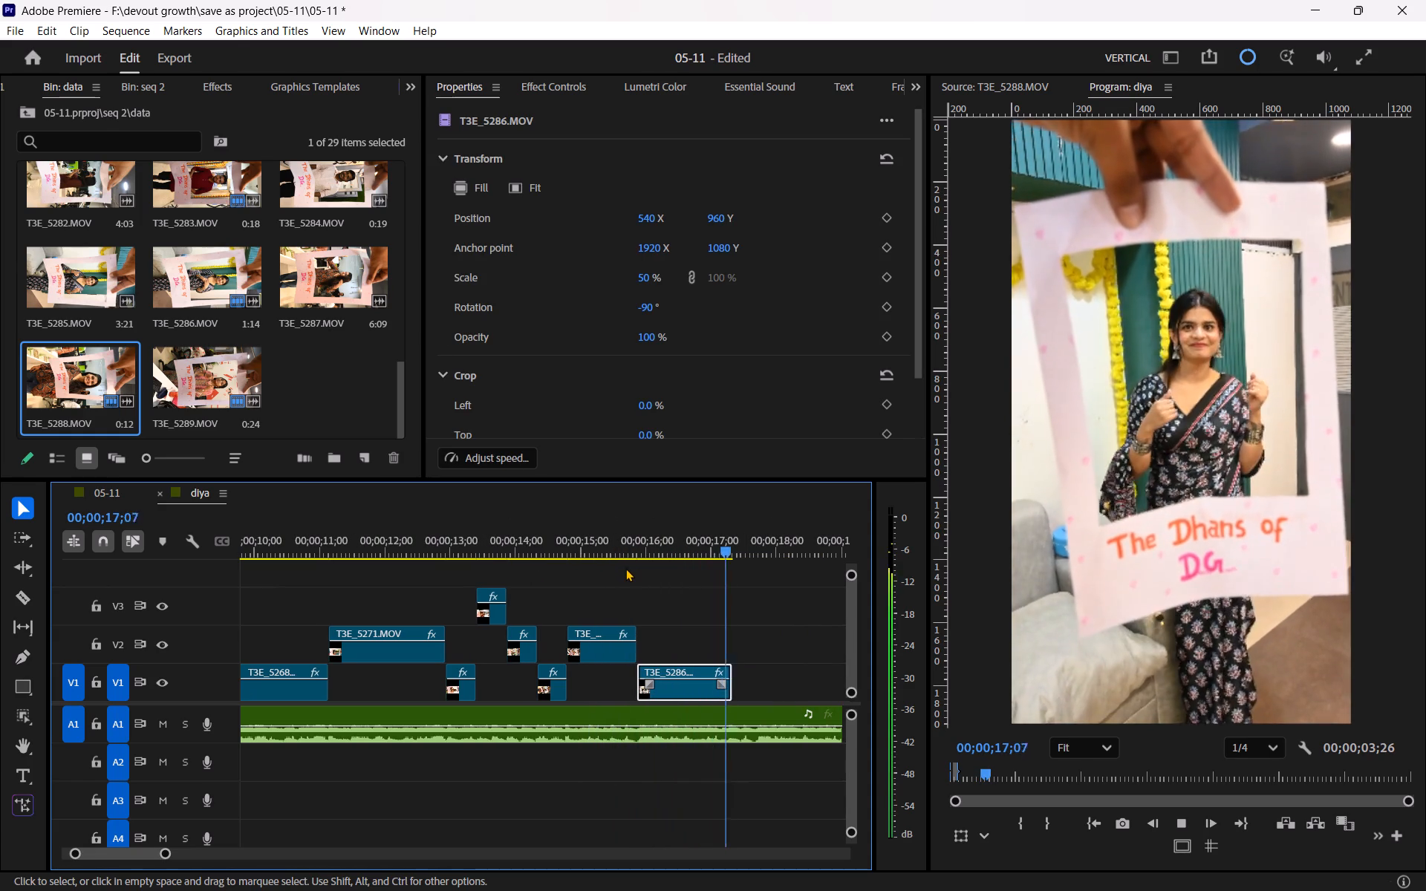
key(space)
drag(665, 555, 604, 572)
key(space)
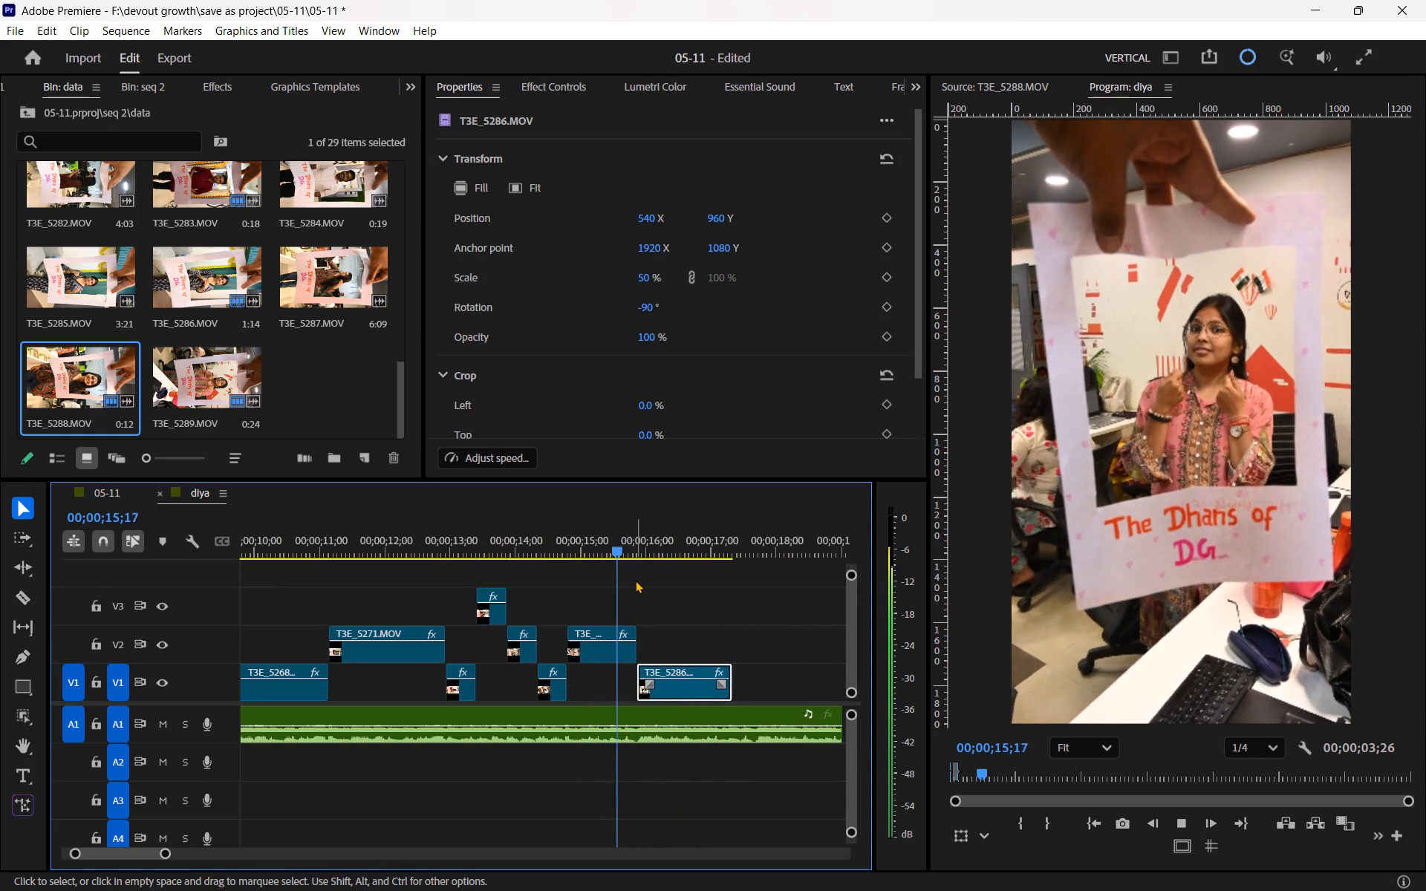
key(space)
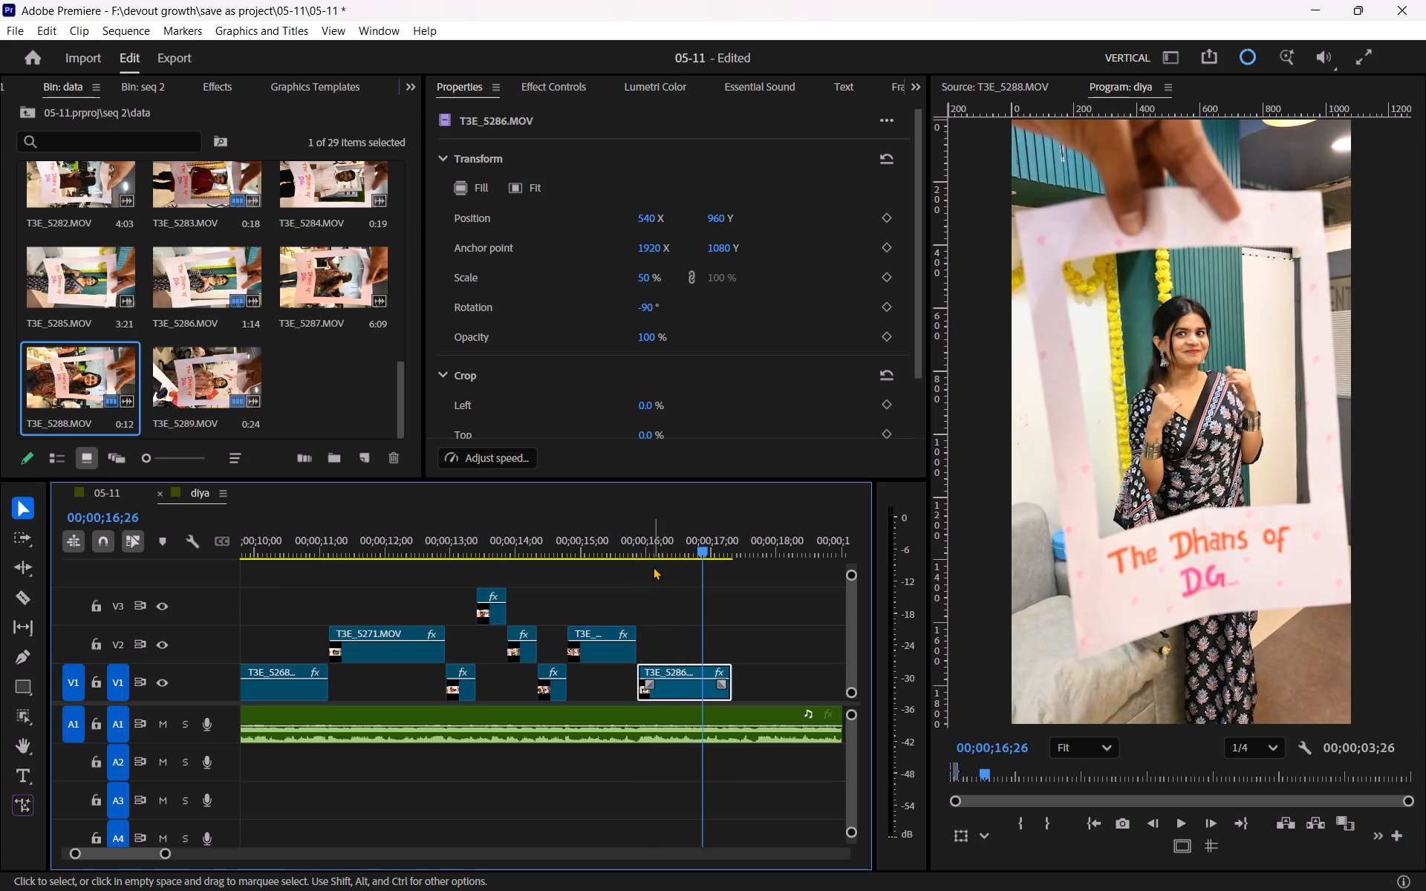
drag(645, 551, 618, 553)
key(space)
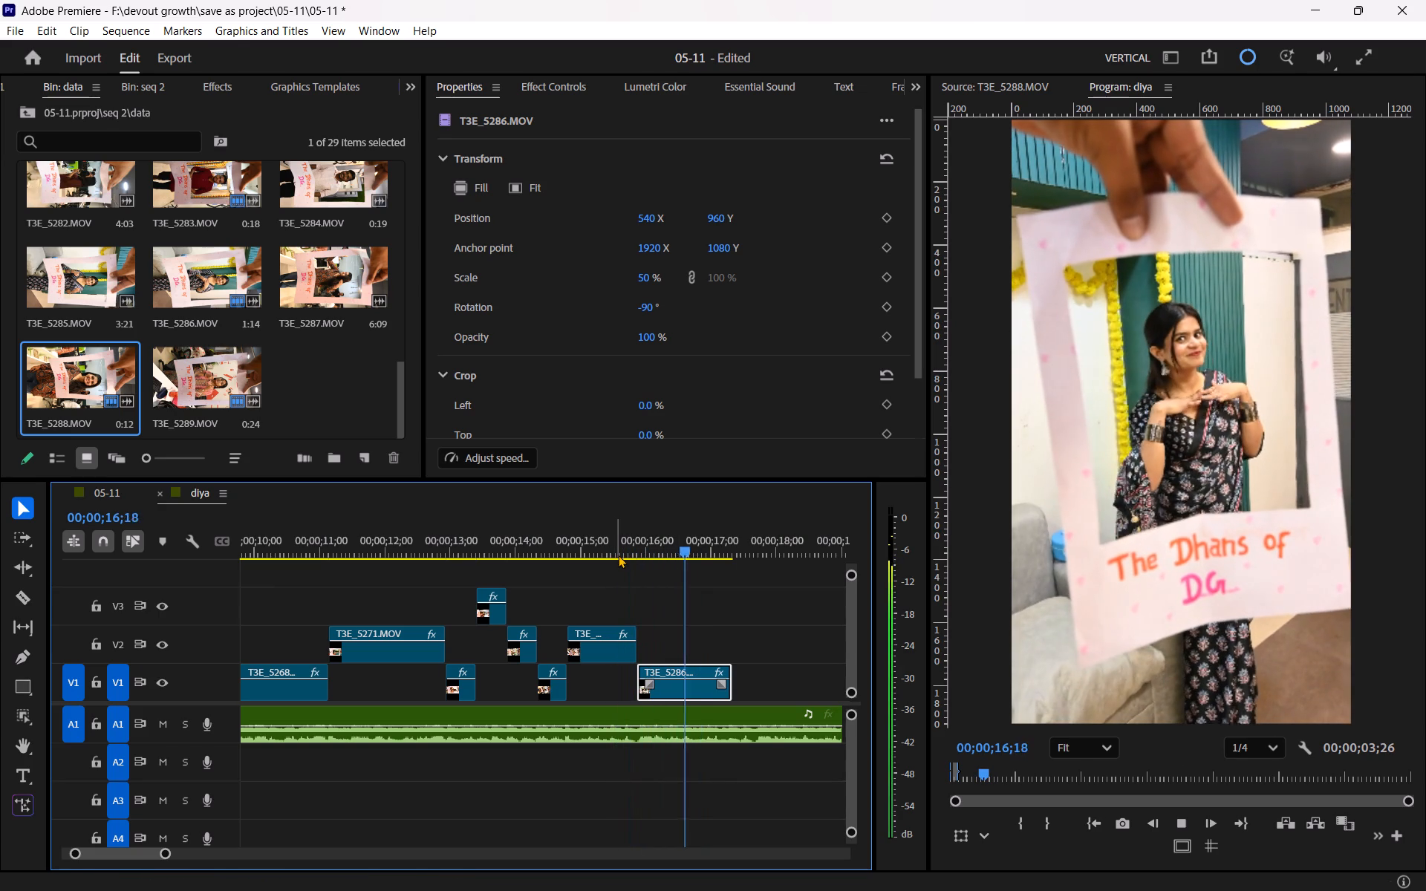
key(space)
drag(637, 691, 625, 693)
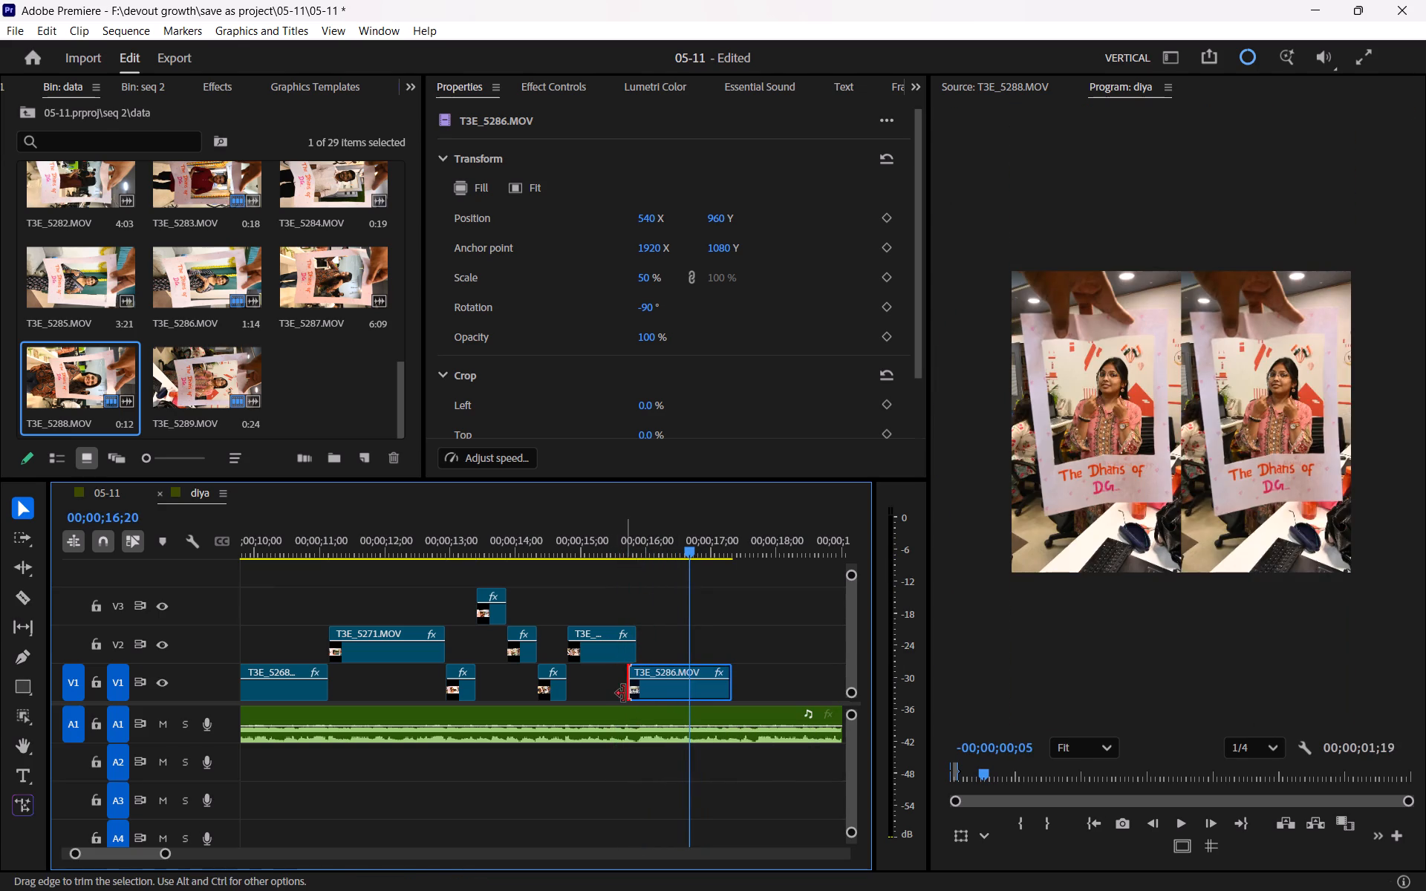
drag(654, 666, 665, 666)
Find the pose change in T3E_5286.MOV by playback and split the clip on V1 at 00;00;16;25.
drag(622, 546, 588, 546)
key(space)
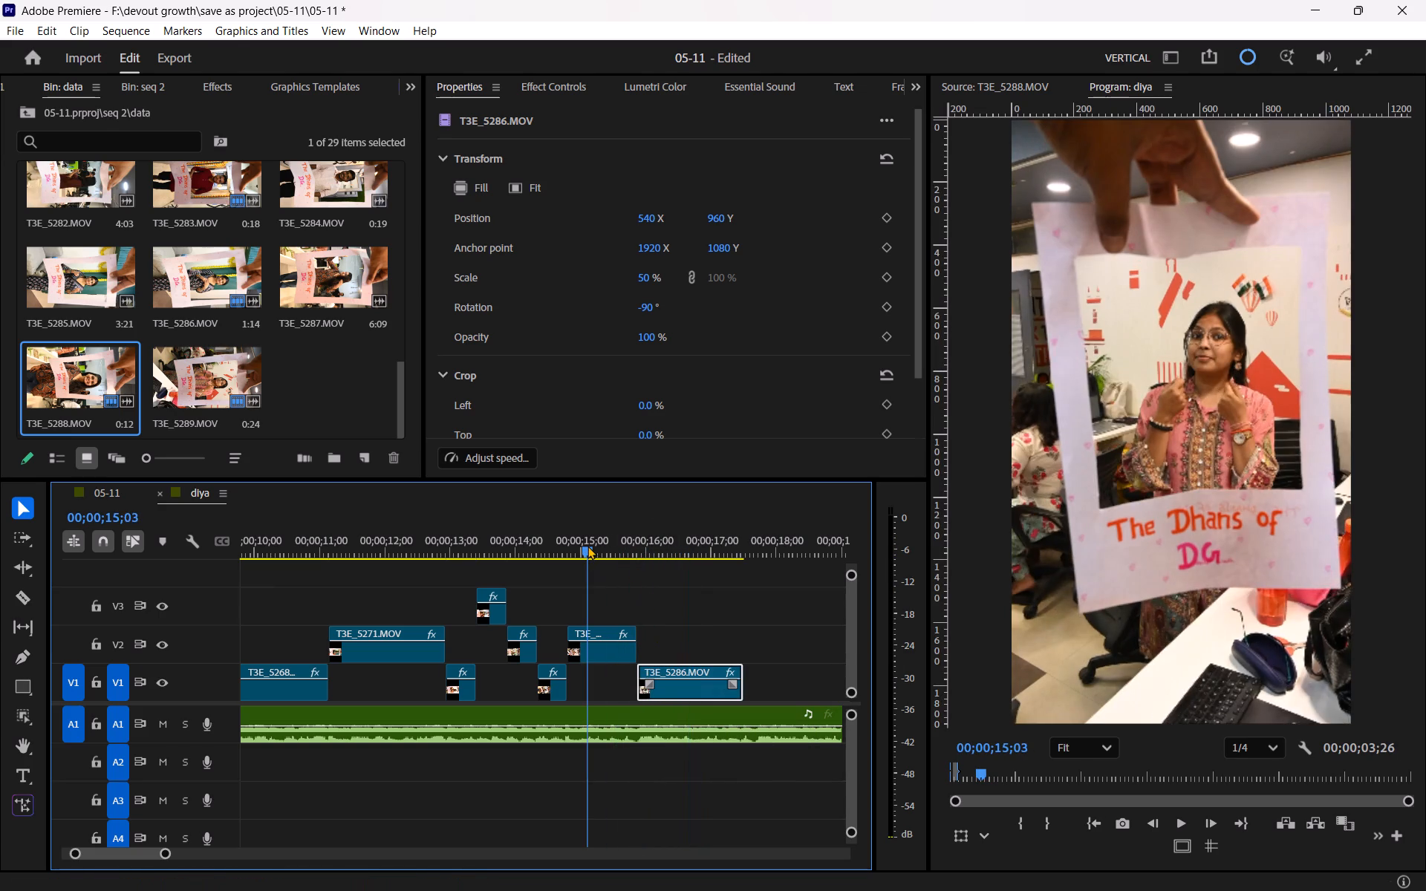
key(space)
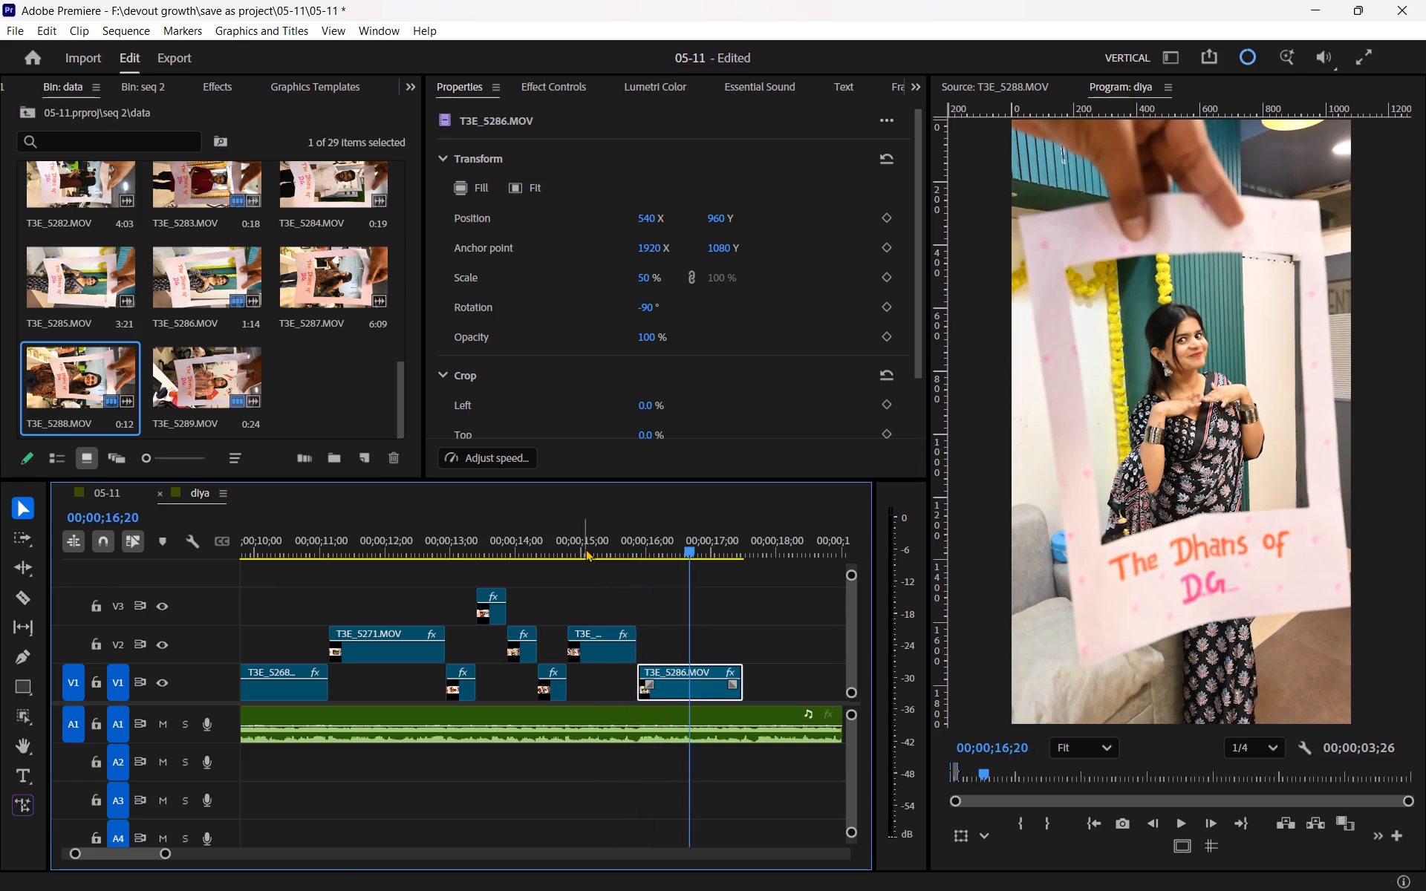
key(space)
key(space)
key(c)
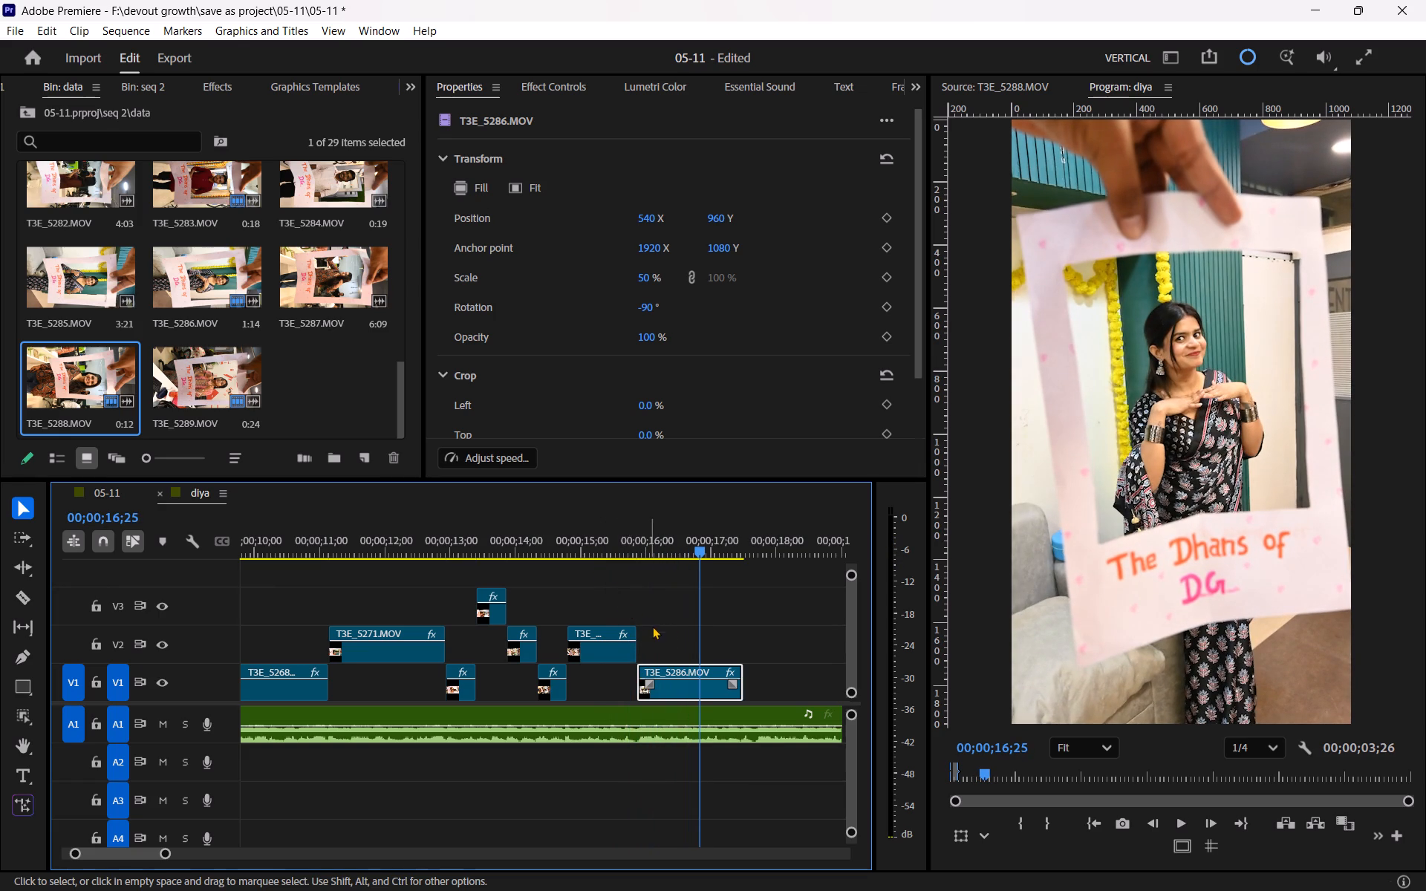
click(703, 676)
key(v)
Set the part of T3E_5286.MOV after the split to 60% speed with Optical flow interpolation.
click(715, 685)
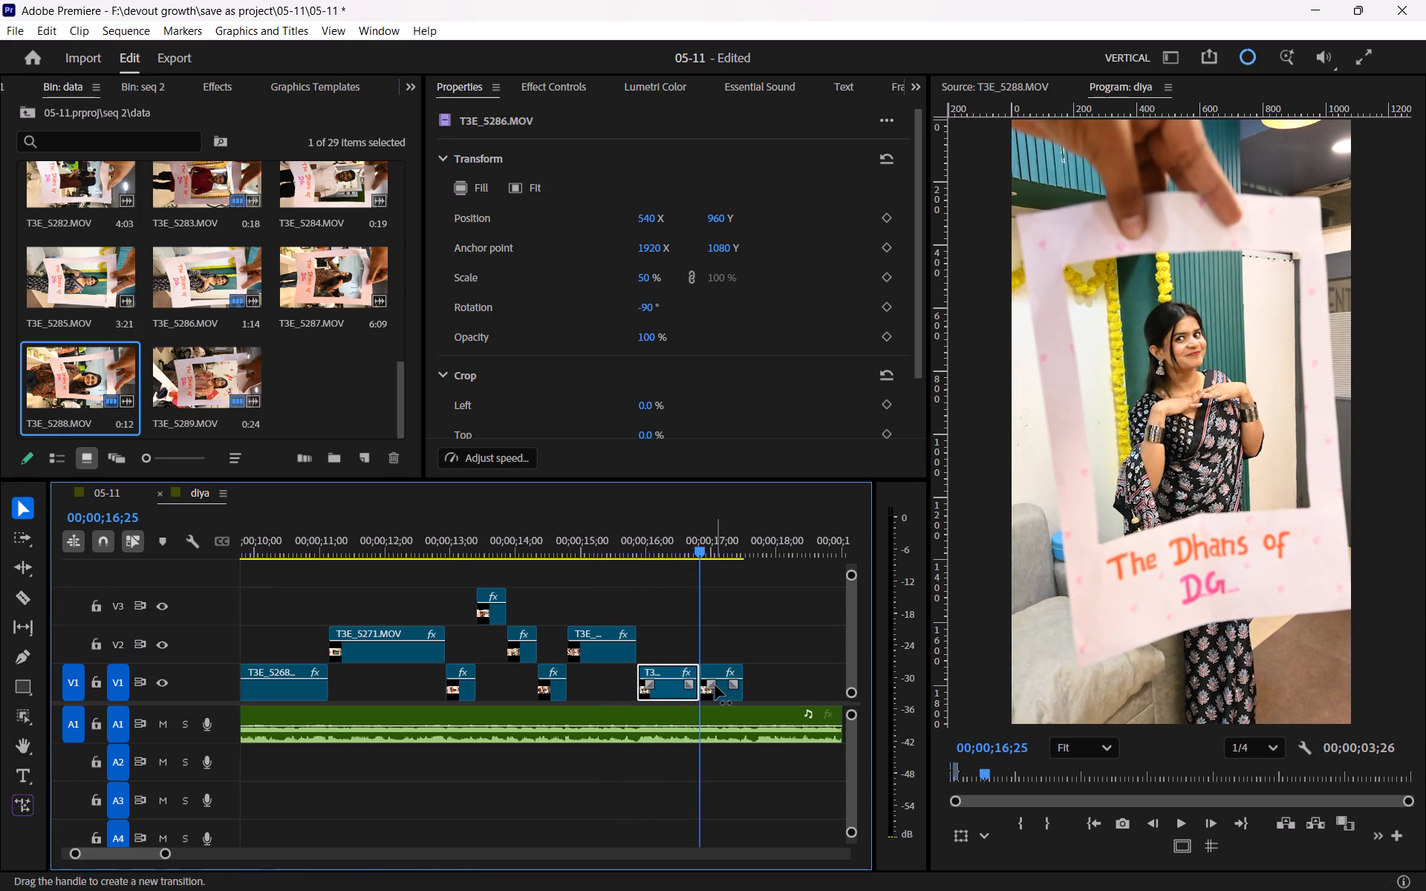
key(v)
click(715, 685)
click(723, 691)
right_click(723, 691)
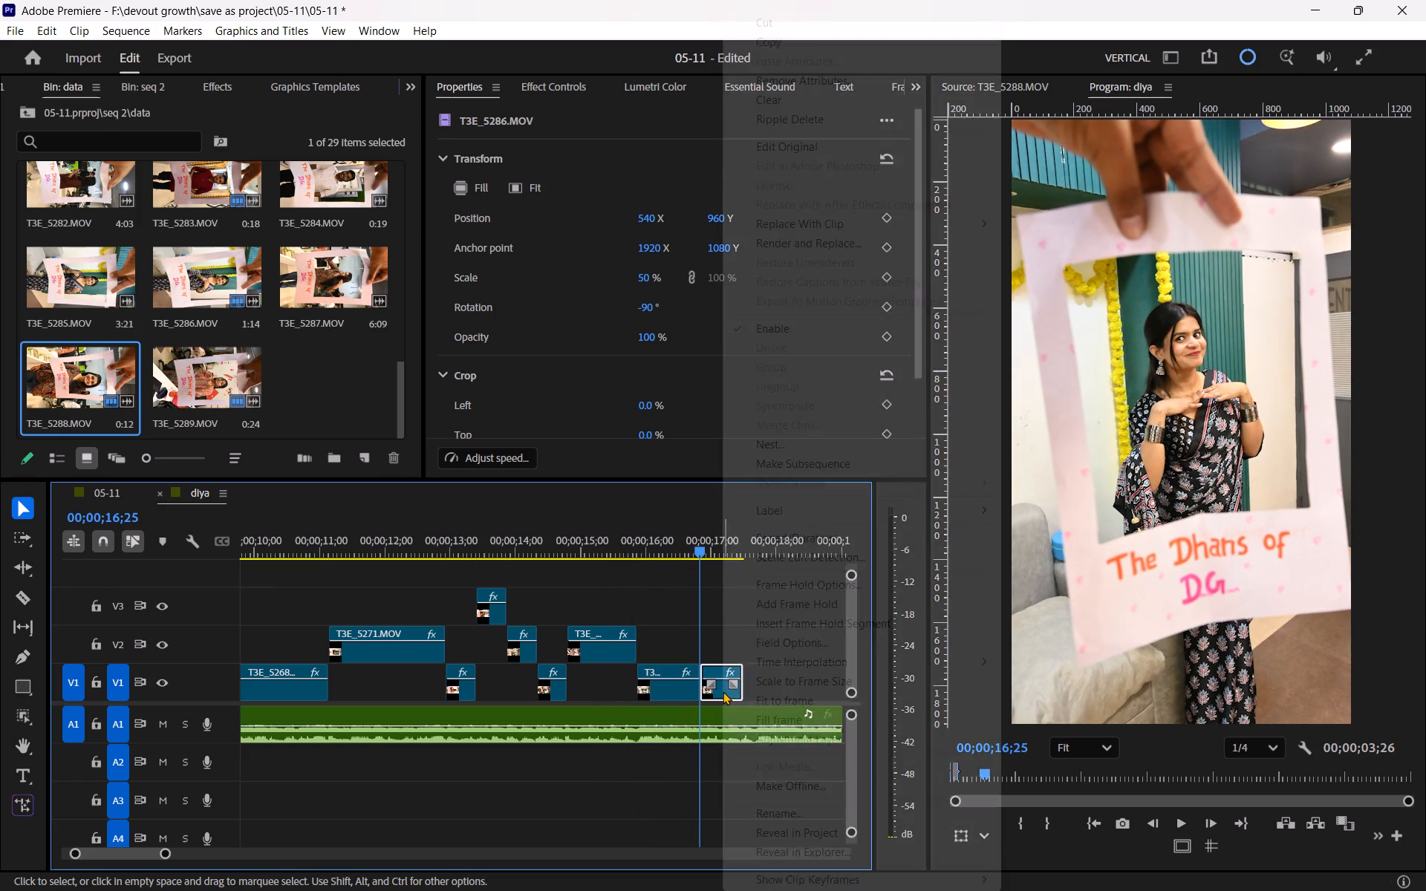
click(781, 540)
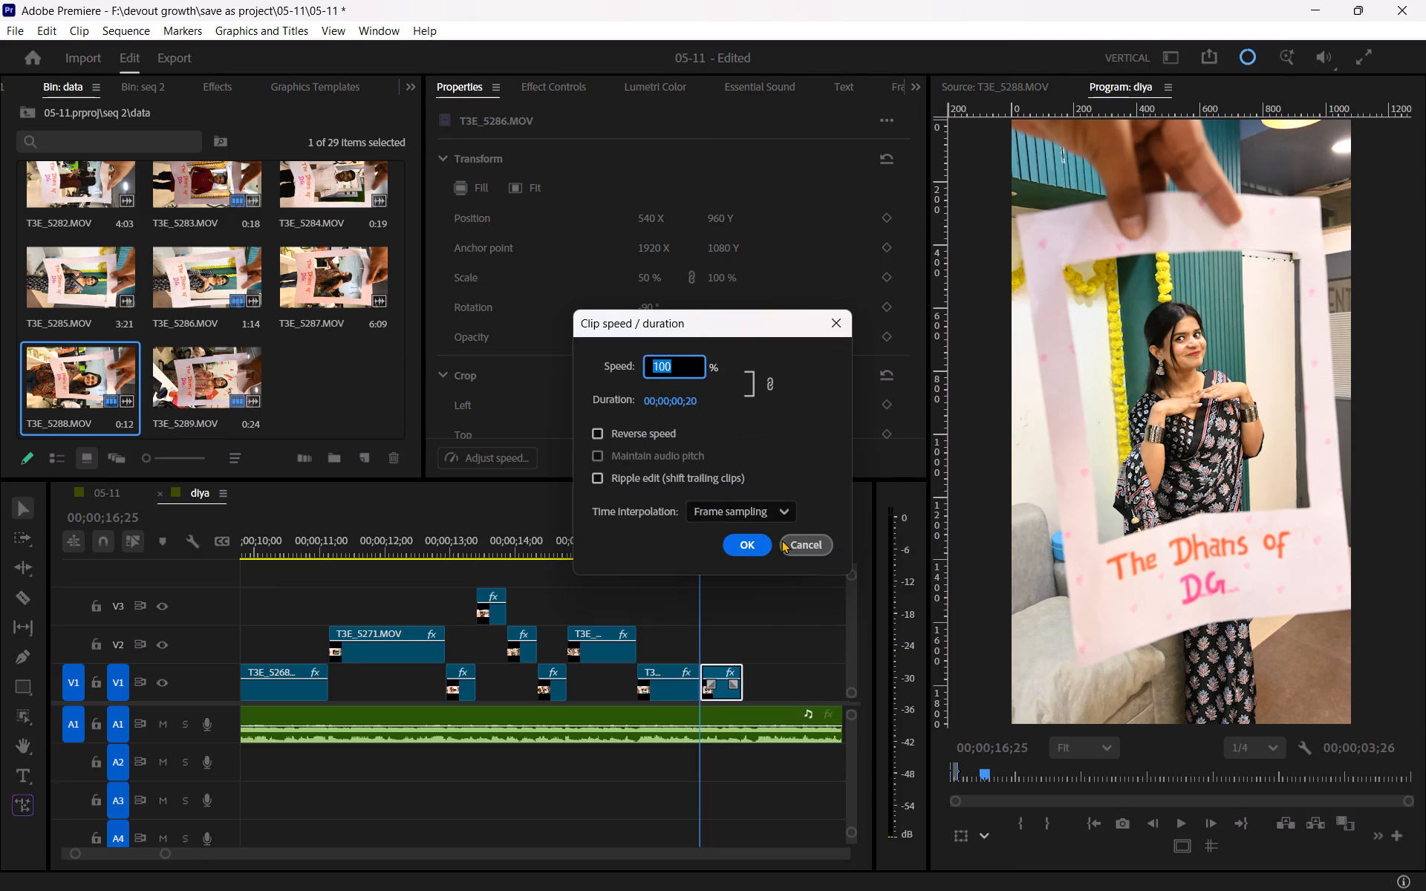
text(80)
click(770, 509)
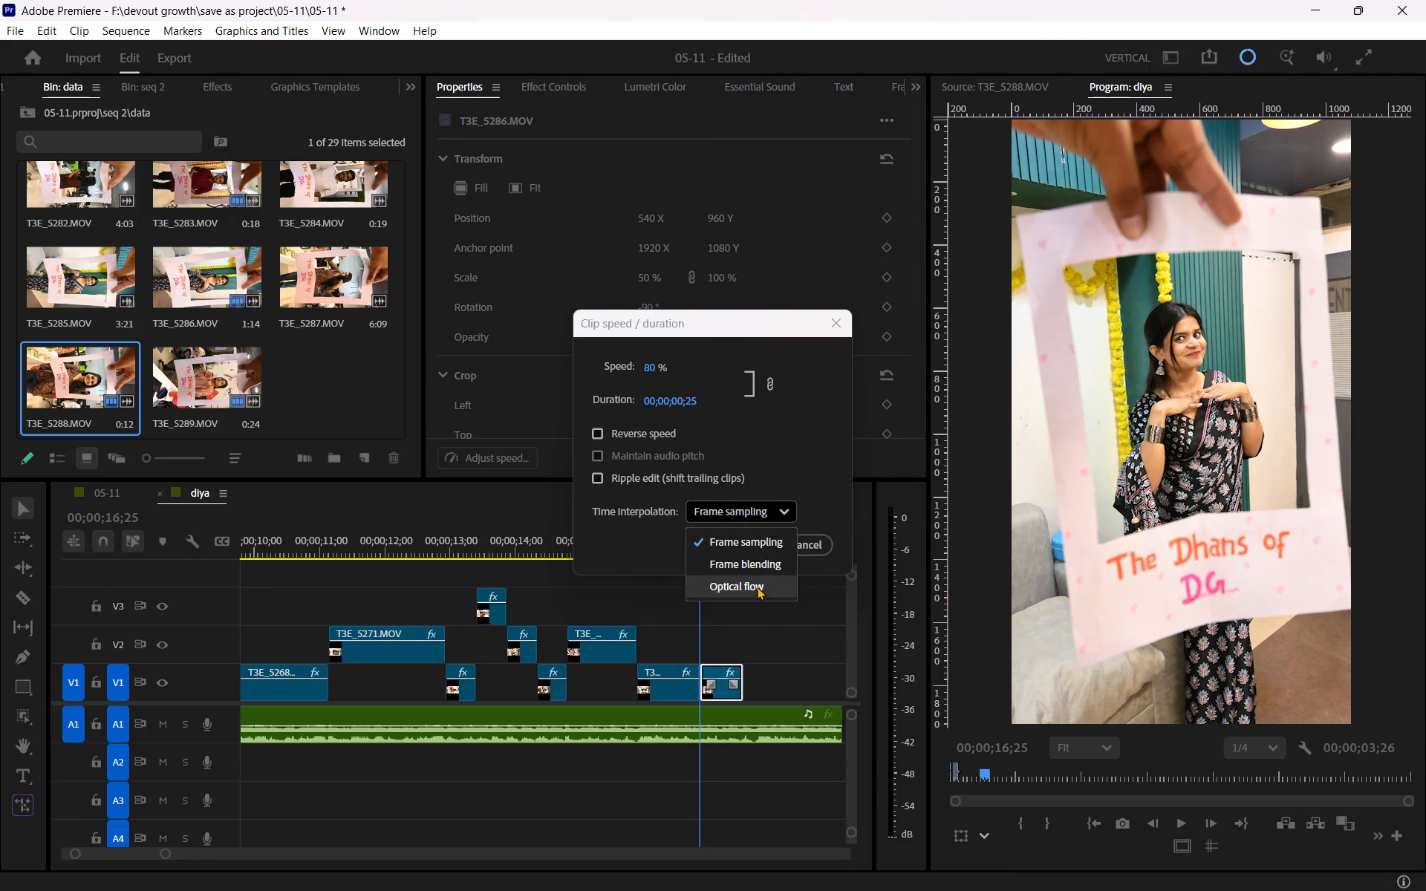
click(757, 587)
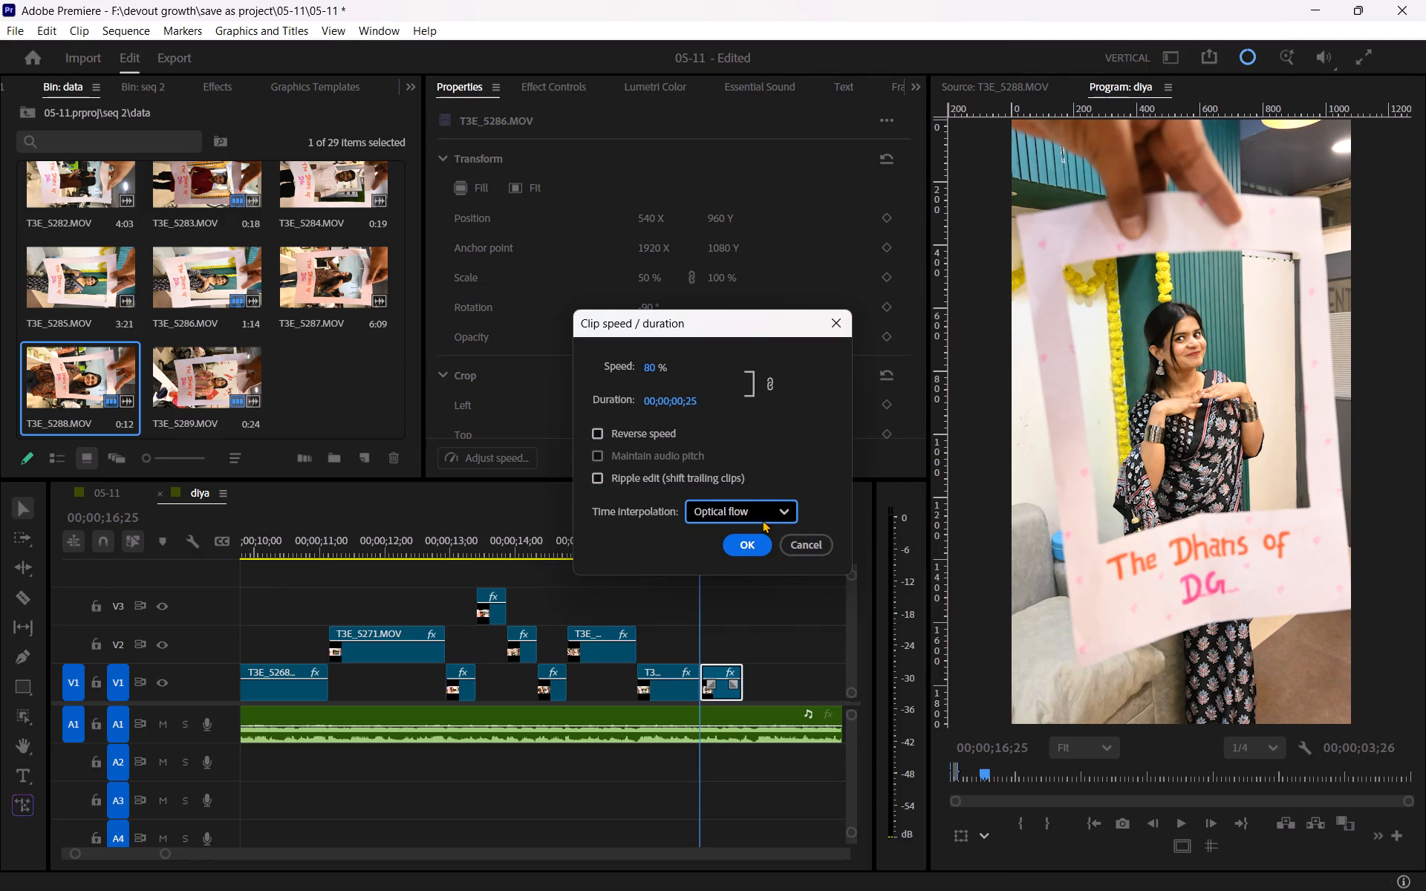
click(651, 366)
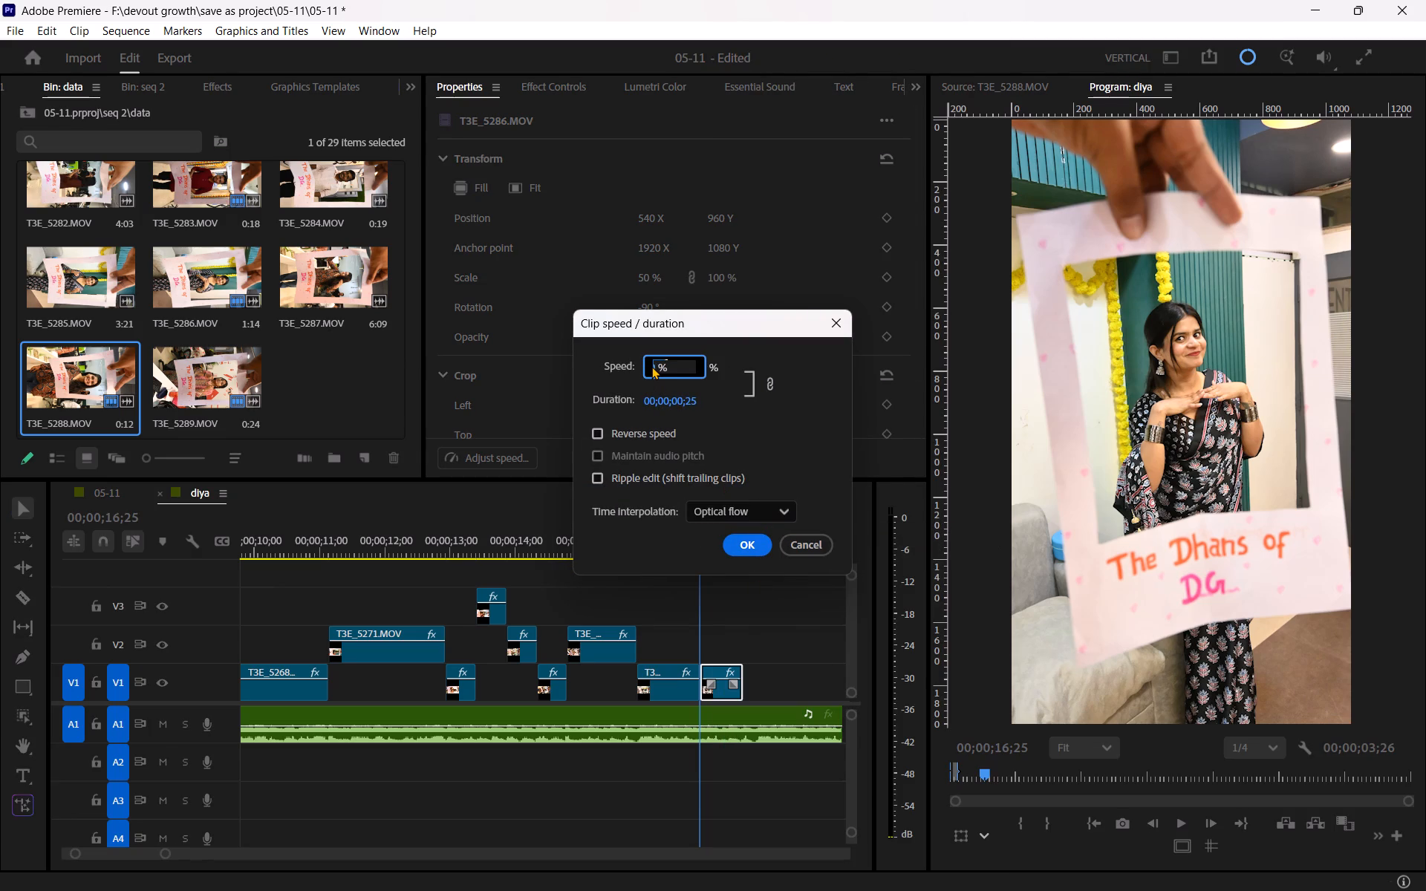
text(60)
key(Return)
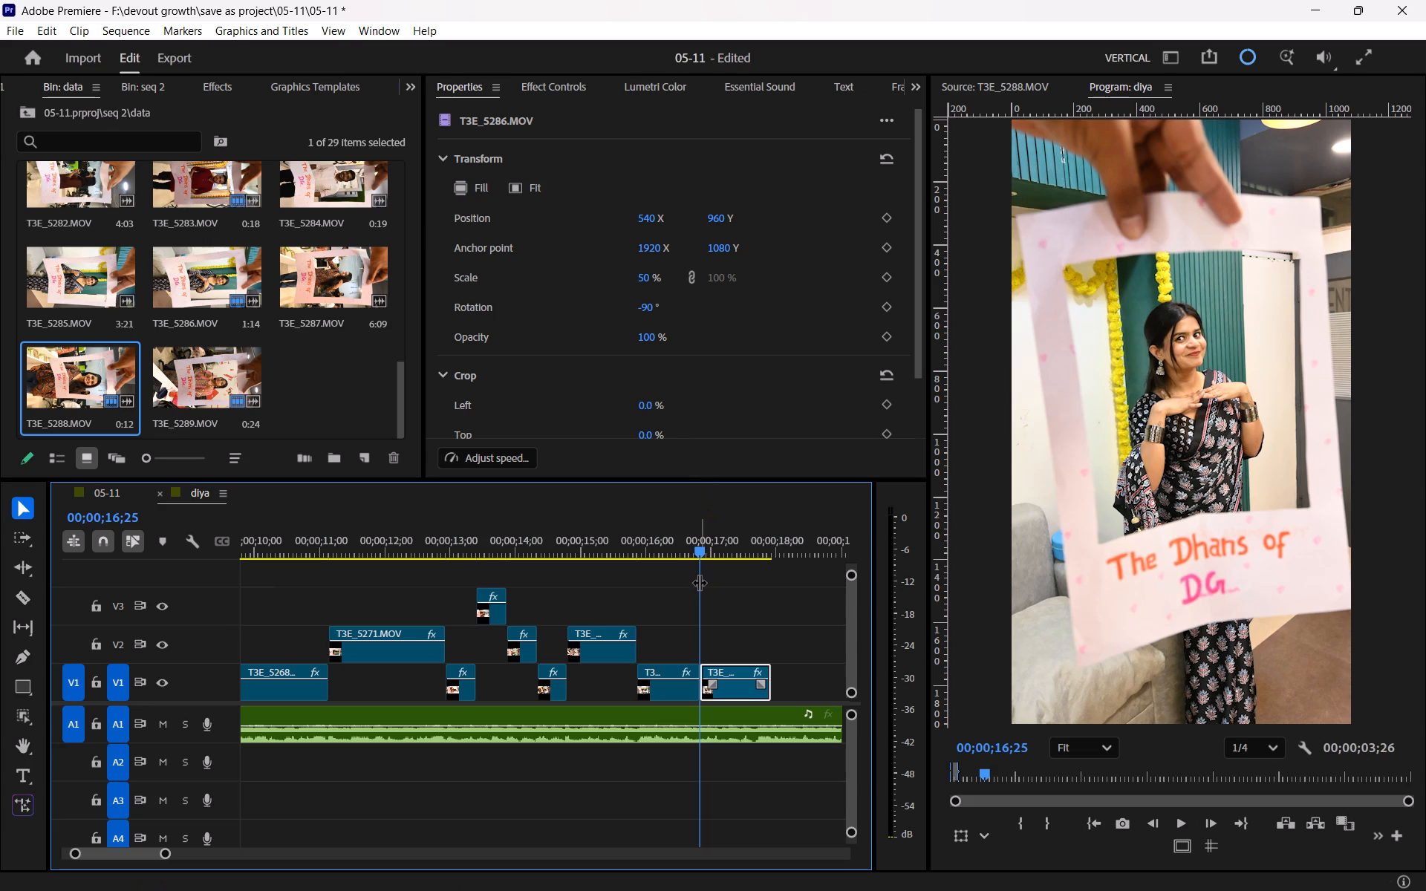
Check the slowed part of T3E_5286.MOV by playback and trim its end to 00;00;17;20.
drag(691, 550, 637, 559)
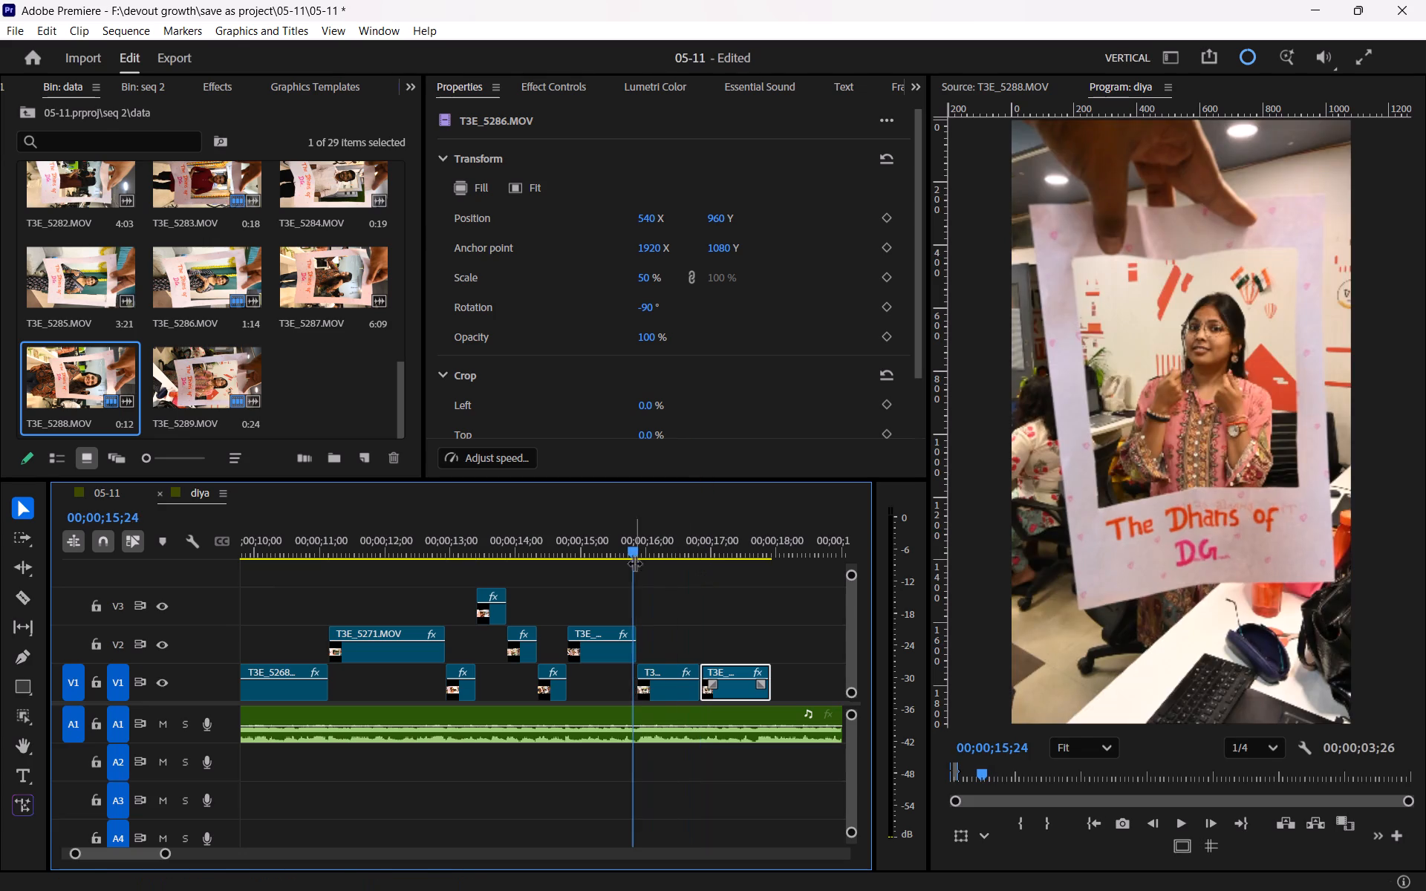
key(space)
click(677, 606)
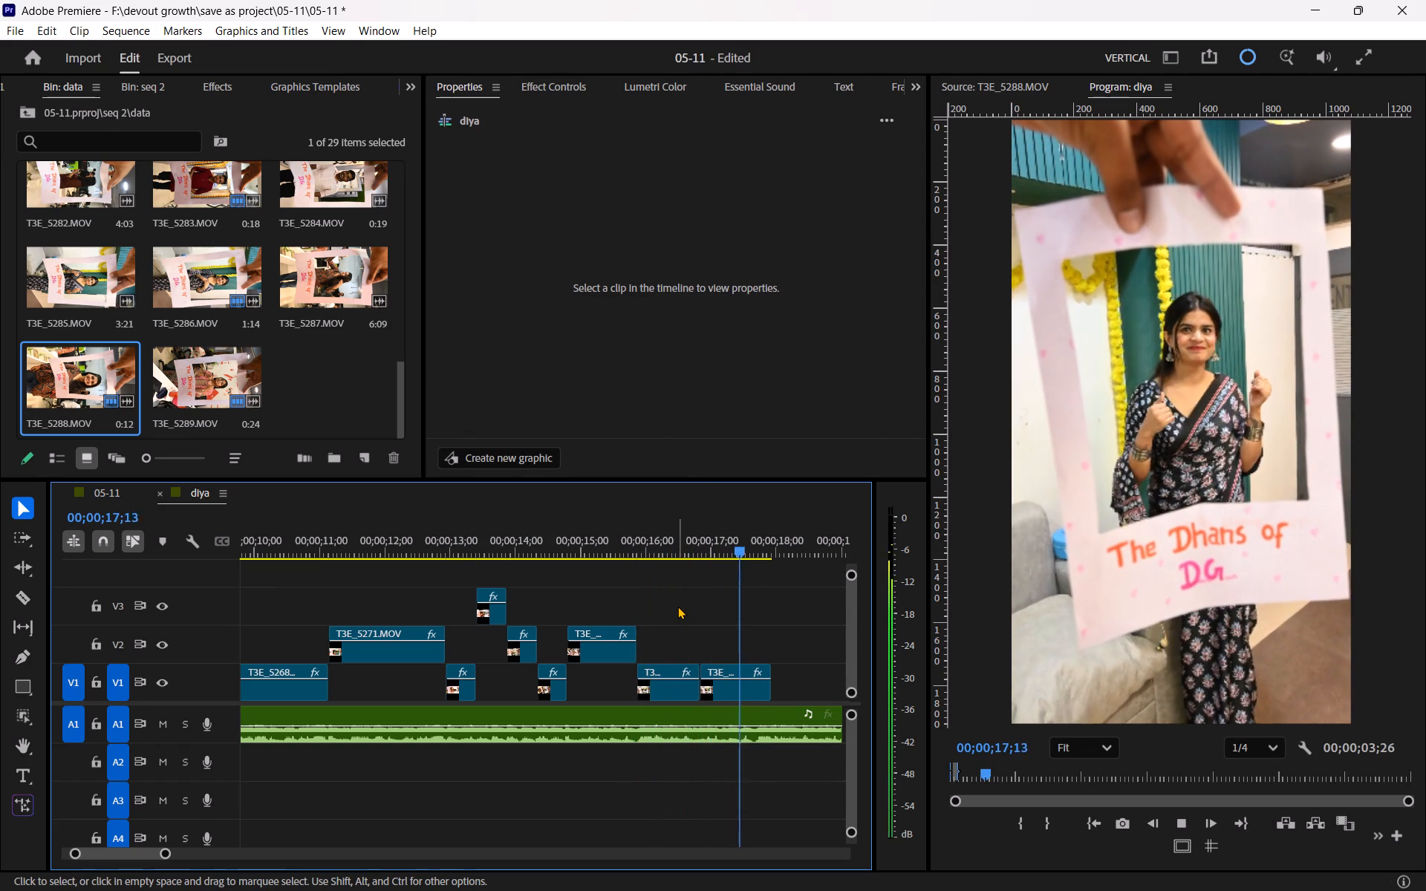
key(space)
scroll(701, 627, down, 3)
drag(639, 543, 613, 546)
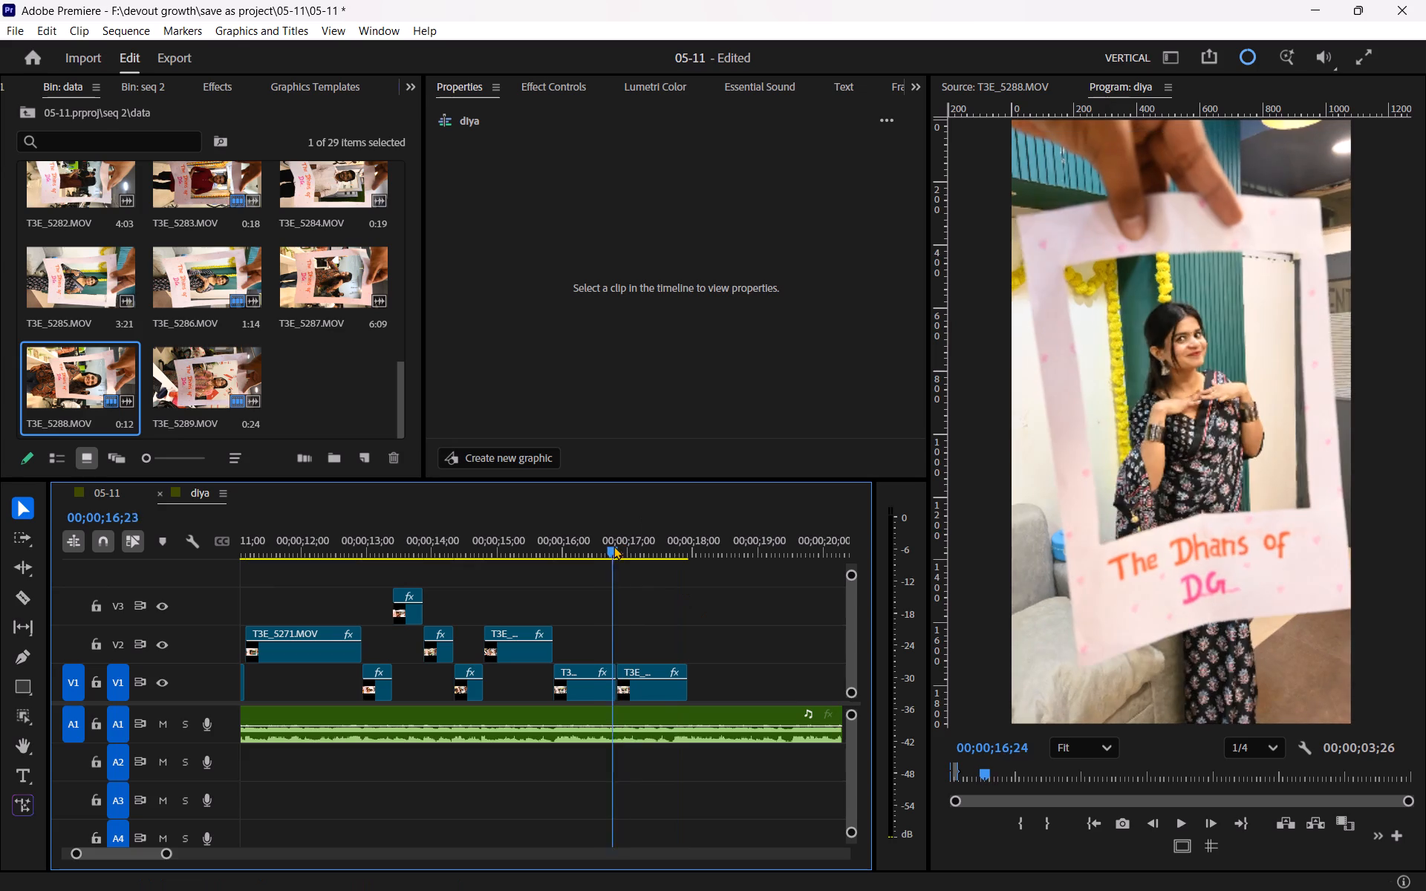
drag(613, 546, 611, 547)
key(space)
key(space)
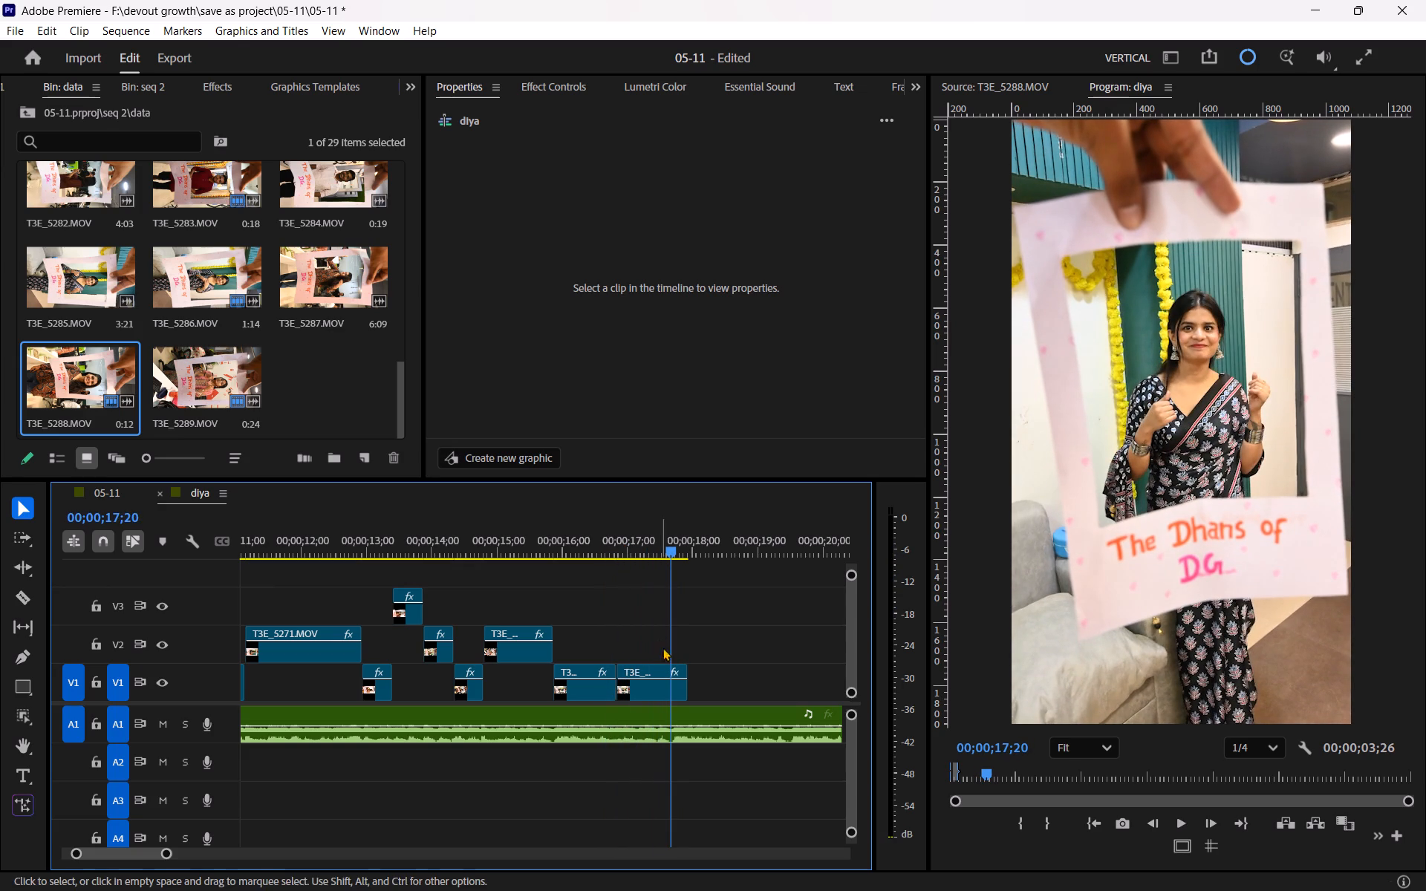
drag(689, 673, 675, 682)
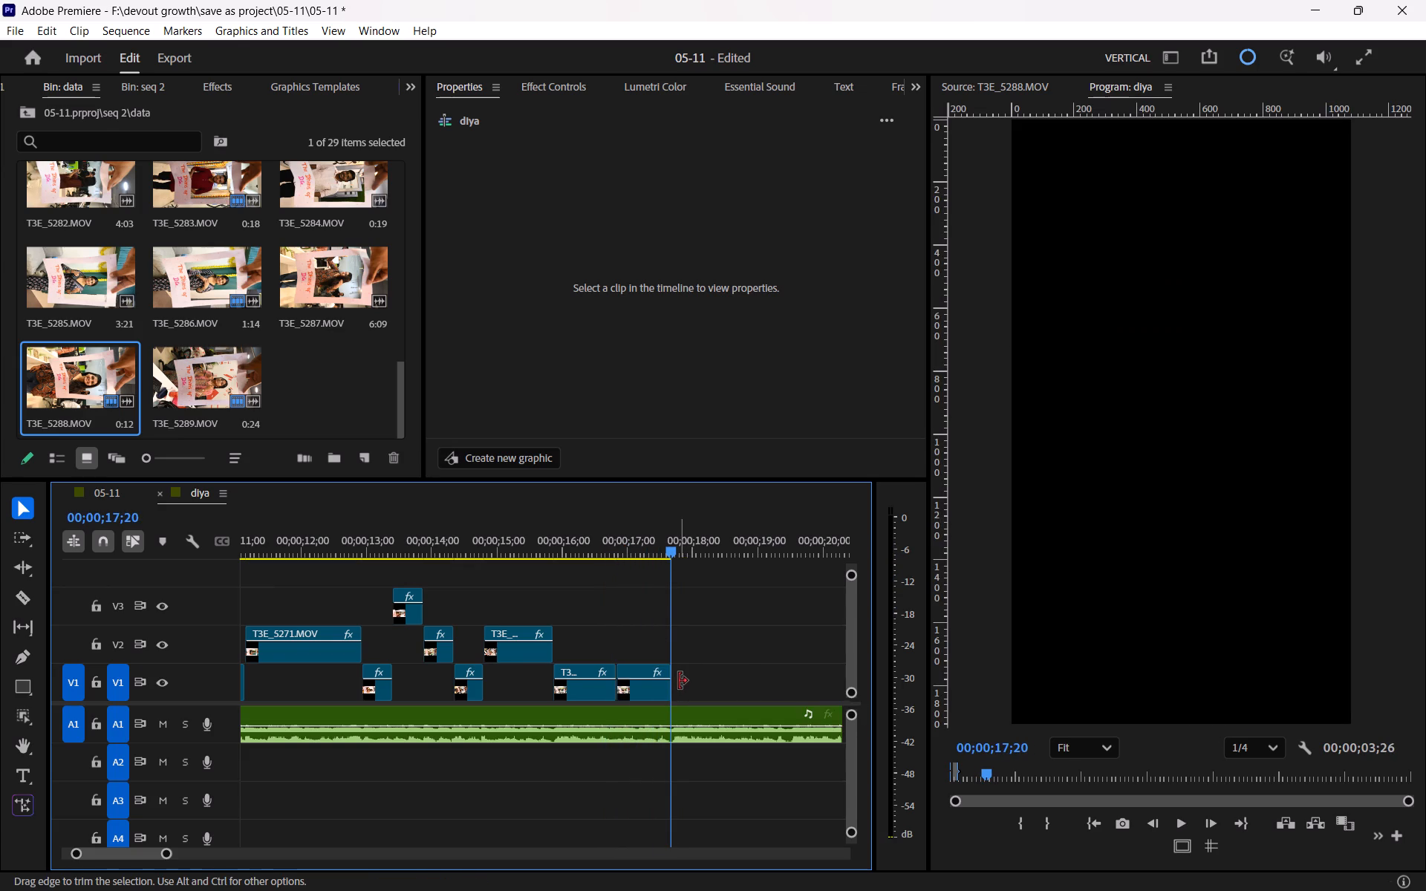
Trim the end of the A1 audio to 00;00;17;20 so it finishes with the last video clip.
key(minus)
key(minus)
key(minus)
key(minus)
key(minus)
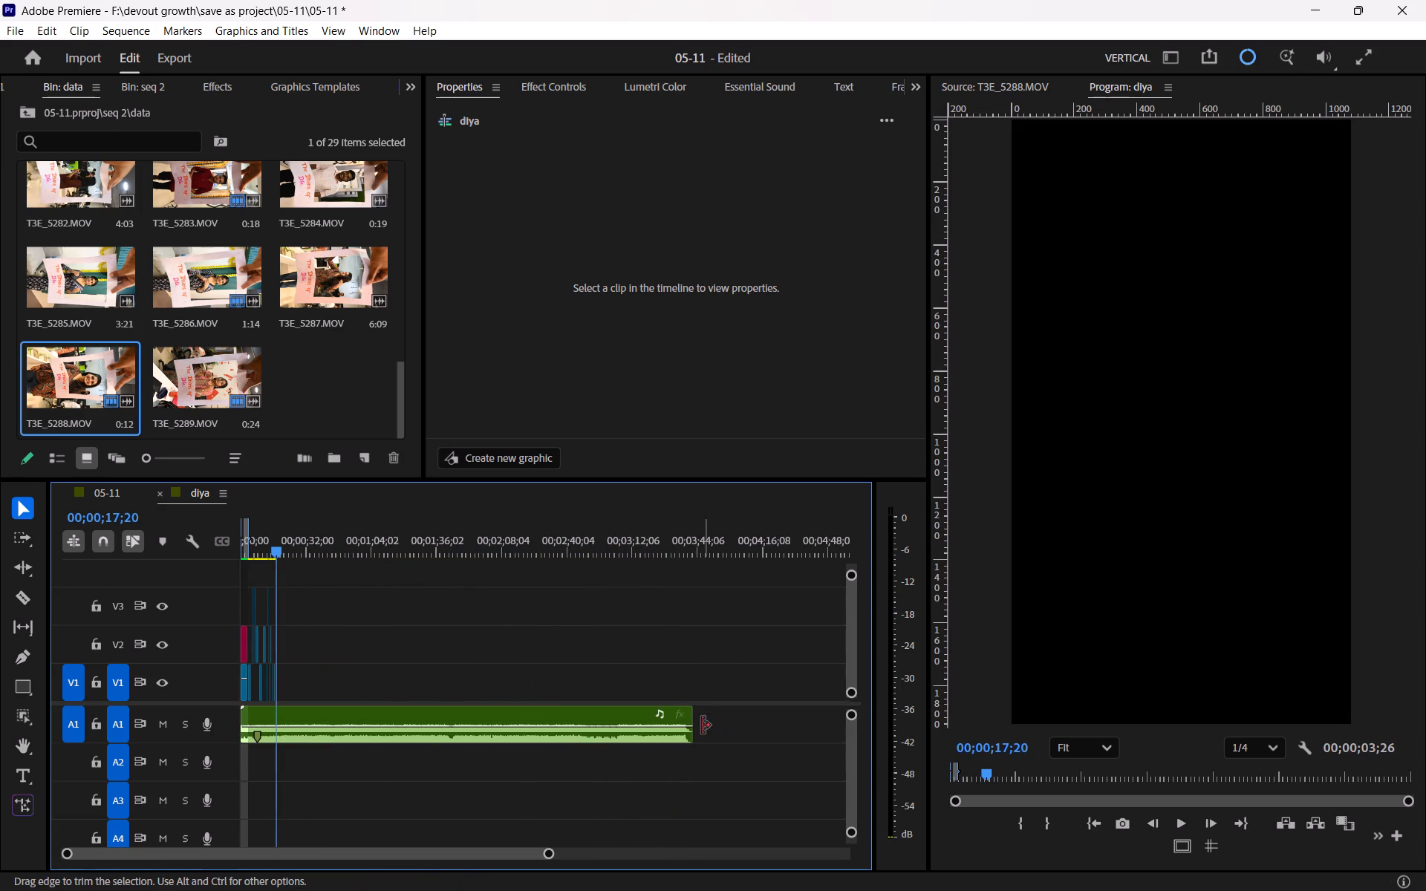
drag(698, 726, 280, 741)
key(equal)
key(equal)
key(equal)
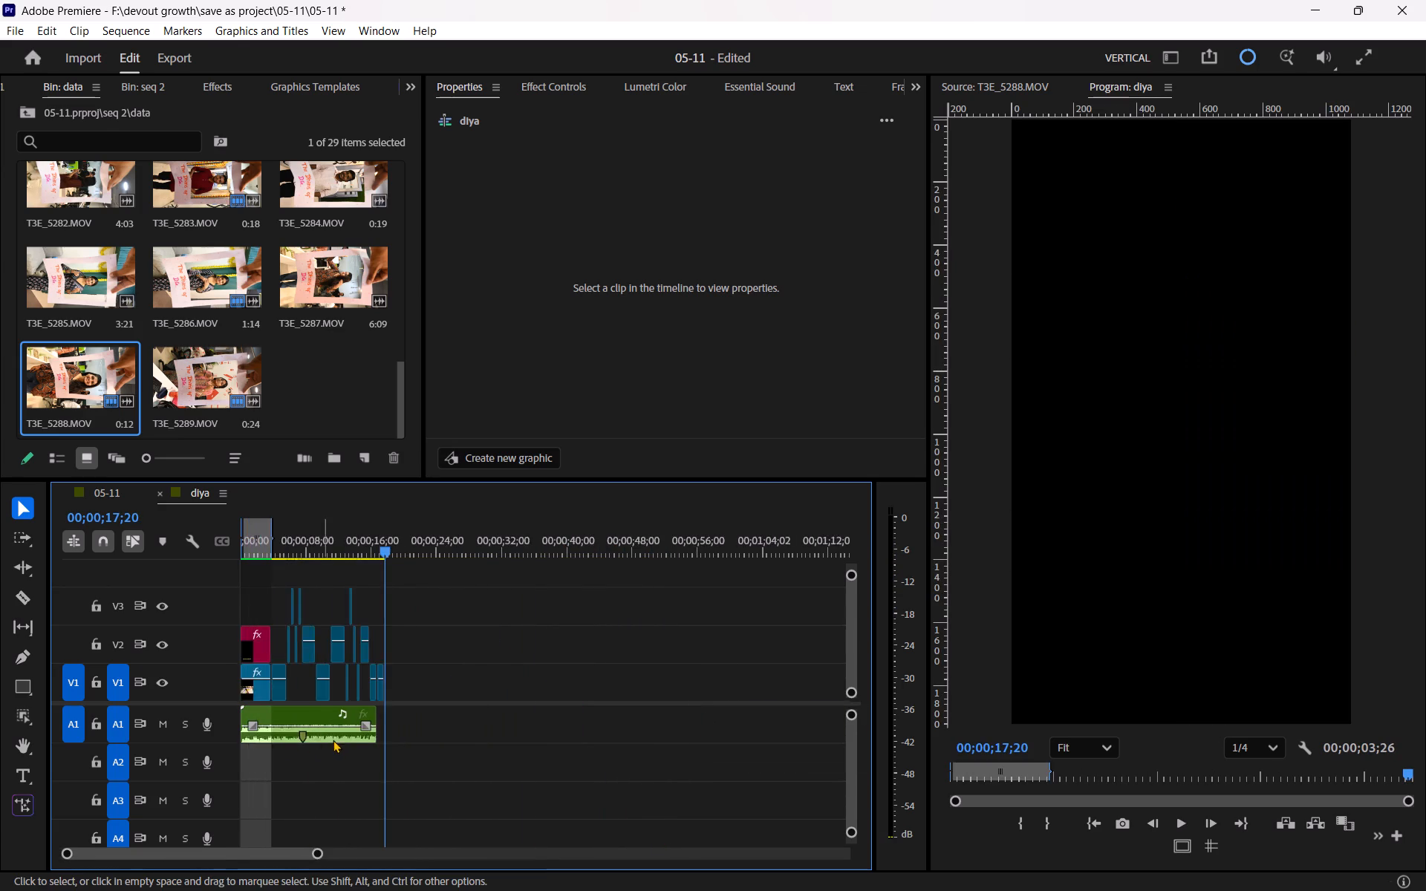
key(equal)
drag(519, 724, 547, 724)
Add a fade-out of about 20 frames at the end of the A1 audio and play it back.
key(equal)
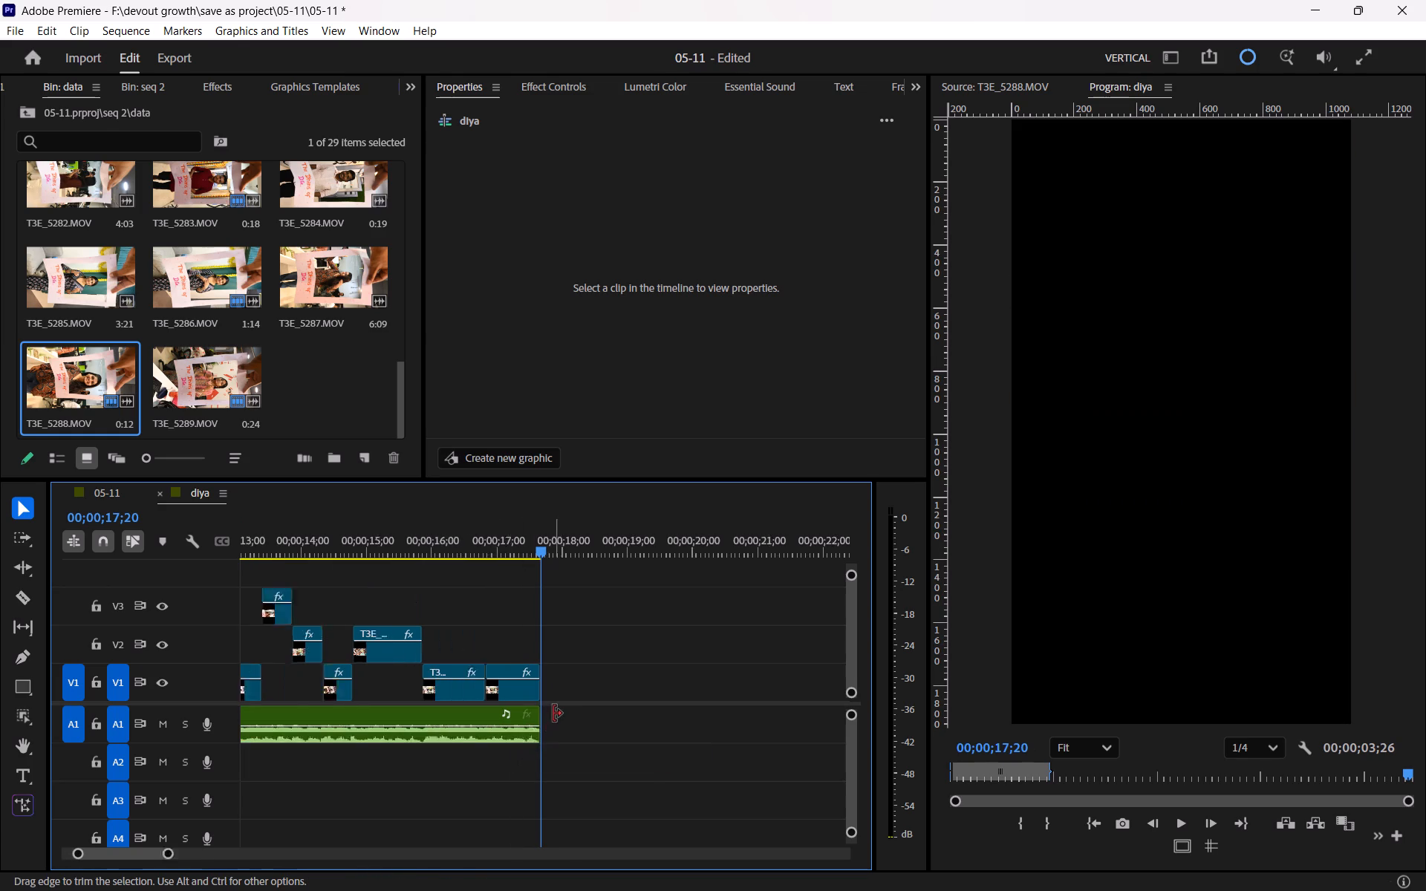
key(equal)
scroll(571, 714, up, 4)
drag(638, 725, 570, 725)
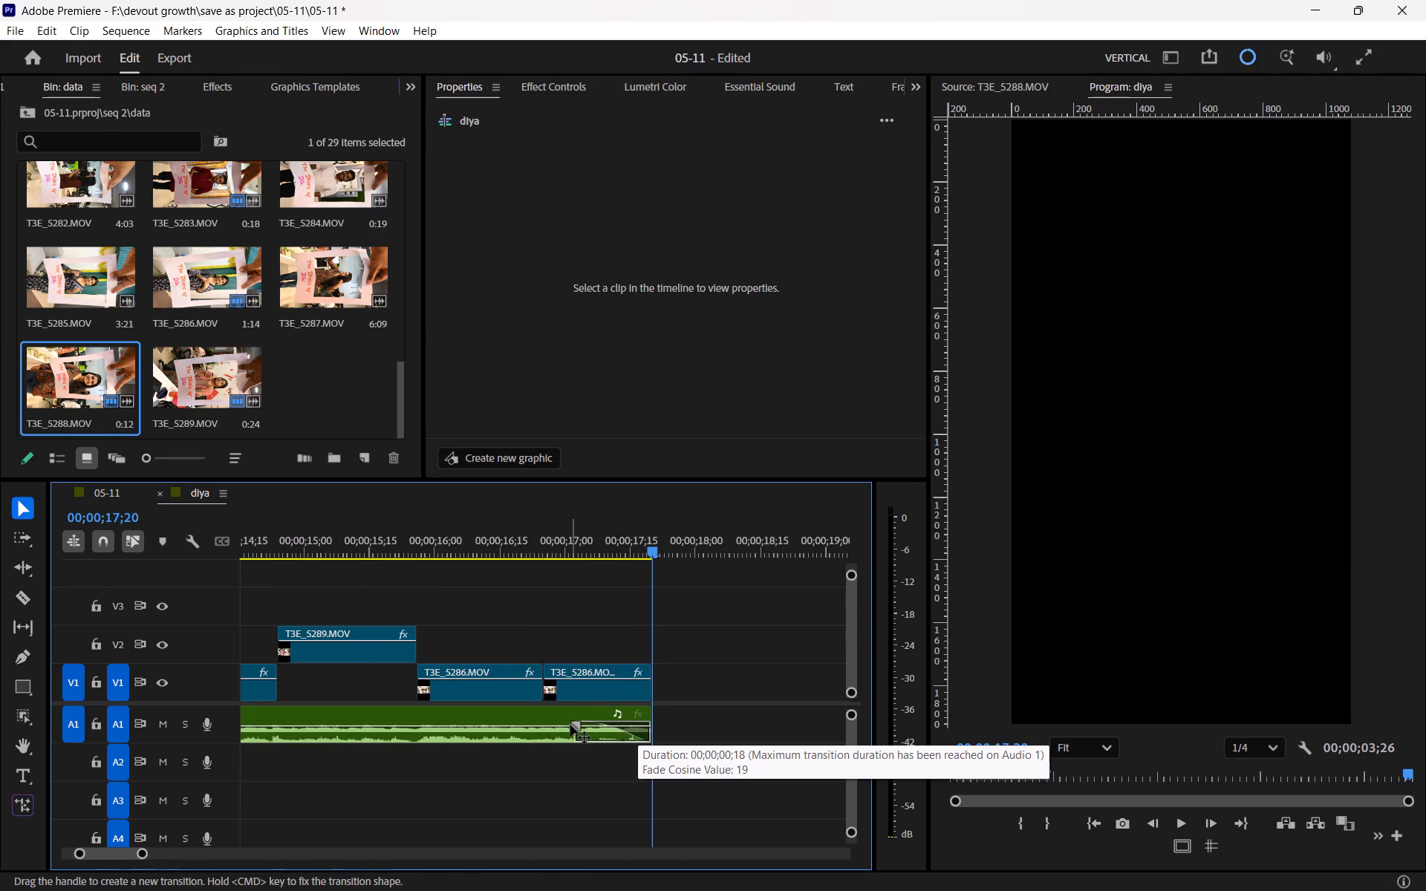
drag(570, 725, 557, 713)
drag(533, 541, 506, 541)
key(space)
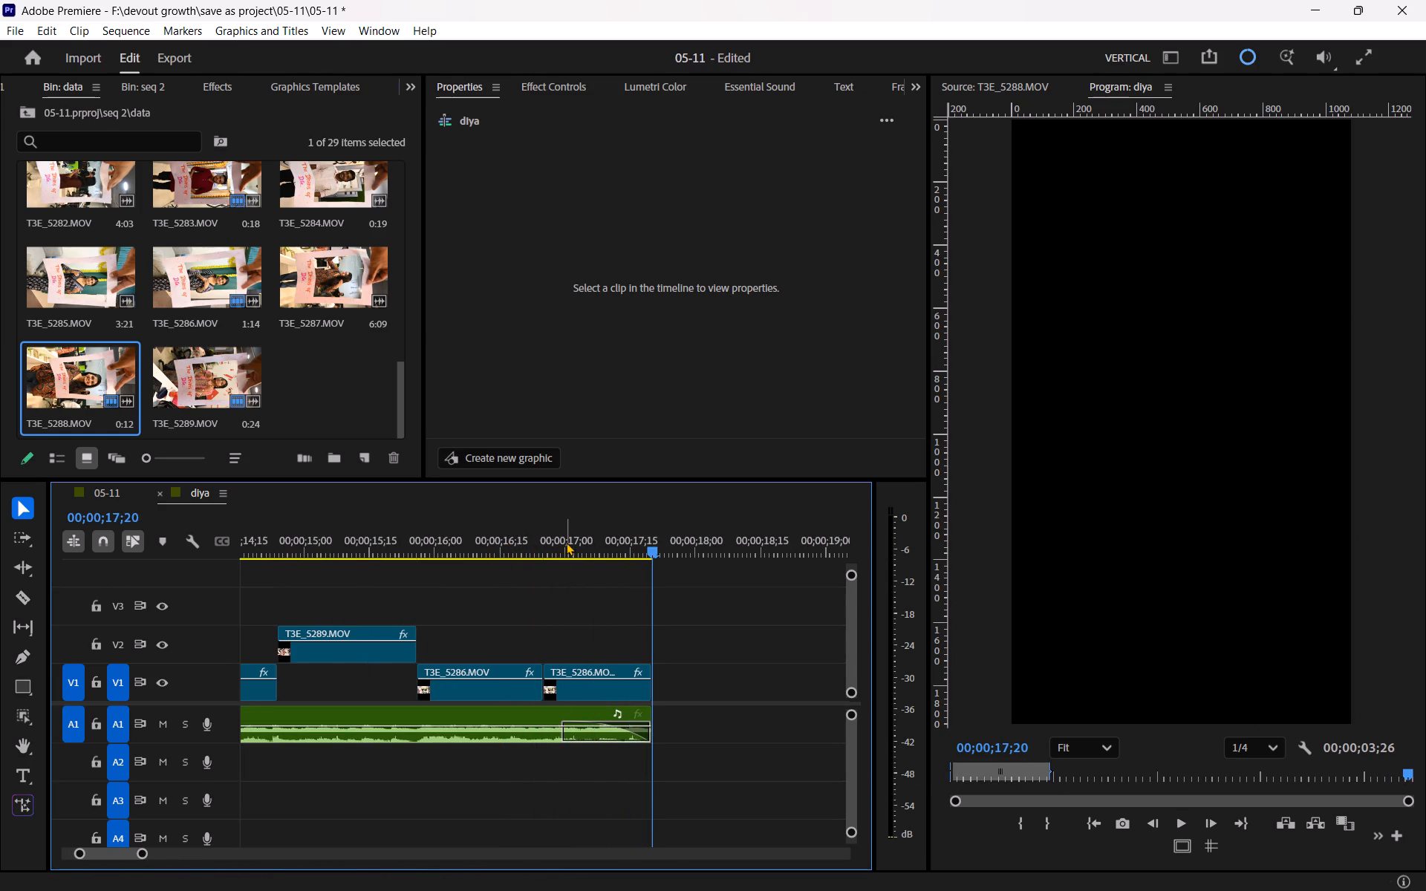
Extend the marked range of the diya sequence by moving its out point to 00;00;17;20.
drag(566, 542, 0, 597)
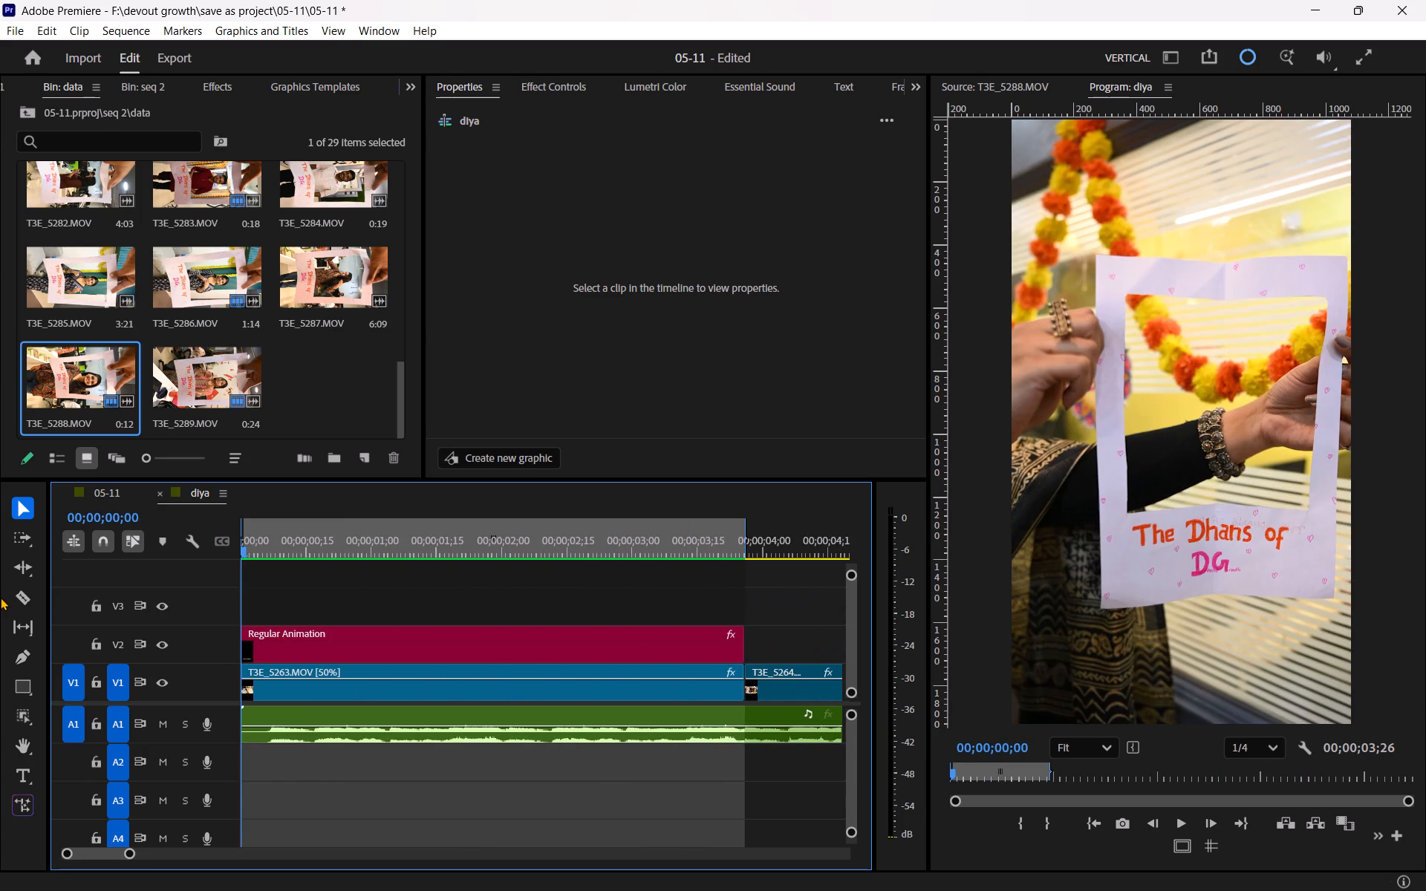
key(minus)
key(minus)
key(minus)
key(equal)
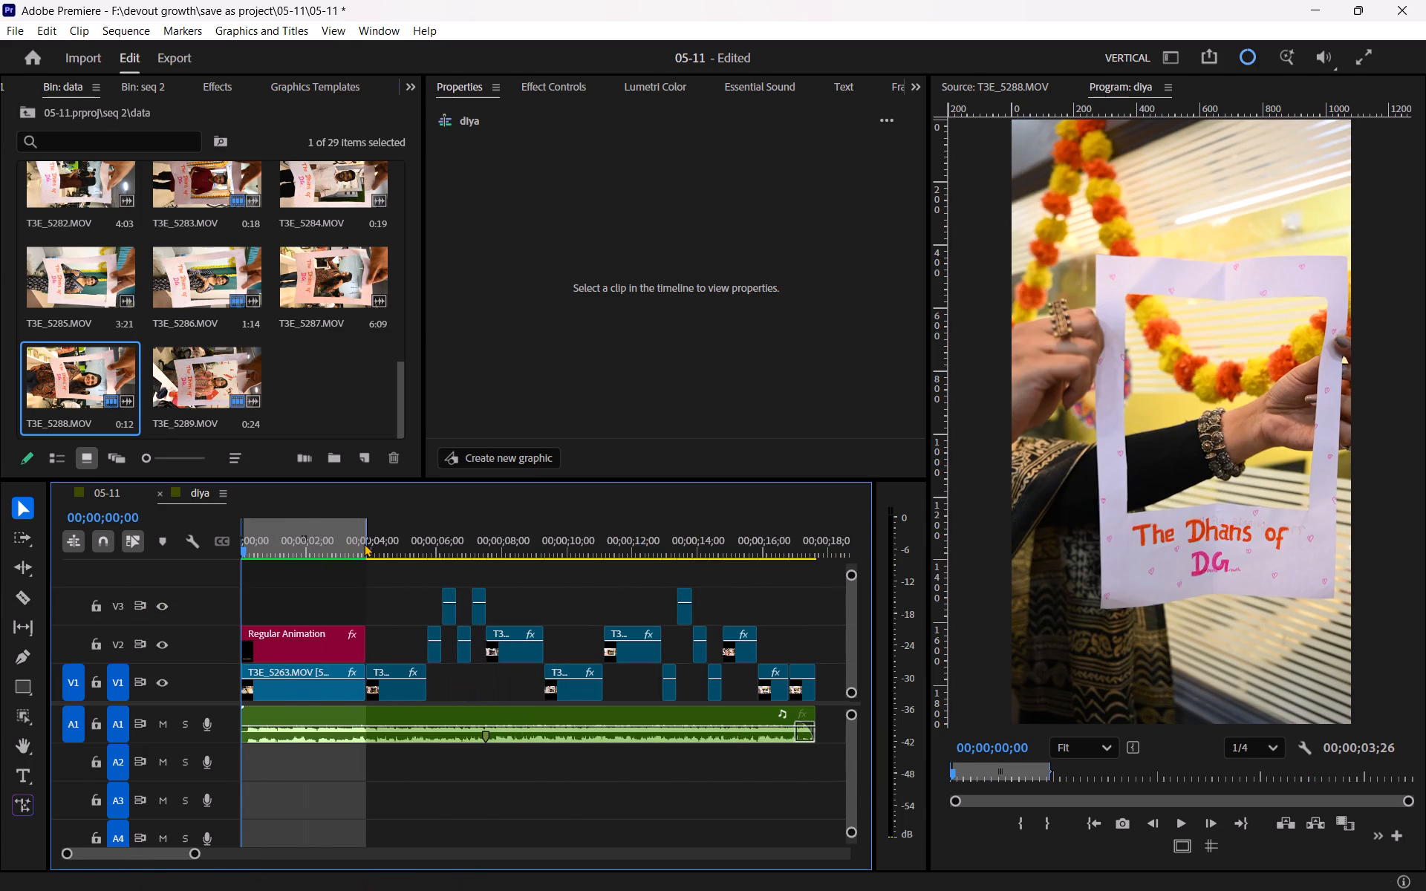
drag(368, 538, 816, 552)
click(792, 587)
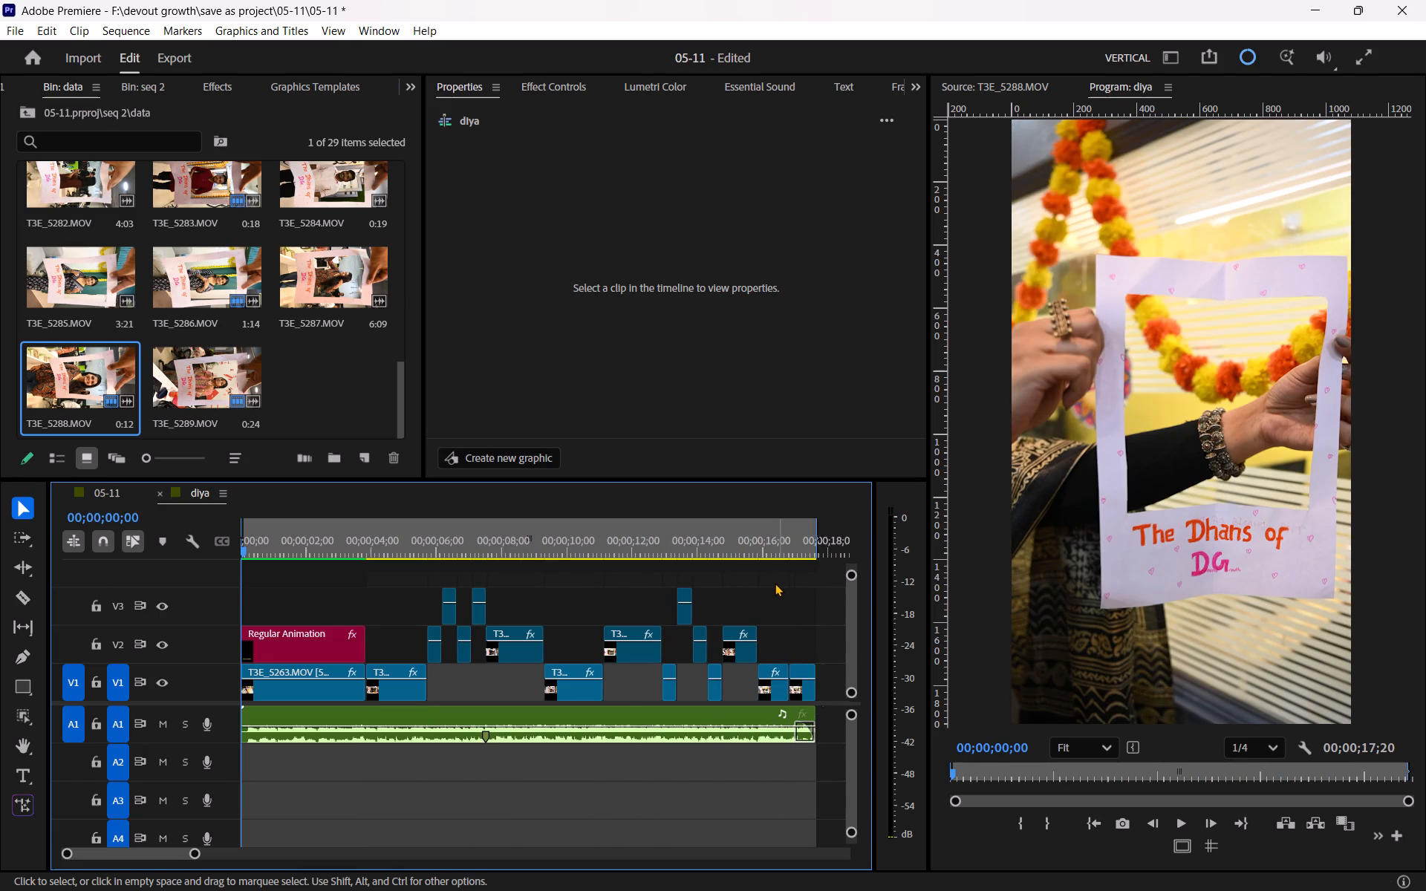
Play back the diya sequence from about 00;00;03;00 to check the opening cuts.
drag(466, 534, 547, 538)
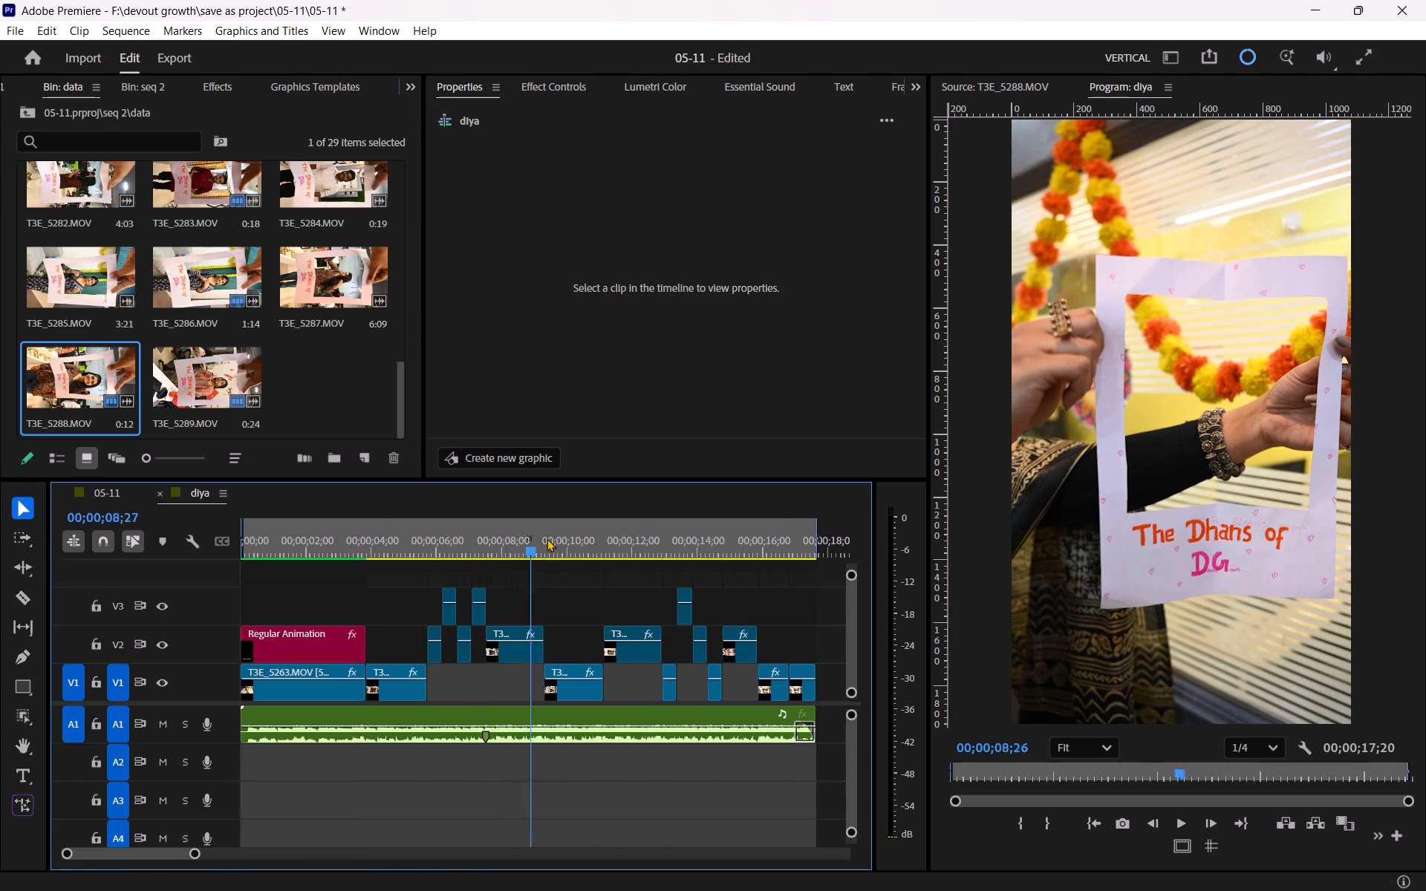
drag(547, 538, 344, 550)
key(space)
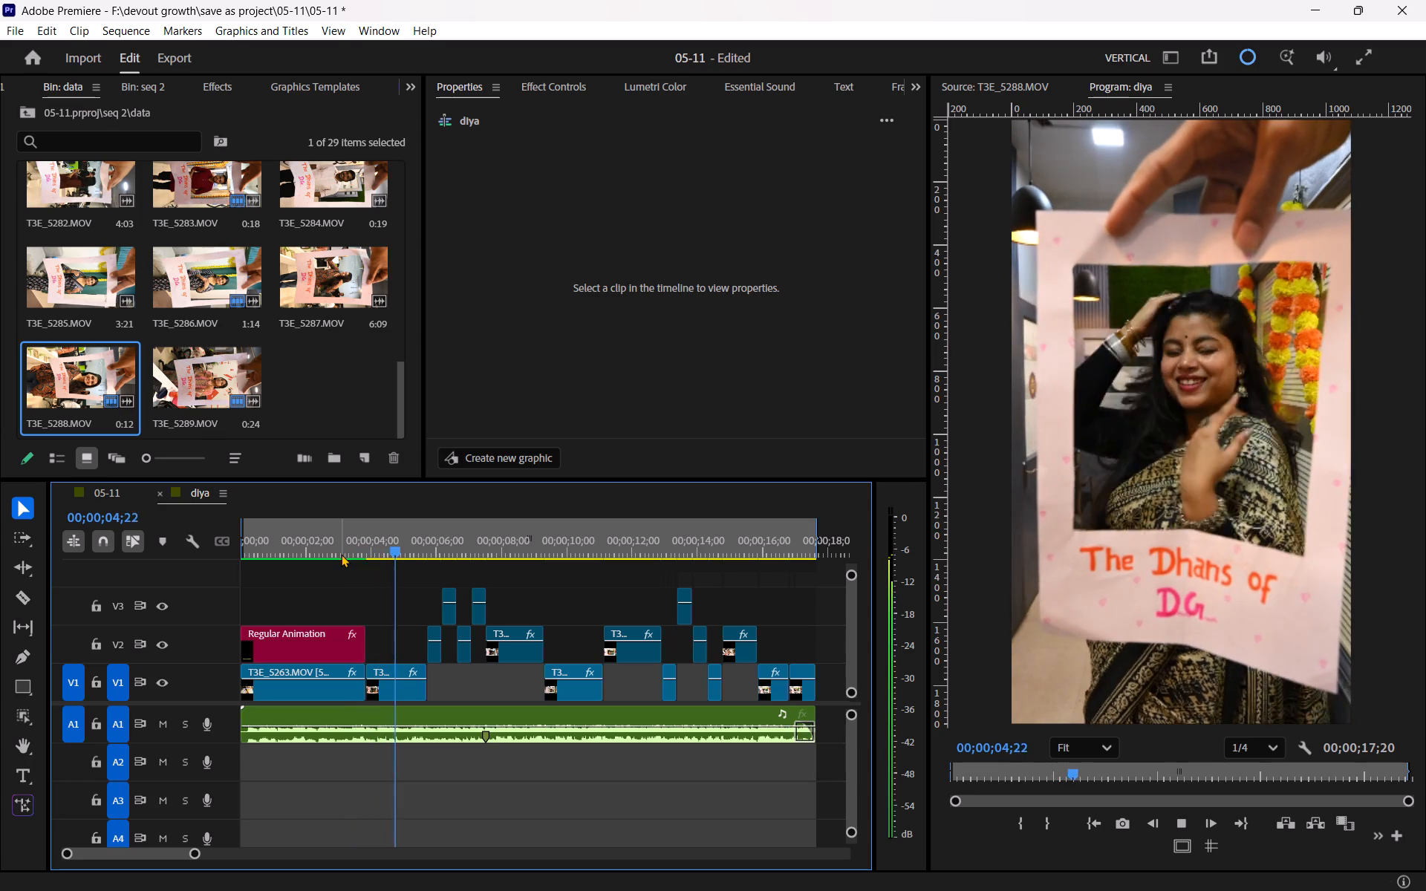
key(space)
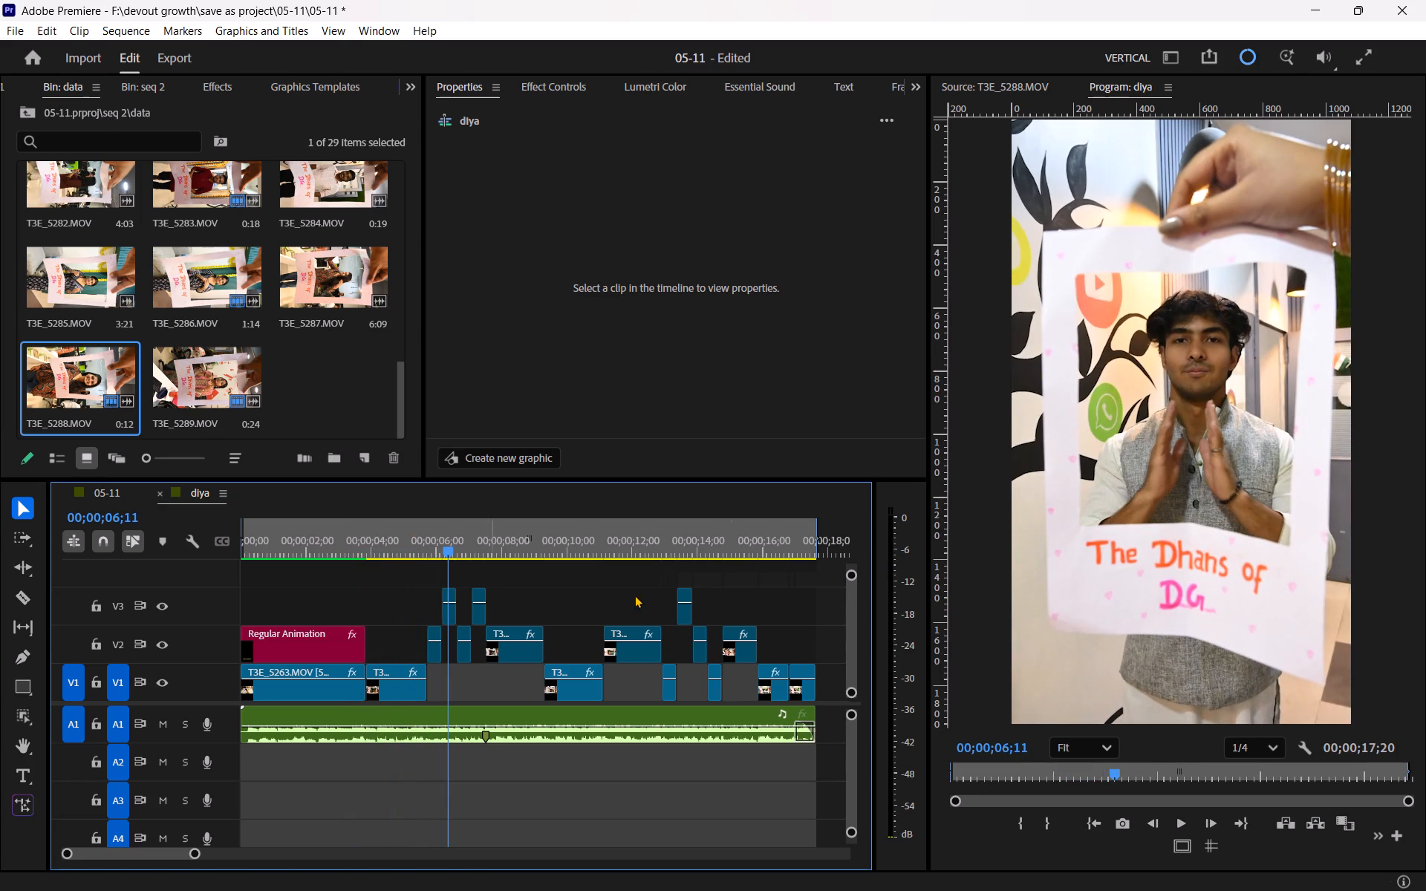
Copy the five adjustment layers on V9 to V13 of sequence 05-11 into diya, on V1 to V5 after the last clip.
drag(849, 572, 846, 534)
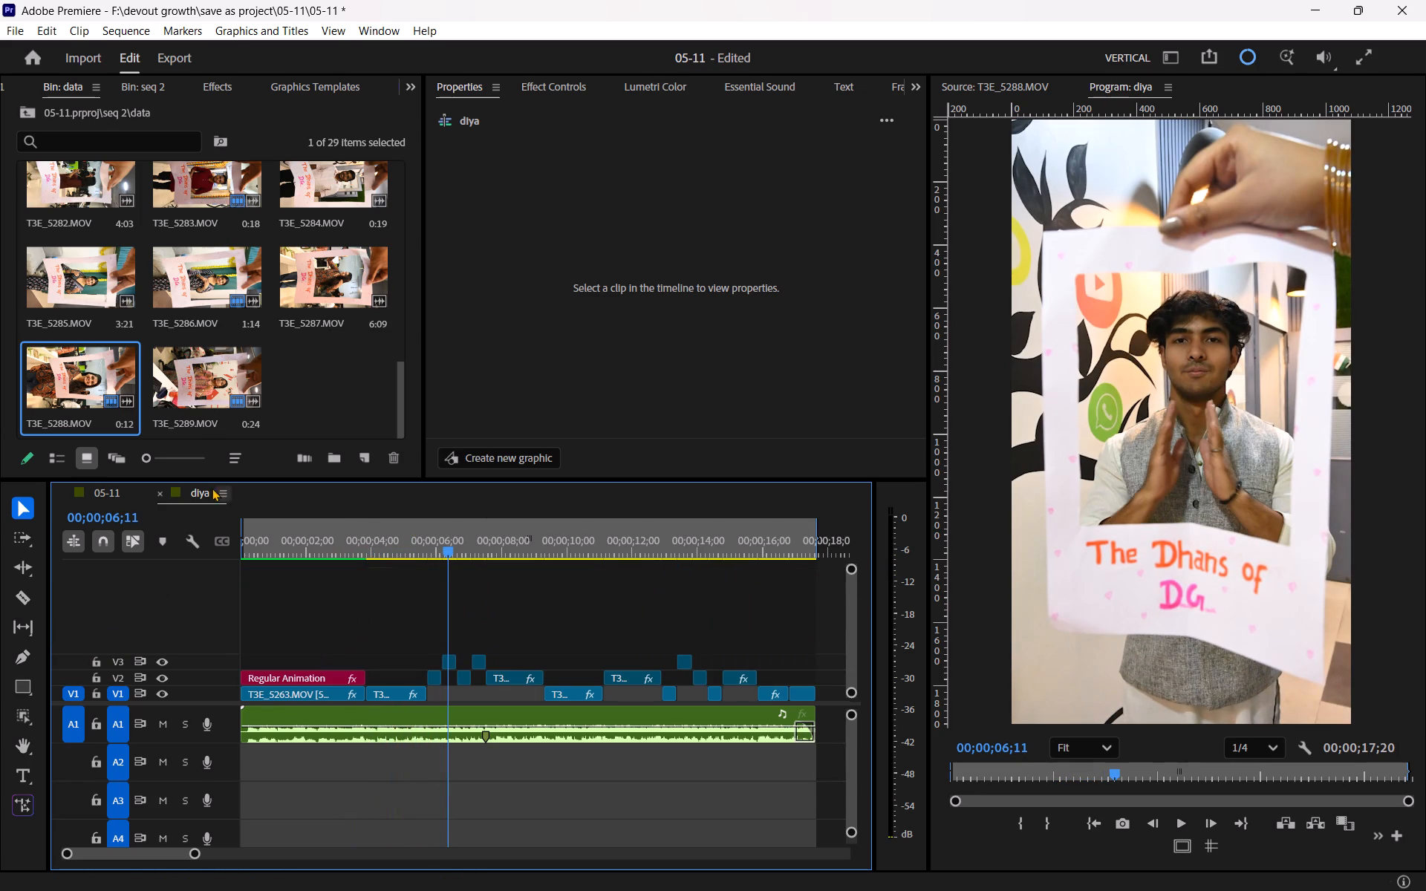
click(111, 489)
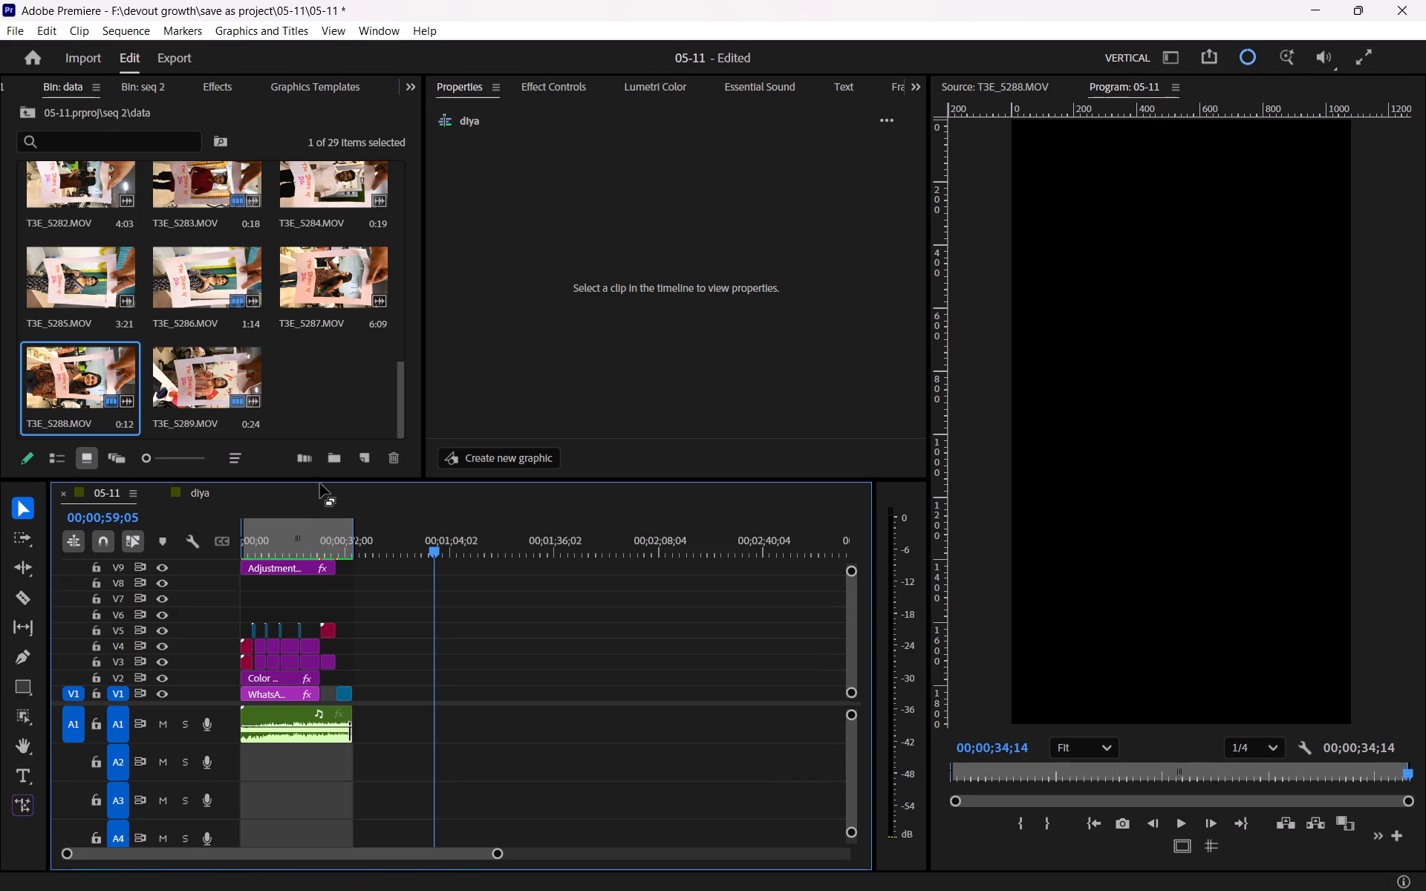
drag(320, 481, 336, 317)
drag(361, 513, 355, 506)
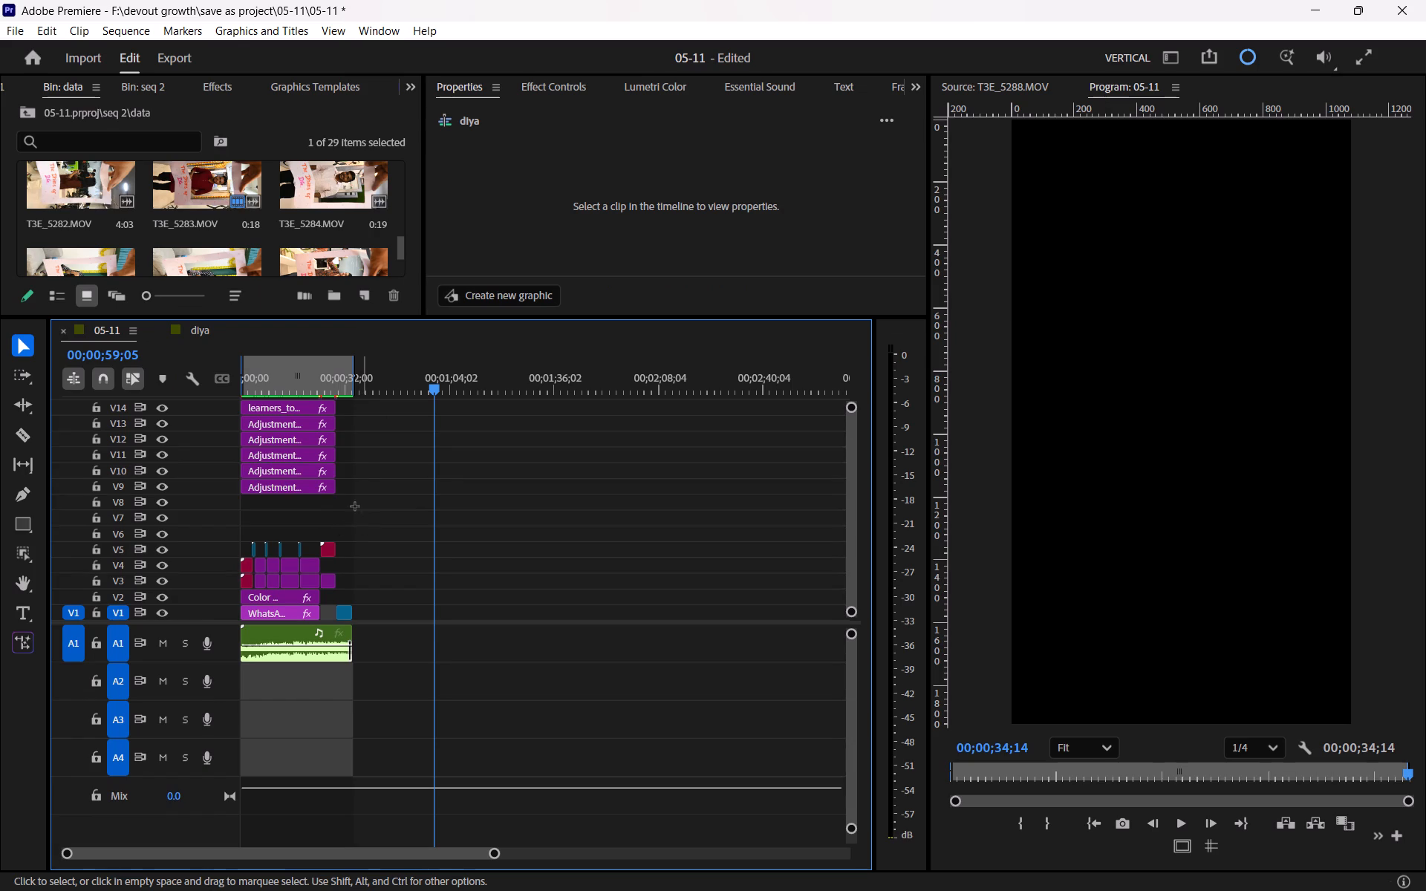
drag(355, 506, 244, 425)
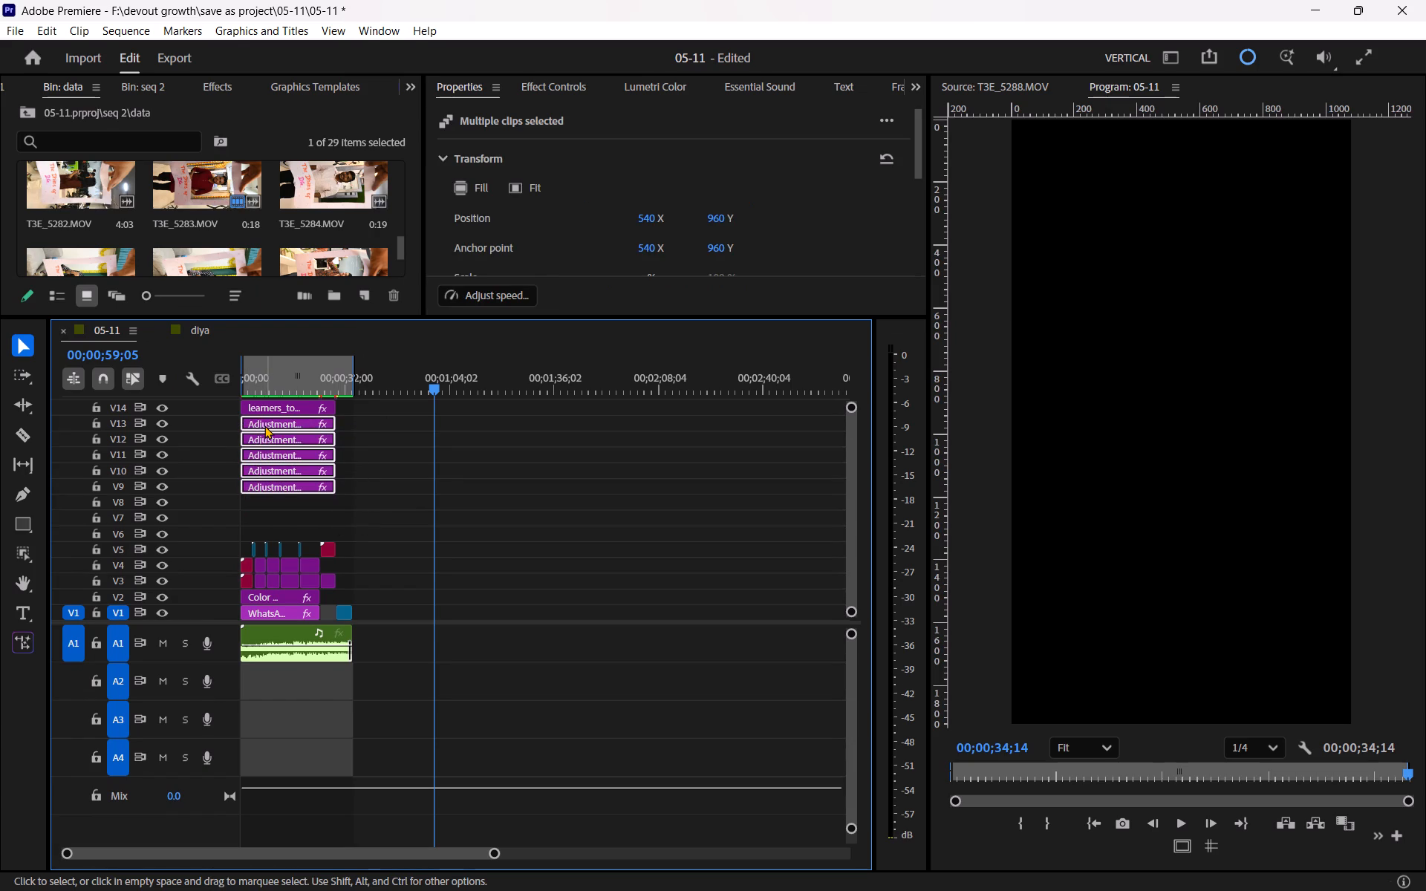
alt+drag(264, 425, 208, 335)
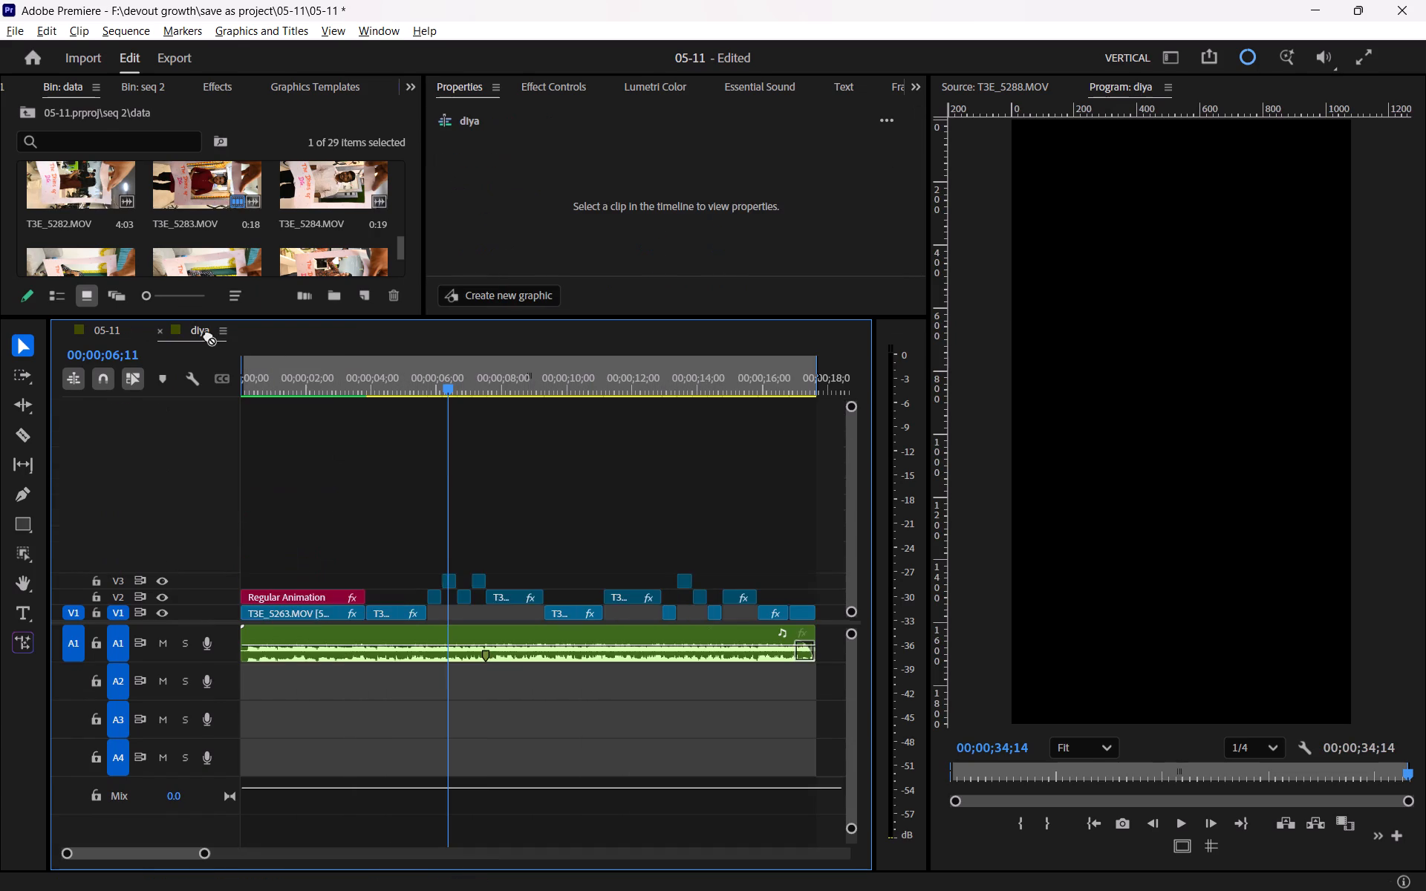
alt+drag(208, 335, 795, 467)
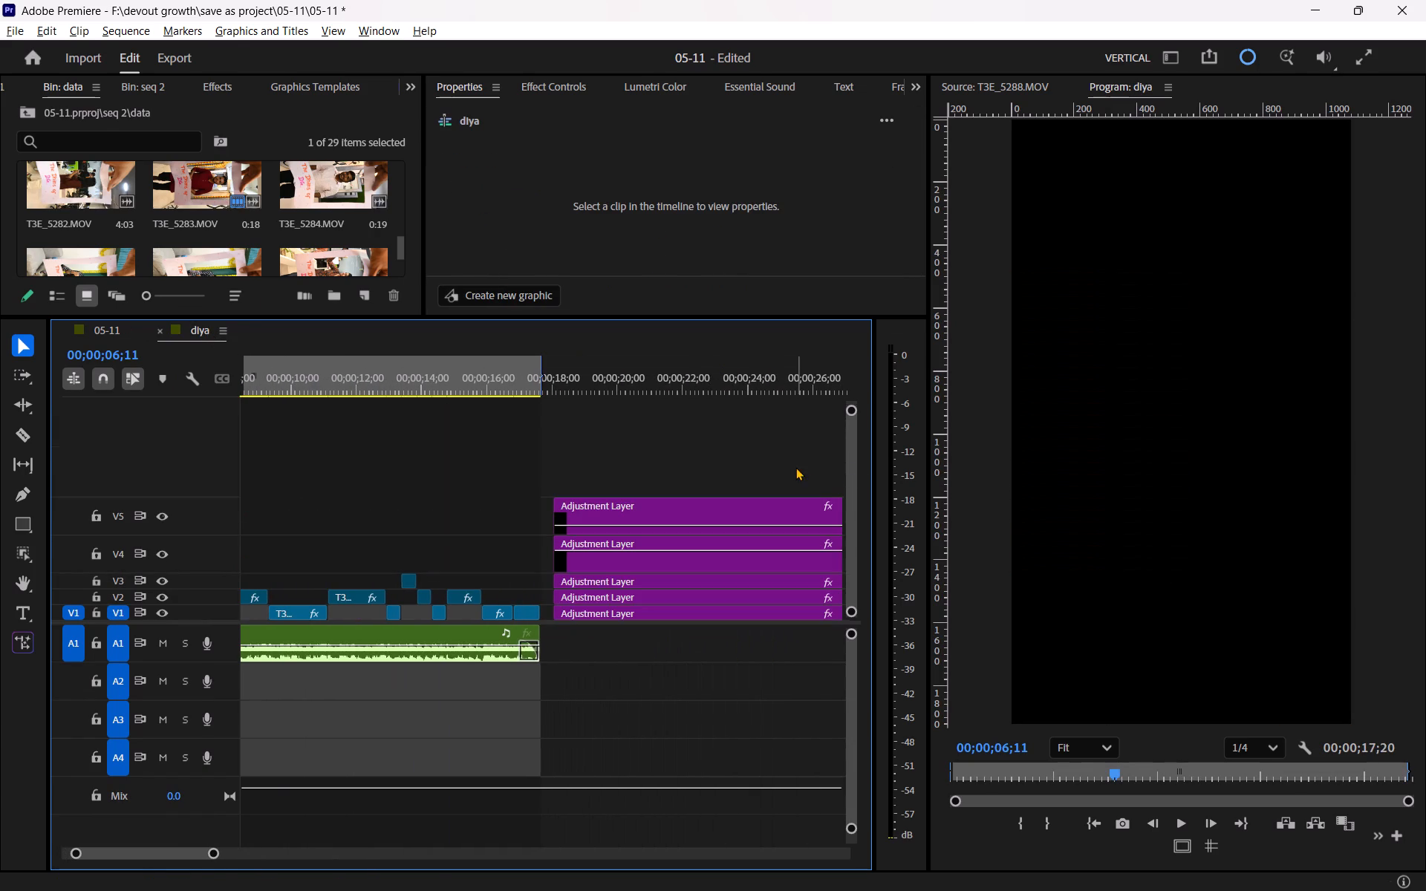
Move the five adjustment layers up to V7 through V11 and back to start at 00;00;00;00, above all the clips.
drag(846, 408, 848, 394)
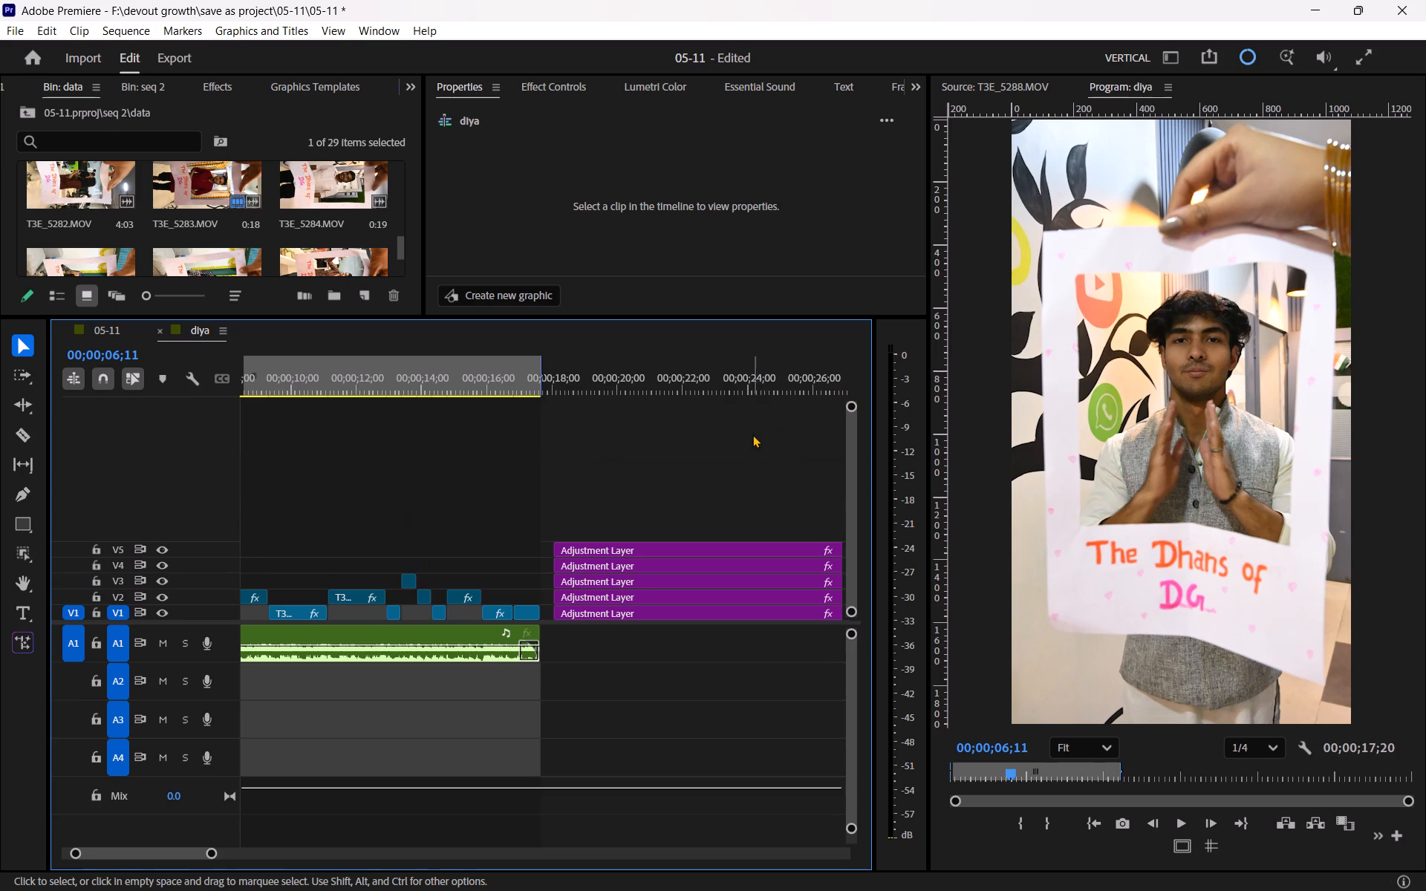
drag(848, 406, 848, 388)
drag(687, 468, 703, 527)
drag(703, 527, 731, 620)
drag(720, 578, 341, 457)
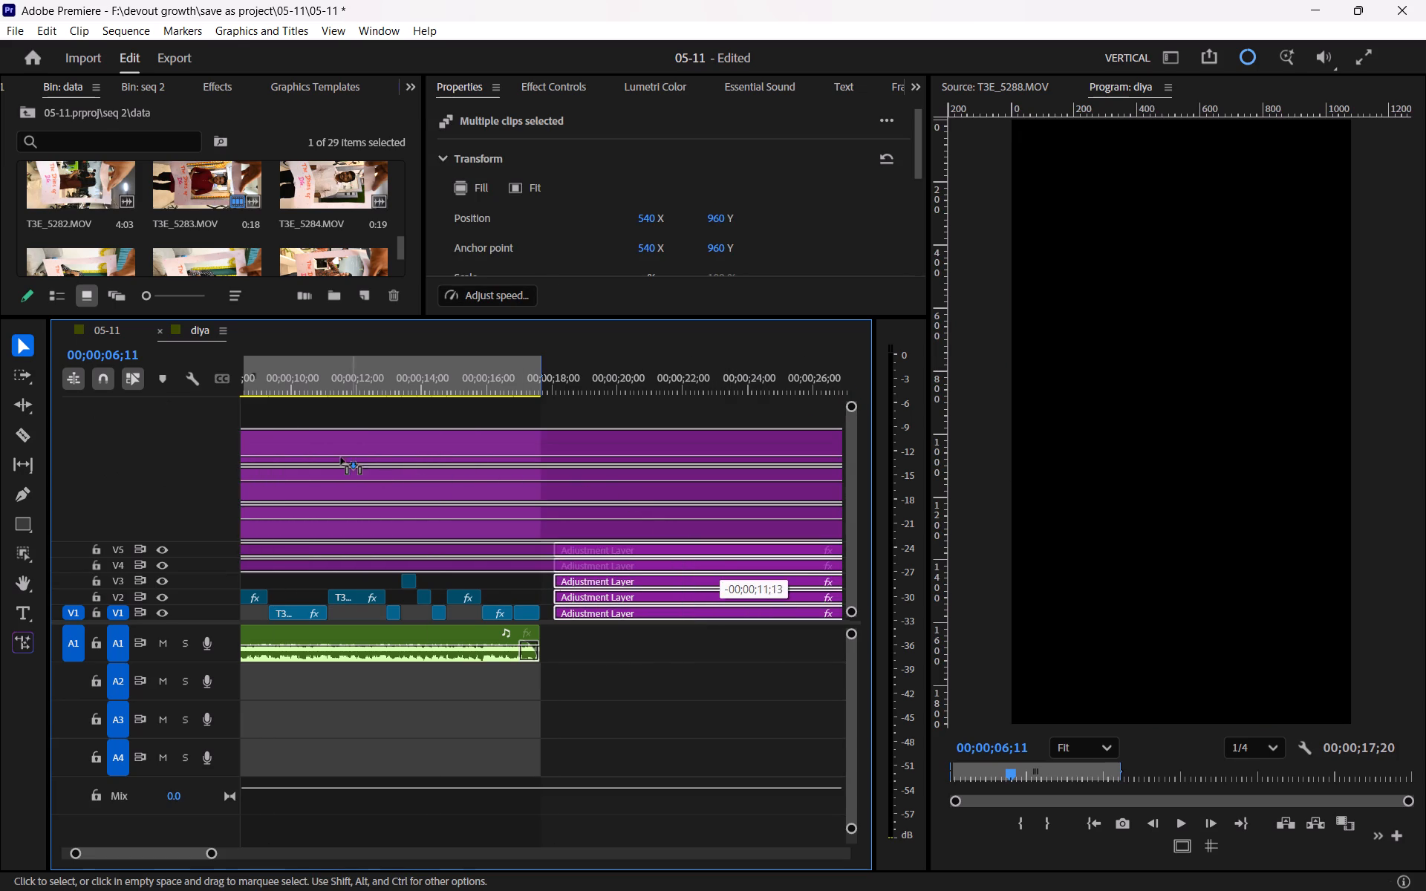
drag(341, 457, 686, 463)
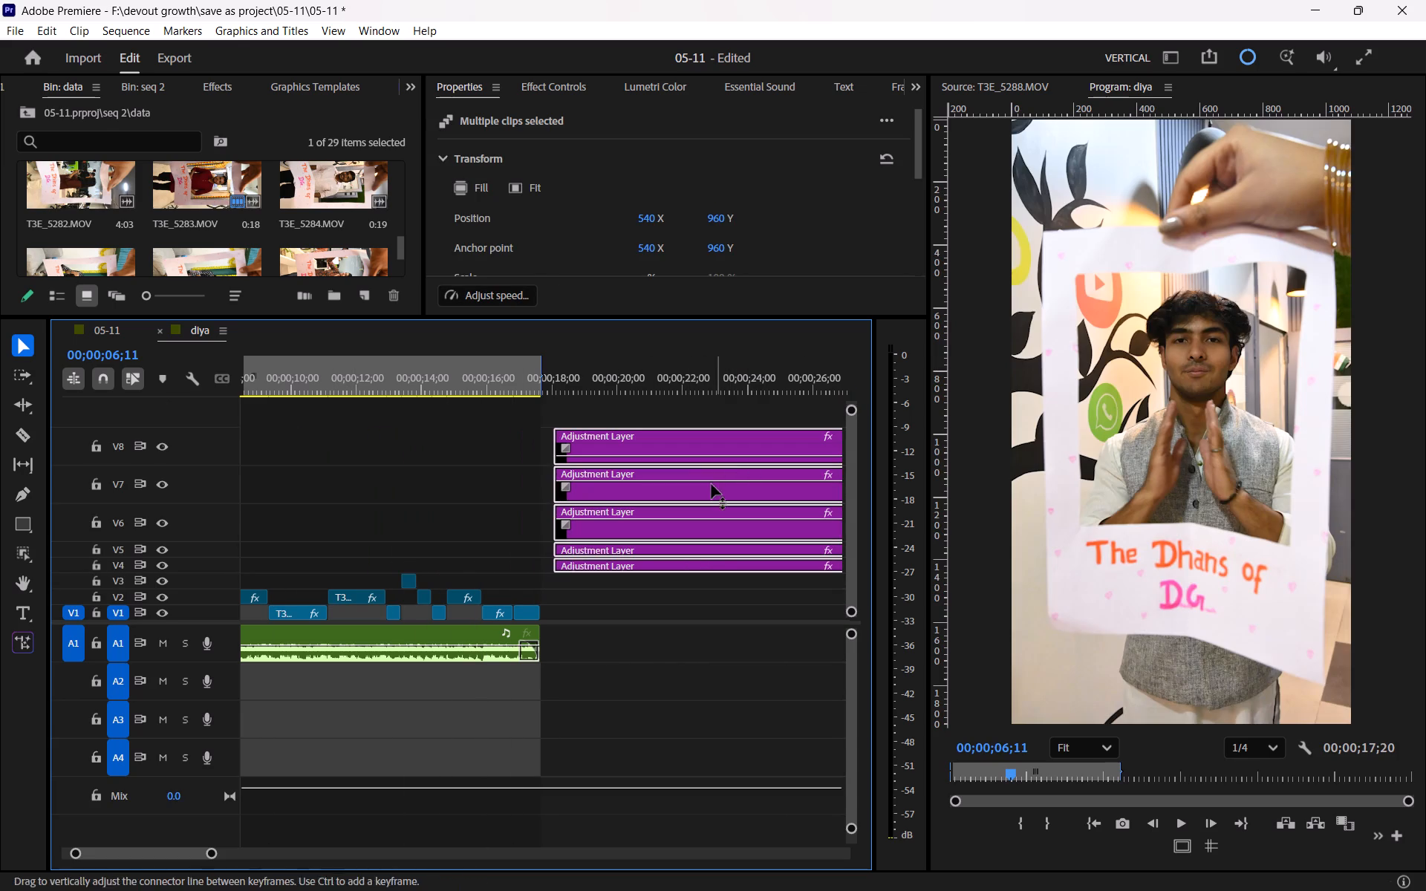
drag(853, 408, 838, 350)
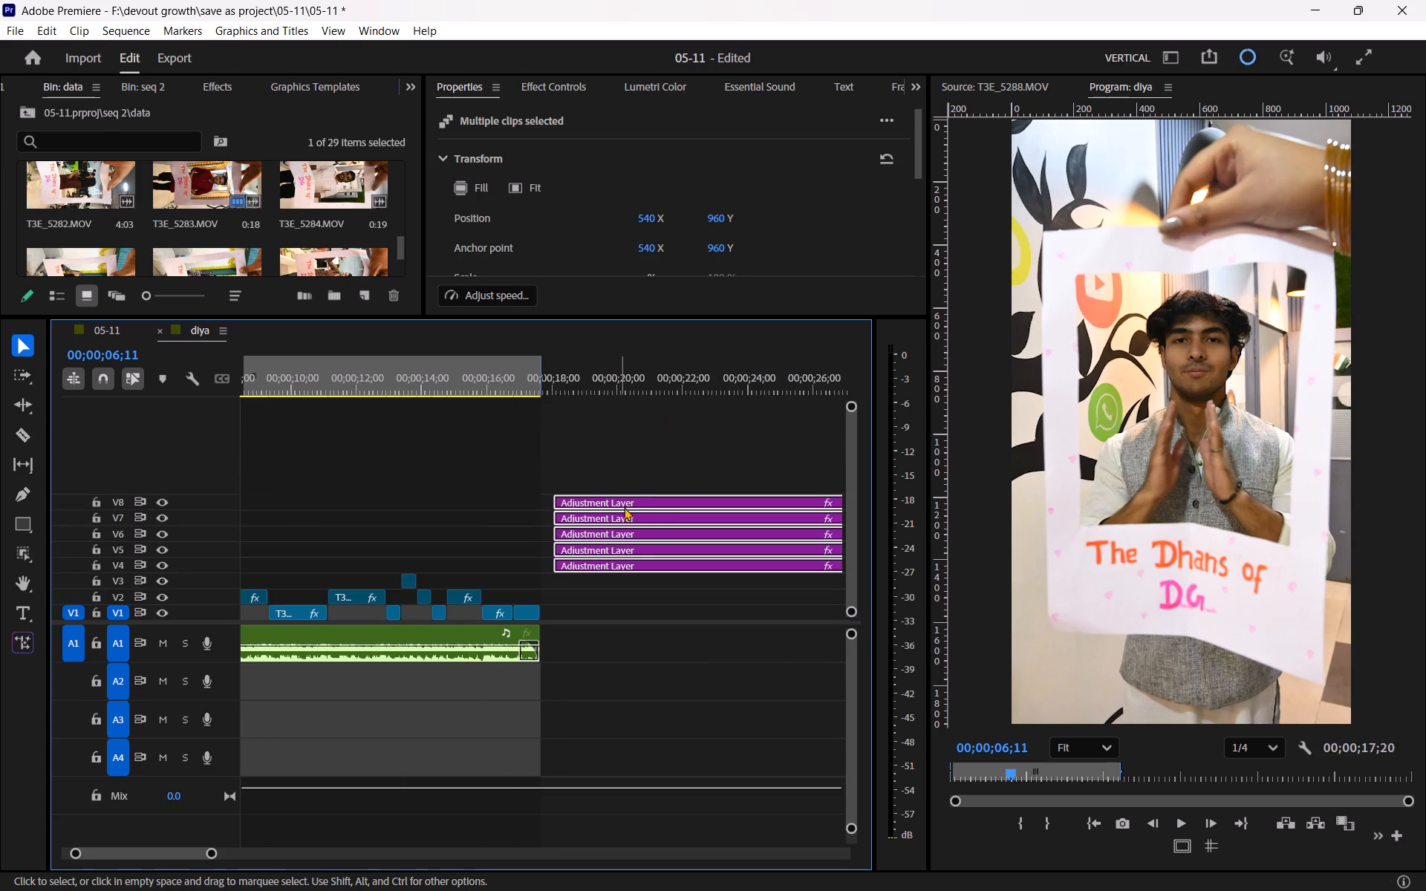
drag(654, 509, 659, 417)
drag(660, 463, 661, 439)
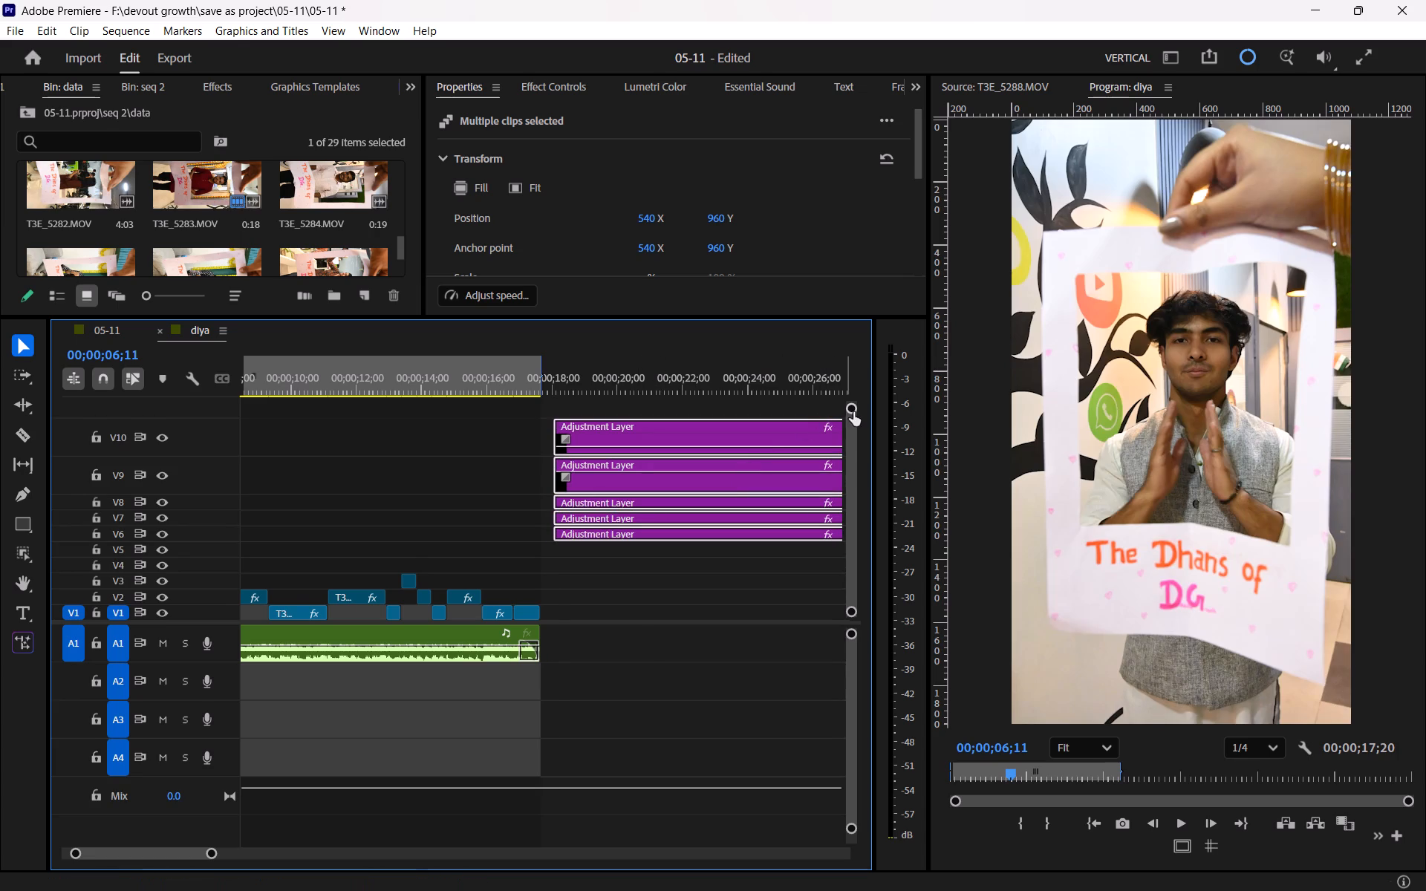
drag(853, 412, 855, 378)
drag(675, 473, 511, 432)
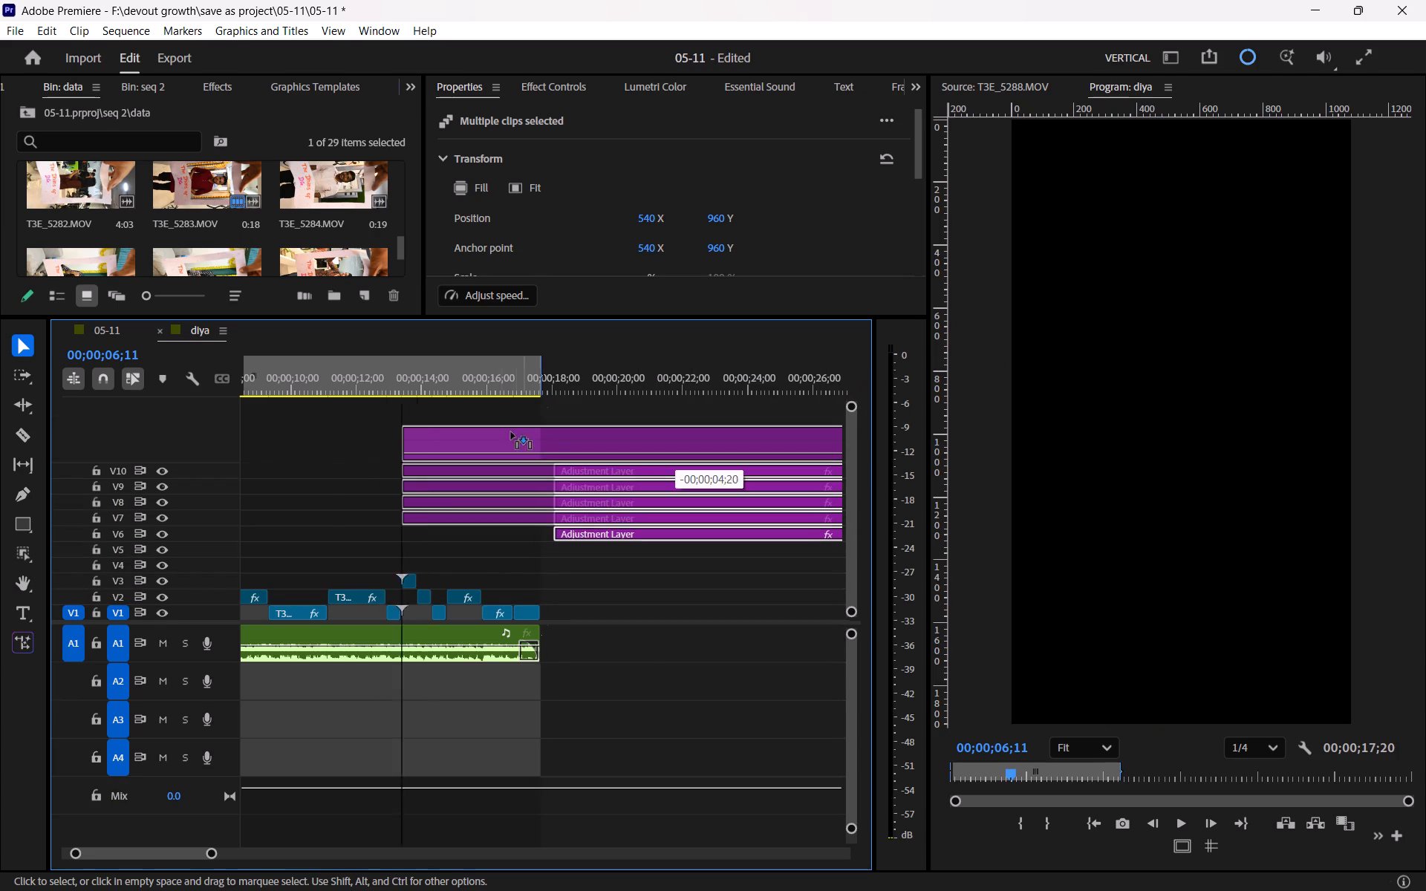
drag(511, 432, 238, 446)
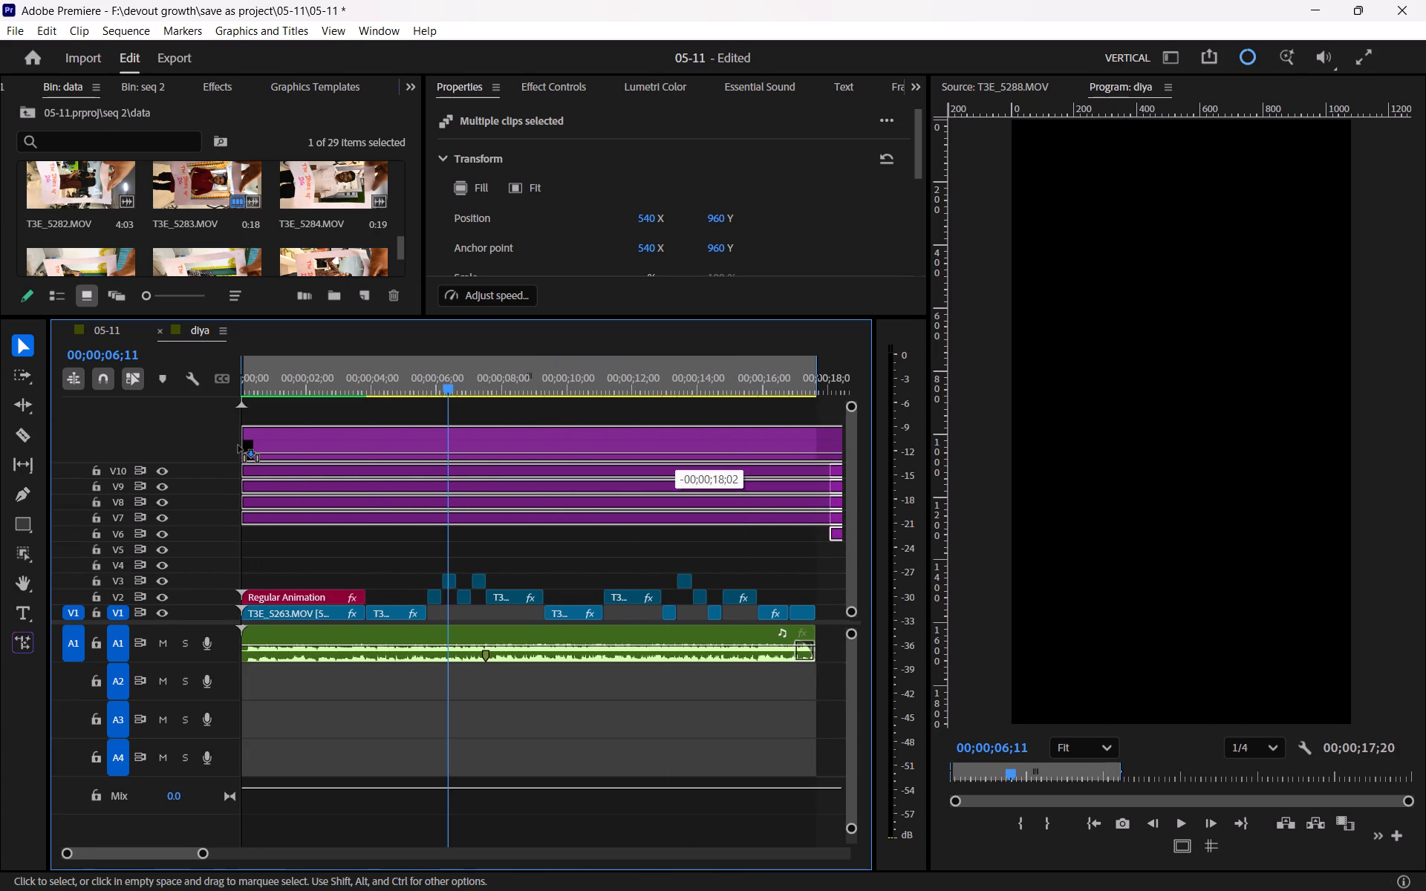
drag(238, 446, 259, 450)
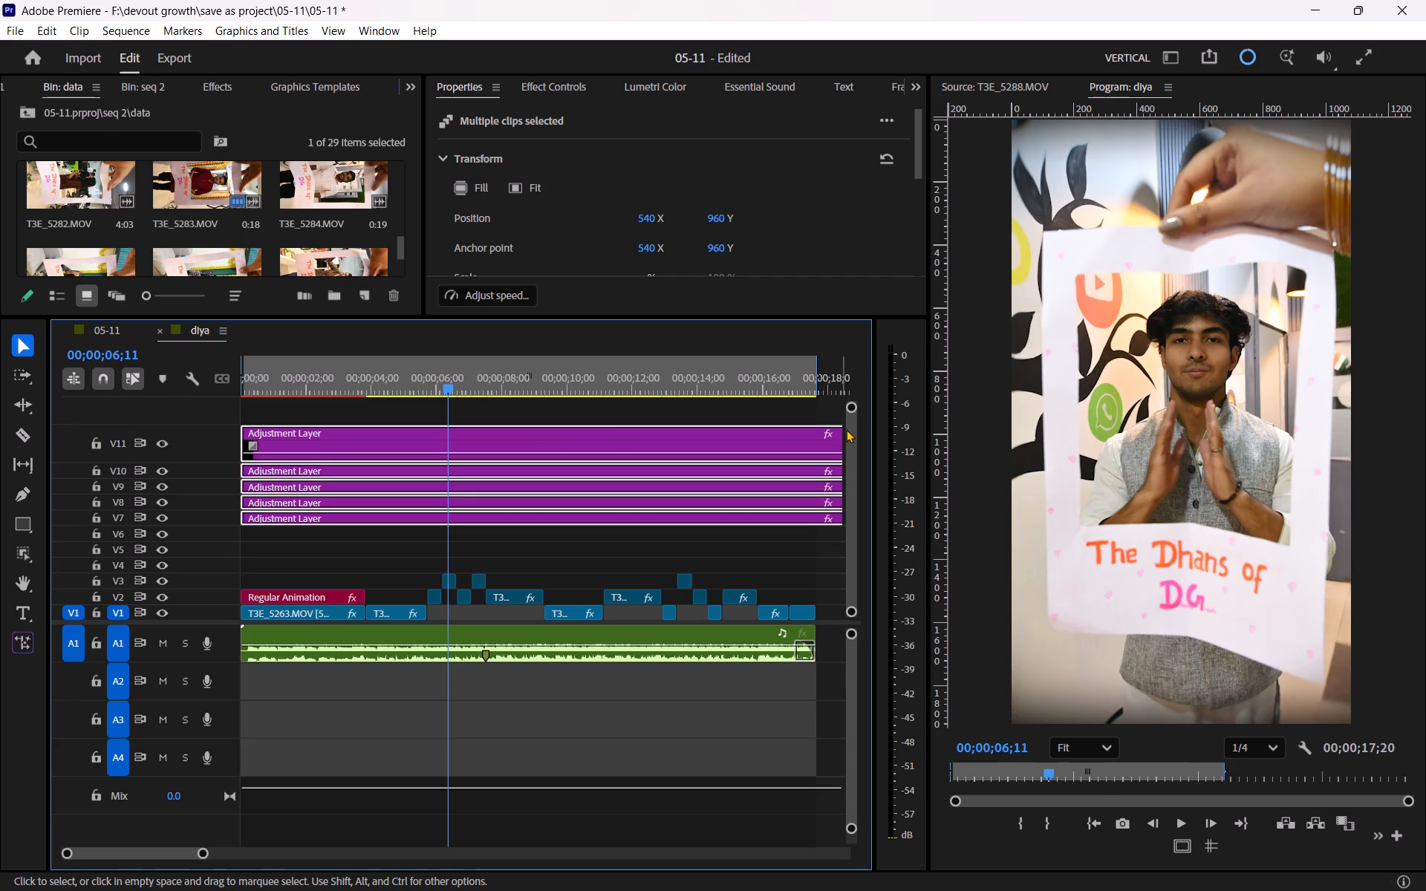
drag(849, 411, 850, 388)
Play back the opening of the diya sequence from 00;00;00;00 to check the look with the adjustment layers.
drag(432, 389, 229, 447)
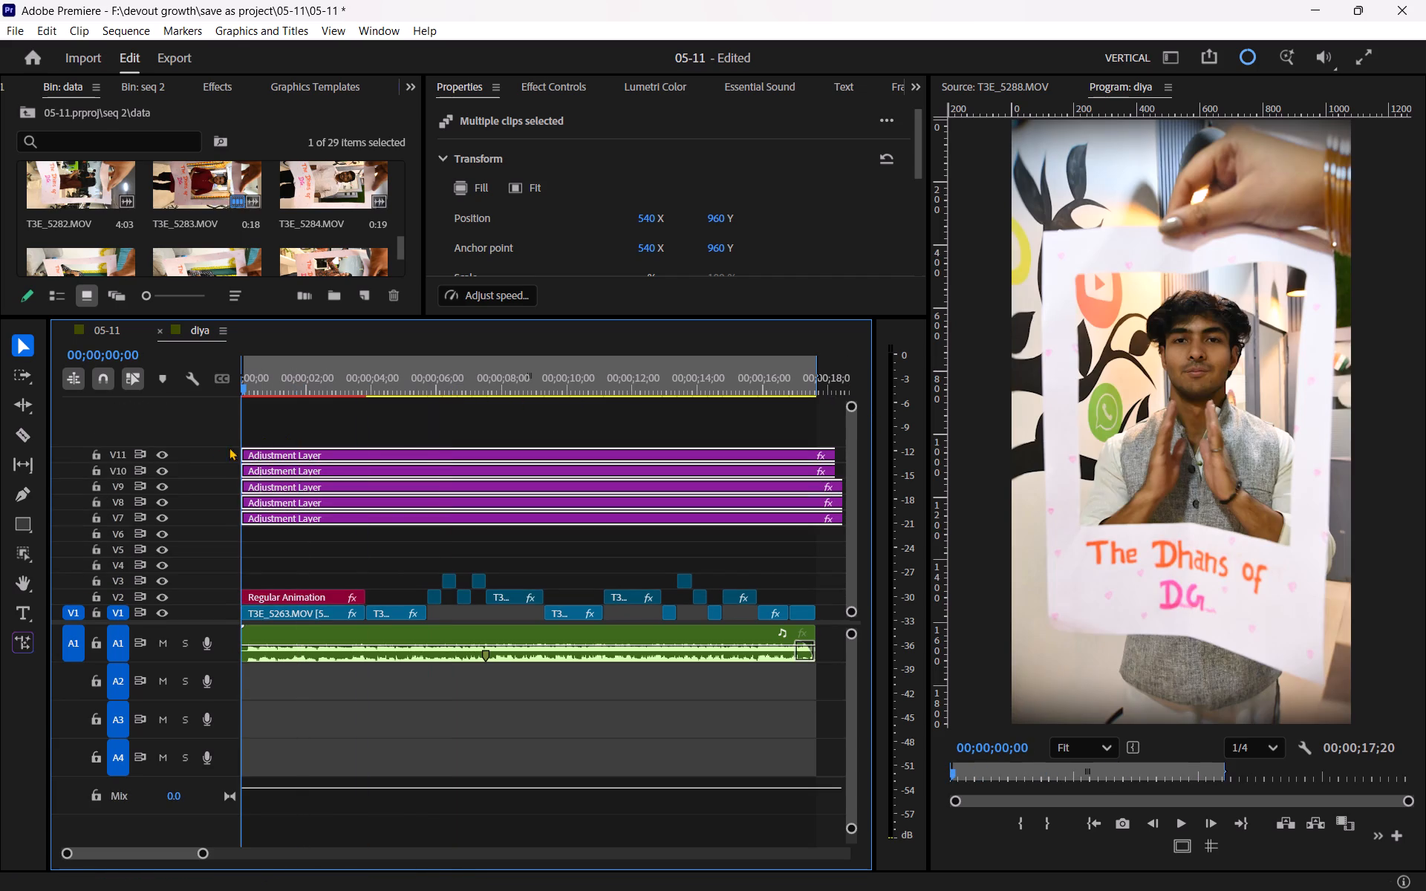
drag(229, 447, 203, 457)
key(space)
click(409, 416)
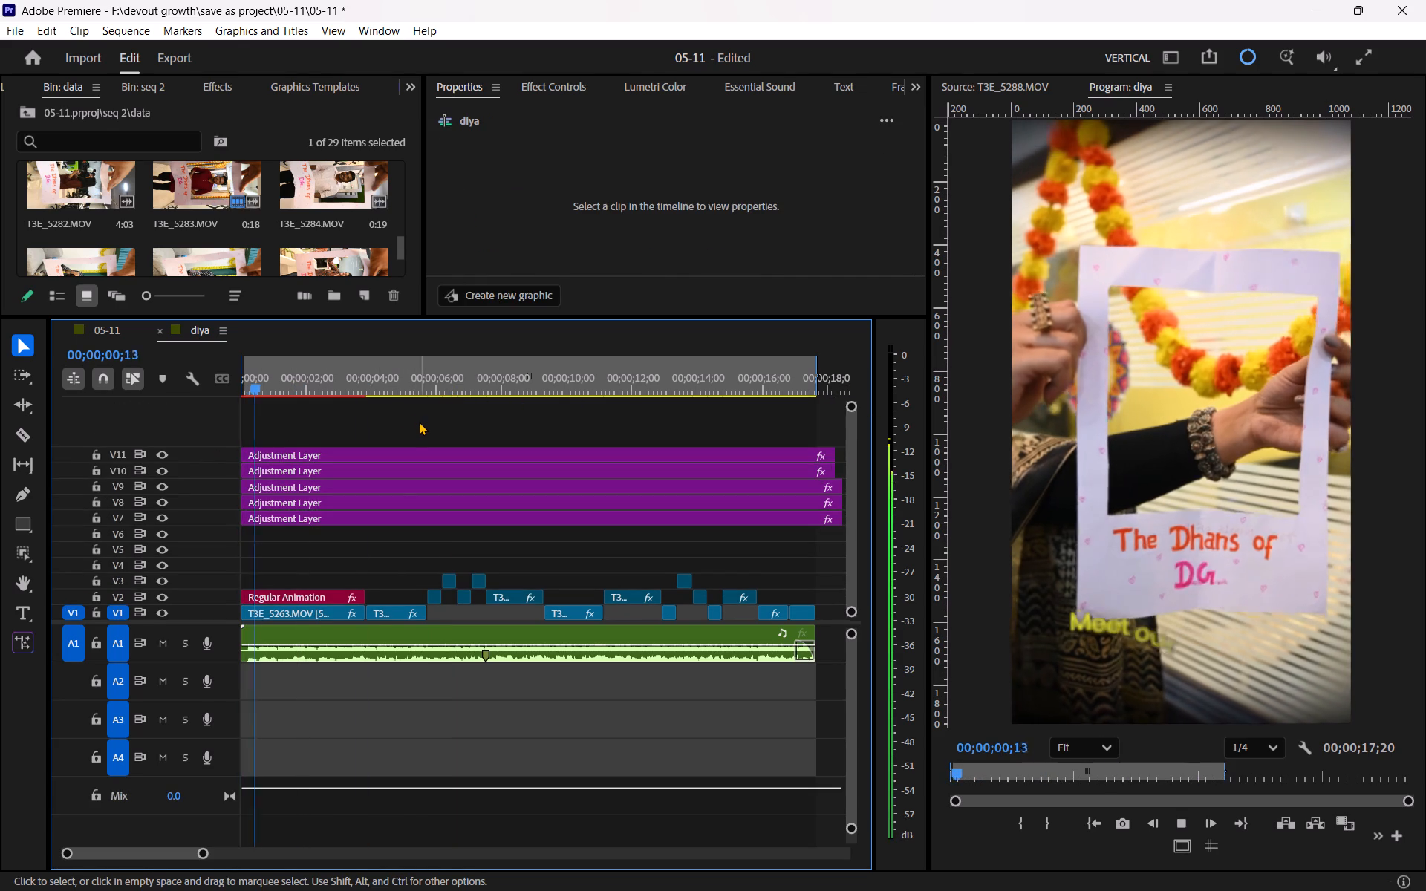
key(space)
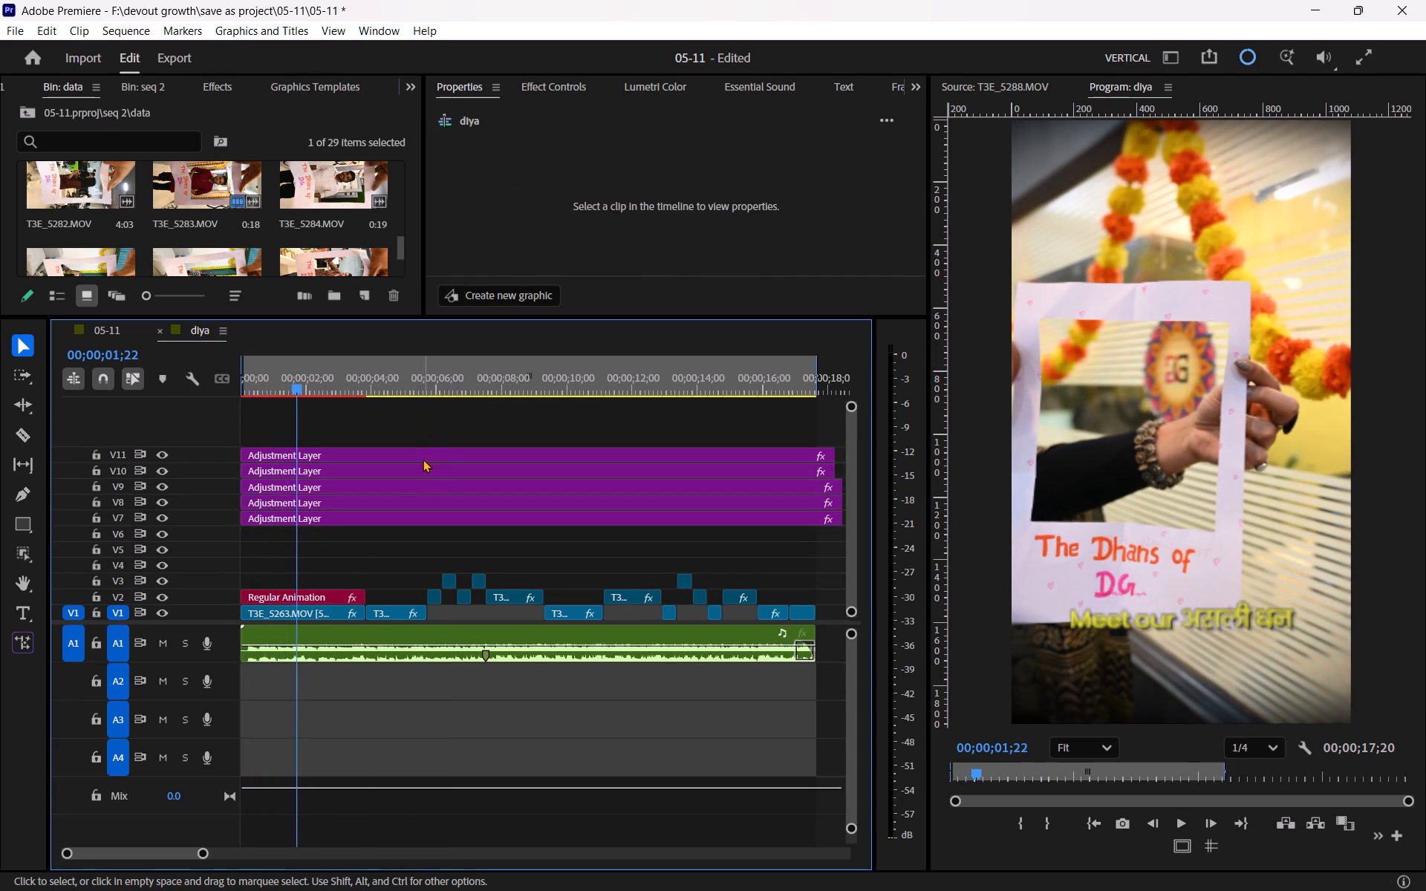
Copy the Regular Animation title "Meet our असली धन" from V2 to V3 at 00;00;16;25, above the last clip.
scroll(439, 492, down, 4)
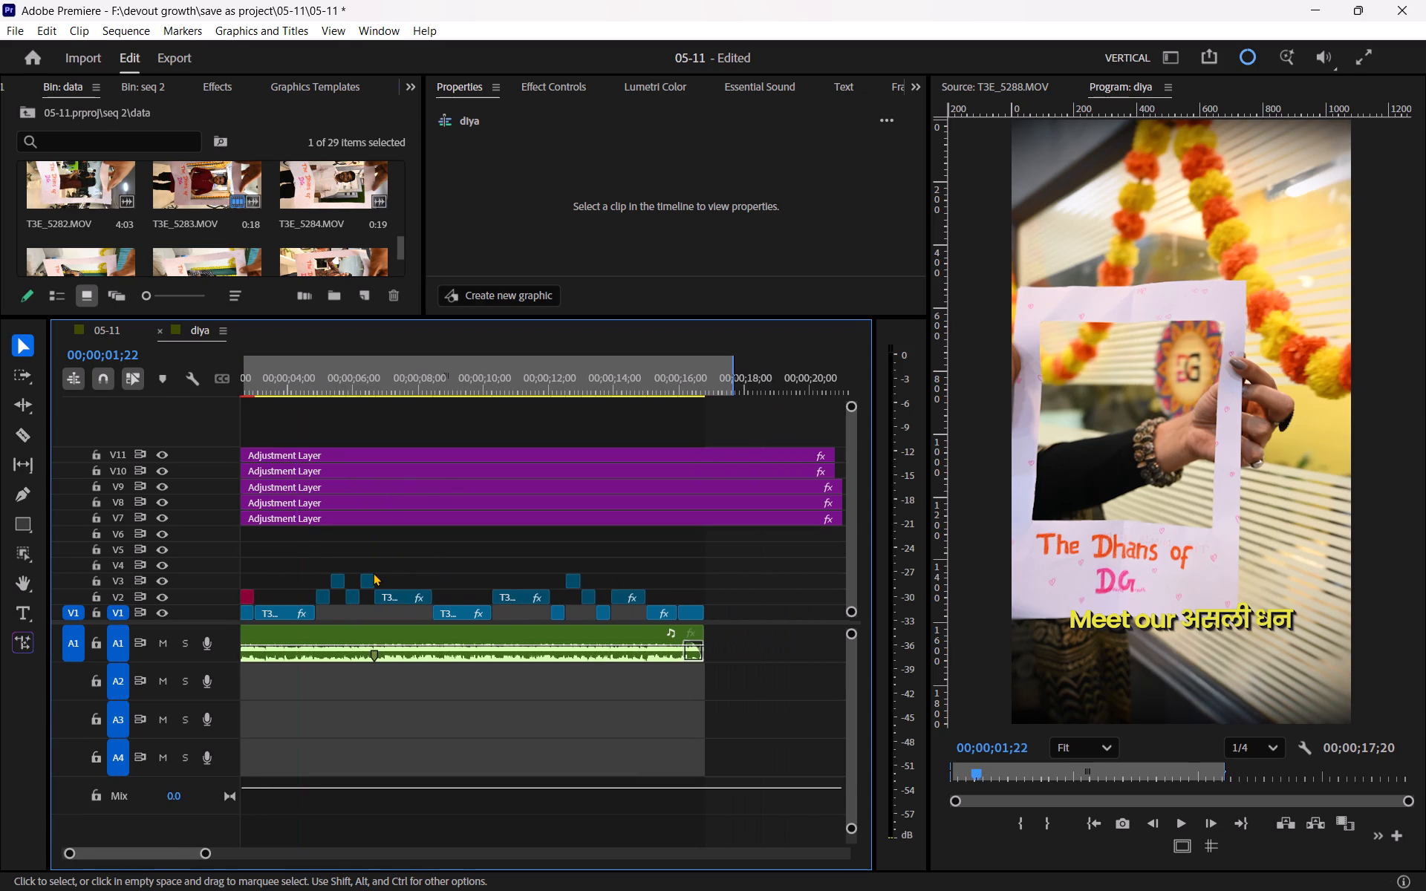
scroll(373, 572, up, 4)
click(307, 602)
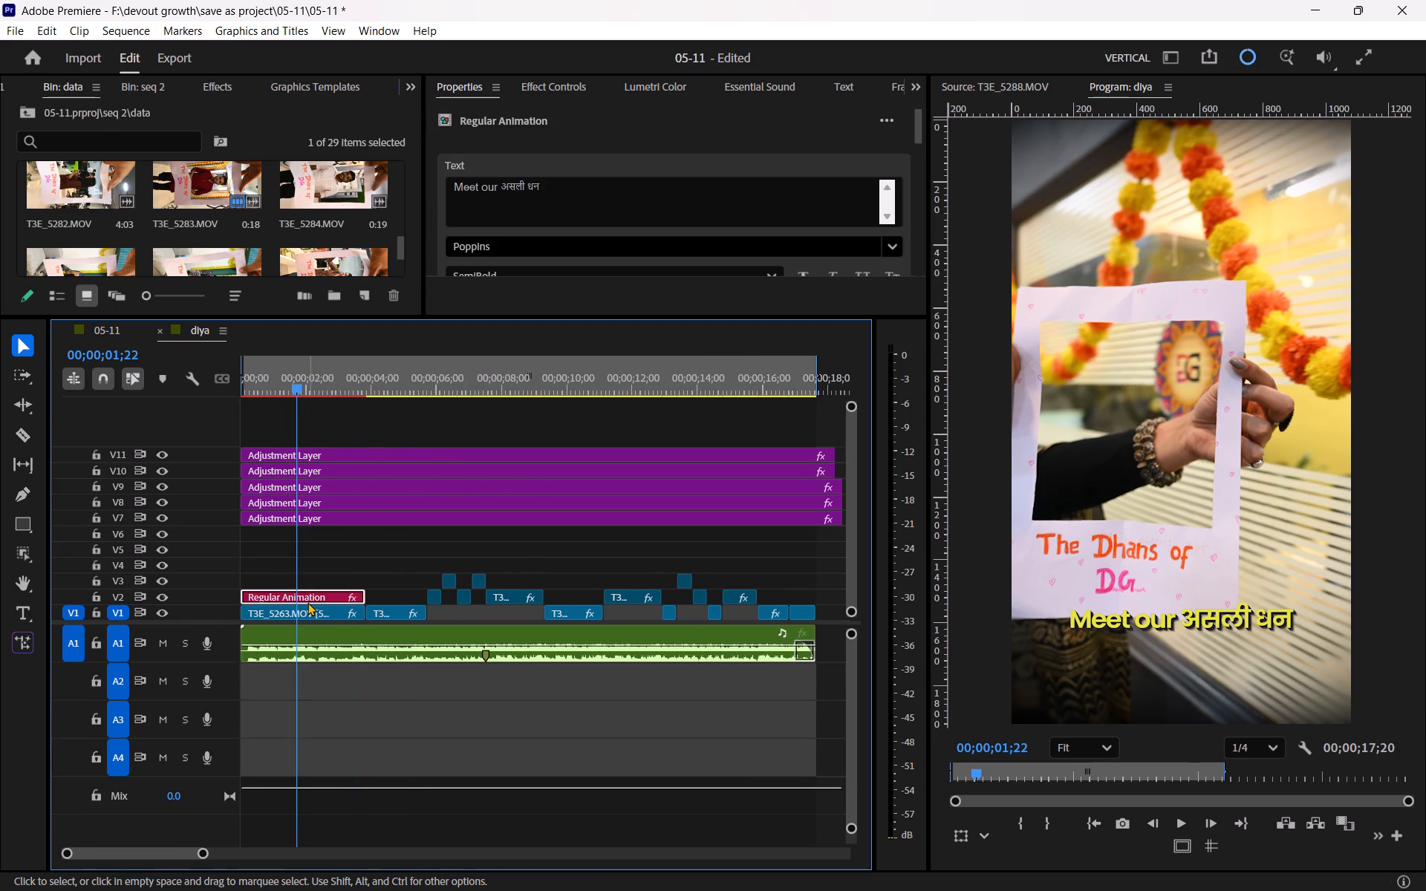
alt+drag(291, 595, 819, 584)
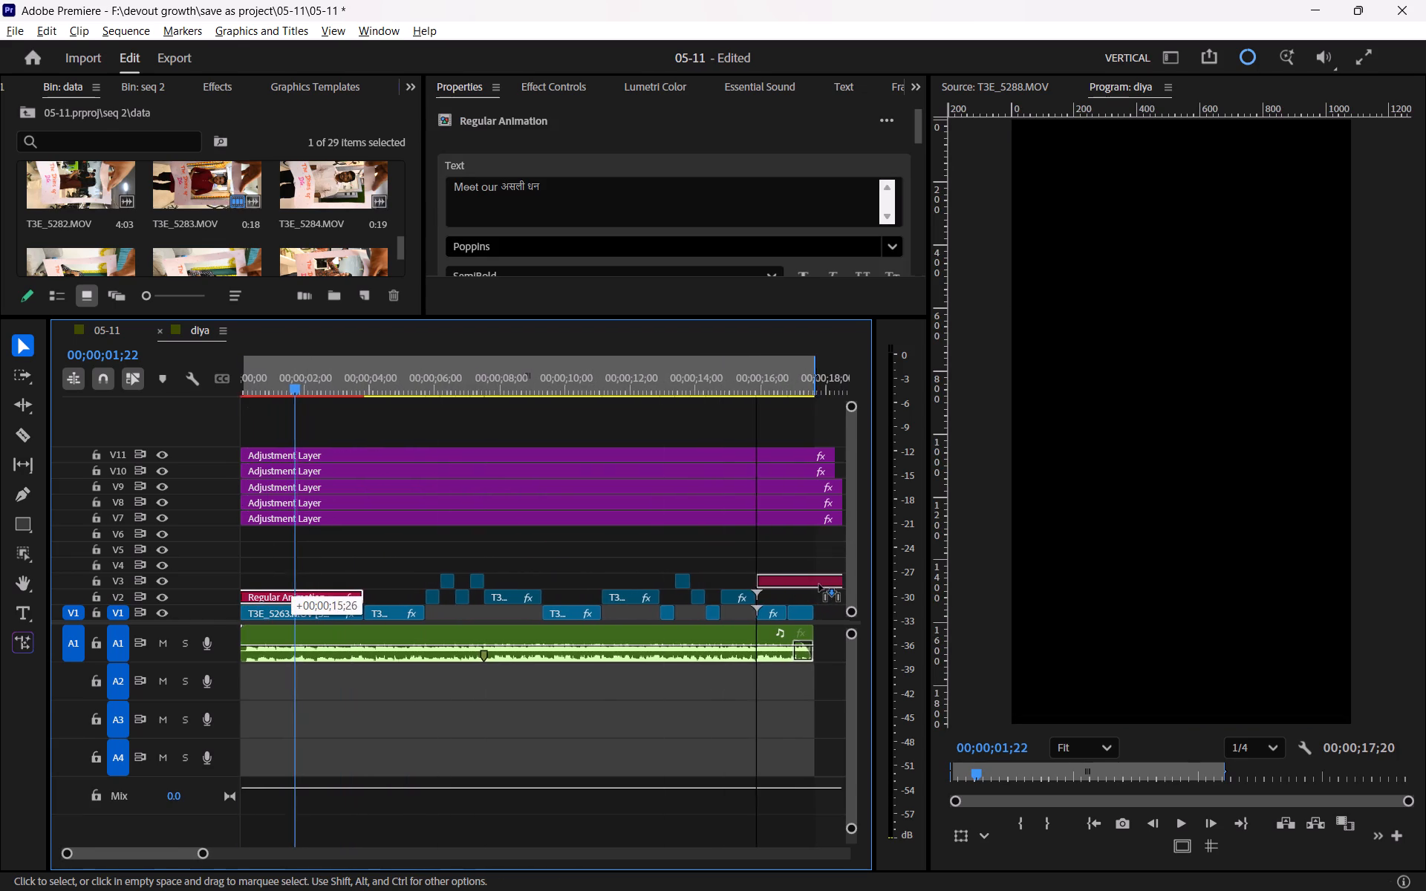
alt+drag(819, 584, 795, 584)
scroll(772, 584, down, 2)
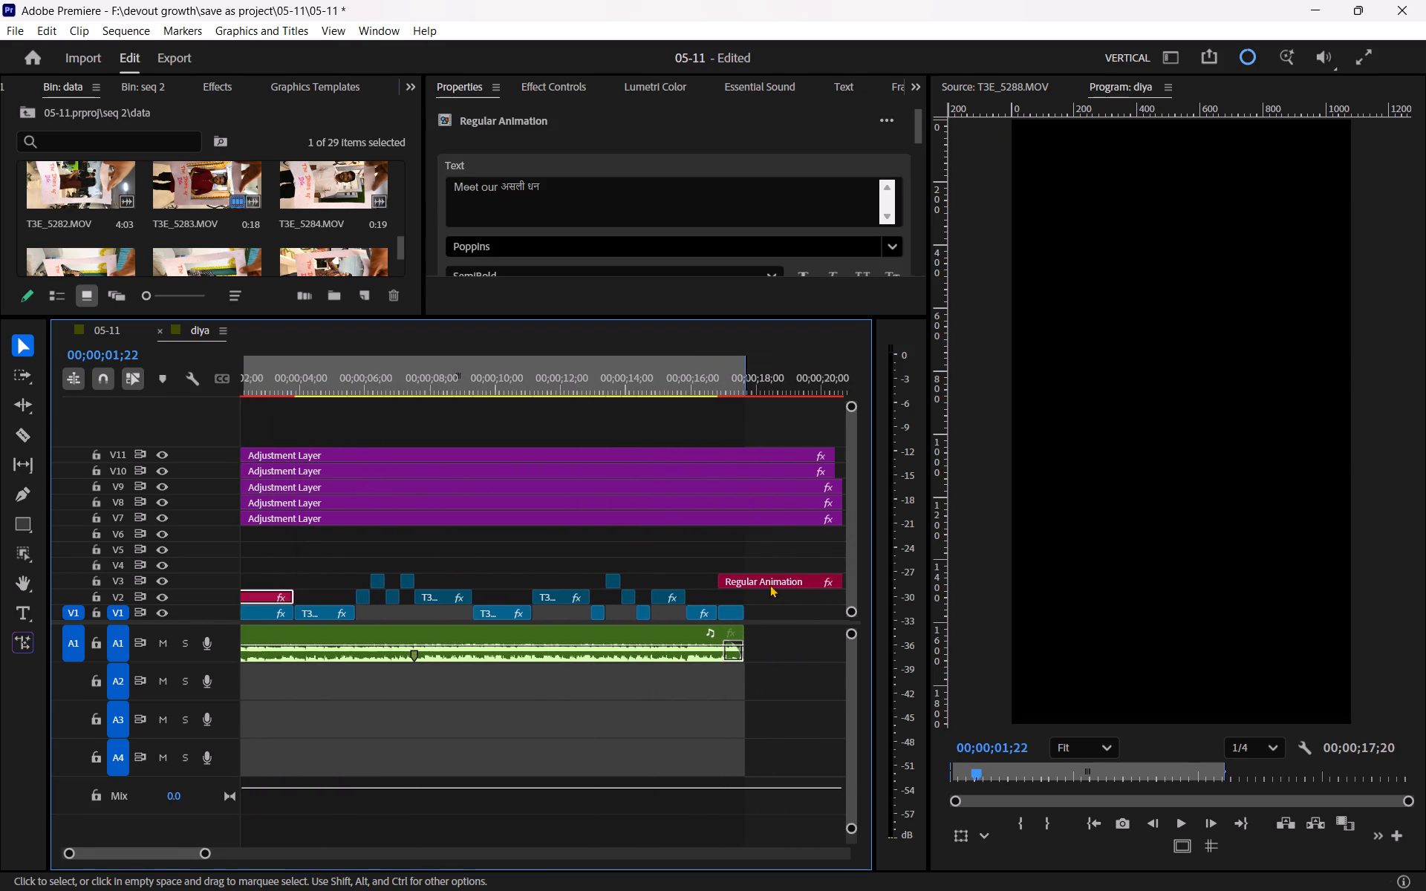
scroll(769, 584, down, 3)
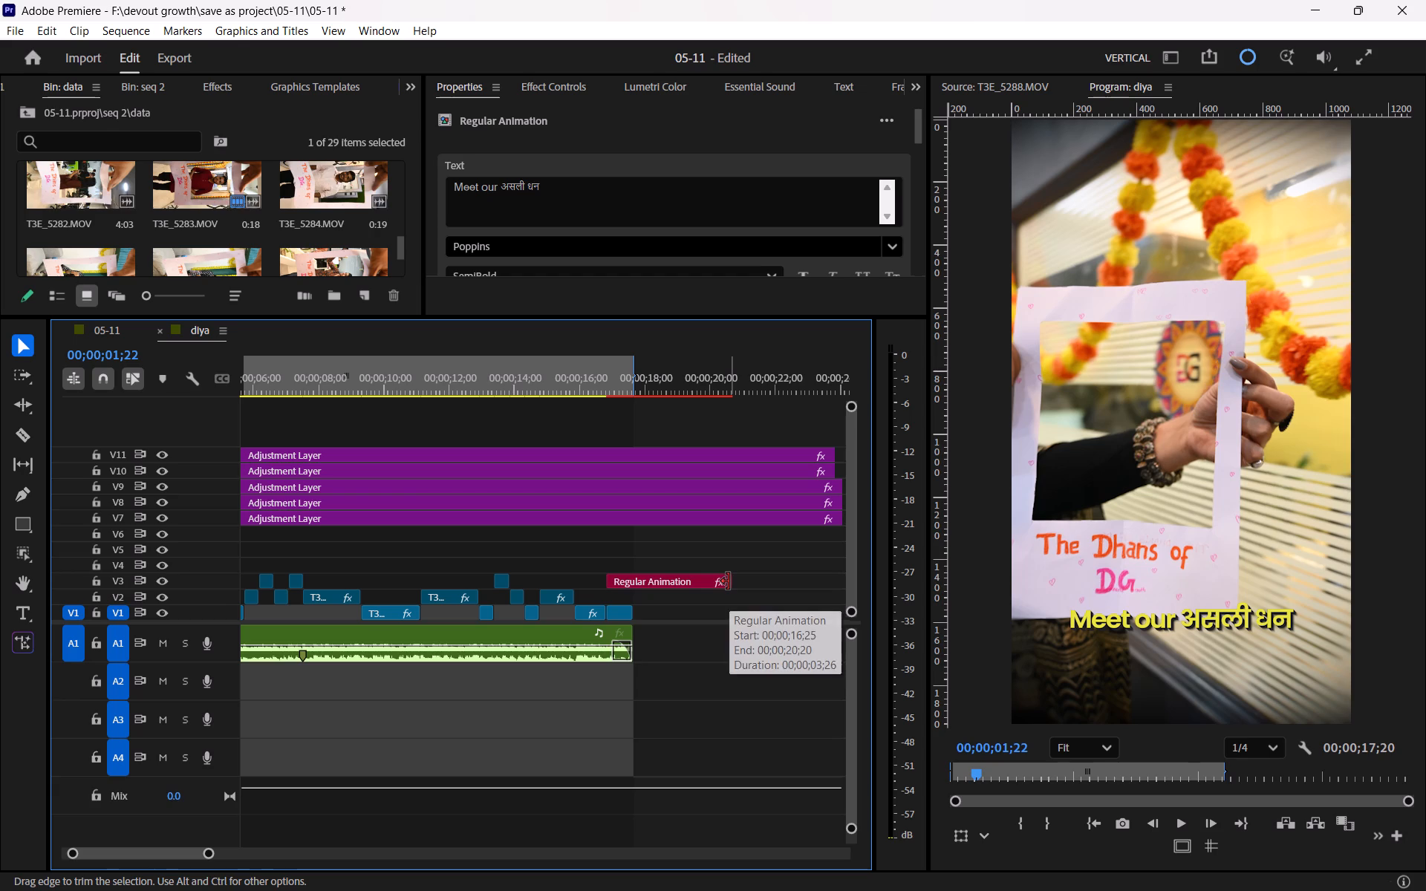
Extend the last V1 clip, A1 audio and sequence out point to about 00;00;19;06, trimming the copied V3 title to the same end.
drag(630, 613, 680, 615)
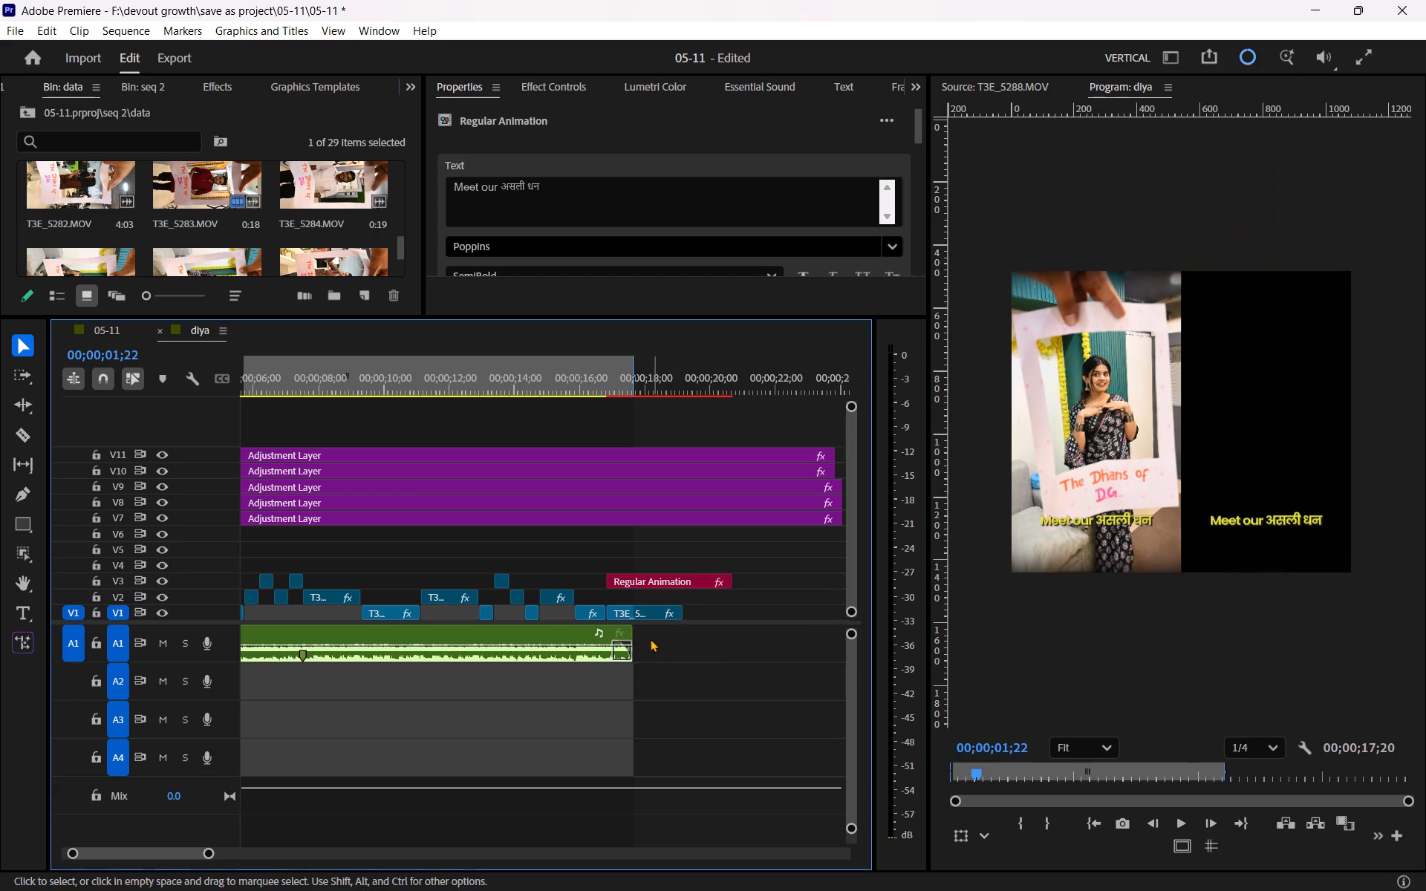
drag(634, 647, 685, 648)
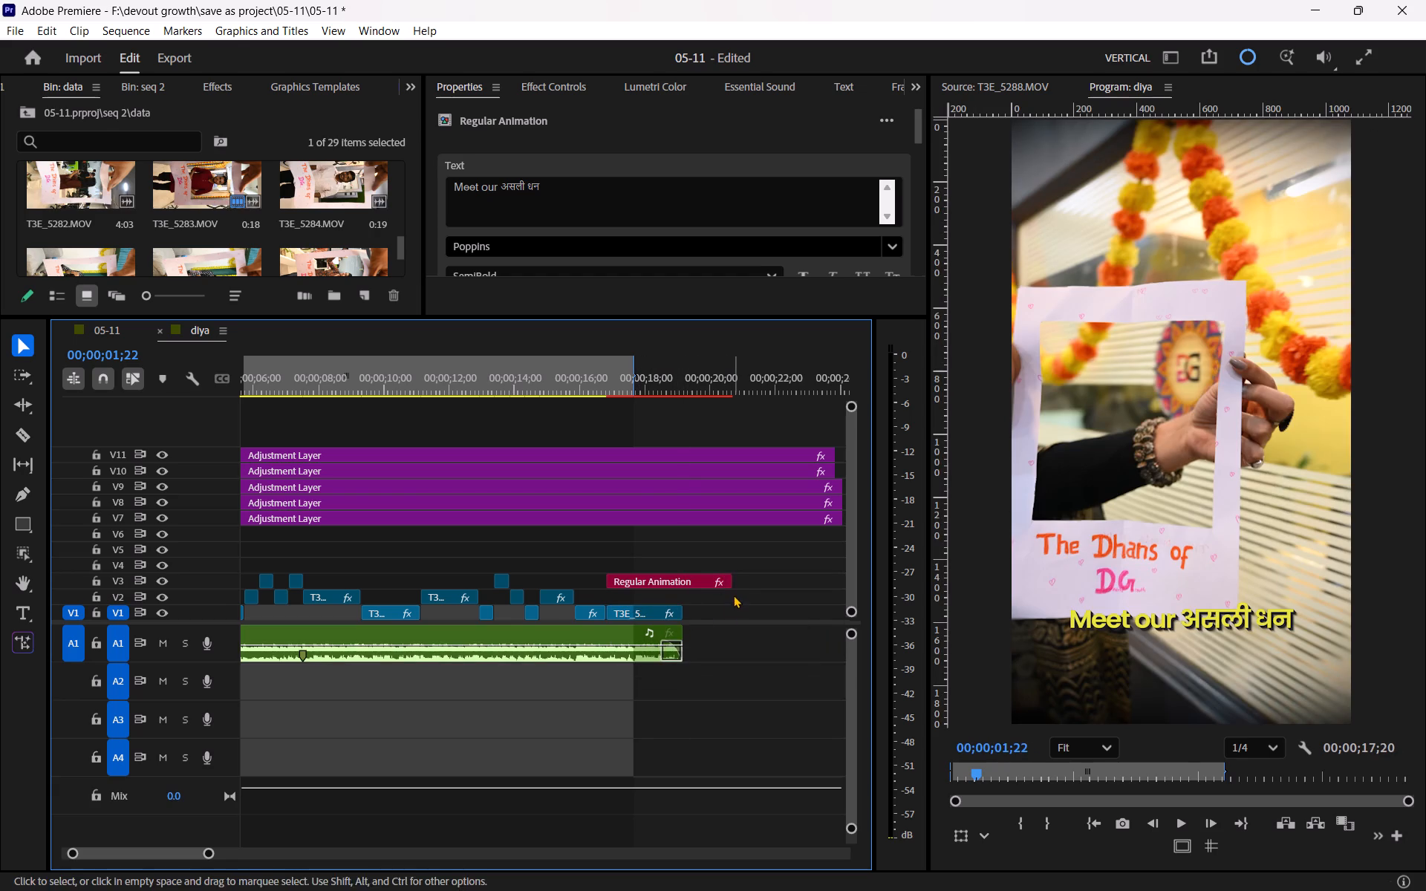
drag(733, 584, 687, 593)
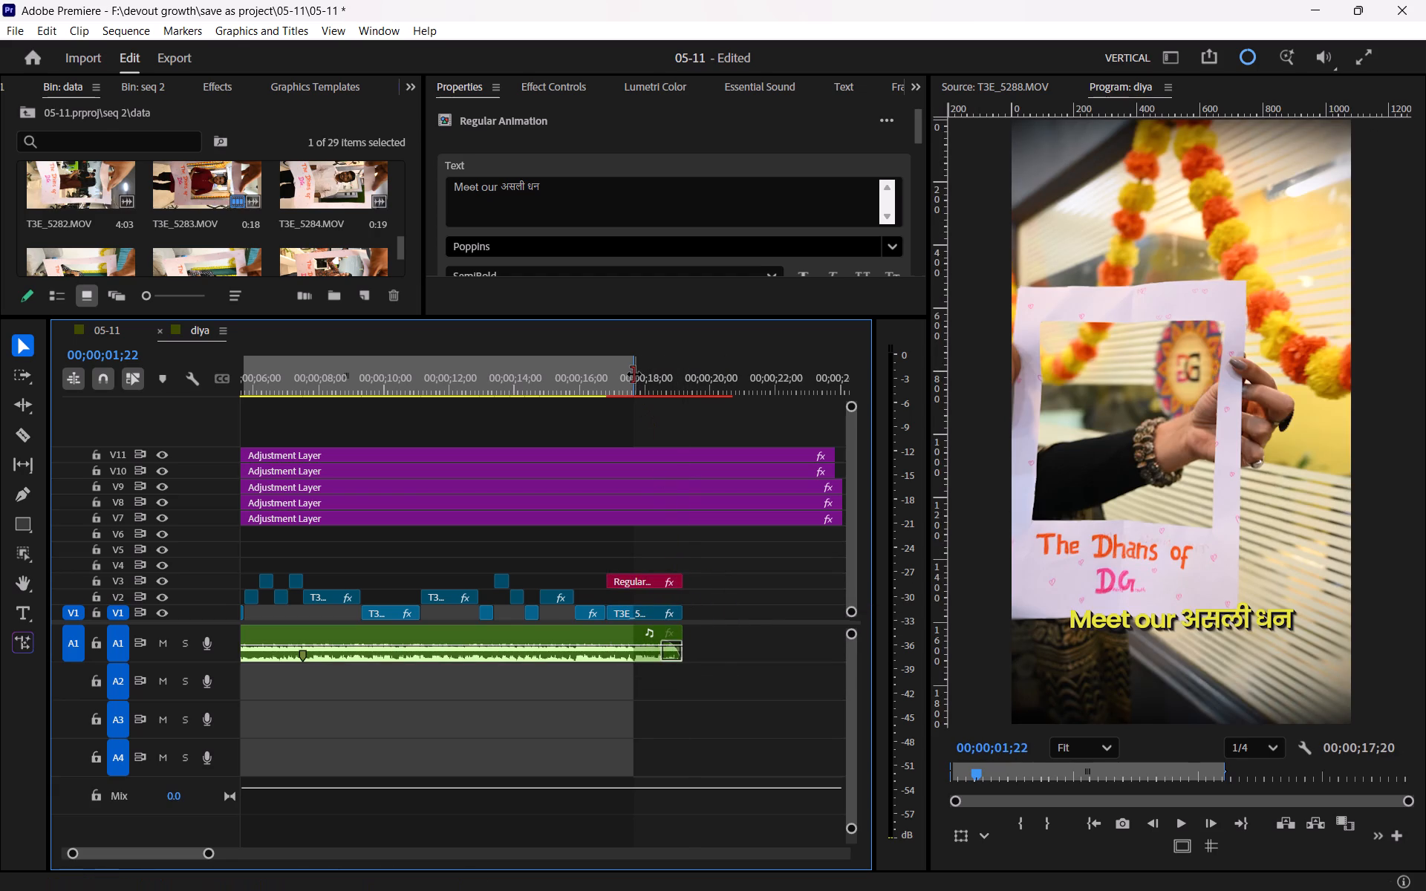
drag(634, 374, 685, 371)
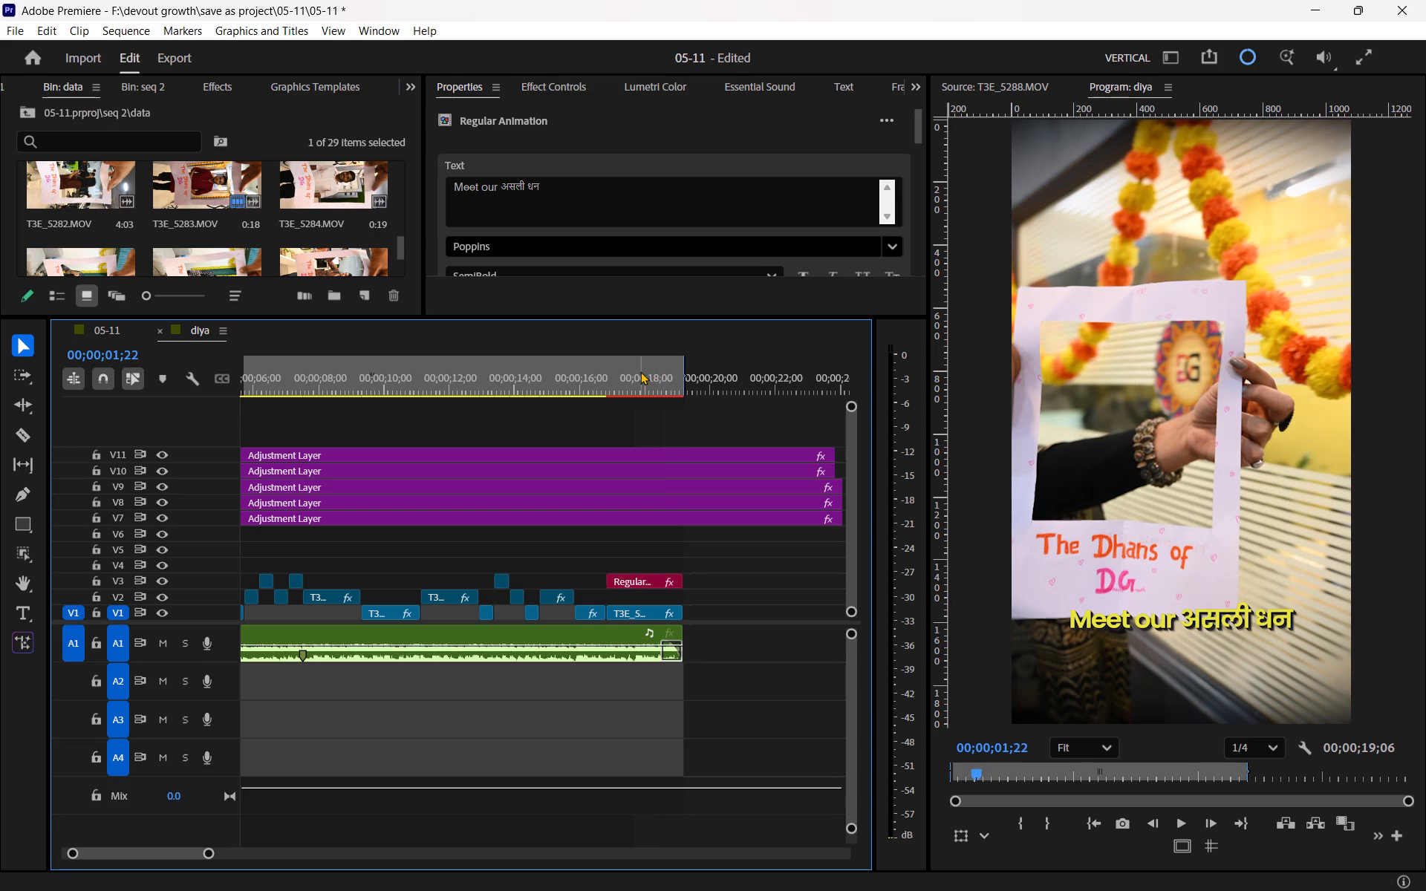
Play back the ending from about 00;00;17;02 to check the copied title over the last clip.
drag(640, 371, 616, 371)
key(space)
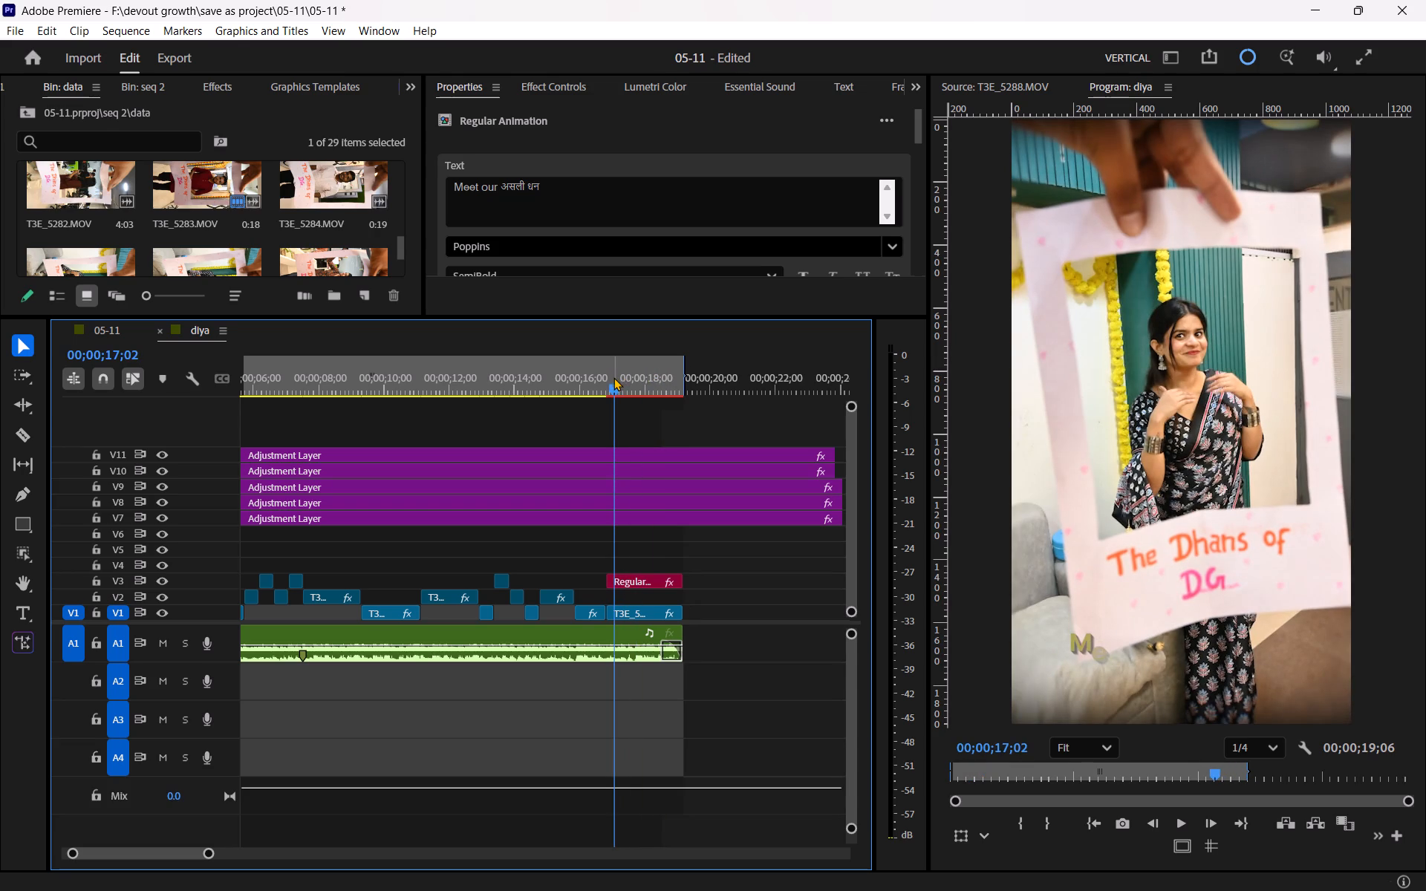
key(space)
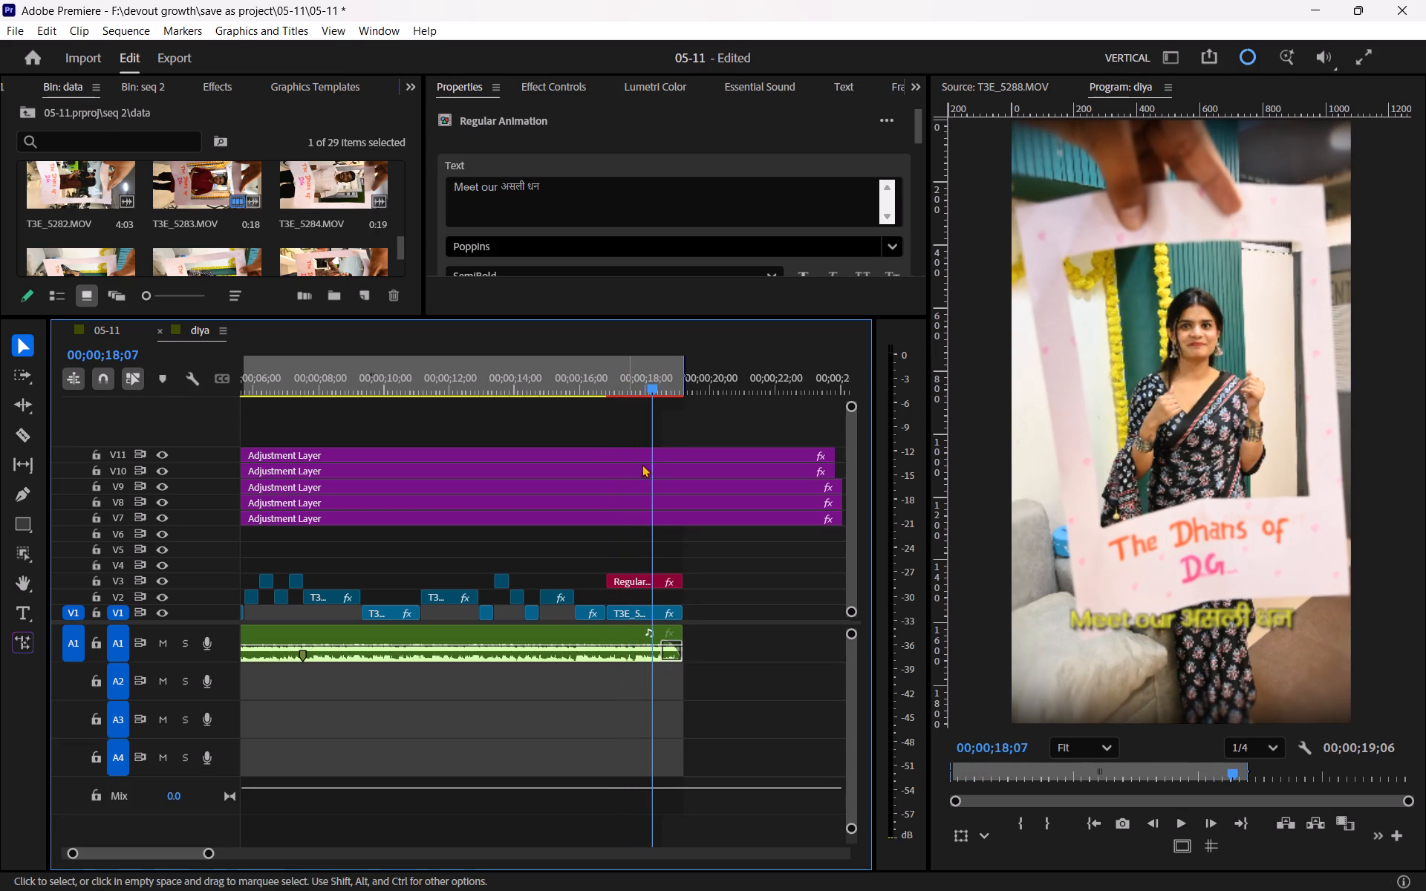
Find the Gaussian Blur video effect by searching for blur and apply it to the last V1 clip, T3E_5286.MOV.
click(636, 617)
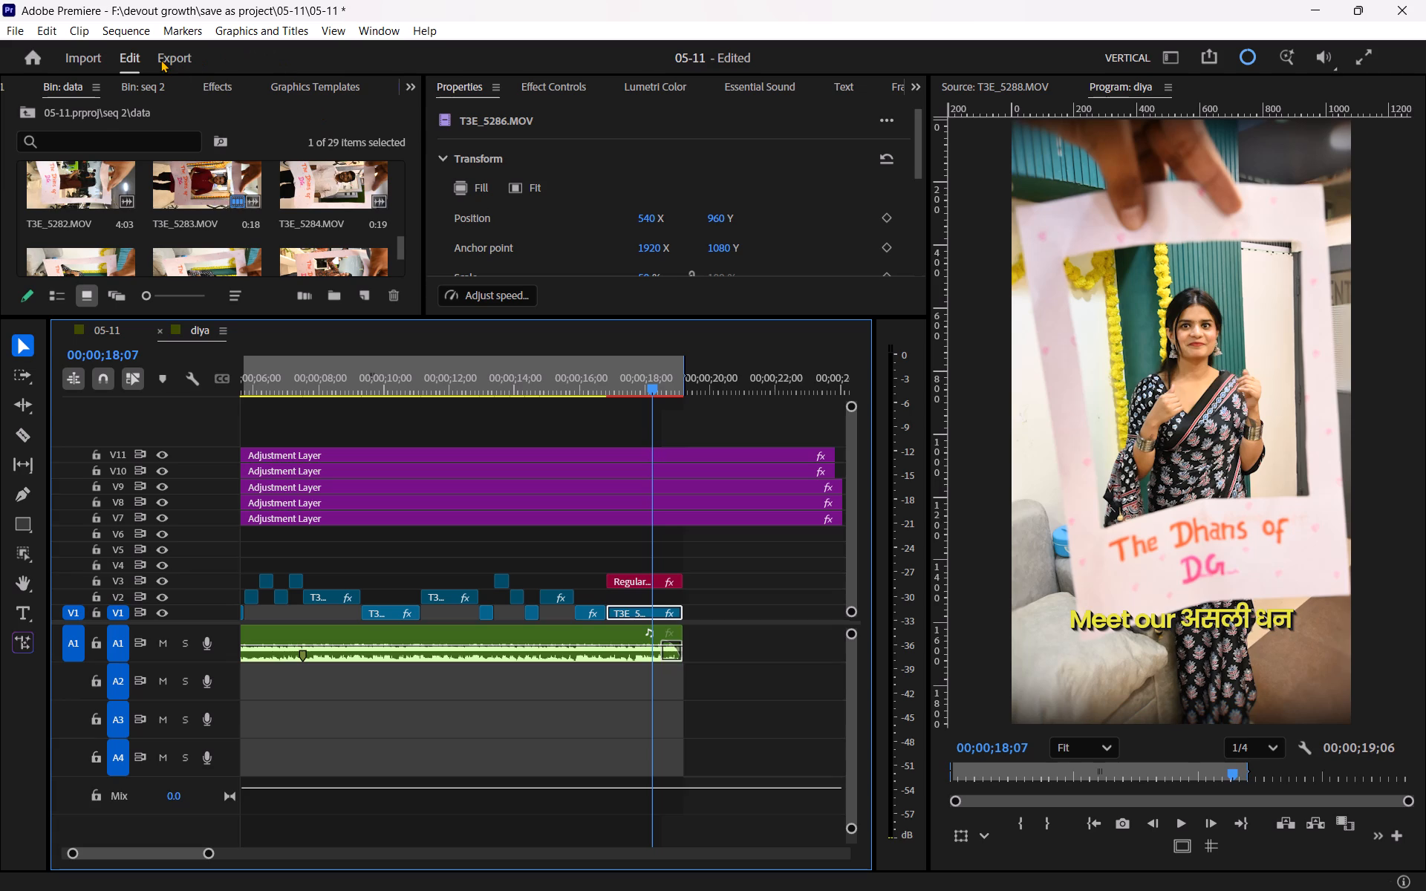
click(210, 77)
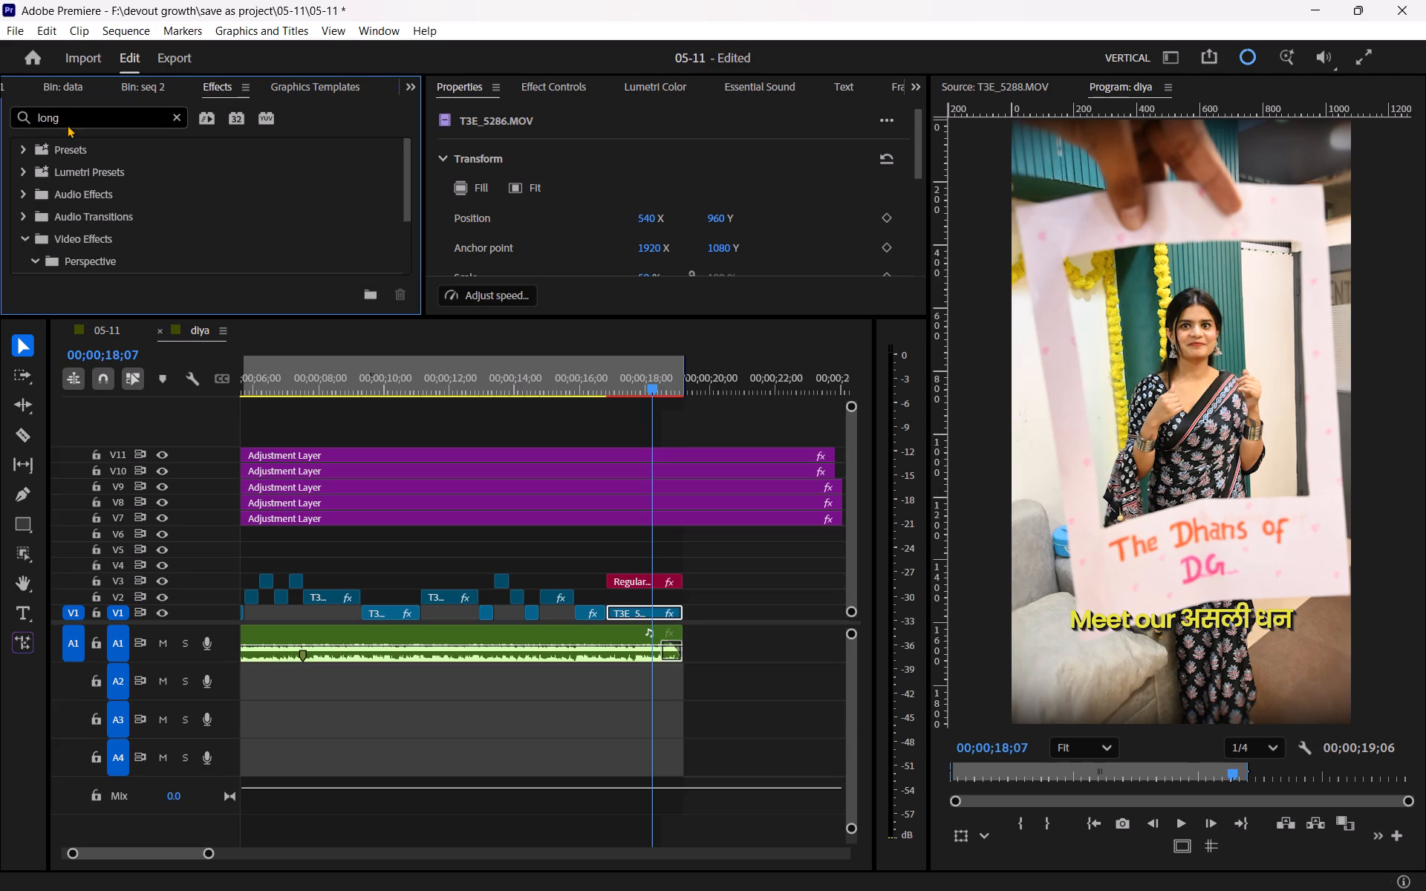
drag(66, 125, 26, 125)
drag(67, 119, 0, 120)
text(blu)
key(r)
scroll(92, 232, down, 4)
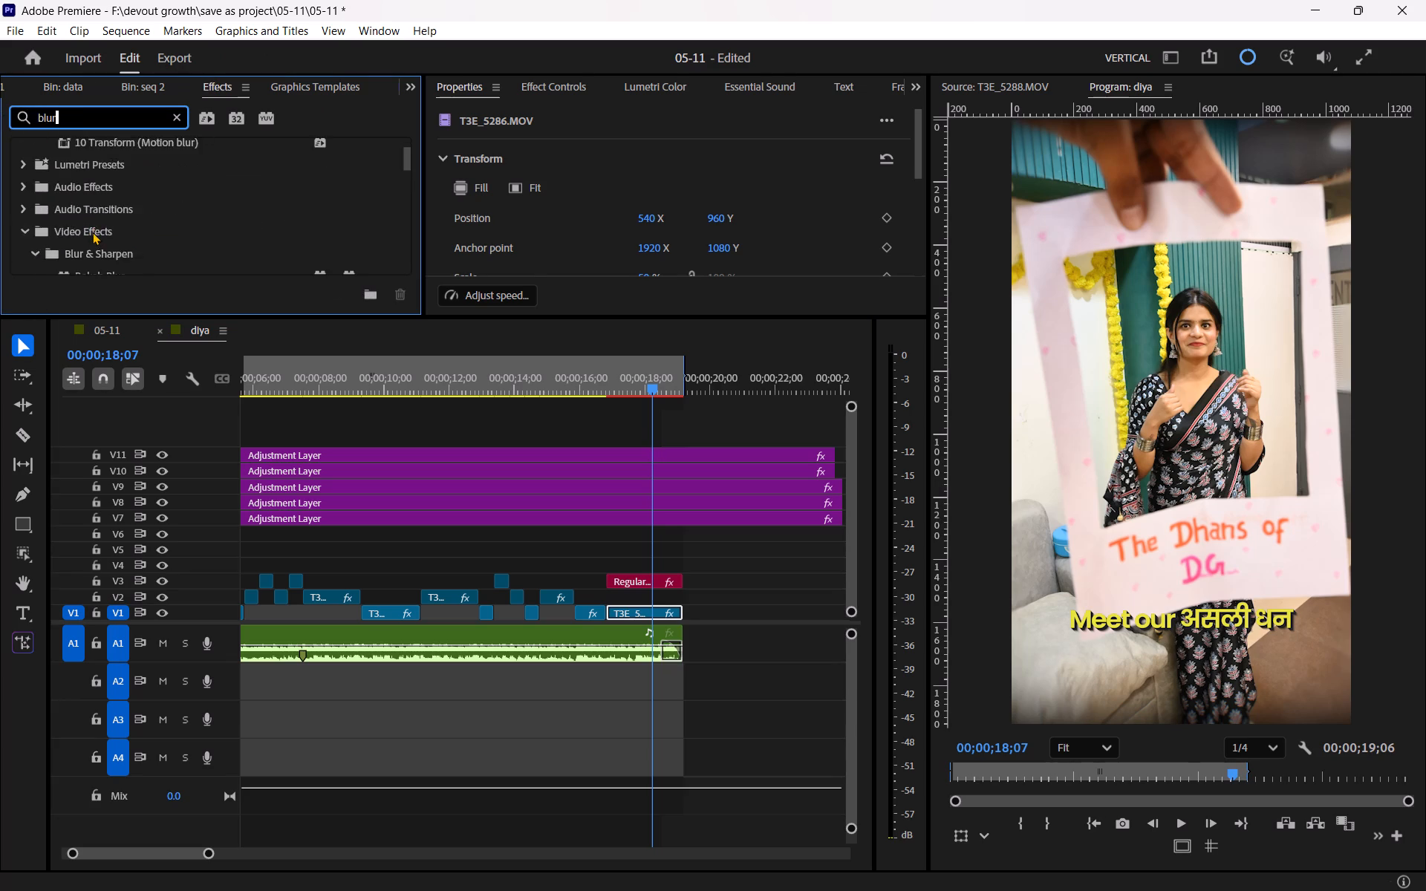
scroll(92, 232, down, 7)
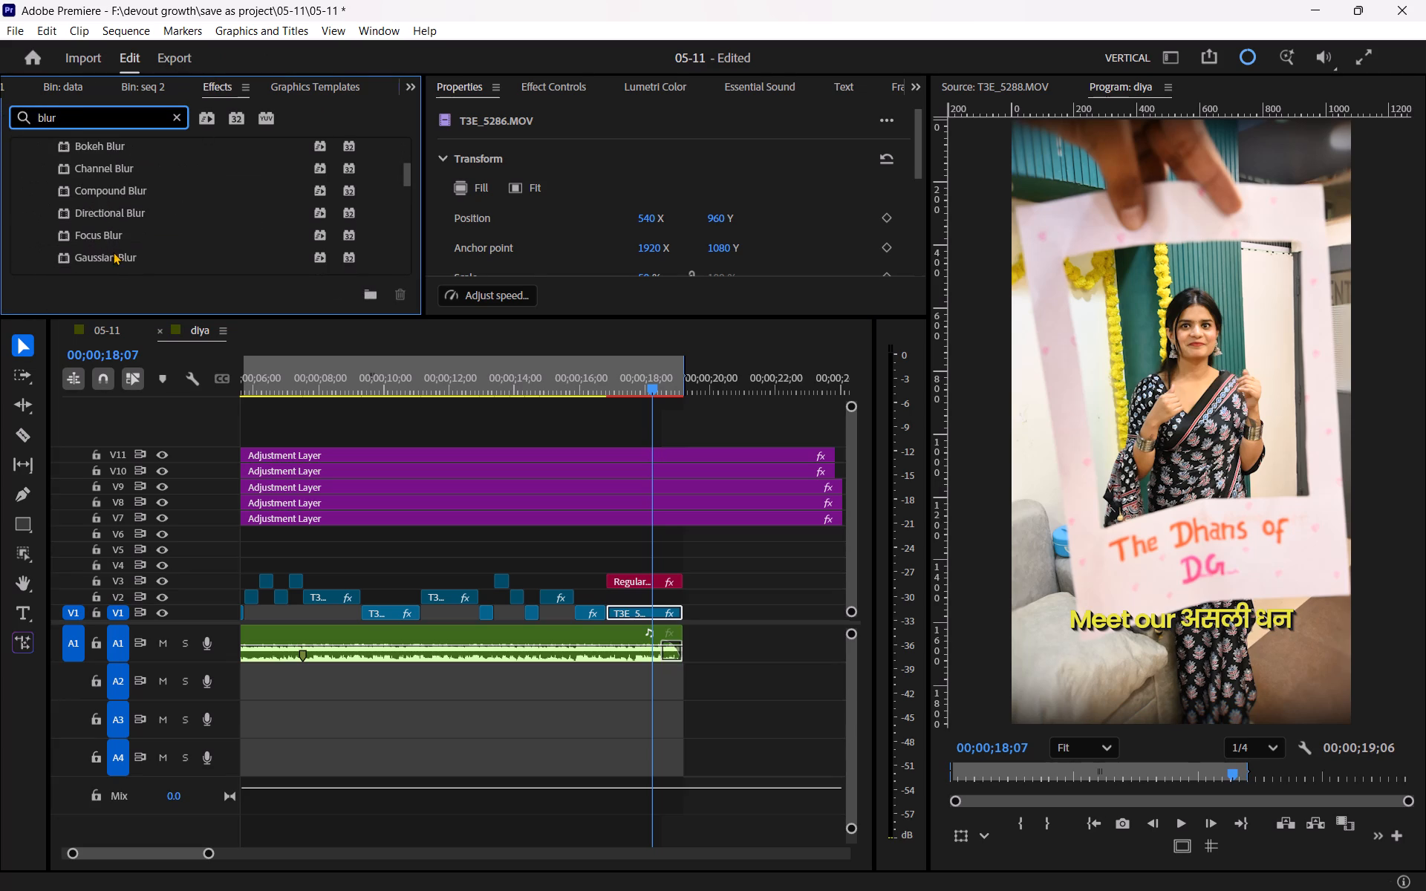
drag(113, 252, 643, 613)
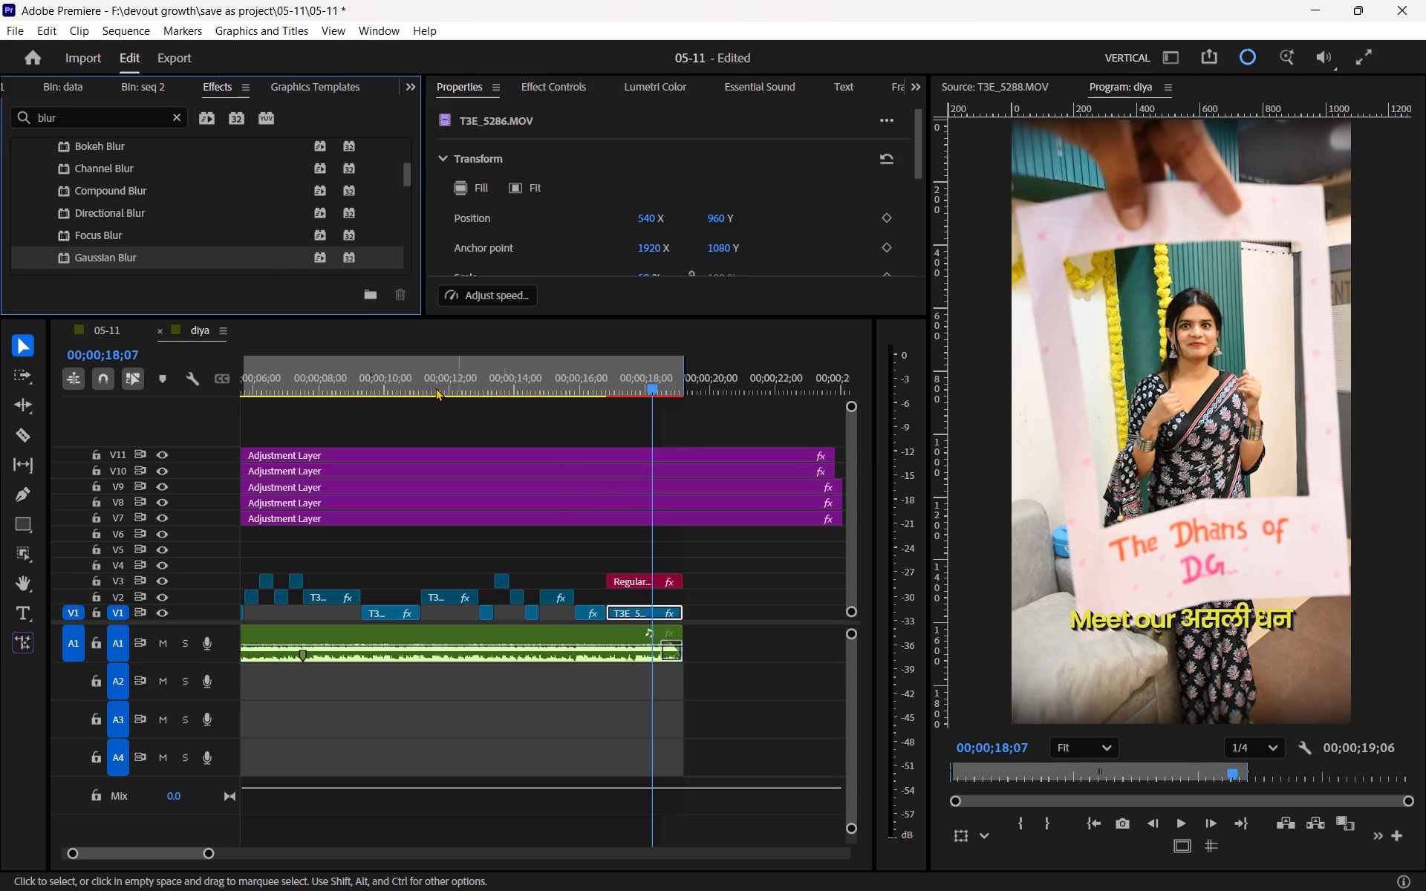
Set the Gaussian Blur amount on the last V1 clip to 10.
drag(425, 315, 421, 414)
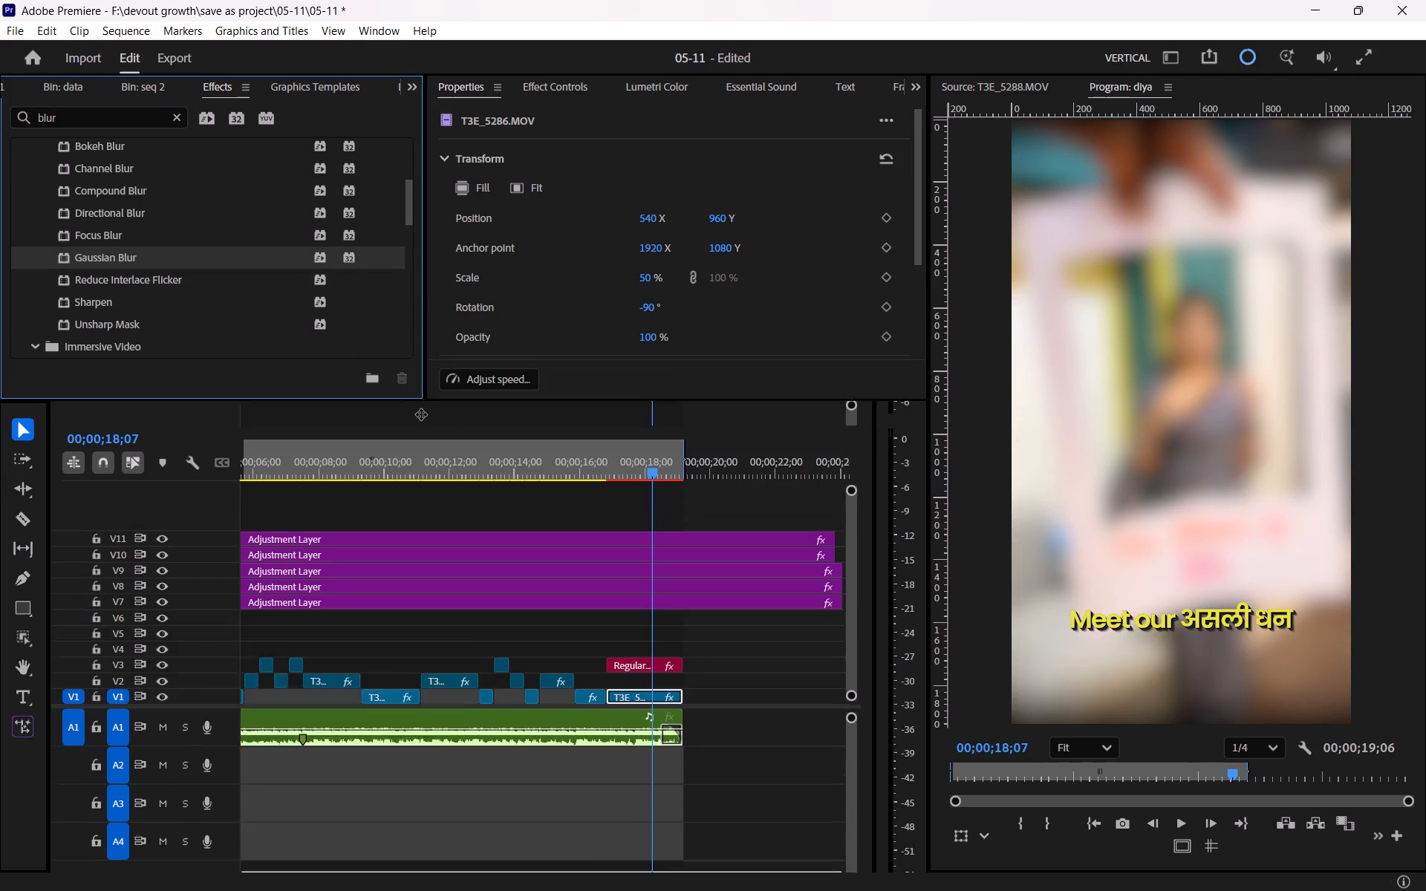
drag(421, 414, 421, 416)
click(539, 82)
scroll(484, 265, down, 10)
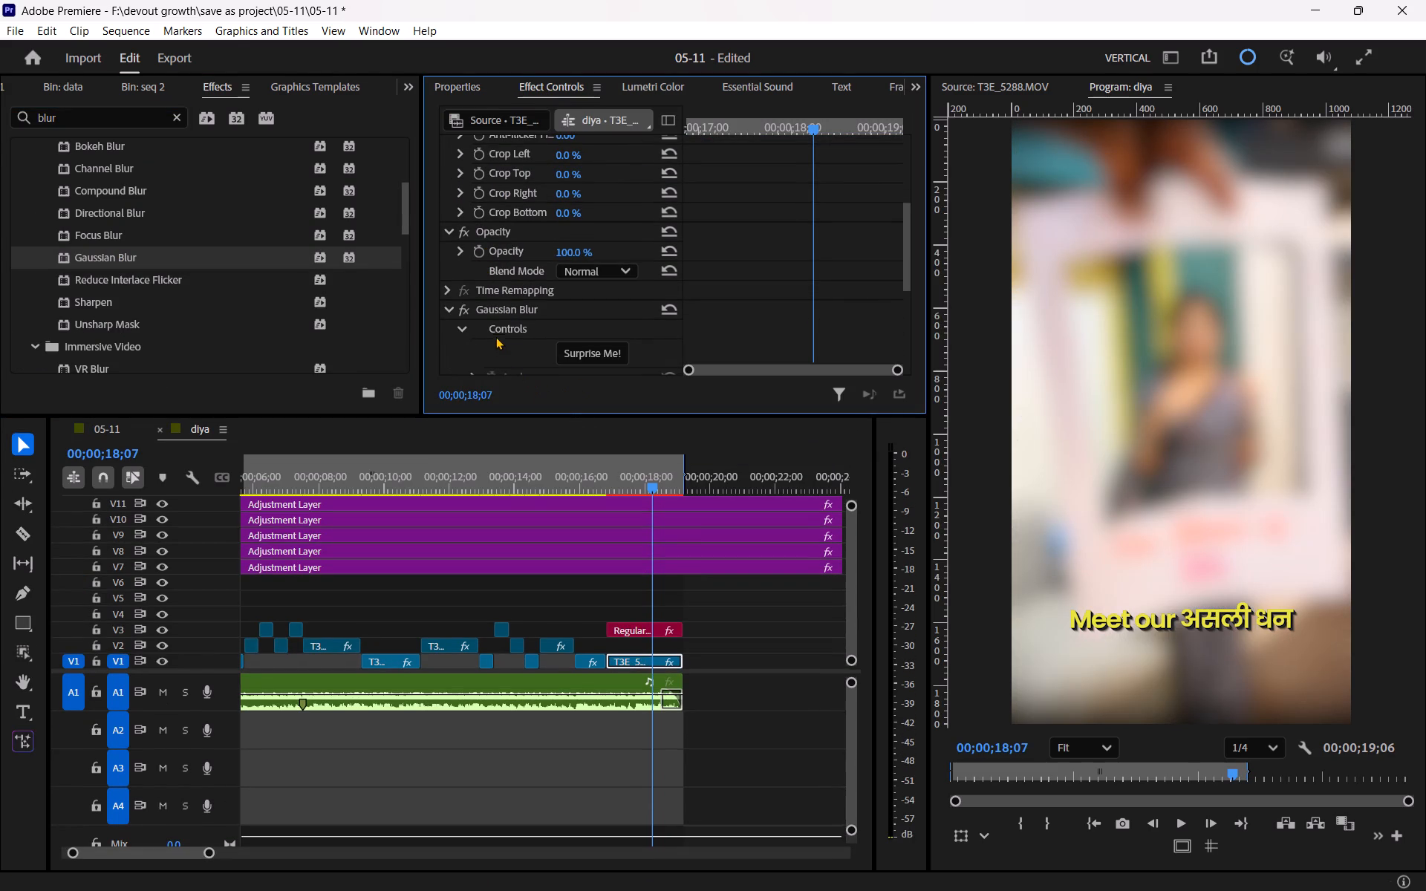
scroll(527, 275, up, 7)
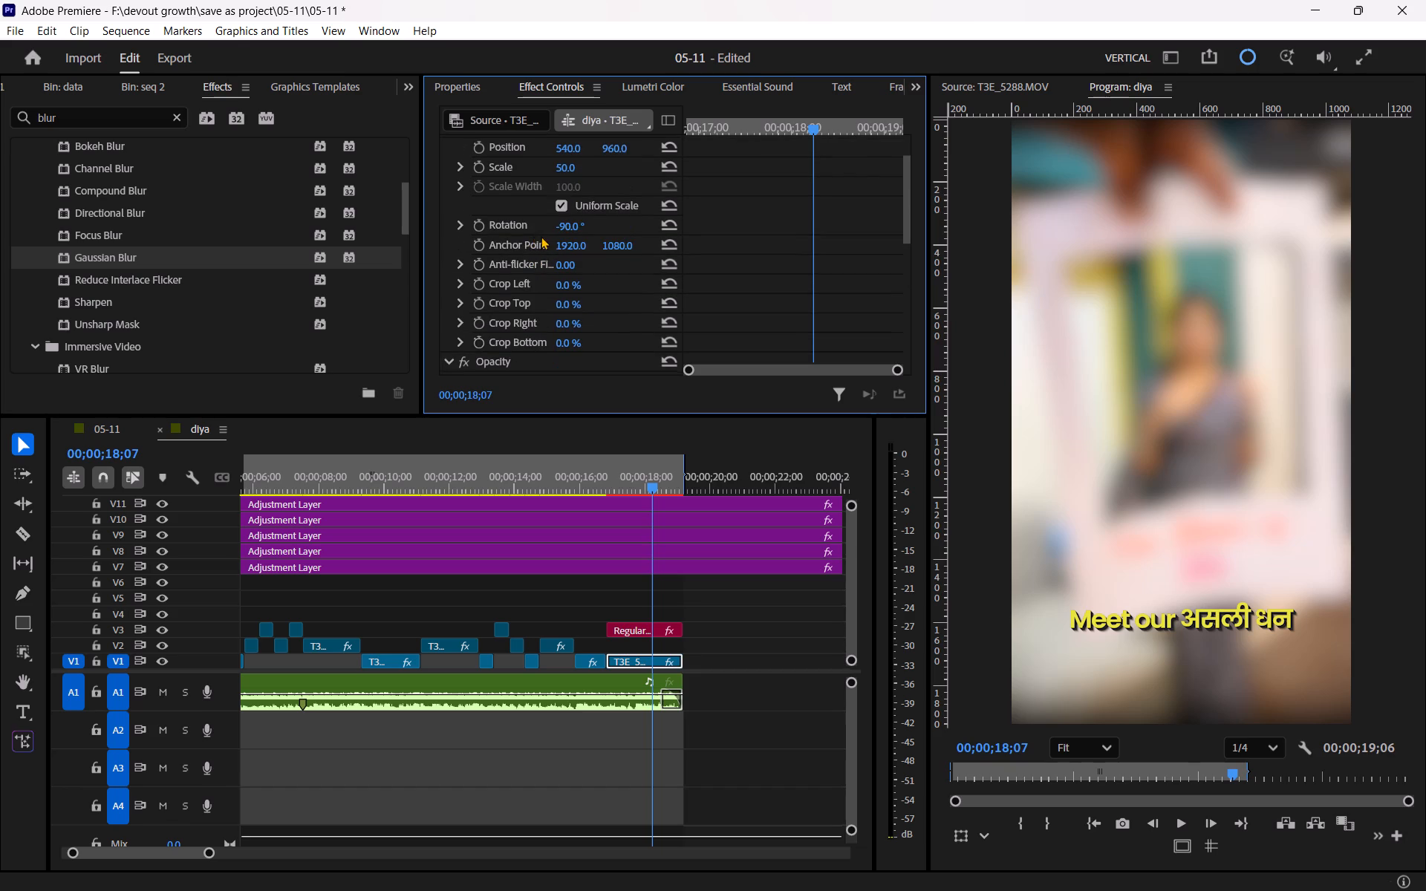
scroll(504, 274, up, 3)
scroll(504, 274, down, 15)
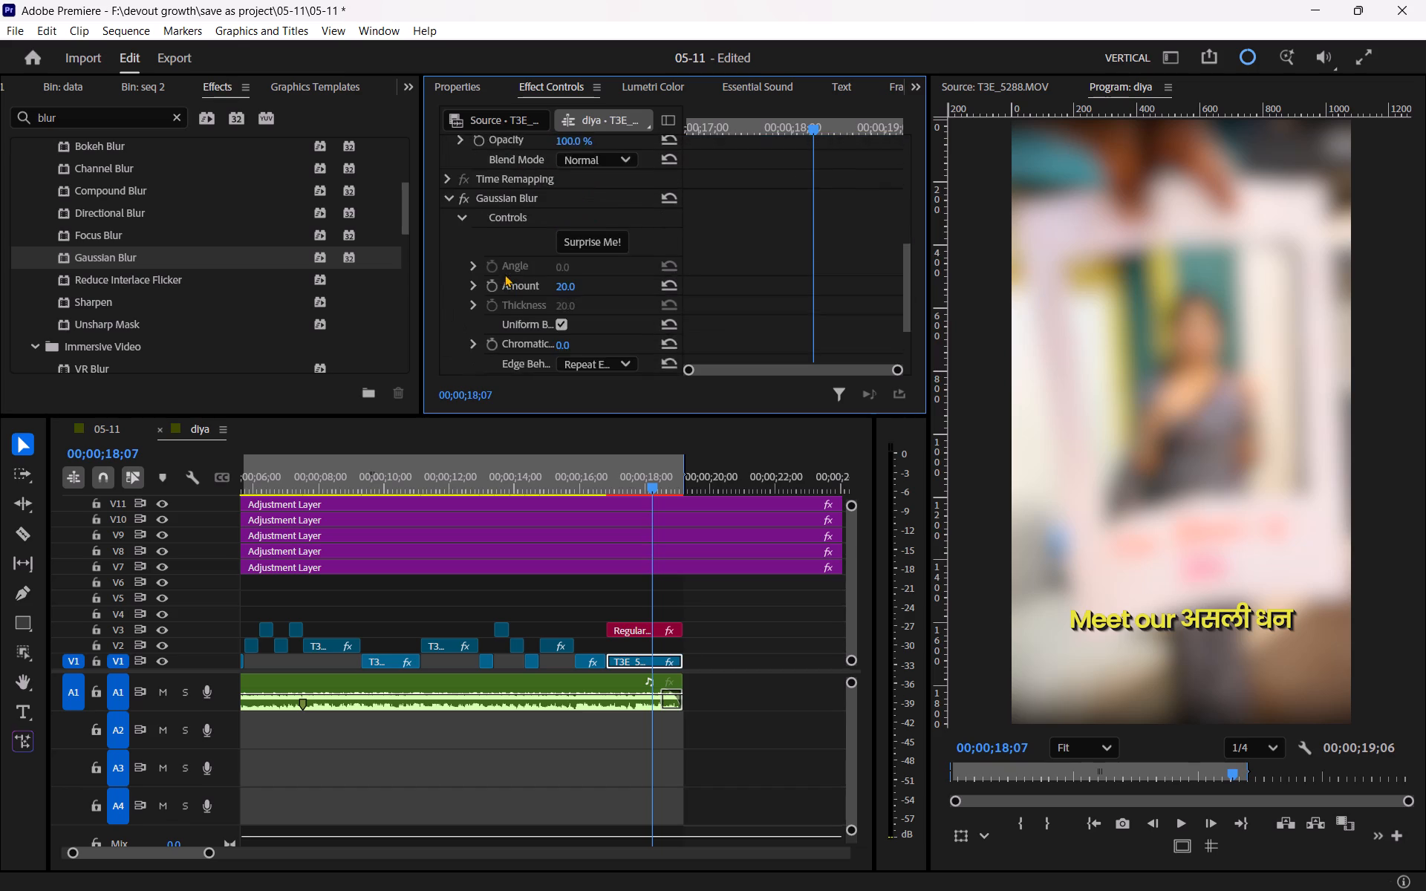
scroll(504, 274, down, 3)
click(568, 249)
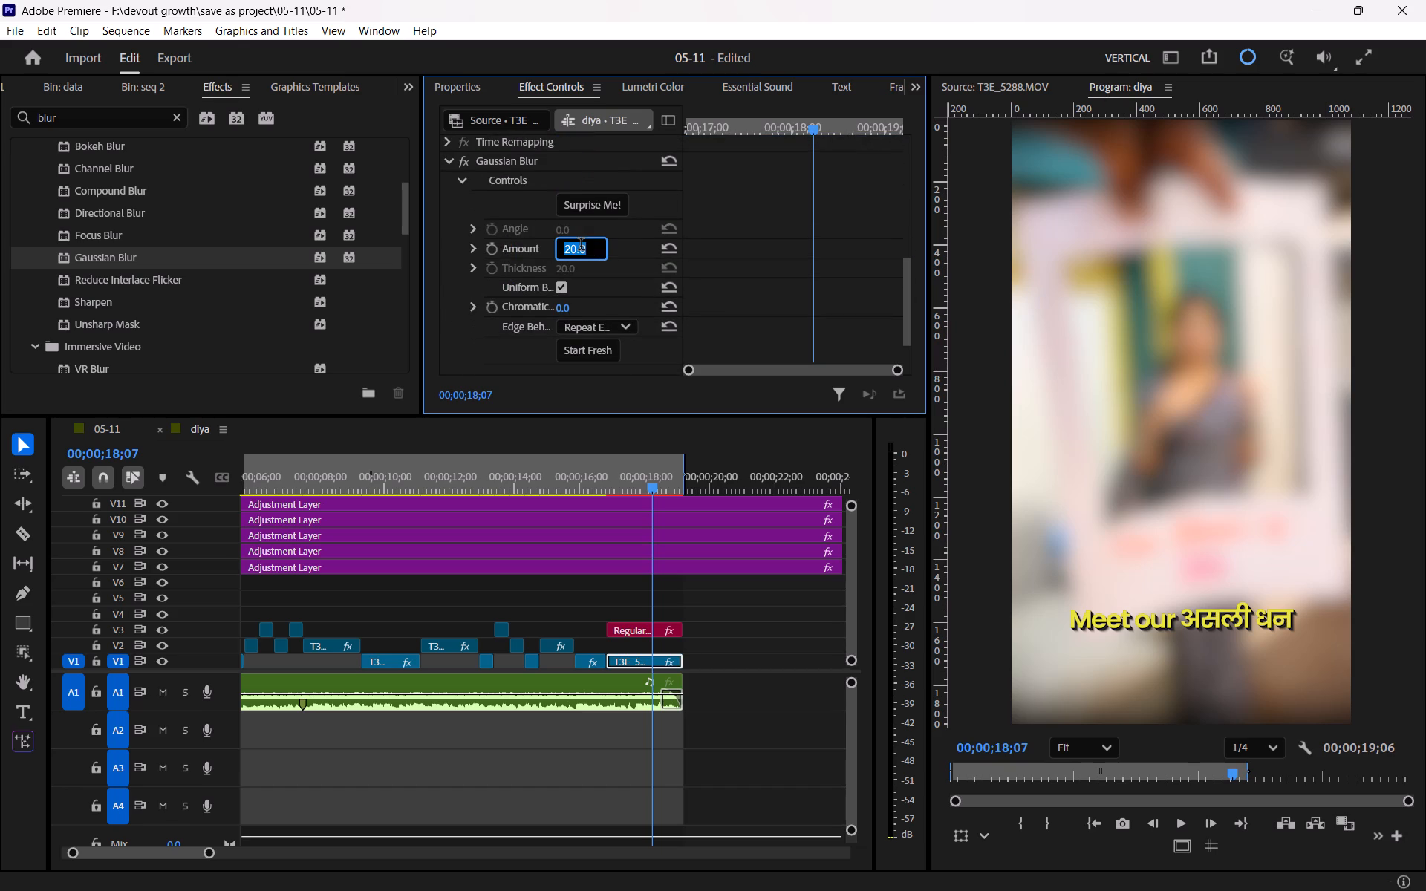
text(10)
key(Return)
Play back the ending from about 00;00;15;04 to check the transition into the blurred, titled last clip.
drag(633, 483, 607, 484)
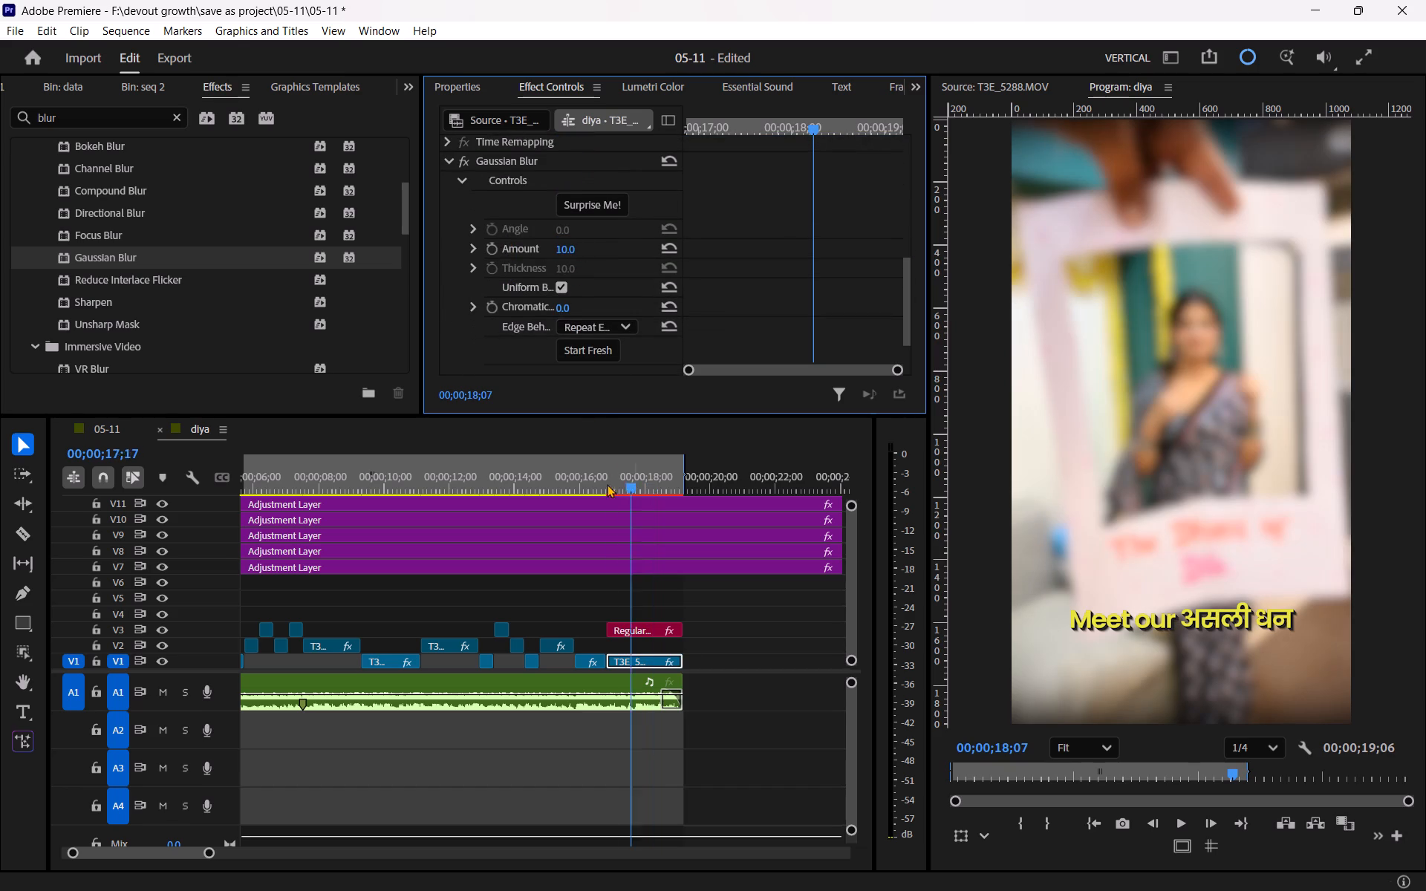
drag(607, 484, 553, 496)
key(space)
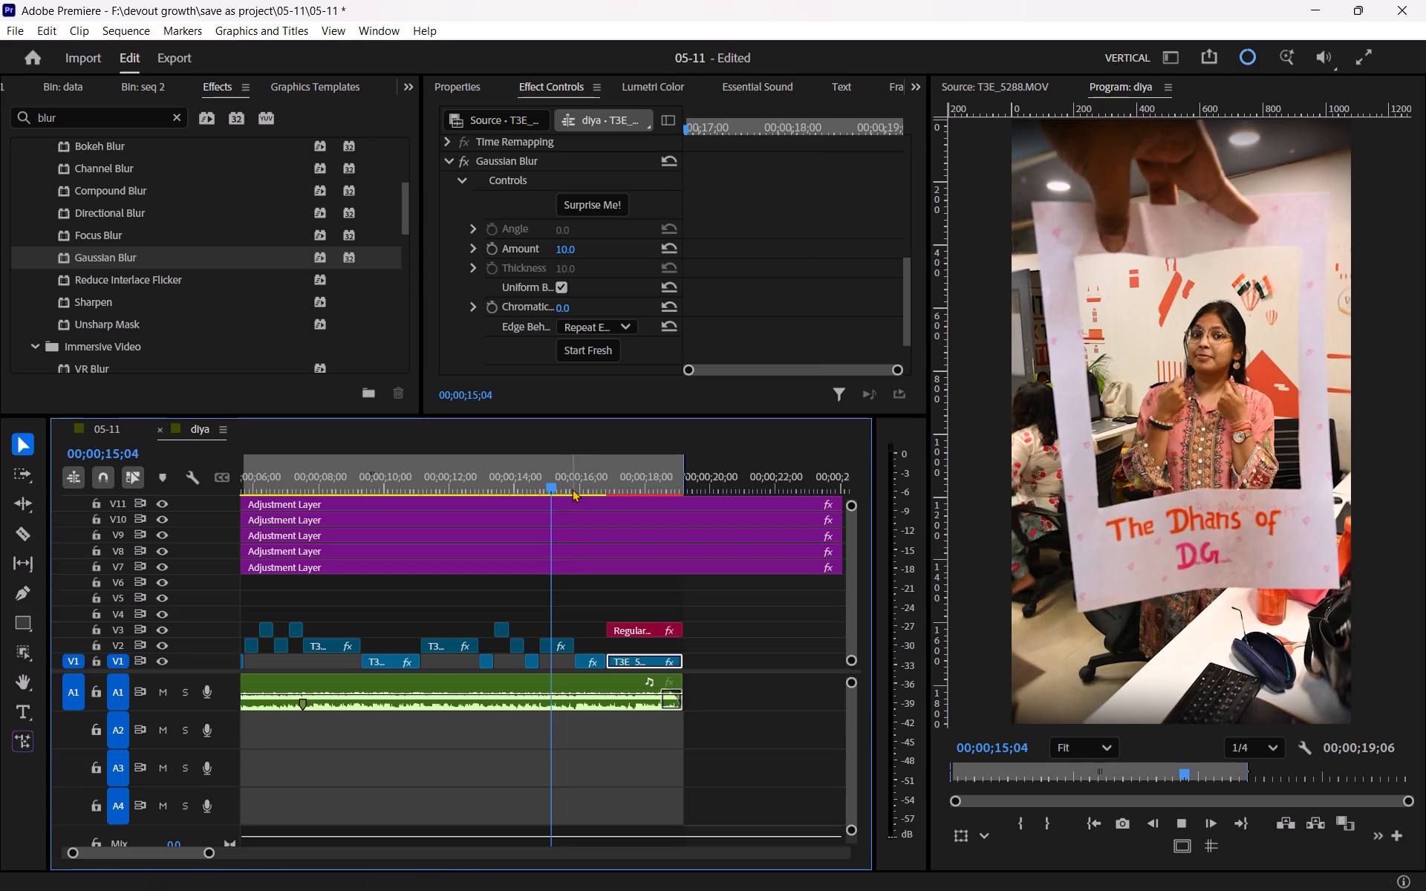
click(749, 623)
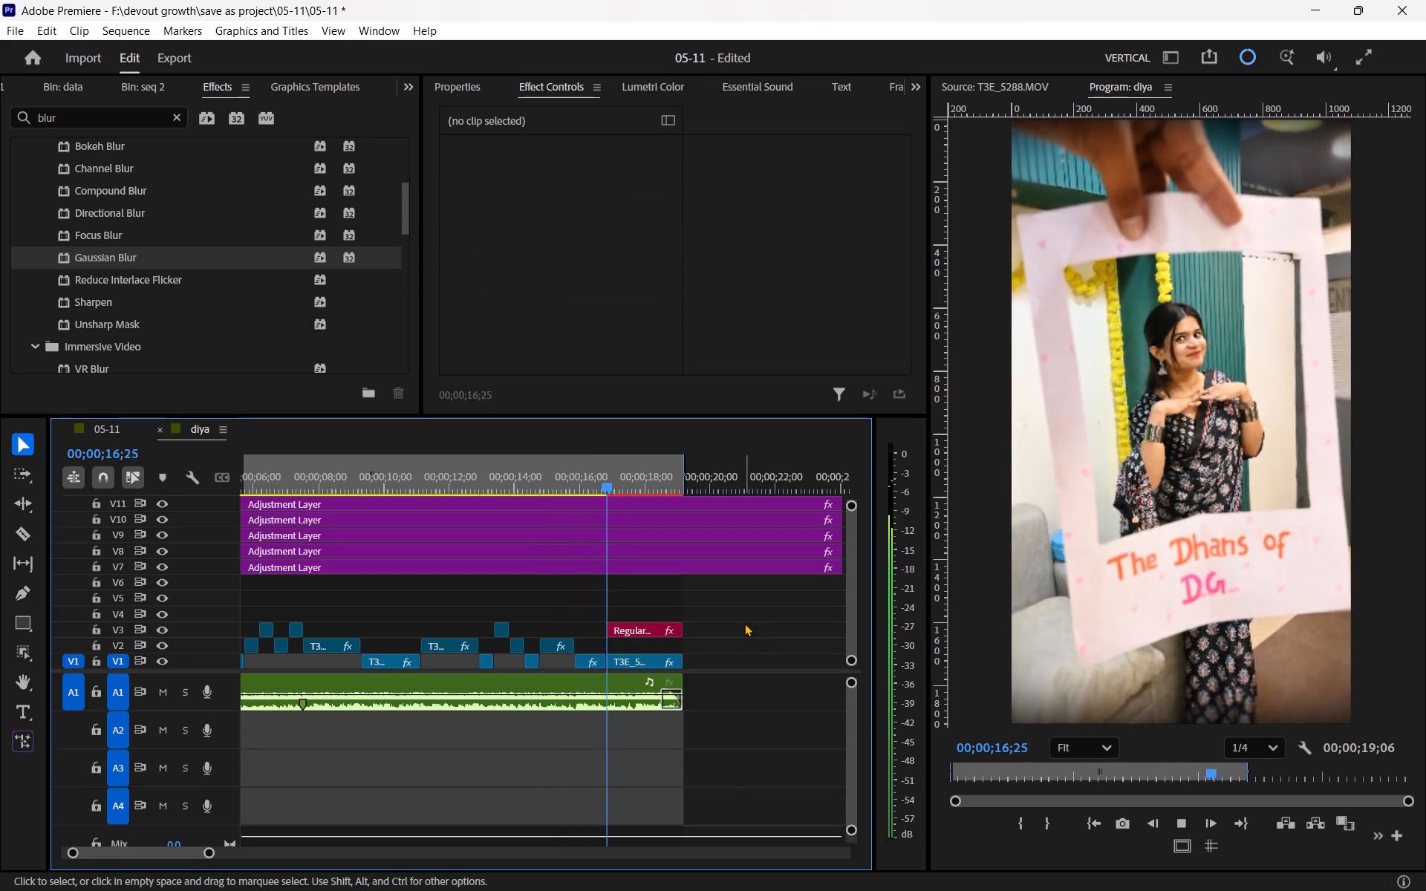
key(space)
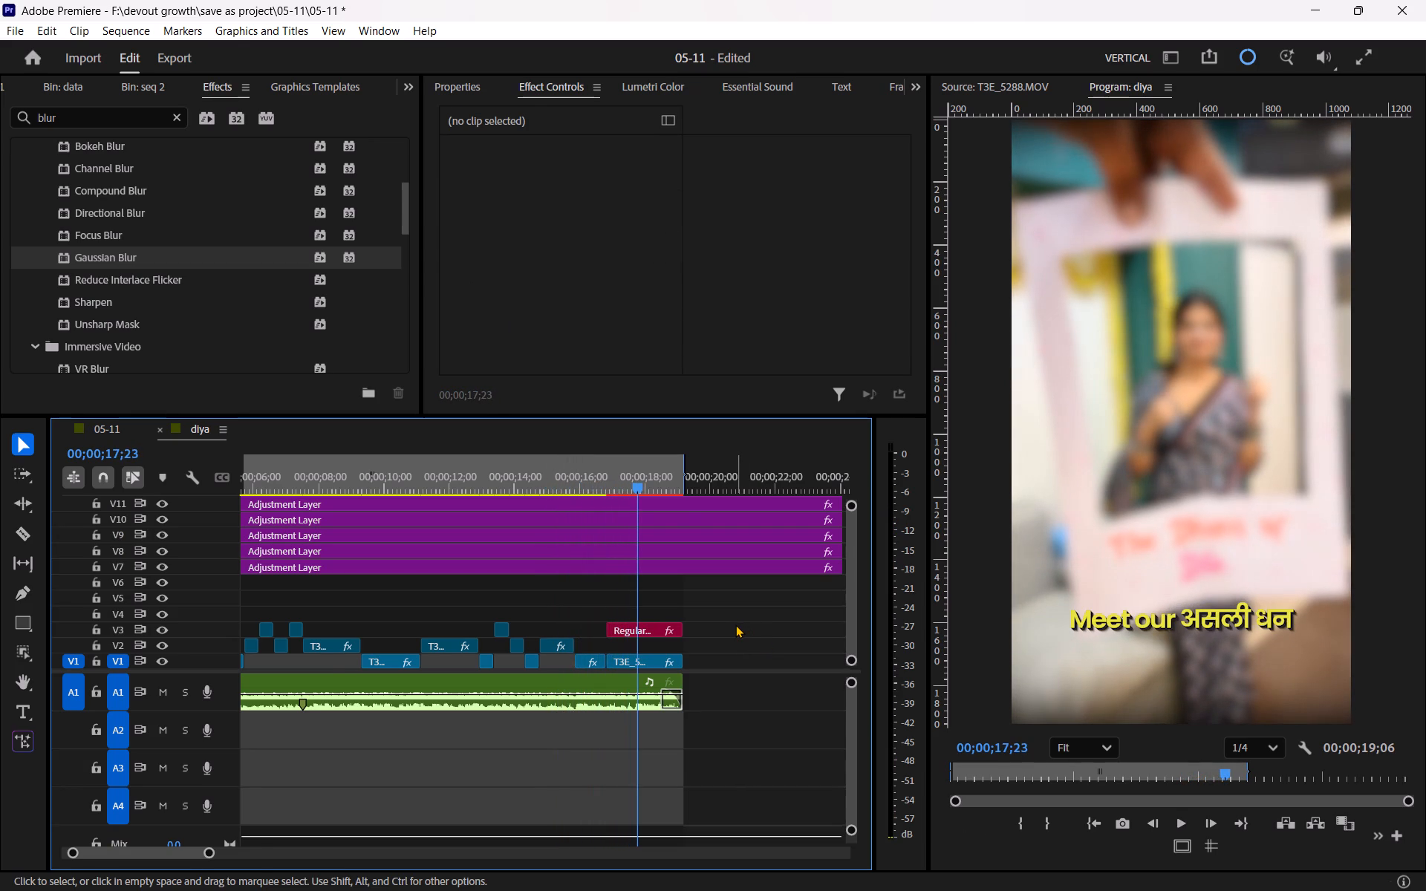
Trim the ends of all five adjustment layers on V7 to V11 back to the sequence end at about 00;00;19;06.
key(minus)
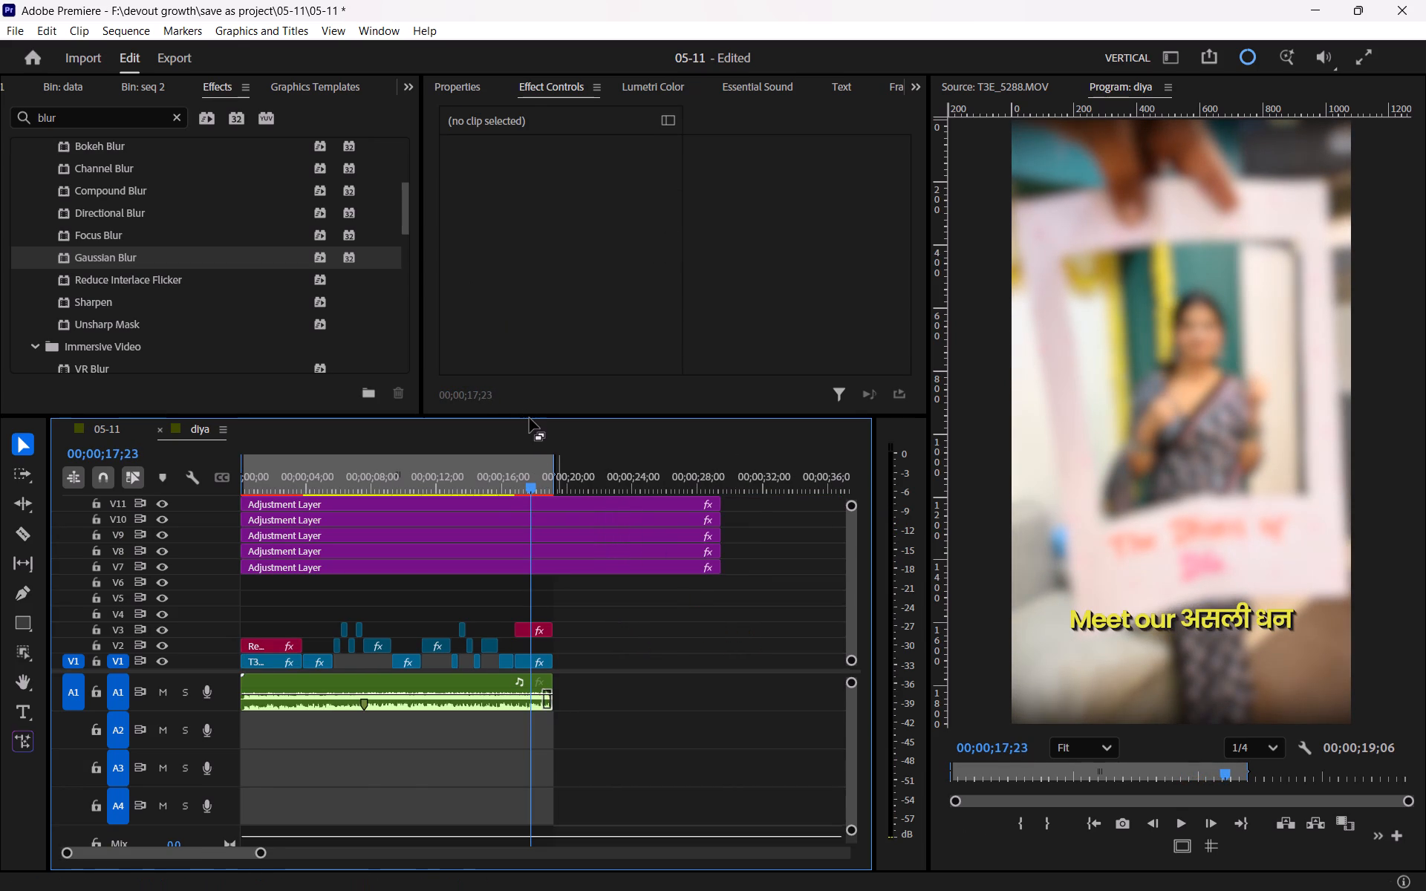
drag(530, 414, 534, 314)
drag(654, 415, 704, 553)
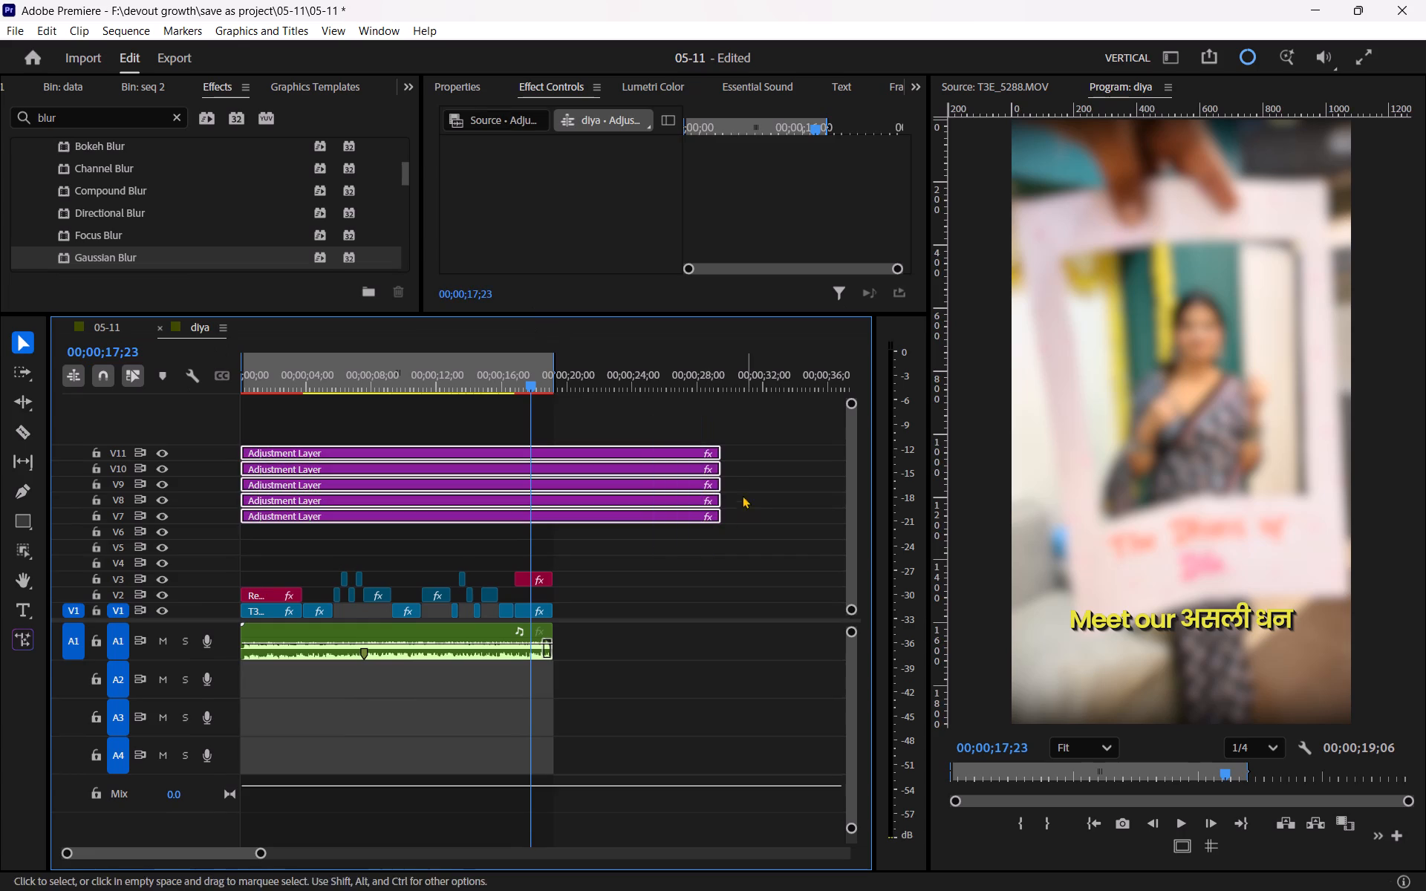
drag(732, 492, 564, 516)
key(equal)
key(equal)
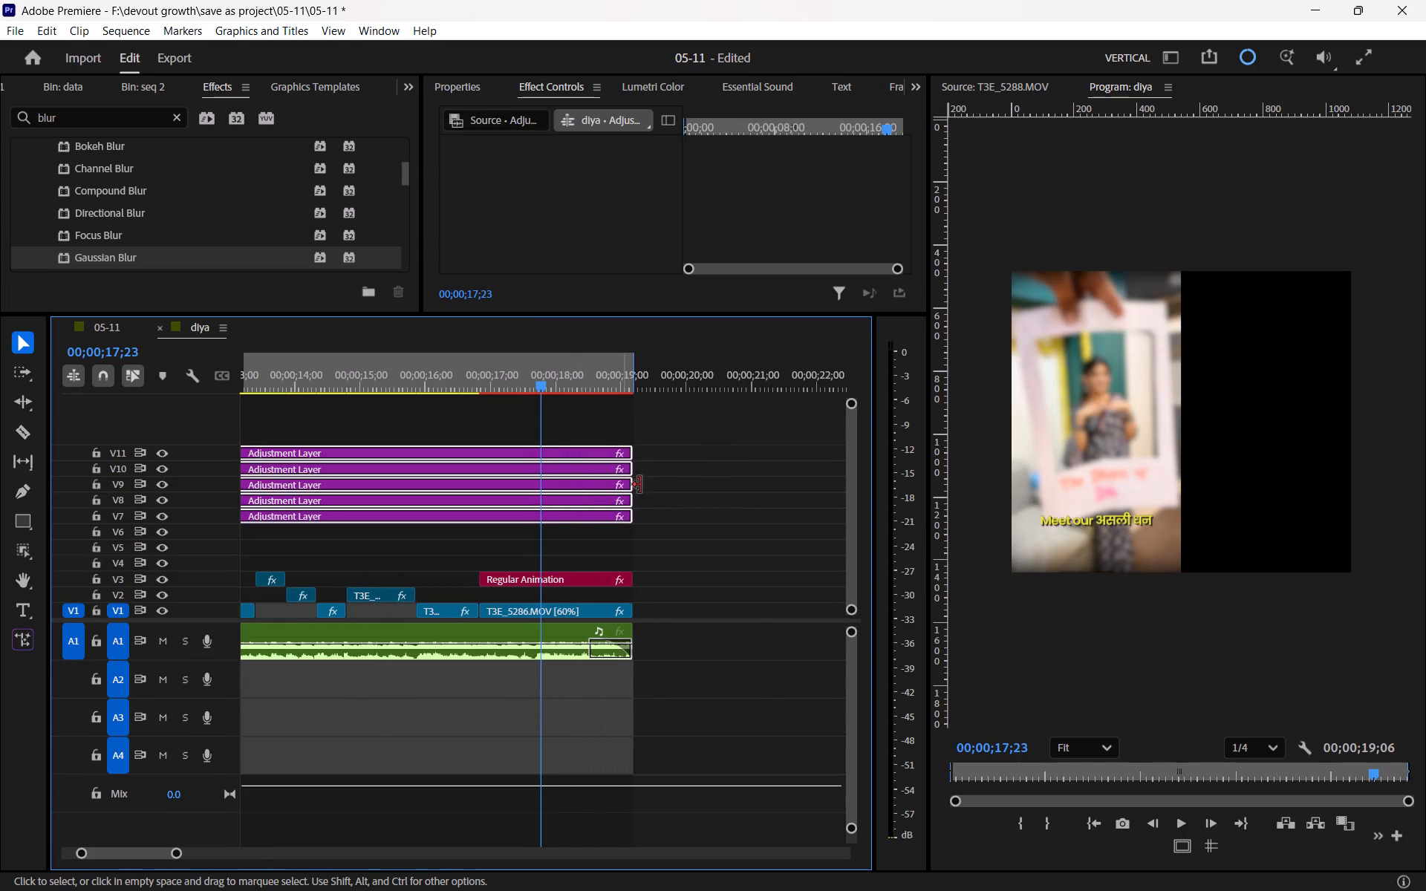
click(694, 468)
Open the text of the V3 Regular Animation title over the last clip for editing and select its wording.
drag(567, 382, 527, 385)
click(573, 576)
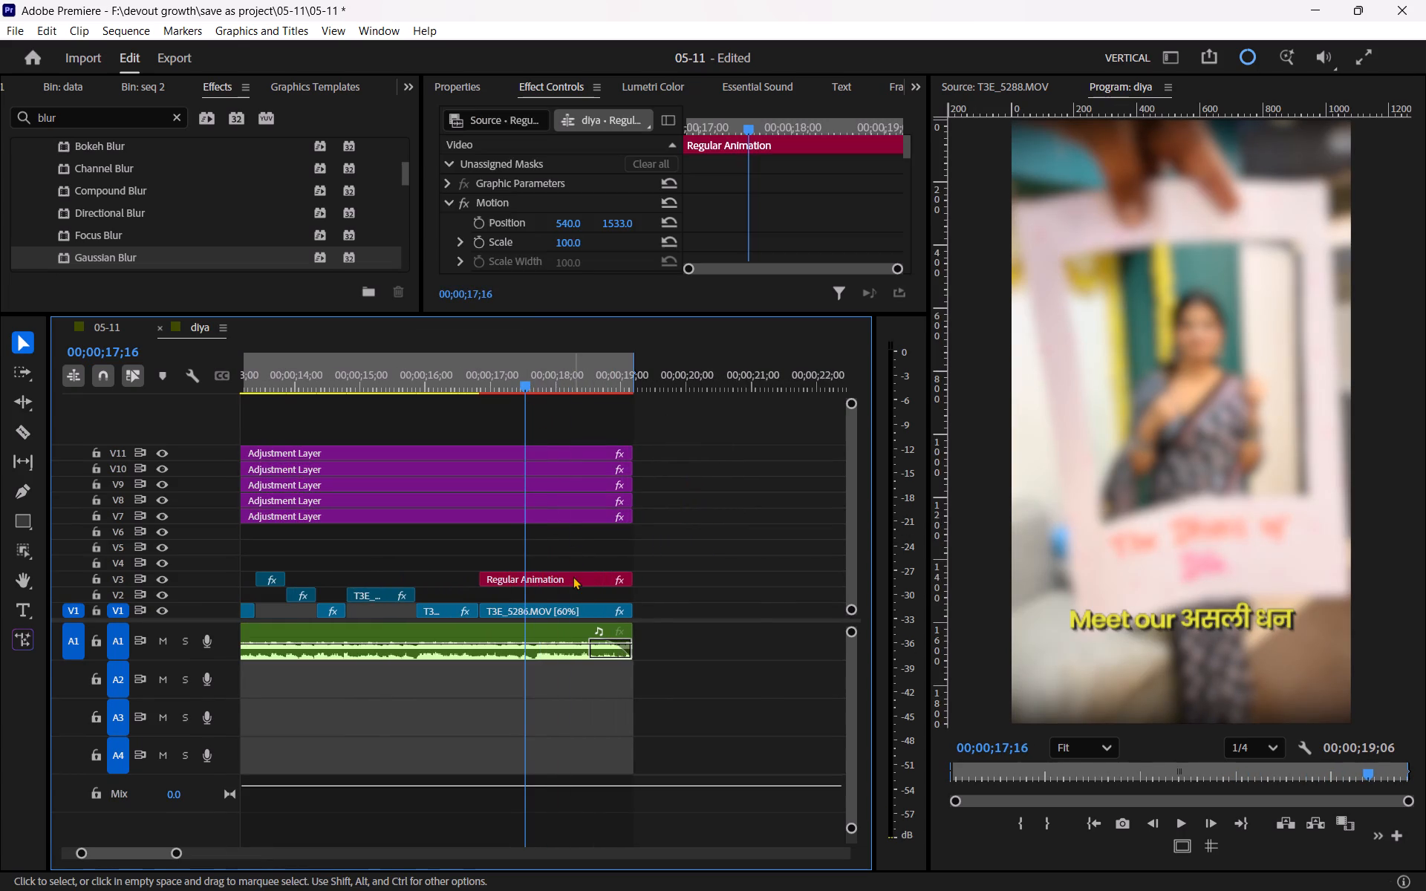
click(472, 86)
drag(544, 187, 354, 192)
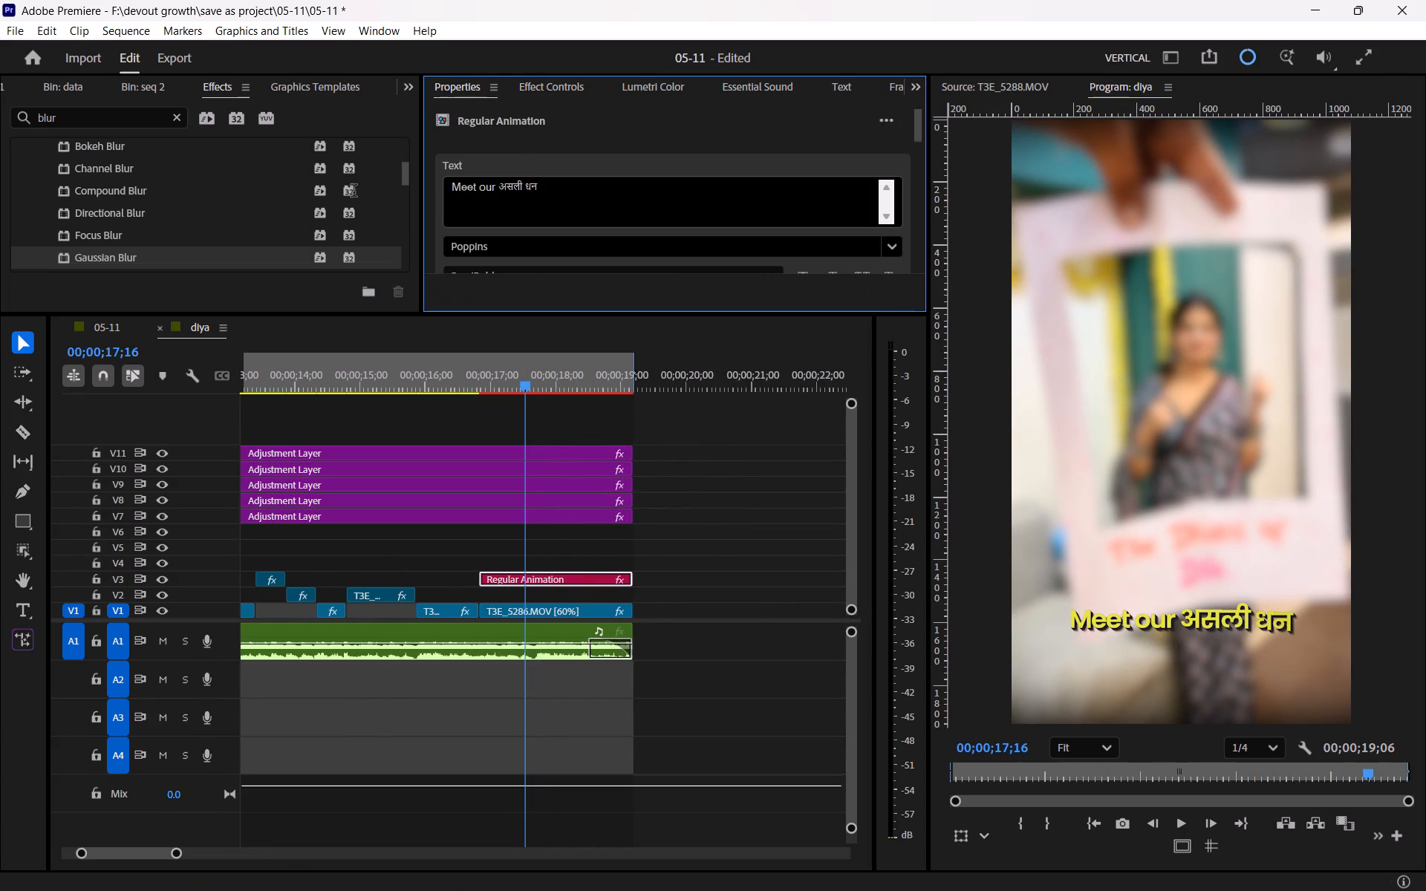
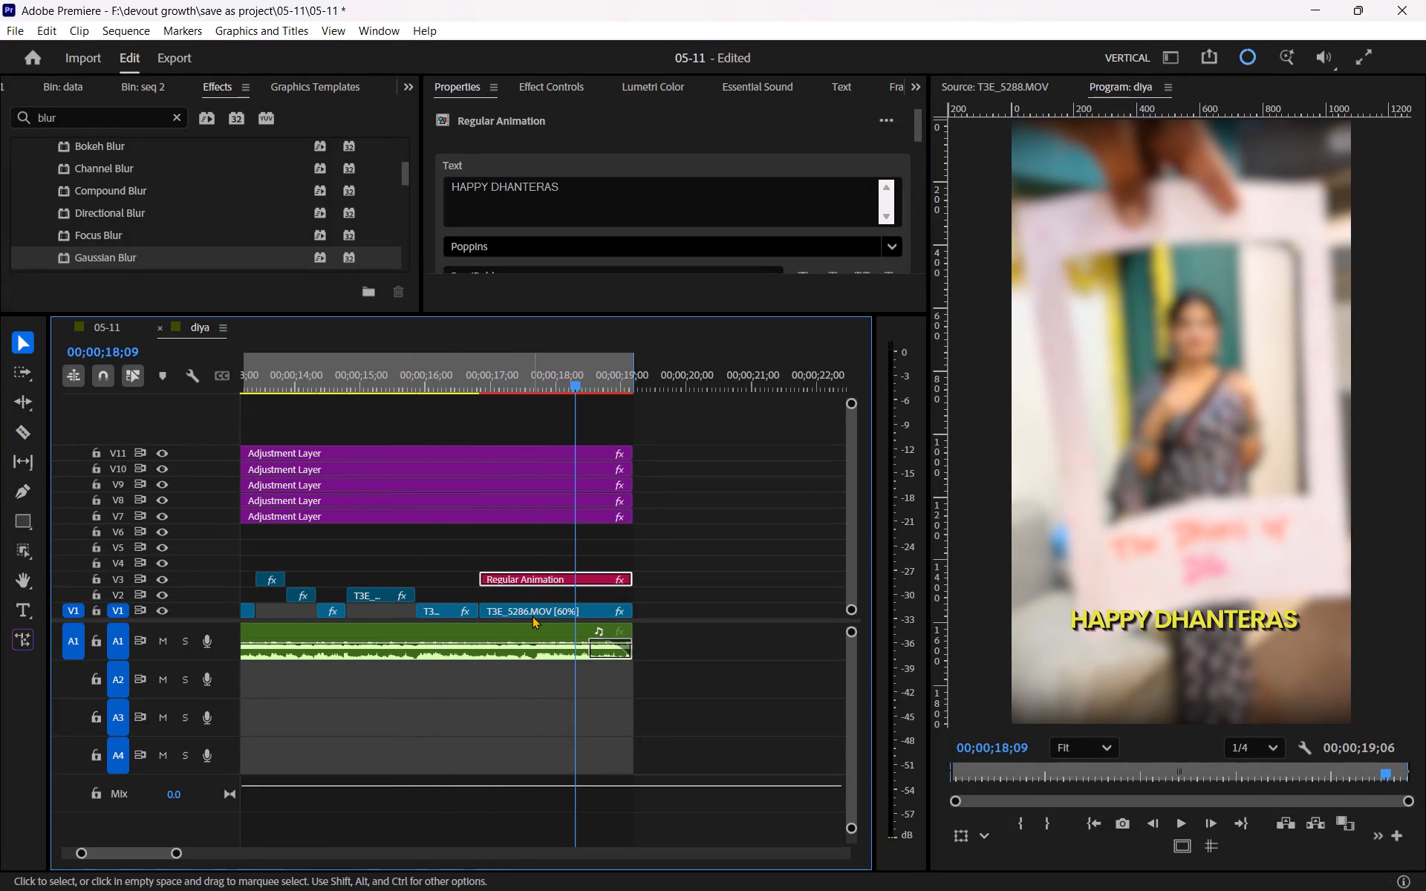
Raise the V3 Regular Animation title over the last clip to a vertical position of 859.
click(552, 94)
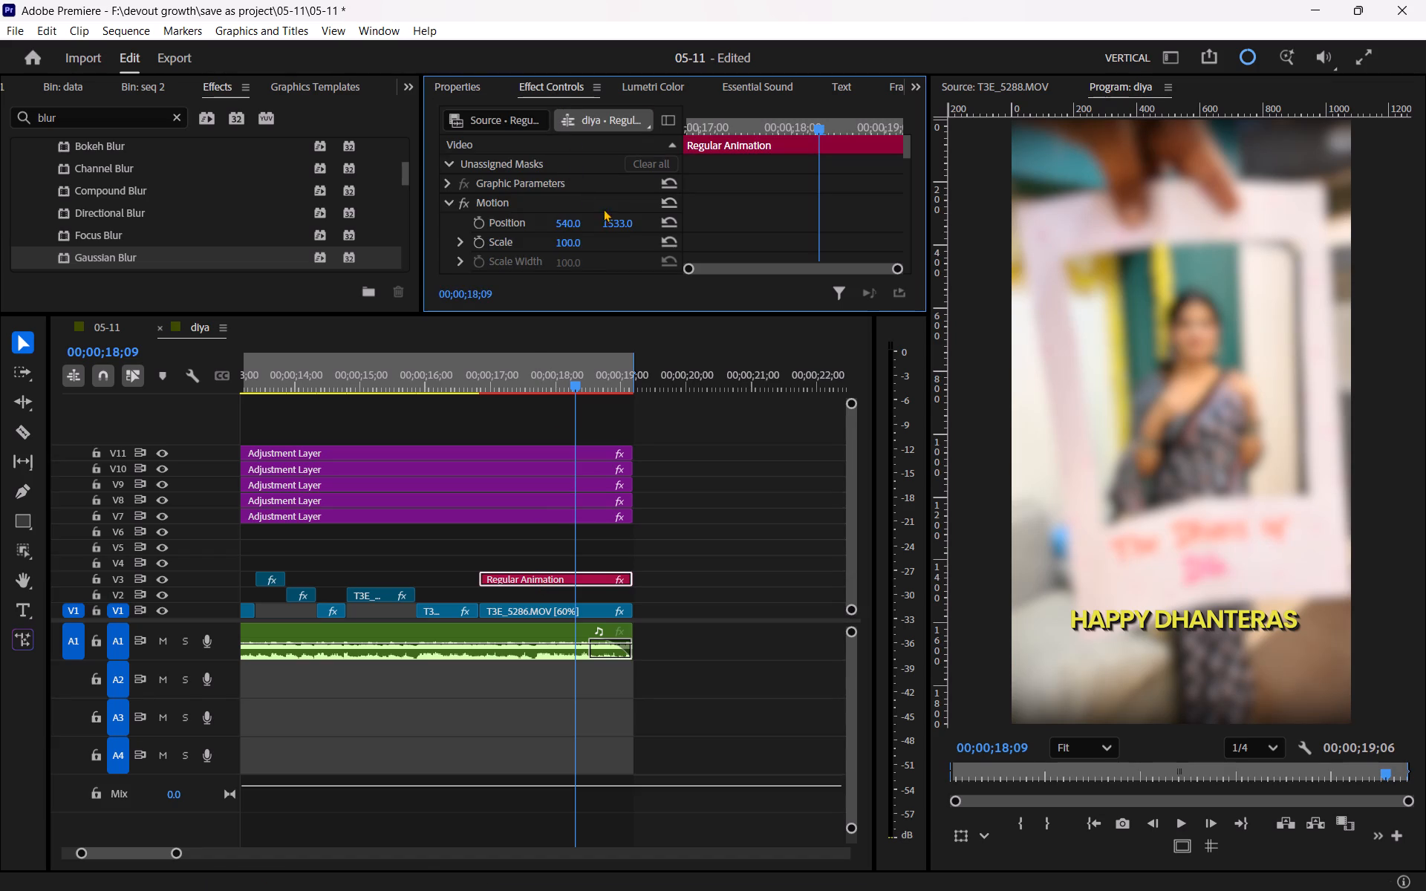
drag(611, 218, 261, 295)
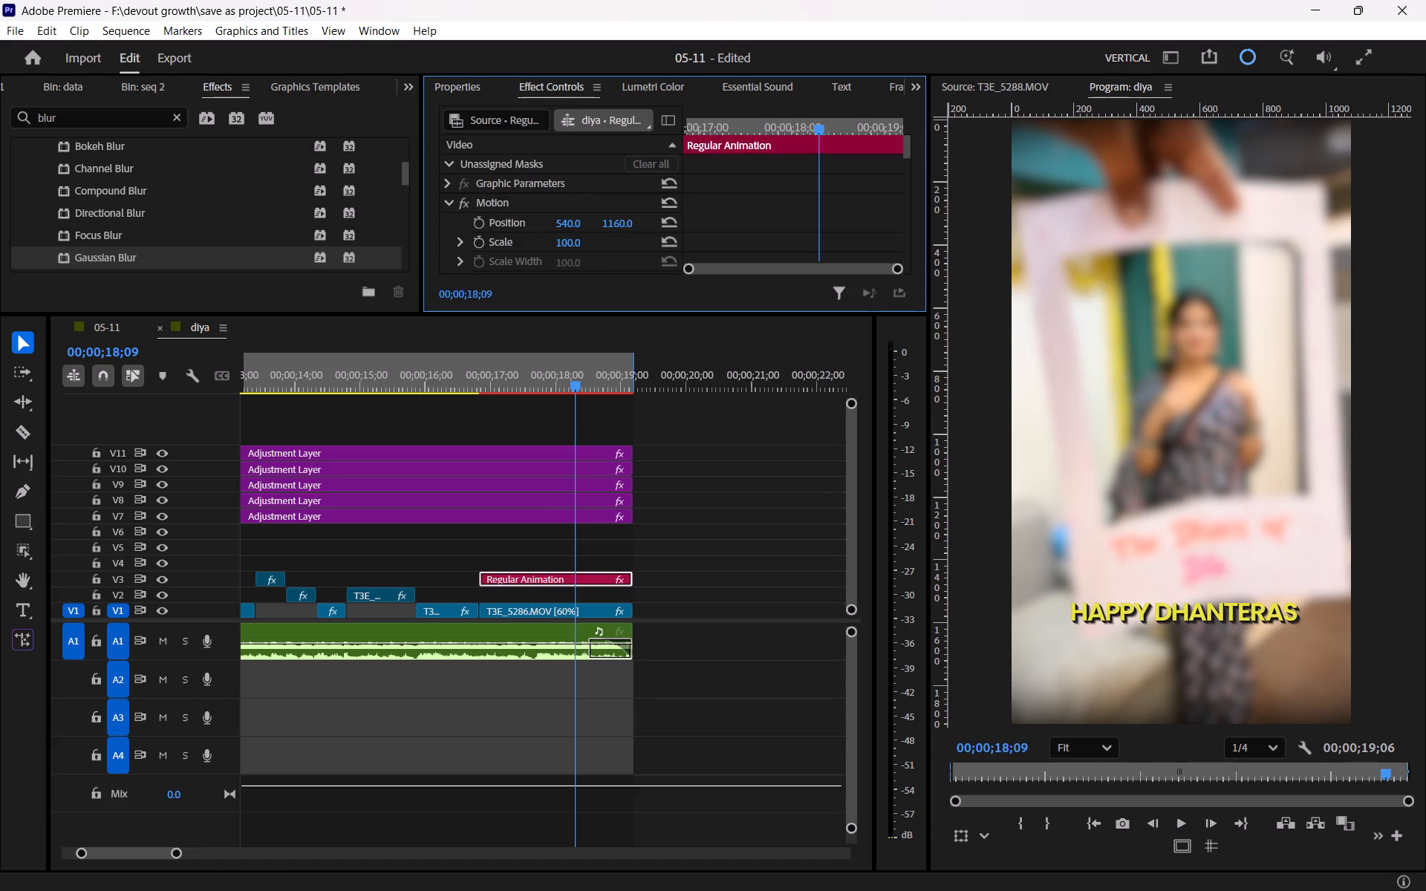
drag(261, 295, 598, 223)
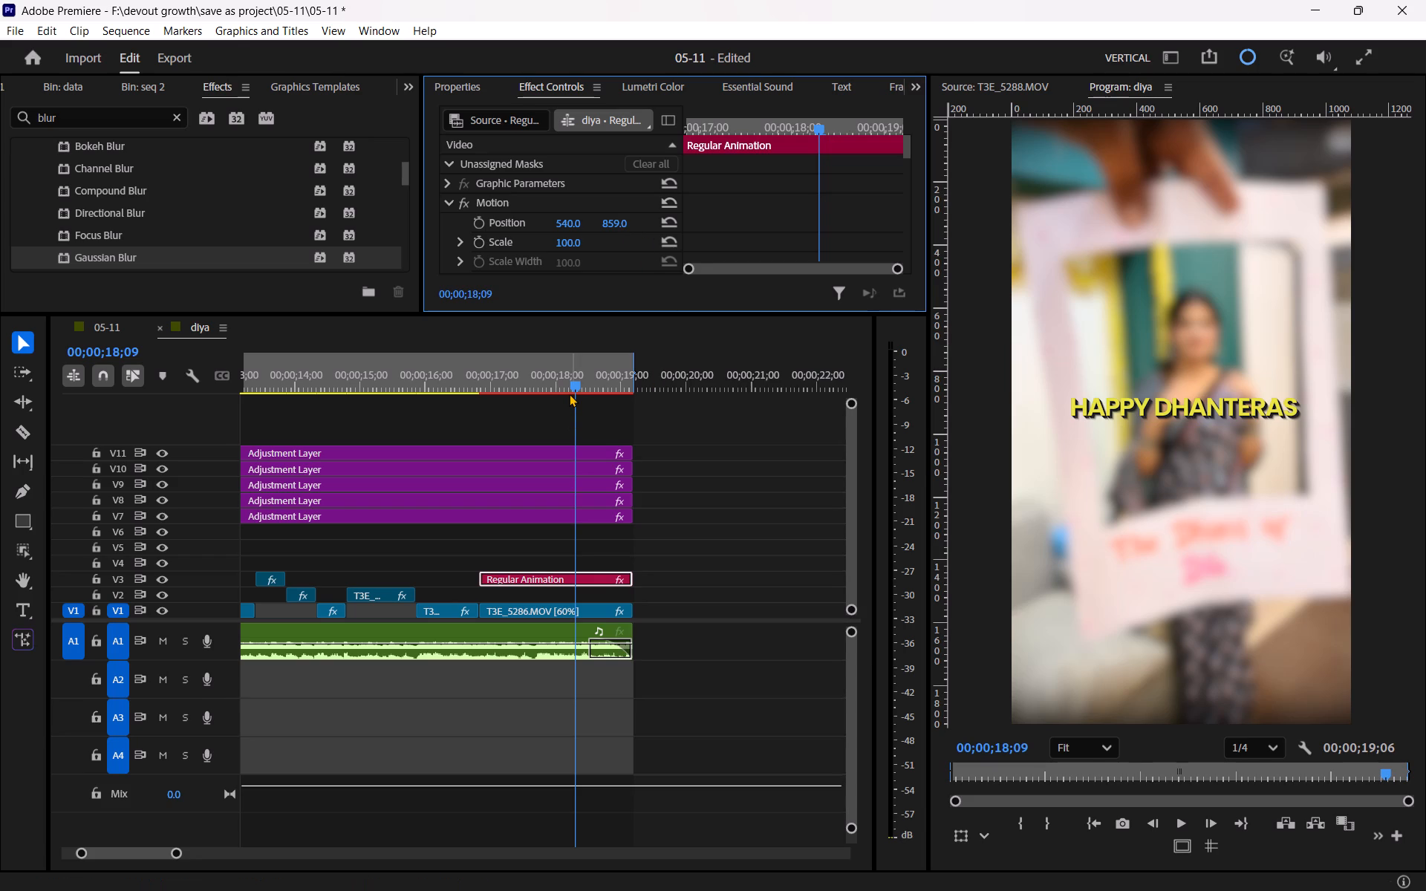
Undo the recent ending edits: title move and rewording, adjustment layer and title trims, and the last clip's Gaussian Blur.
key(ctrl+z)
key(ctrl+z)
key(ctrl+z)
key(ctrl+z)
key(ctrl+z)
key(ctrl+z)
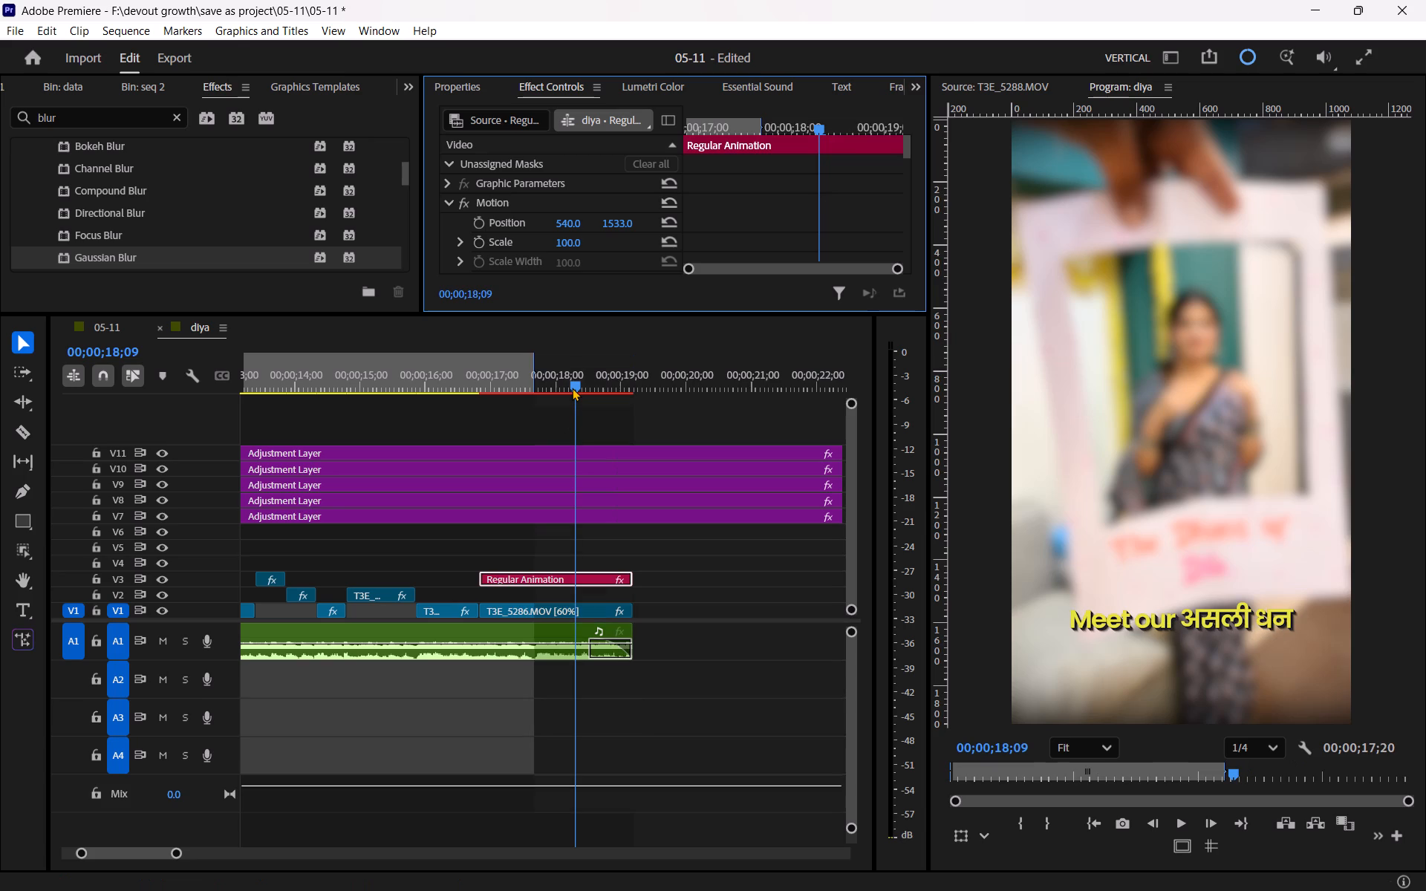
key(ctrl+z)
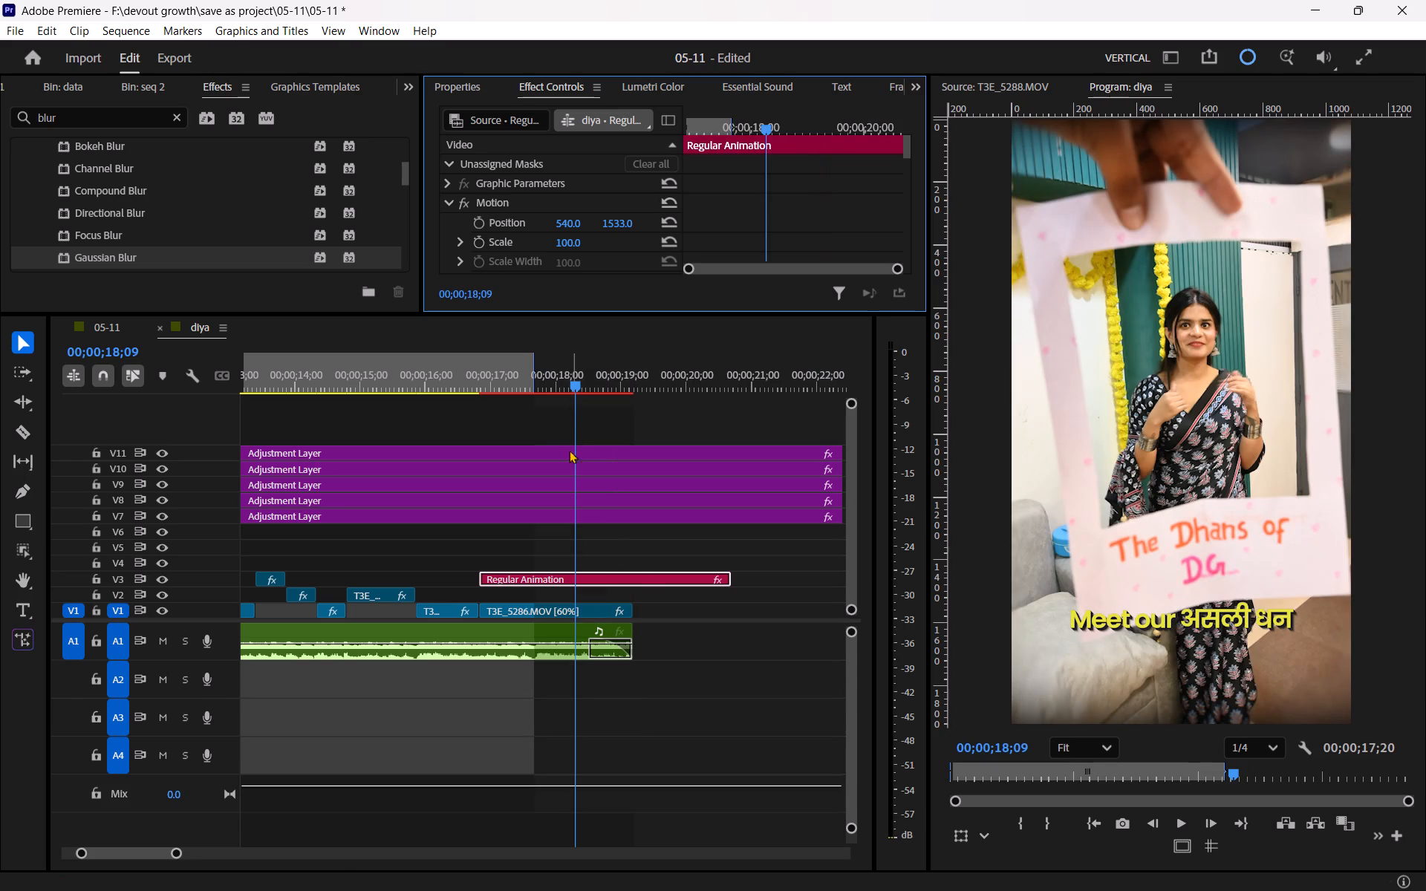
Delete the V3 Regular Animation title above the last clip.
click(635, 577)
key(Delete)
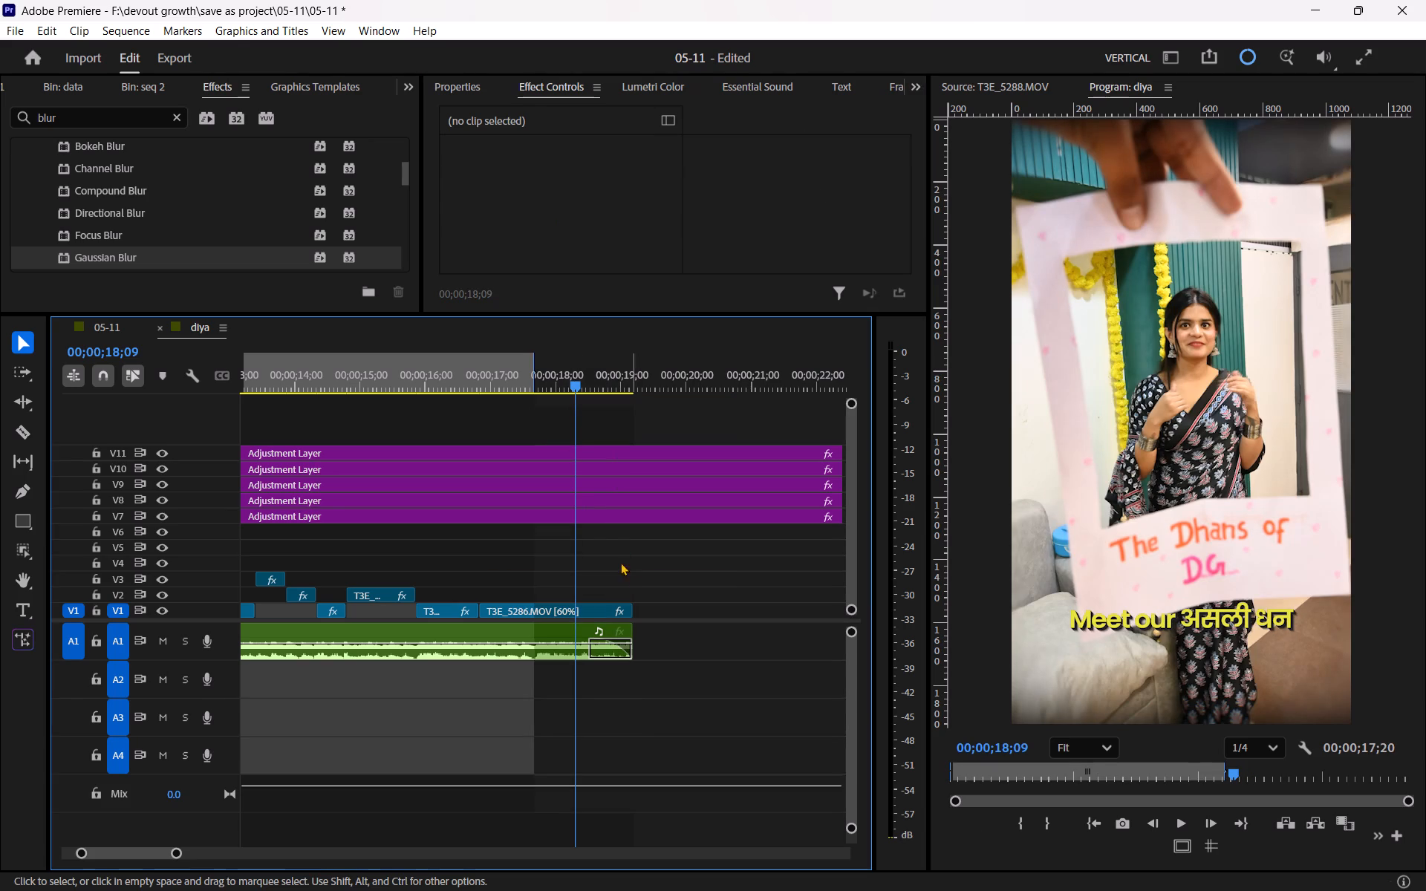
Review the ending, and trim the ends of the last V1 clip and the A1 audio back to about 00;00;17;20.
drag(502, 372, 435, 373)
key(space)
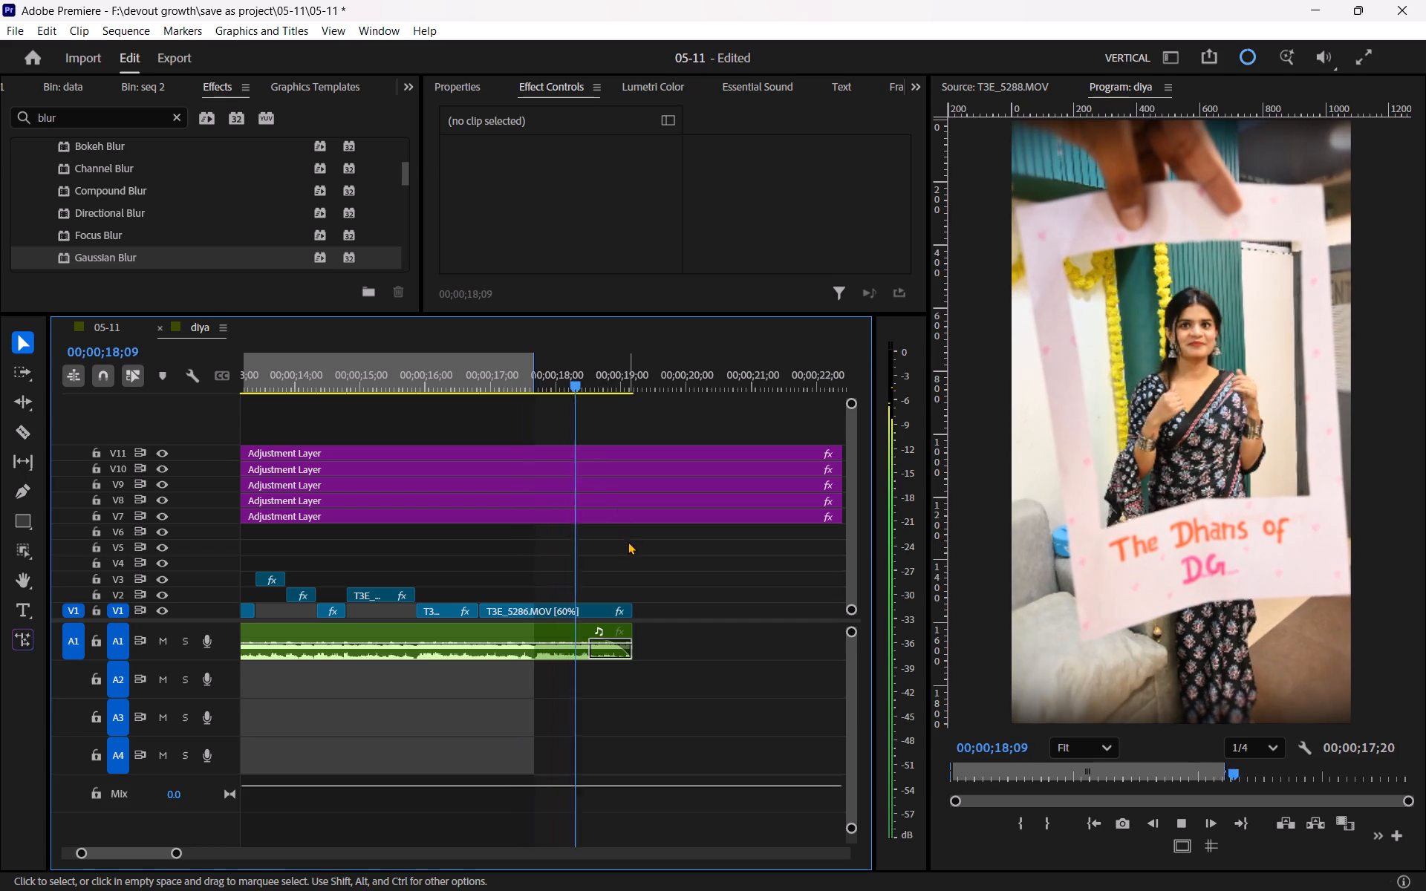
key(space)
drag(579, 377, 497, 411)
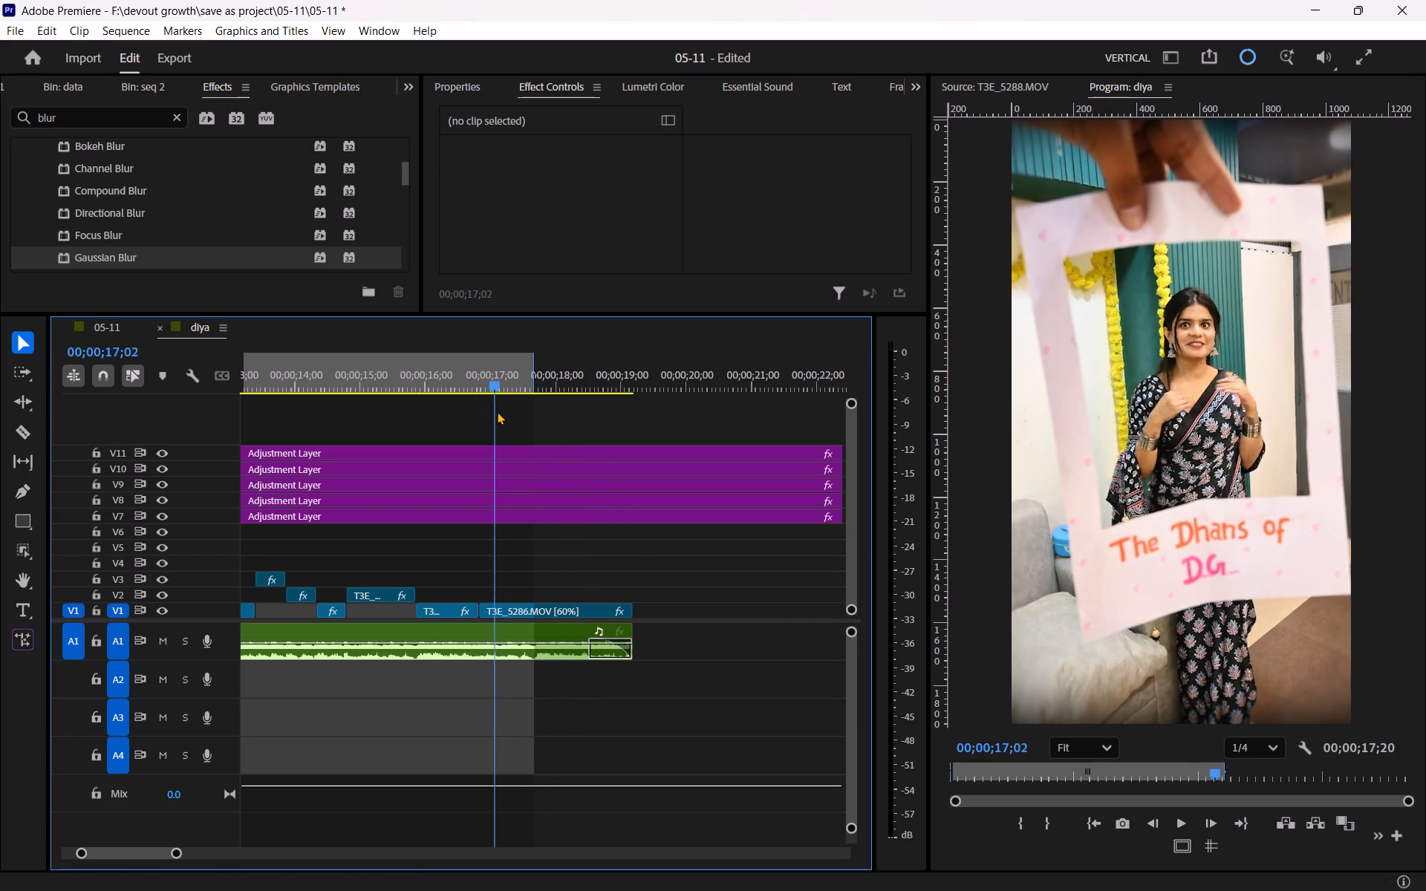
drag(497, 411, 495, 414)
drag(656, 585, 622, 660)
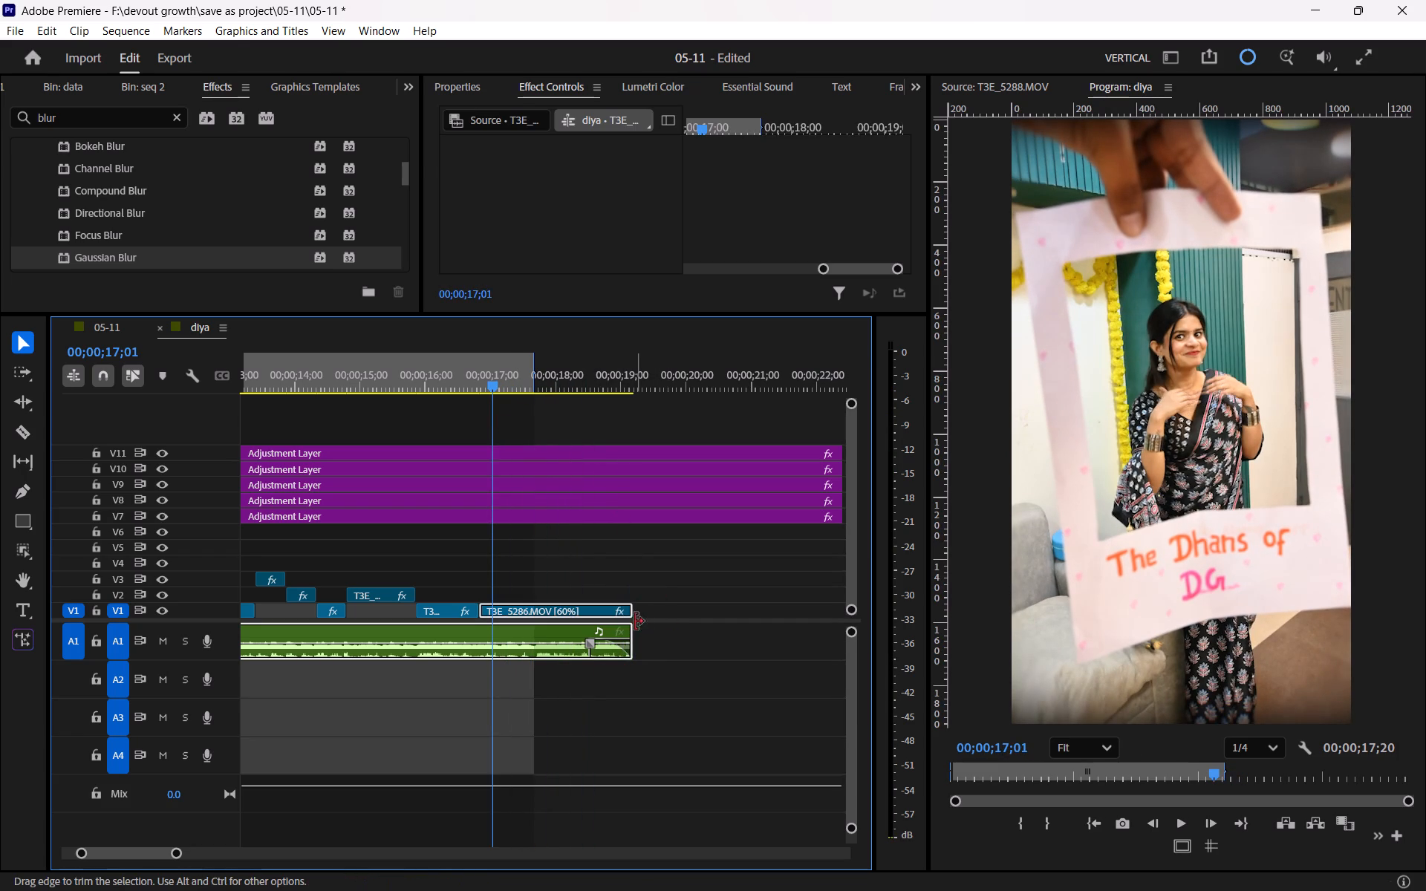
drag(635, 619, 536, 630)
click(632, 561)
drag(636, 608, 544, 616)
drag(640, 636, 540, 644)
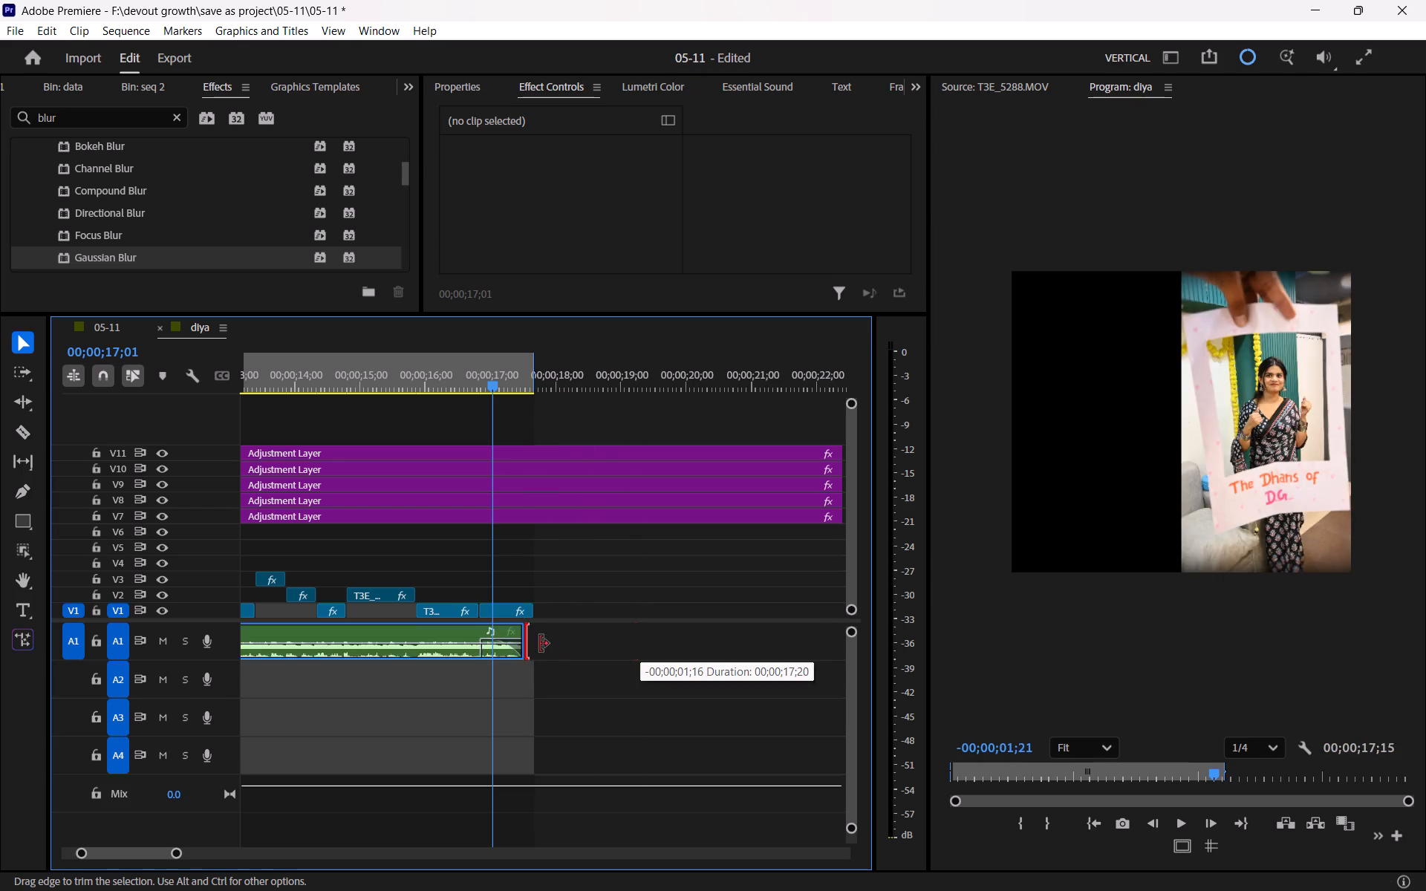
drag(540, 644, 541, 644)
Play back the shortened ending and the reel from its start to check the order and pacing of the clips.
drag(476, 372, 425, 372)
key(space)
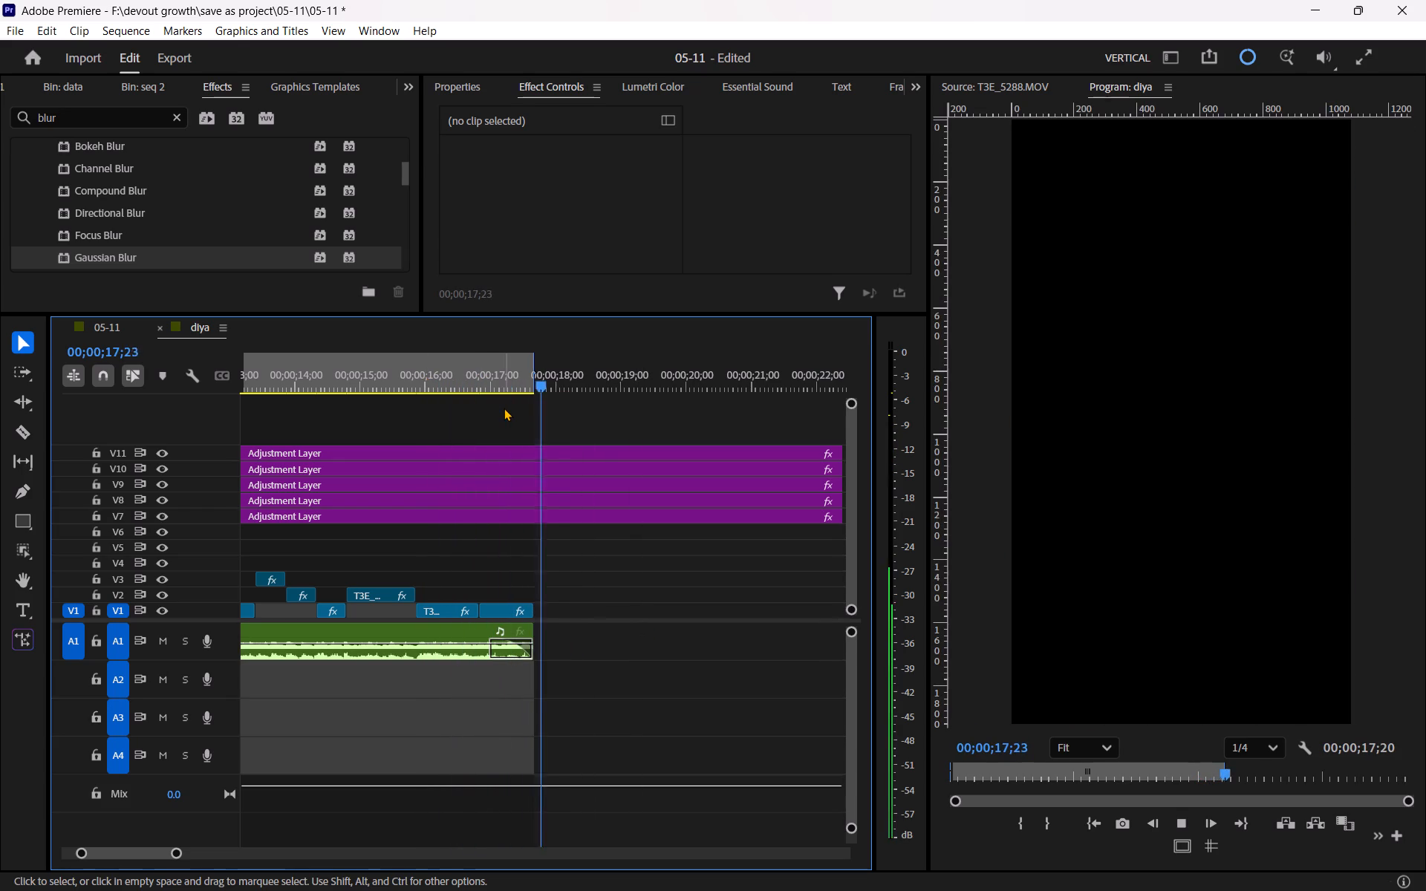
key(space)
drag(514, 377, 490, 379)
key(space)
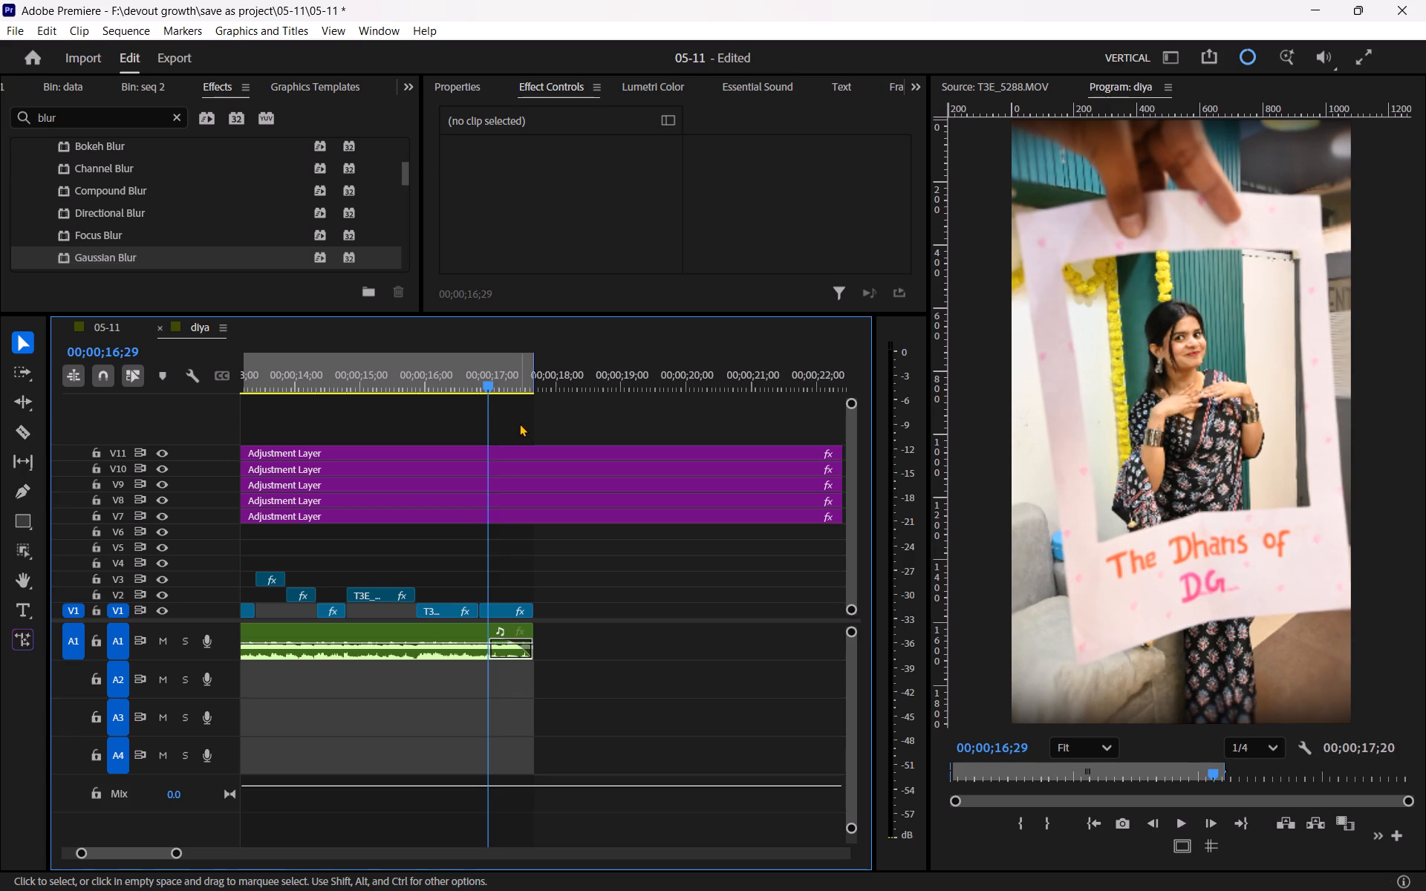
key(space)
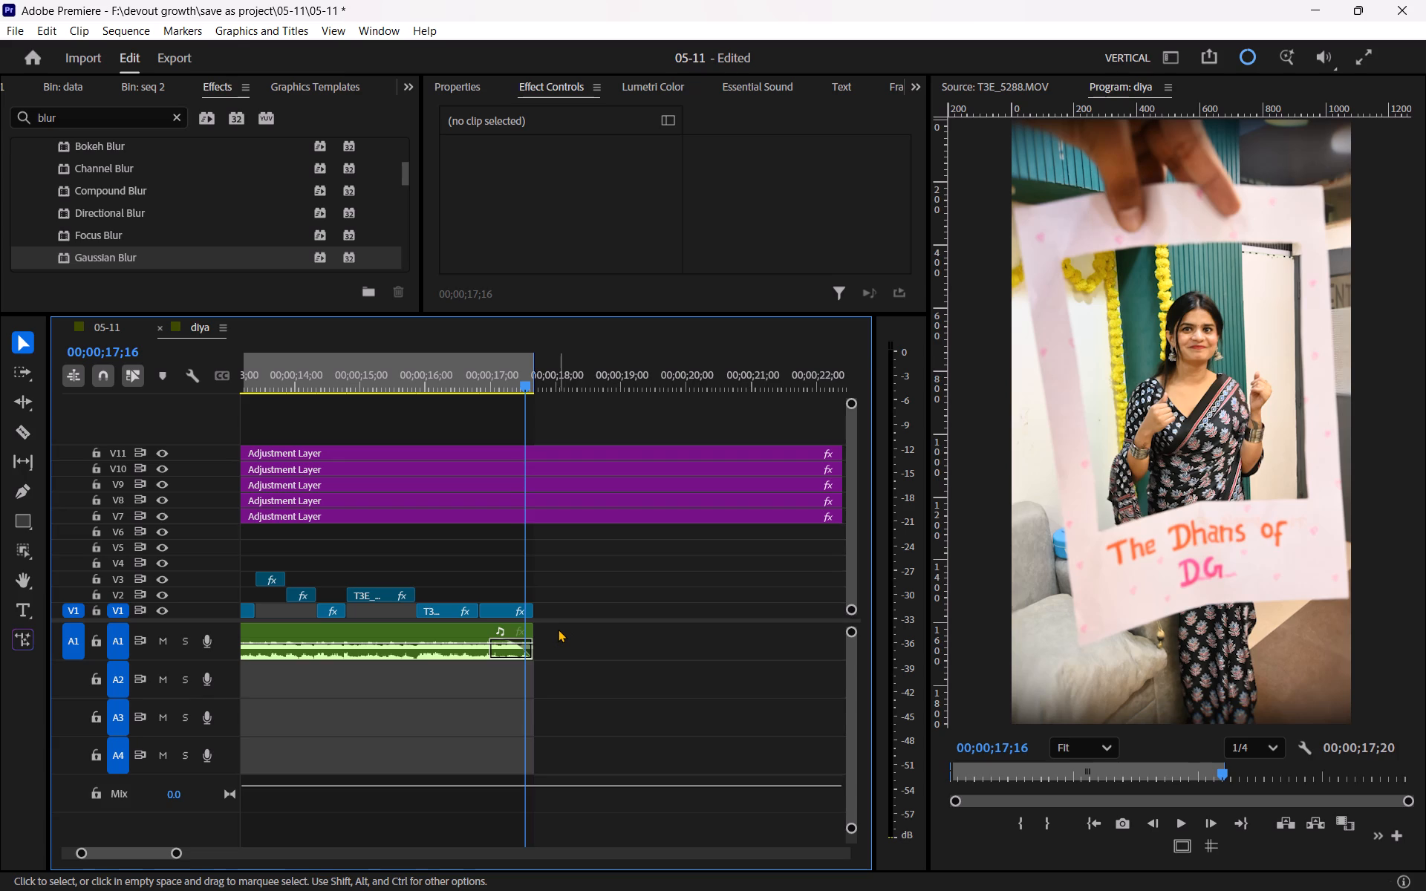
drag(482, 359, 393, 385)
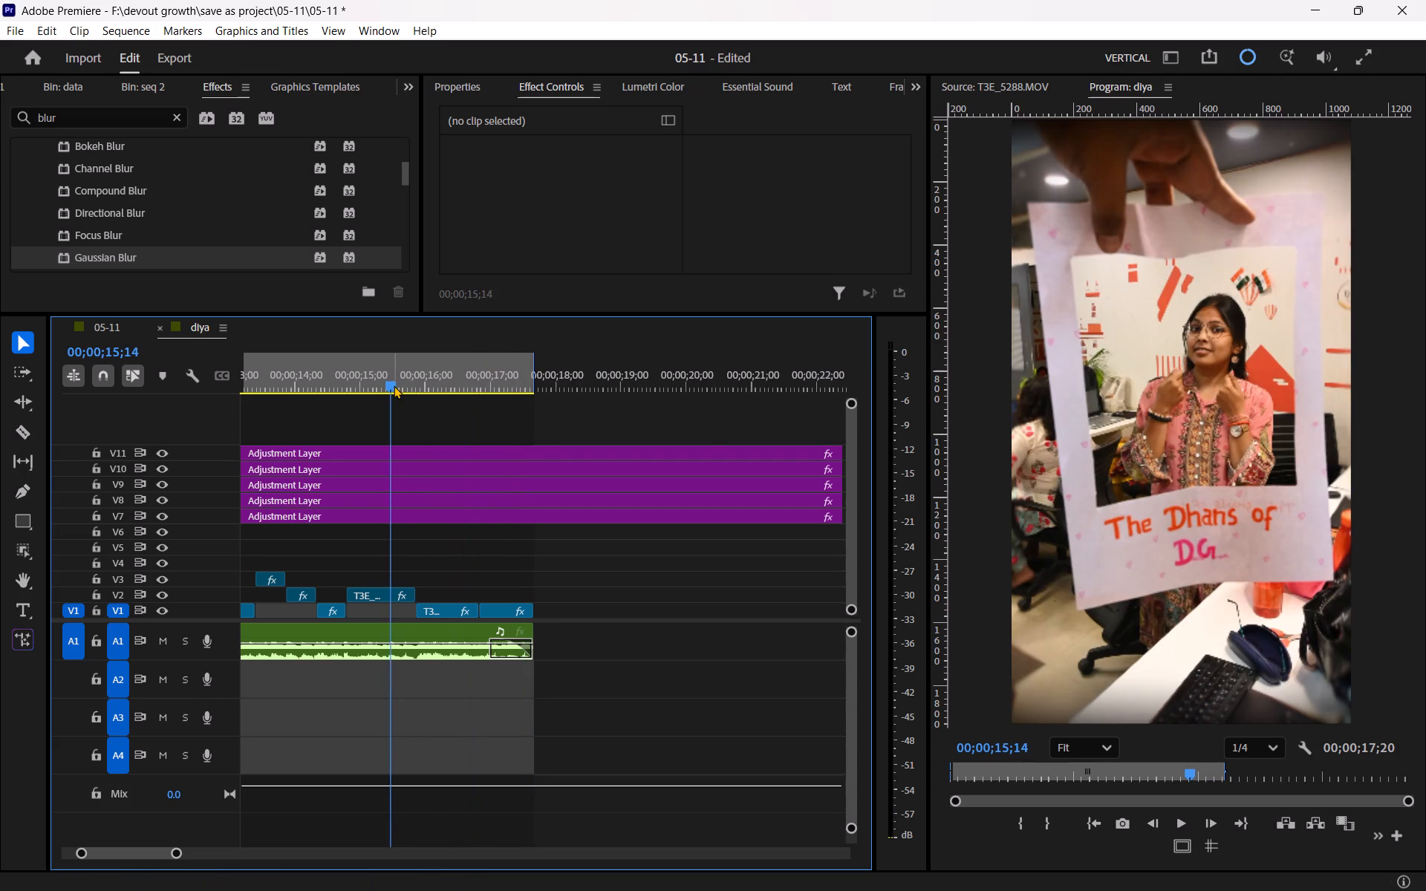
text(--)
drag(416, 379, 155, 448)
key(space)
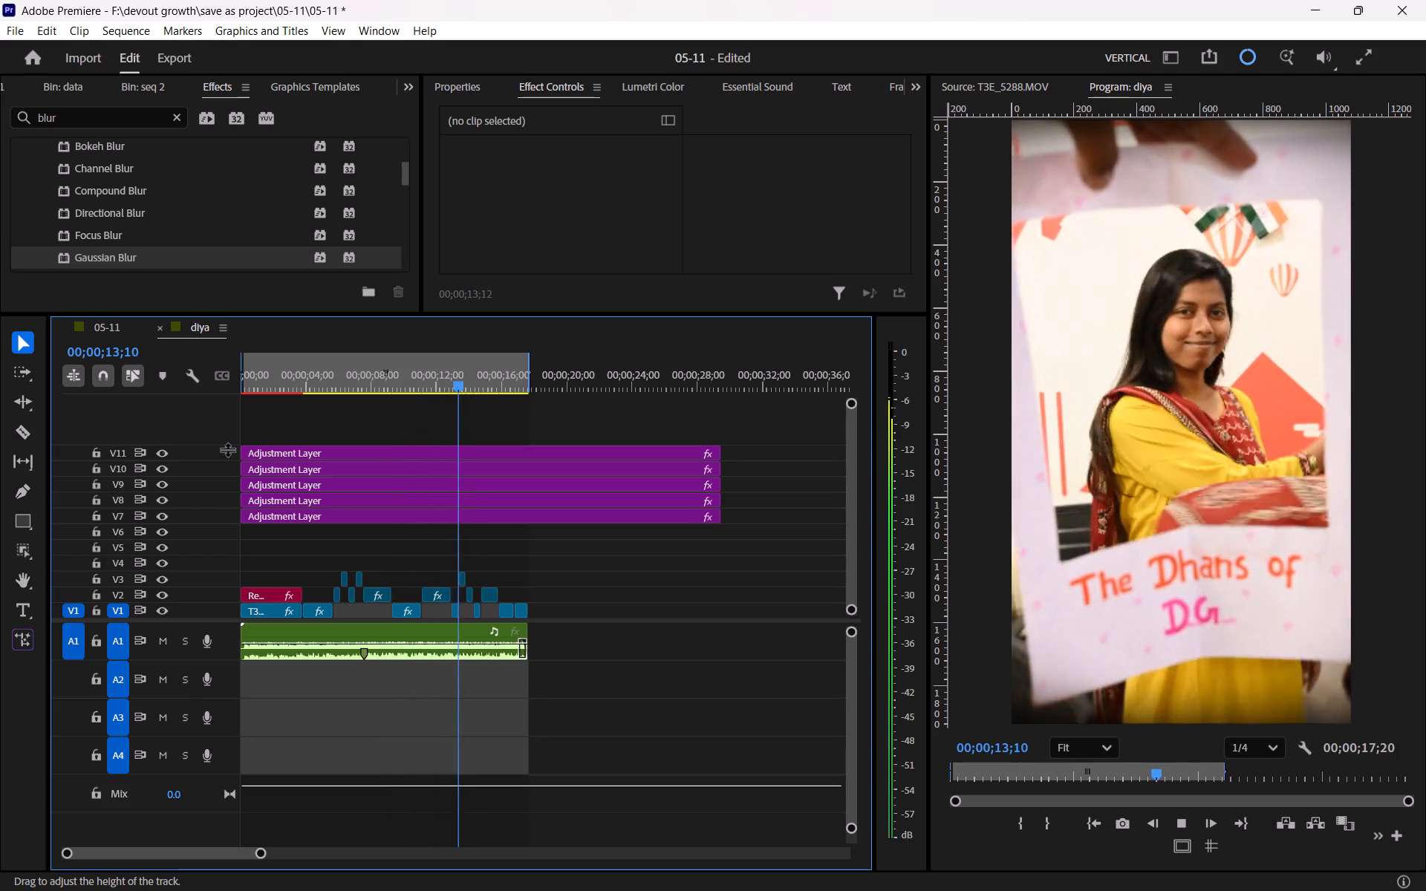
key(space)
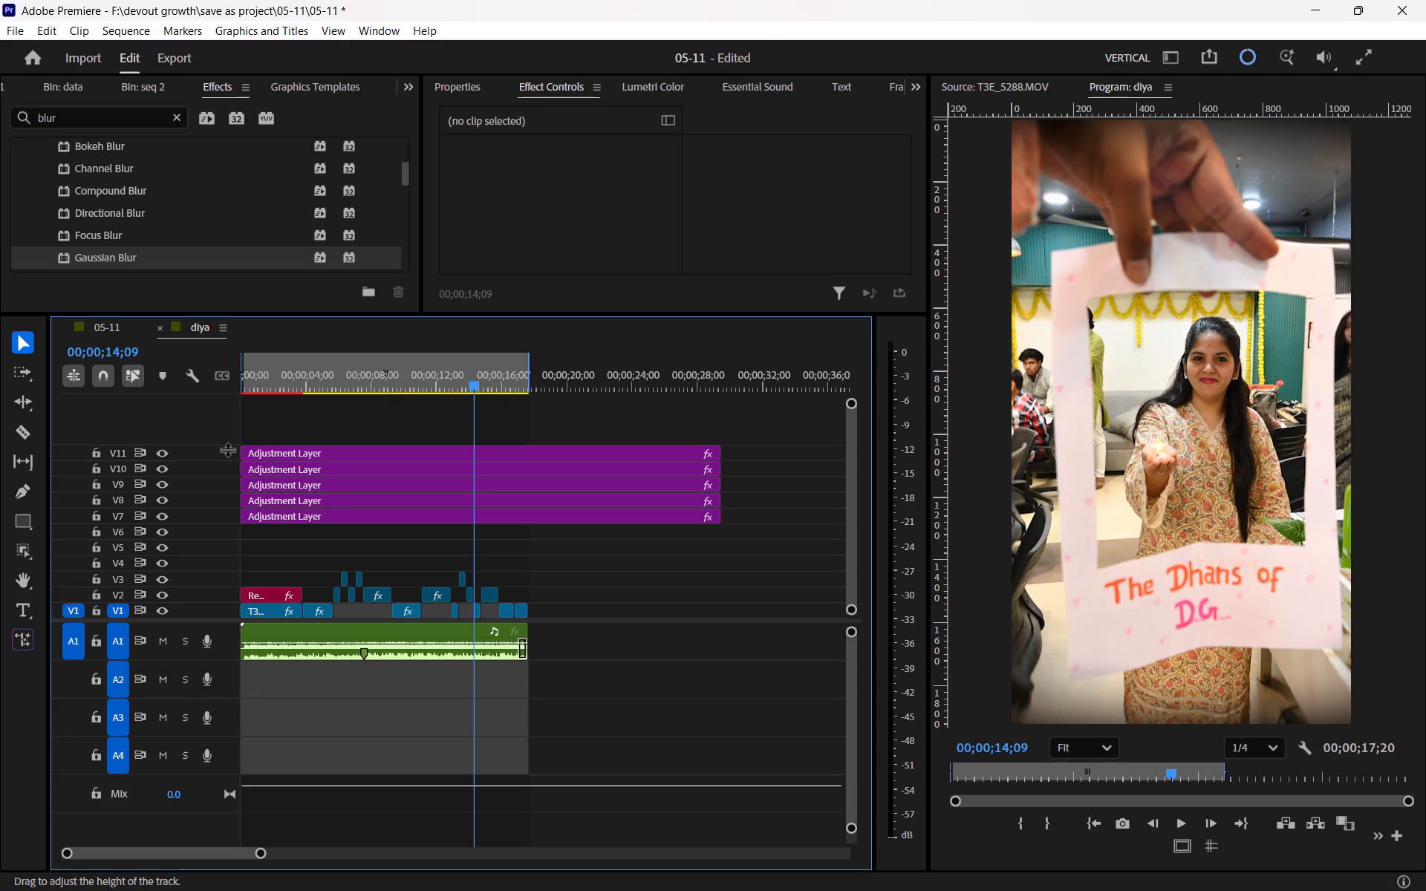
key(space)
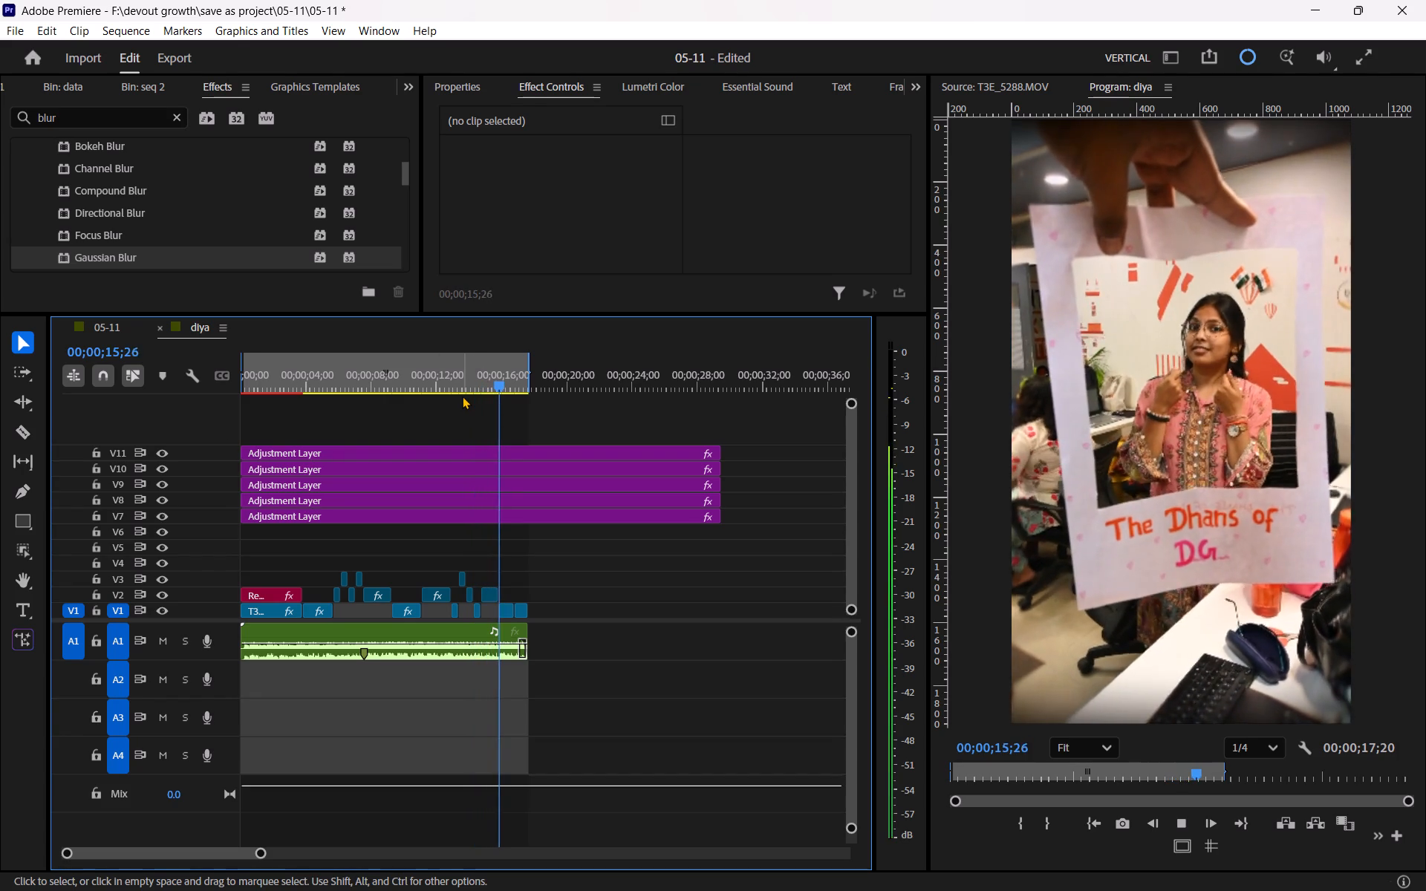
key(space)
Move T3E_5288.MOV from V1 to V3 directly above T3E_5289.MOV, and extend its end to match that clip's end.
click(475, 384)
text(==)
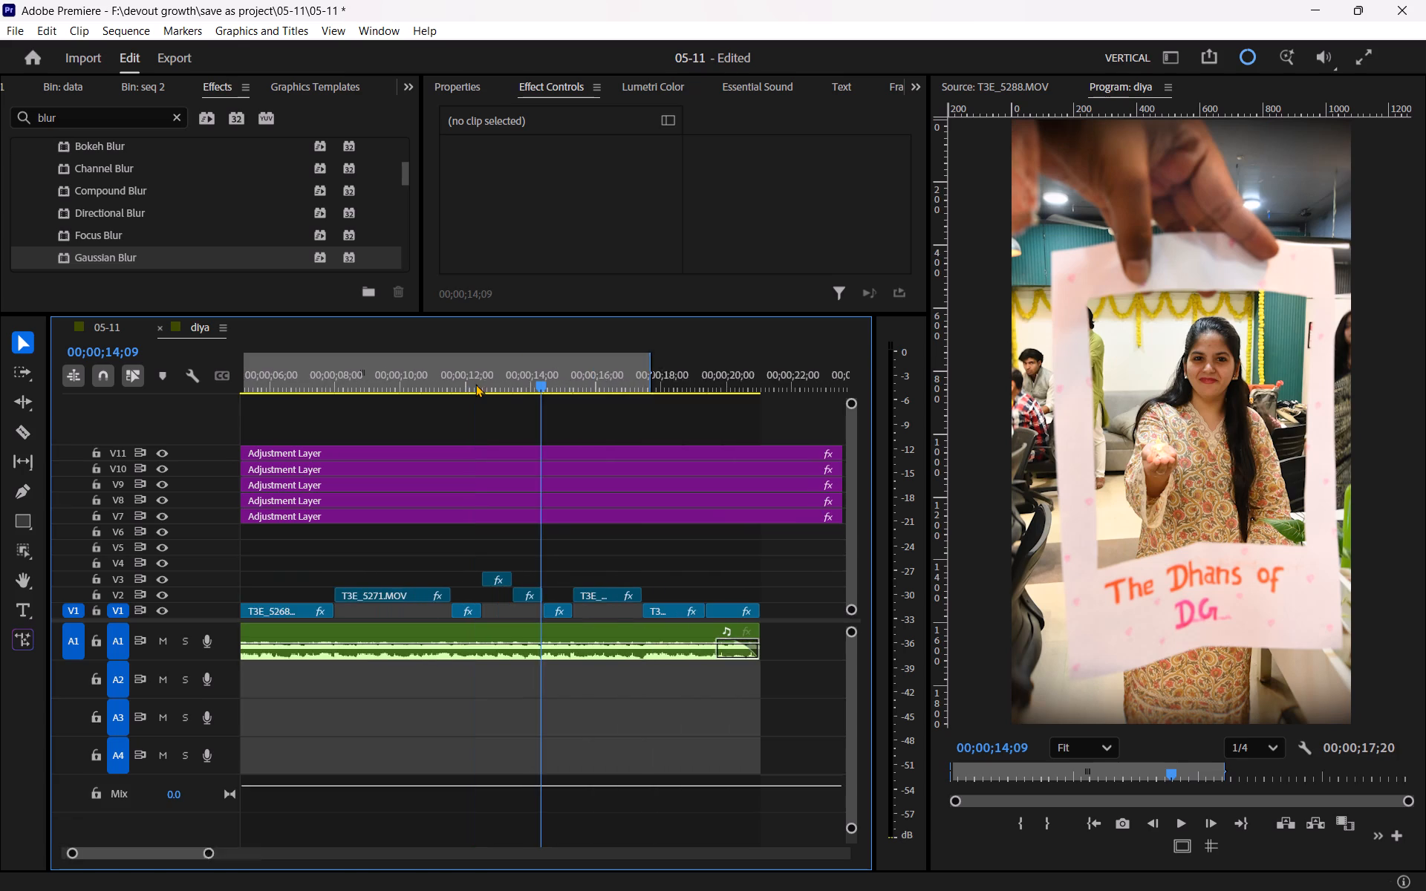
key(equal)
drag(633, 593, 582, 594)
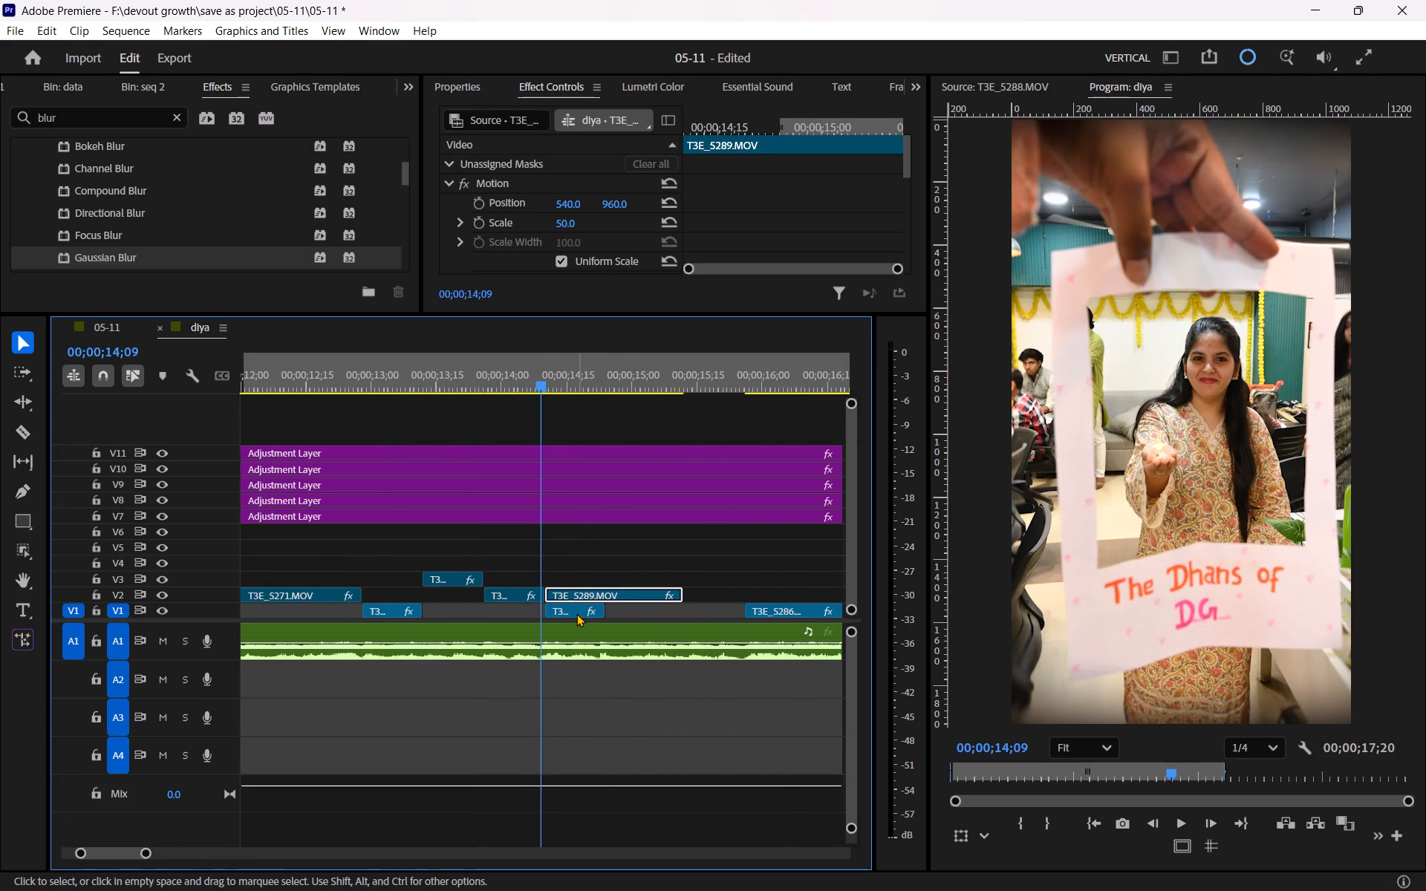
key(ctrl+z)
drag(576, 613, 622, 582)
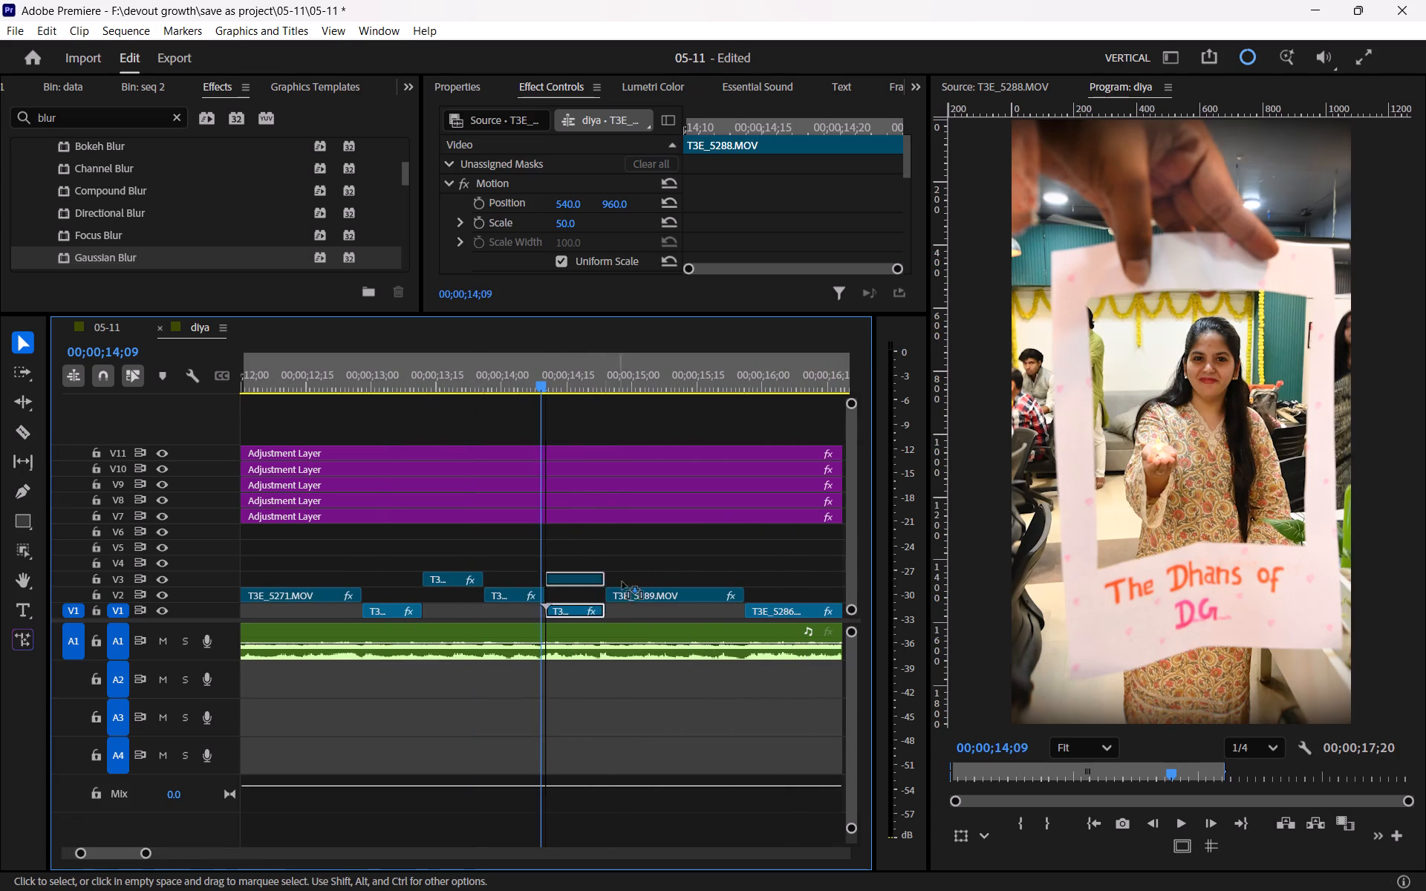
drag(622, 582, 637, 578)
drag(632, 575, 637, 575)
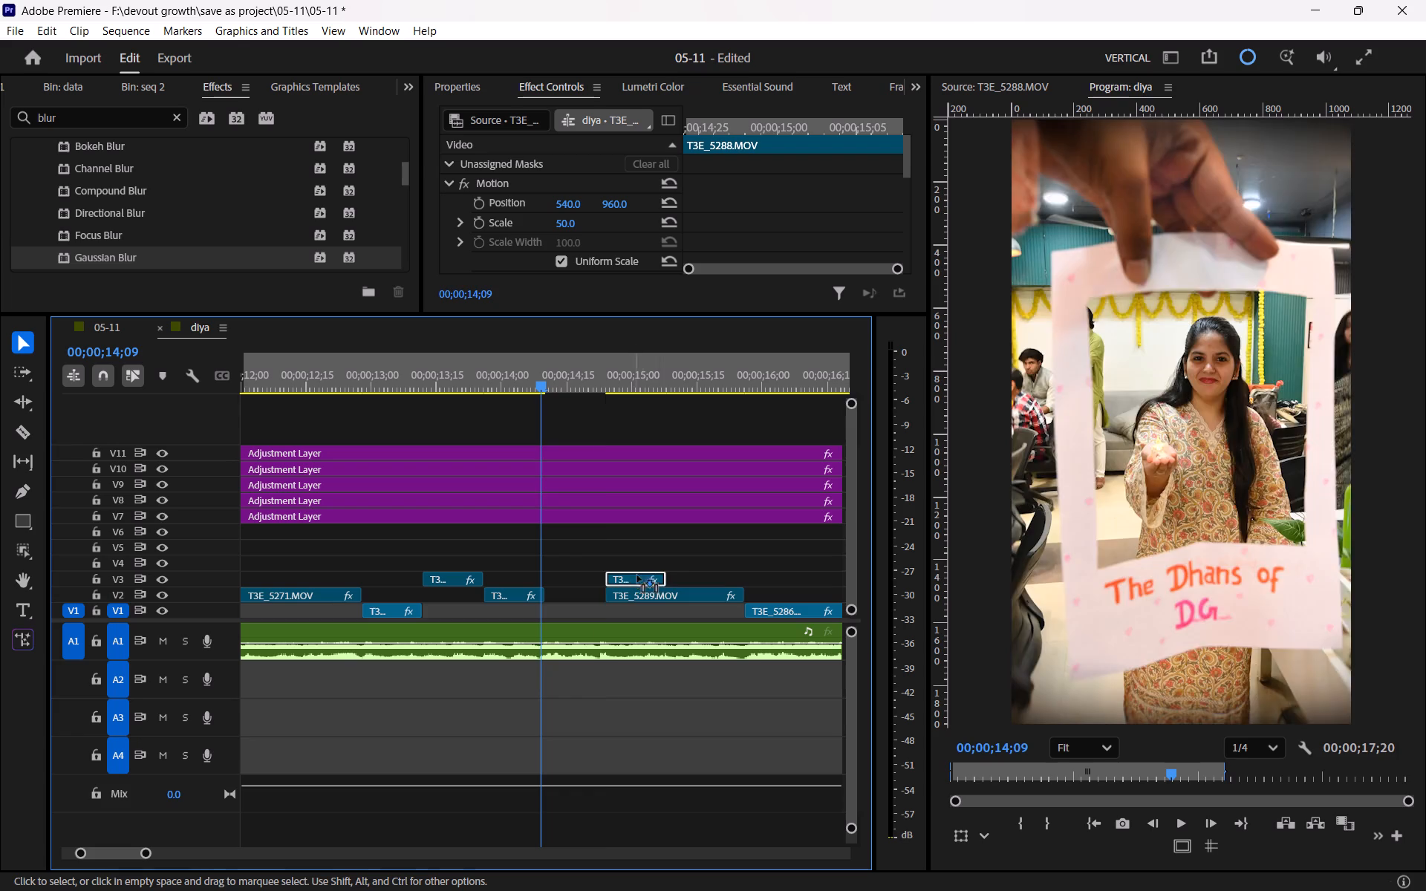
drag(637, 575, 657, 575)
drag(631, 575, 610, 575)
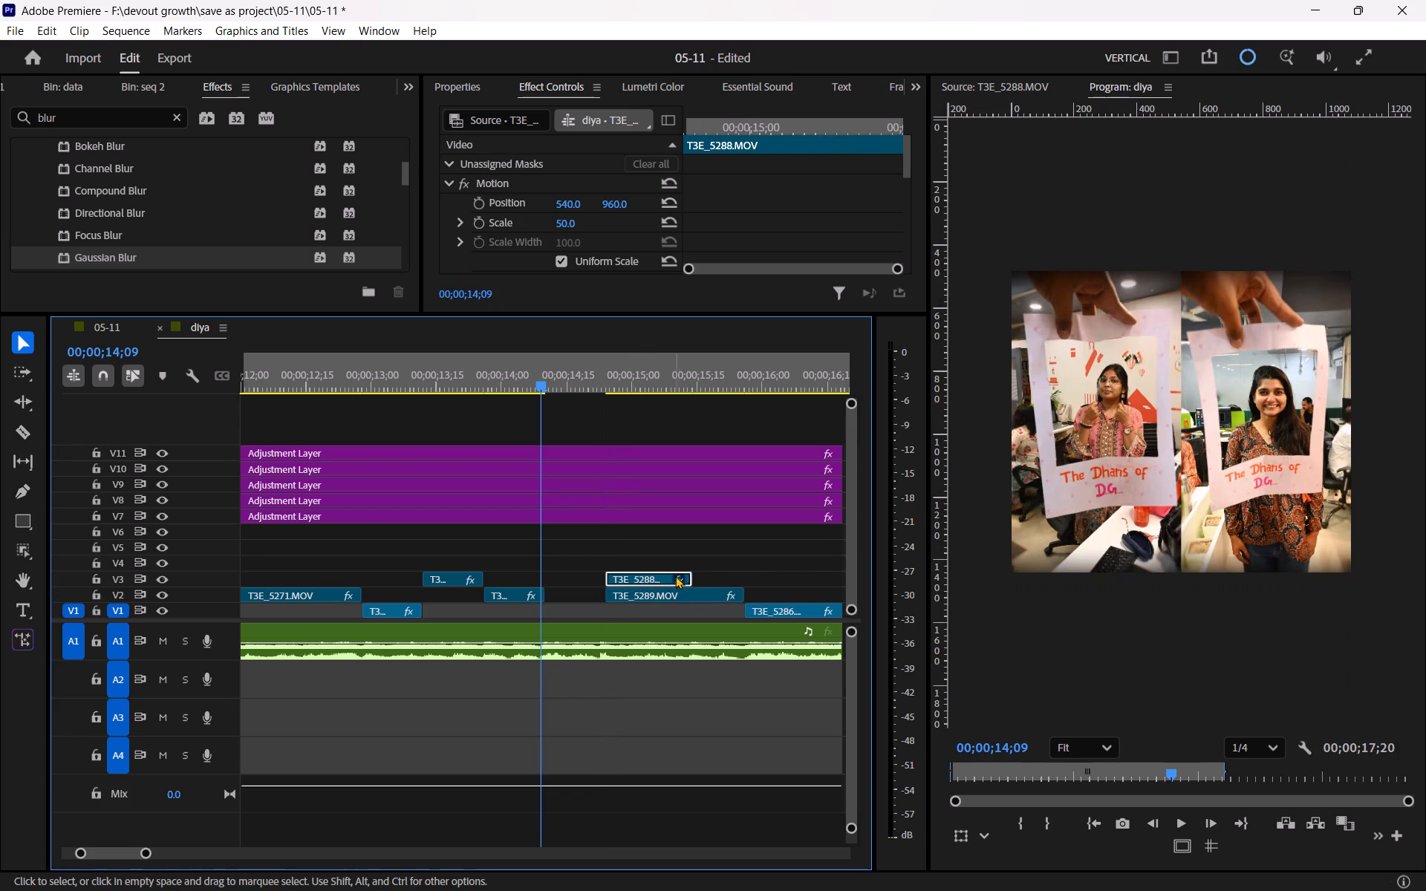
drag(694, 575, 740, 575)
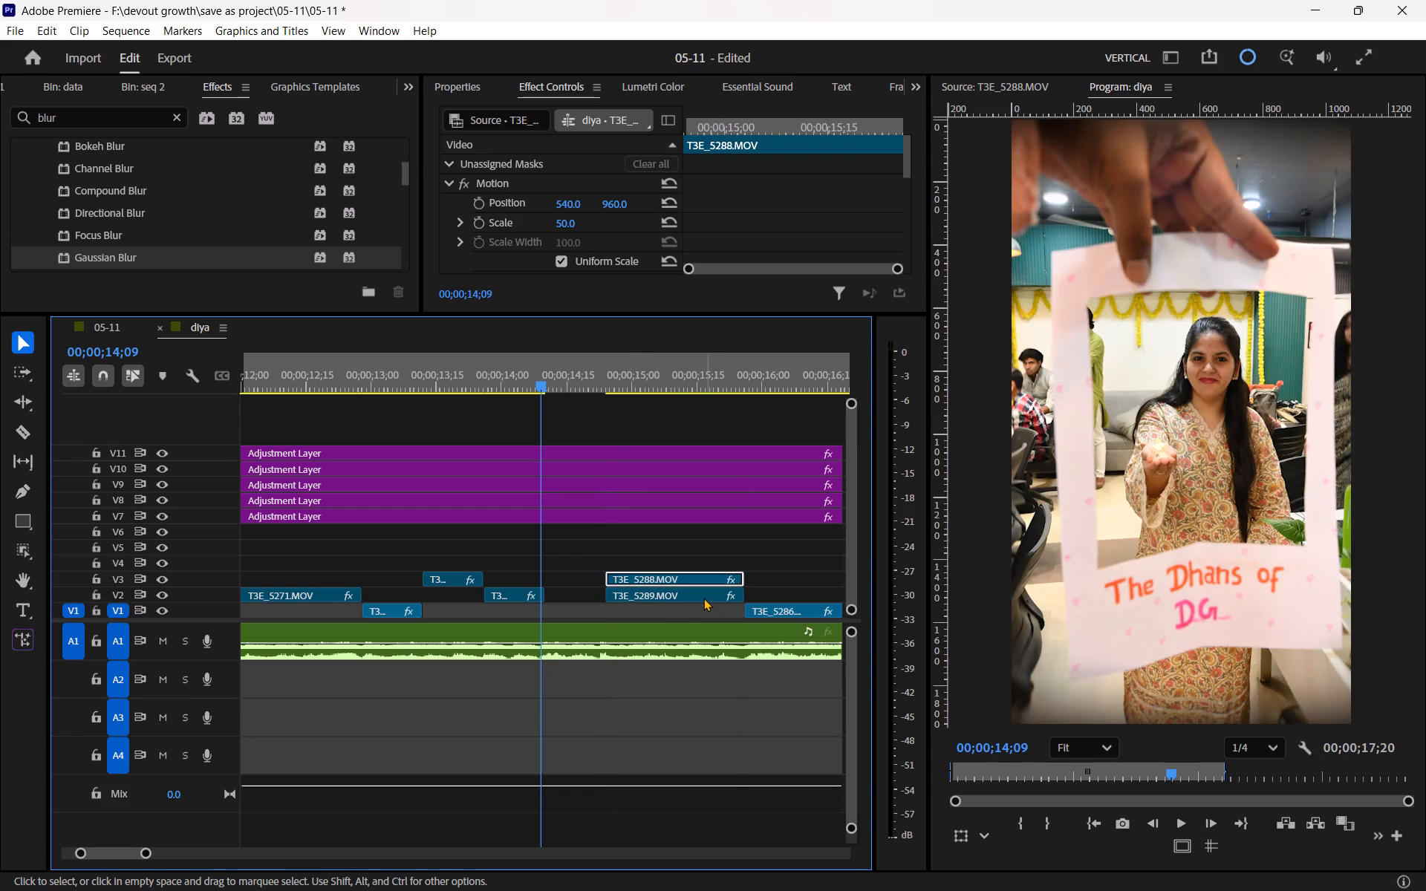
Move T3E_5289.MOV earlier on V2 into the gap at about 00;00;14;10, and trim its end to the start of T3E_5288.MOV.
drag(696, 598, 645, 595)
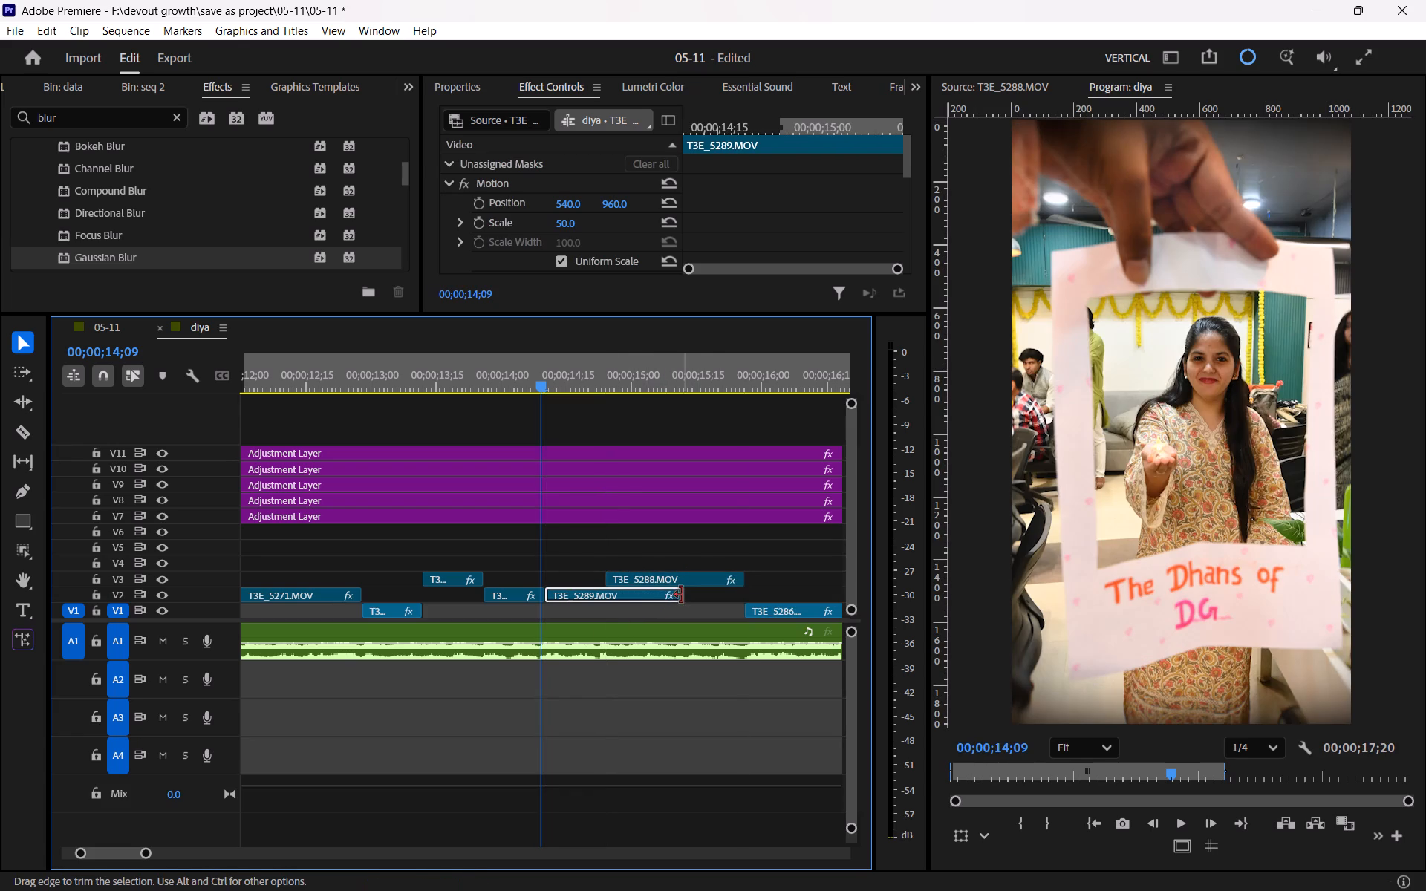
drag(682, 595, 608, 595)
Play back the reordered clips from about 00;00;13;23 and again from about 00;00;14;20 to check their timing.
drag(509, 361, 469, 370)
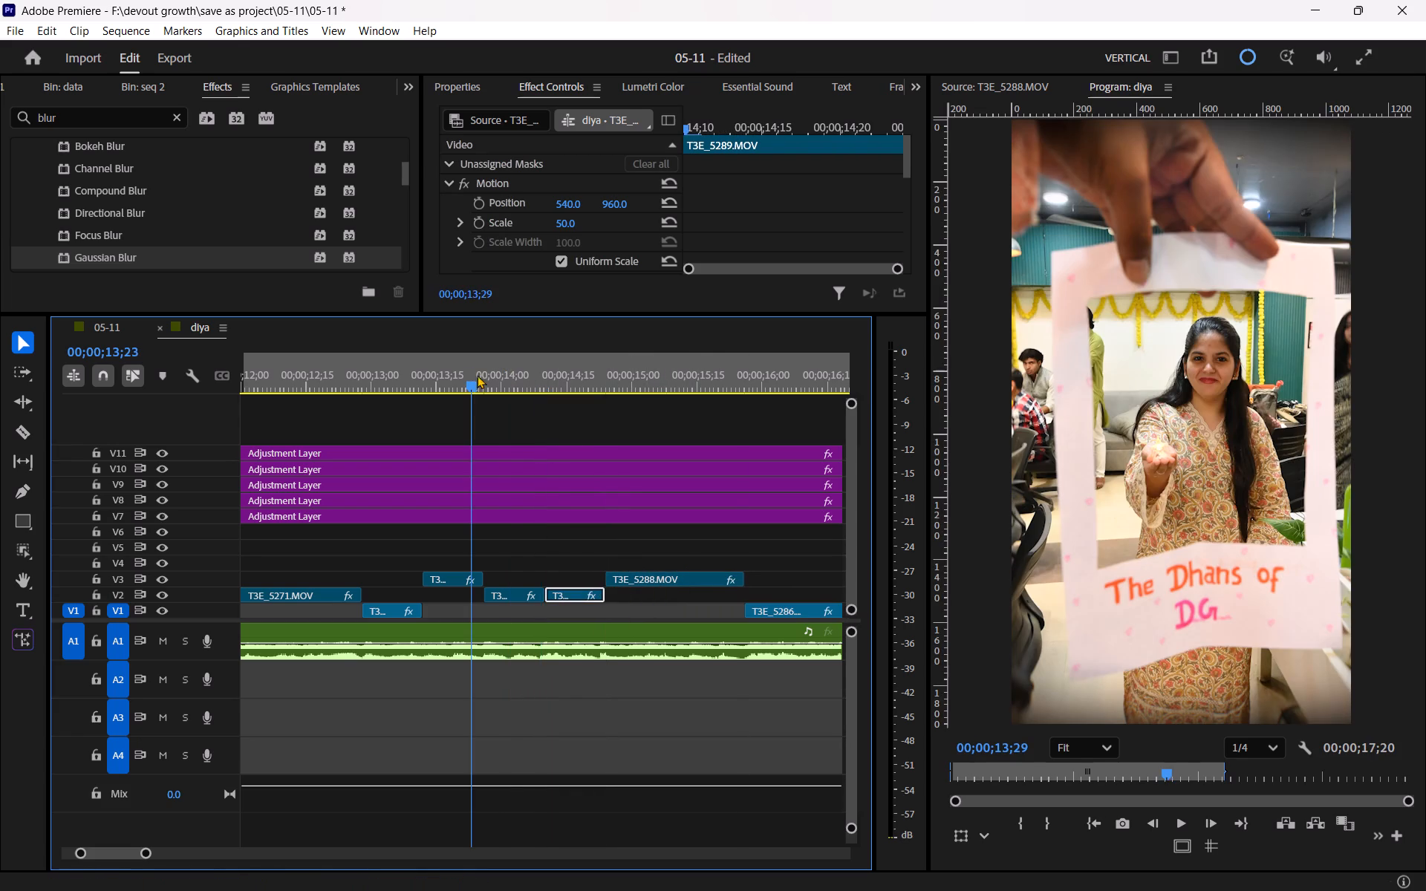
key(space)
click(551, 411)
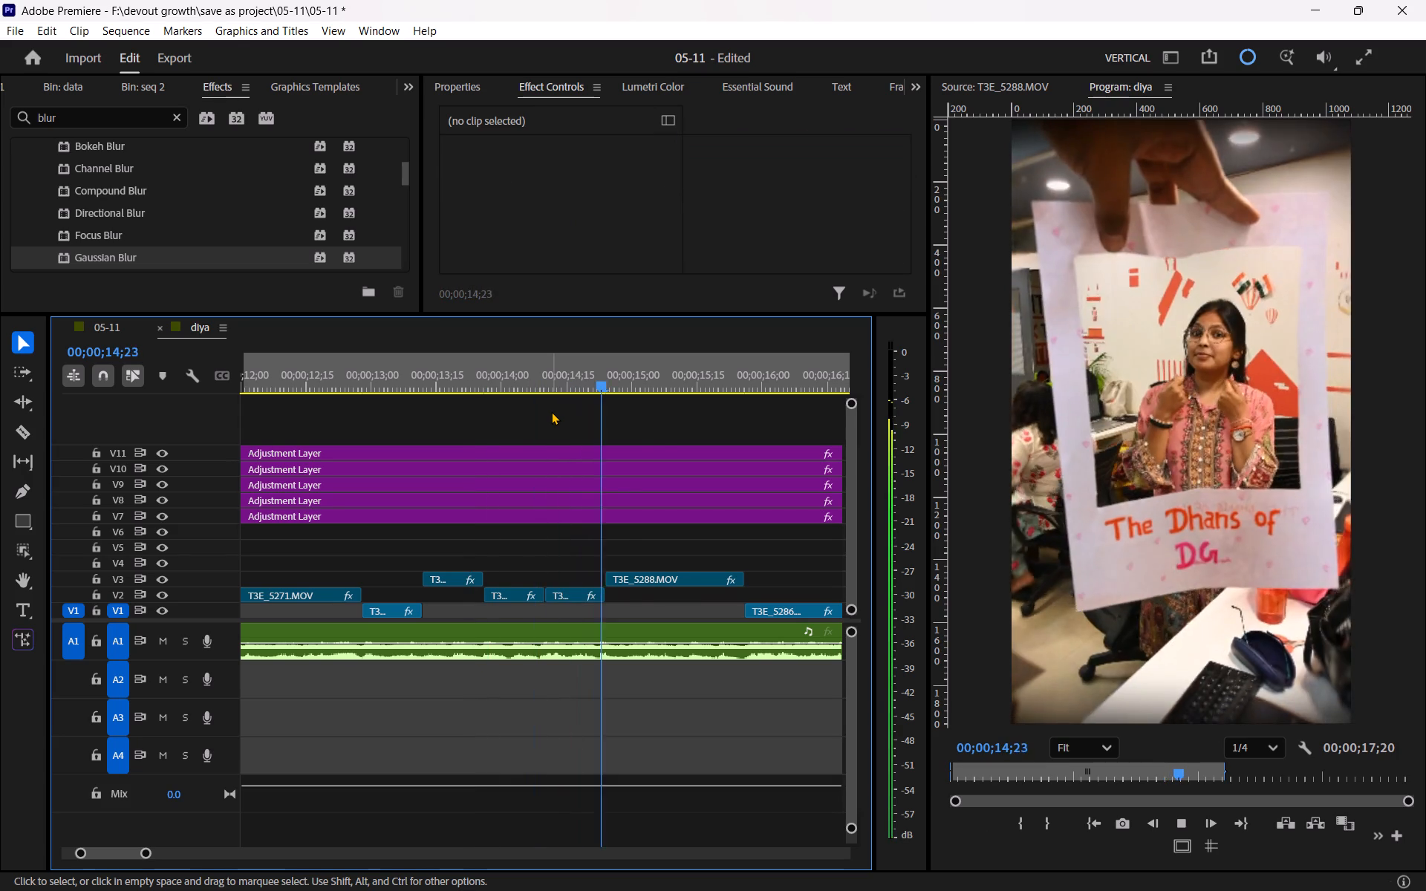
key(space)
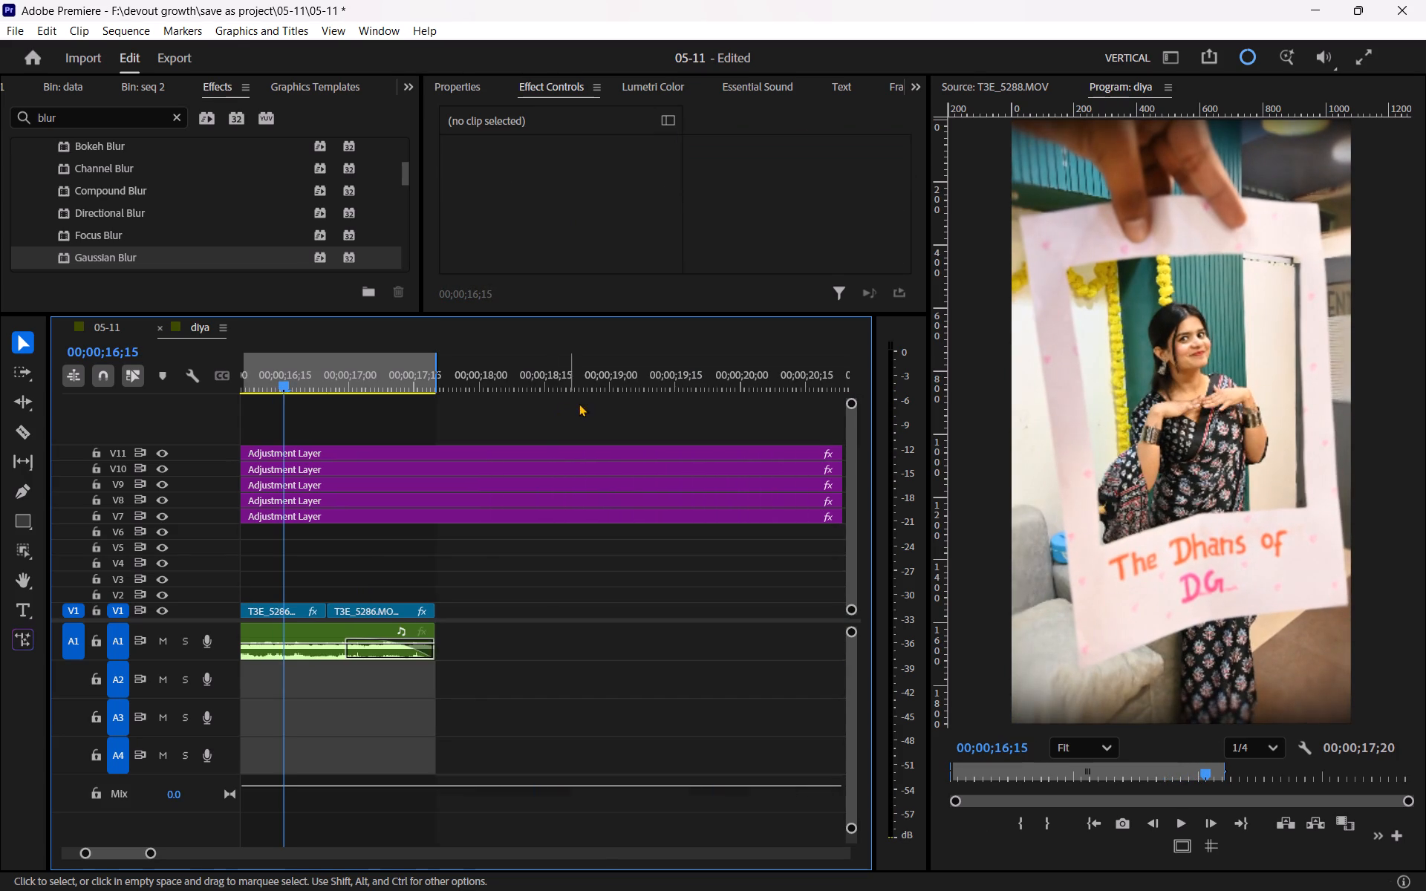
scroll(474, 568, up, 14)
drag(499, 385, 483, 385)
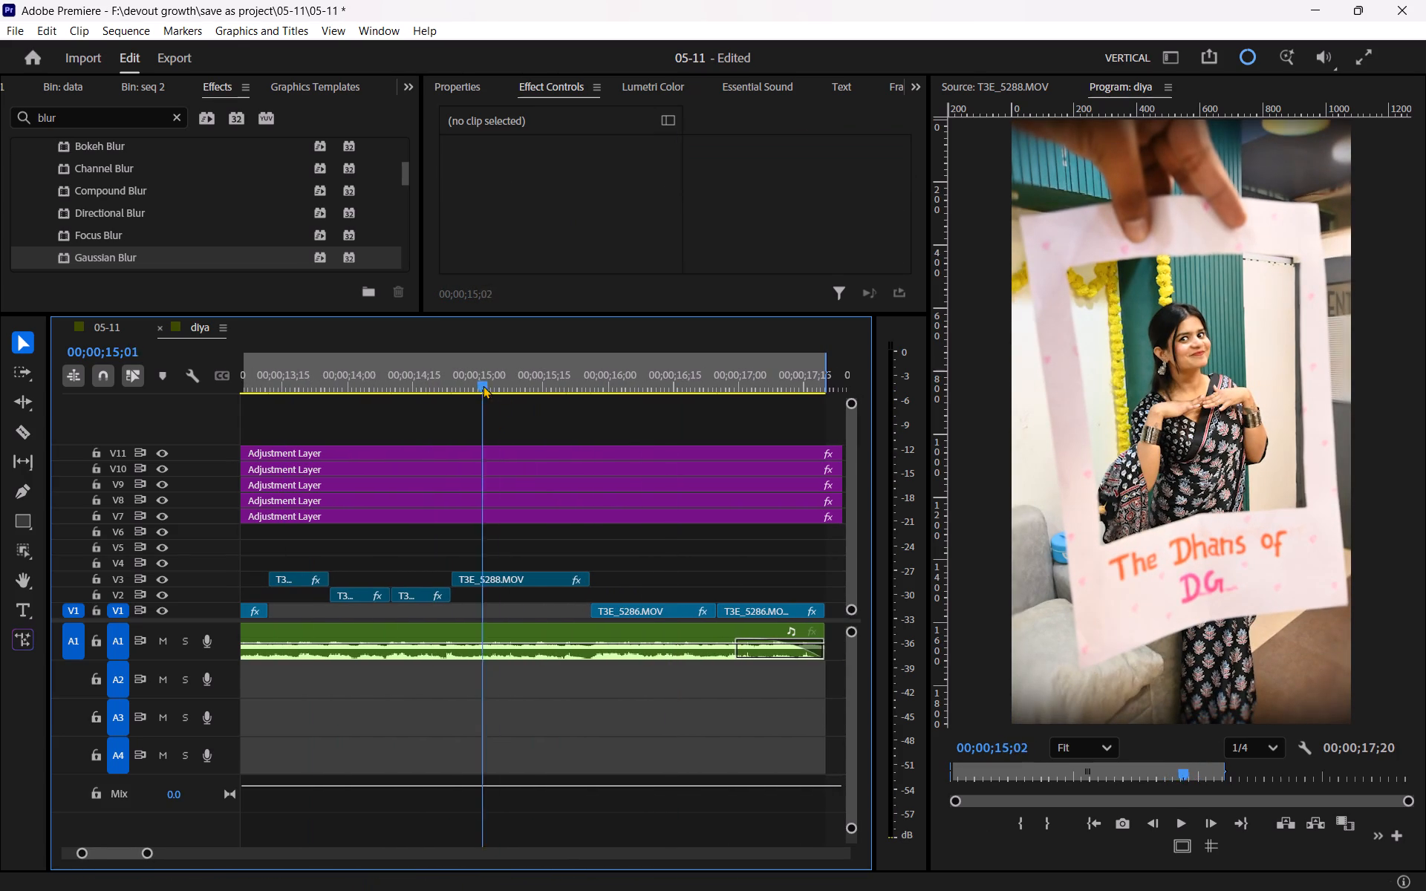
drag(483, 385, 436, 394)
key(space)
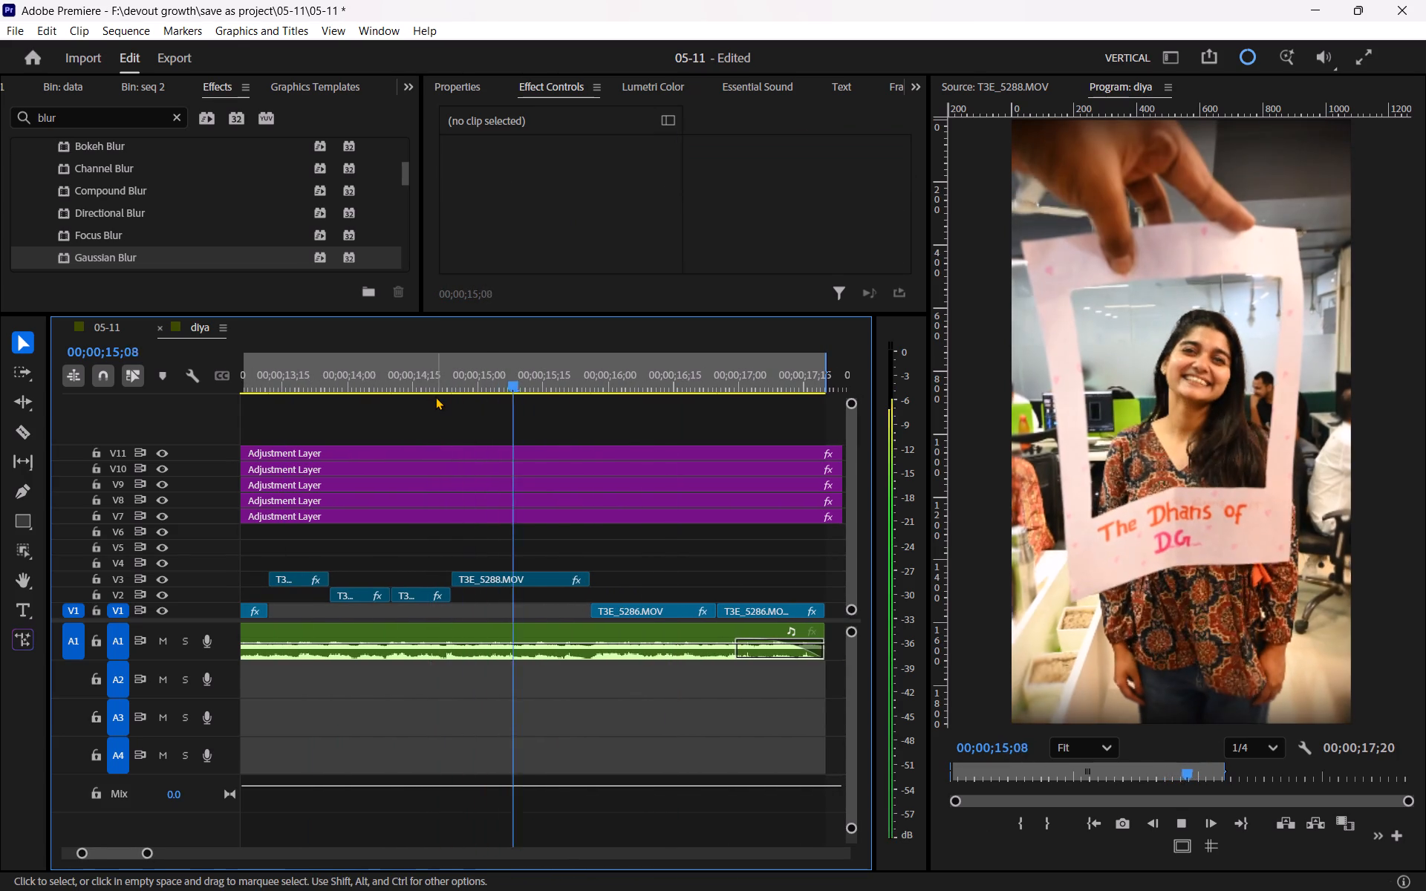
key(space)
key(space)
key(space)
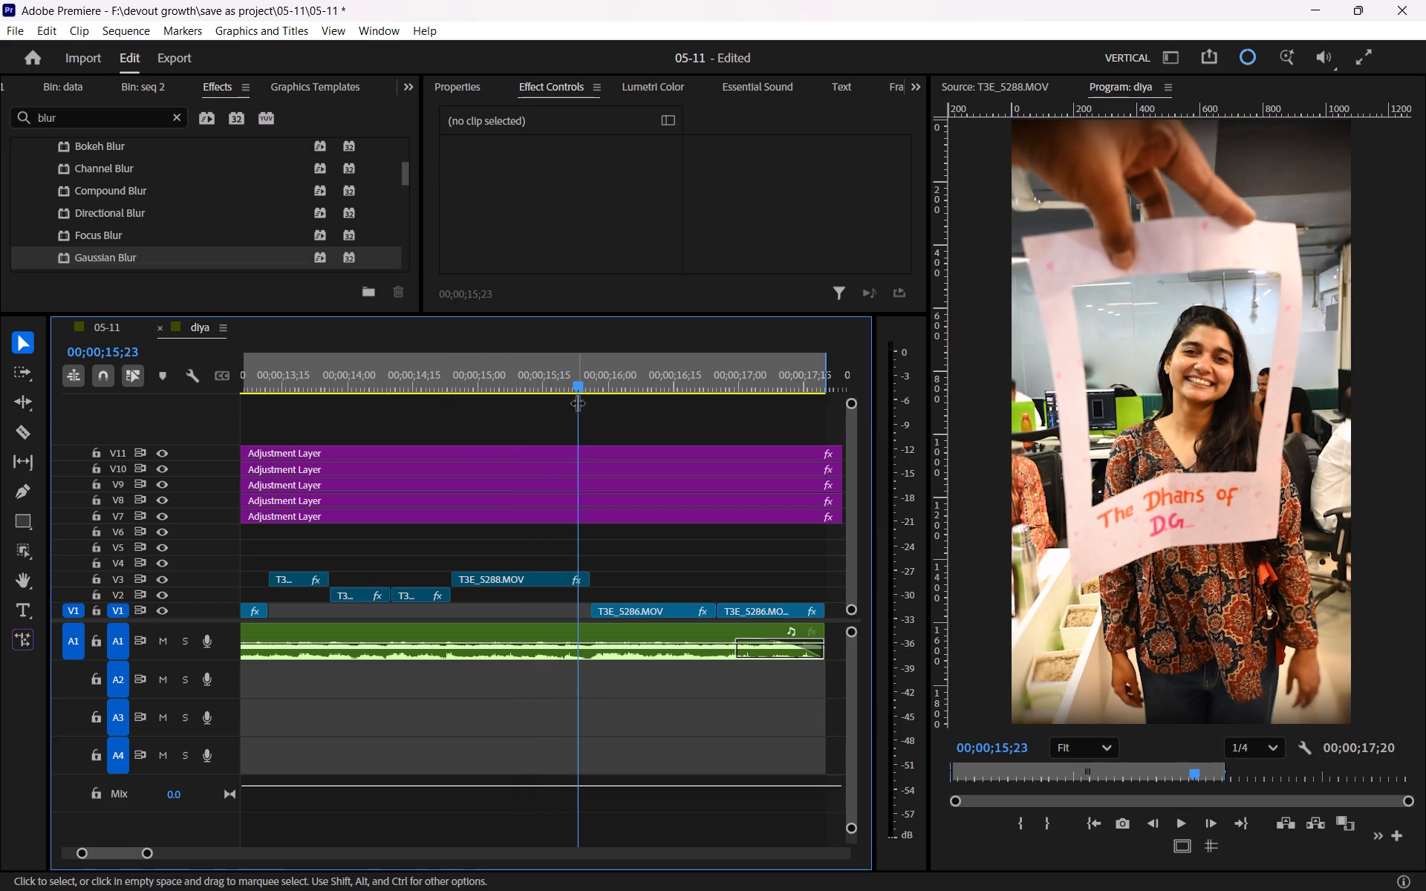
Trim the end of T3E_5288.MOV on V3 back to about 00;00;15;23 and check its last frames.
drag(577, 384, 559, 407)
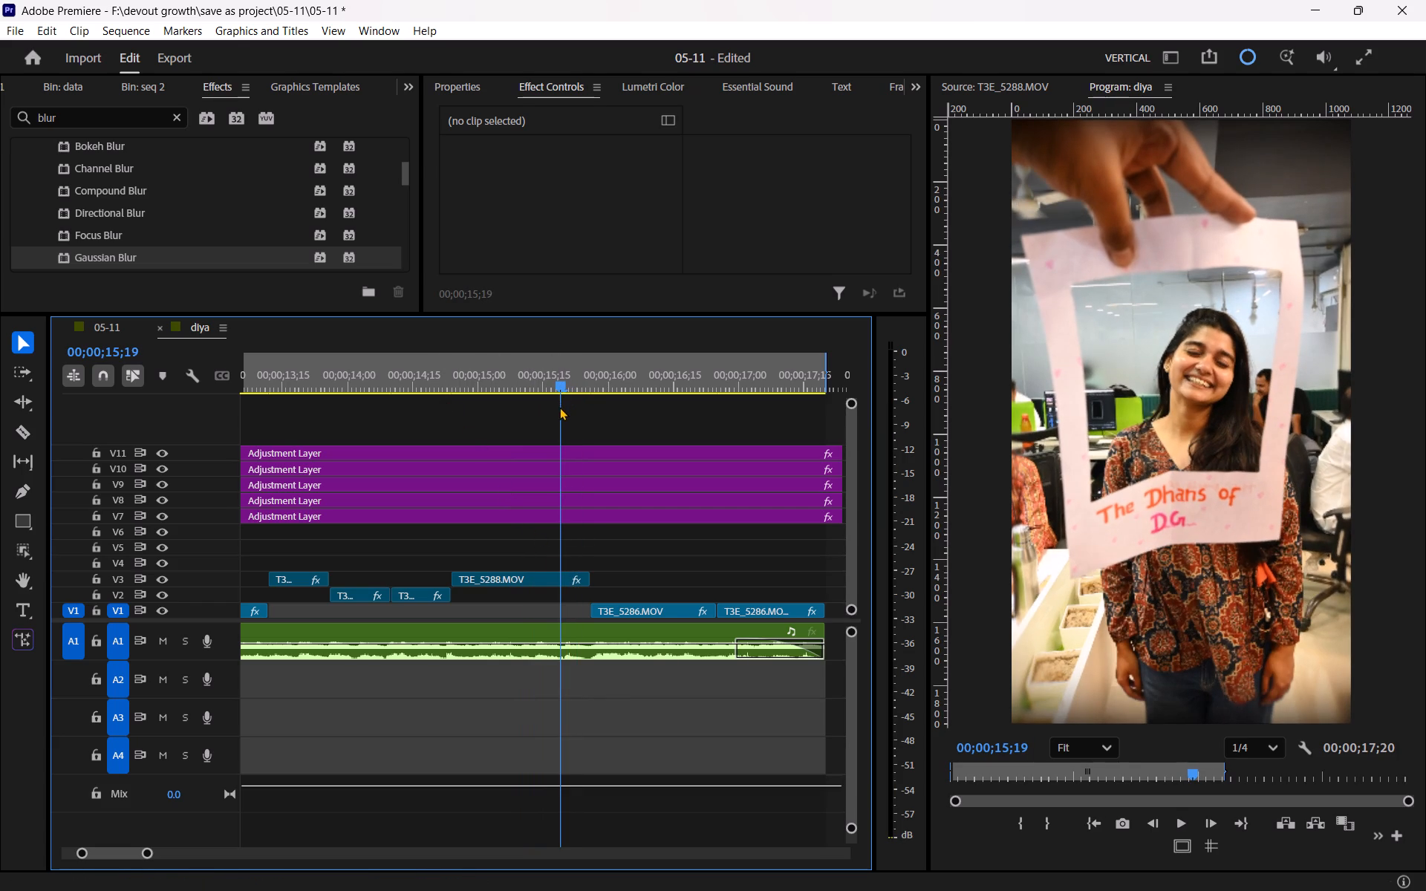
drag(559, 407, 559, 408)
key(Right)
key(Right)
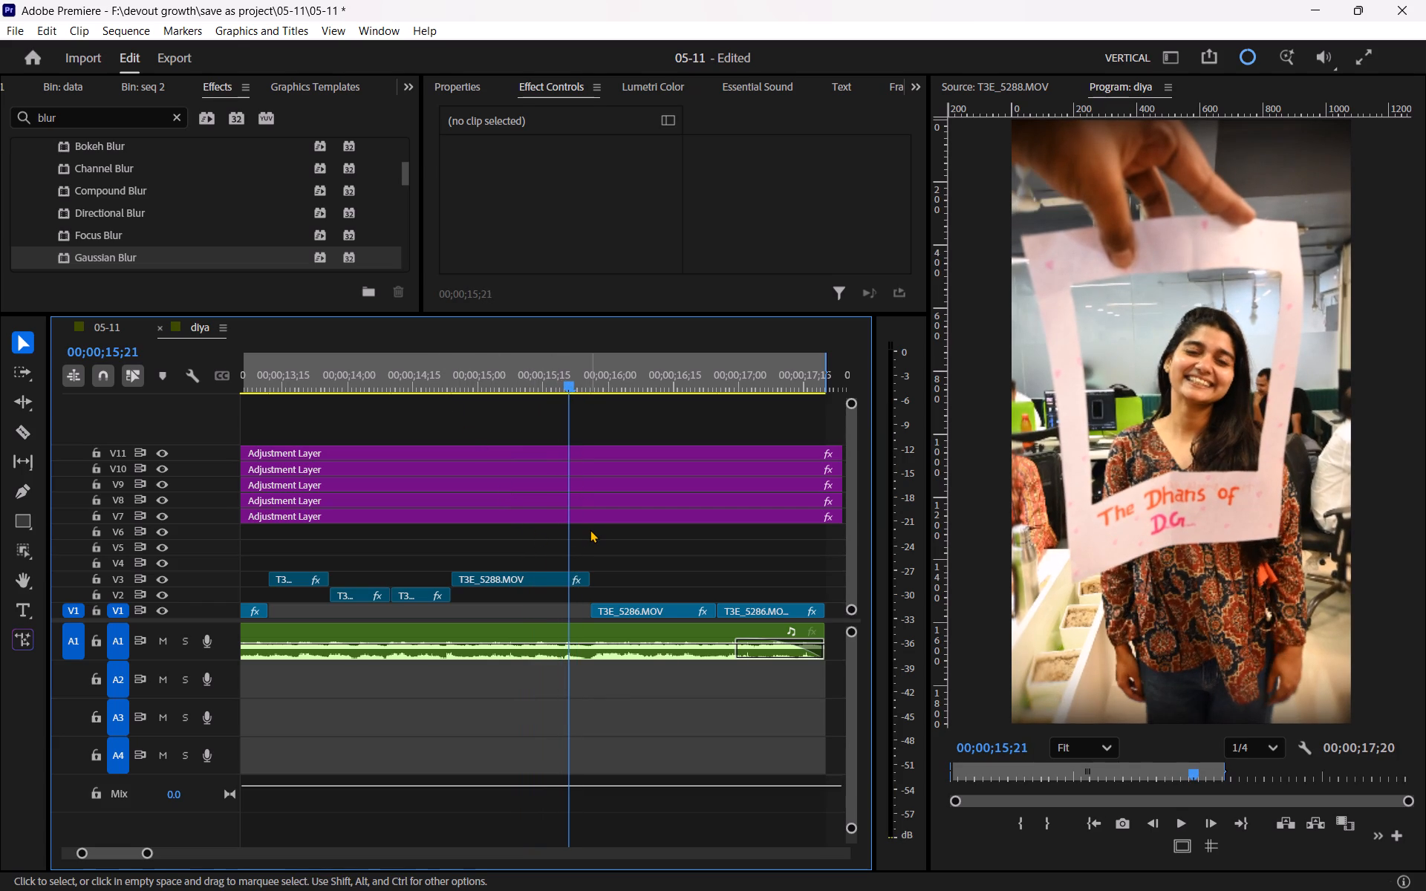
drag(595, 575, 582, 584)
click(582, 584)
click(582, 582)
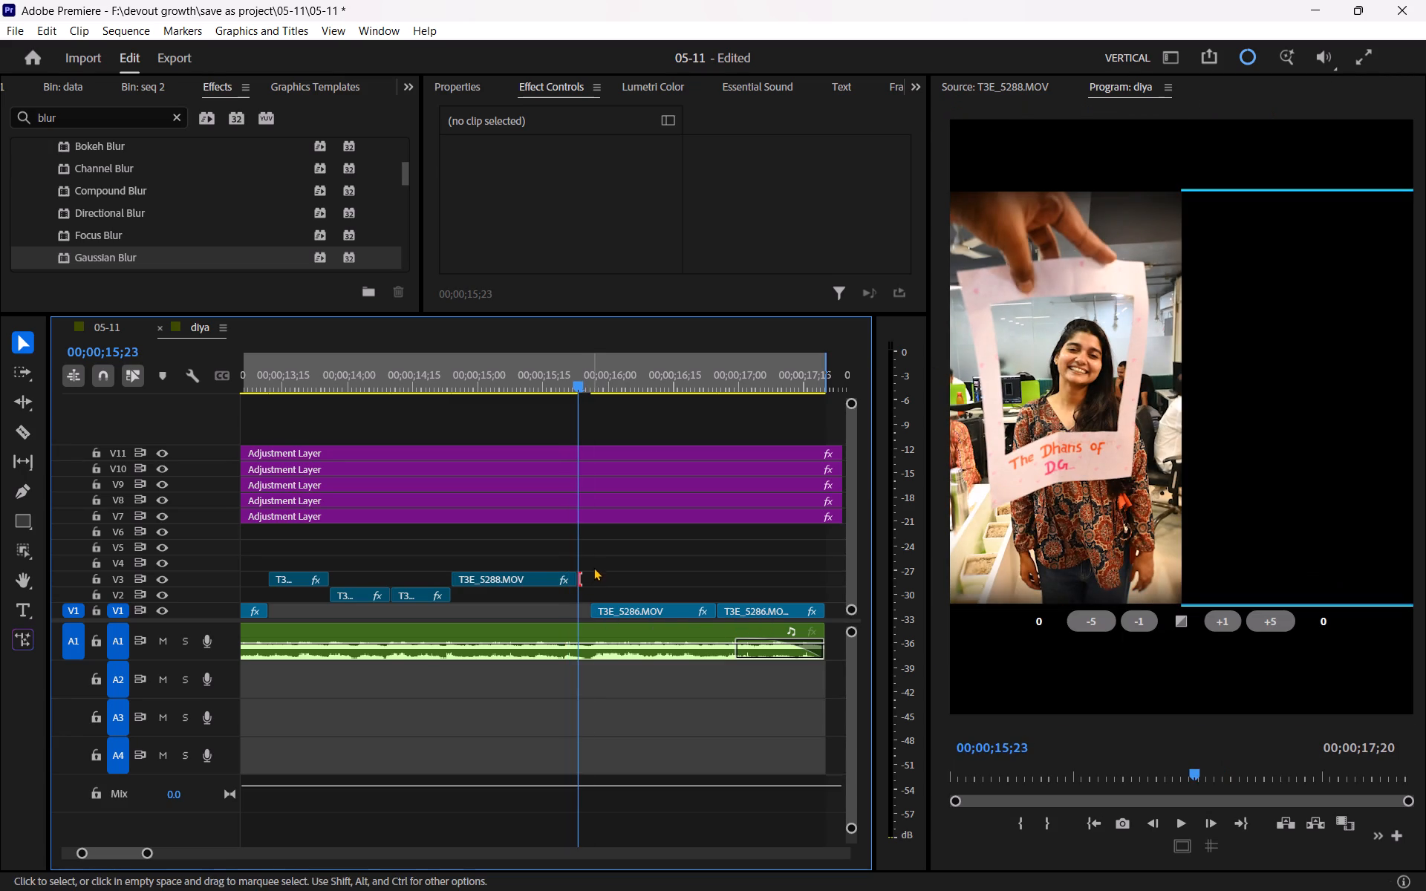
drag(576, 382, 566, 389)
key(Right)
key(Right)
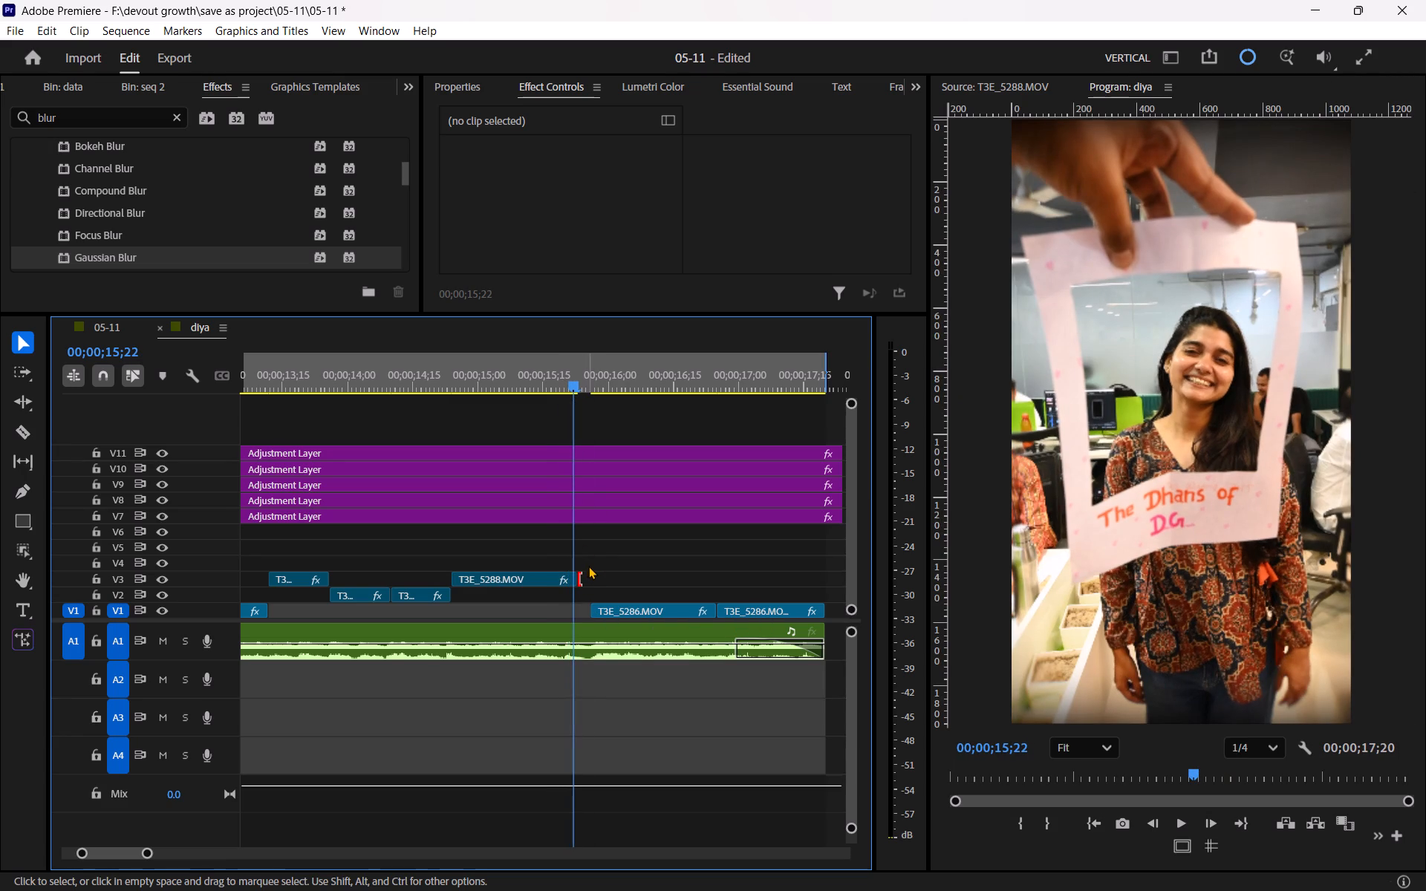
click(593, 581)
key(Right)
key(Left)
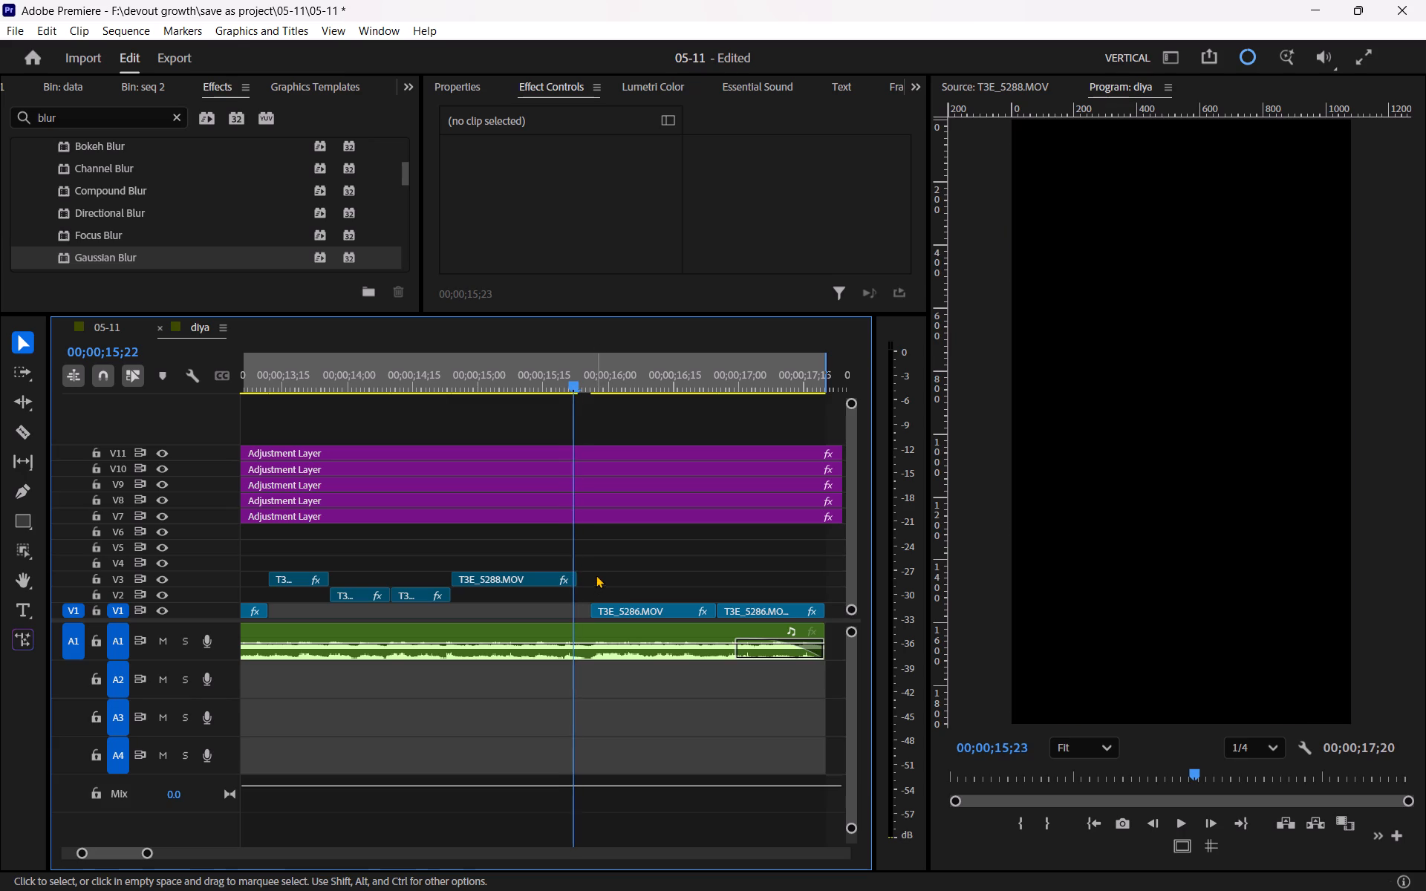
Move T3E_5288.MOV later on V3 to meet the first T3E_5286.MOV, and extend its start back to the preceding clip.
drag(541, 576, 559, 576)
drag(464, 574, 455, 574)
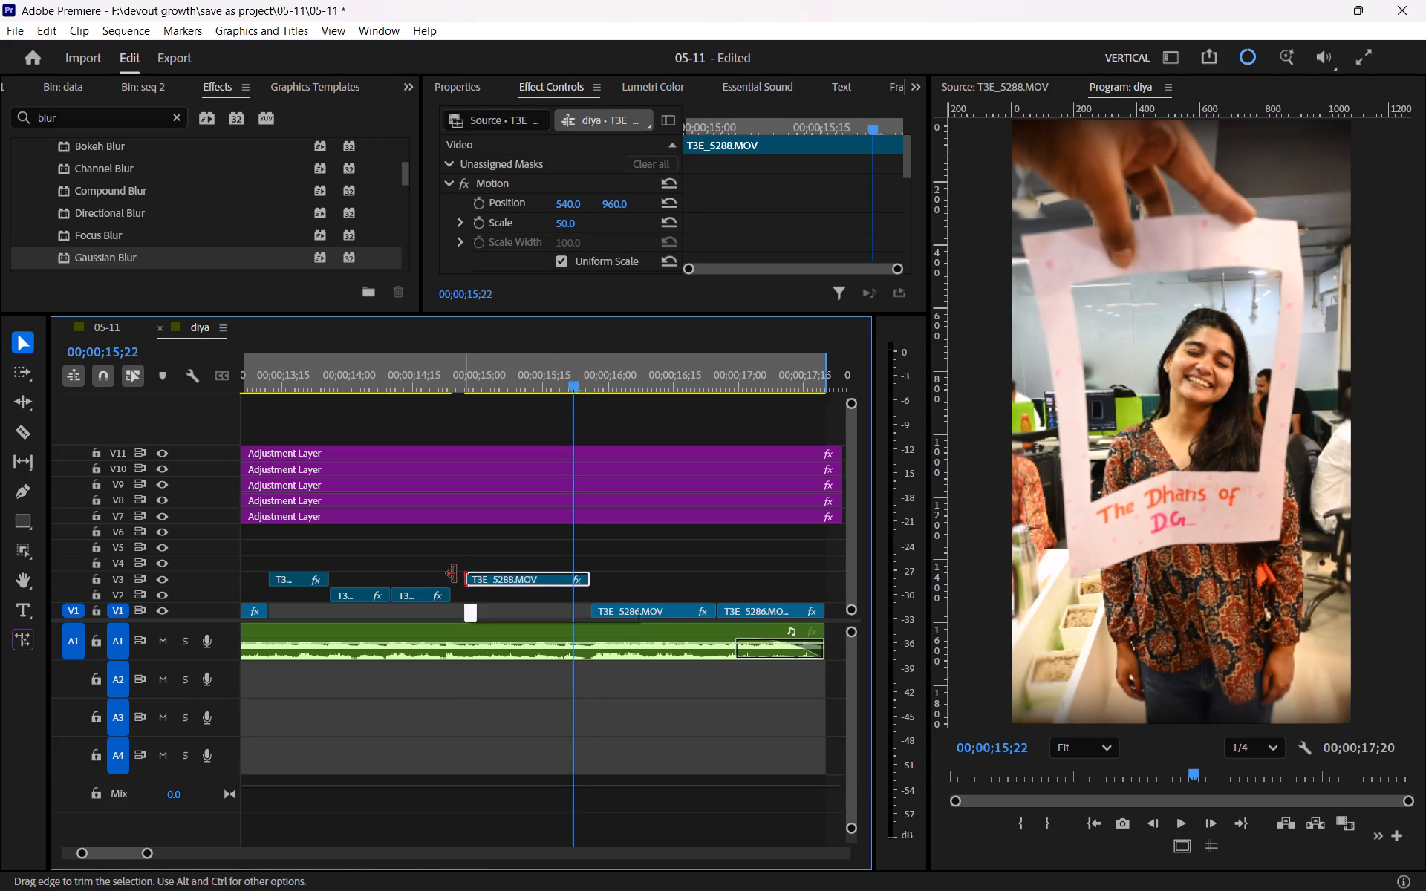
drag(455, 574, 453, 574)
Play back the closing clips from about 00;00;13;26, 00;00;14;15 and 00;00;16;15 to check the retimed clip and the ending.
drag(416, 382, 330, 407)
key(space)
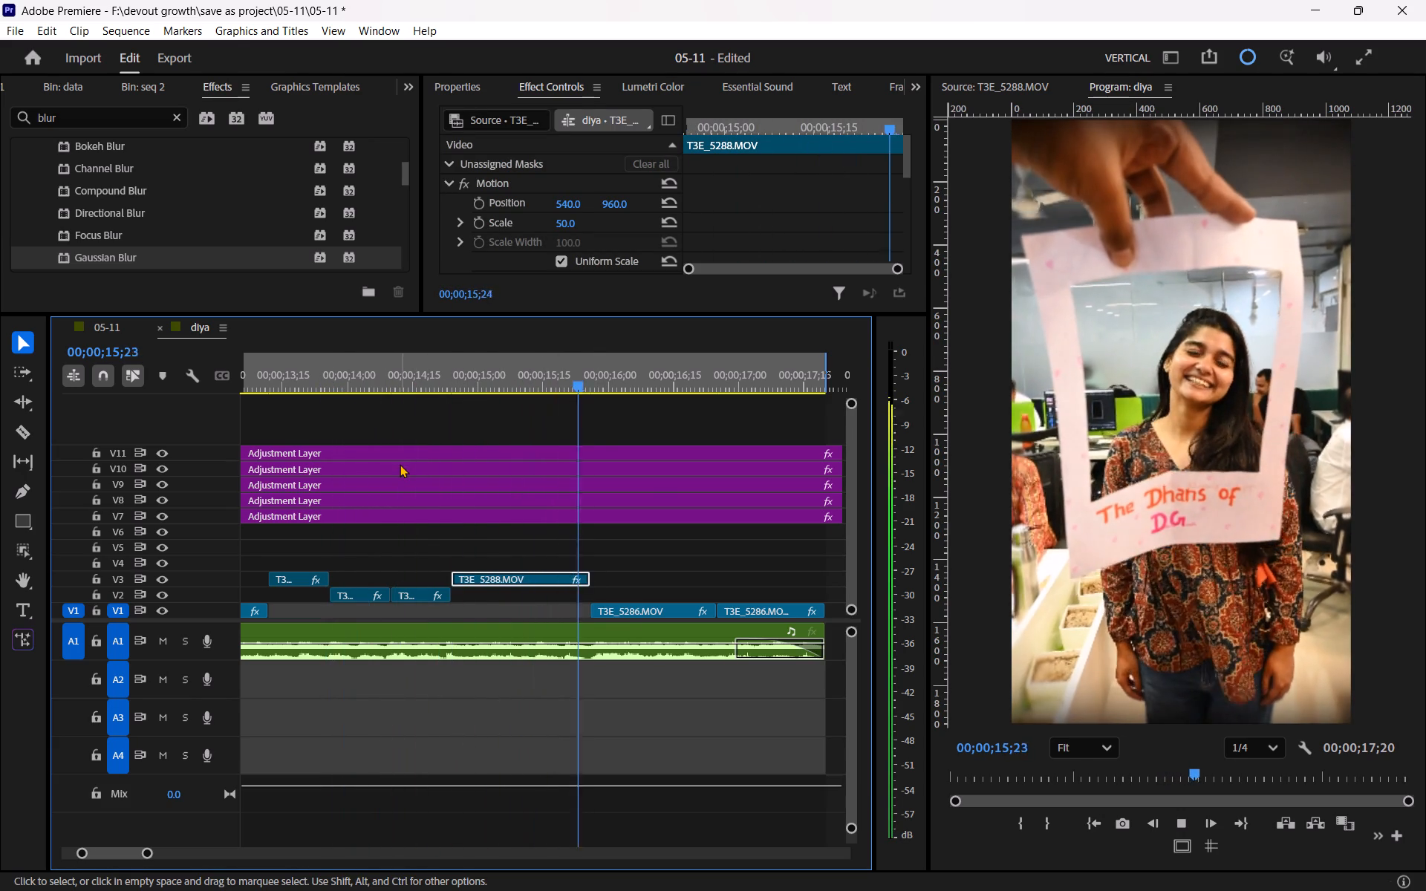
key(space)
drag(438, 375, 416, 382)
key(space)
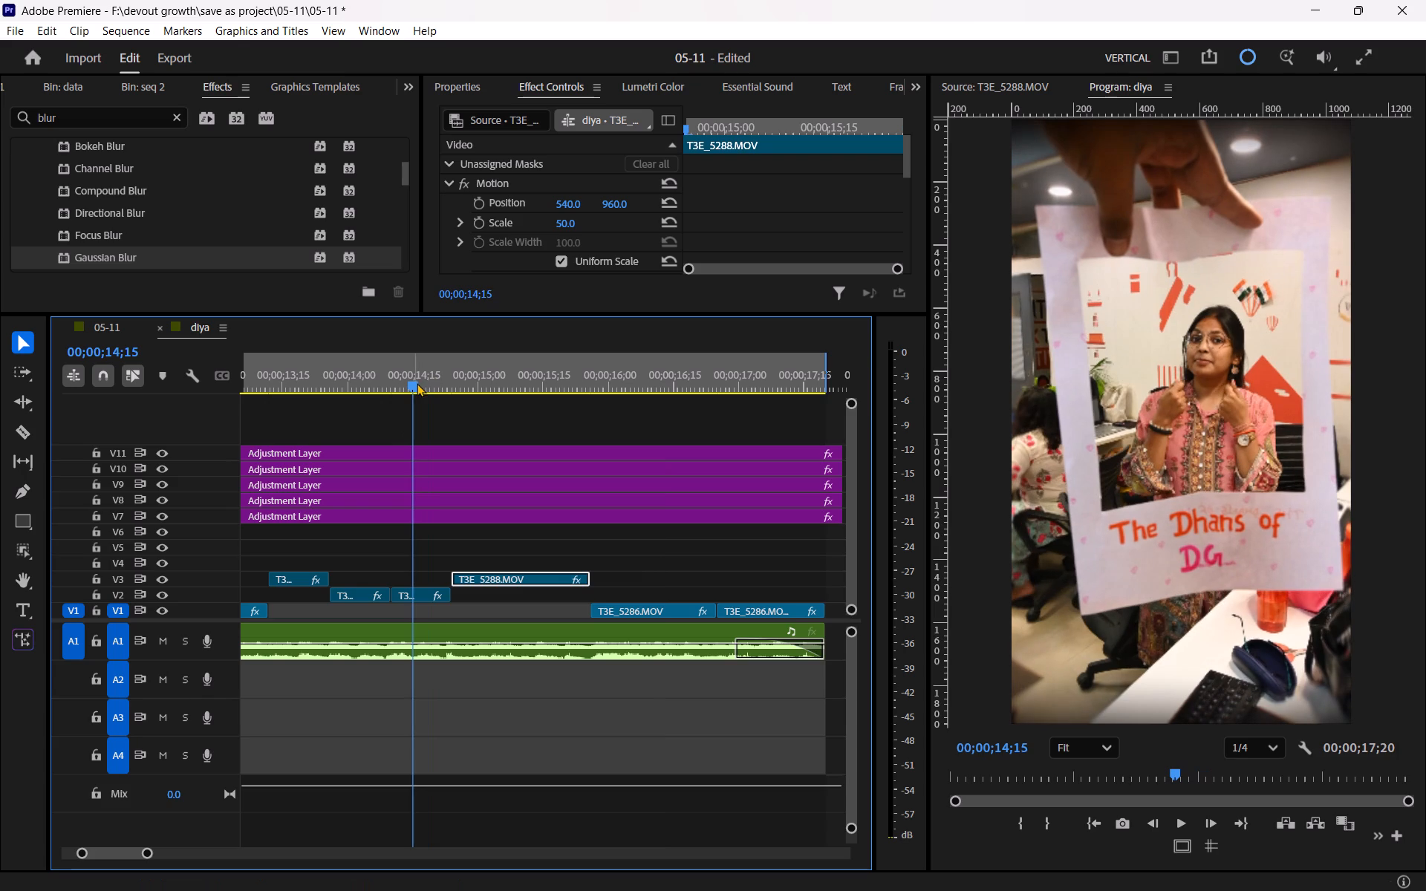
key(space)
key(space)
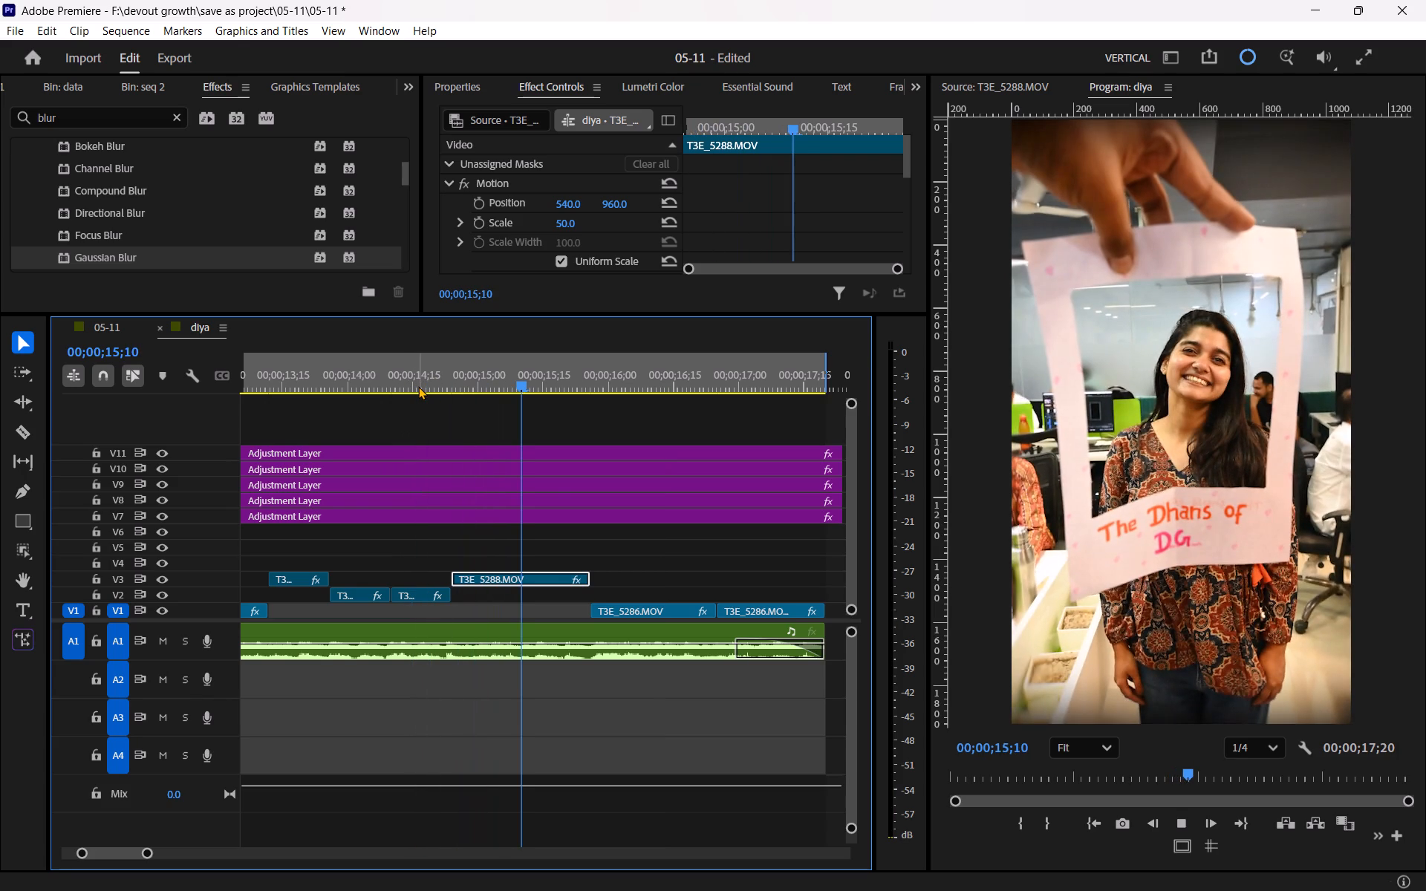
key(space)
key(space)
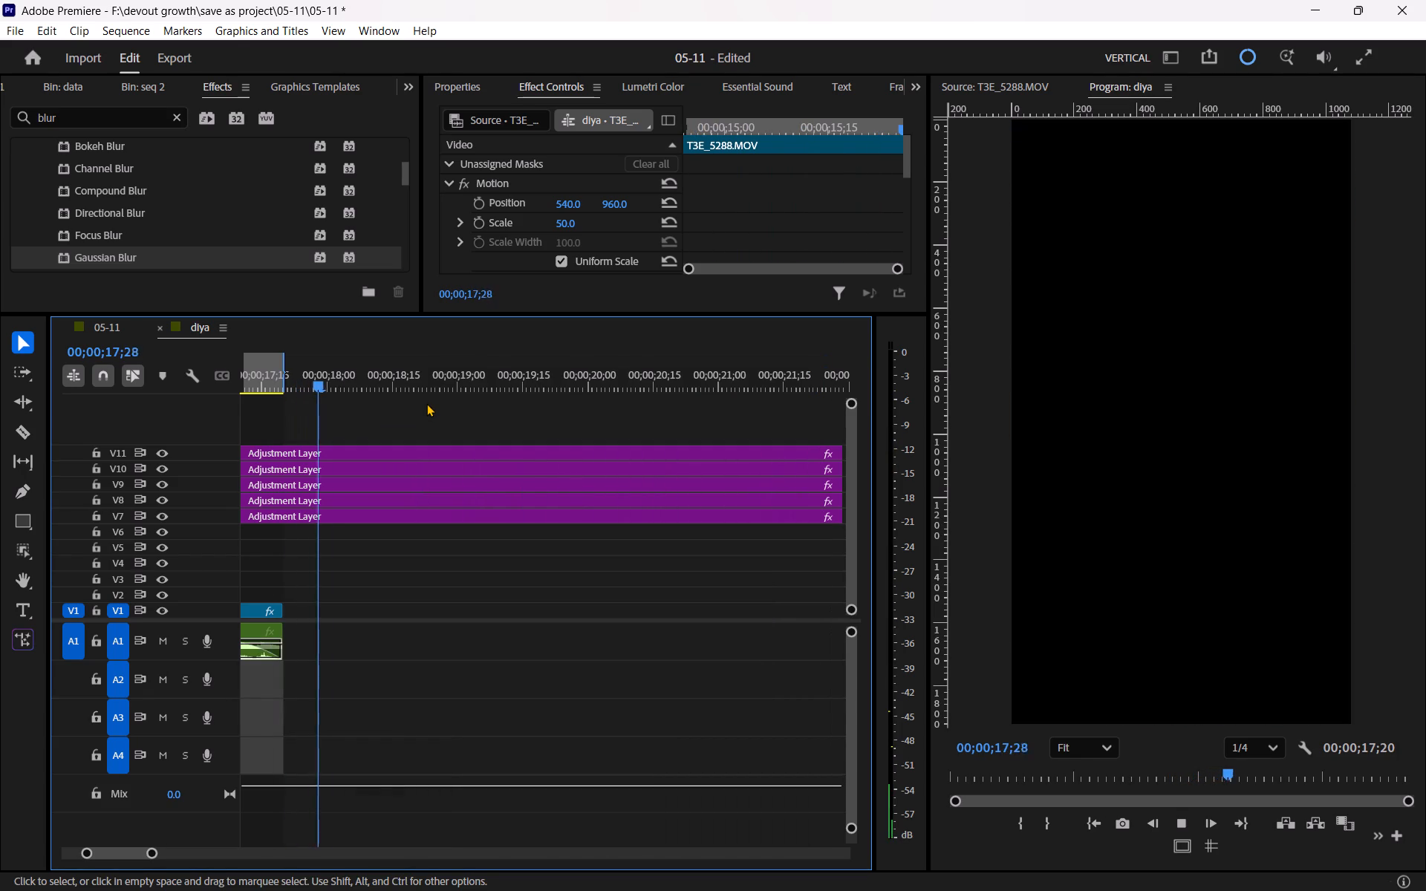
key(space)
scroll(484, 549, up, 9)
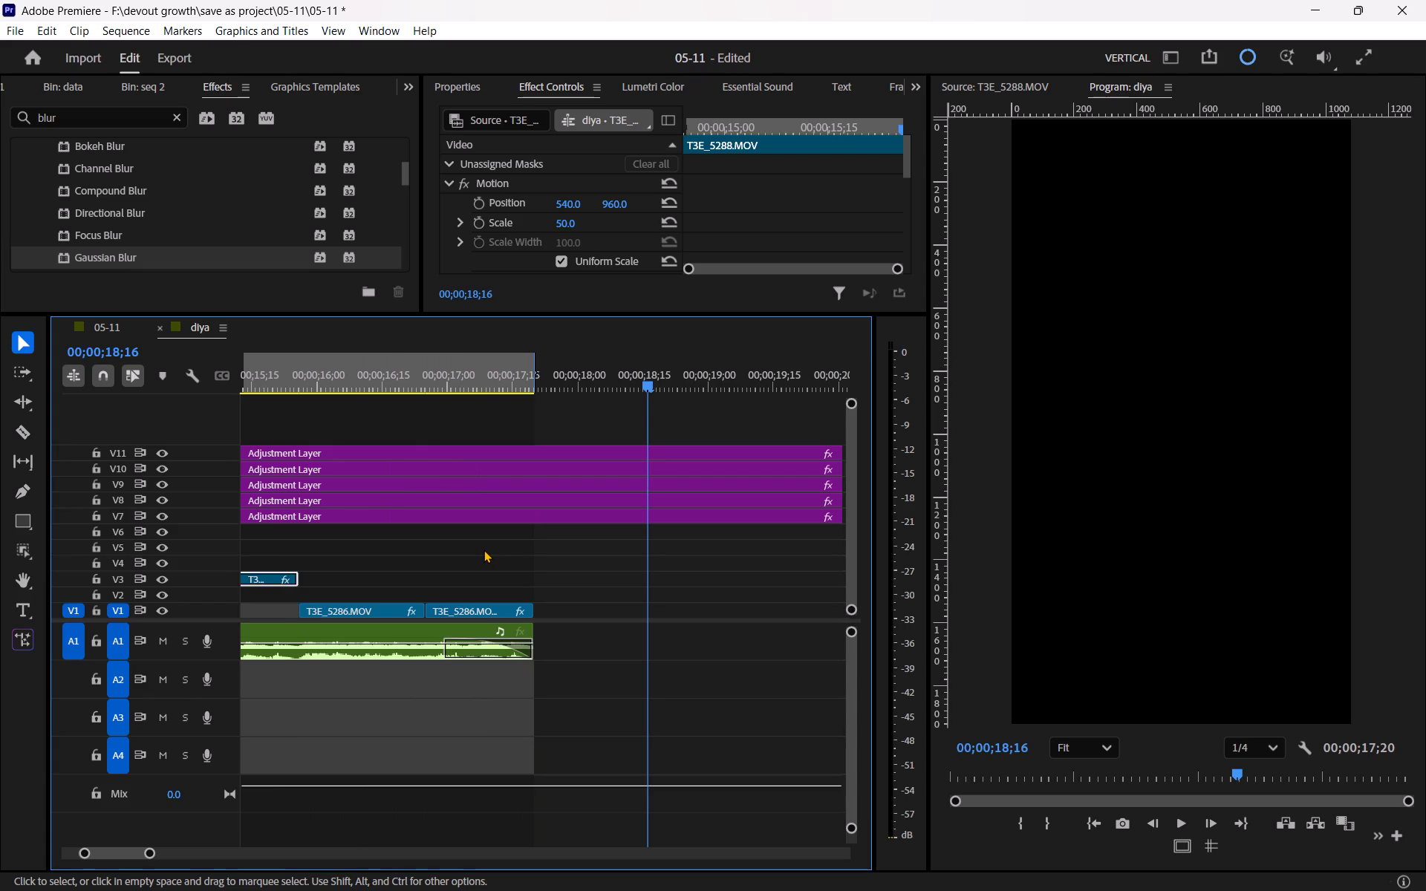
drag(491, 375, 455, 375)
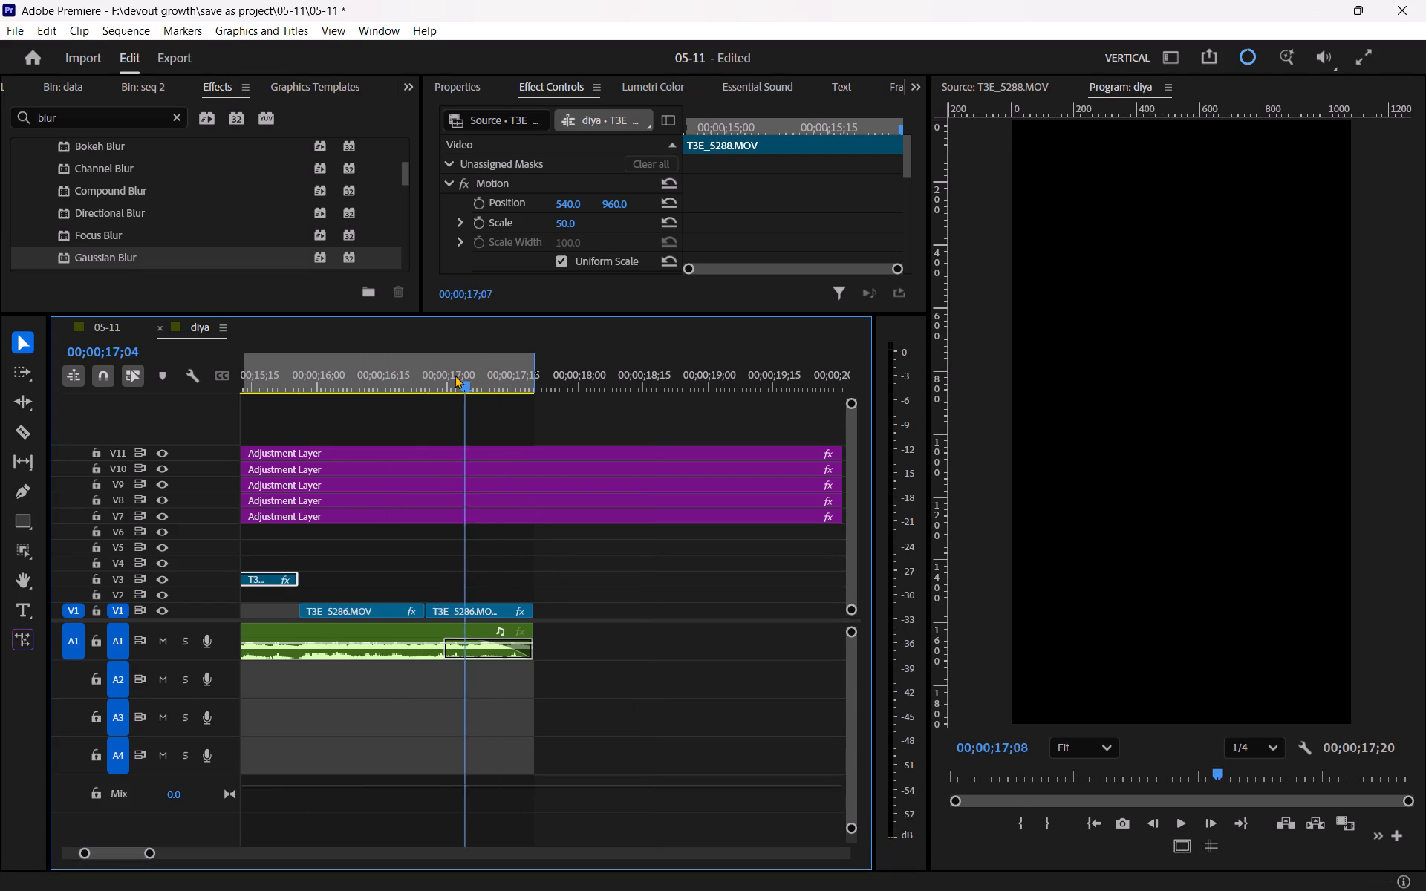
drag(455, 375, 381, 399)
key(space)
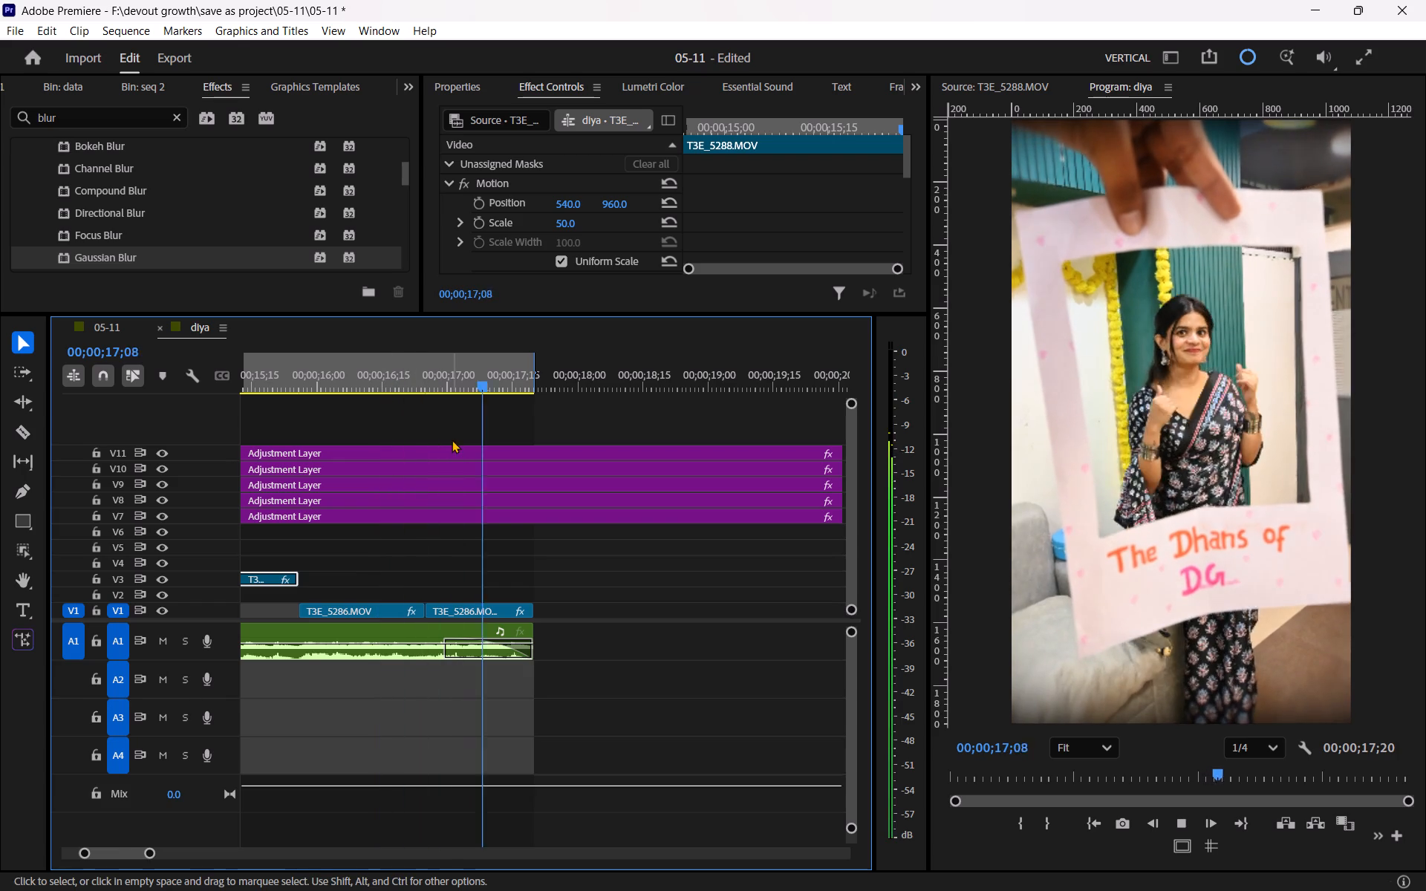
click(501, 373)
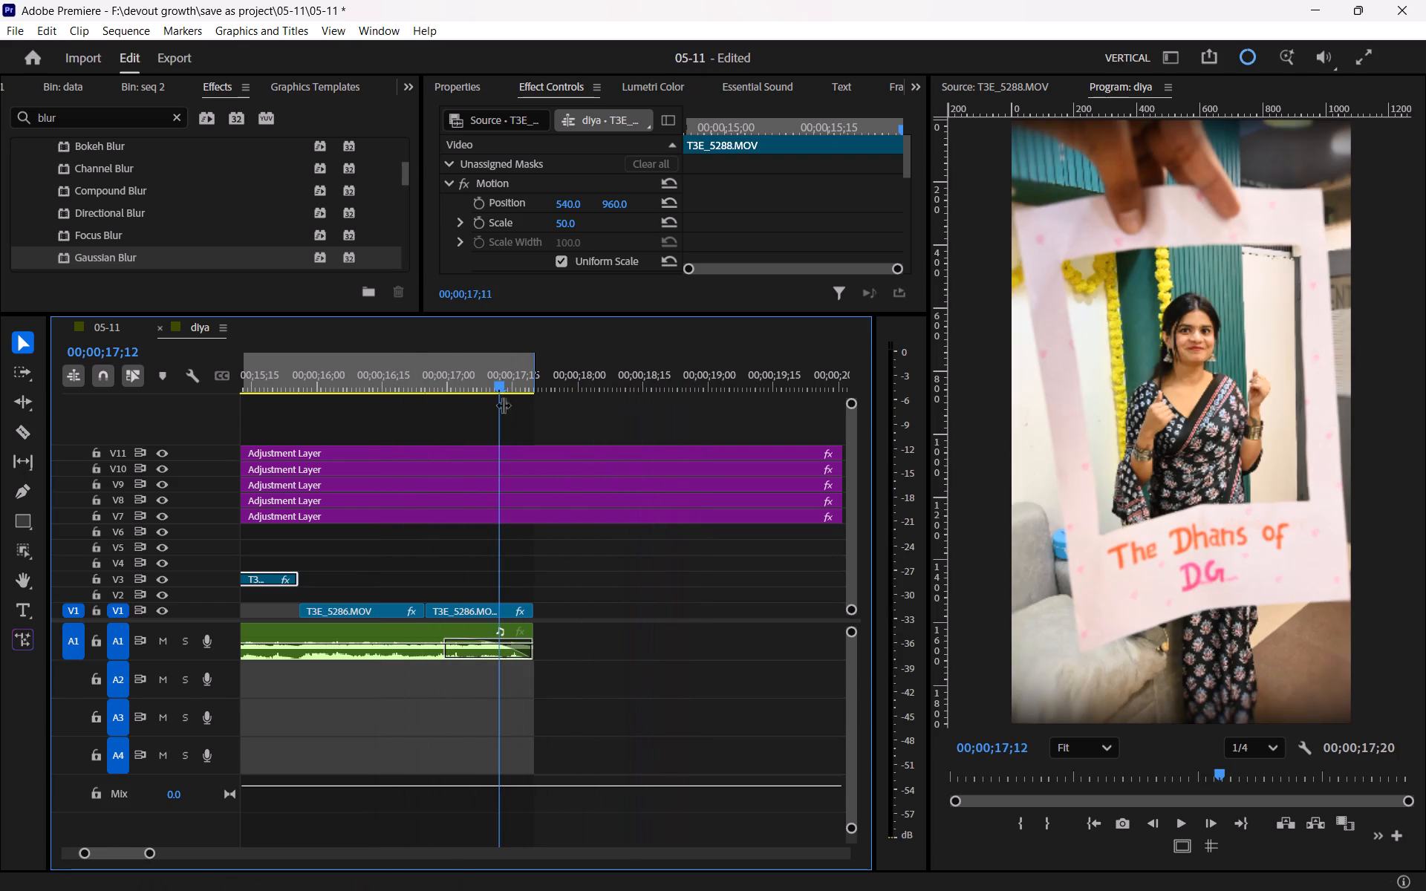
Extend the end of the audio clip on A1 to about 00;00;18;15.
drag(543, 640, 609, 640)
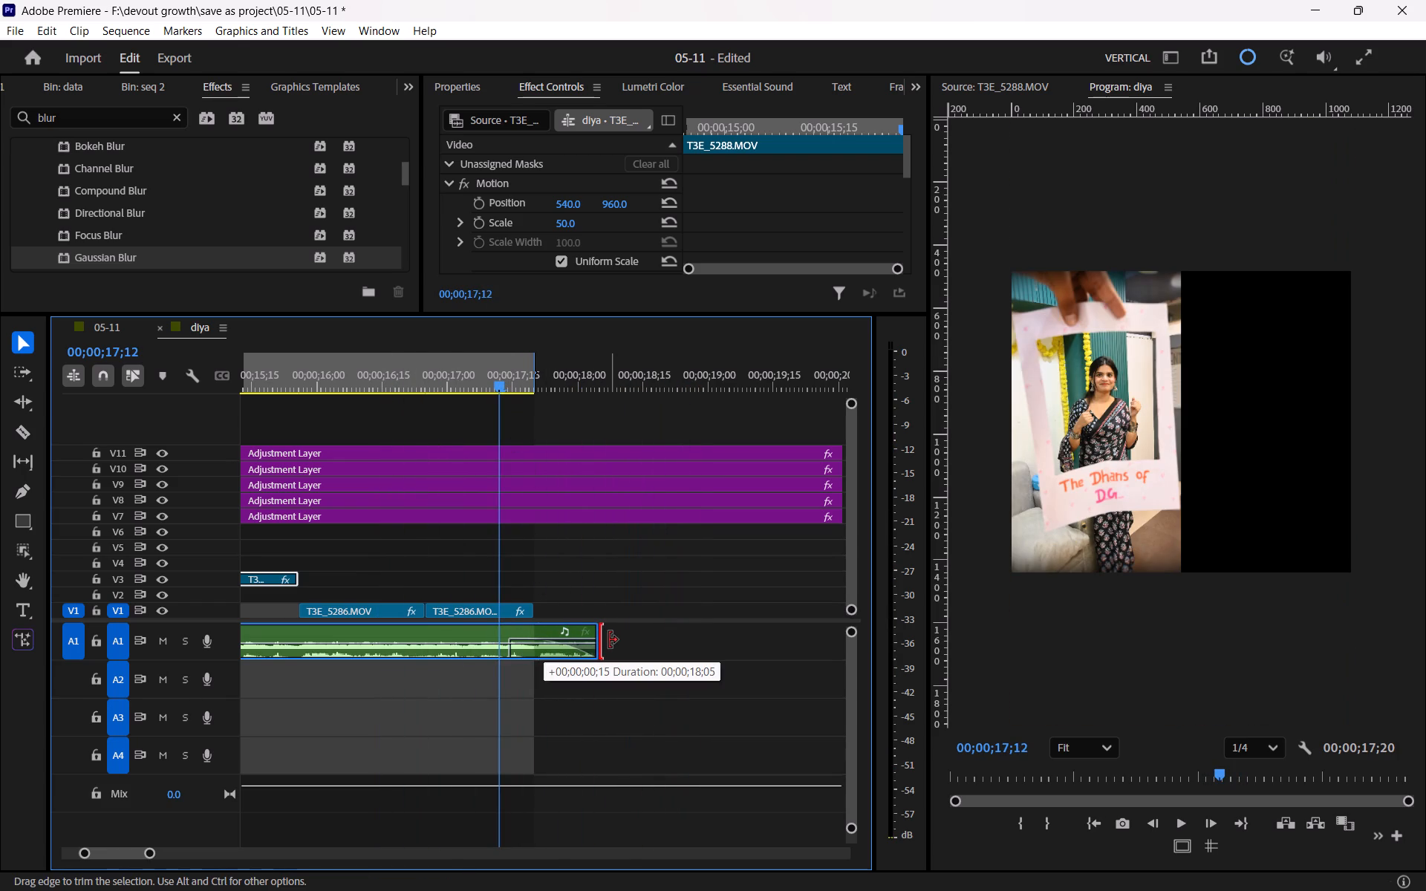
drag(609, 640, 651, 647)
Play back the extended audio ending from about 00;00;17;00 and scrub back through the last clip.
drag(505, 382, 465, 380)
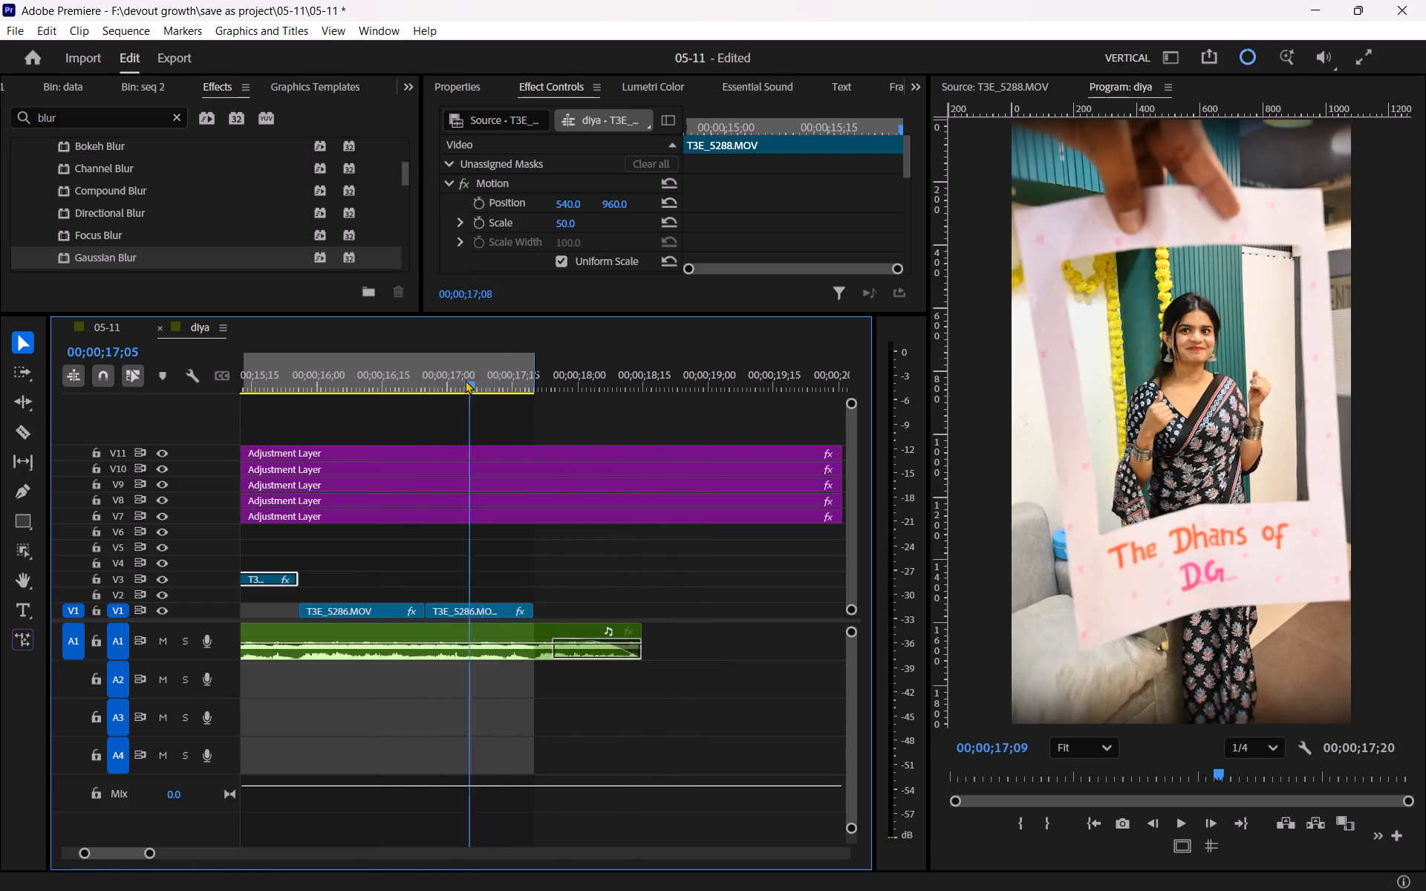
drag(465, 380, 446, 386)
key(space)
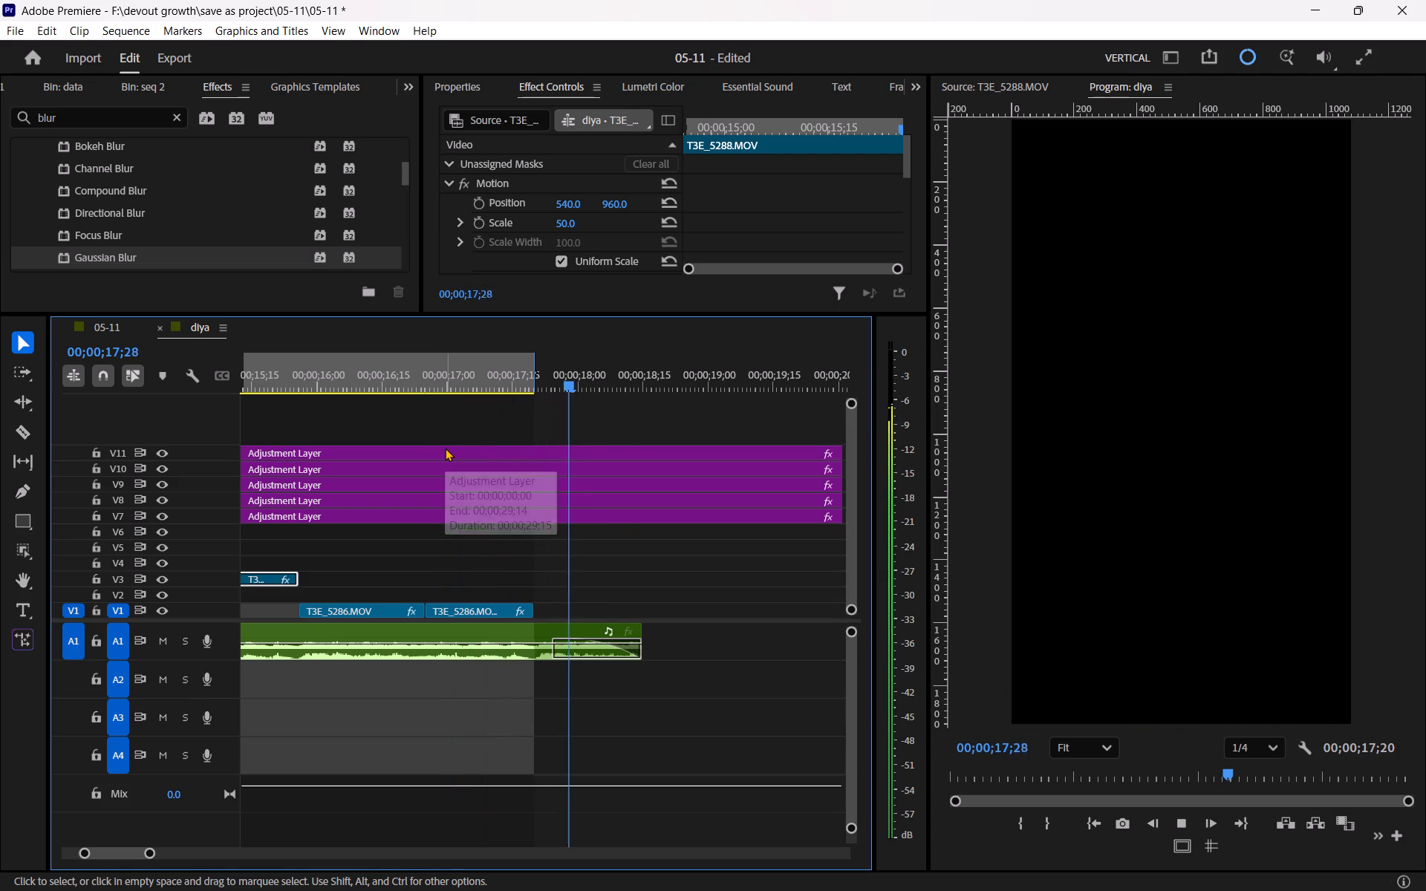
key(space)
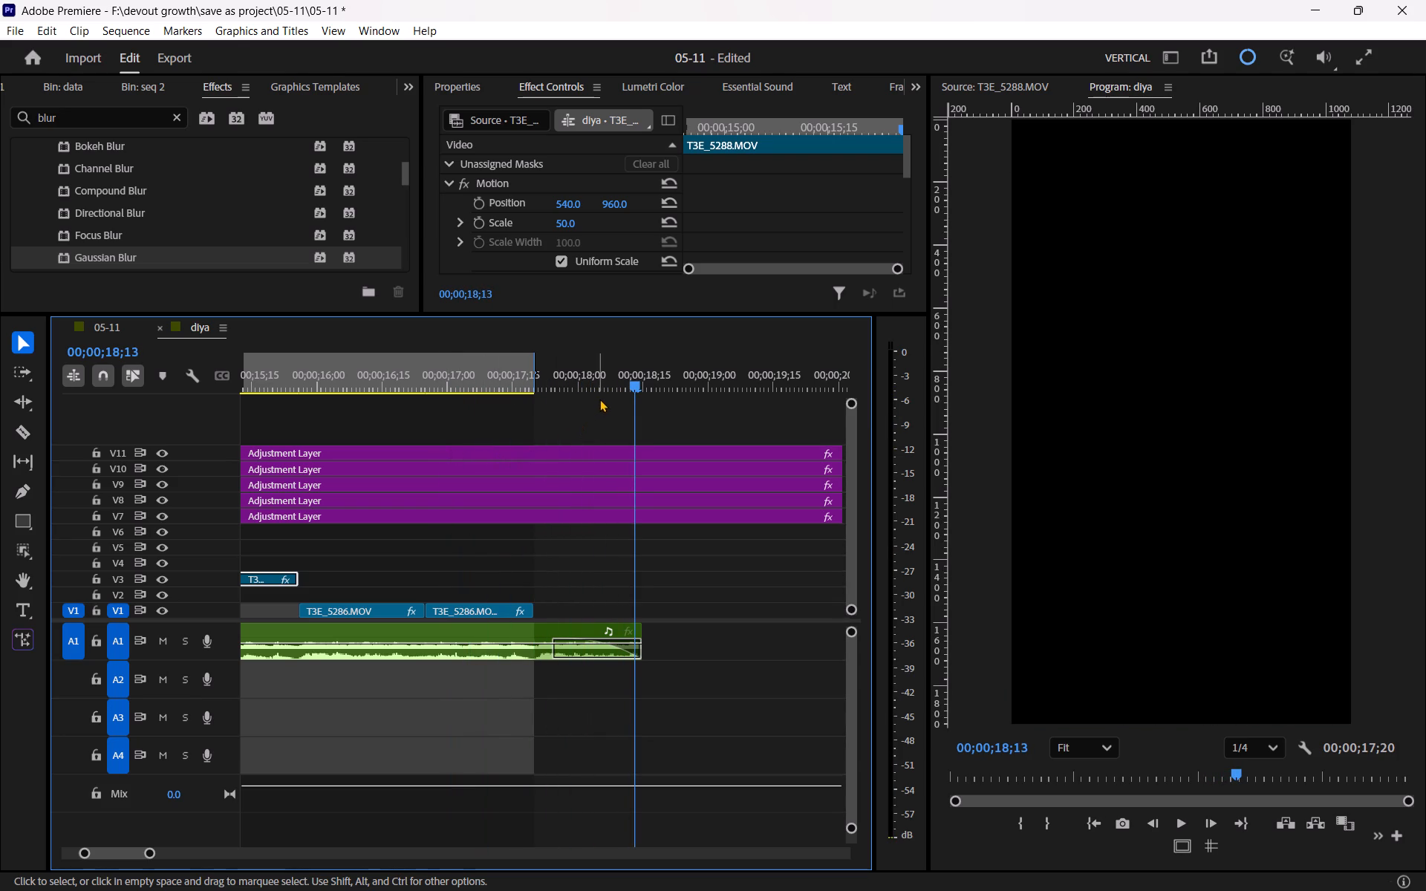
drag(600, 381, 583, 381)
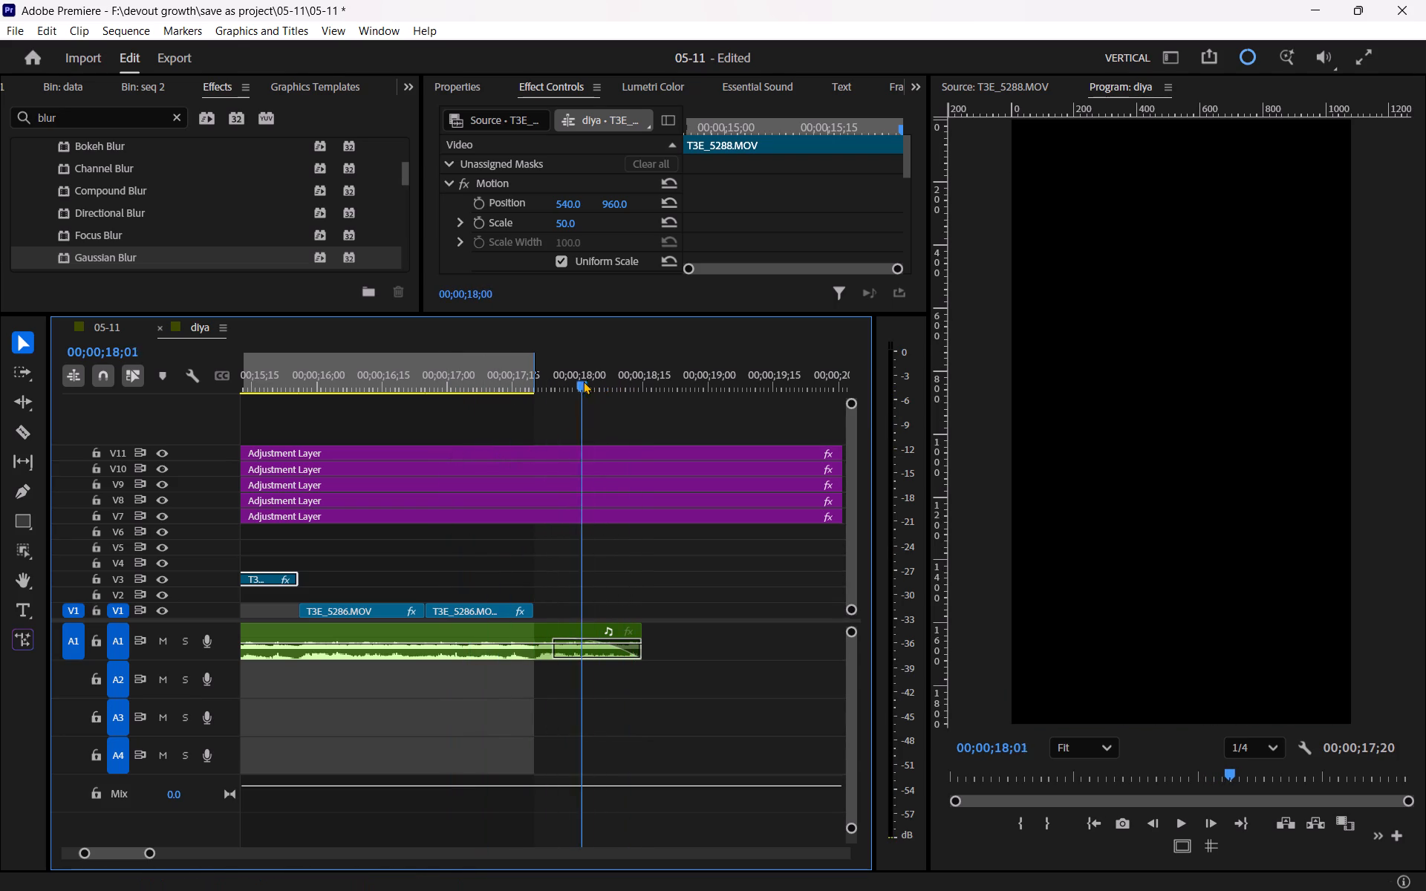
drag(583, 381, 490, 417)
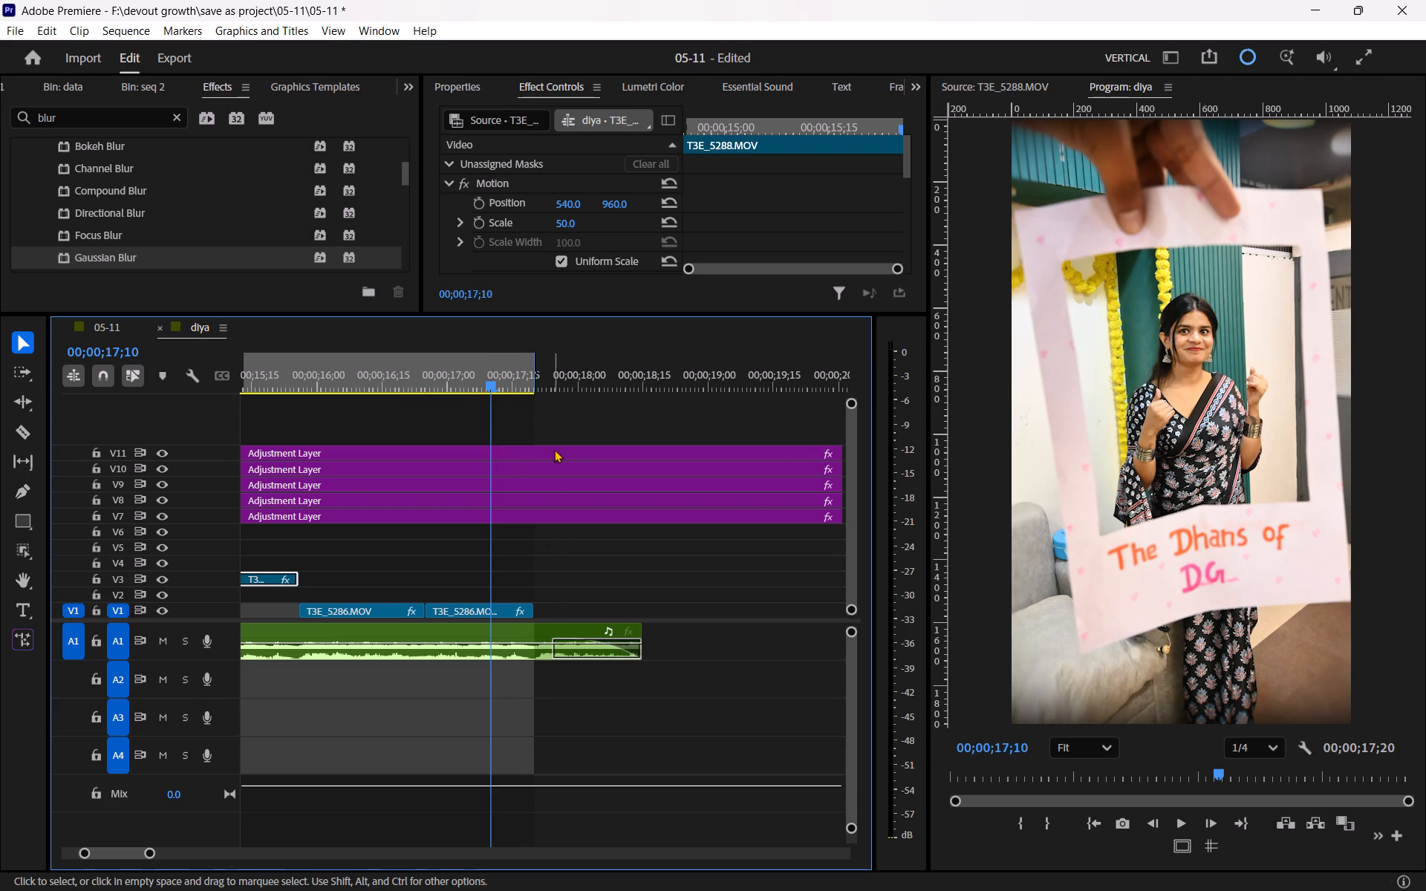
Add a HAPPY DHANTERAS text title in the frame at 00;00;17;23, just after the last video clip.
click(550, 377)
click(25, 604)
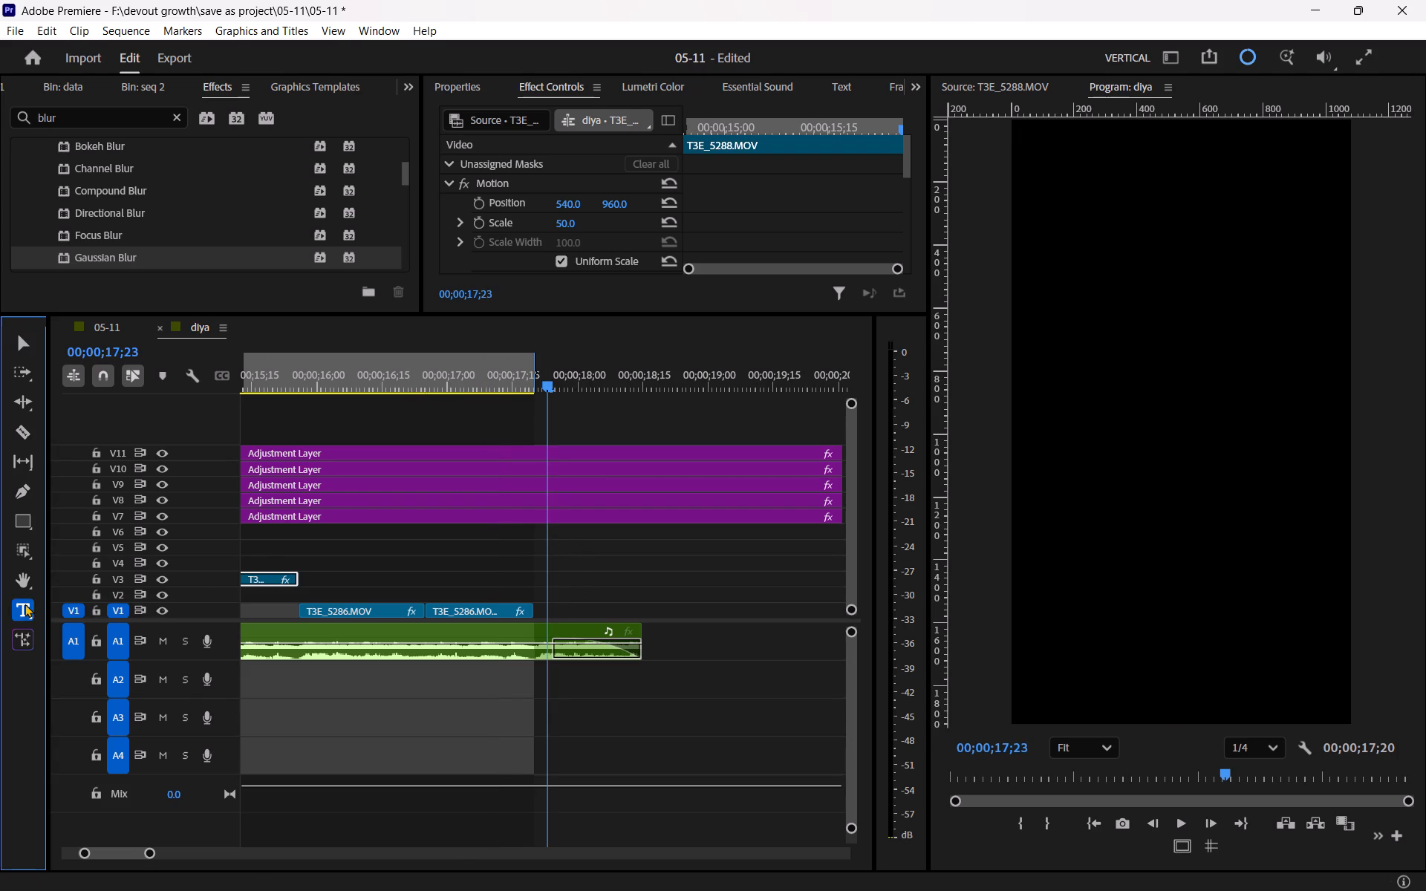
click(1113, 423)
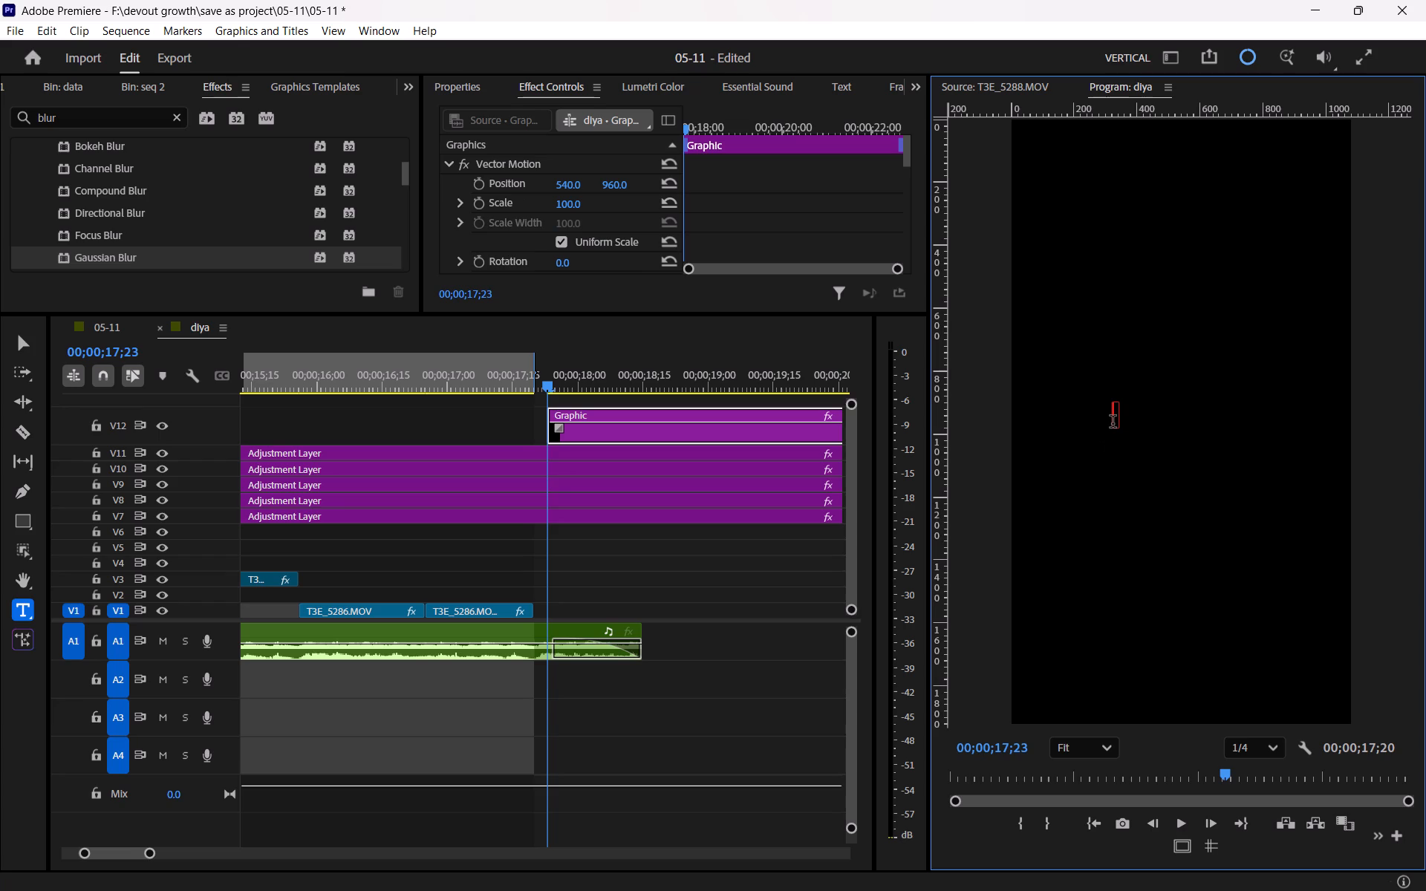
key(ctrl+v)
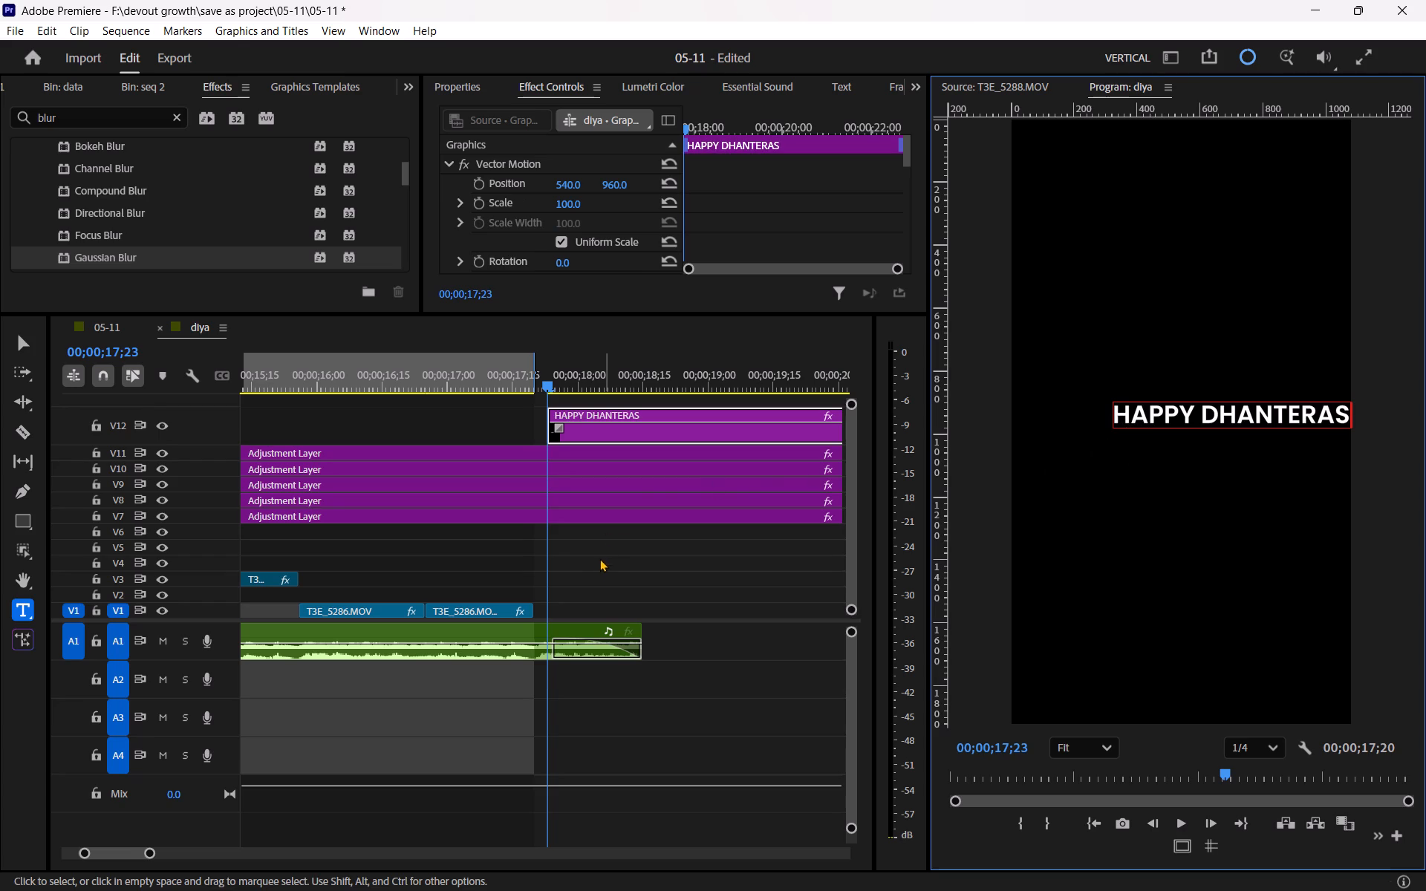
click(595, 571)
Move the HAPPY DHANTERAS graphic to start at the last video clip's end, and trim its end to the audio's end.
drag(648, 432, 631, 431)
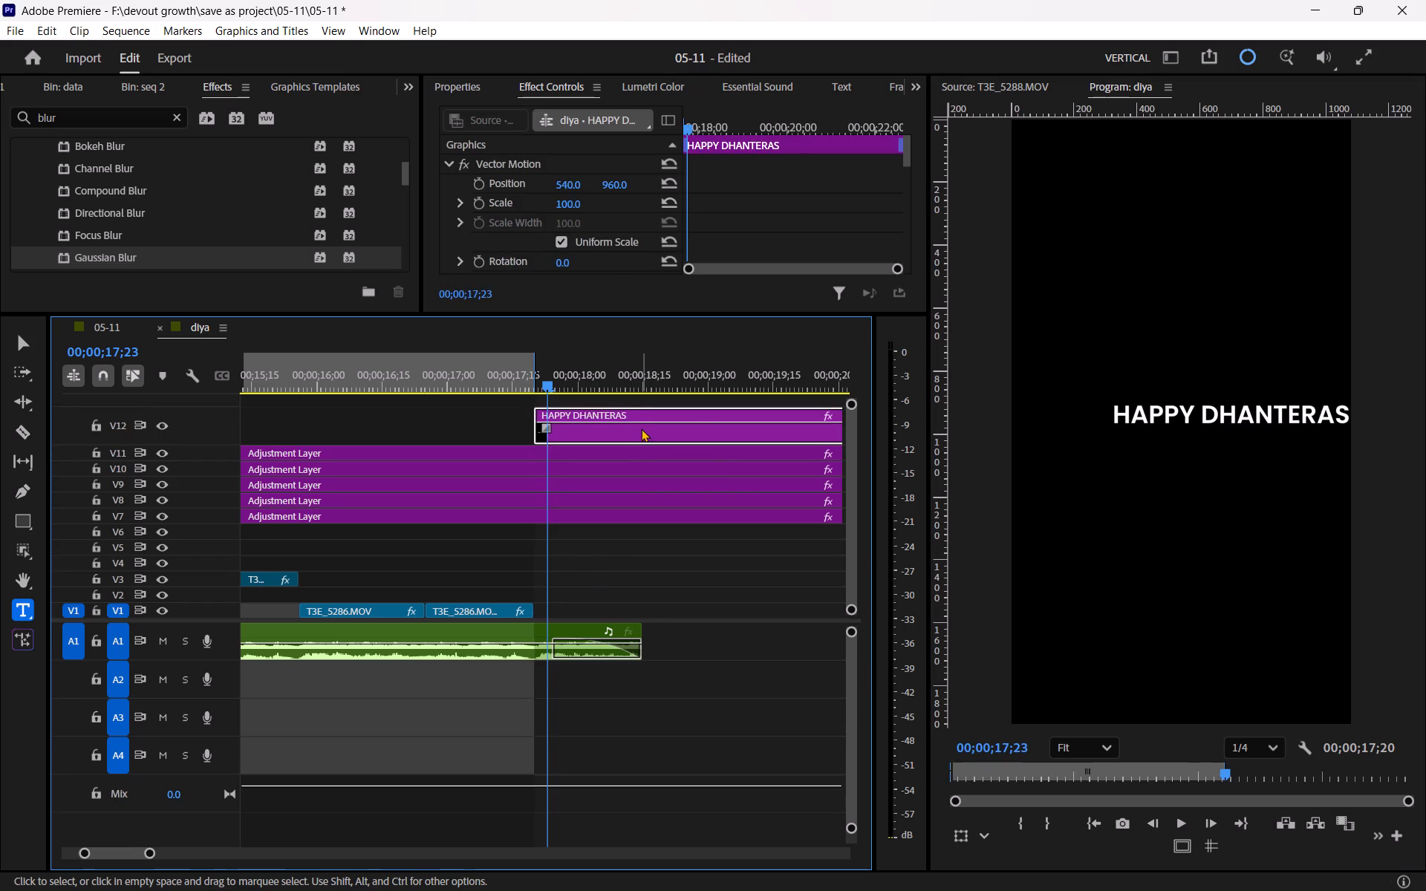
scroll(642, 428, down, 6)
key(minus)
key(minus)
drag(666, 432, 658, 432)
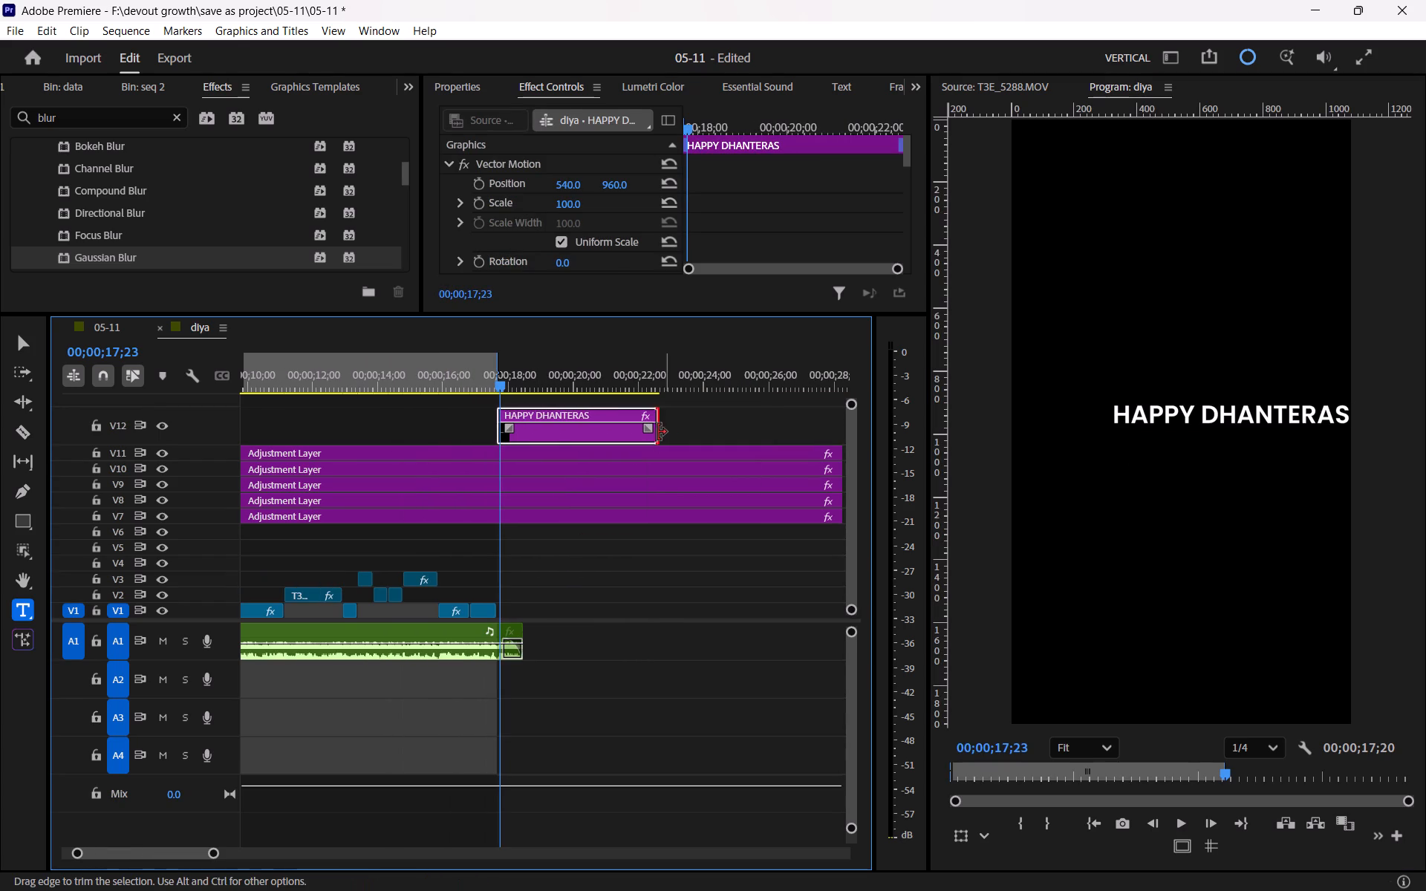
drag(658, 432, 536, 471)
key(equal)
key(equal)
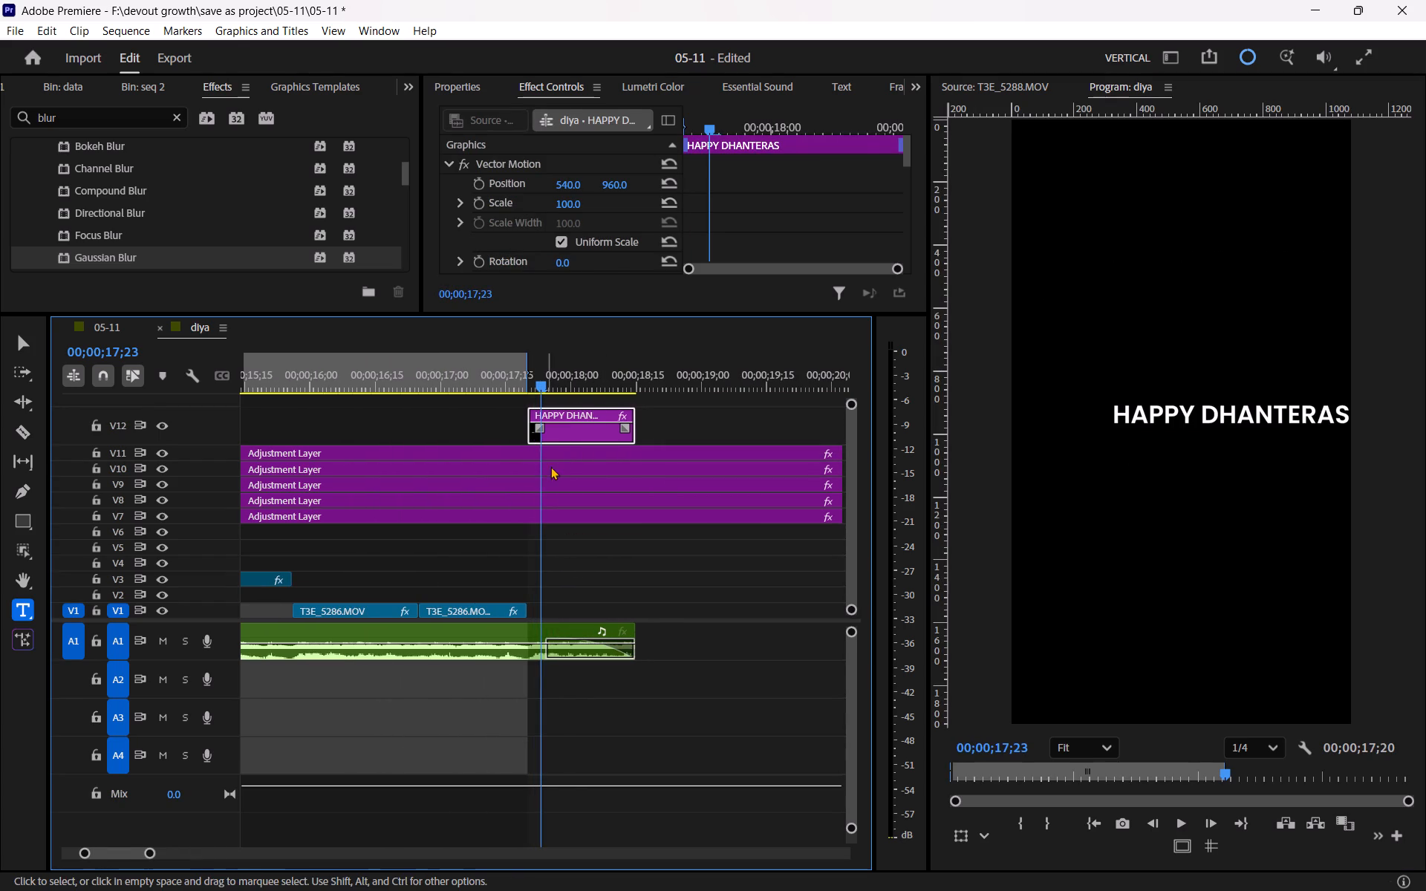
Play back the ending from about 00;00;17;05 to check the title's timing.
drag(549, 380, 472, 394)
key(space)
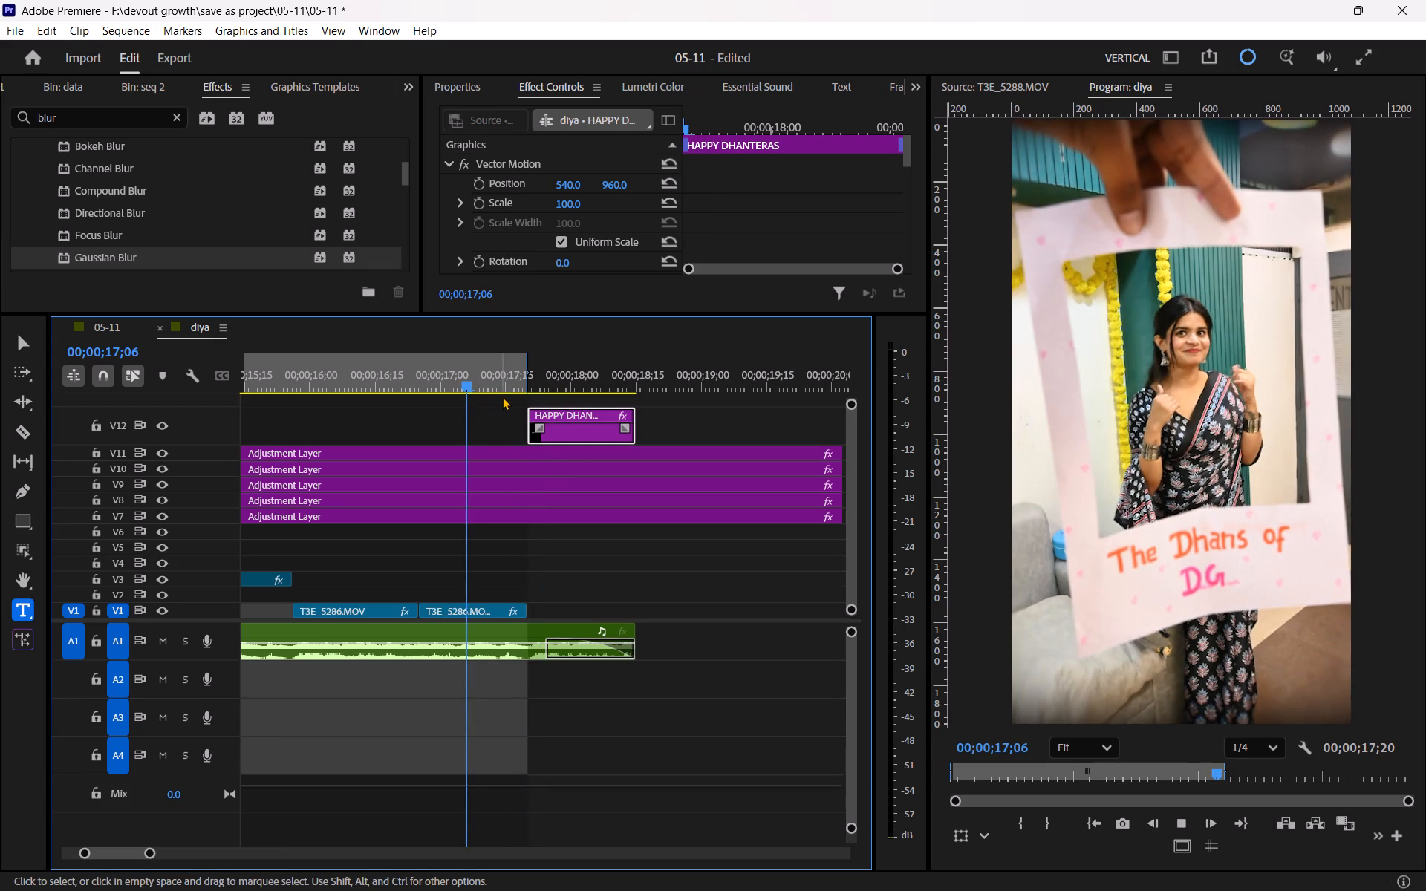
key(space)
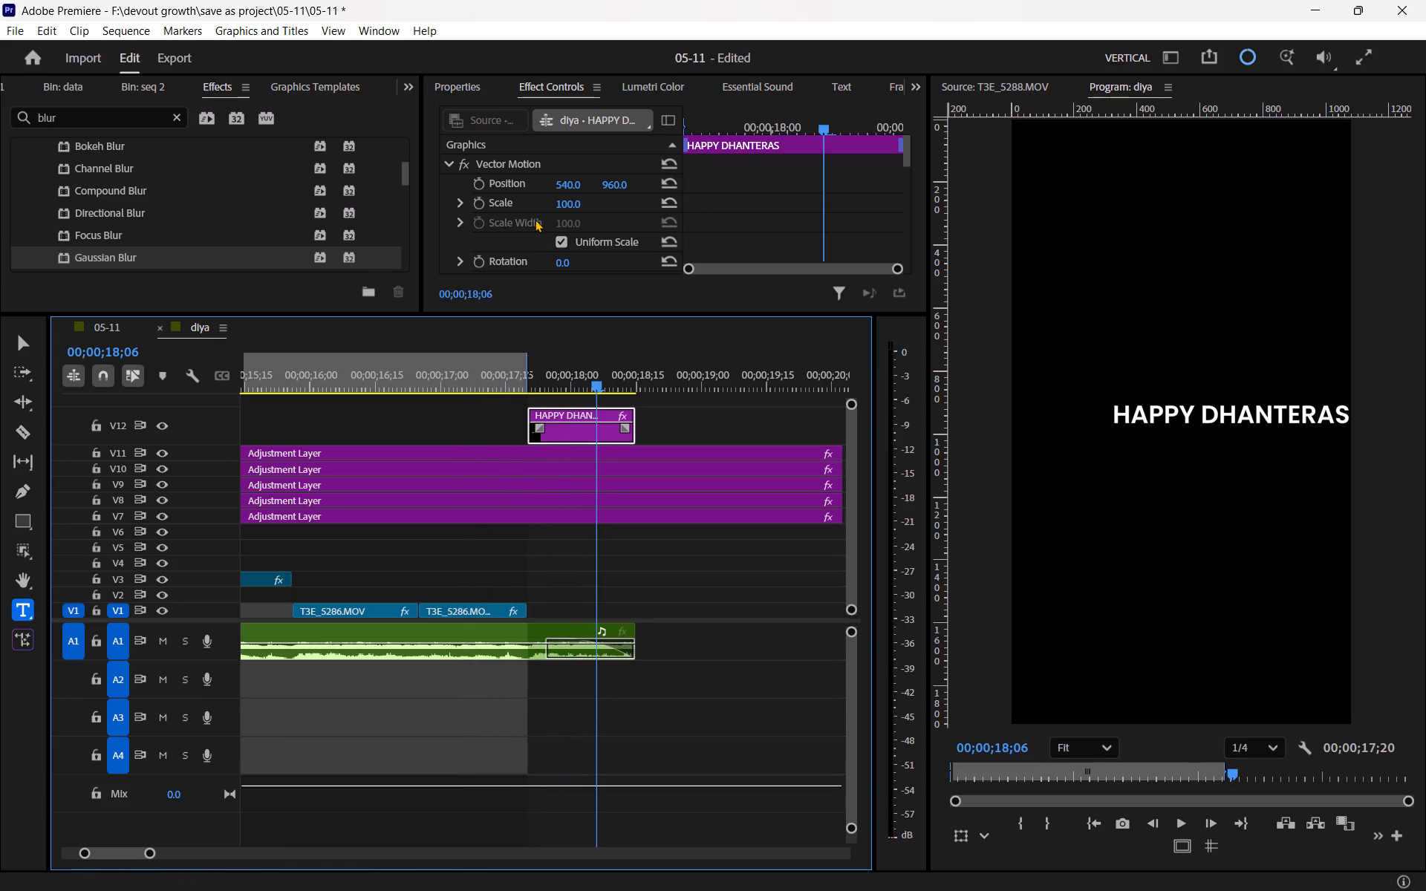
Move the HAPPY DHANTERAS graphic from V12 down to V4, below the adjustment layers, keeping its timing.
click(463, 94)
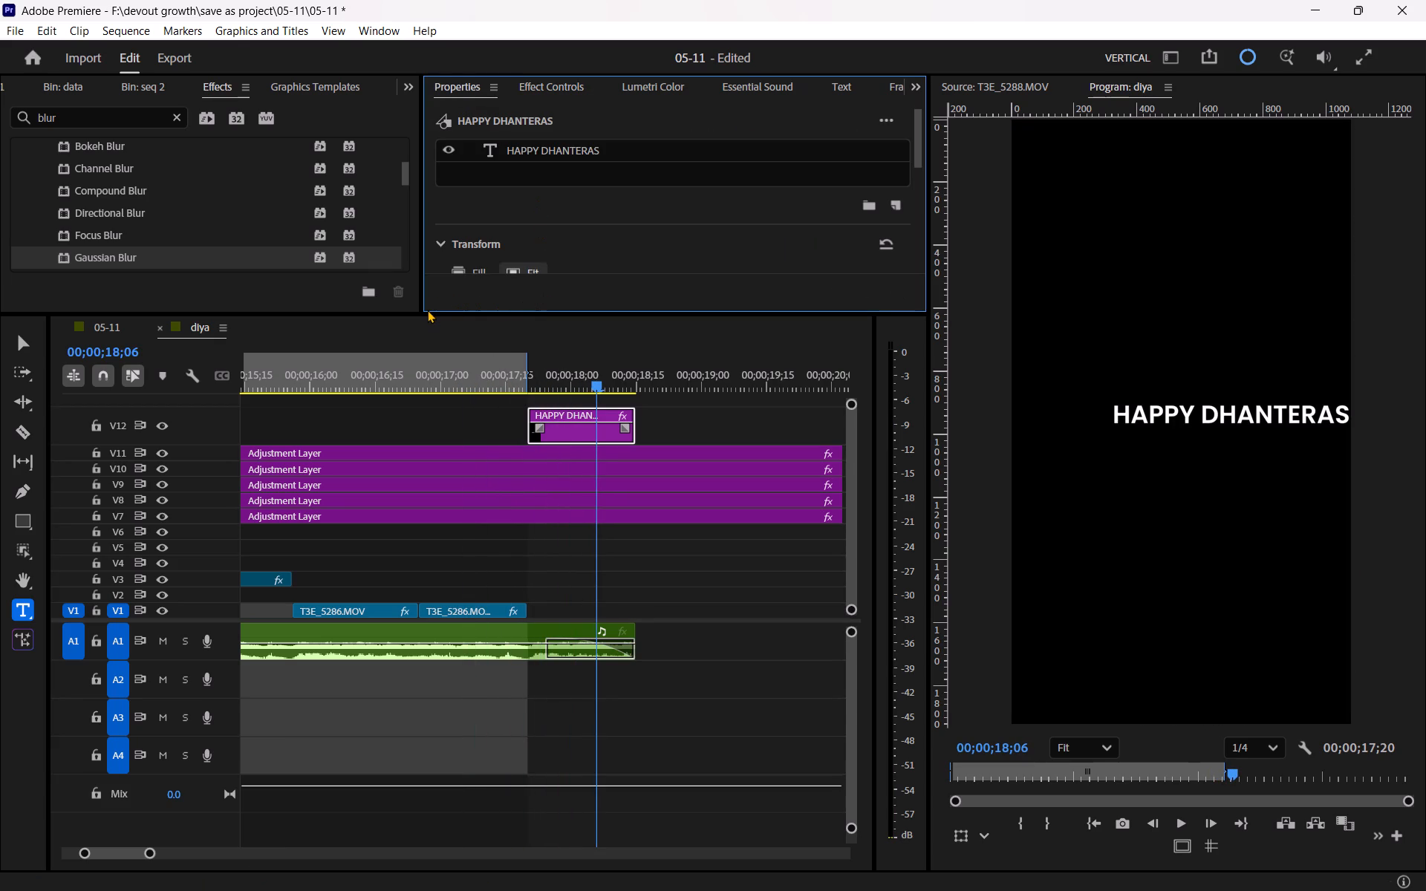
drag(568, 440, 567, 481)
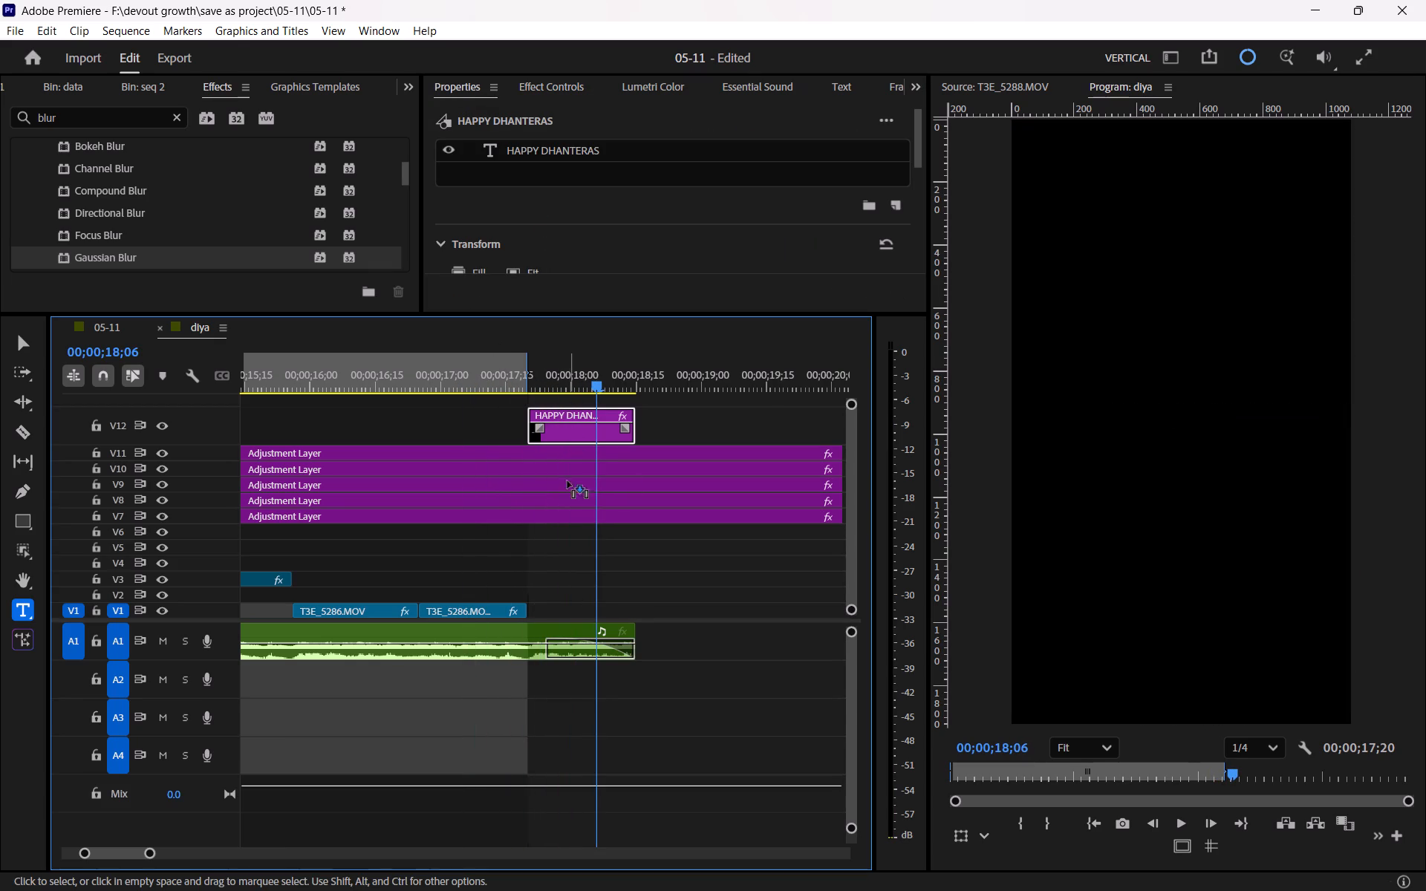
drag(567, 481, 564, 571)
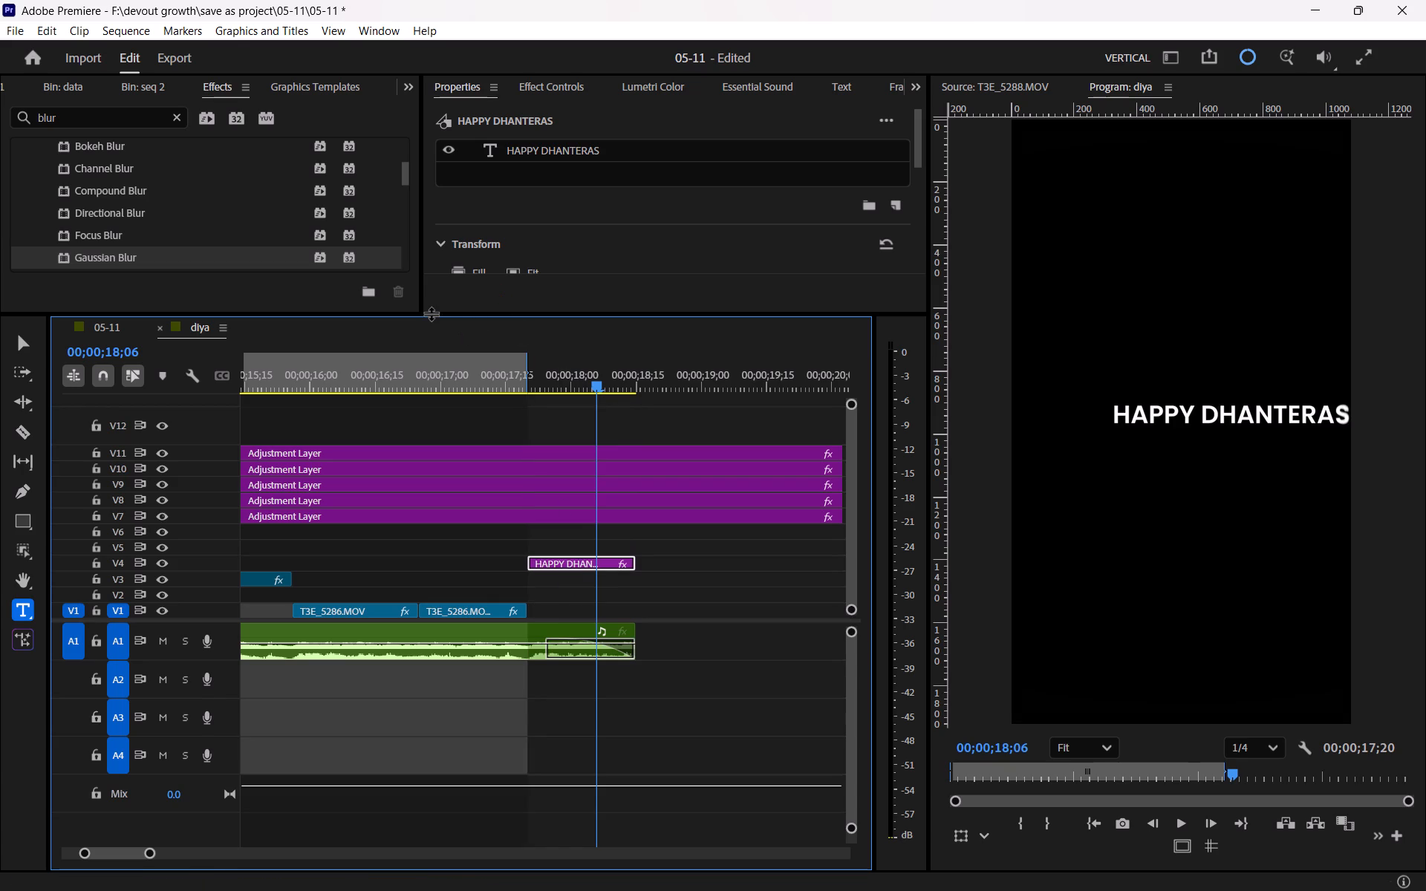
Centre the HAPPY DHANTERAS text layer horizontally in the frame.
drag(431, 313, 429, 461)
click(530, 85)
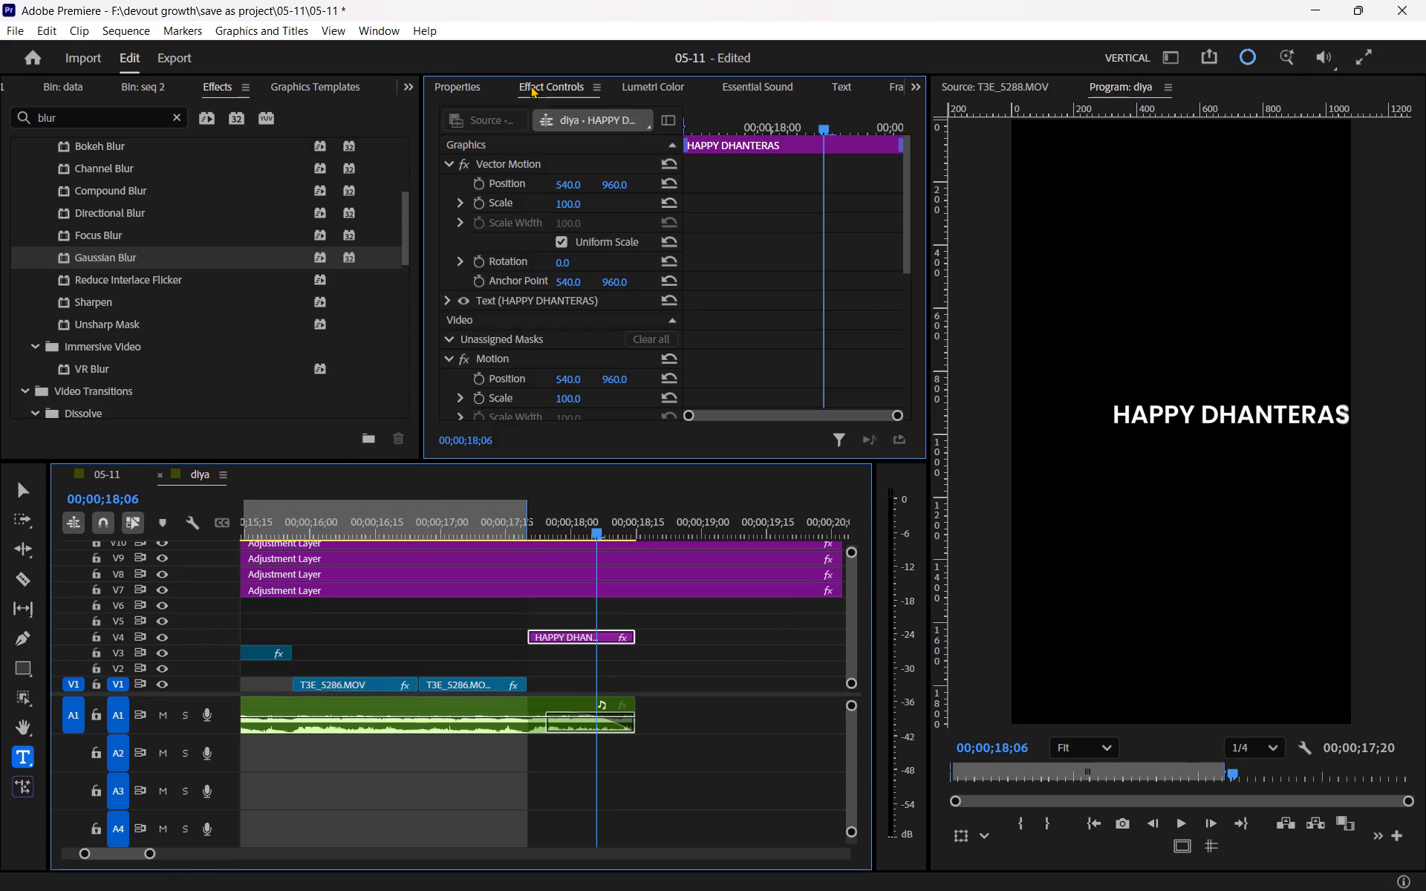
click(485, 102)
click(480, 86)
scroll(480, 280, down, 15)
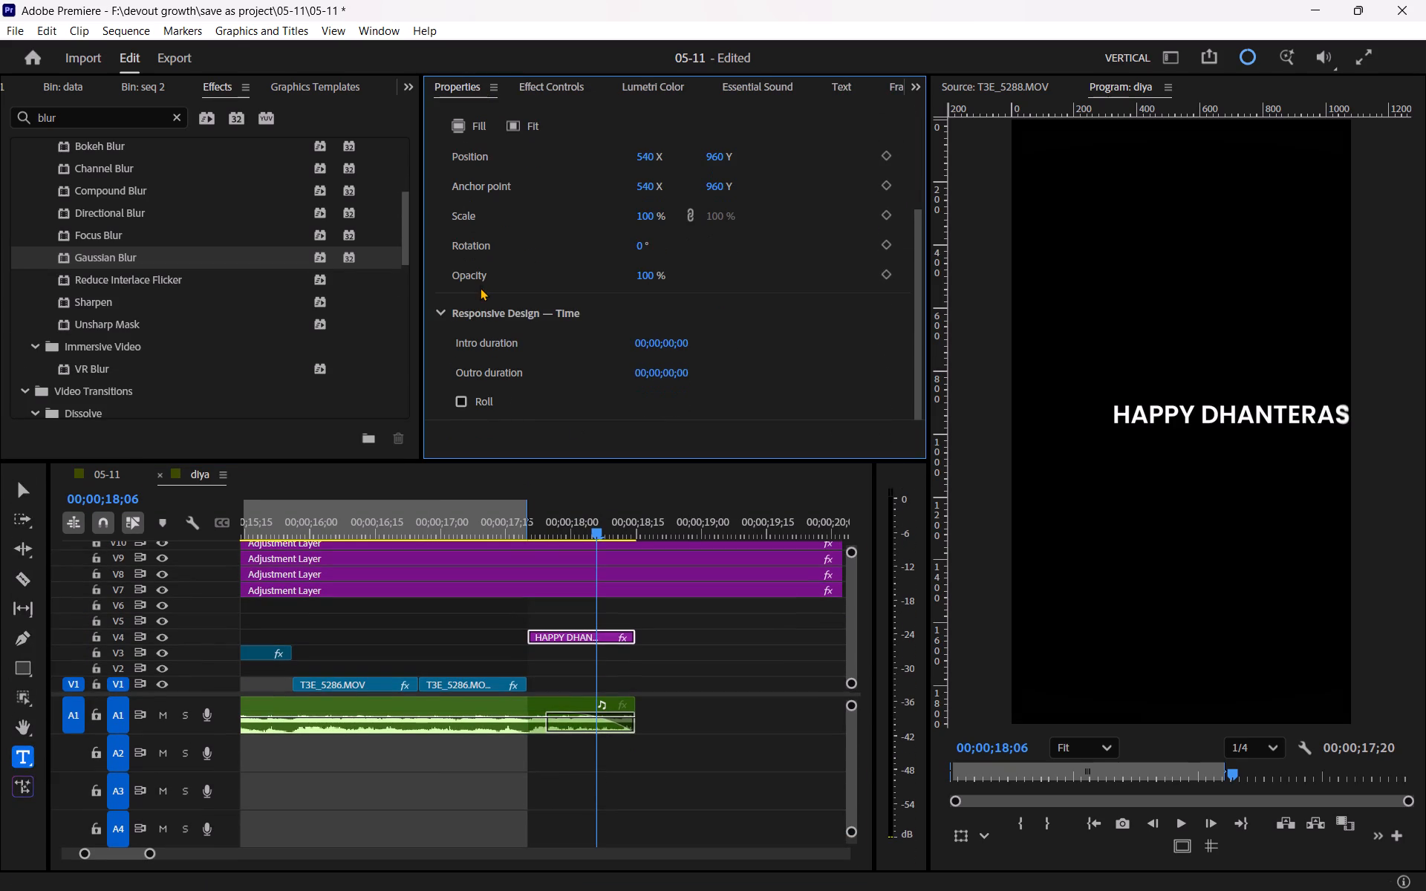
scroll(480, 287, down, 3)
scroll(518, 340, down, 4)
scroll(518, 340, up, 10)
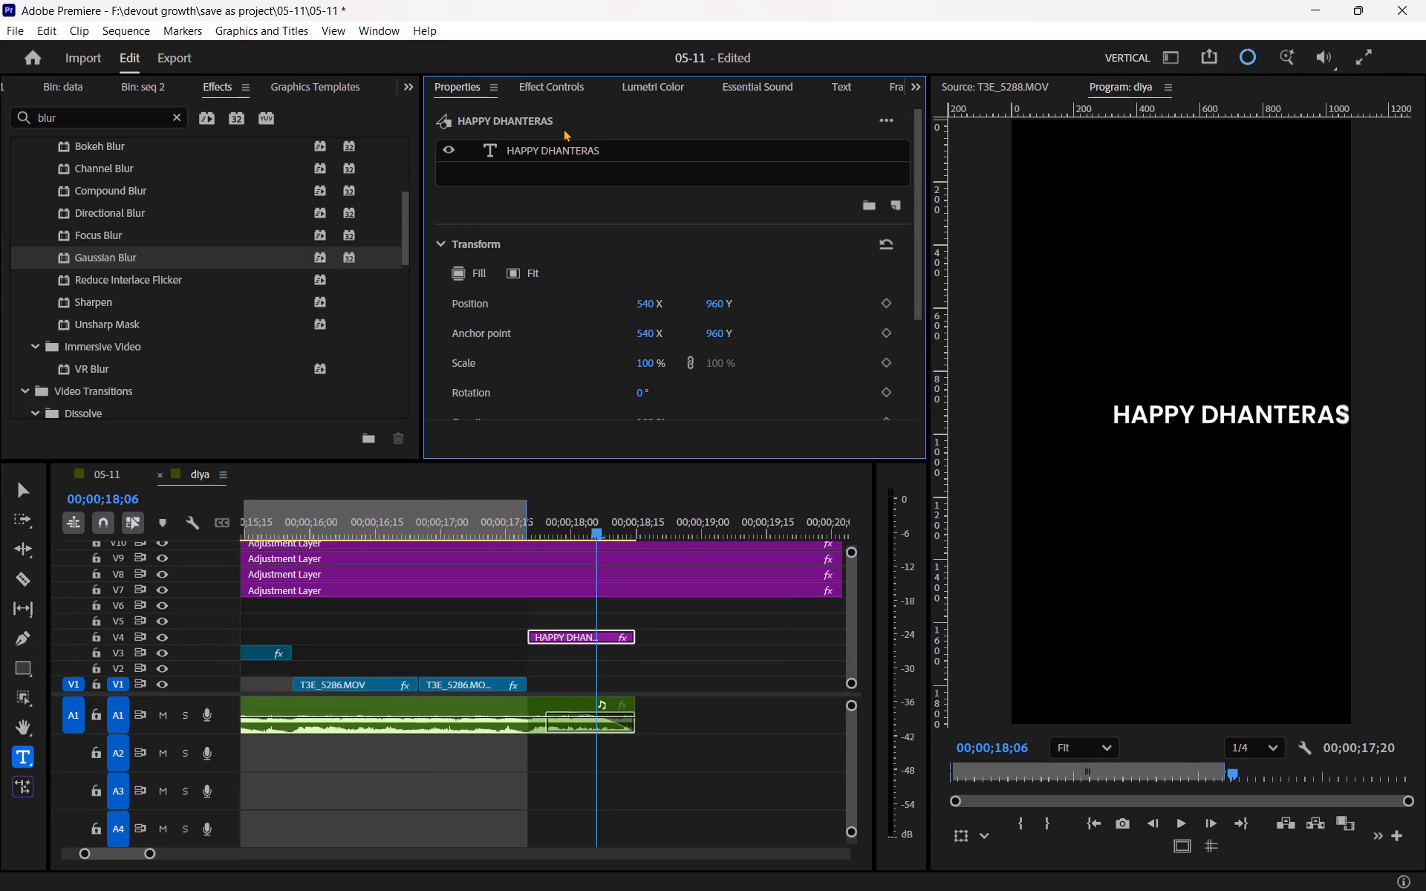
click(563, 146)
scroll(435, 327, down, 7)
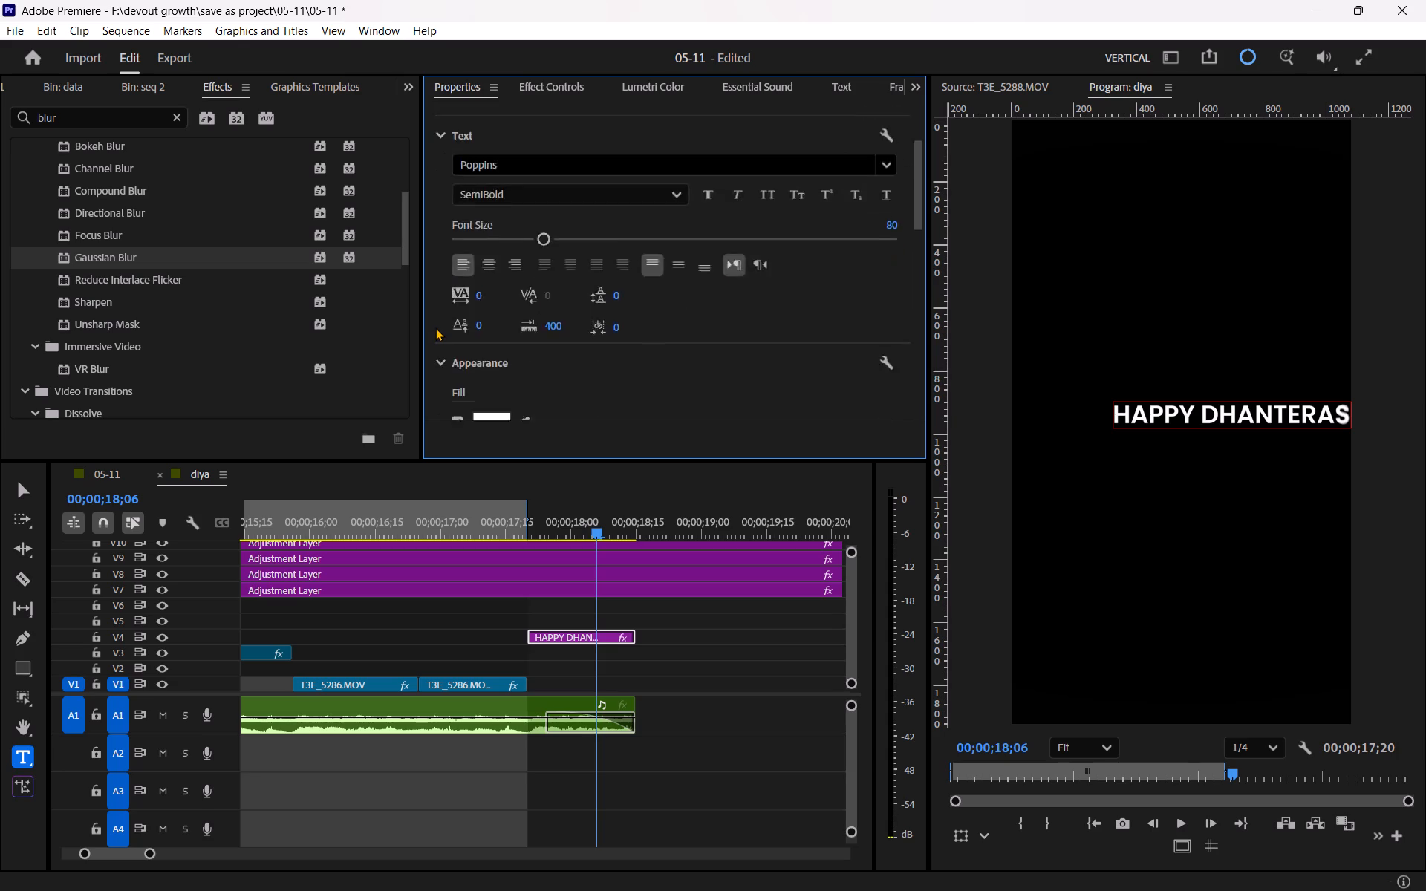
scroll(435, 327, down, 20)
scroll(435, 327, down, 3)
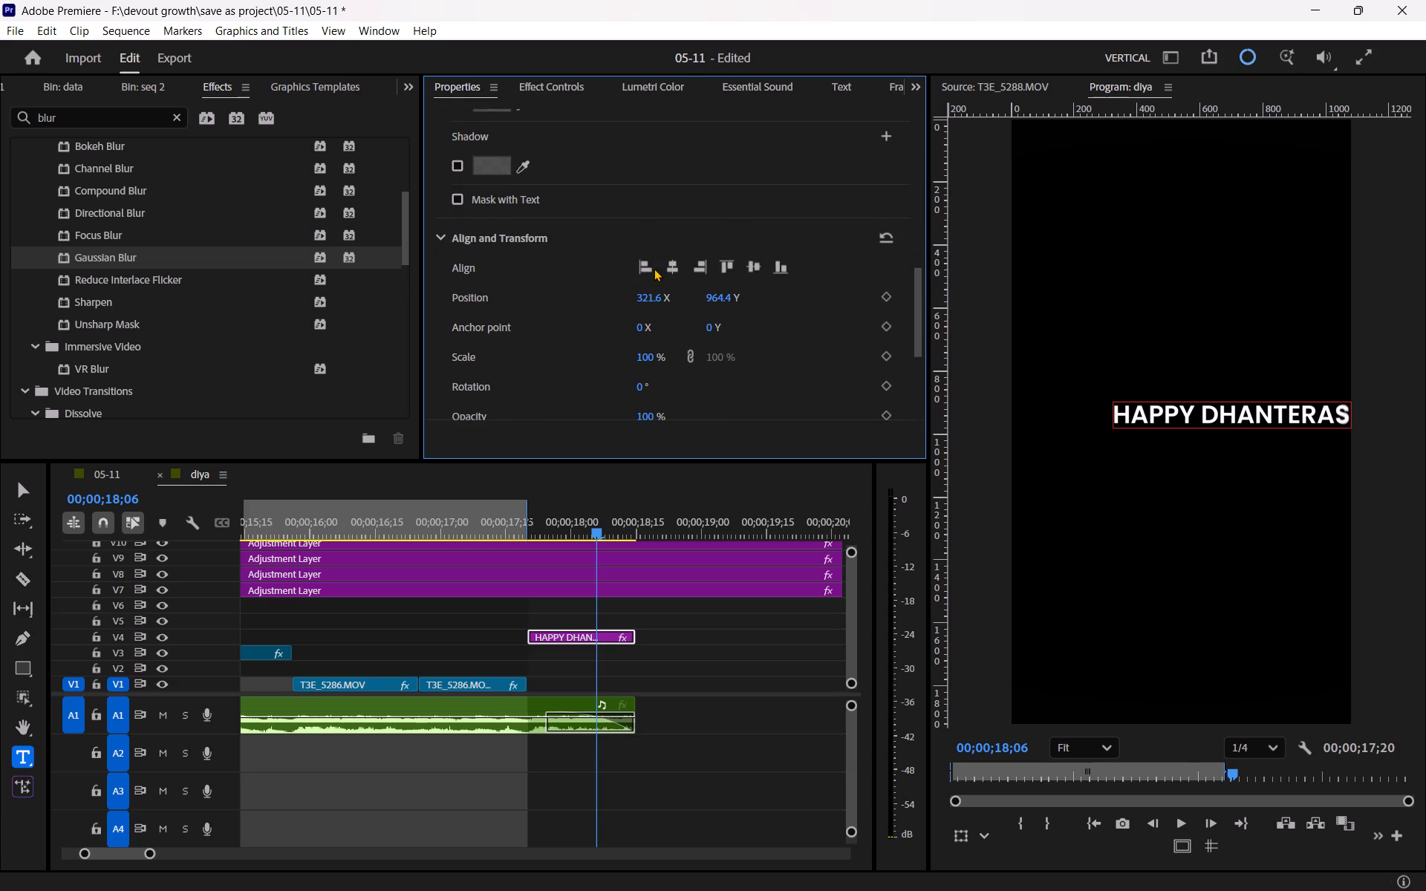
click(664, 267)
Change the HAPPY DHANTERAS text's font to PT Serif with the Bold style.
scroll(574, 268, up, 4)
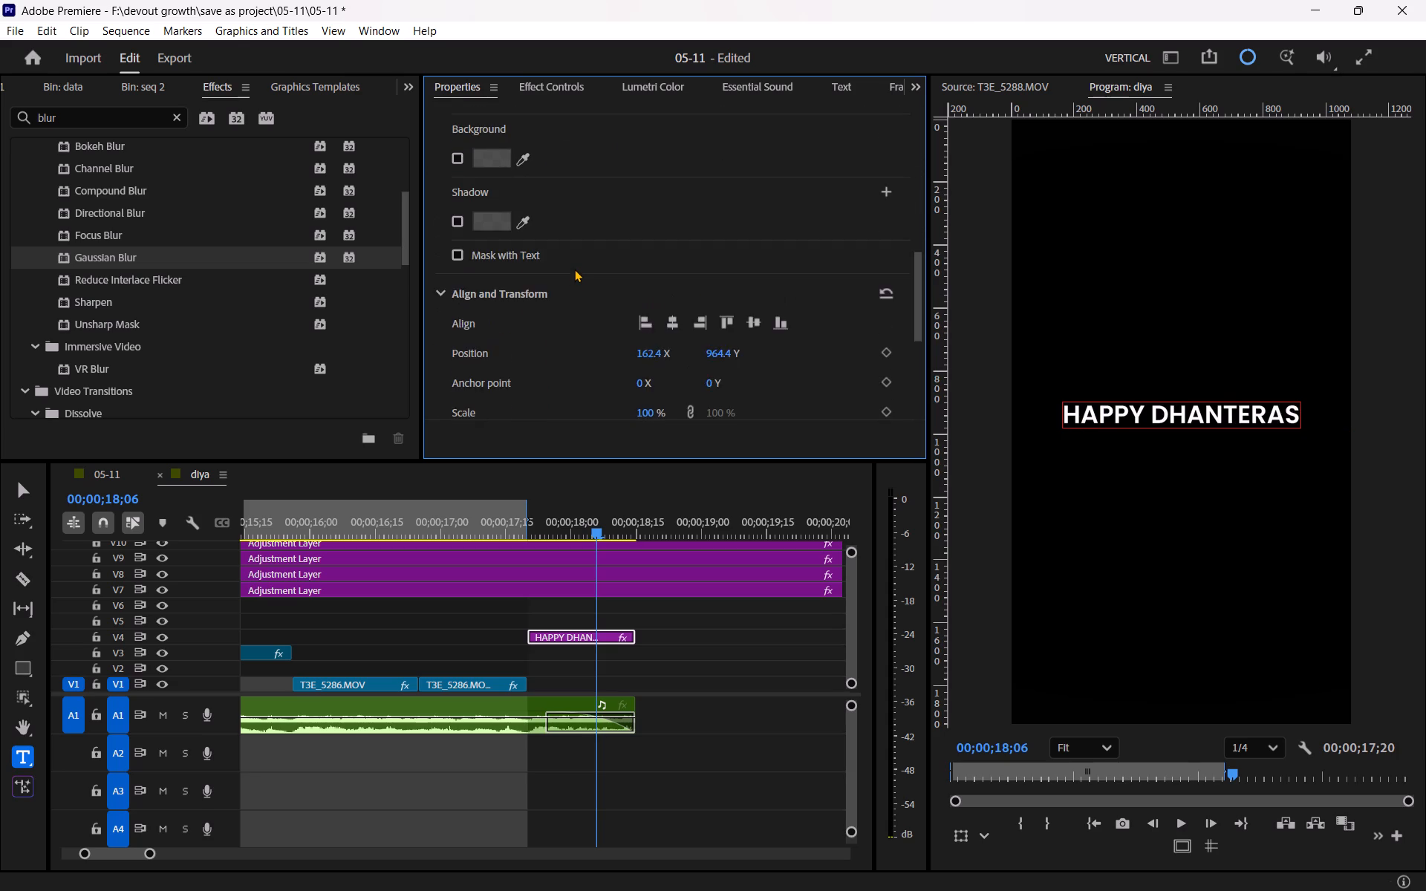
scroll(574, 269, up, 18)
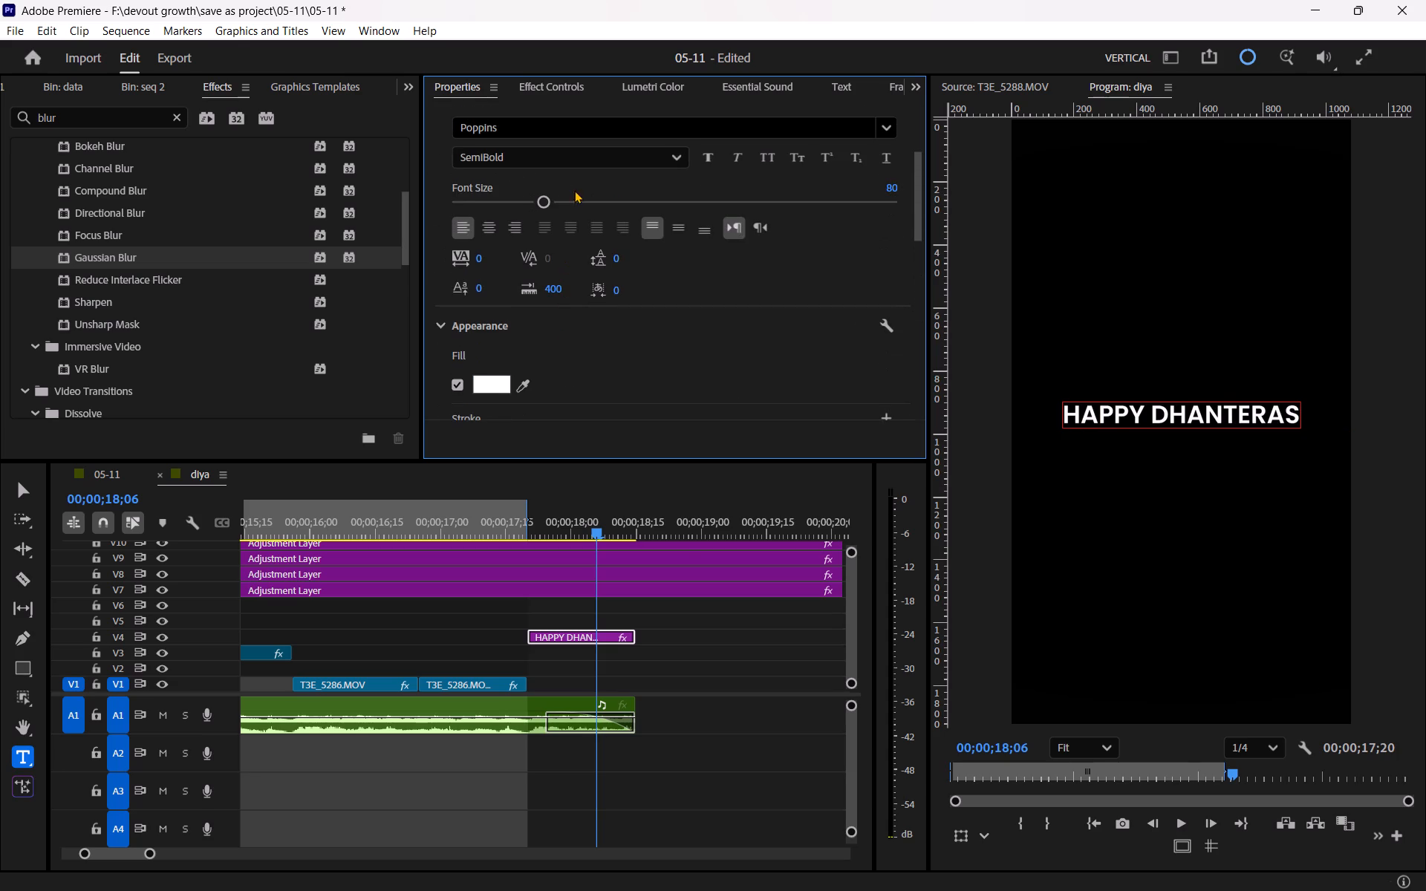
click(574, 157)
click(583, 125)
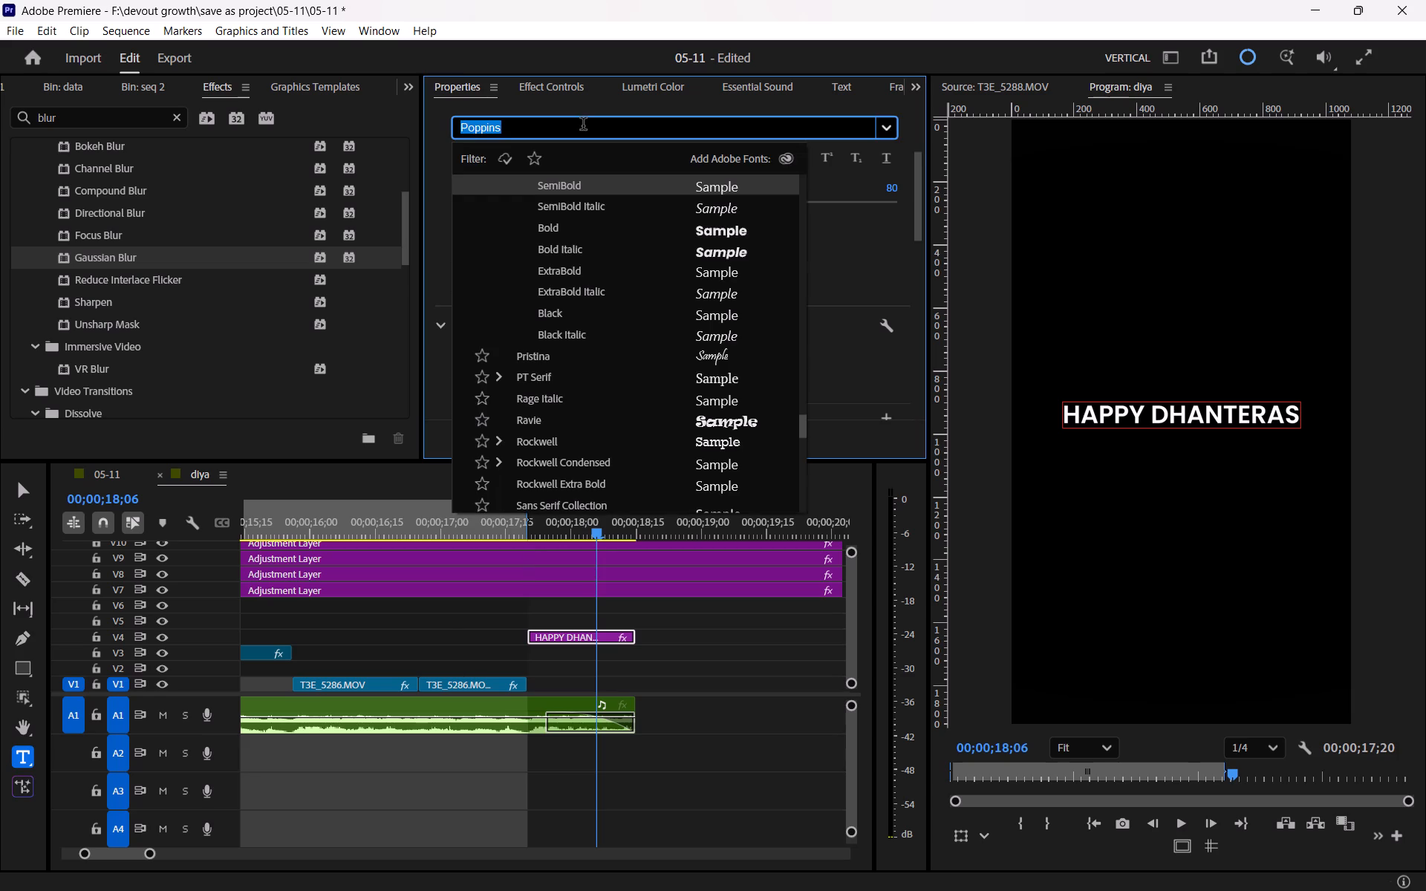
click(561, 372)
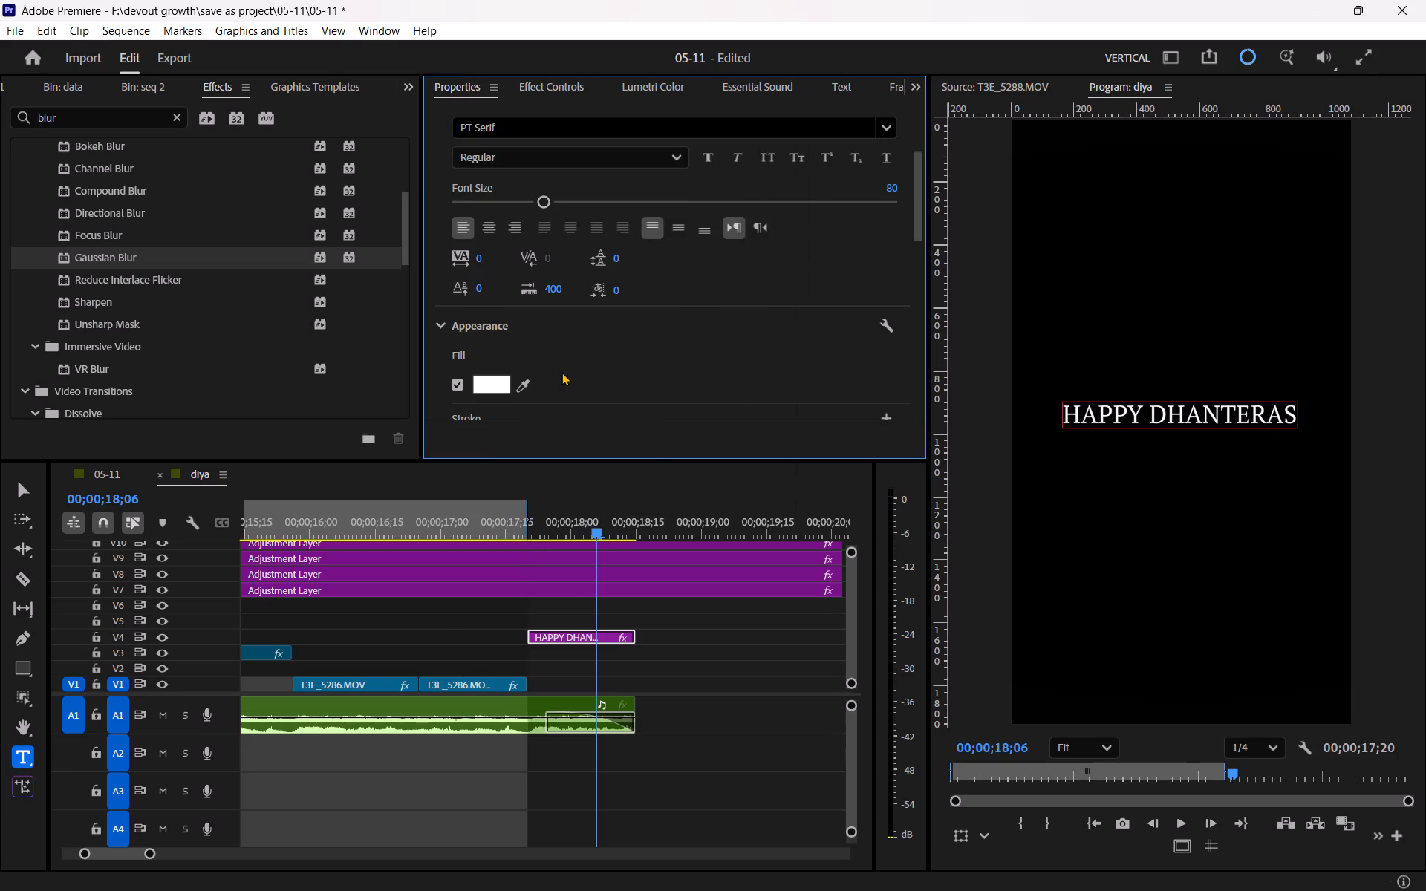
click(569, 161)
click(531, 224)
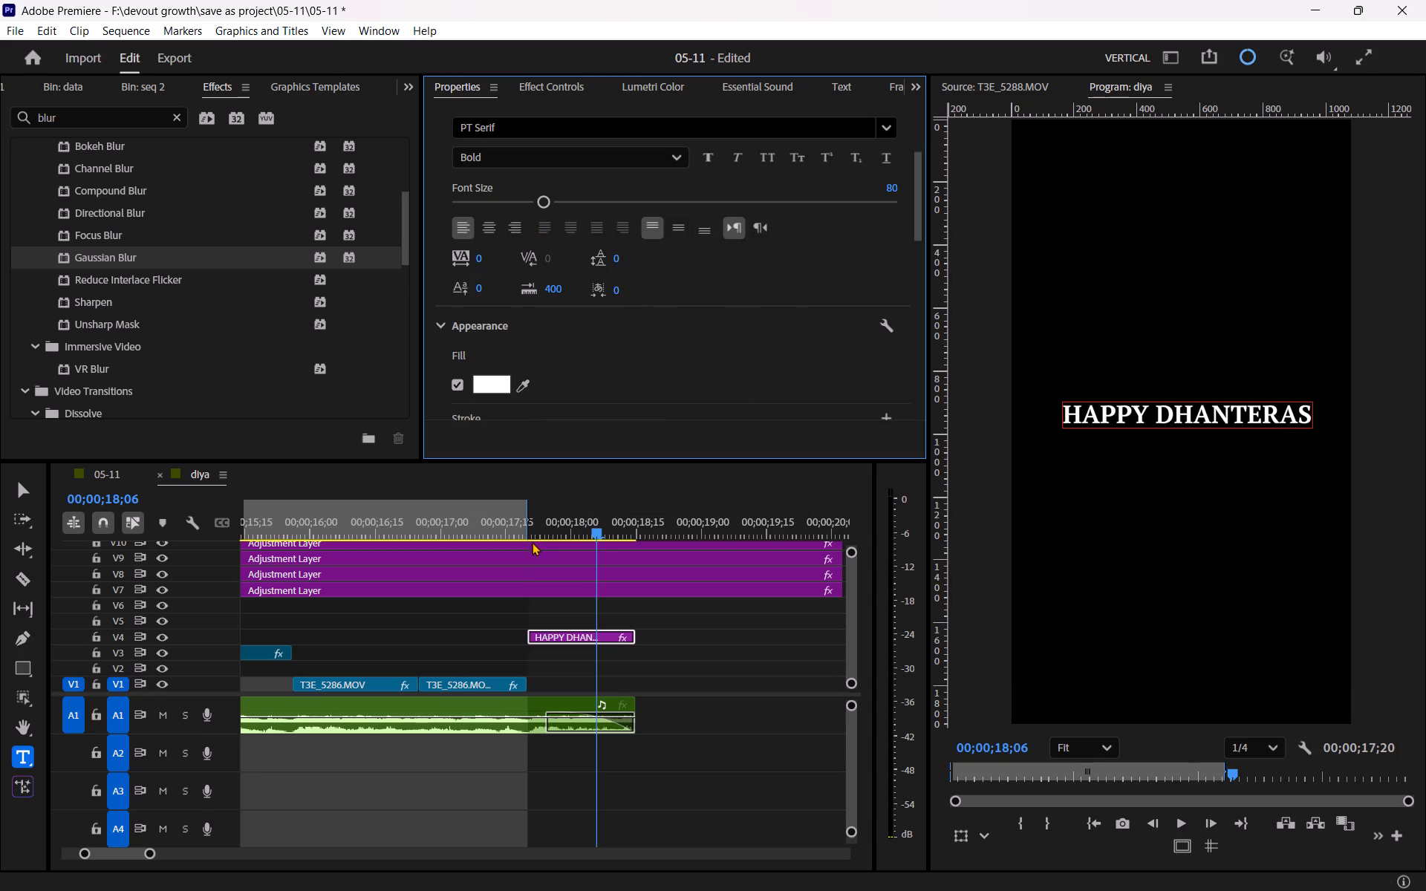
Play back the ending from 00;00;17;05 and scrub over the title to check its look and timing.
drag(506, 524, 466, 530)
click(703, 668)
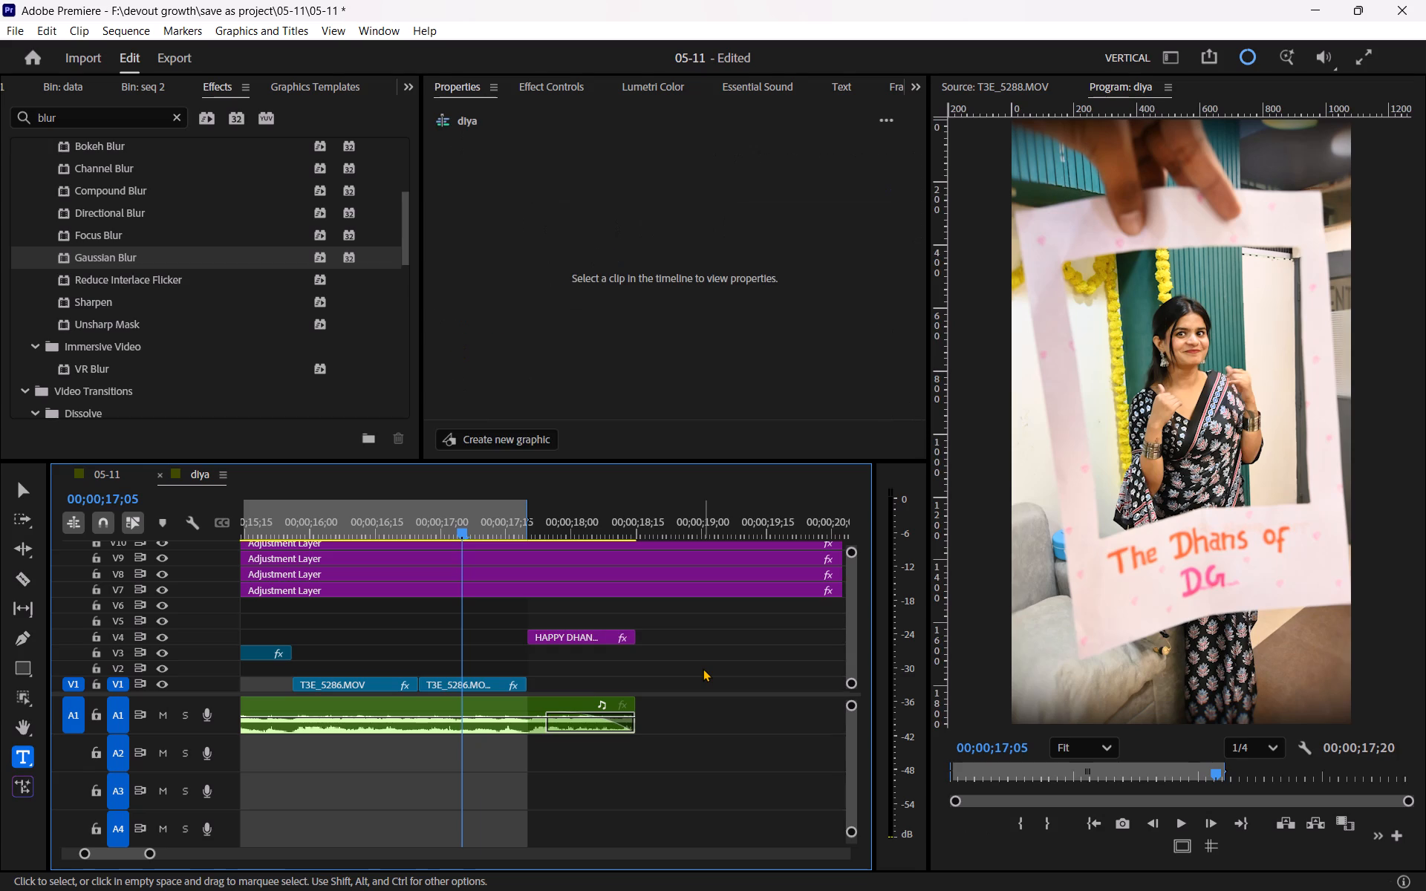
click(13, 498)
key(space)
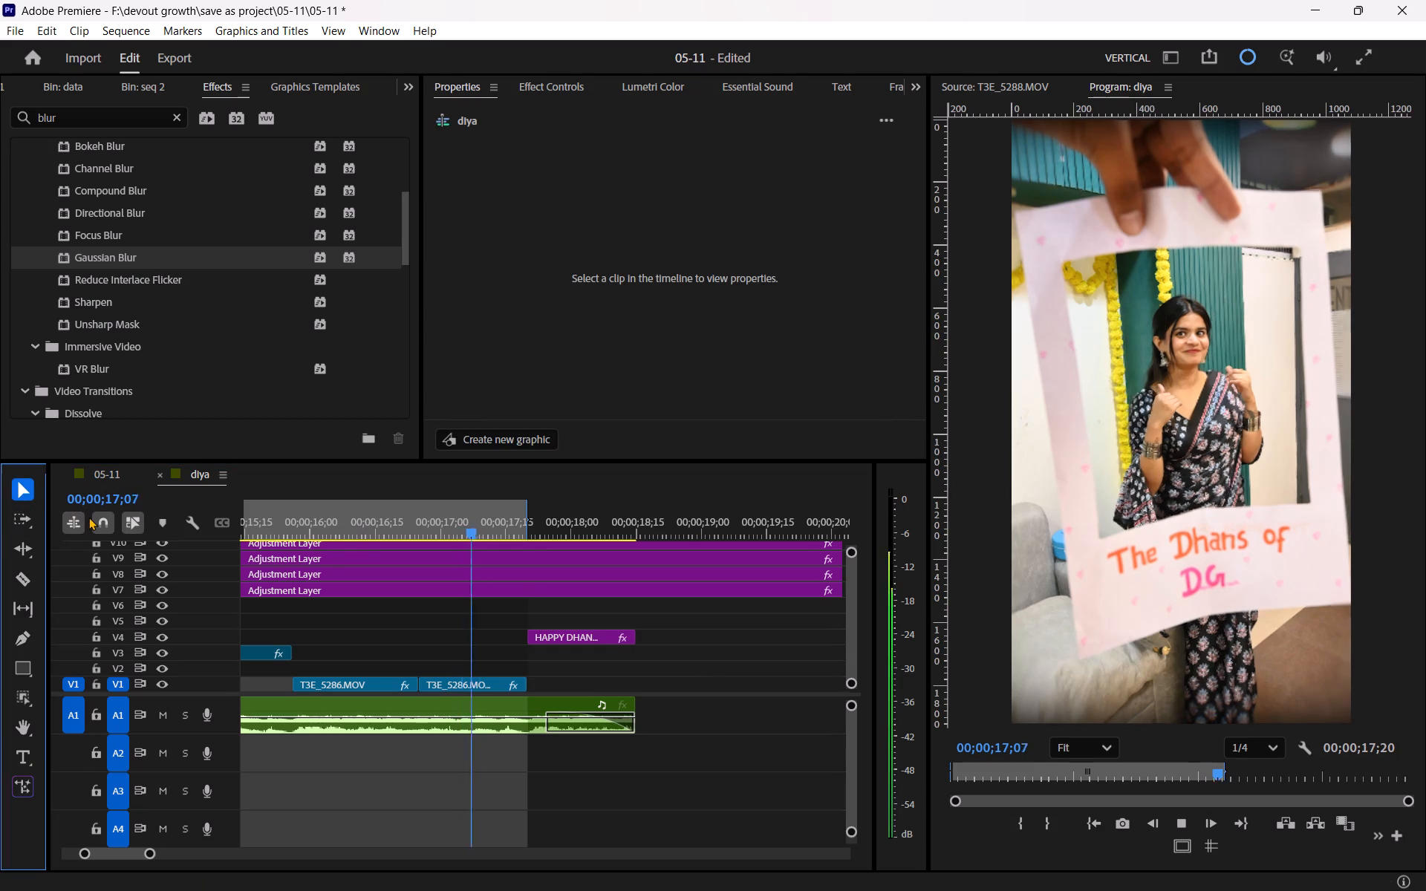
key(space)
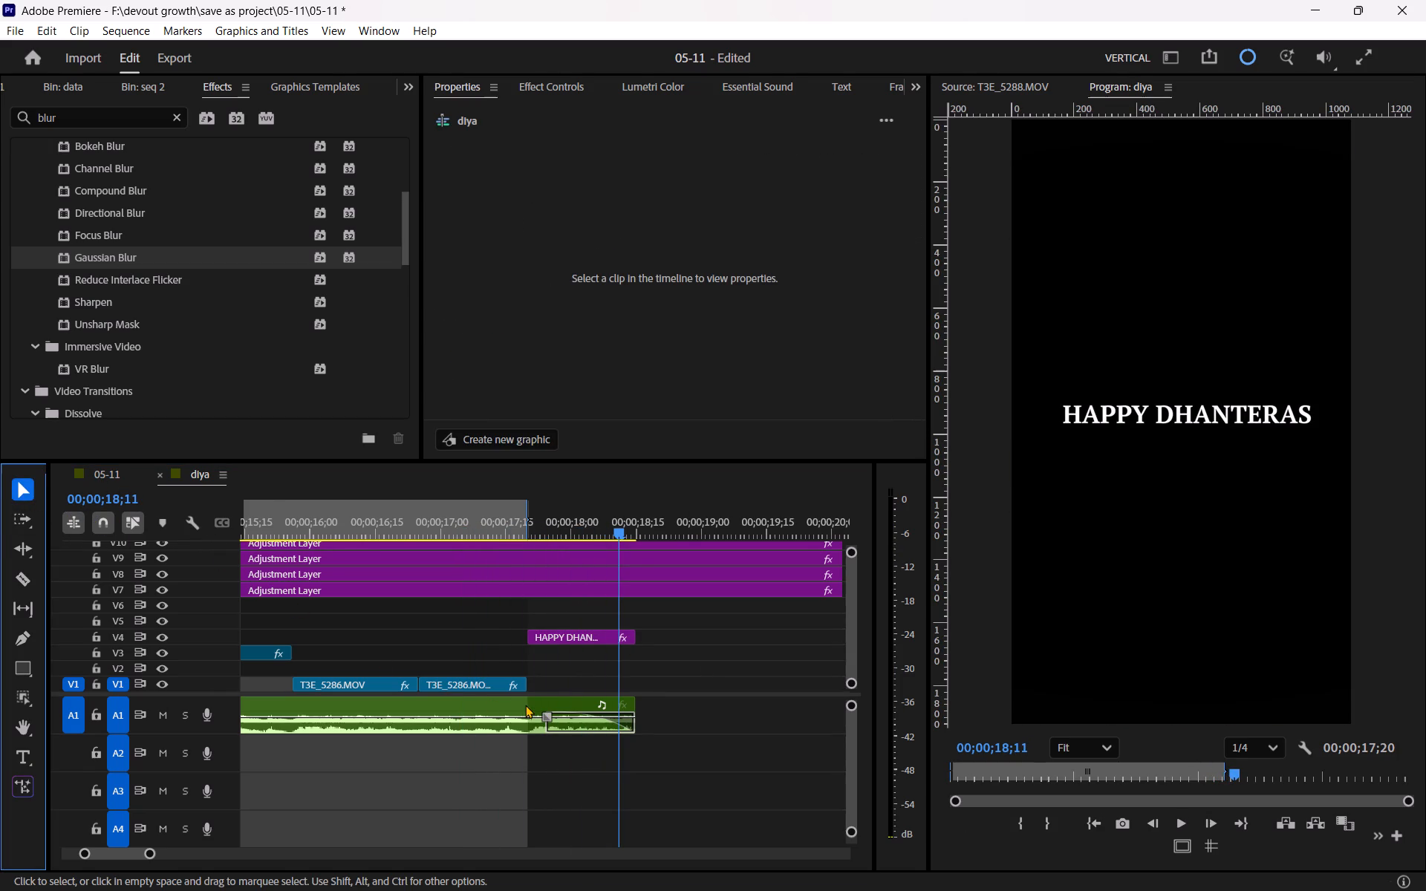
key(space)
key(space)
drag(587, 535, 629, 531)
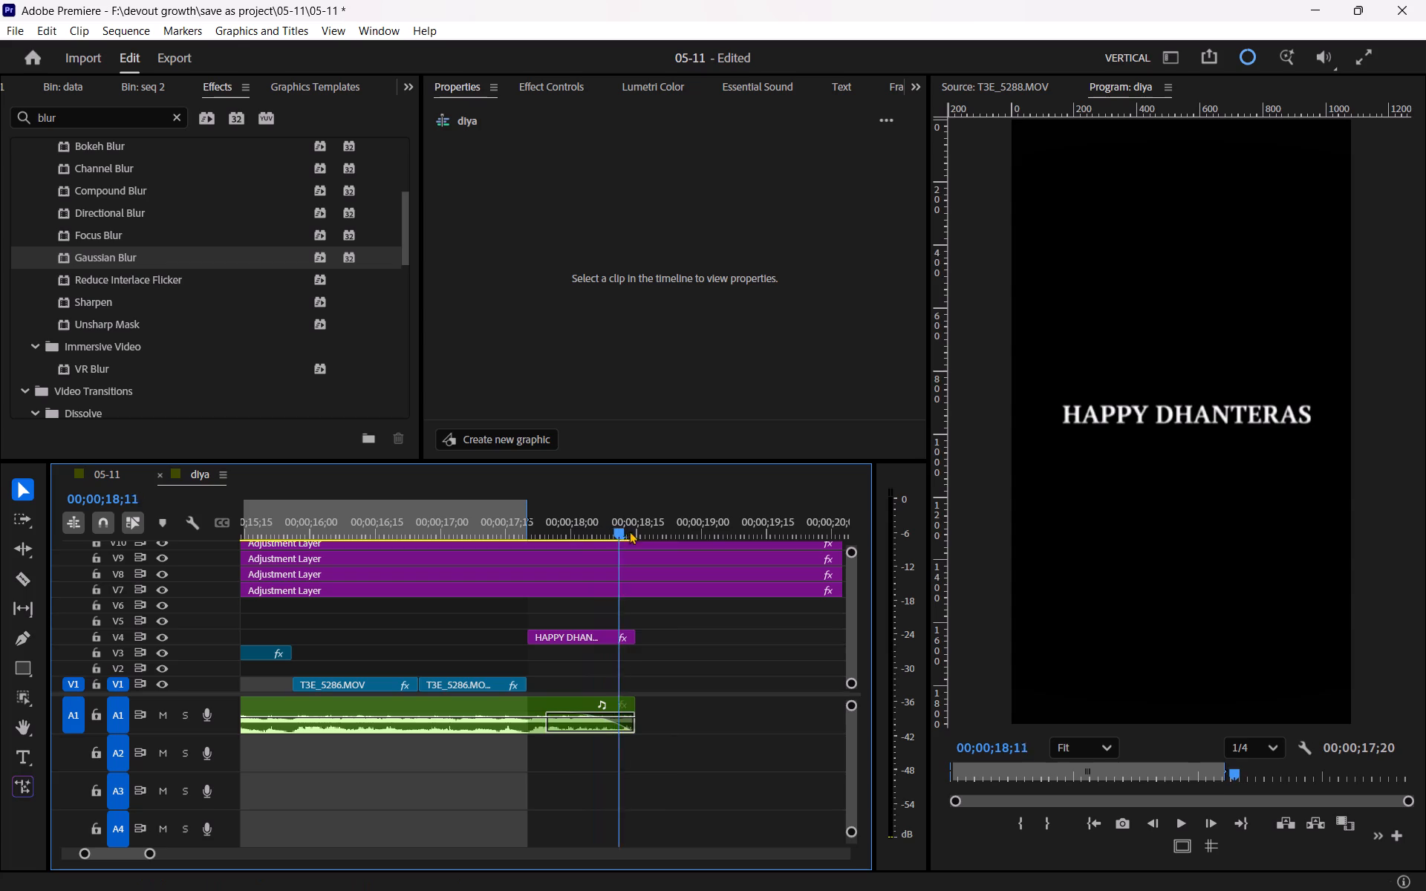
drag(629, 531, 579, 553)
Extend the ends of the A1 audio clip and the HAPPY DHANTERAS graphic by about 6 frames to the same point.
drag(641, 719, 665, 715)
drag(638, 633, 661, 633)
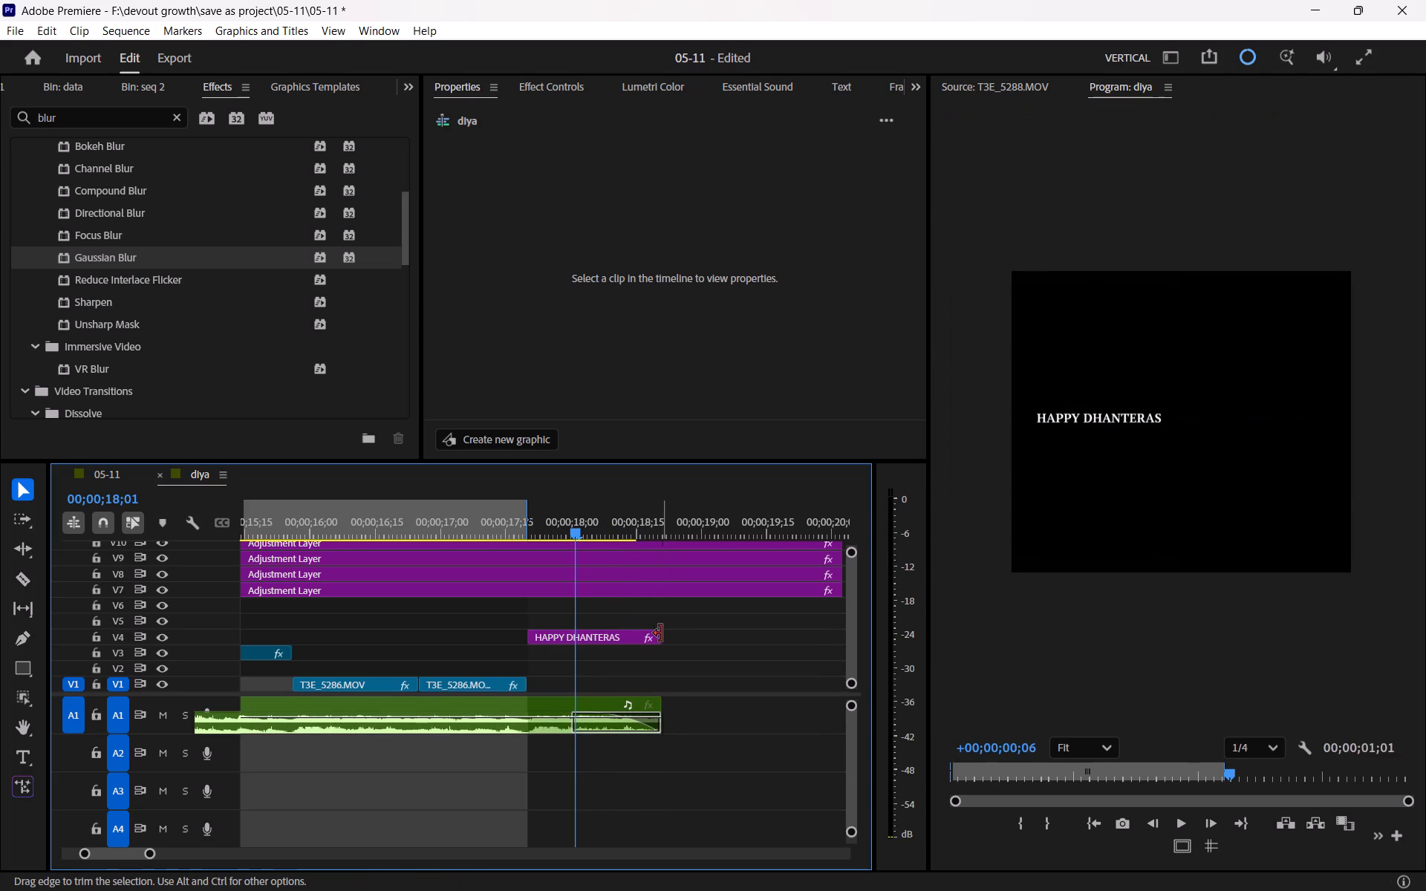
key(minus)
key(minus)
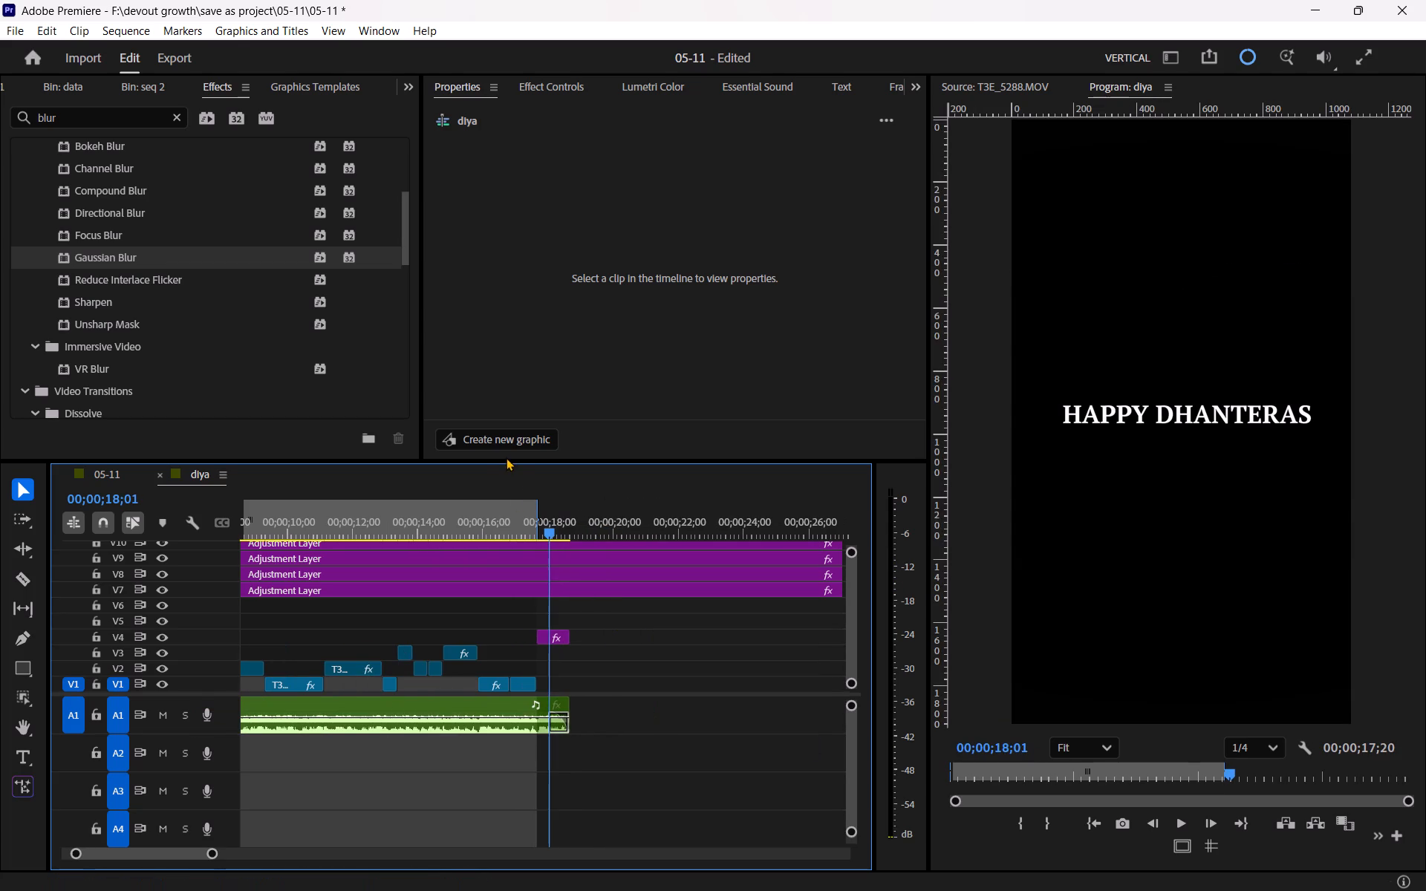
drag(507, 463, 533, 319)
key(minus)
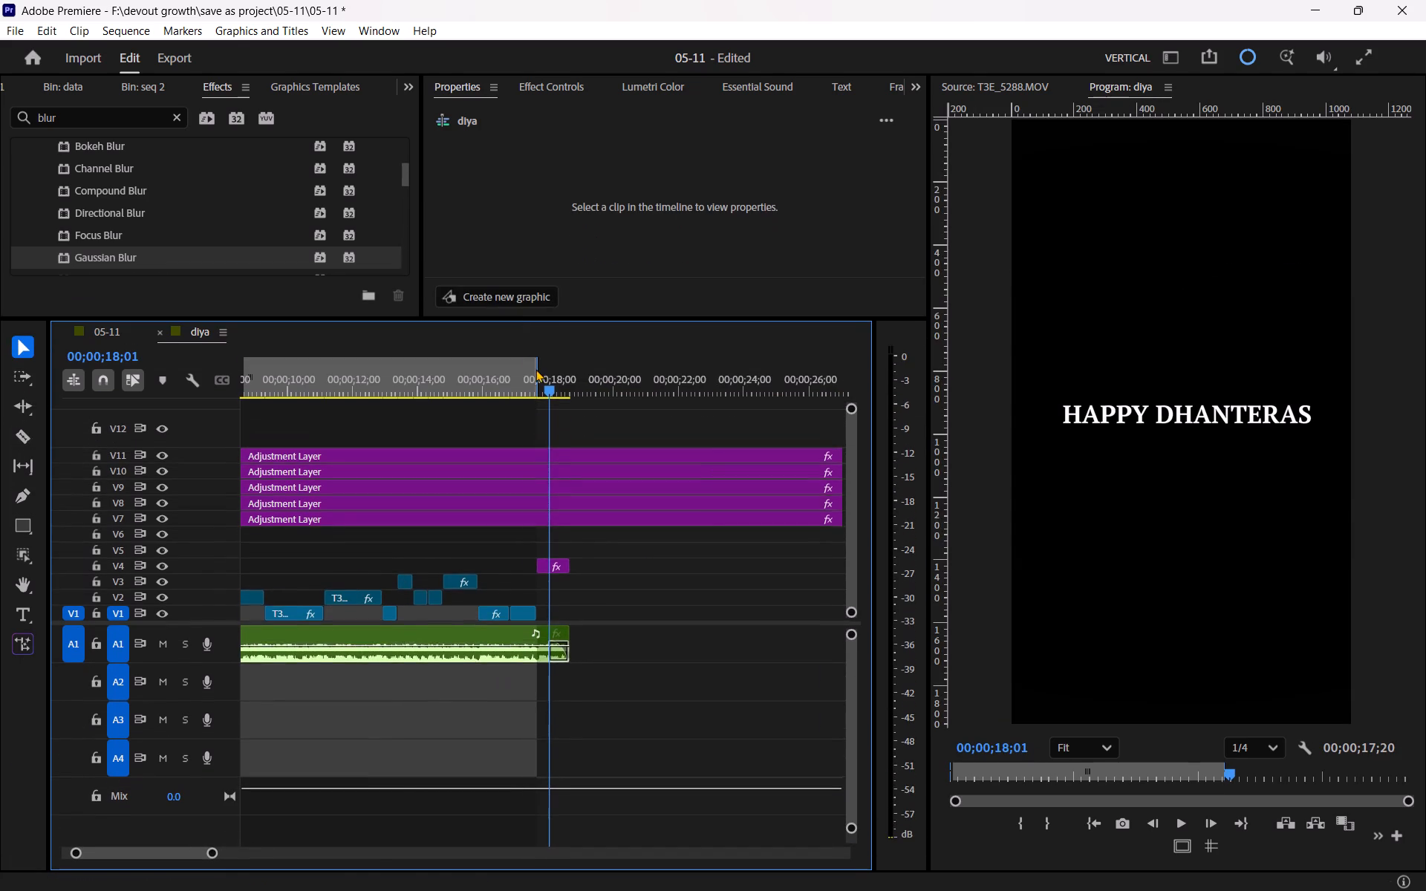
Trim the ends of all five adjustment layers on V7 to V11 back to the end of the HAPPY DHANTERAS graphic.
drag(625, 415, 723, 530)
drag(732, 497, 573, 503)
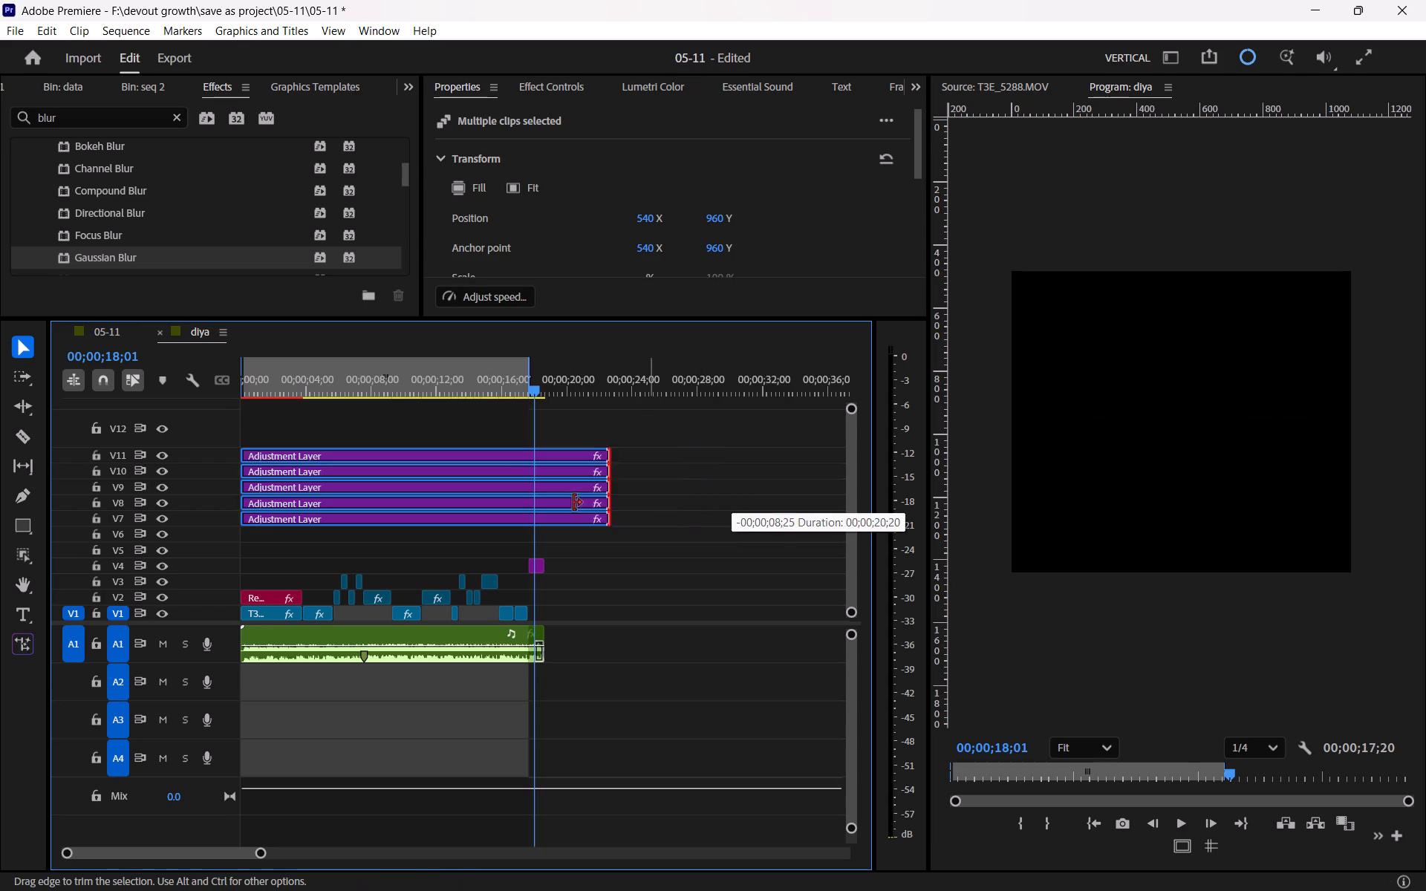
drag(573, 503, 554, 509)
click(573, 501)
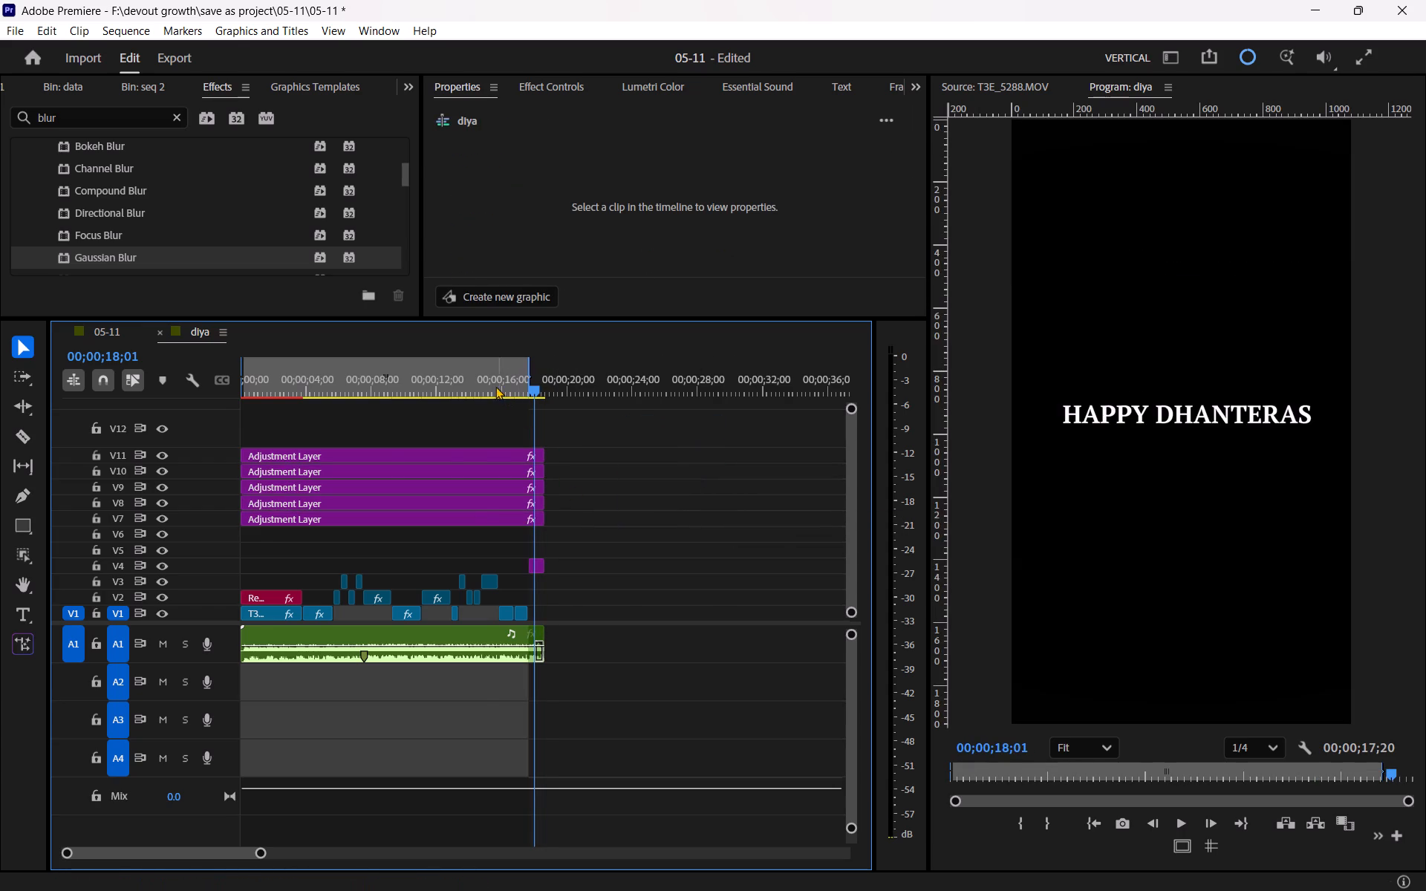
Play back the diya sequence from its beginning to review the edit.
drag(489, 386, 132, 459)
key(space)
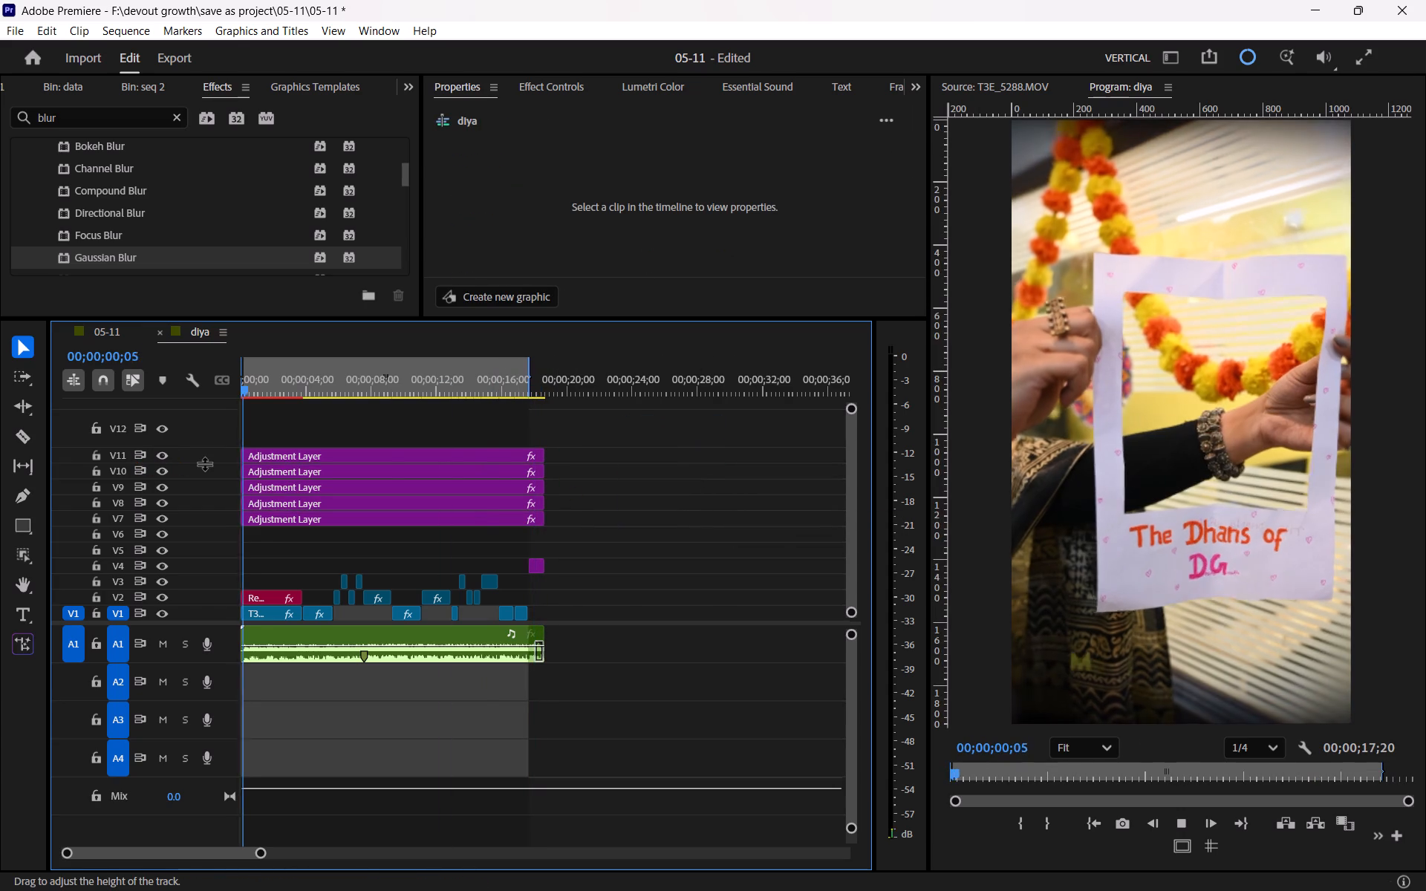
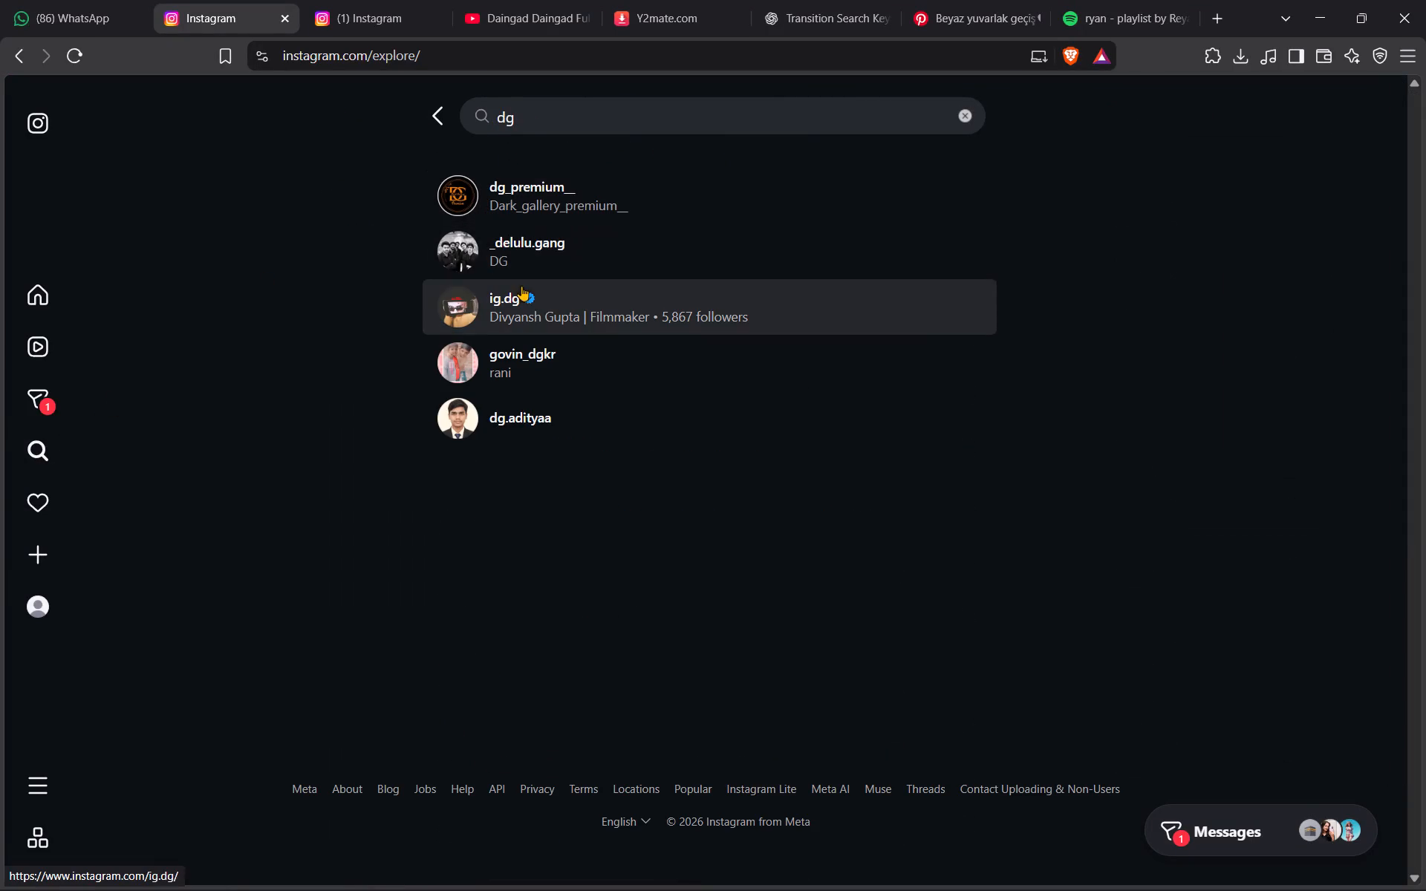
Search Instagram for "dev" and open the devoutgrowth profile.
drag(524, 123, 460, 123)
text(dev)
click(537, 200)
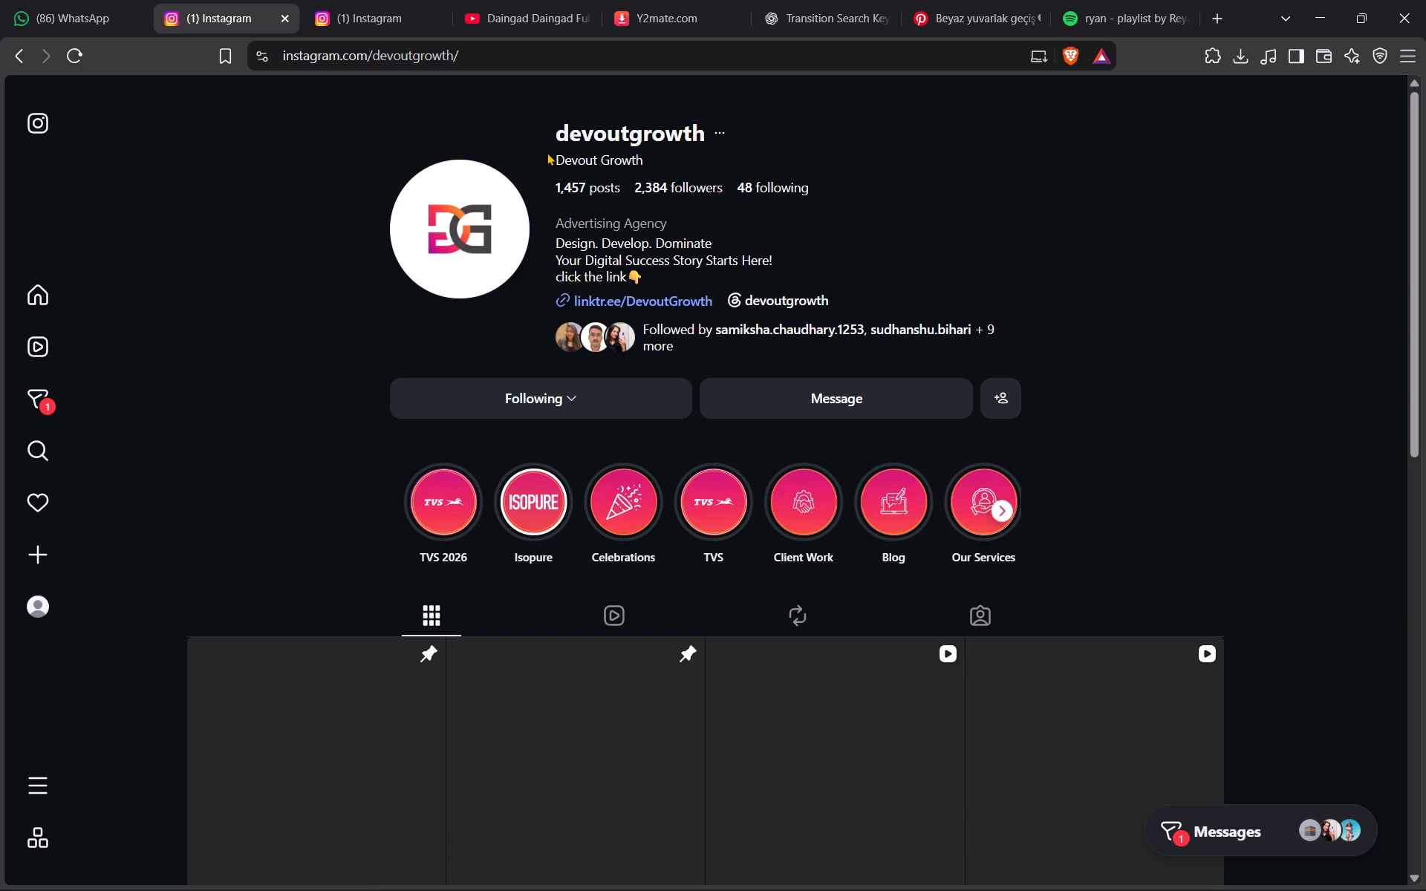
View the devoutgrowth reel captioned "EMPLOYEE:" and return to the profile grid.
scroll(350, 367, down, 2)
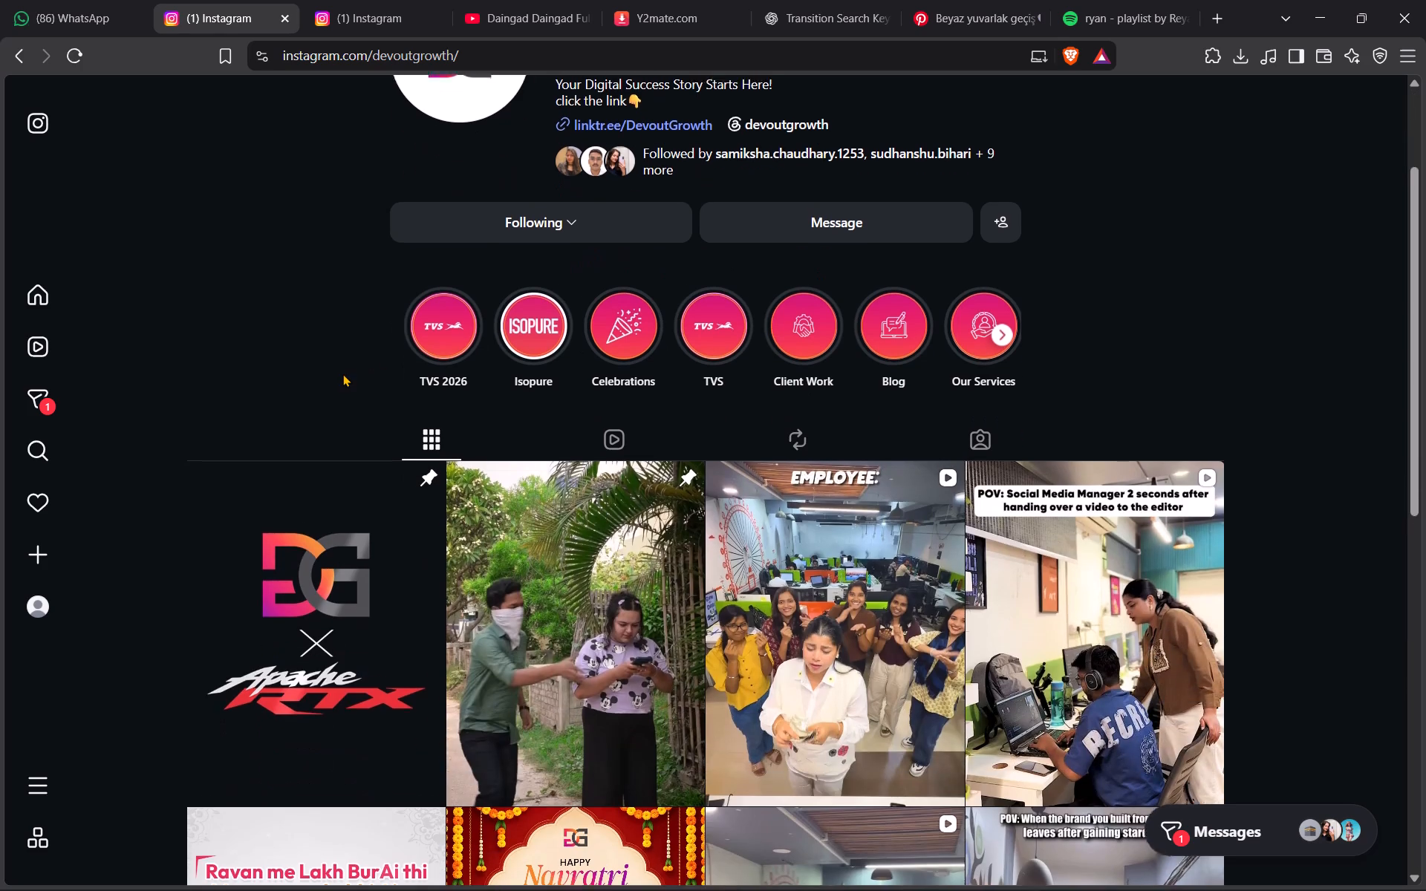
click(768, 555)
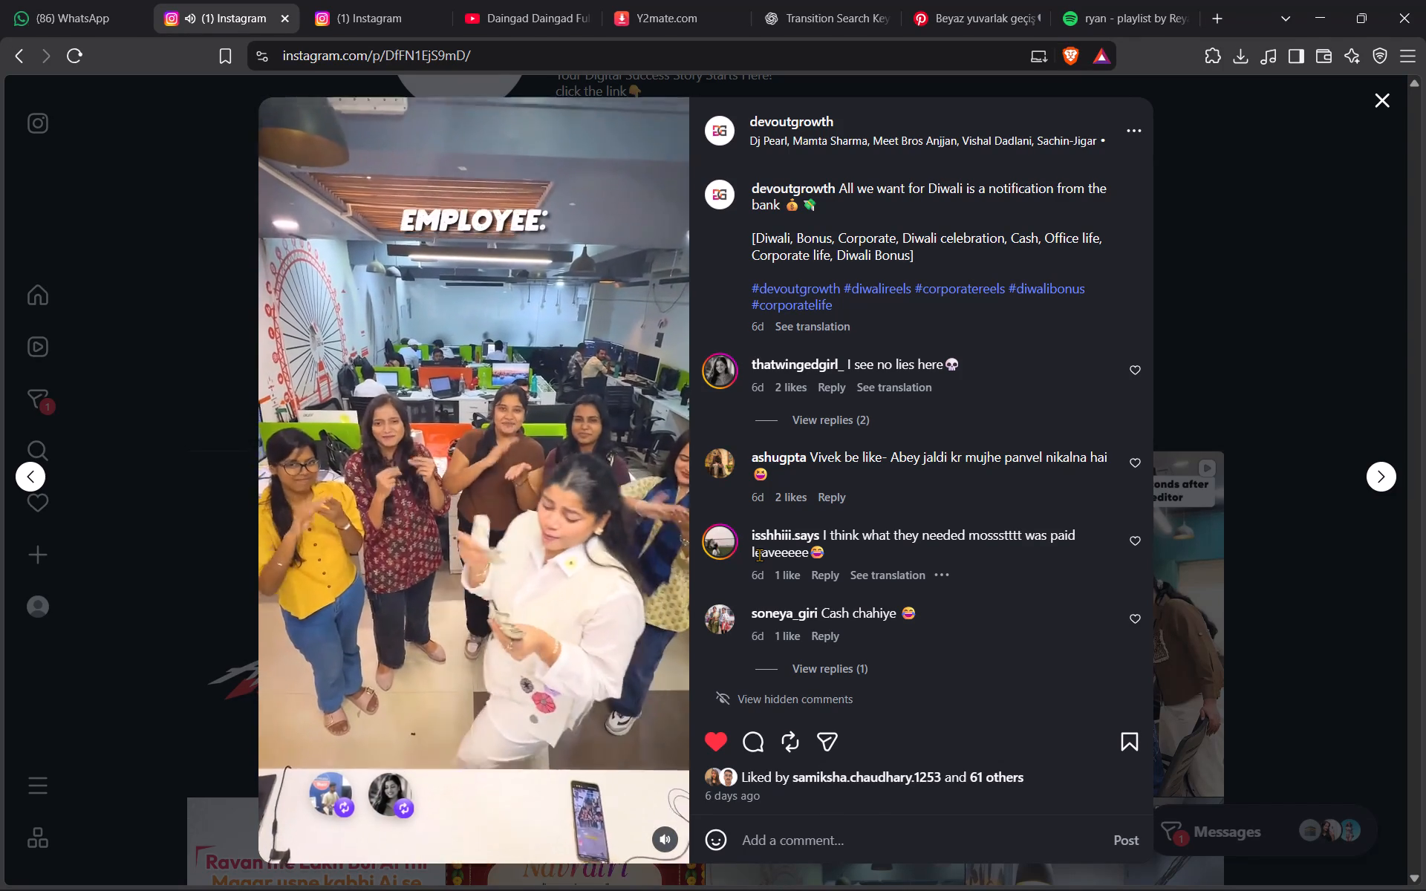
click(1217, 322)
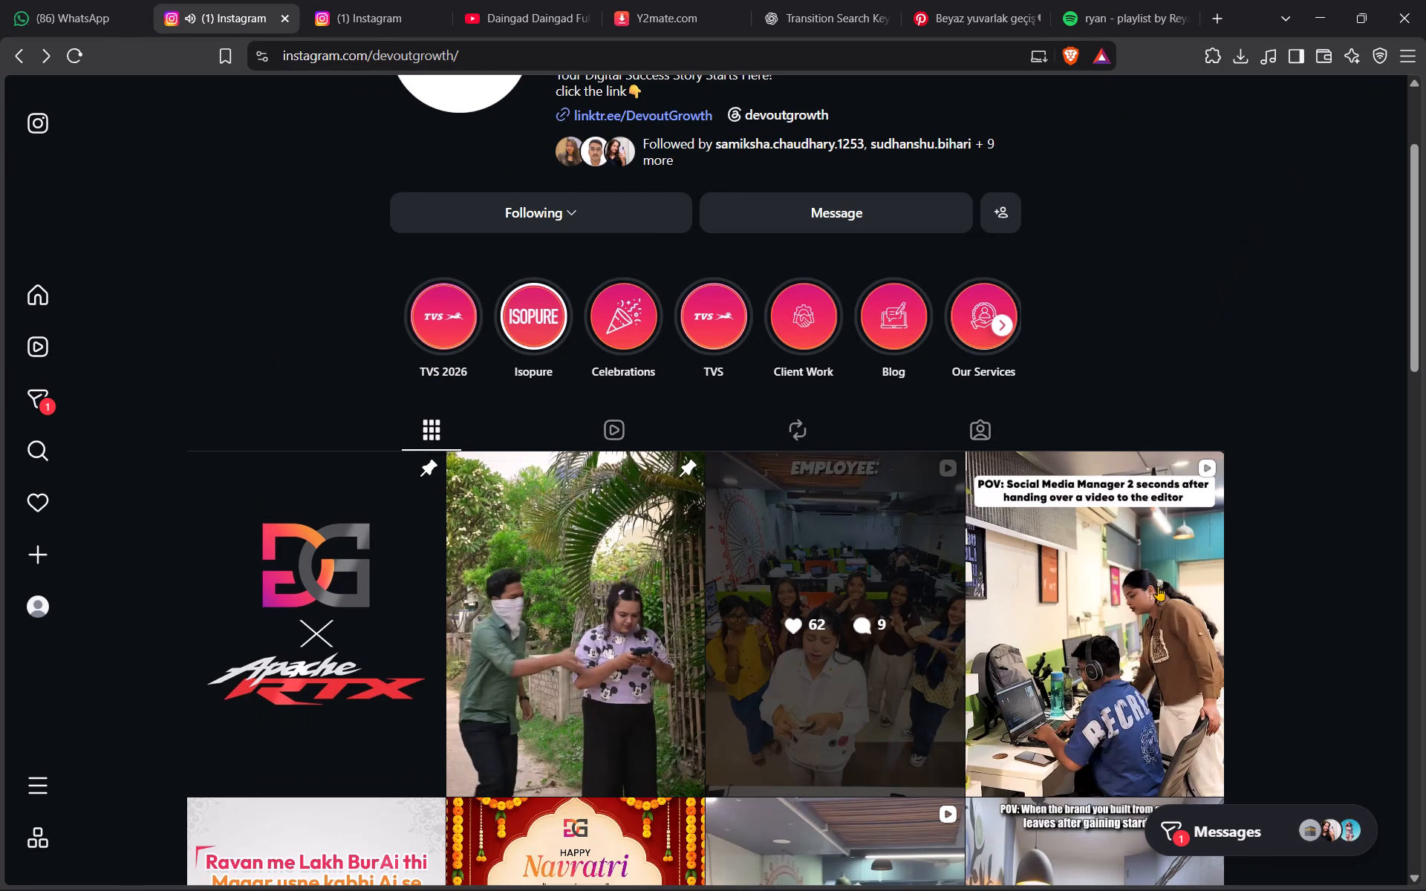
Capture a screenshot snip of the DG logo from the "POV: Social Media Manager" reel, and close the reel.
click(1141, 630)
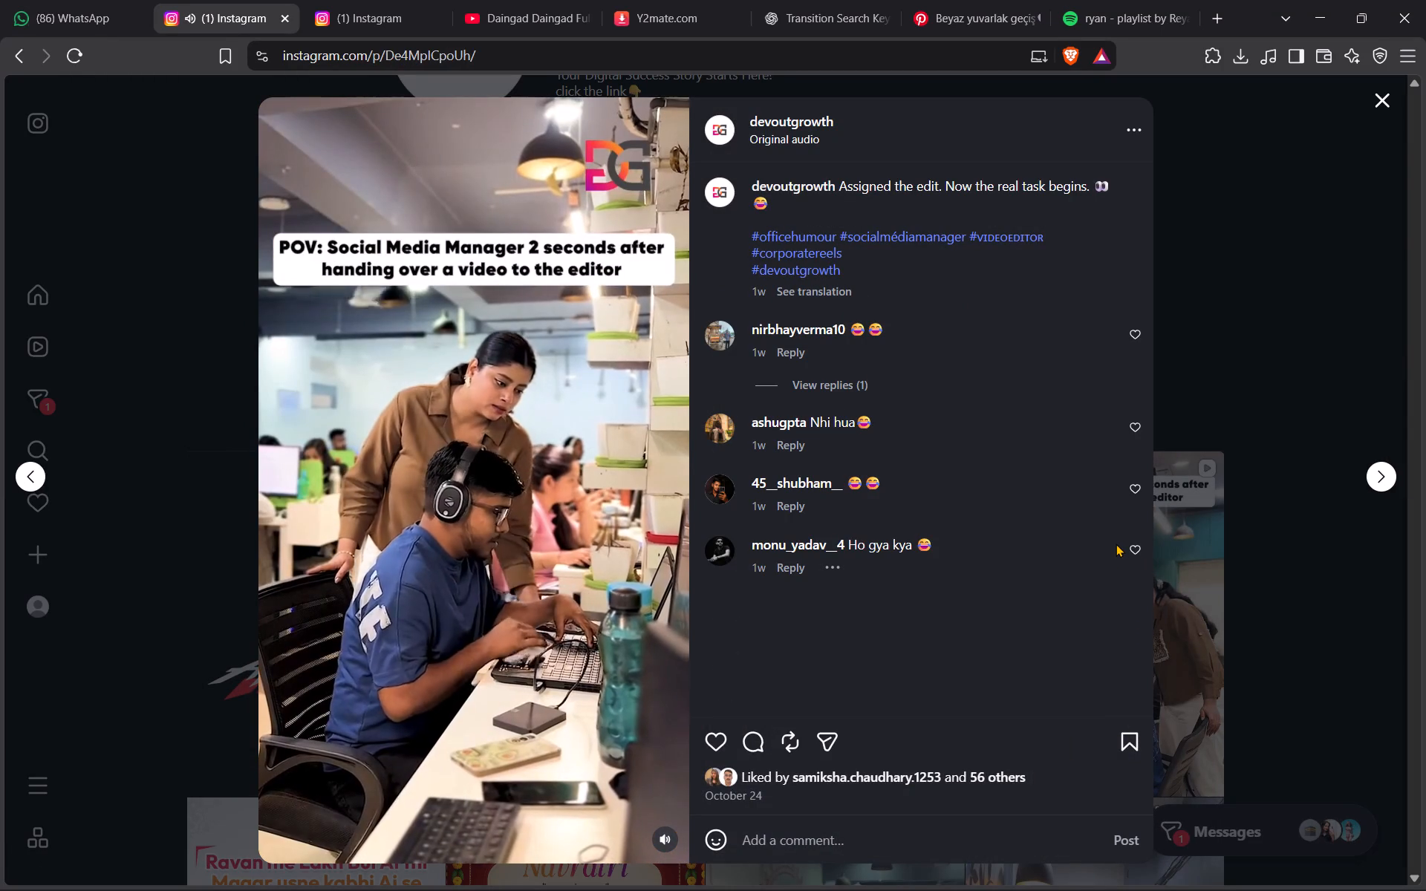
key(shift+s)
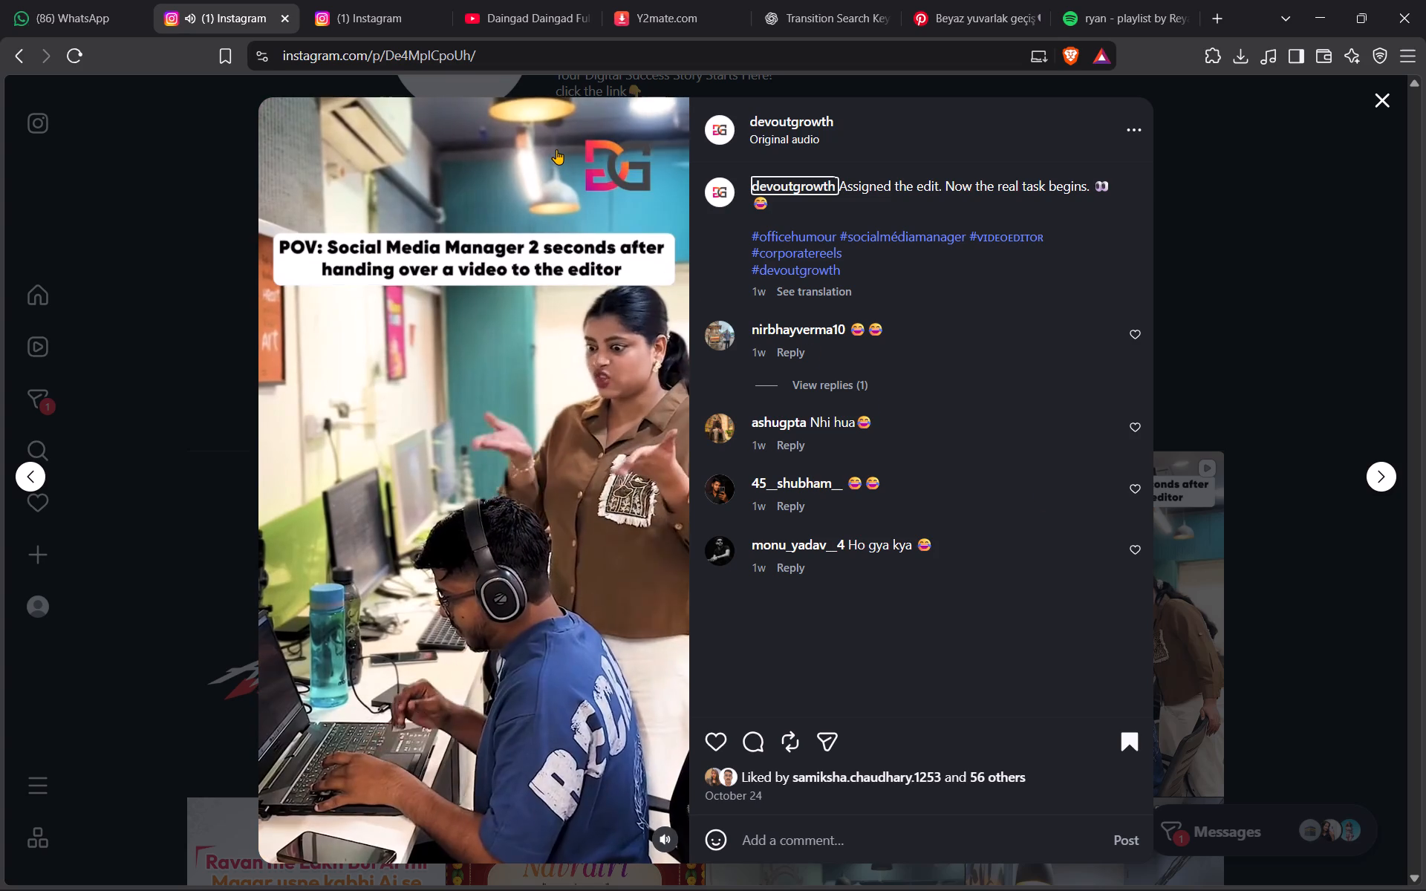
key(shift+super+s)
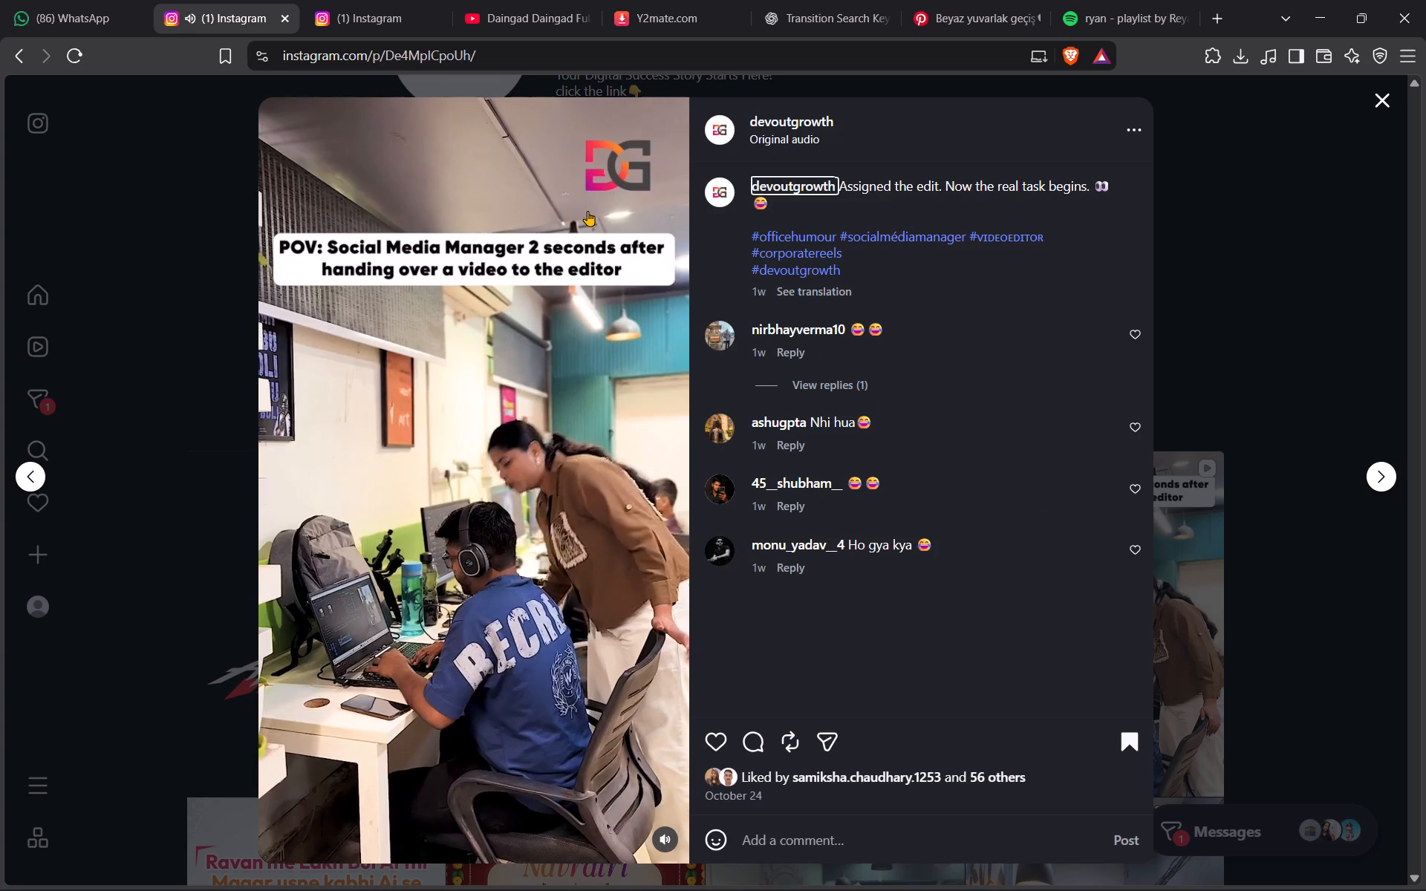
drag(557, 134, 660, 192)
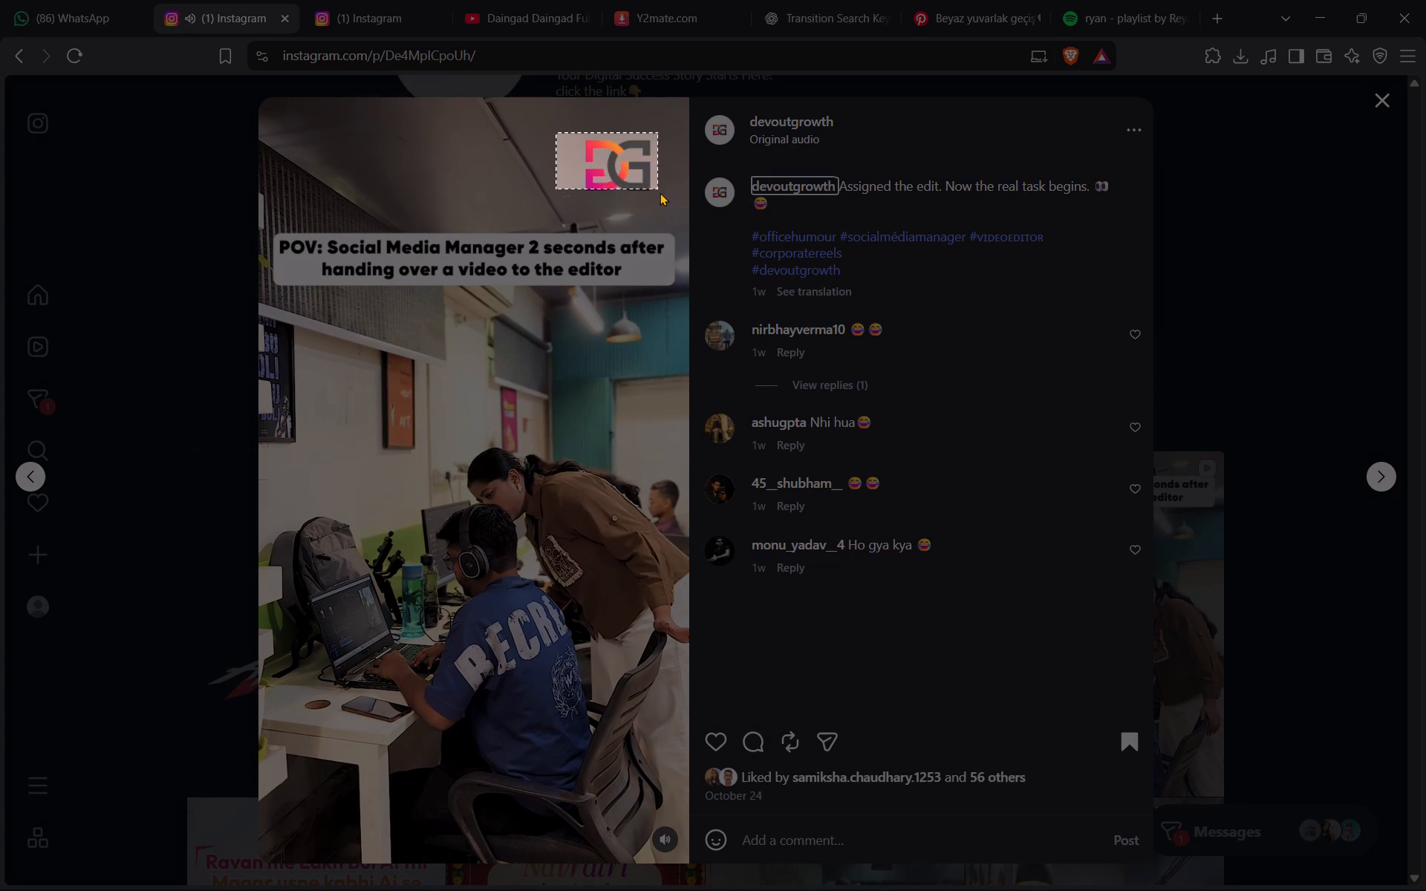
drag(660, 192, 664, 198)
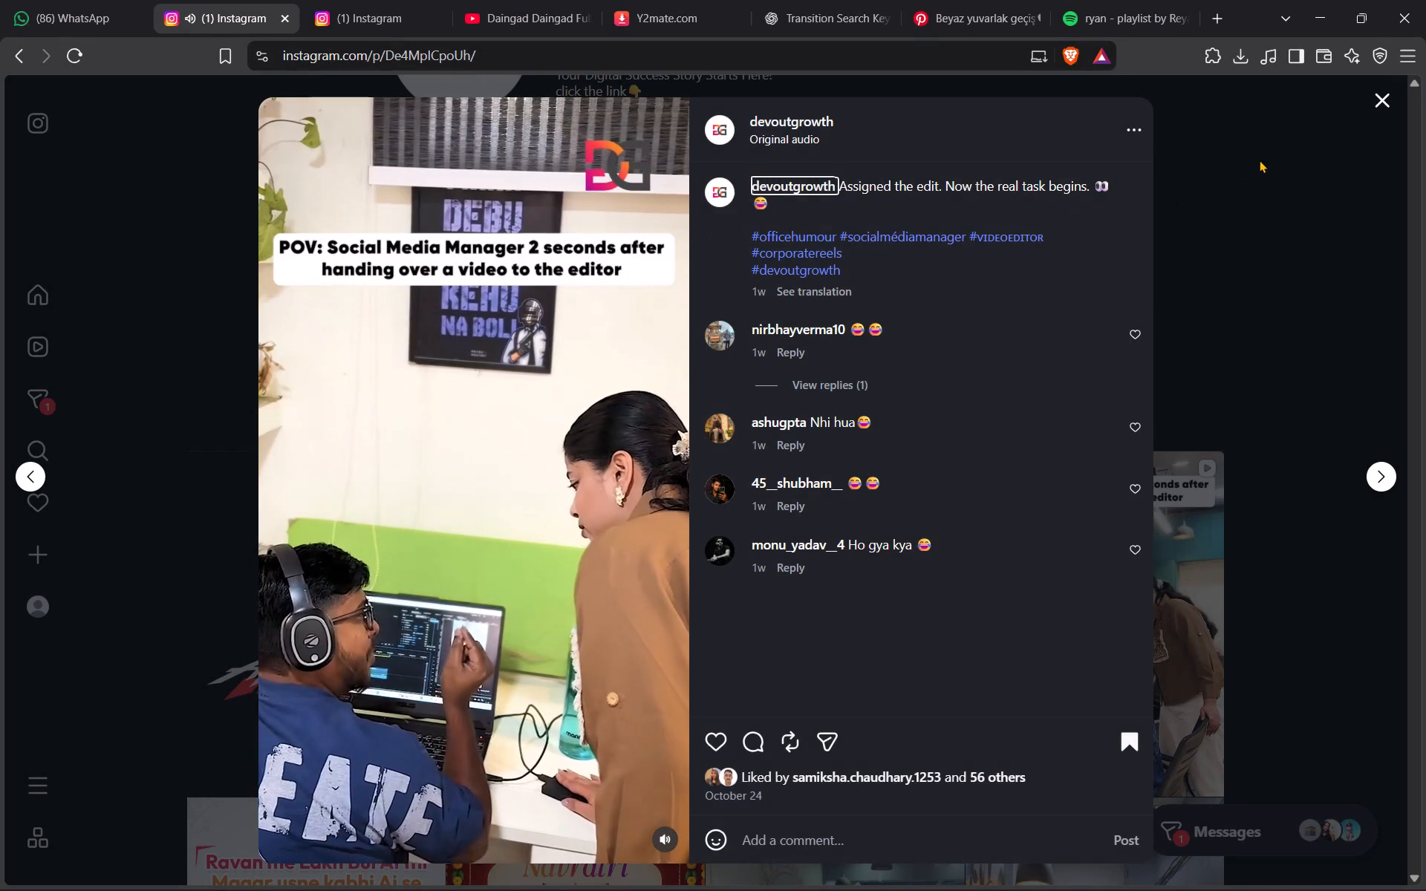
click(1278, 143)
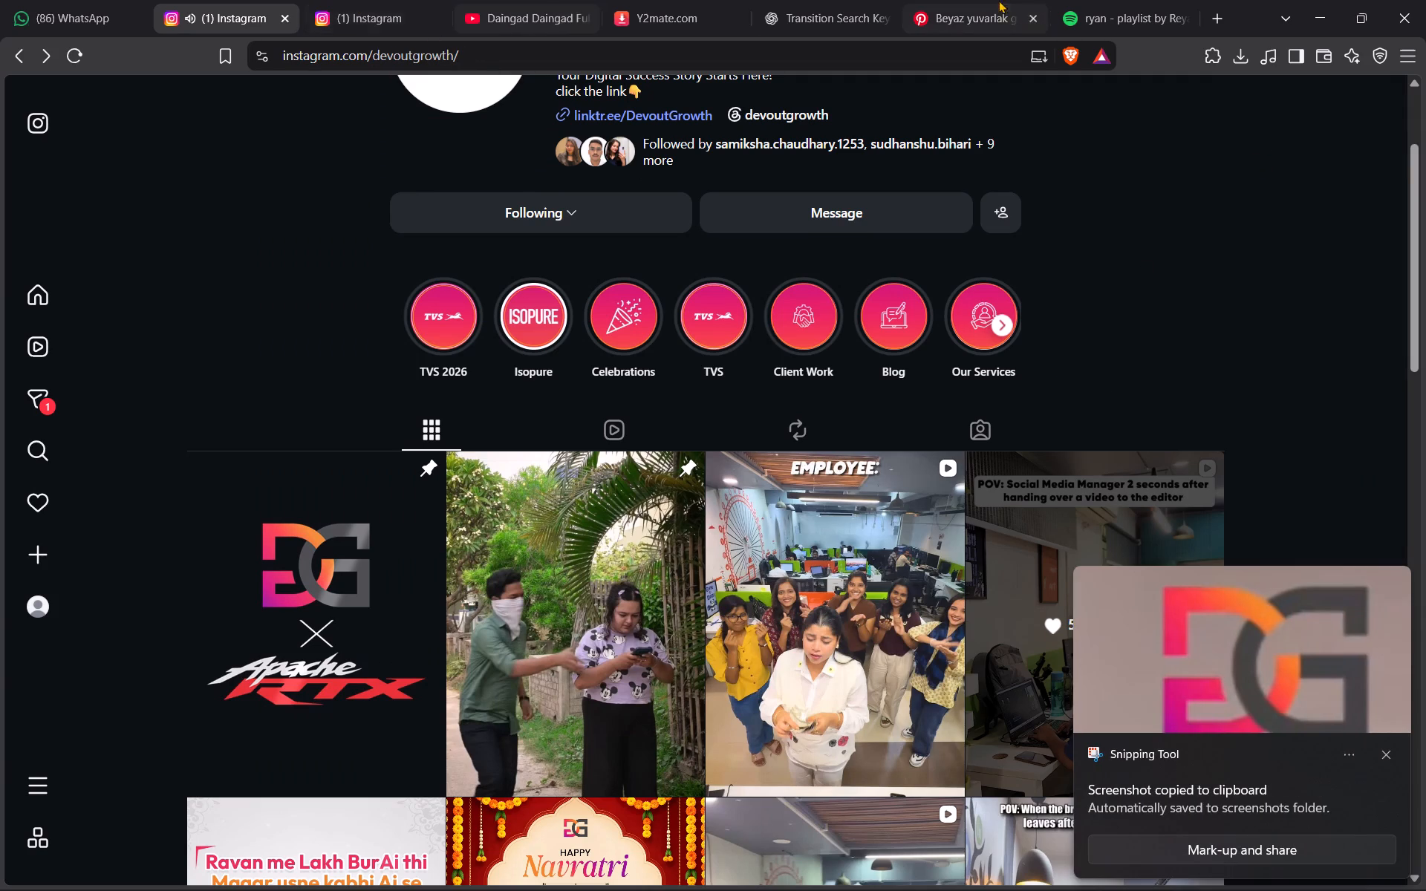
Switch to the browser page titled "Transition Search Key".
click(823, 0)
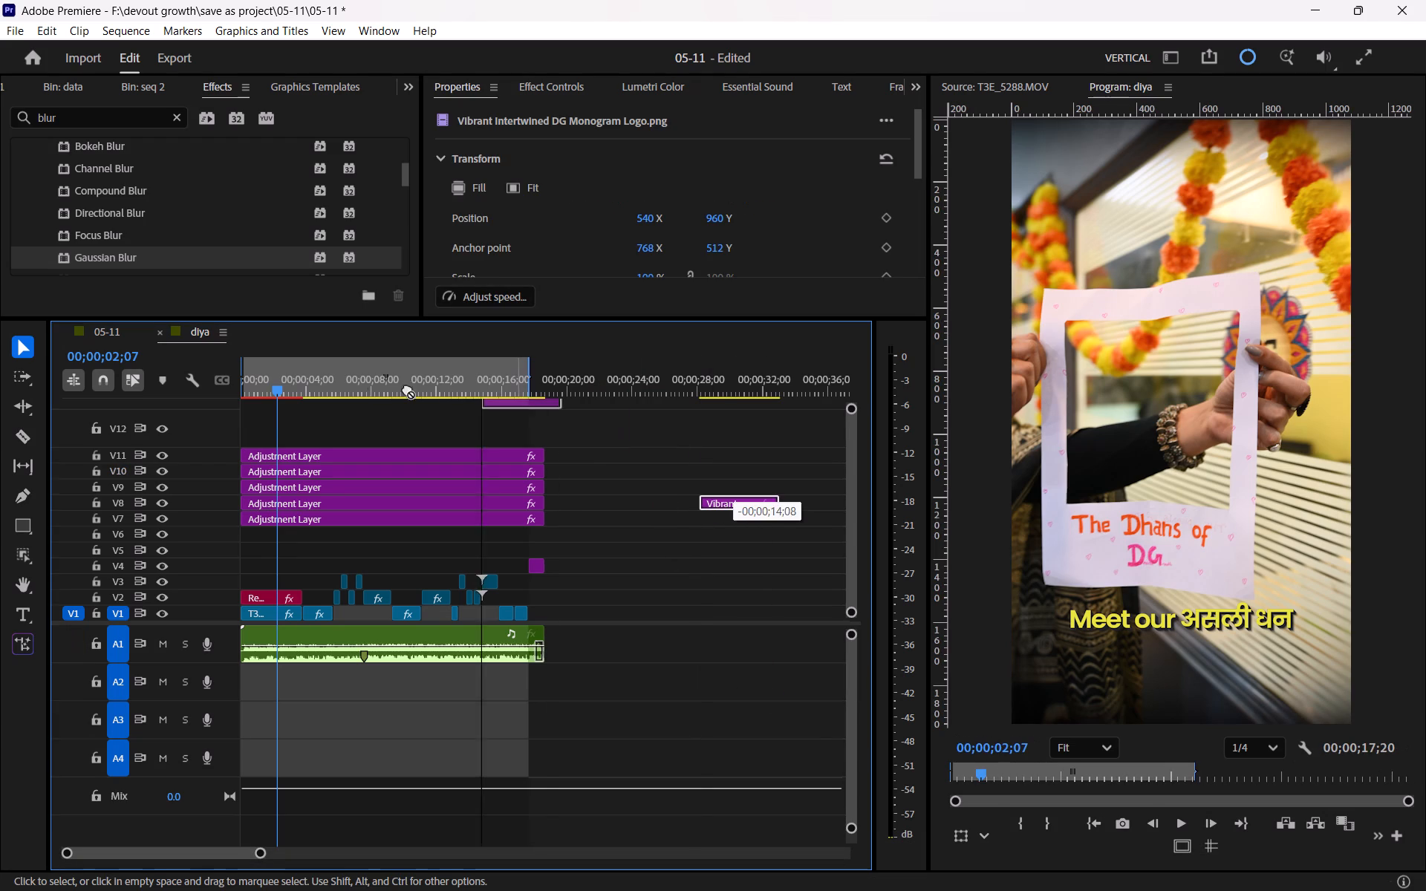
drag(407, 388, 244, 426)
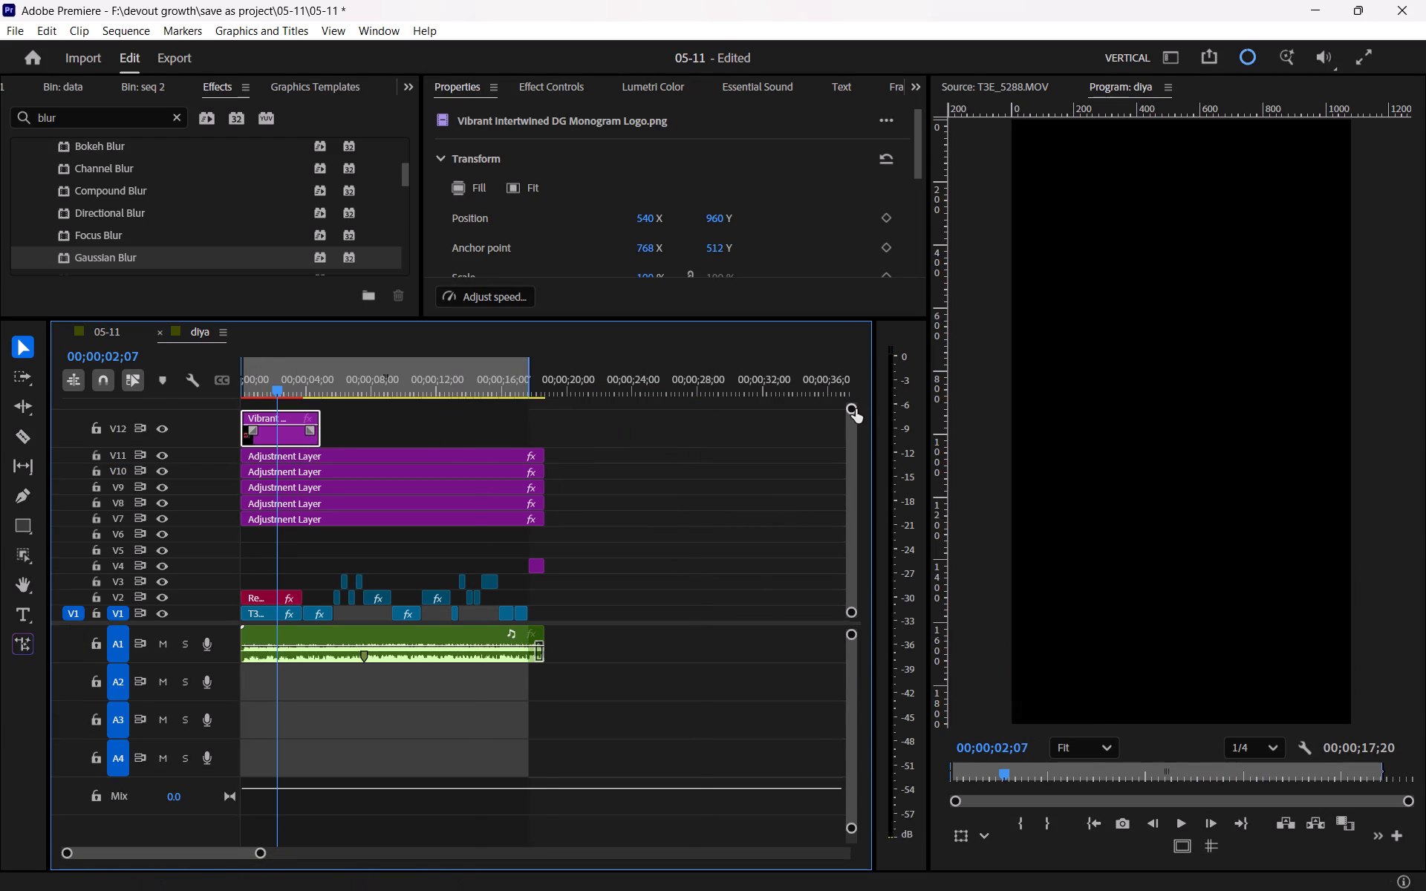
Scale the DG logo clip down to 25%.
drag(856, 409, 847, 380)
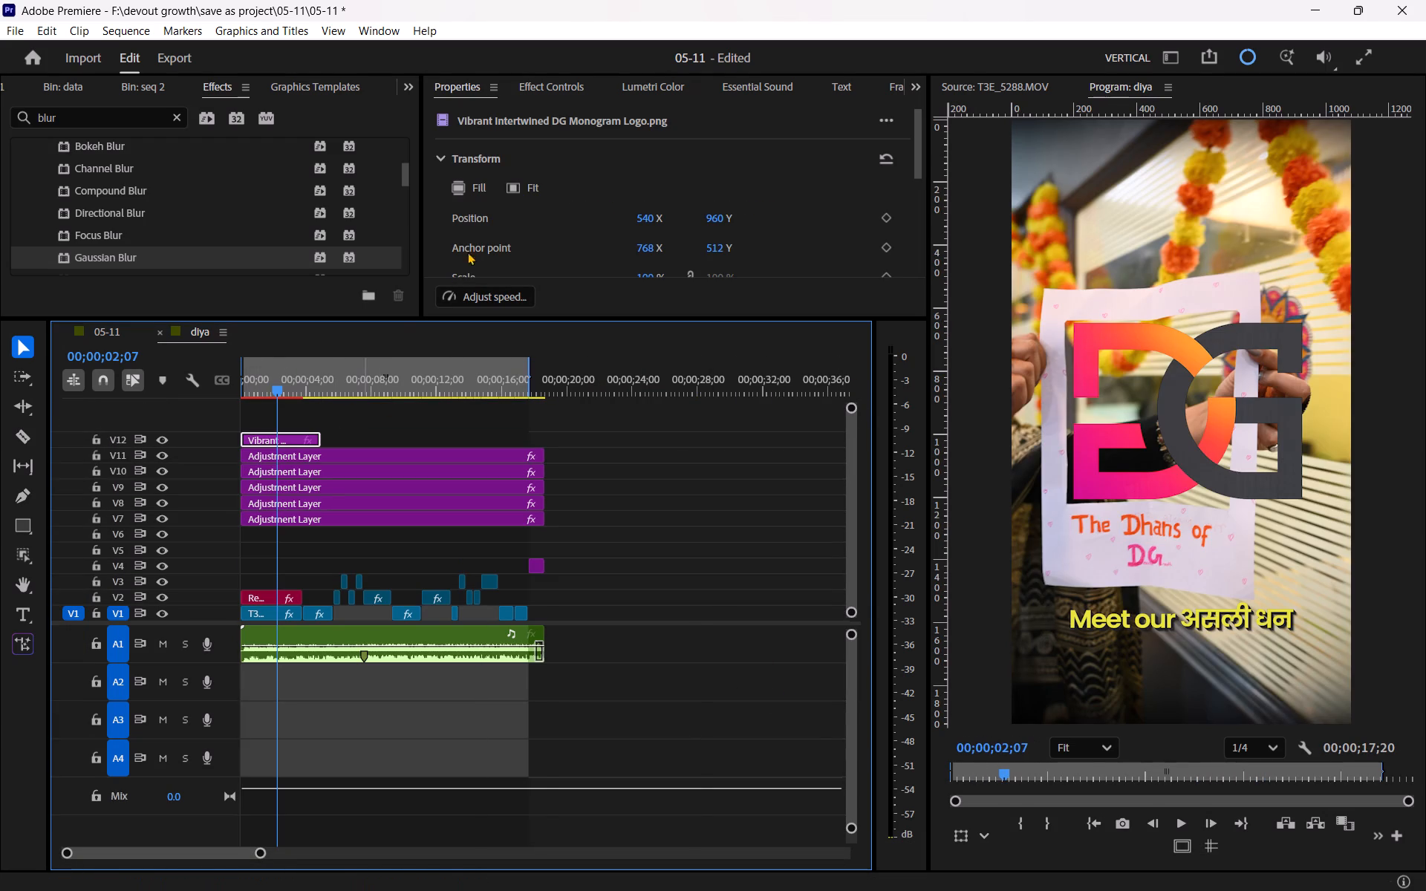
drag(653, 275, 631, 278)
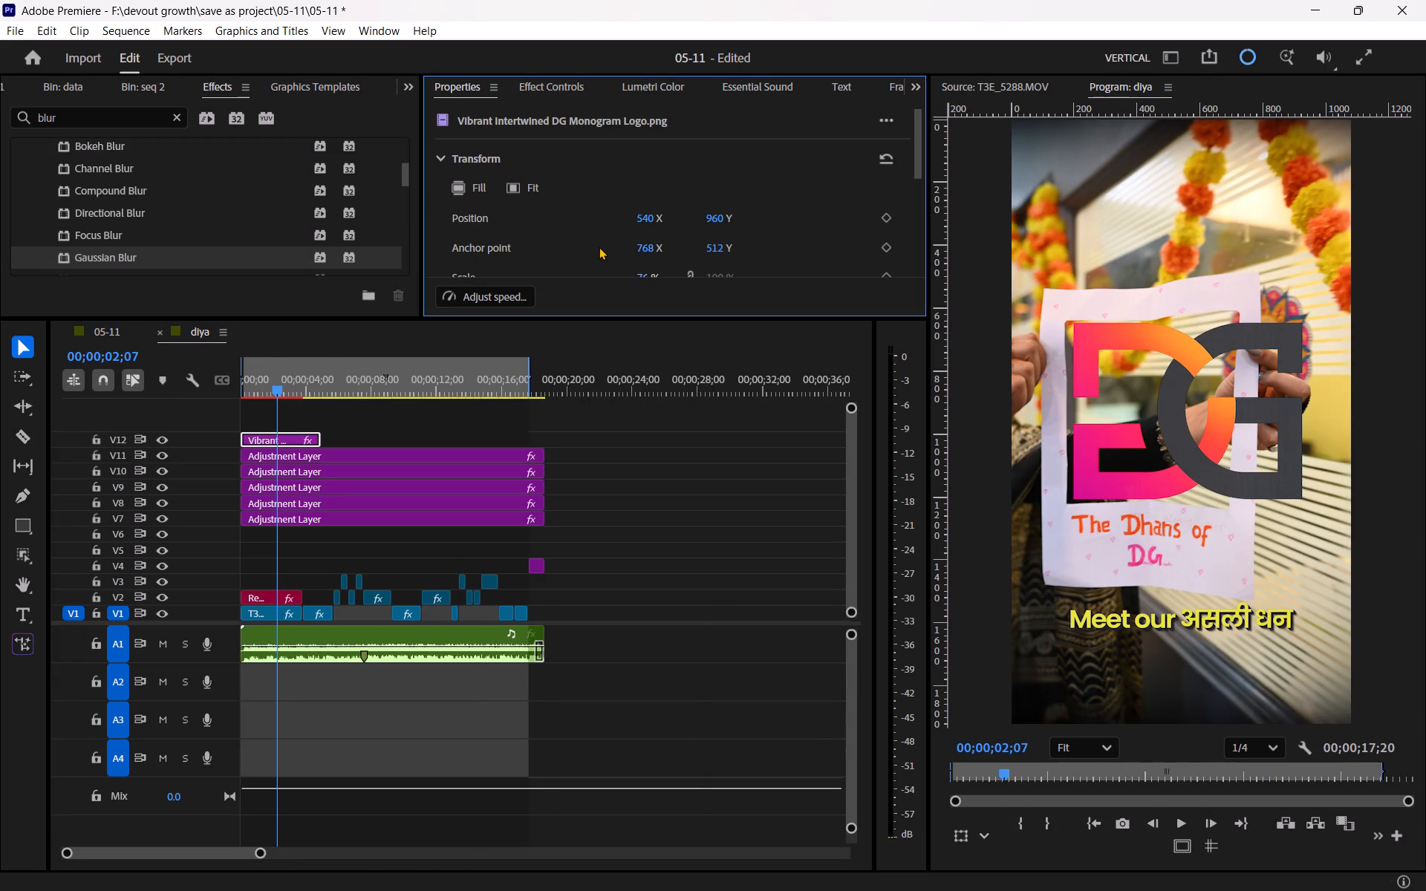
scroll(596, 244, down, 2)
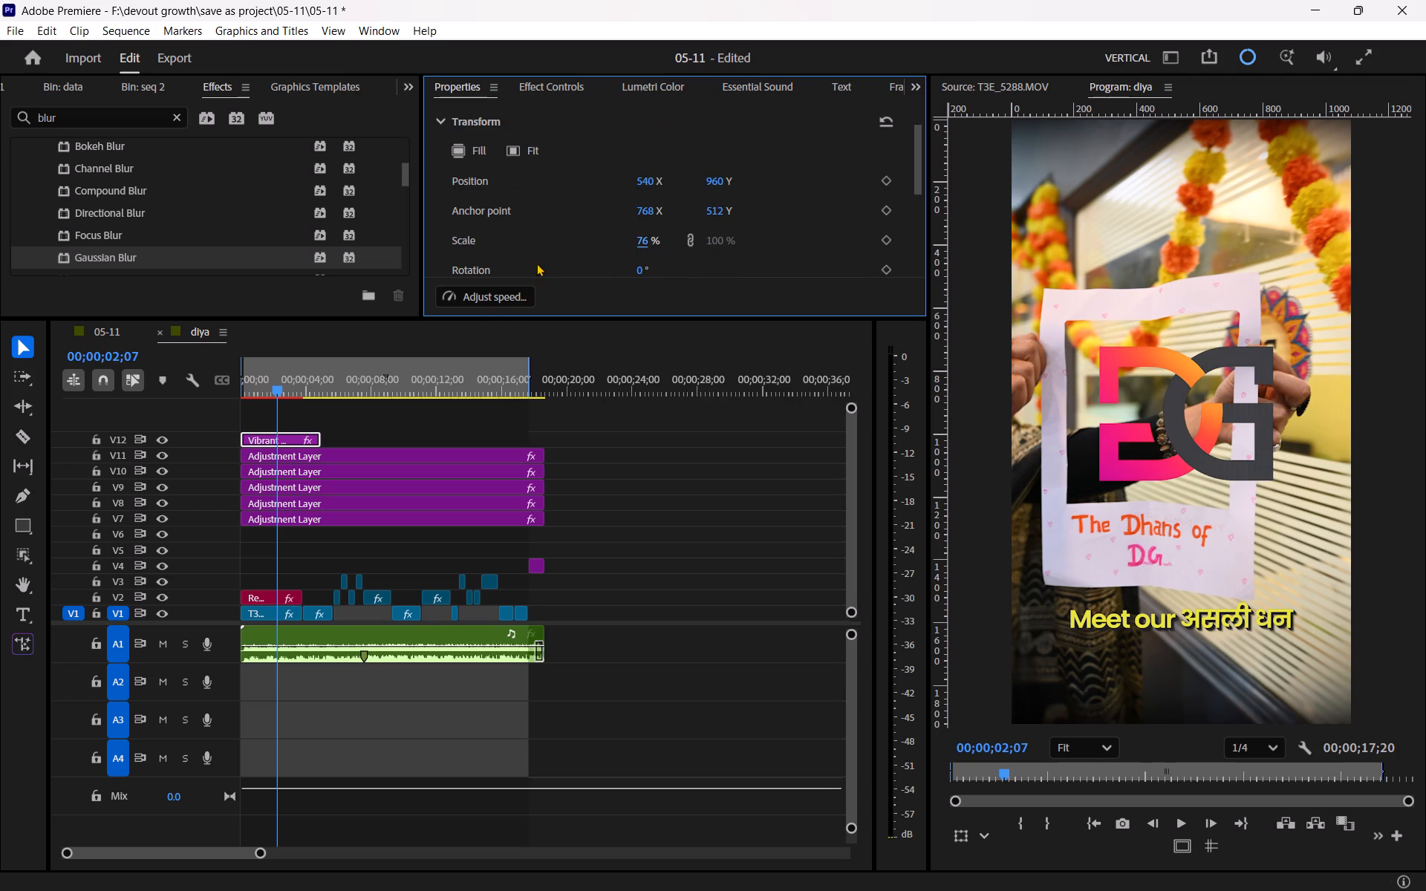
drag(646, 241, 615, 247)
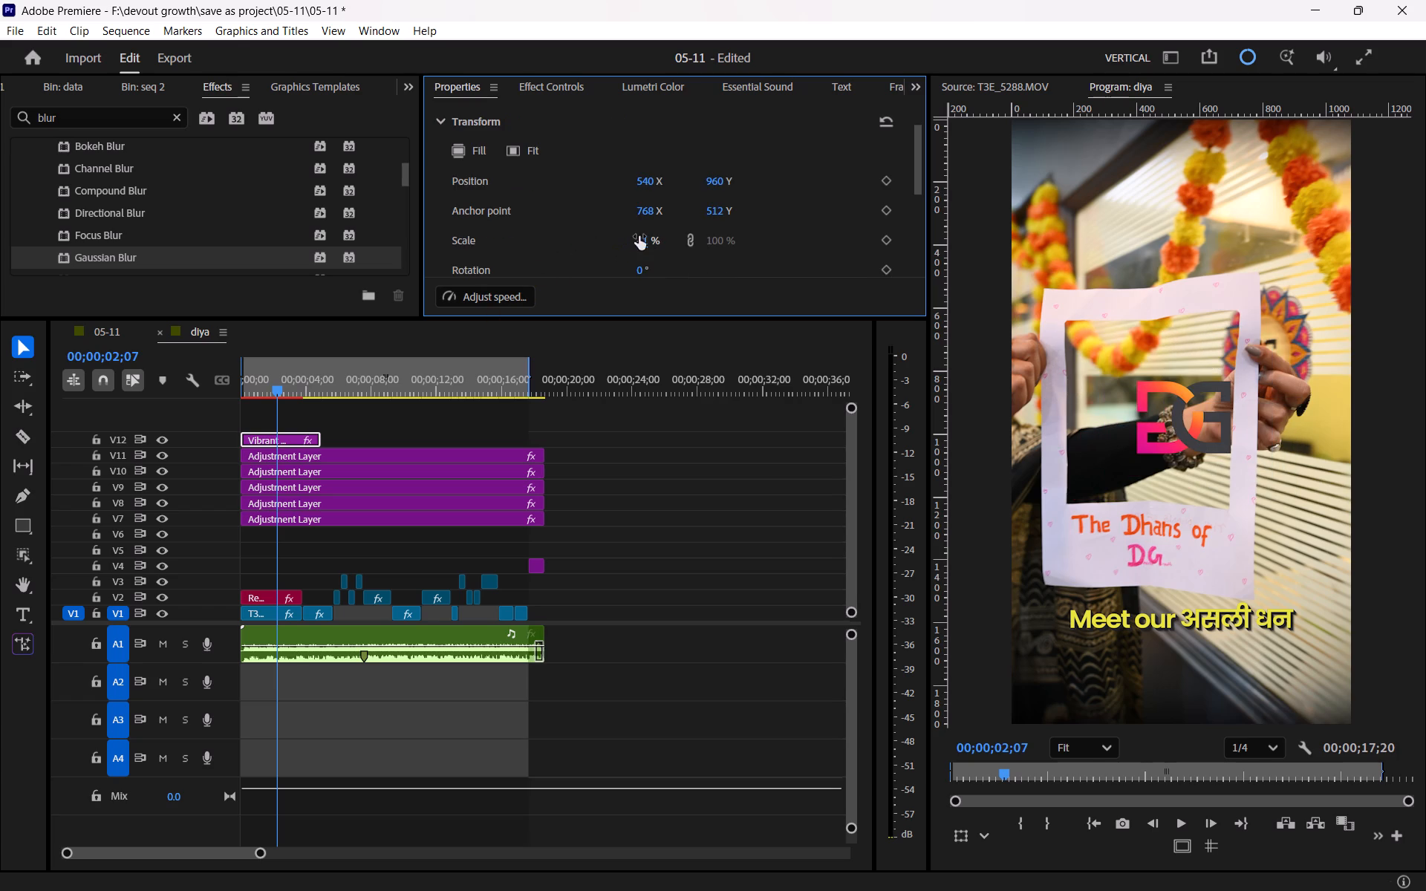
drag(639, 236, 628, 238)
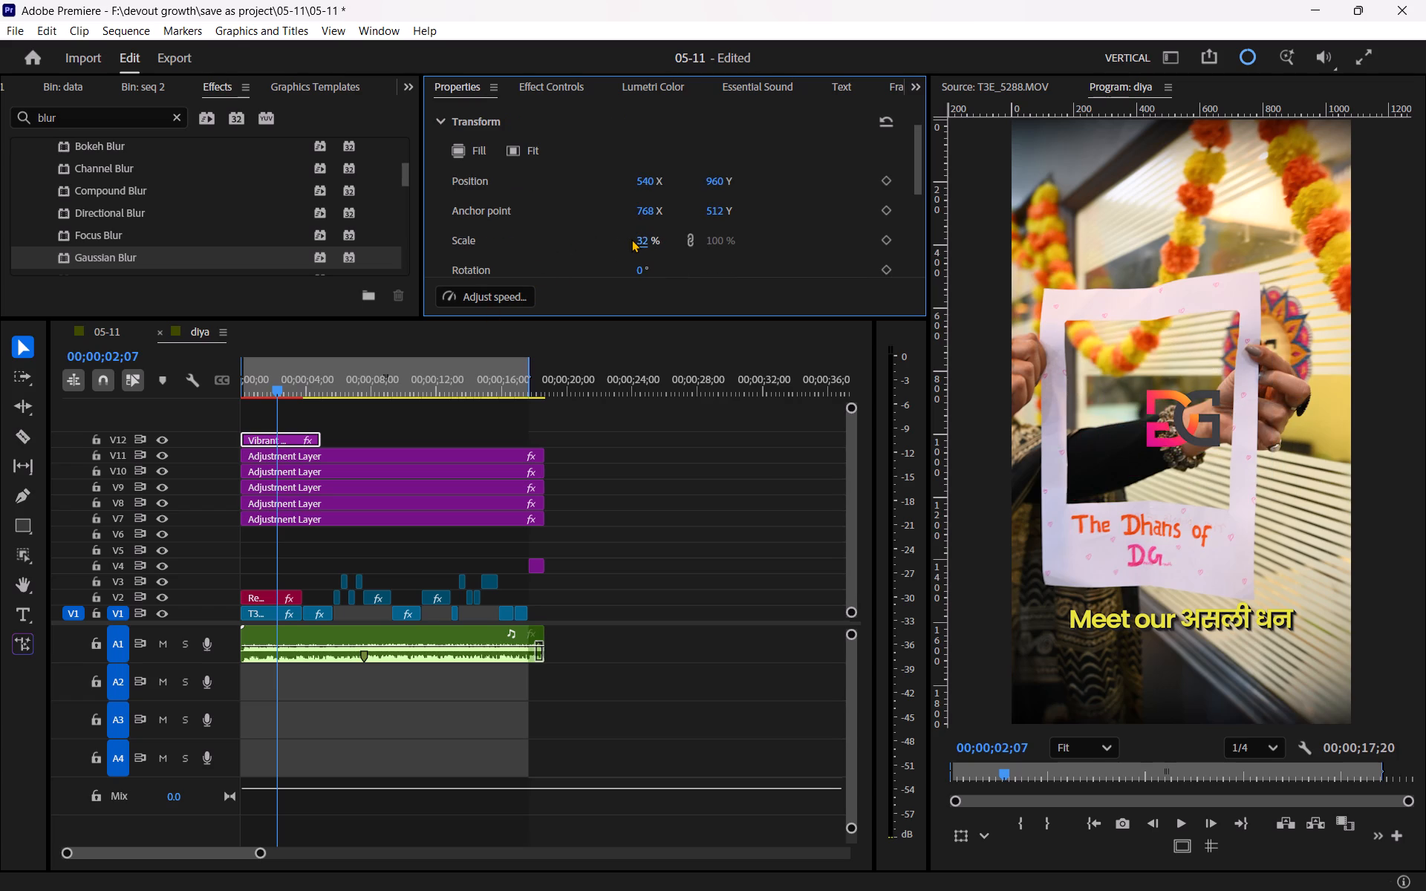
drag(645, 241, 638, 244)
Move the DG logo into the upper-right corner of the video frame, at a position of about 918, 122.
click(549, 91)
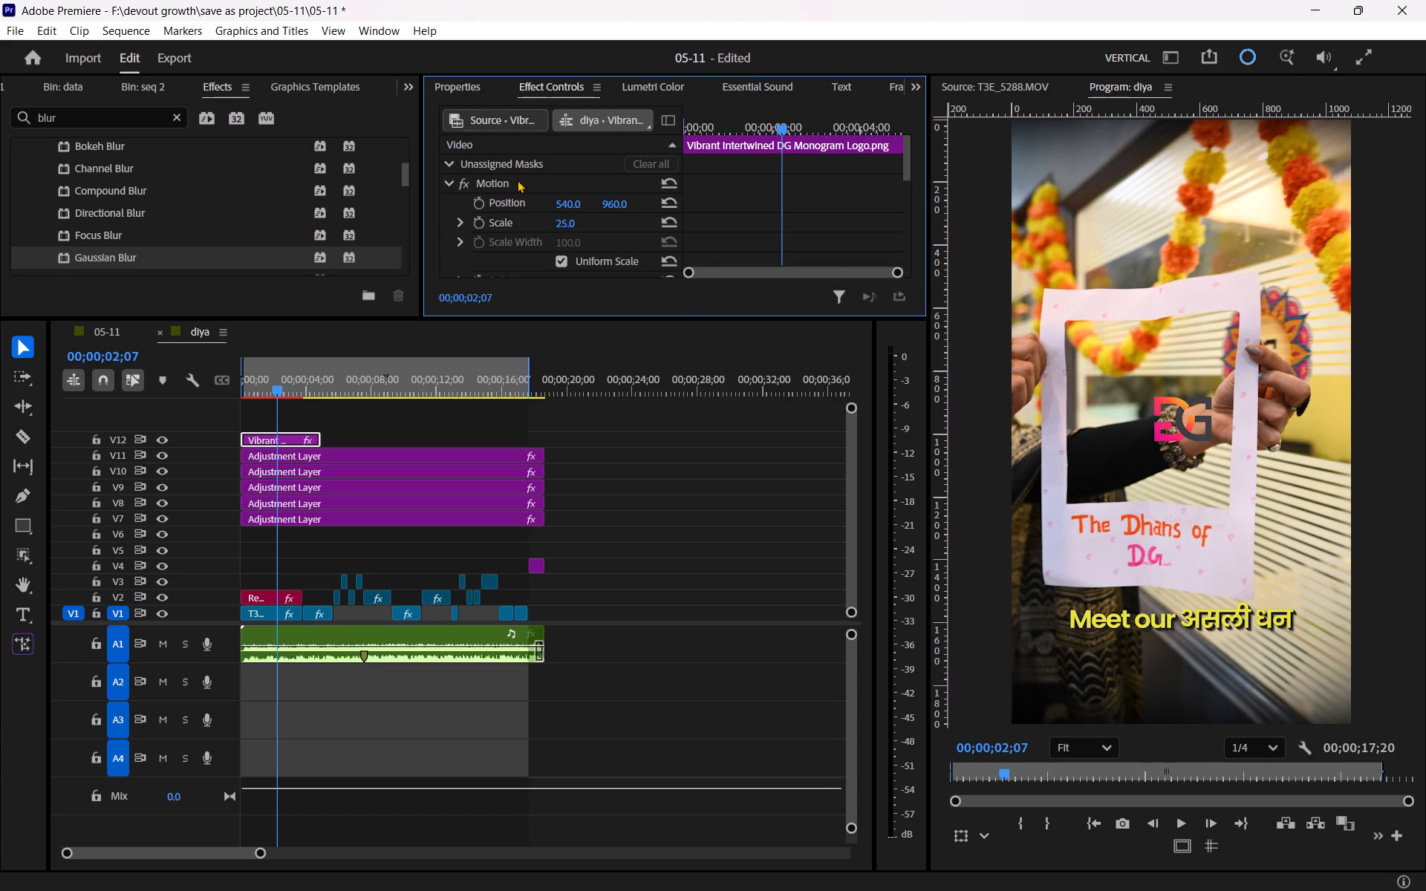
click(517, 180)
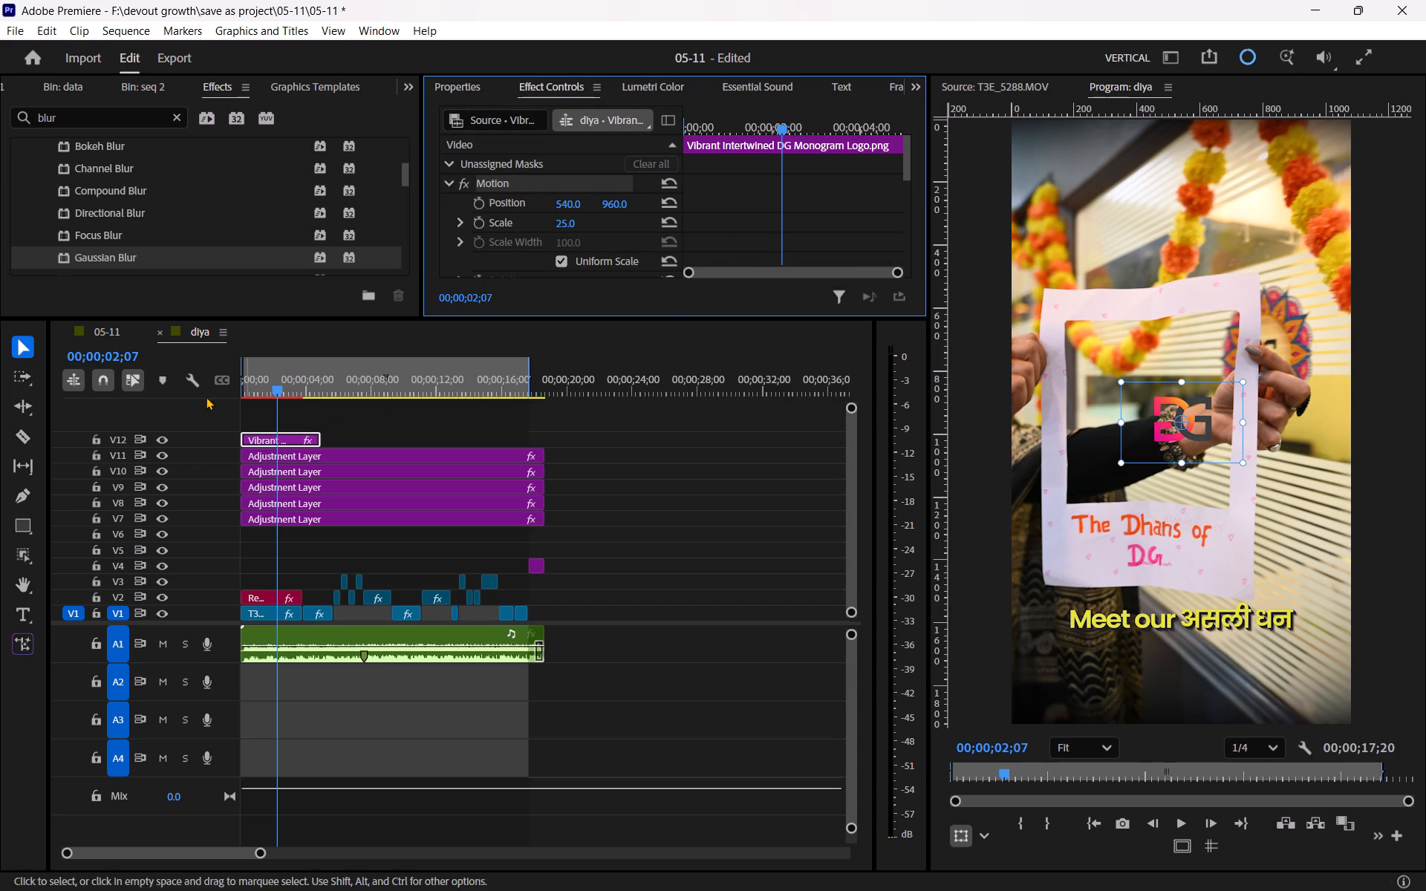
drag(1193, 407, 1283, 261)
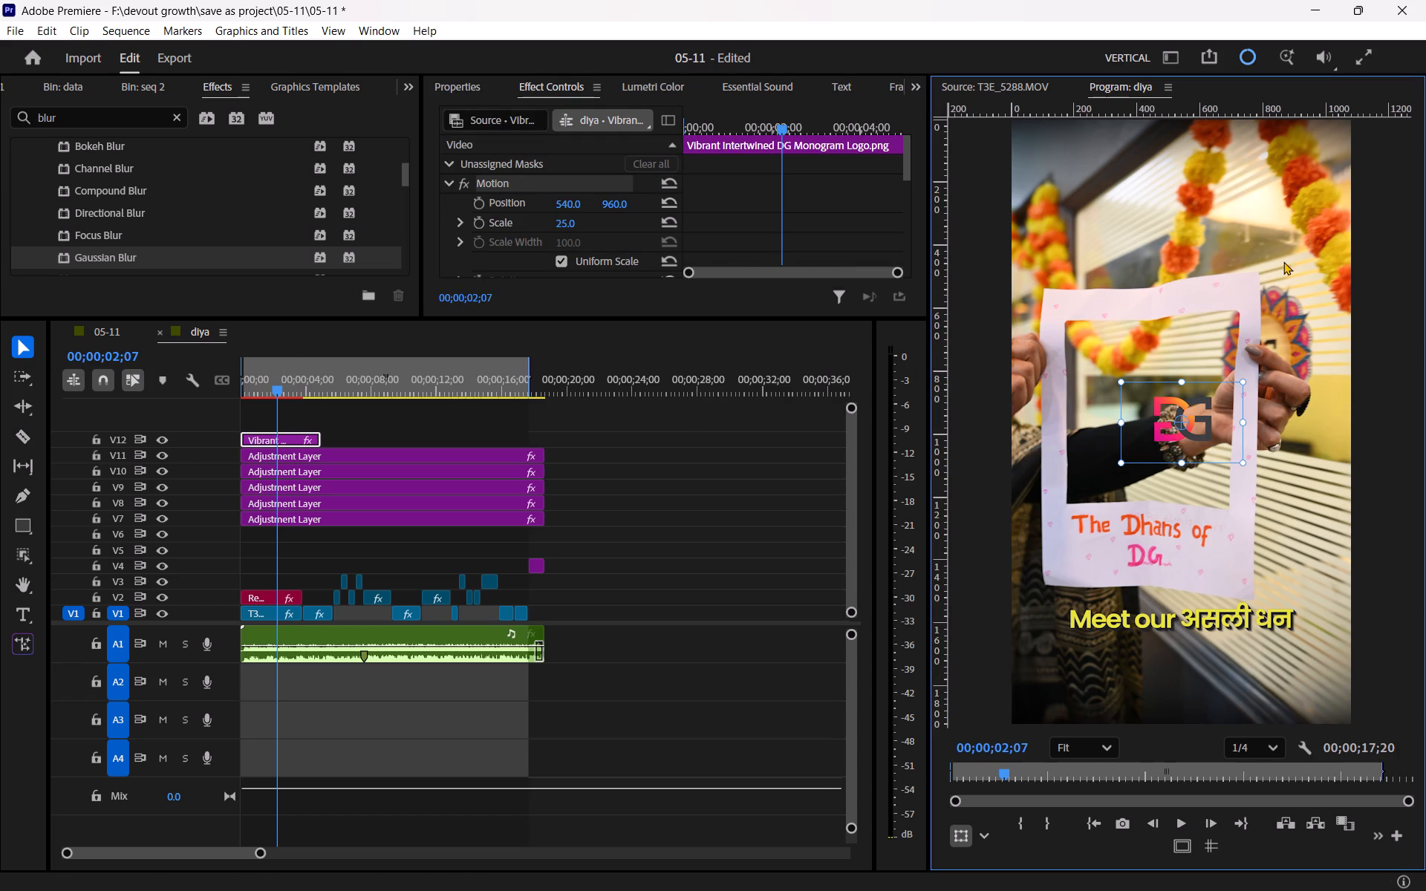
drag(1283, 261, 1321, 149)
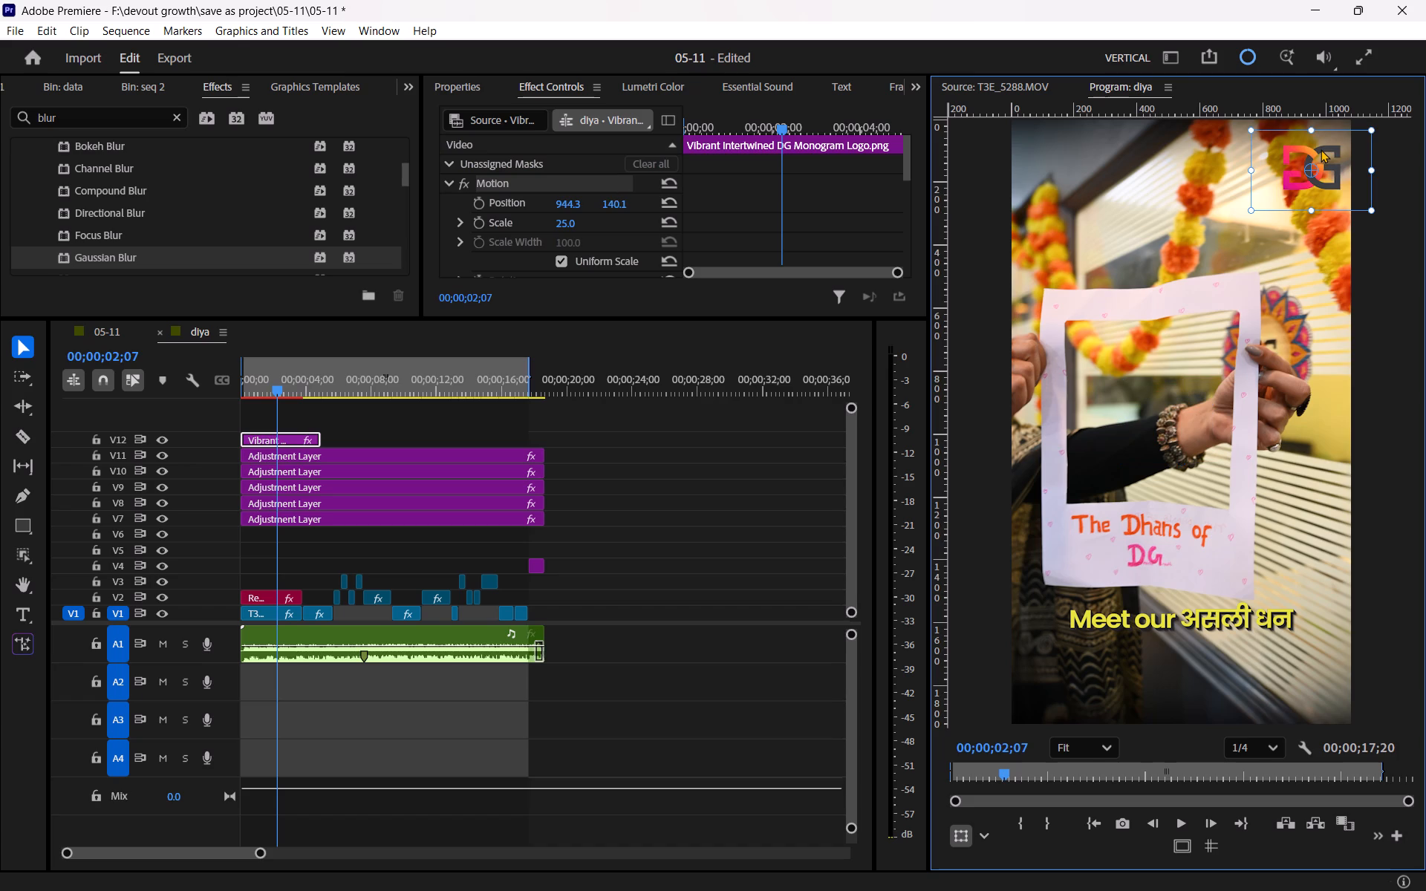
drag(1321, 149, 1310, 137)
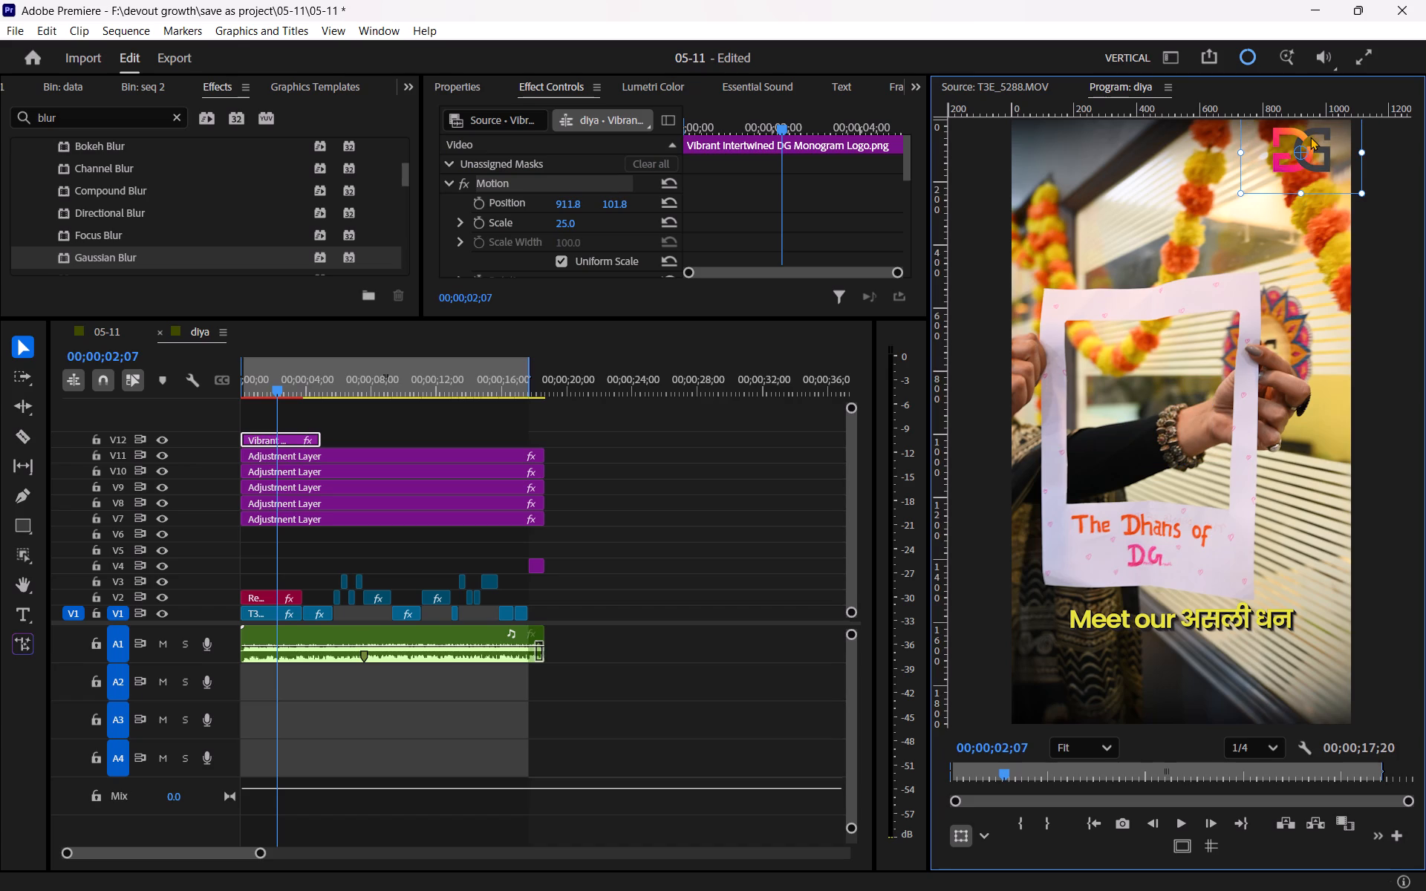
drag(1310, 137, 1310, 148)
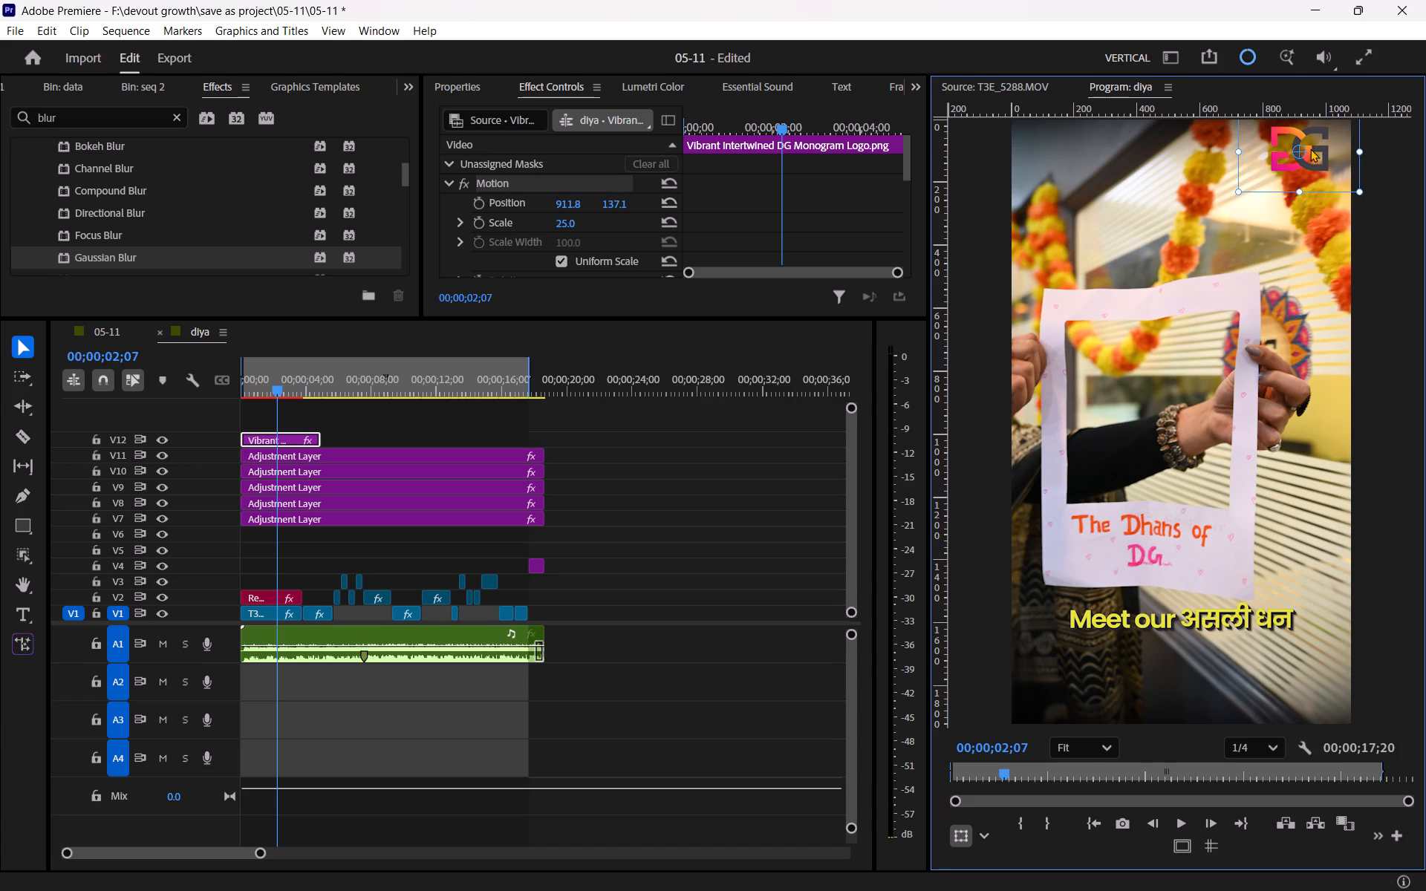
drag(1310, 148, 1312, 148)
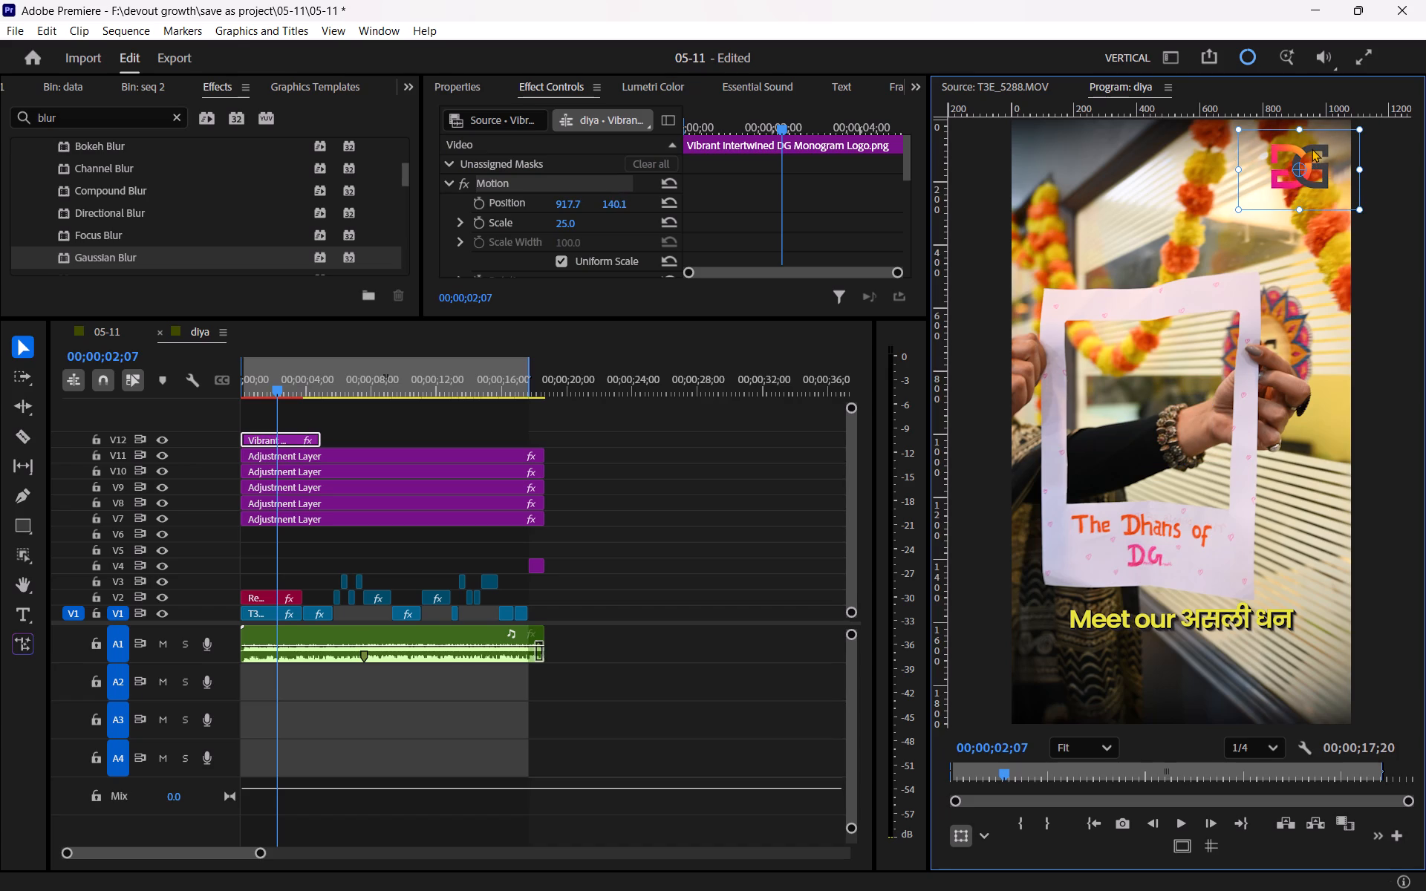
drag(1312, 148, 1312, 143)
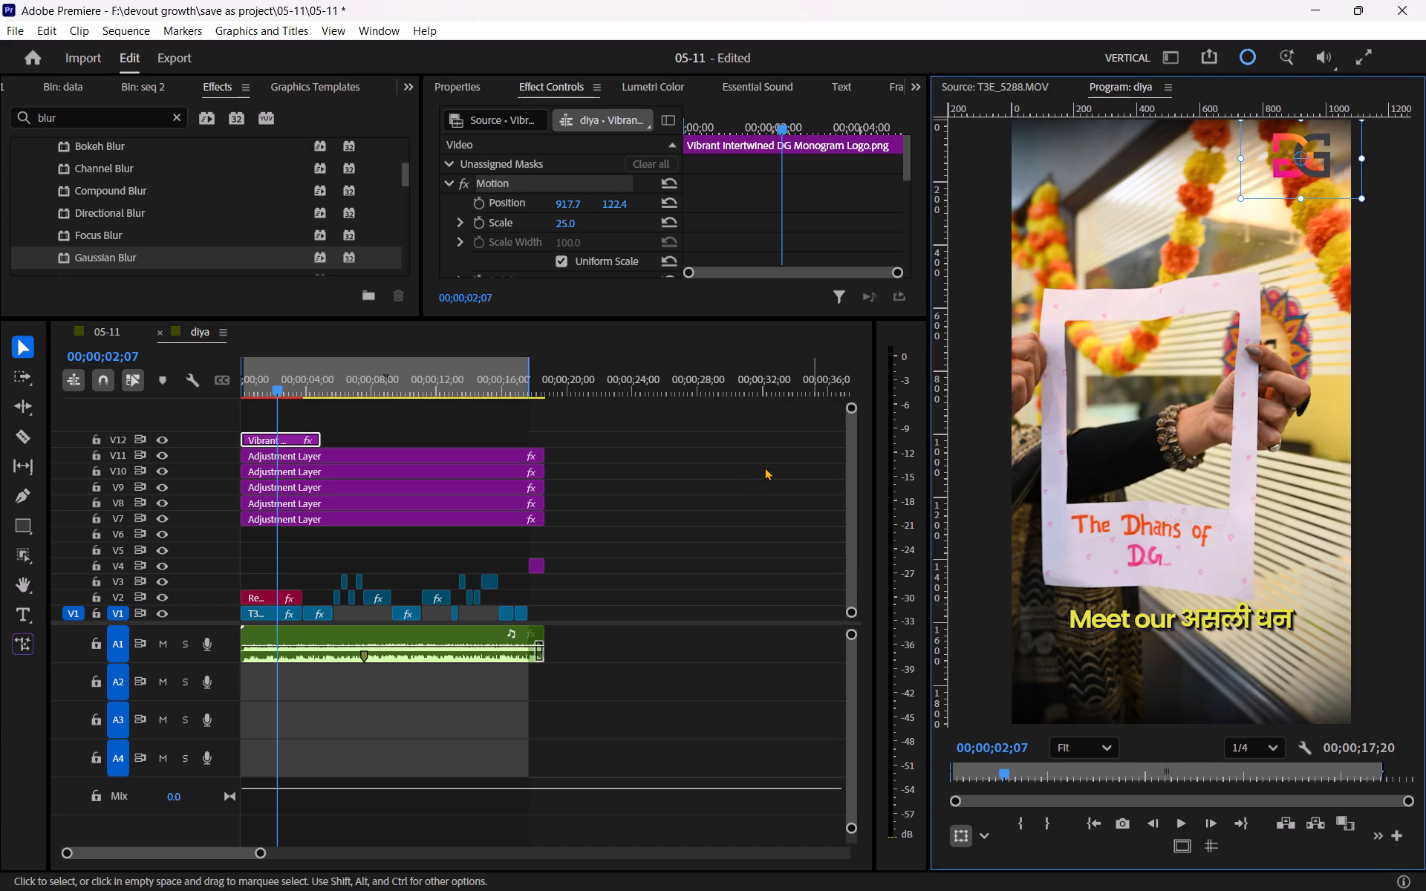
click(741, 480)
Extend the logo clip on V12 so it ends together with the adjustment layers below it.
drag(333, 437, 426, 425)
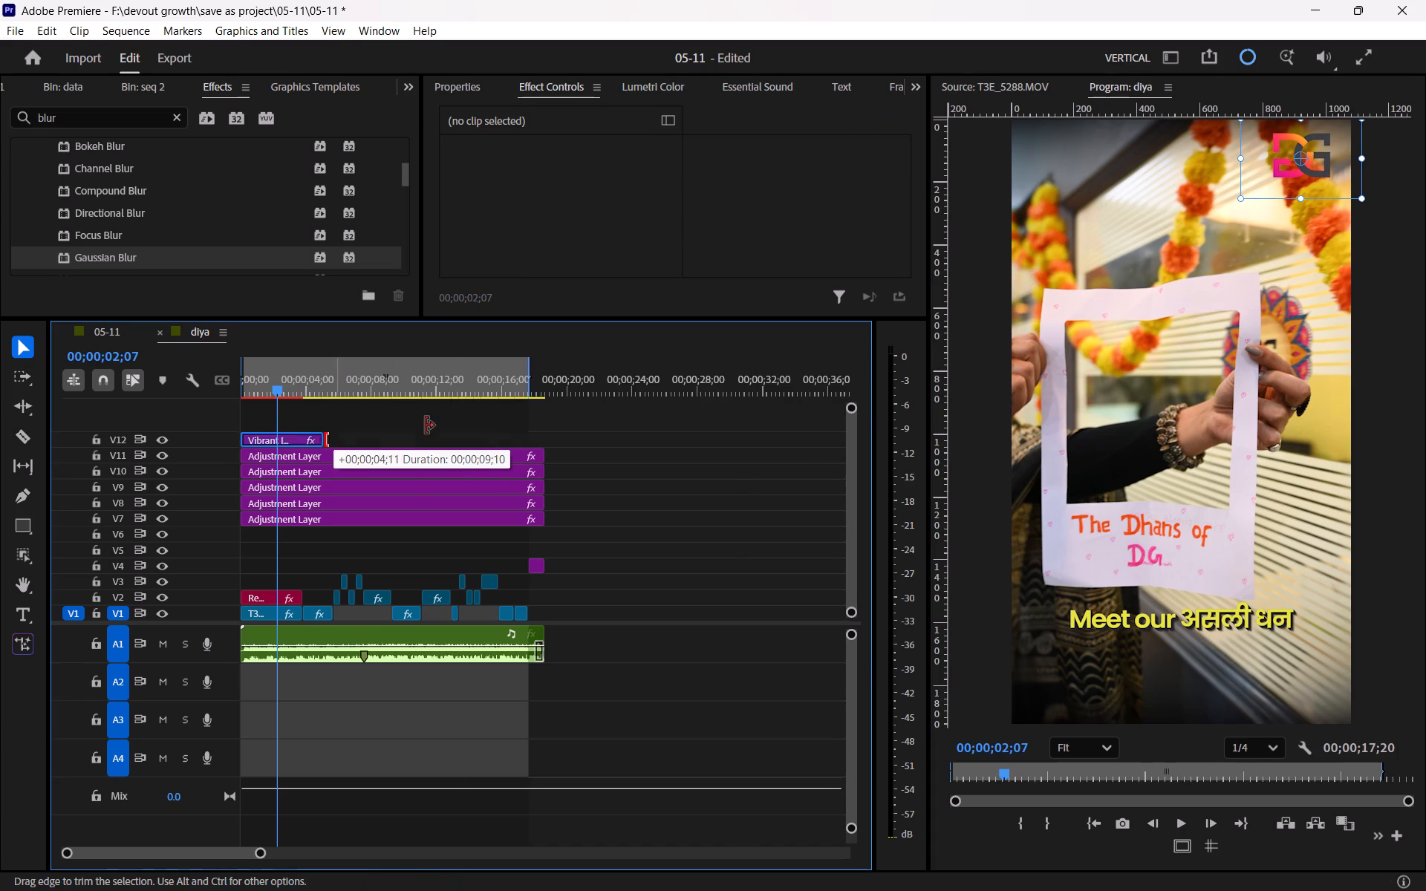
drag(426, 425, 558, 439)
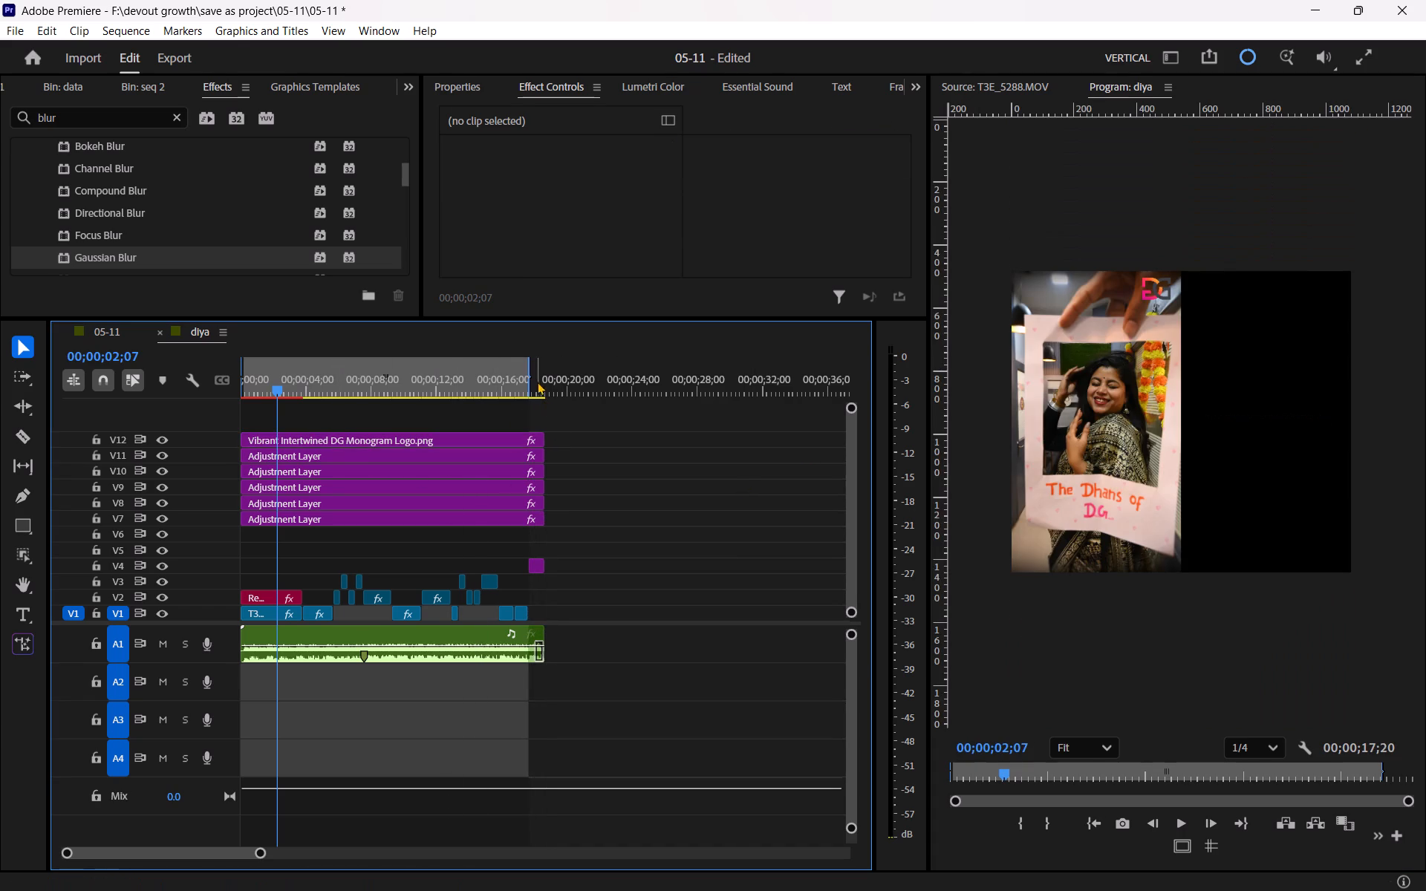
Extend the sequence's out point to the end of the clips, giving an in-to-out duration of 00;00;18;21.
drag(532, 371, 555, 375)
Play back the closing seconds of the sequence several times to check the logo over the final shots and end title.
drag(521, 387, 512, 388)
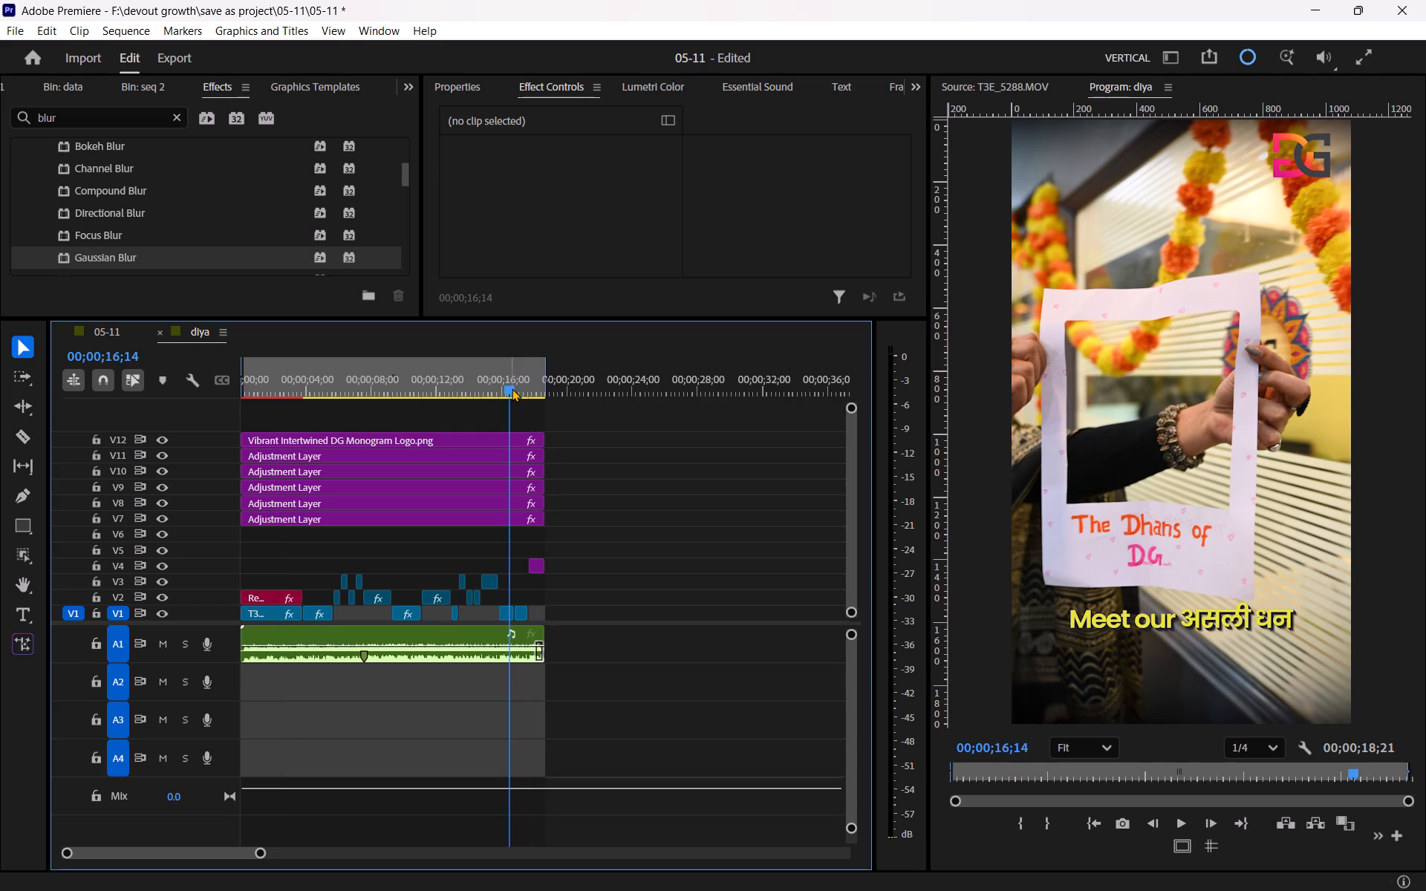
key(space)
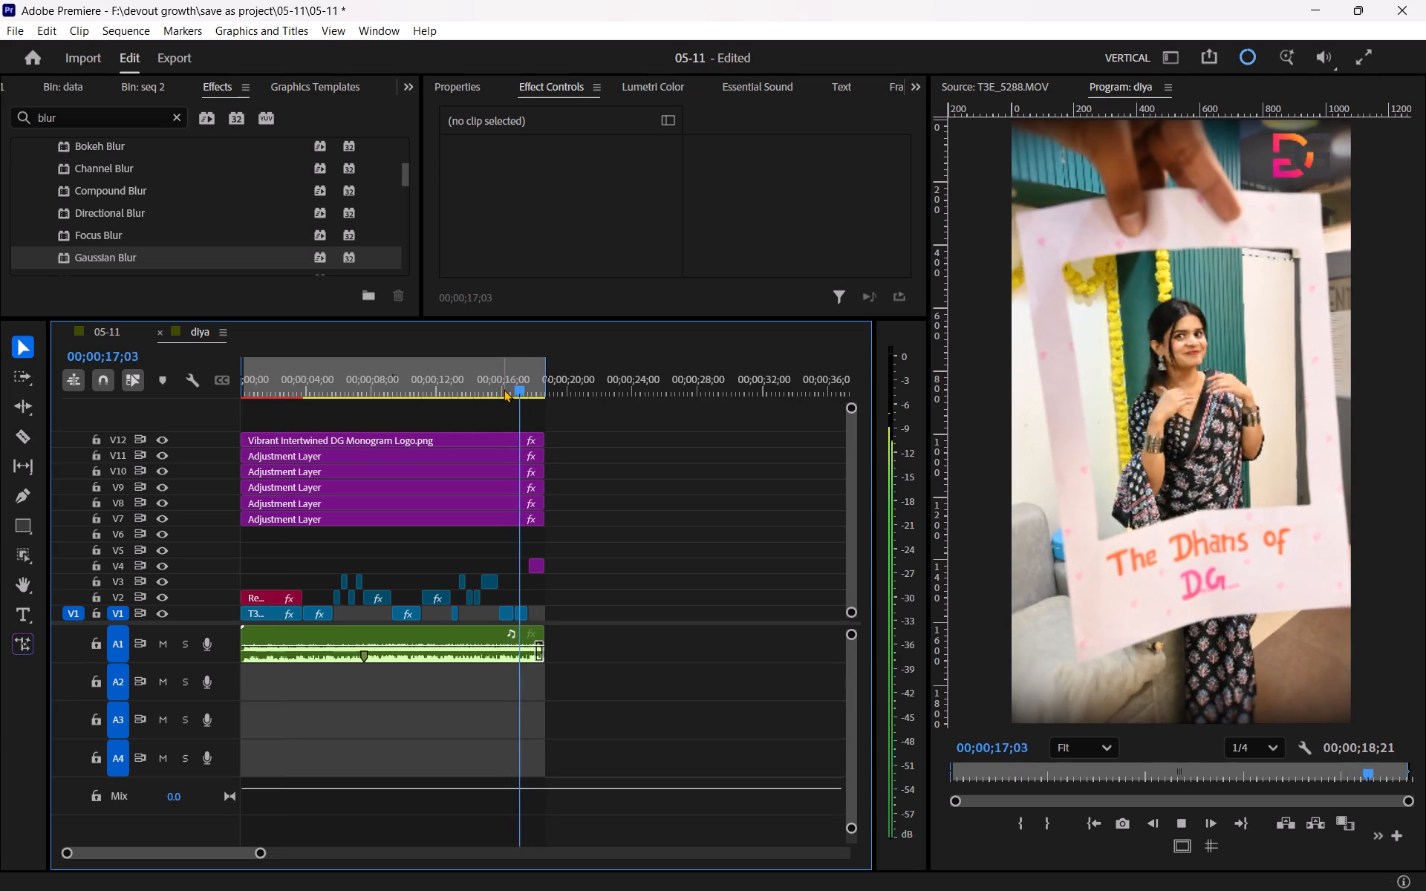
key(space)
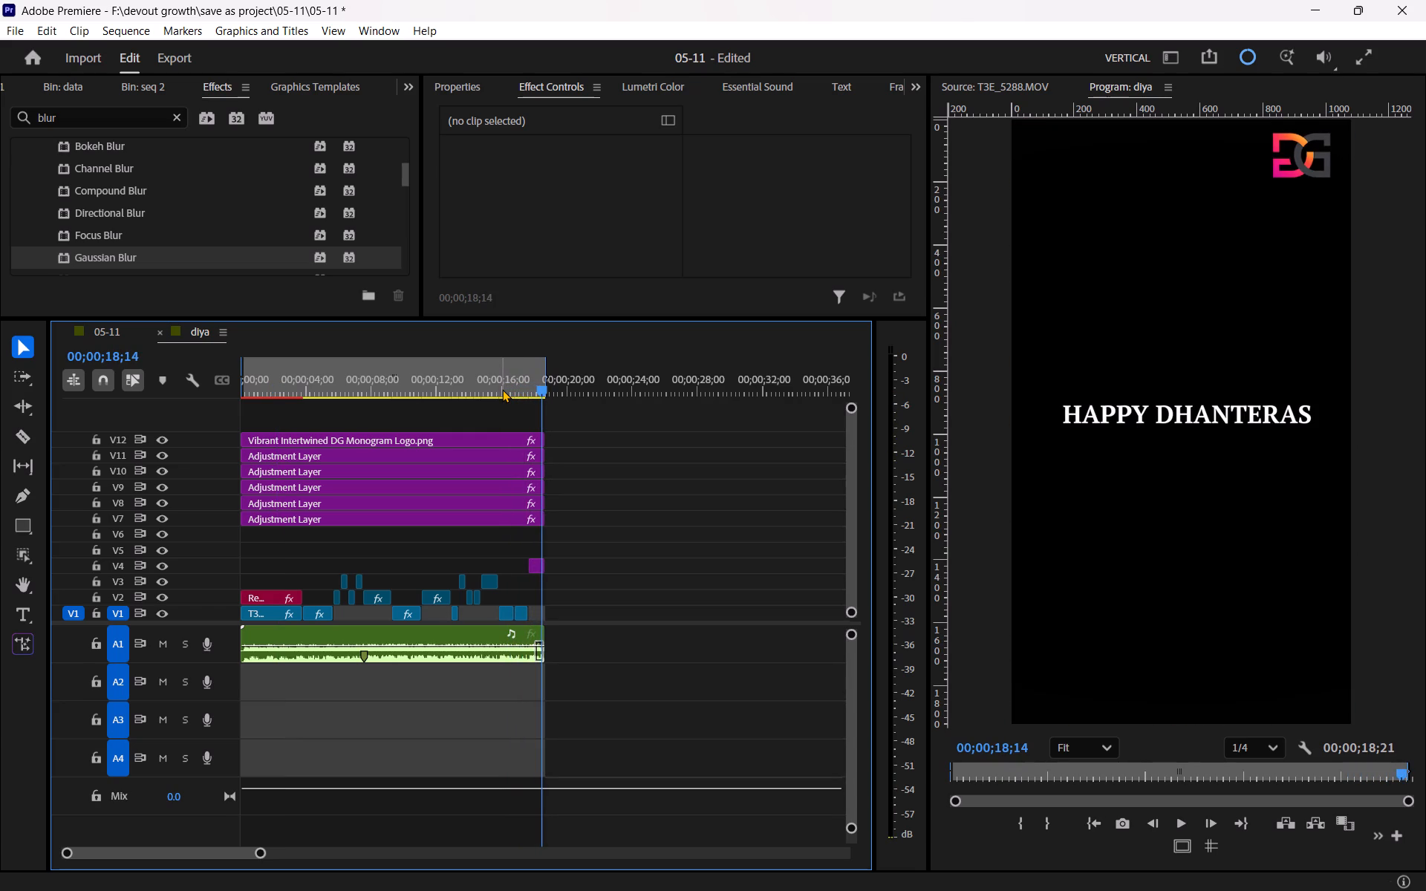
key(space)
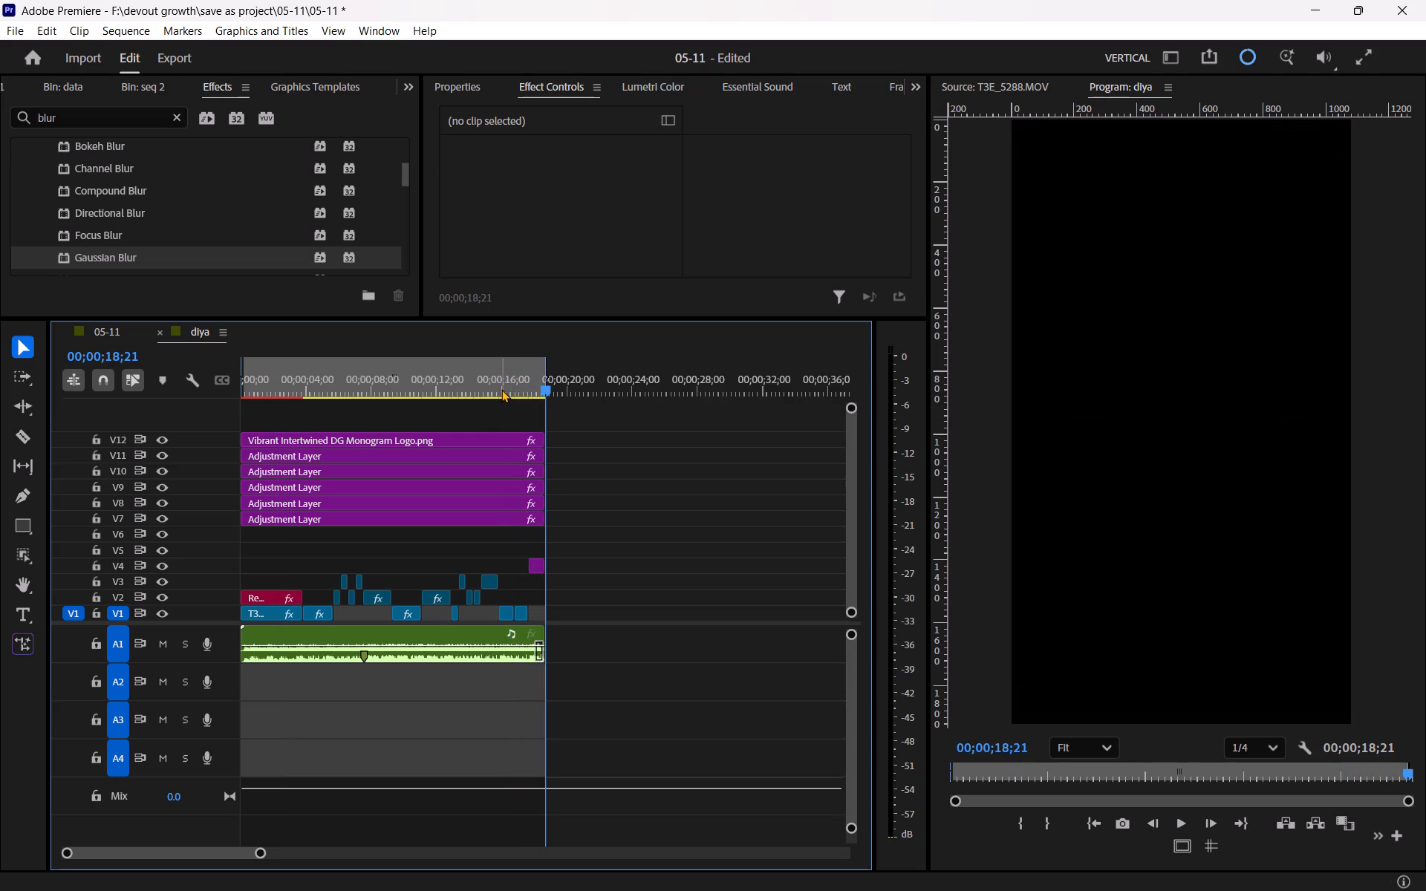
click(508, 389)
key(space)
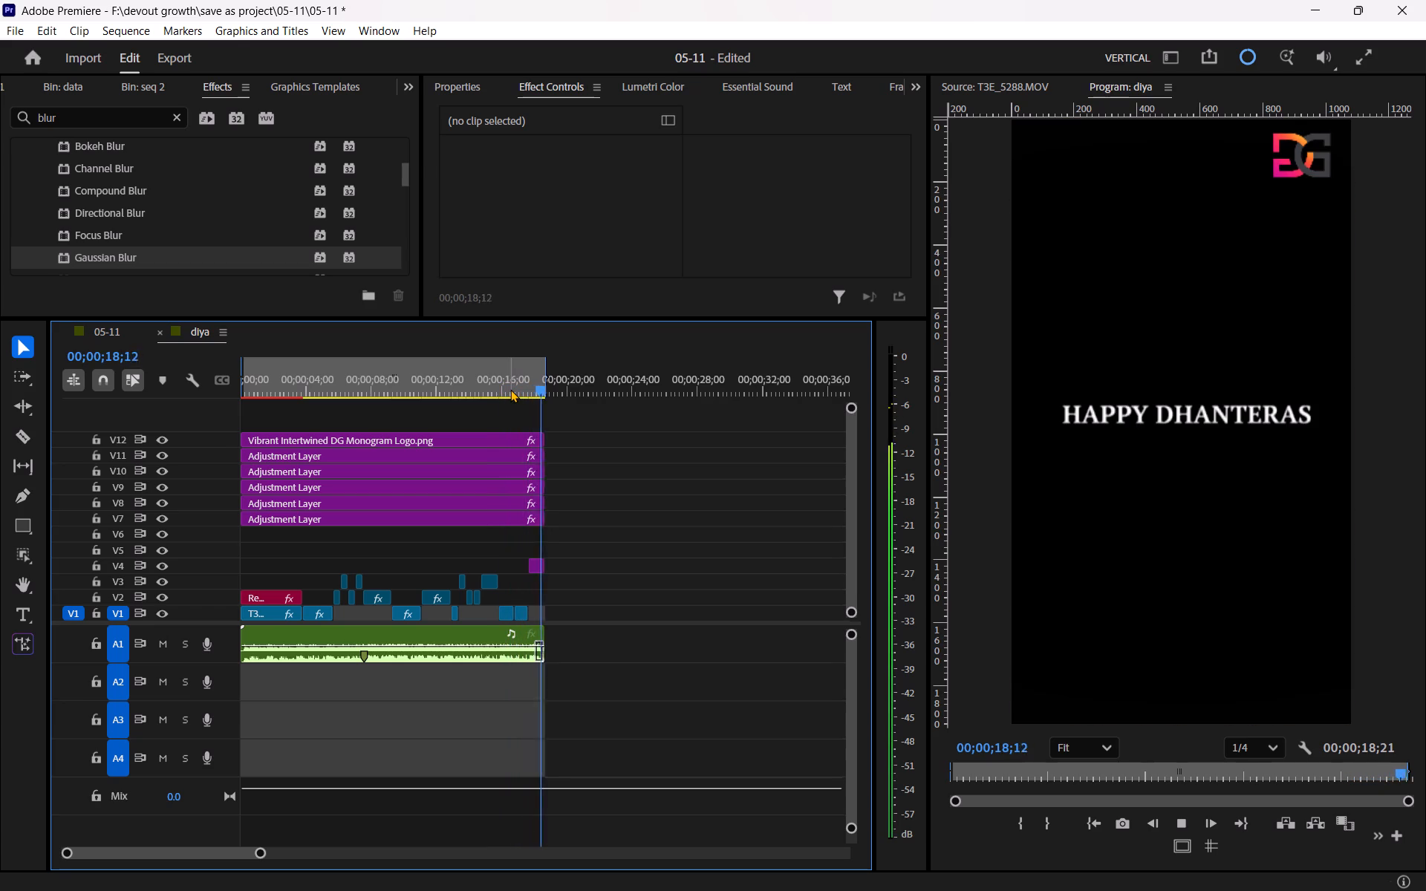
key(space)
drag(515, 391, 504, 394)
key(space)
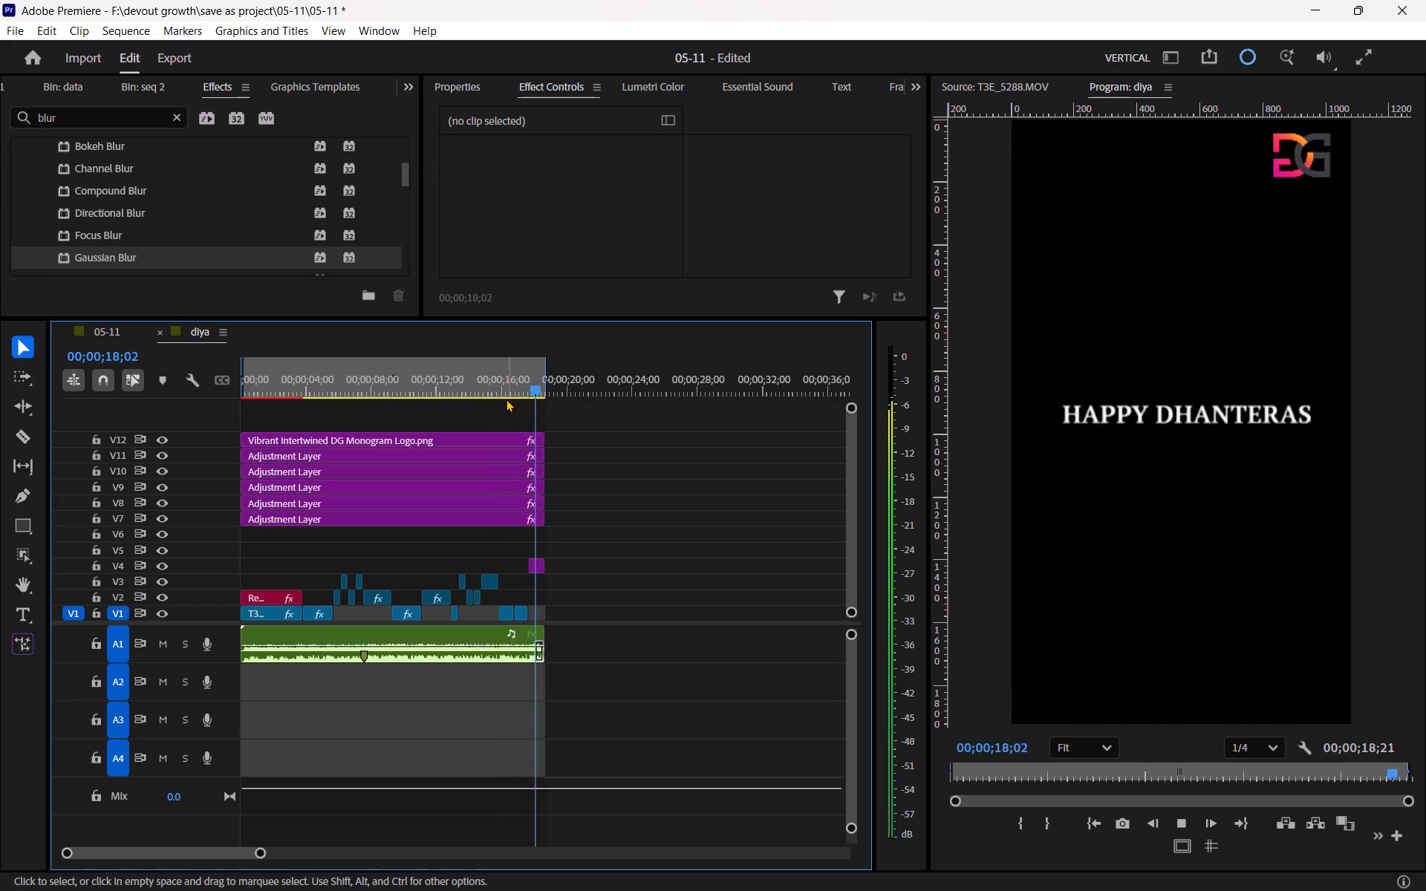
key(space)
Return the playhead to the start of the sequence and render it from in to out.
drag(462, 391, 53, 396)
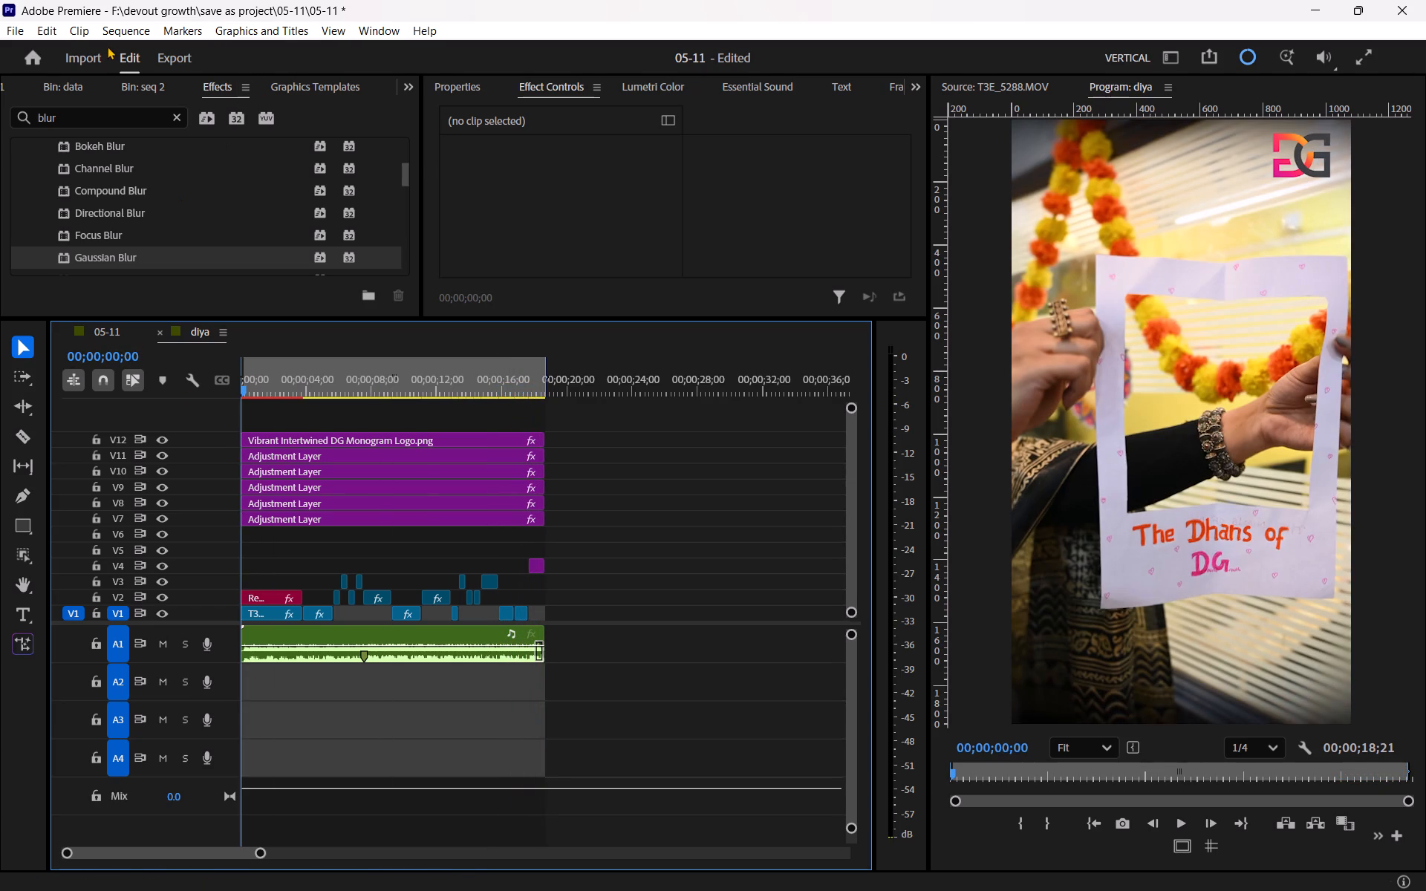
click(127, 34)
click(149, 98)
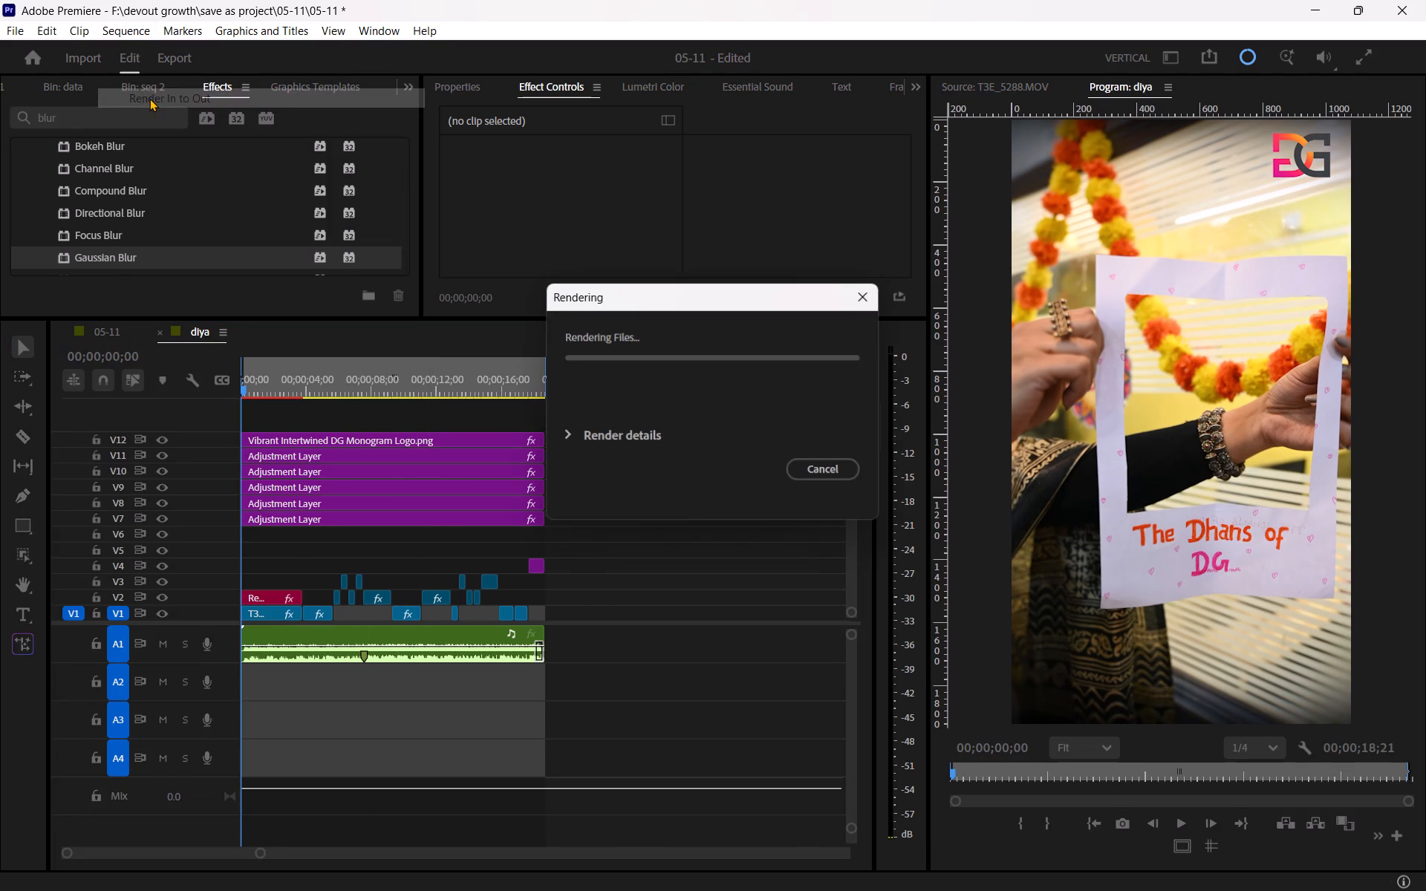
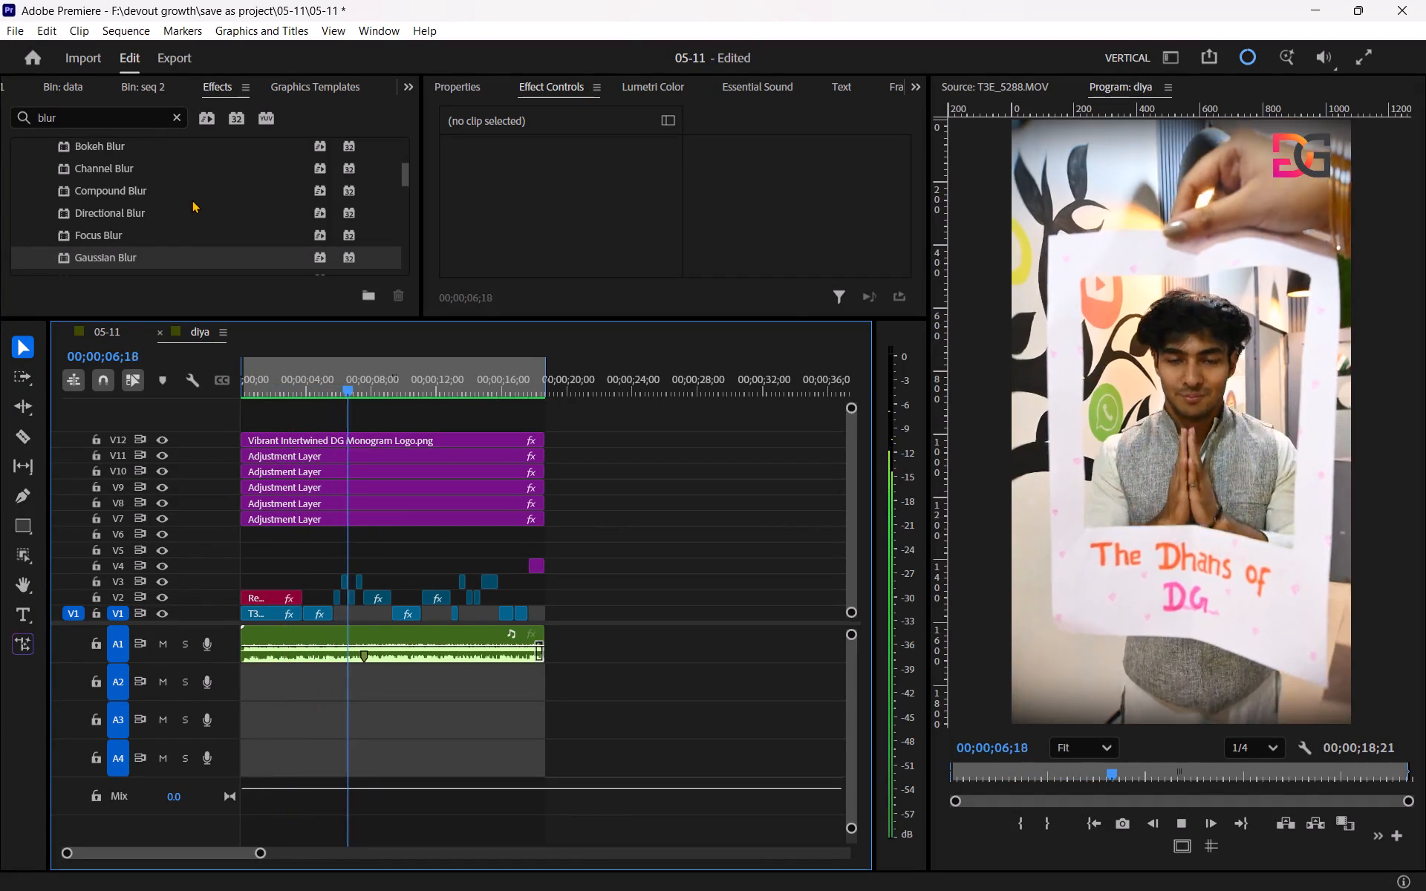
Play the sequence through to the end and review the closing HAPPY DHANTERAS title around 00;00;18;00.
key(space)
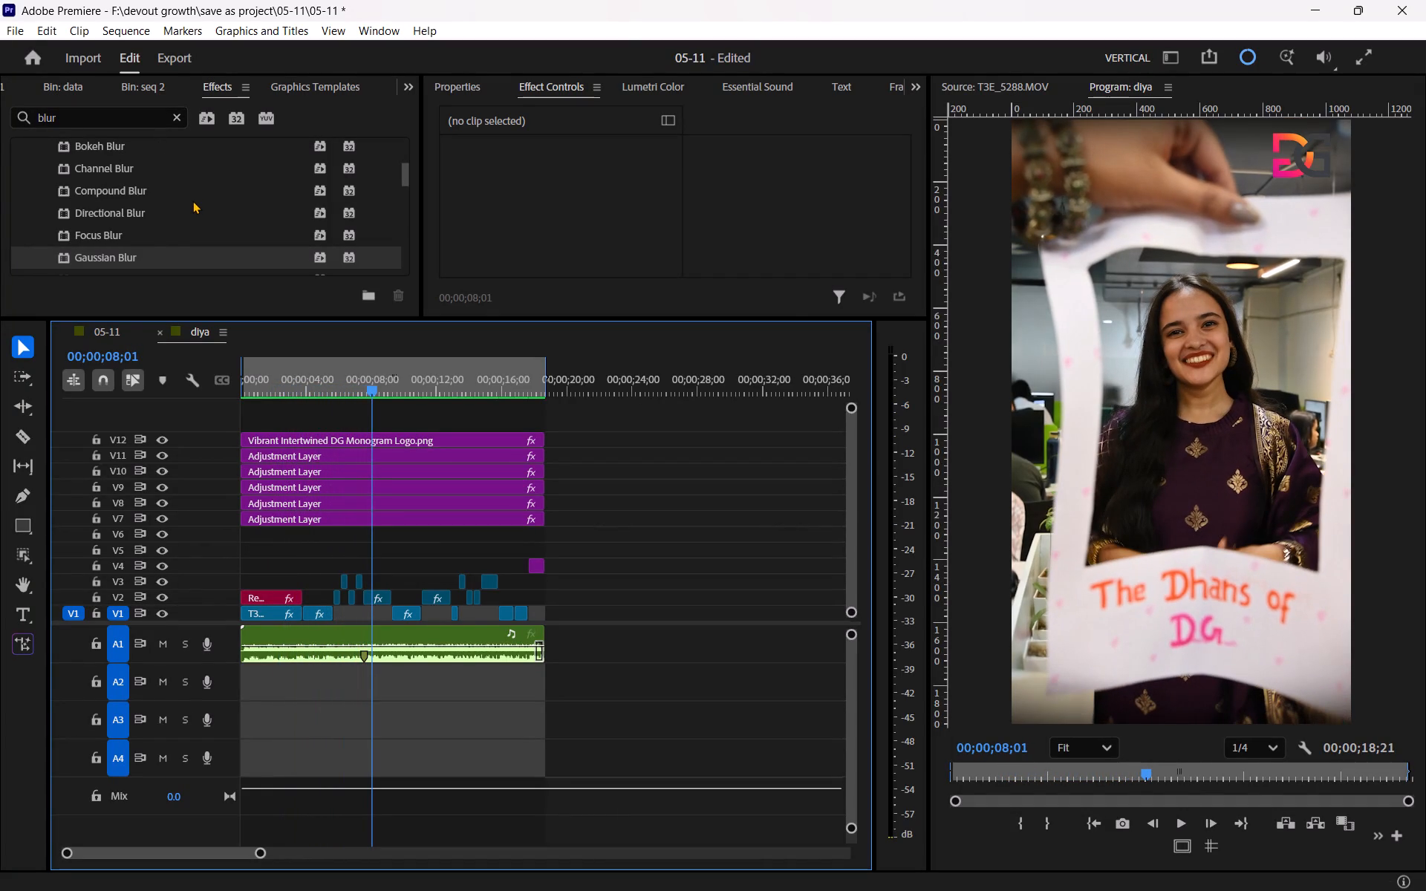
key(space)
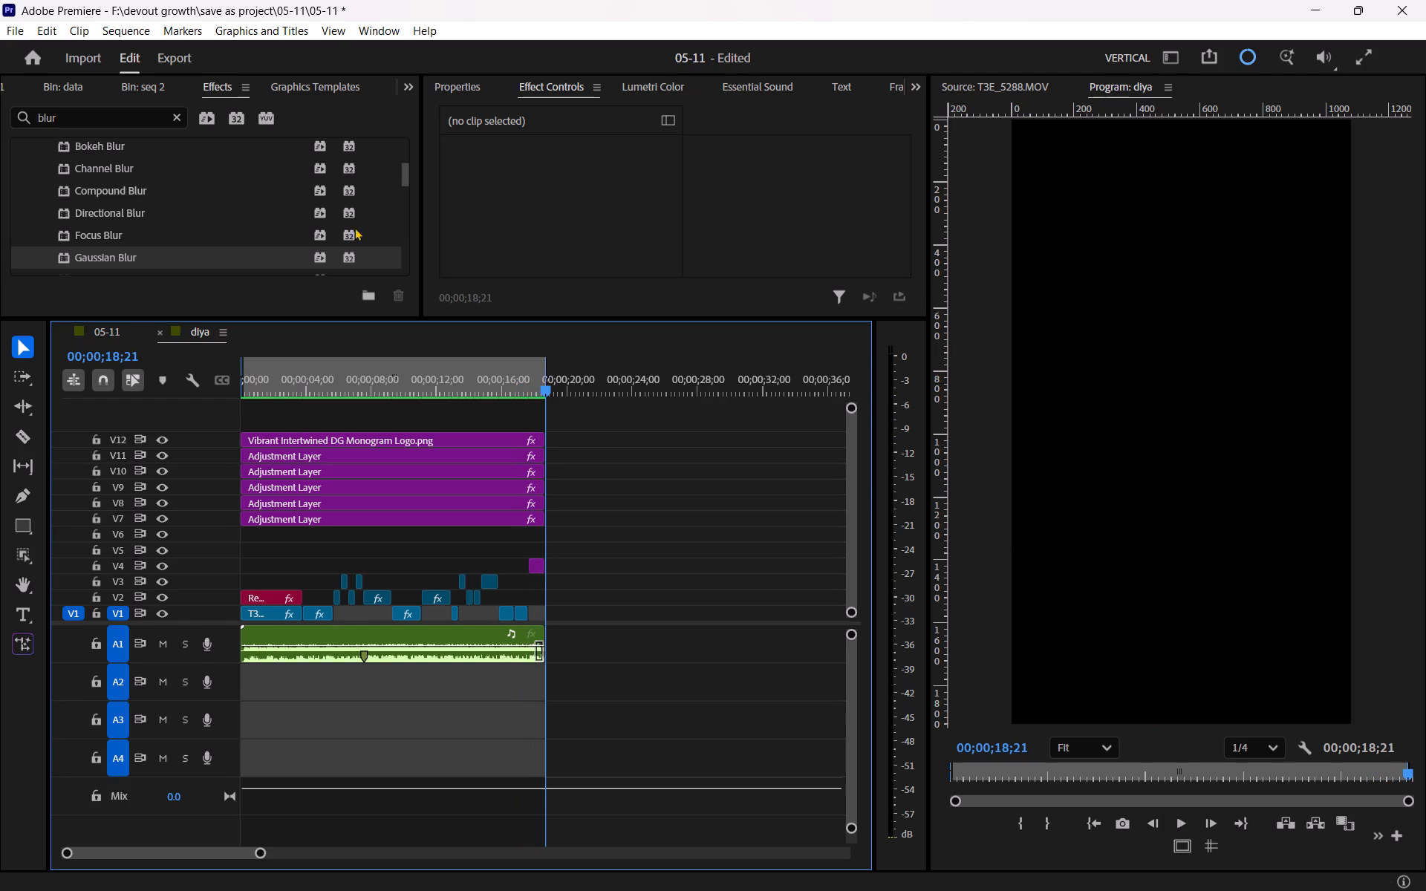
key(equal)
key(equal)
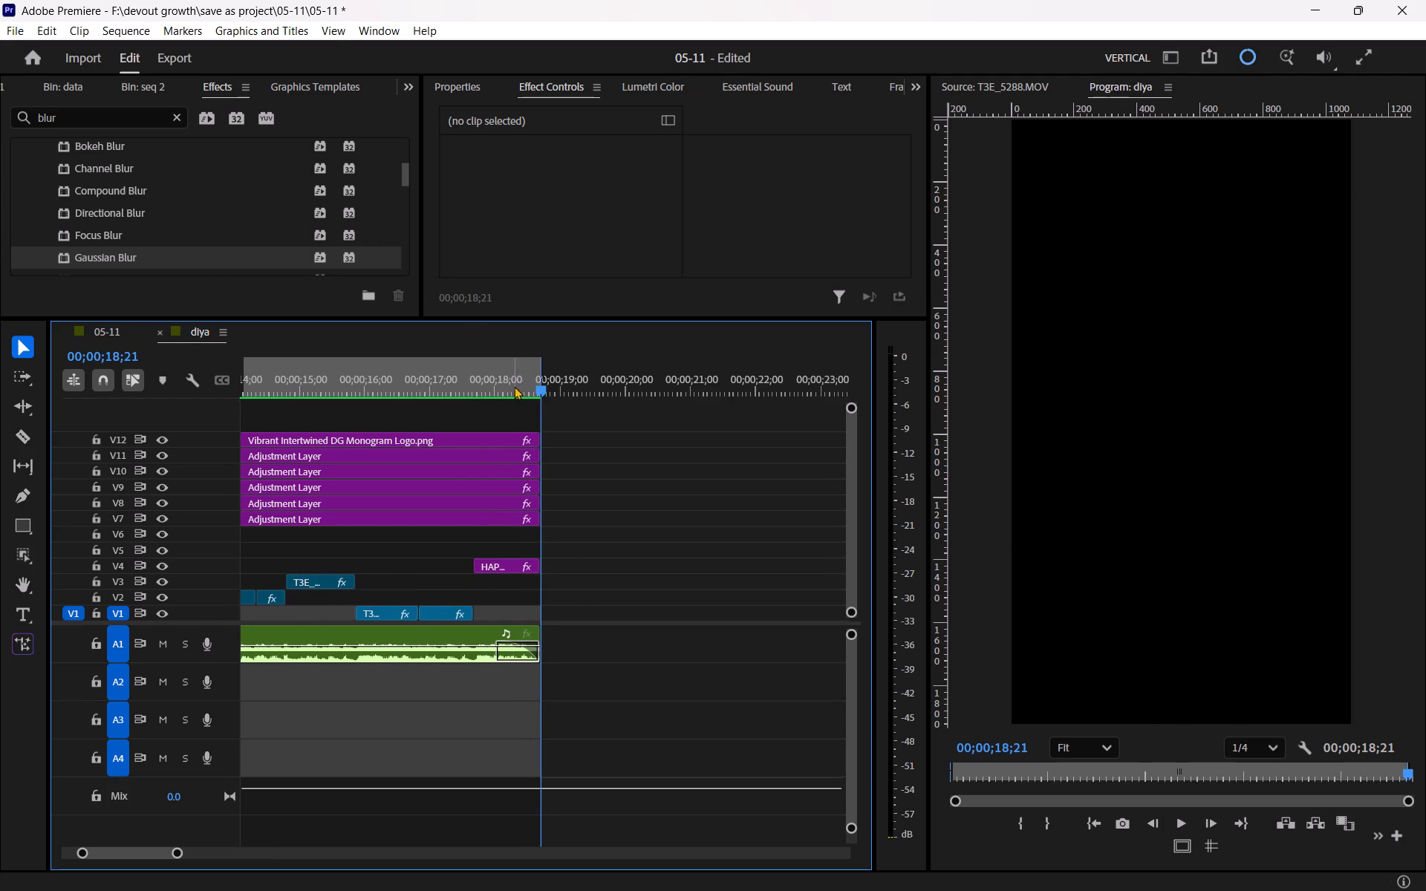
drag(509, 385, 457, 404)
key(space)
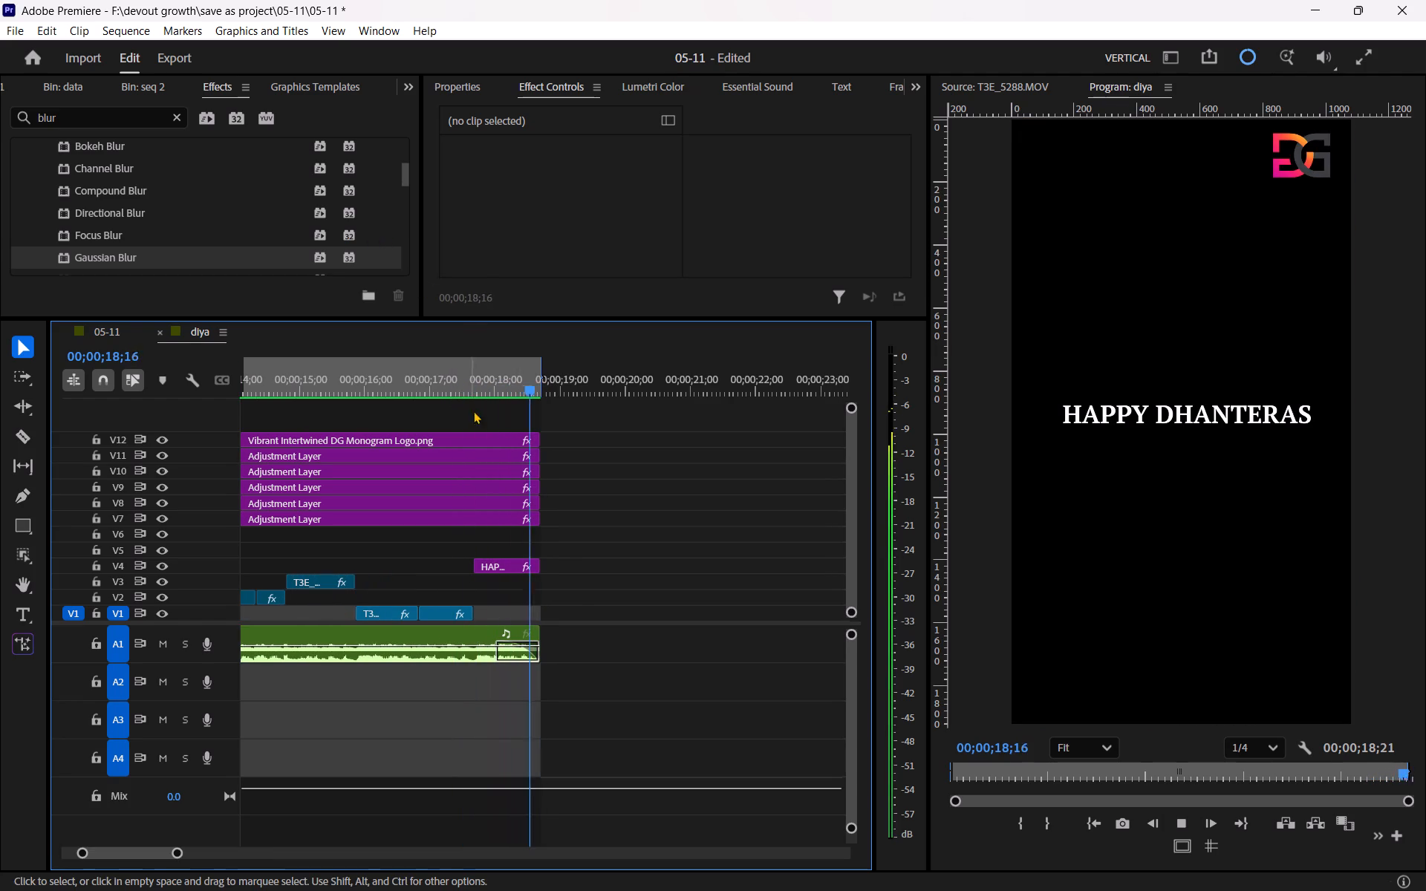
drag(544, 385, 495, 399)
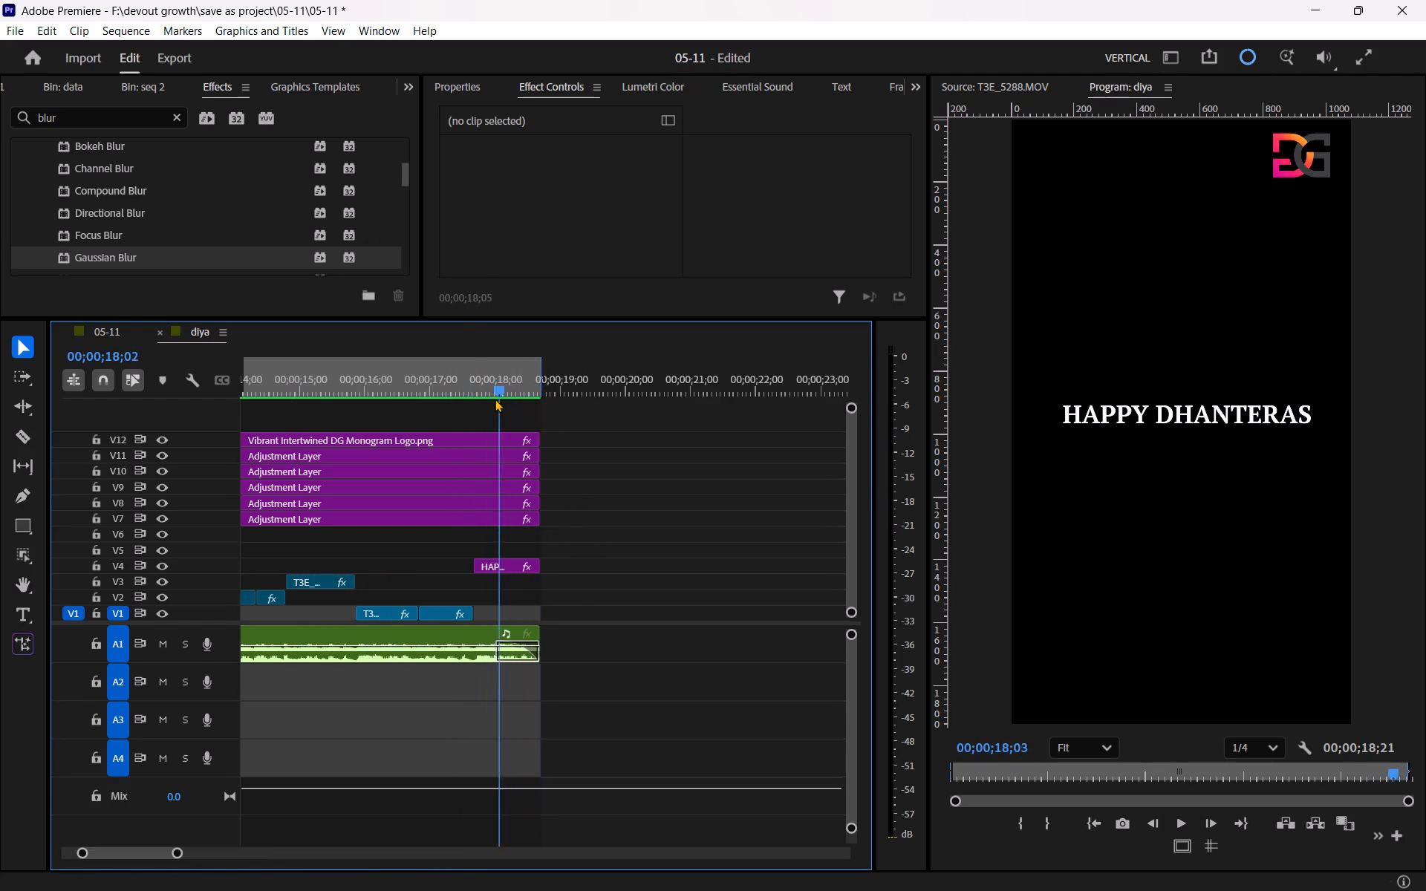
drag(495, 399, 492, 400)
Extend the music on A1 and the HAPPY DHANTERAS title on V4 so both end at 00;00;19;05.
drag(550, 641, 582, 642)
drag(543, 567, 579, 563)
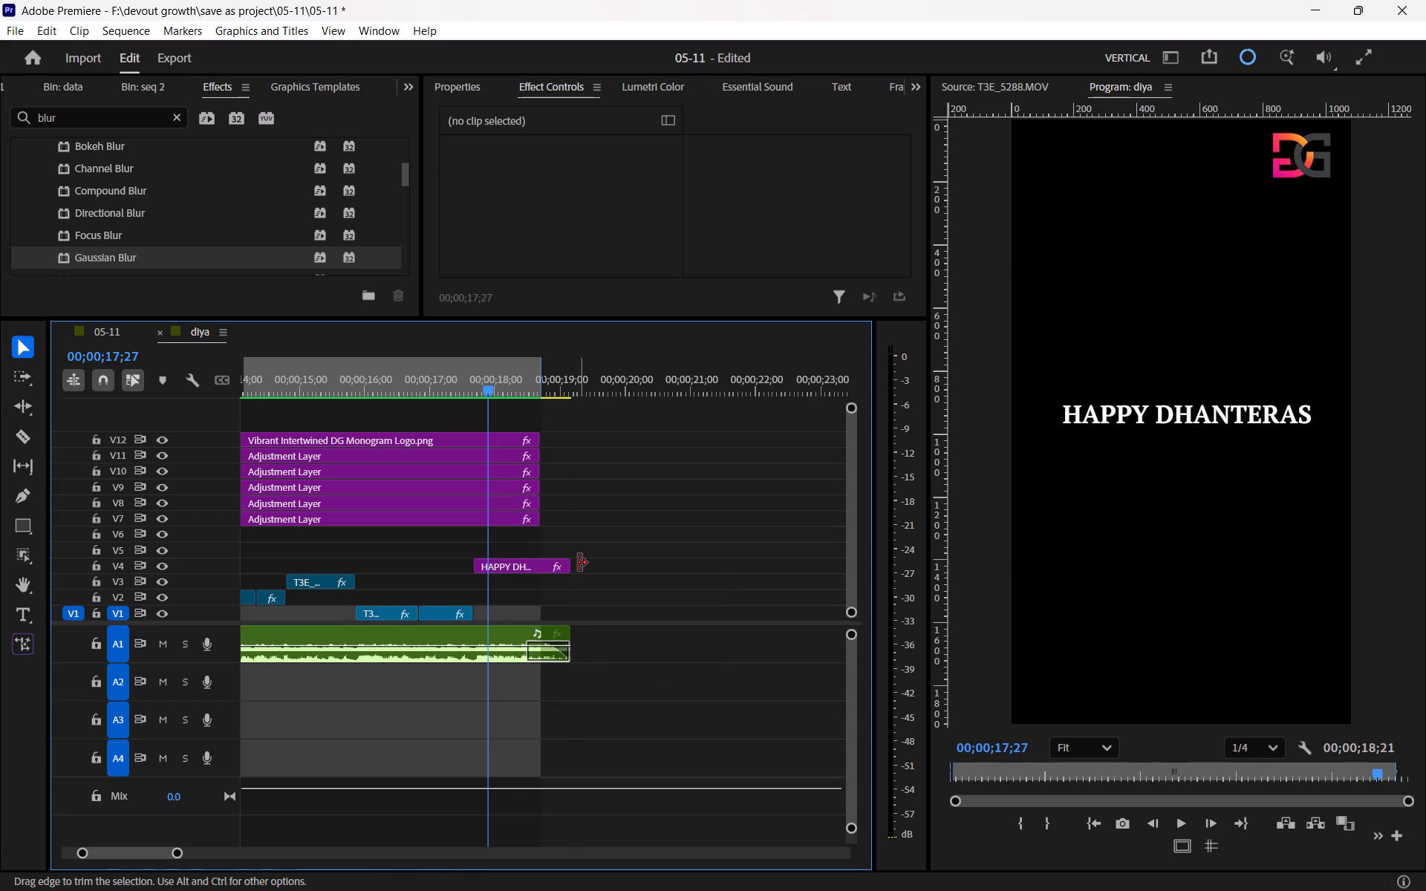
key(space)
key(space)
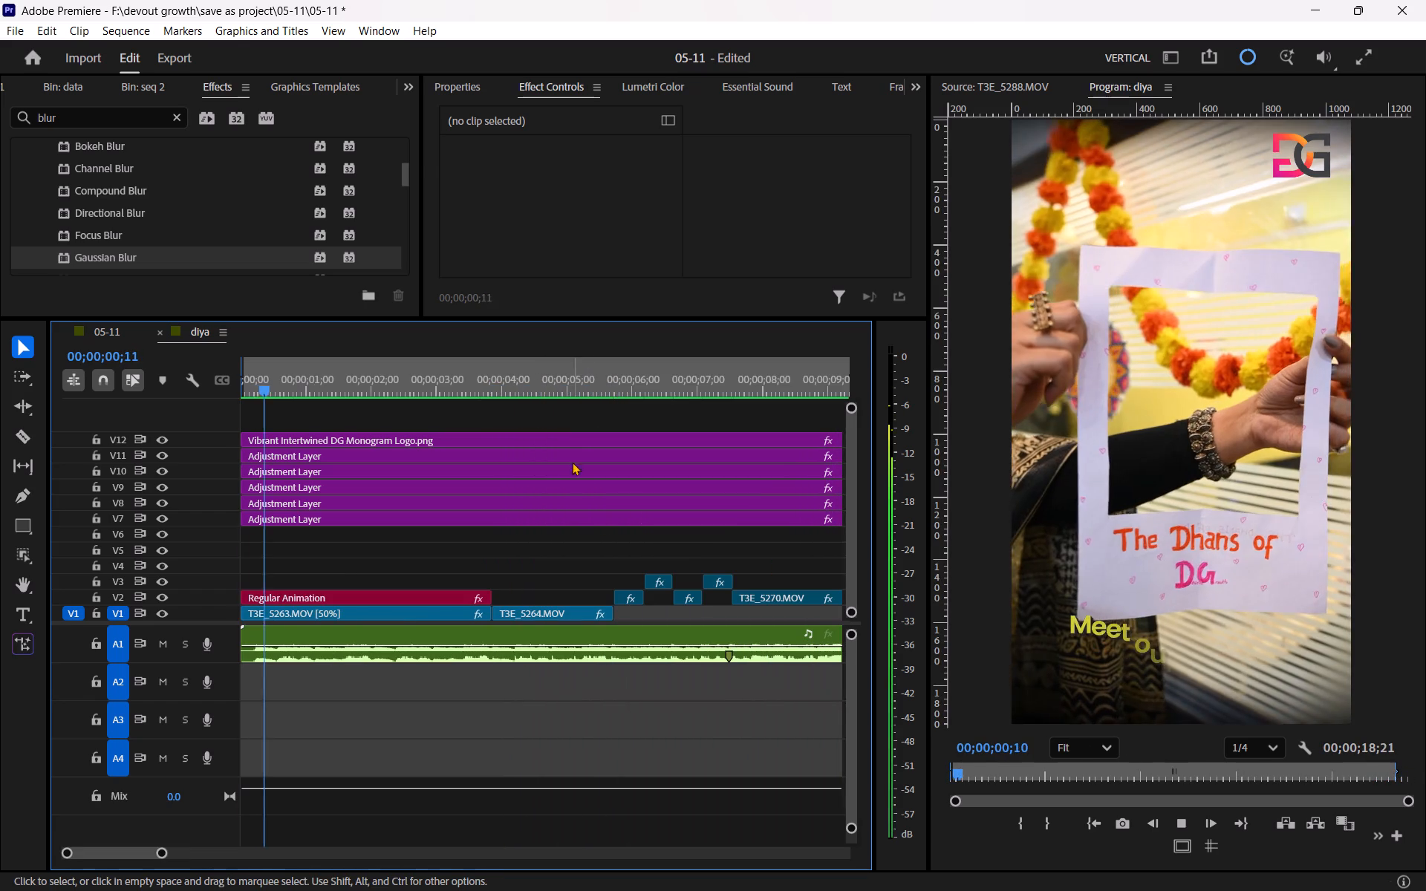
key(space)
Split the V12 logo clip at about 00;00;18;04, duplicate the tail piece directly after it, and trim the copy to end with the title.
text(---)
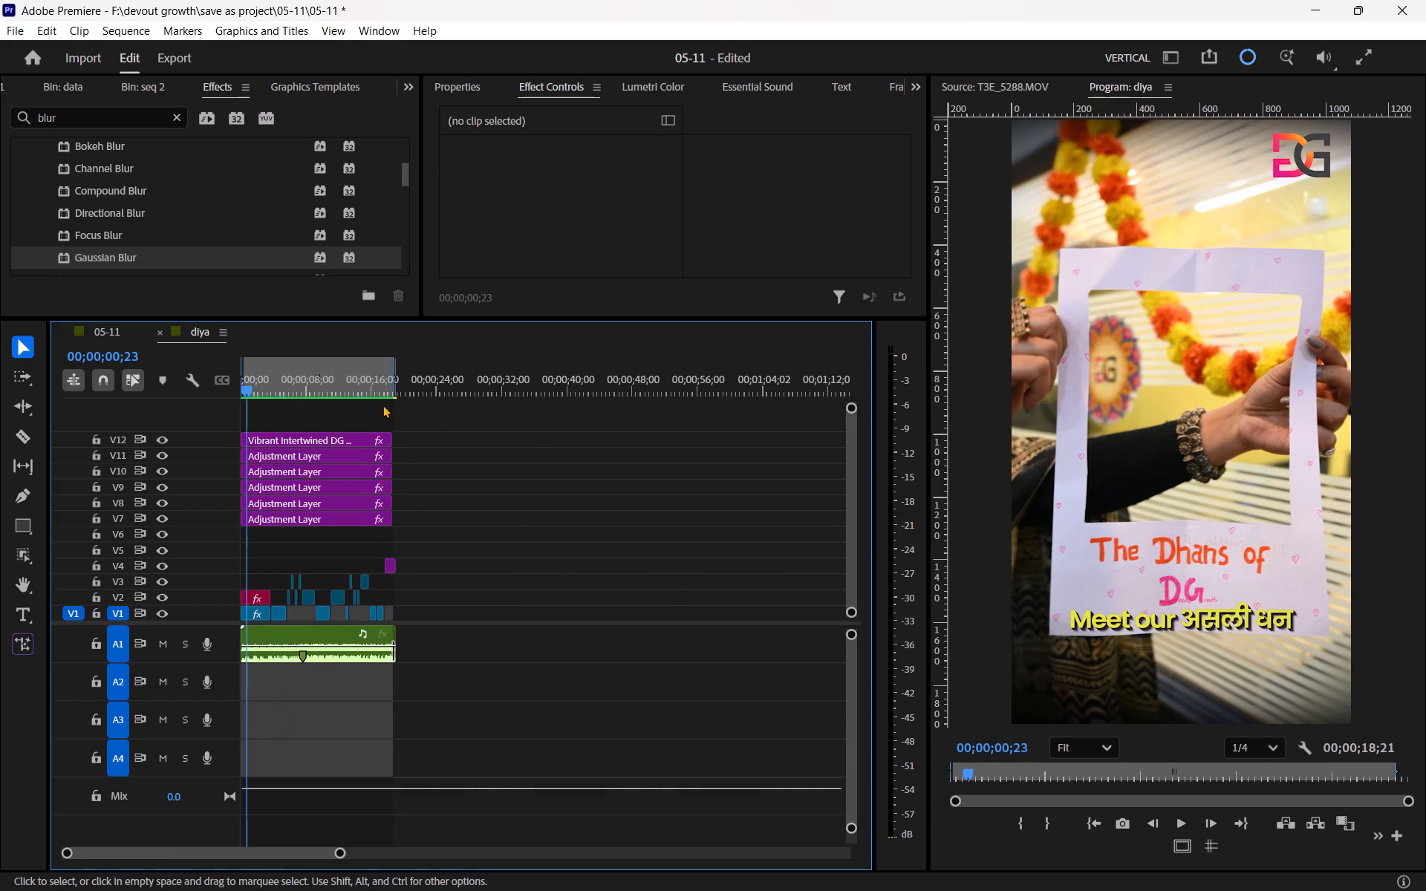
click(378, 388)
text(==)
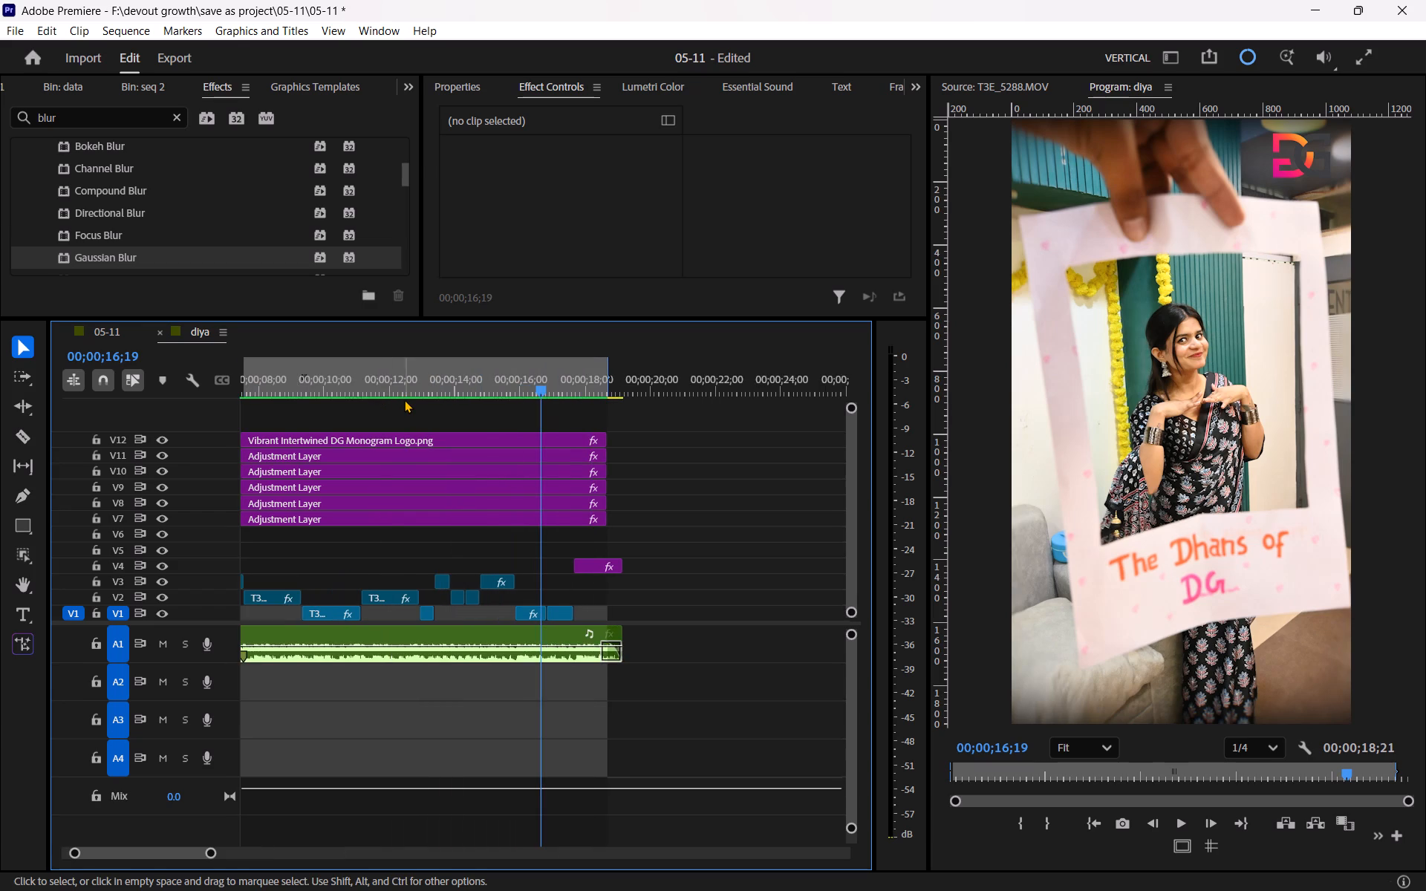
scroll(404, 399, down, 3)
text(==)
scroll(433, 417, down, 5)
scroll(504, 450, down, 2)
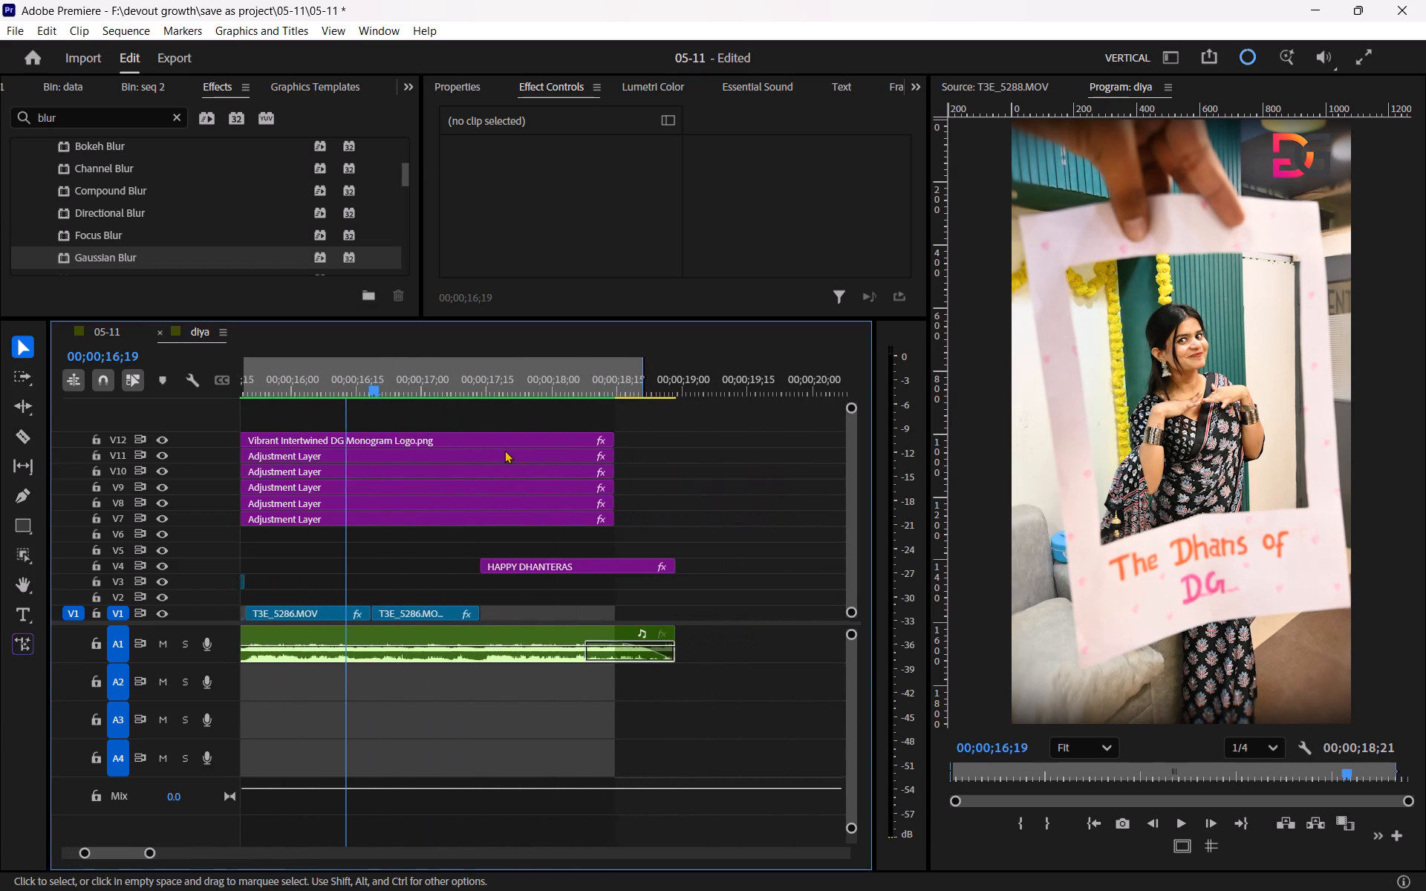
scroll(504, 450, down, 2)
key(c)
click(485, 438)
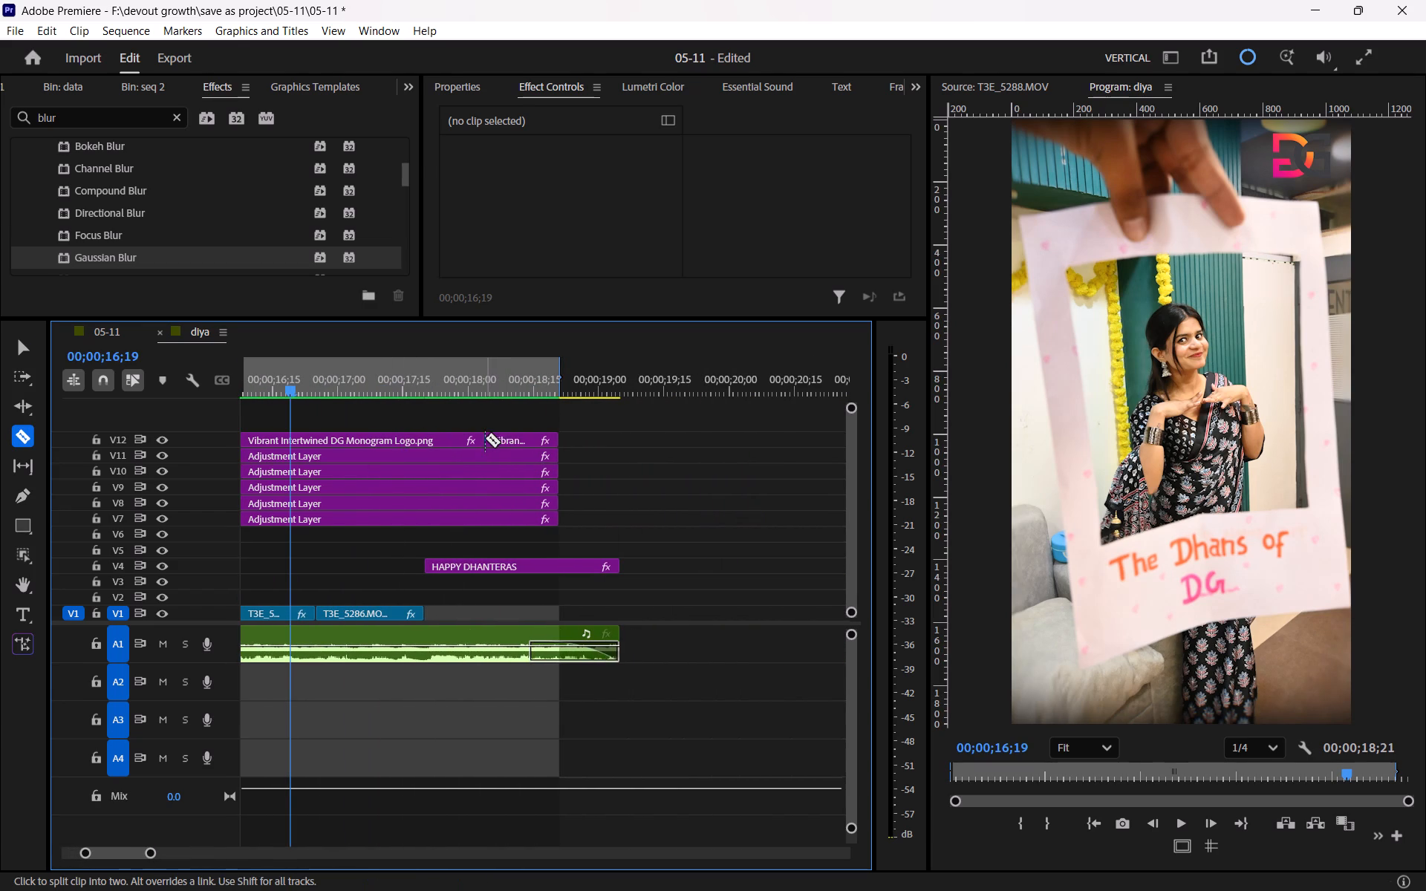
key(v)
click(498, 437)
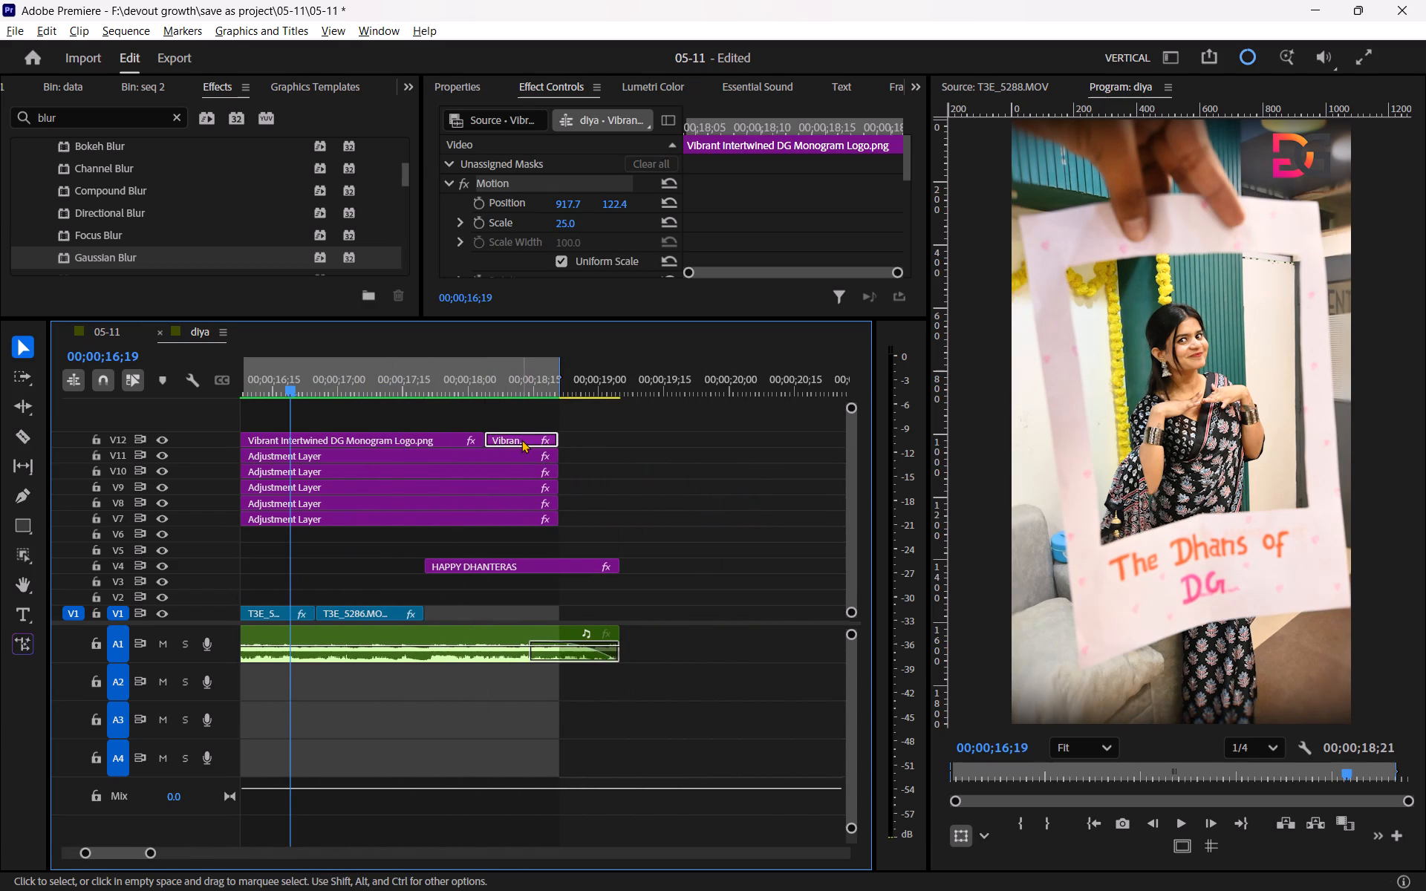
alt+drag(521, 440, 599, 437)
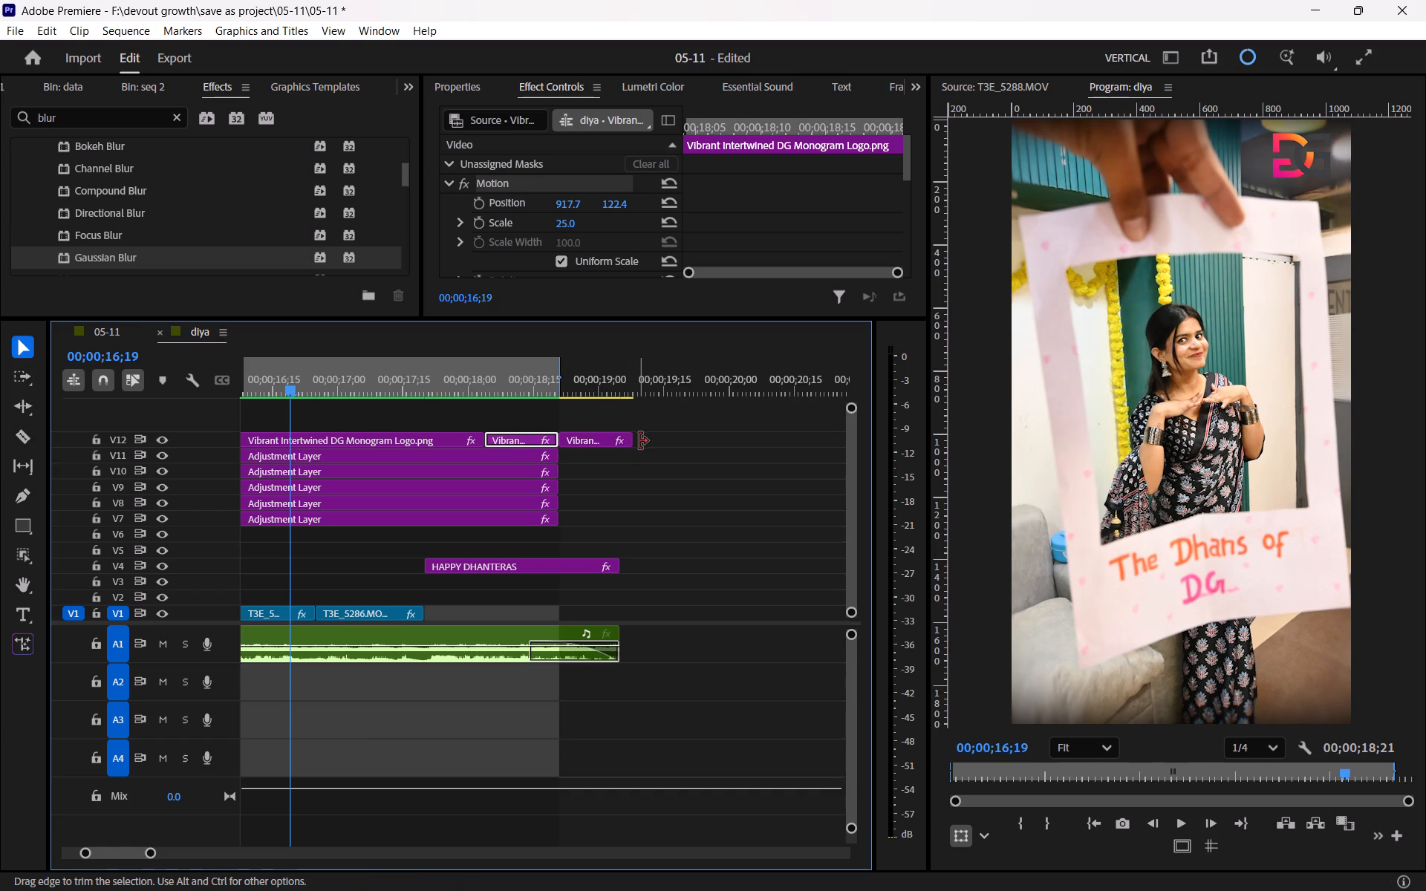
drag(639, 441, 628, 451)
Play back the closing seconds repeatedly to check the logo over the extended end title.
key(space)
click(587, 405)
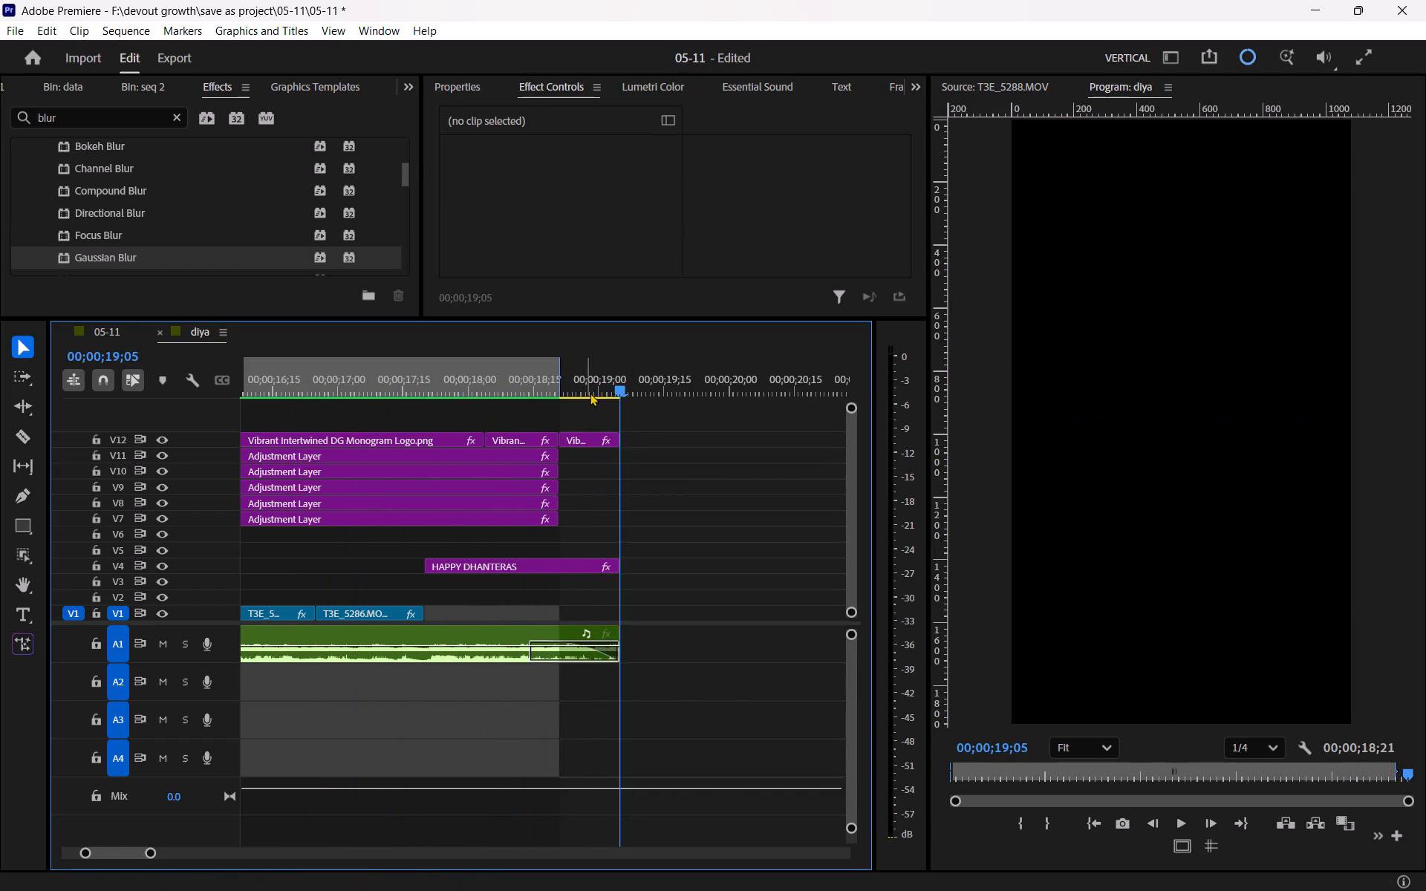
drag(593, 385, 514, 427)
key(space)
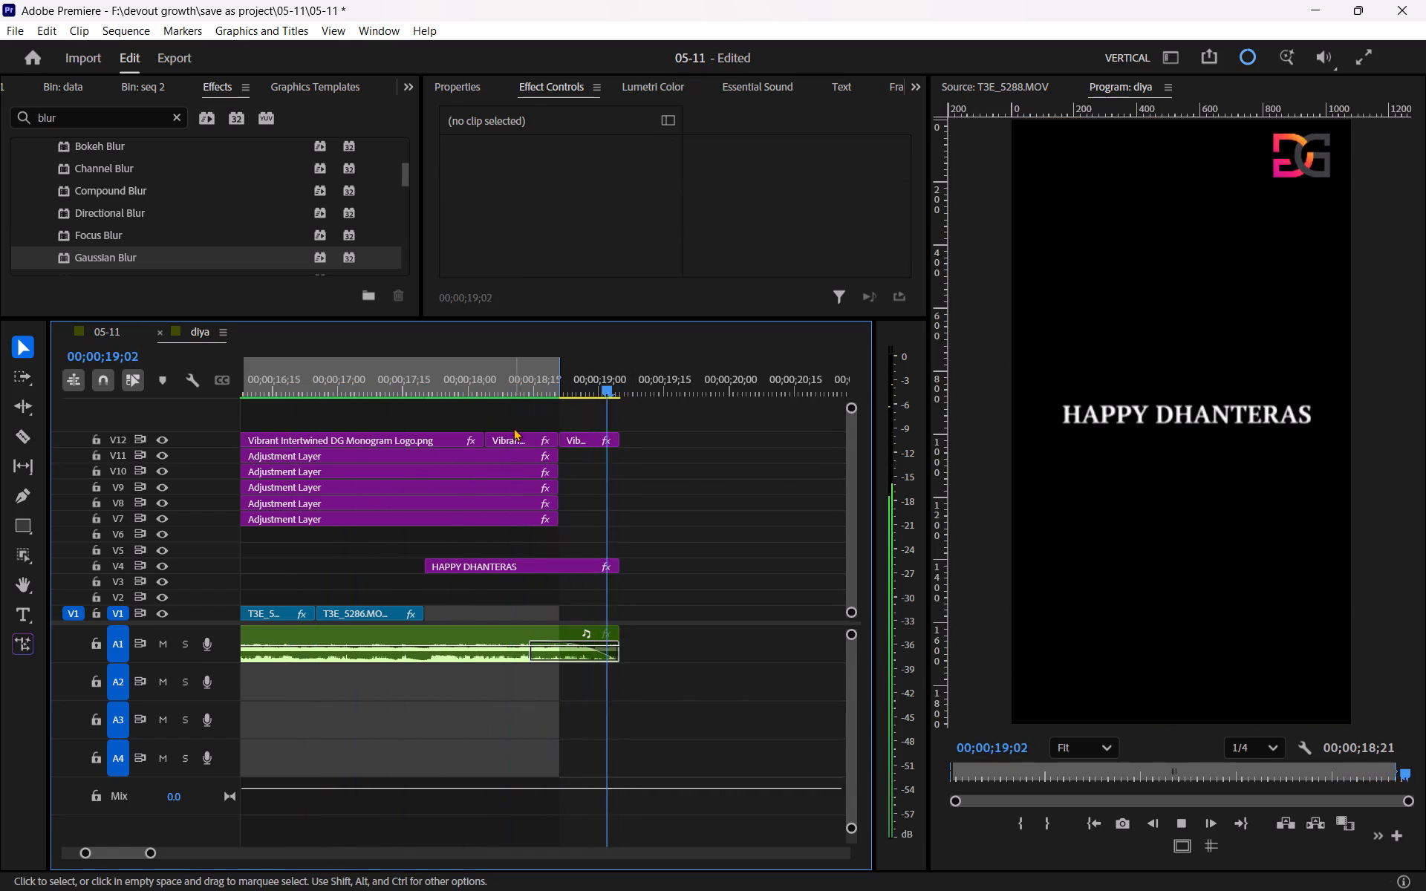
key(space)
key(space)
text(----)
text(==)
scroll(536, 420, down, 5)
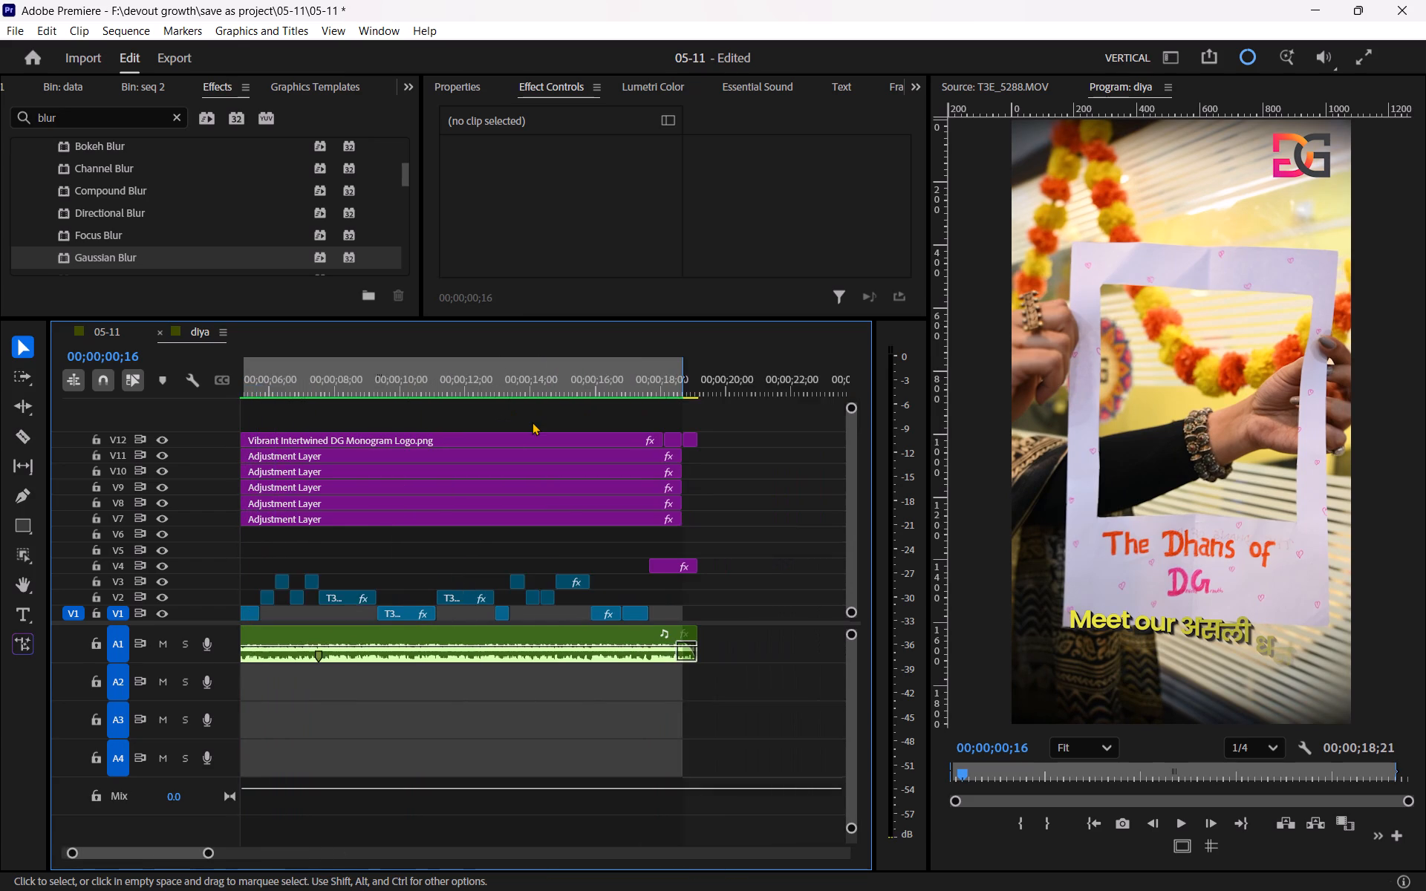
scroll(532, 422, down, 5)
drag(589, 380, 566, 394)
key(space)
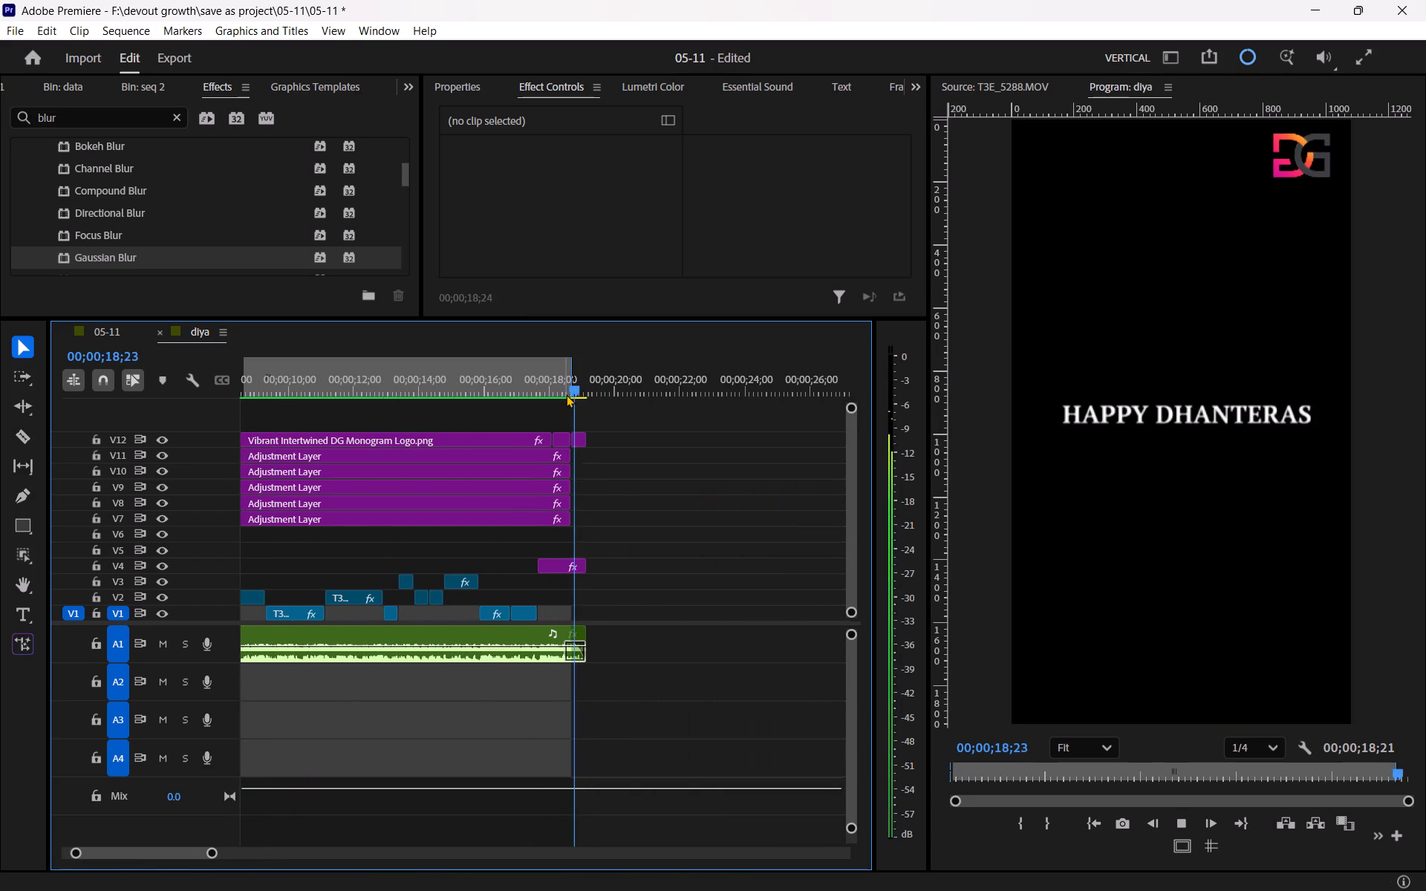
key(space)
Add a cross dissolve fade-out to the end of the HAPPY DHANTERAS title on V4, starting at 00;00;18;28.
key(equal)
key(equal)
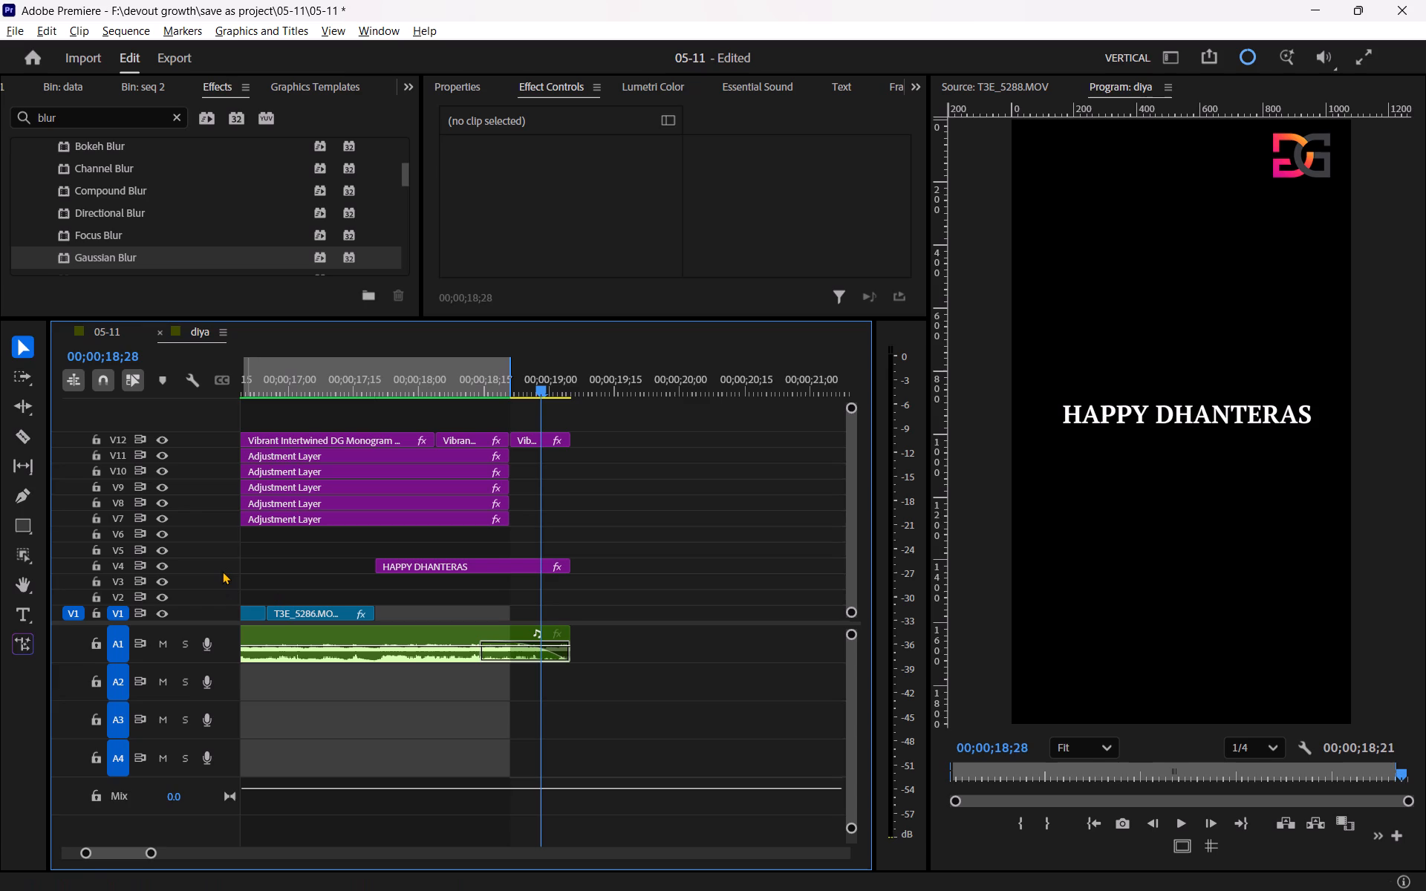
alt+scroll(221, 566, down, 2)
alt+scroll(221, 566, up, 4)
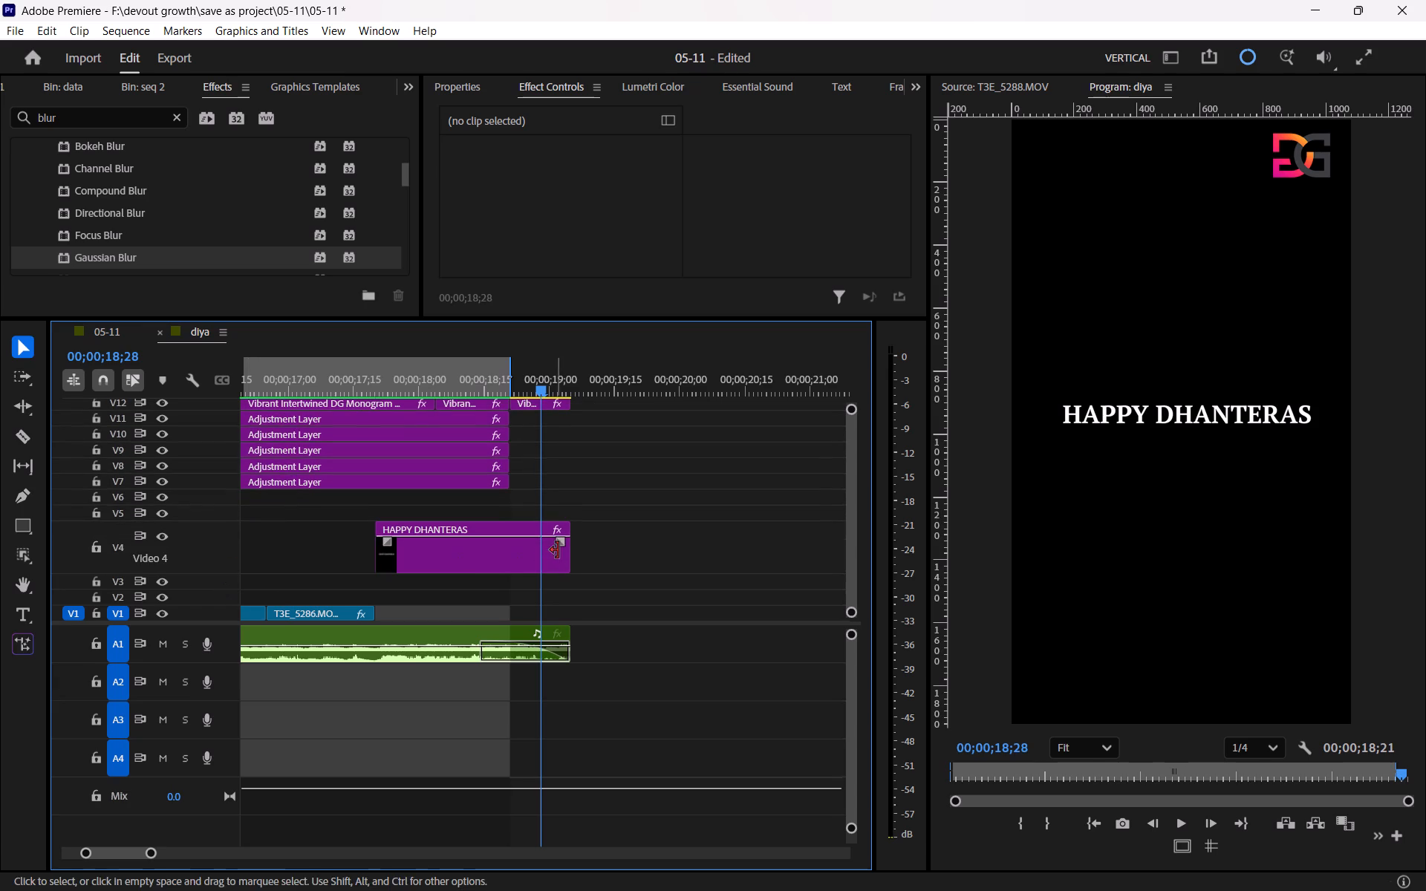
drag(560, 542, 539, 542)
drag(493, 387, 452, 386)
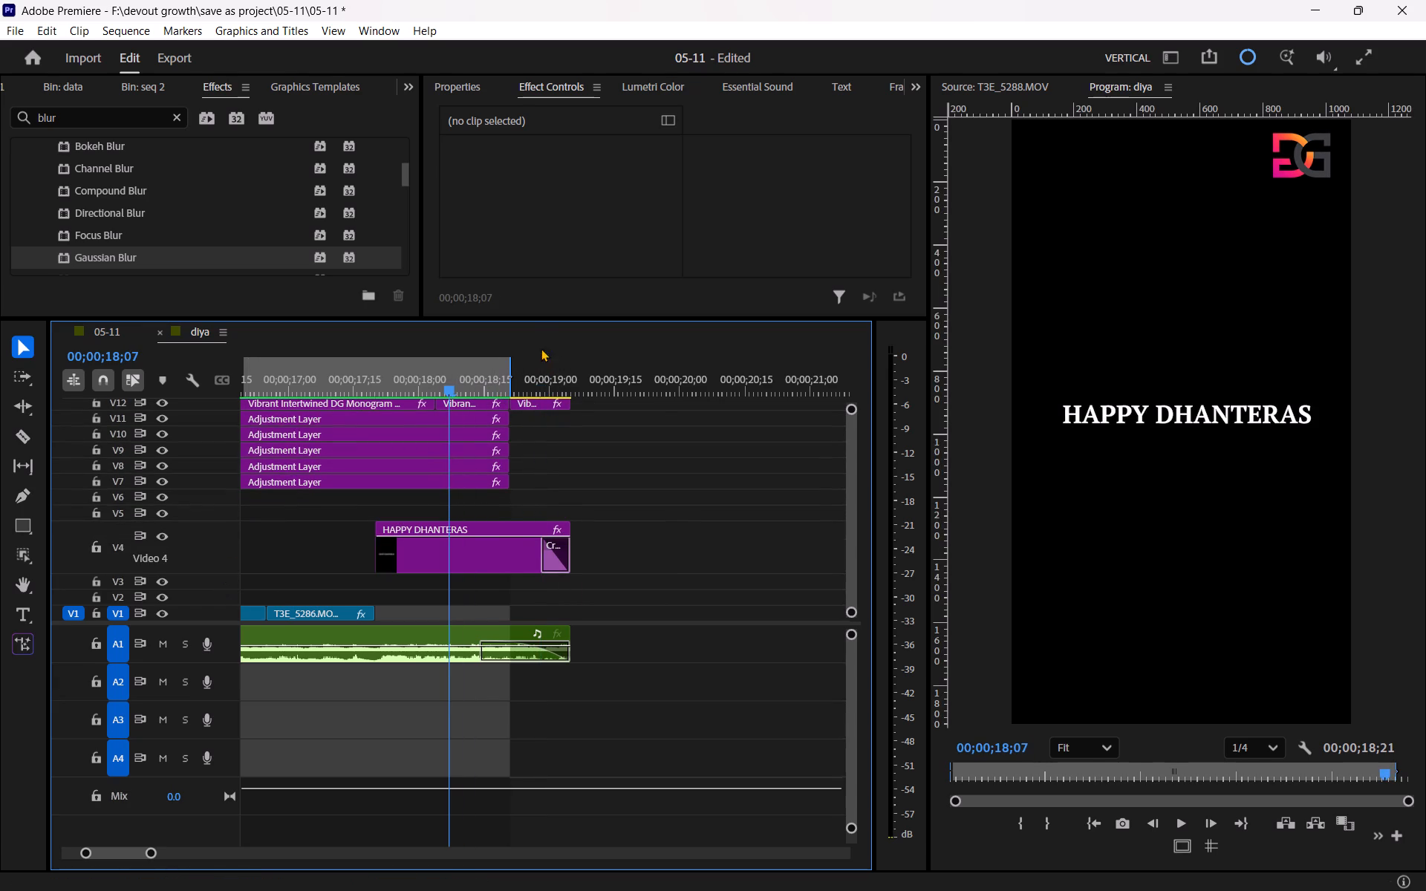
Enlarge the timeline, expand track V12, and add a fade-out of 00;00;00;05 to the end of the last logo clip.
drag(539, 317, 548, 243)
alt+scroll(215, 365, down, 1)
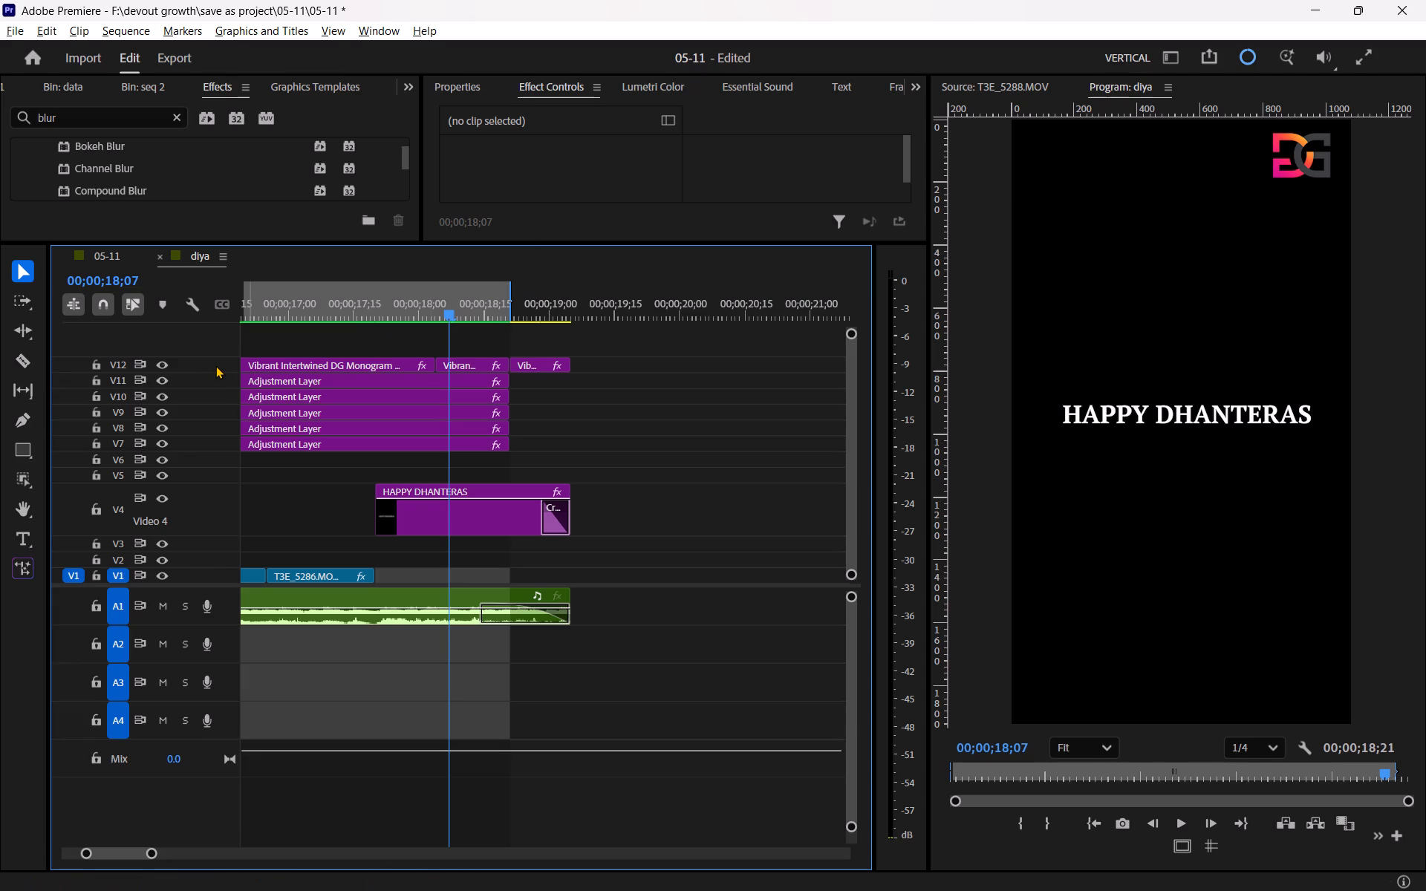
alt+scroll(215, 365, down, 2)
alt+scroll(215, 365, up, 3)
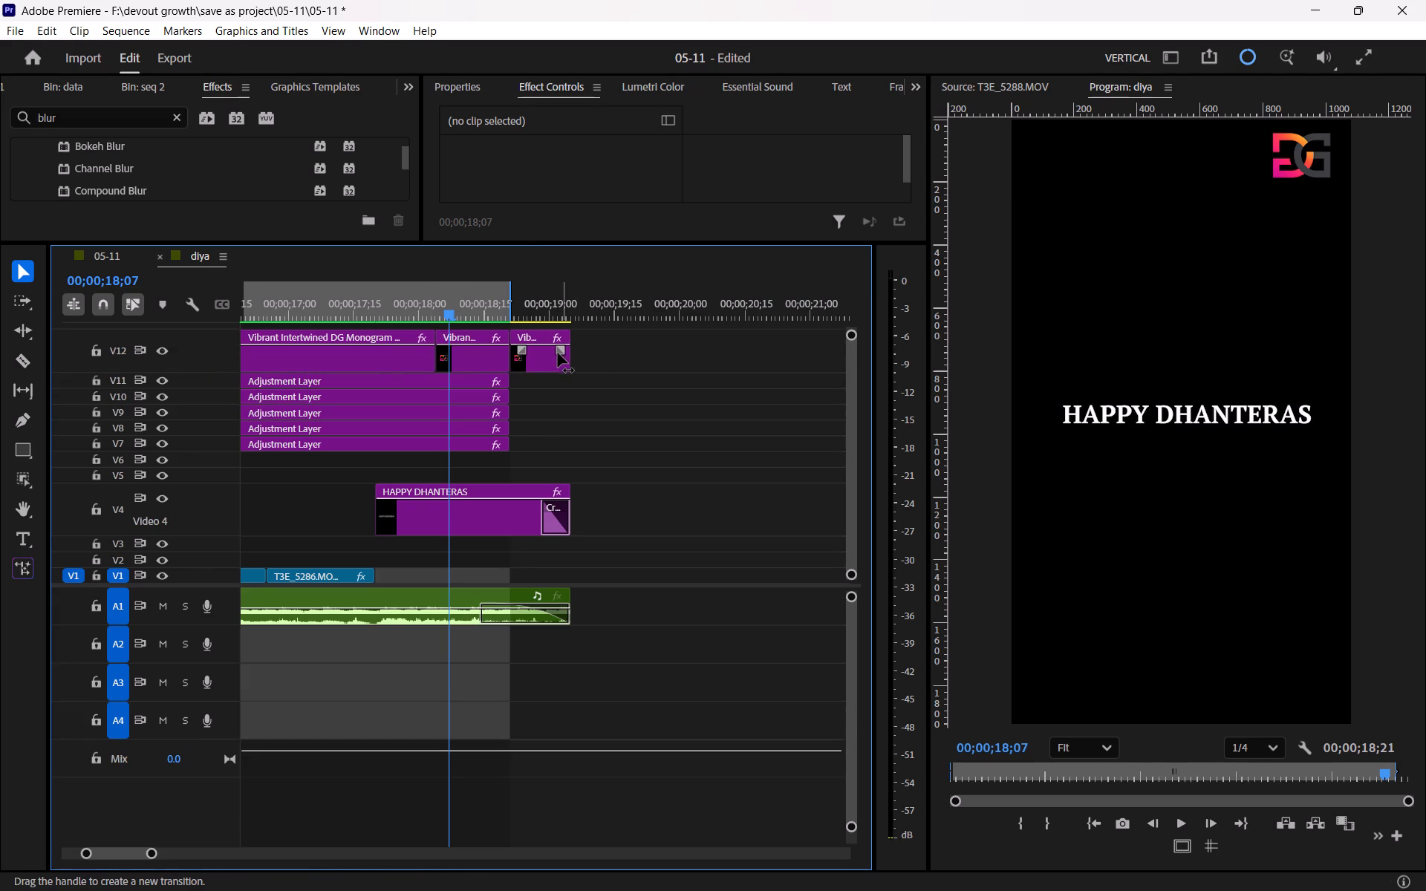
drag(560, 347, 550, 350)
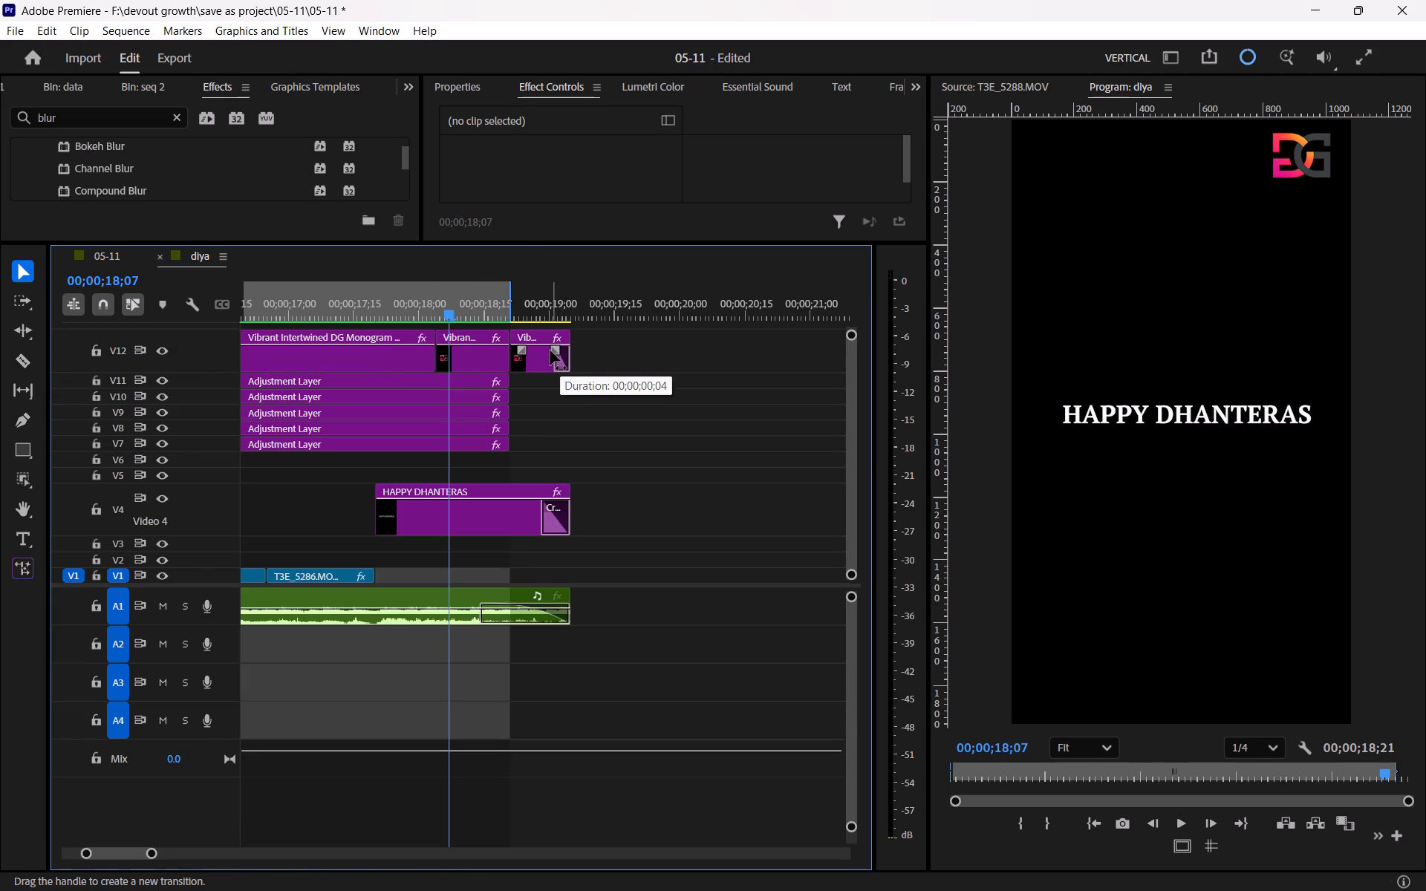
drag(550, 350, 546, 356)
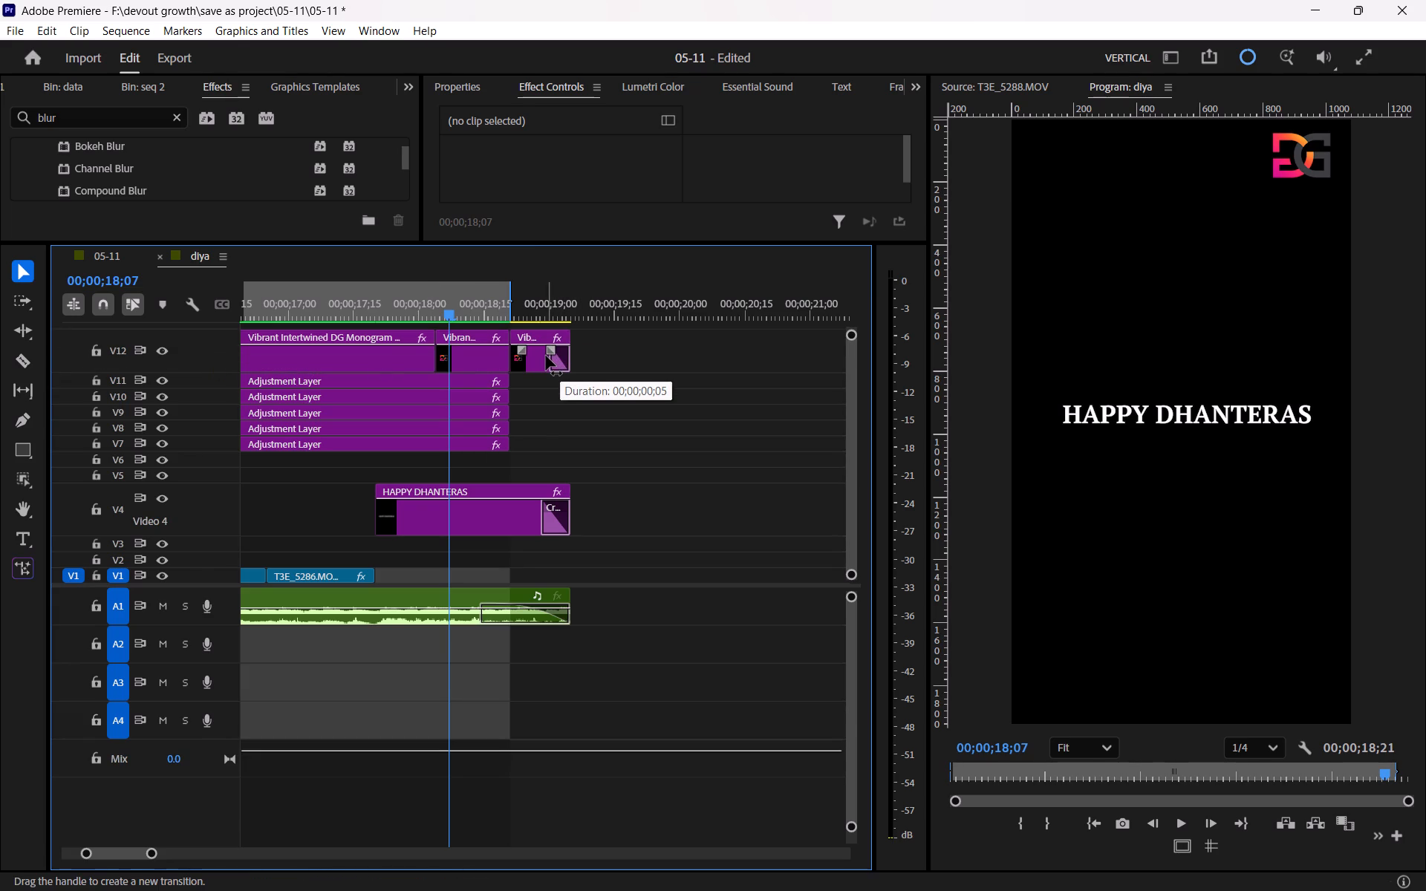
drag(546, 356, 537, 356)
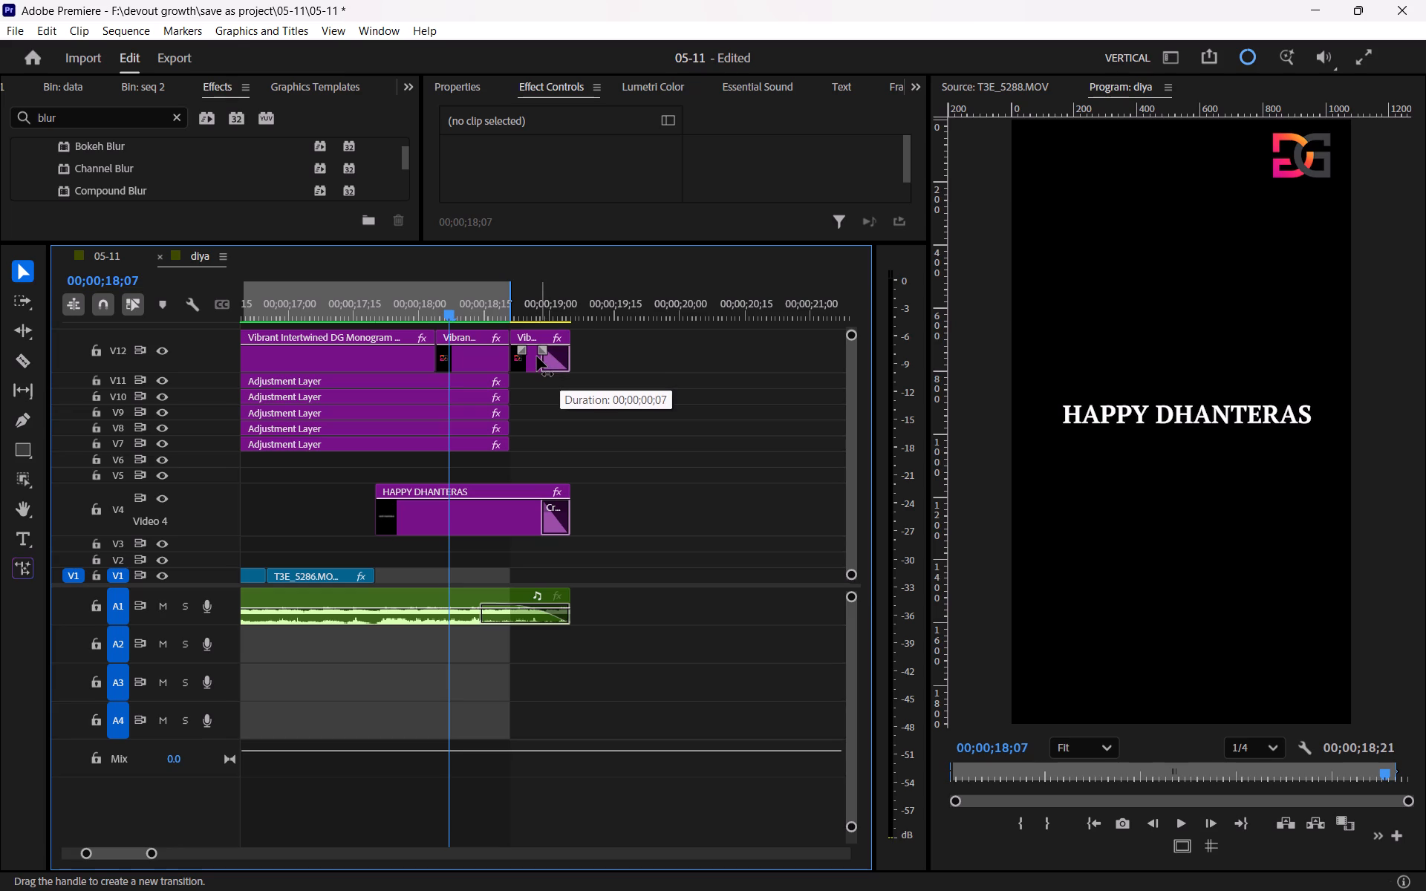
drag(537, 356, 546, 352)
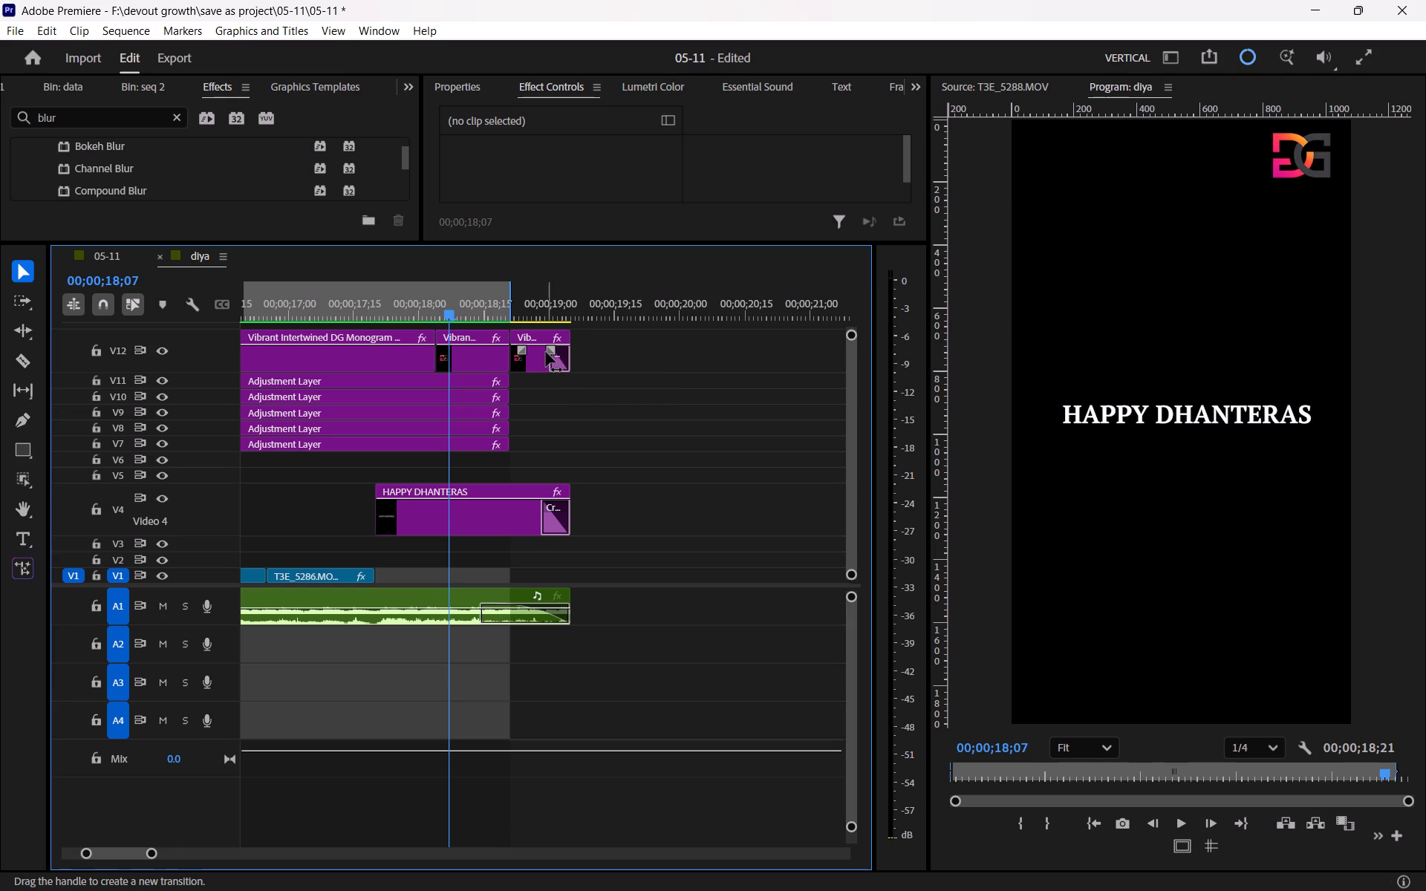
Play and scrub through the ending to check how the title and logo fade out.
click(632, 397)
key(space)
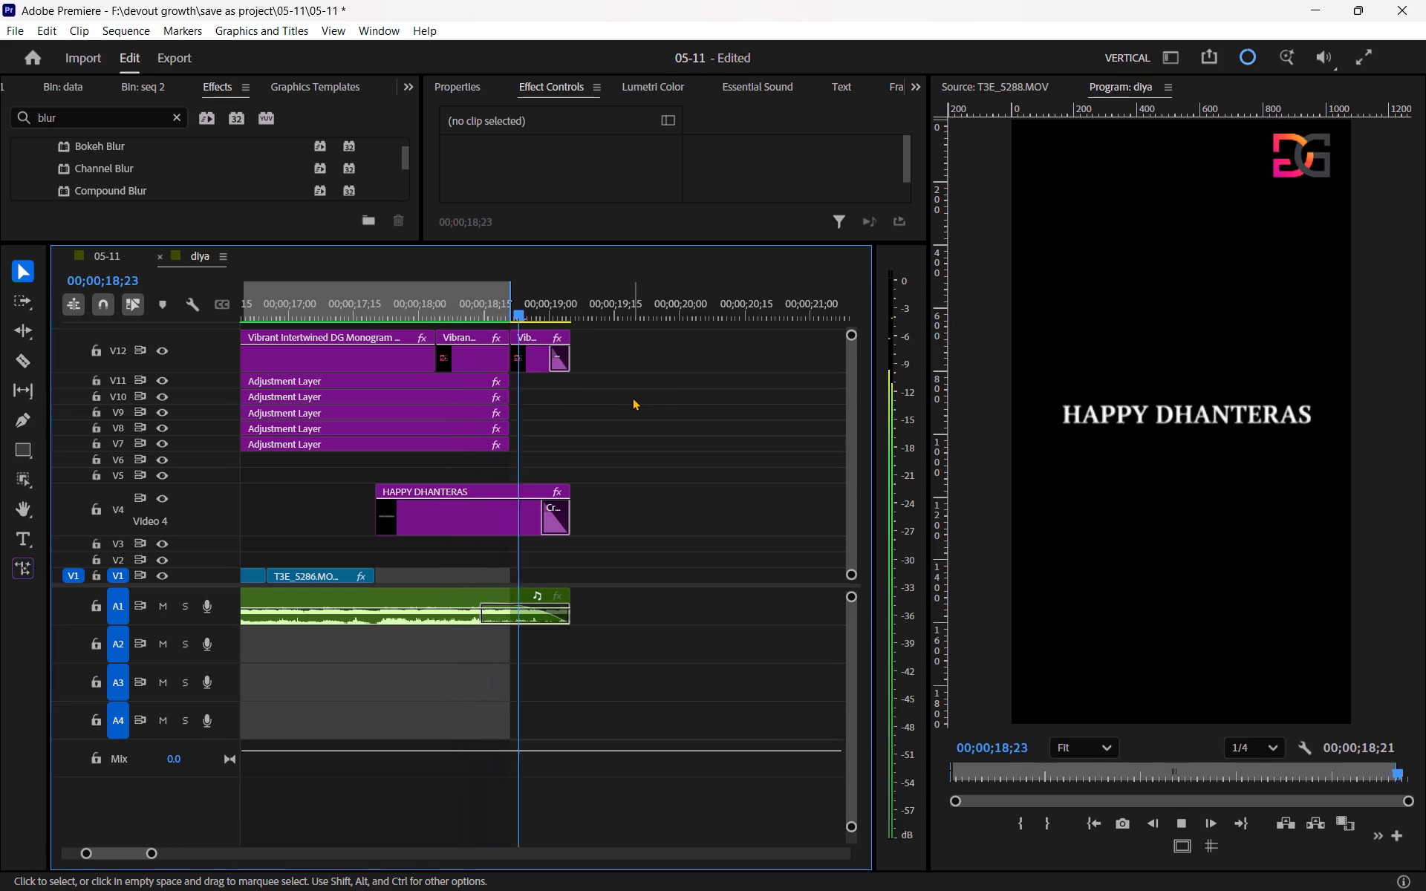
drag(571, 305, 563, 305)
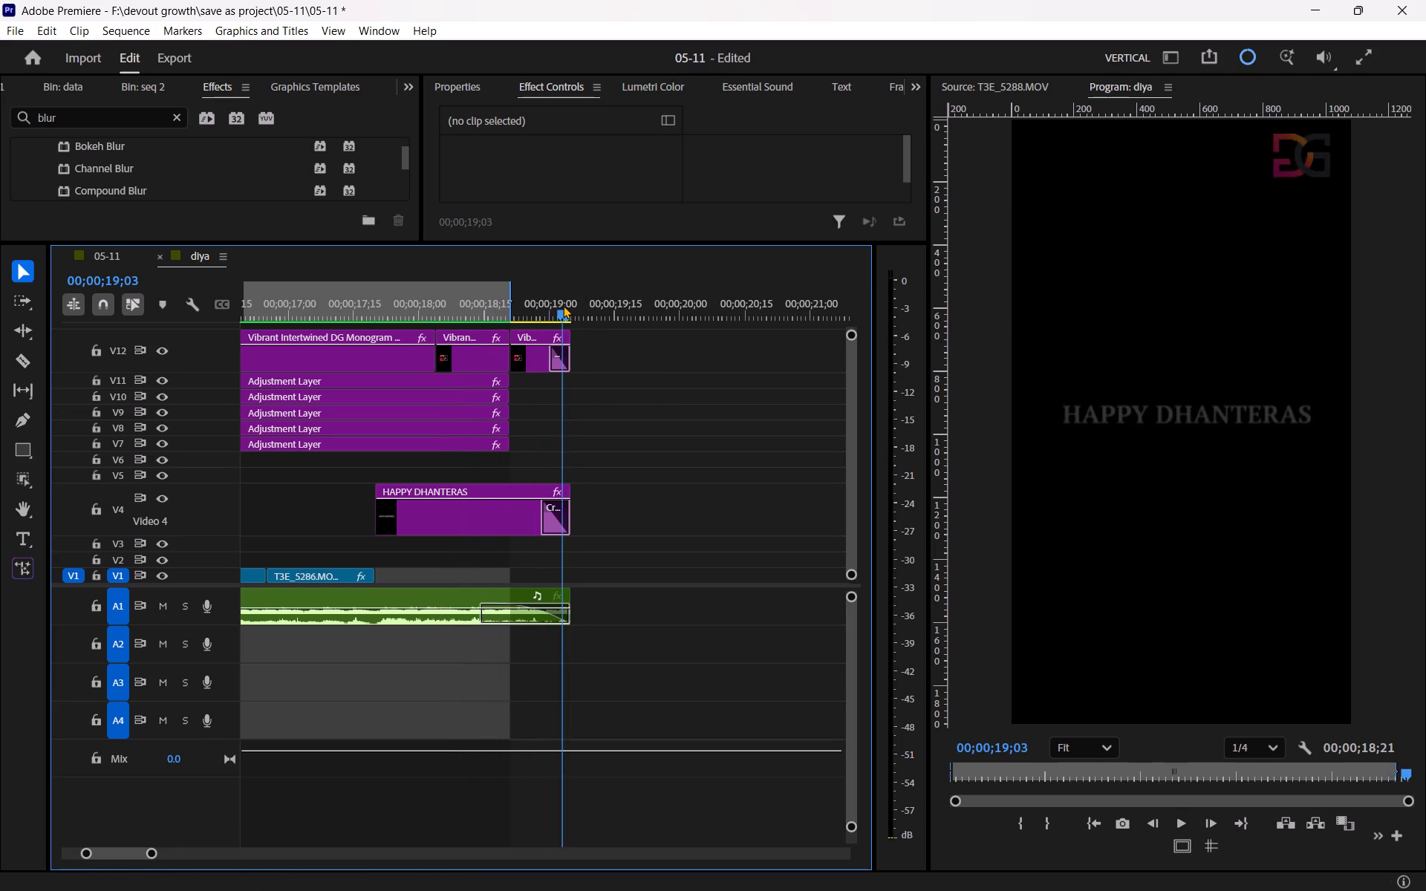
drag(563, 305, 567, 307)
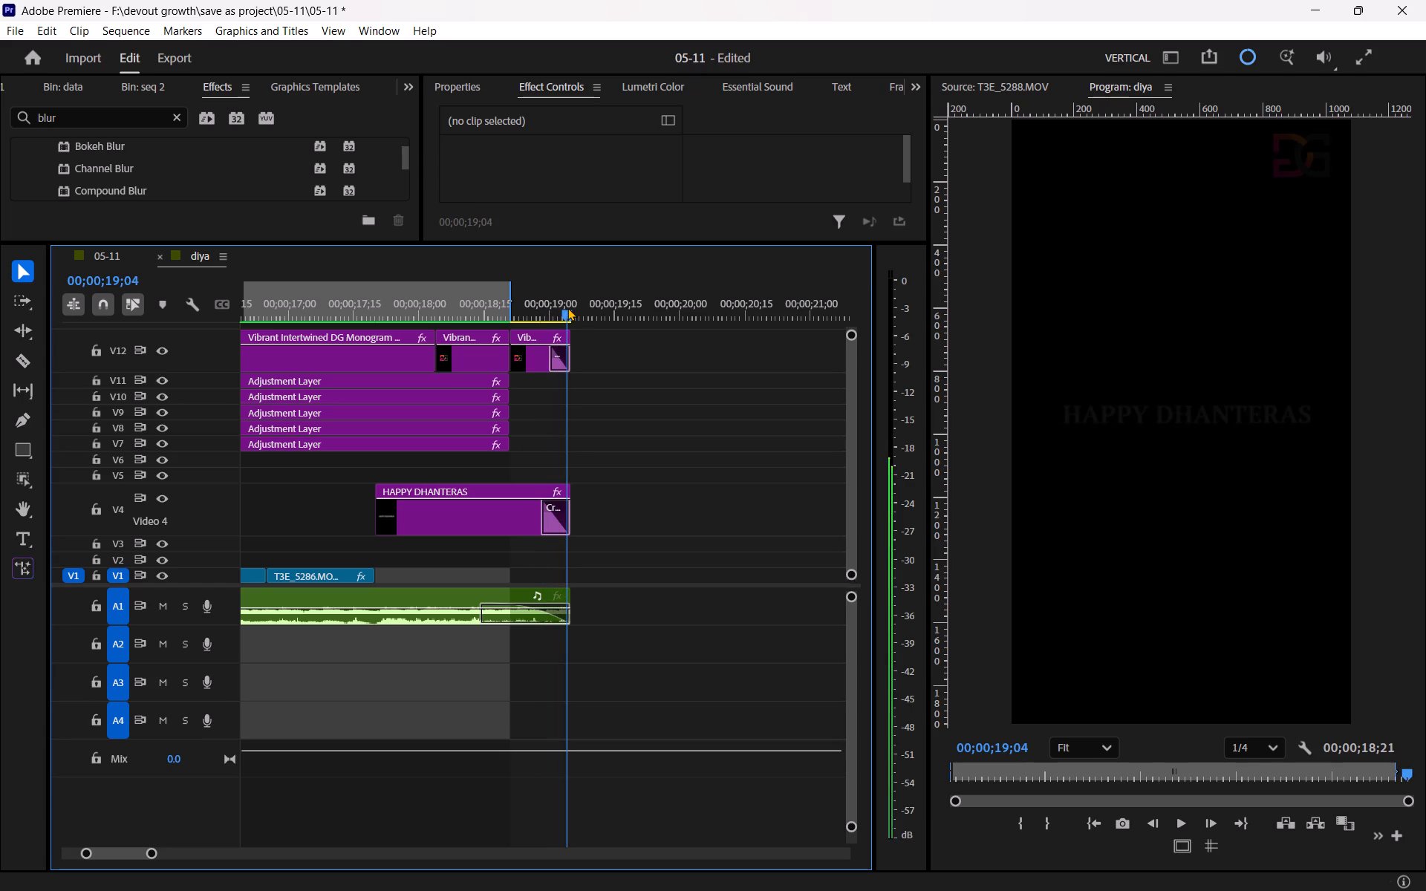
drag(567, 307, 472, 330)
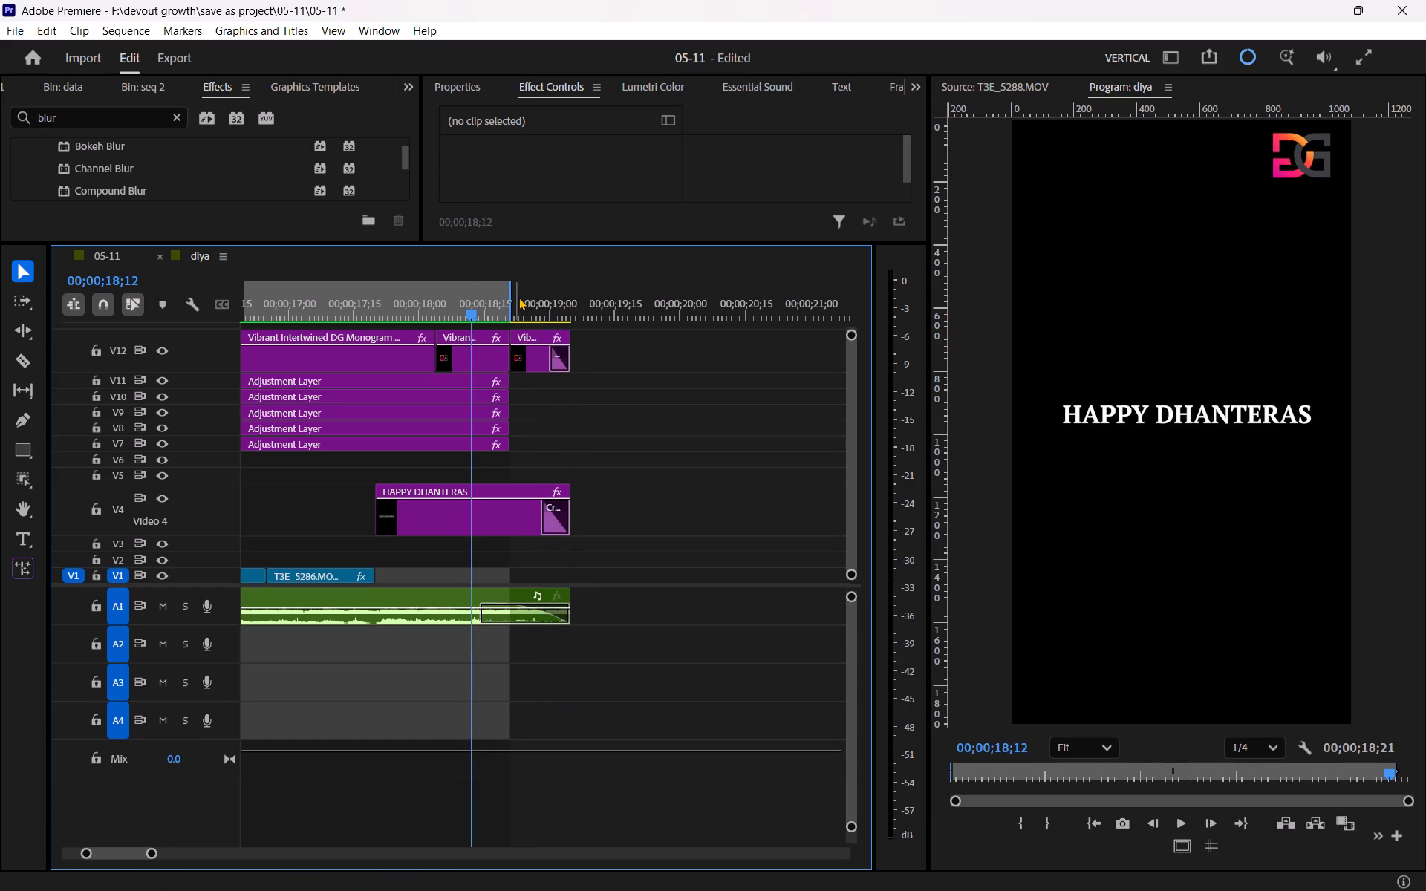
Extend the sequence's out point to the end of the title, giving an in-to-out duration of 00;00;19;05.
drag(513, 298, 566, 298)
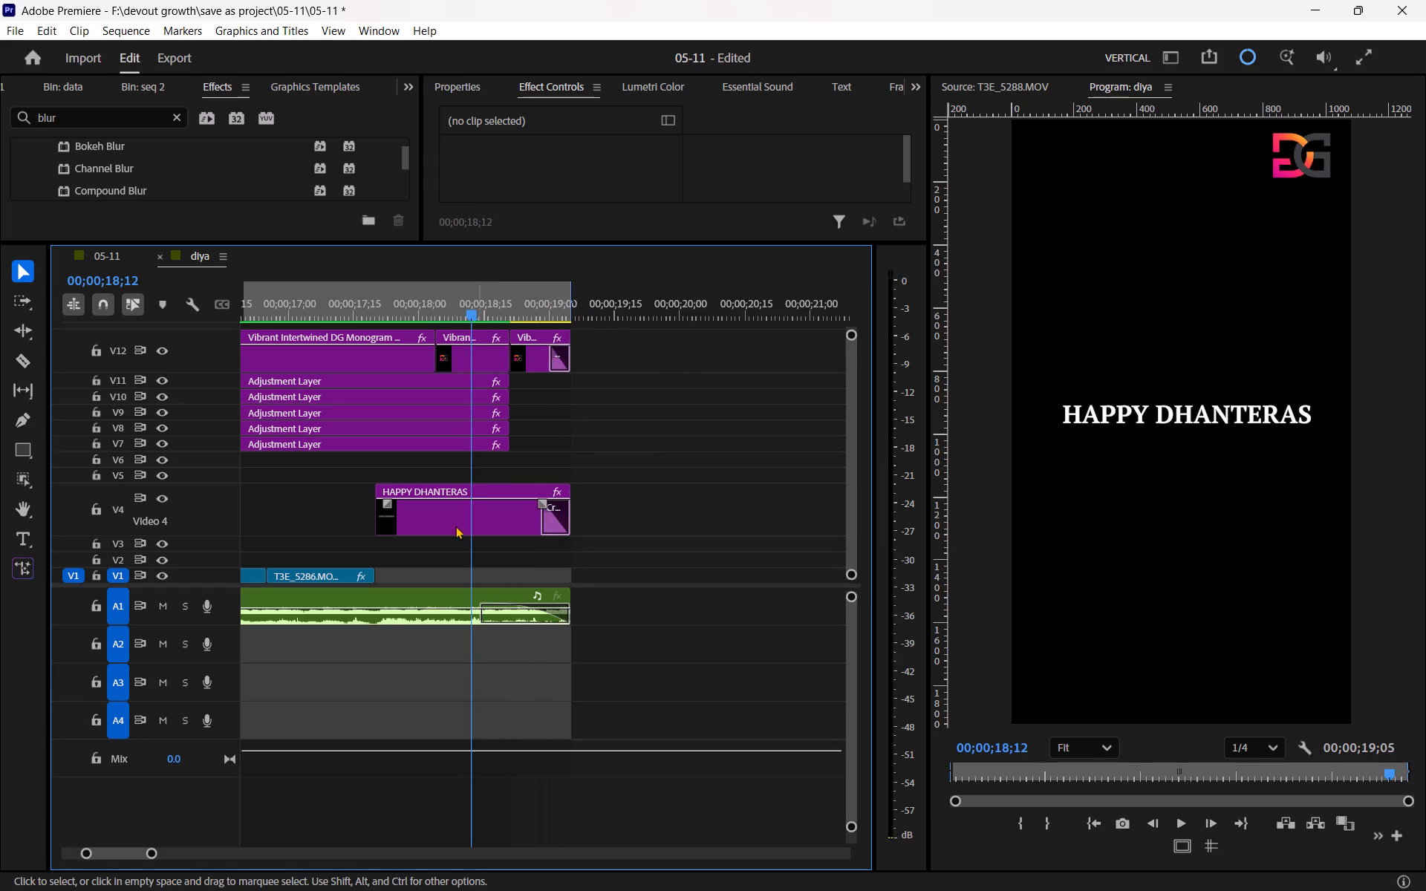
Collapse video tracks V4 and V12 to minimum height and shrink the timeline area.
alt+scroll(213, 509, up, 4)
alt+scroll(213, 509, down, 10)
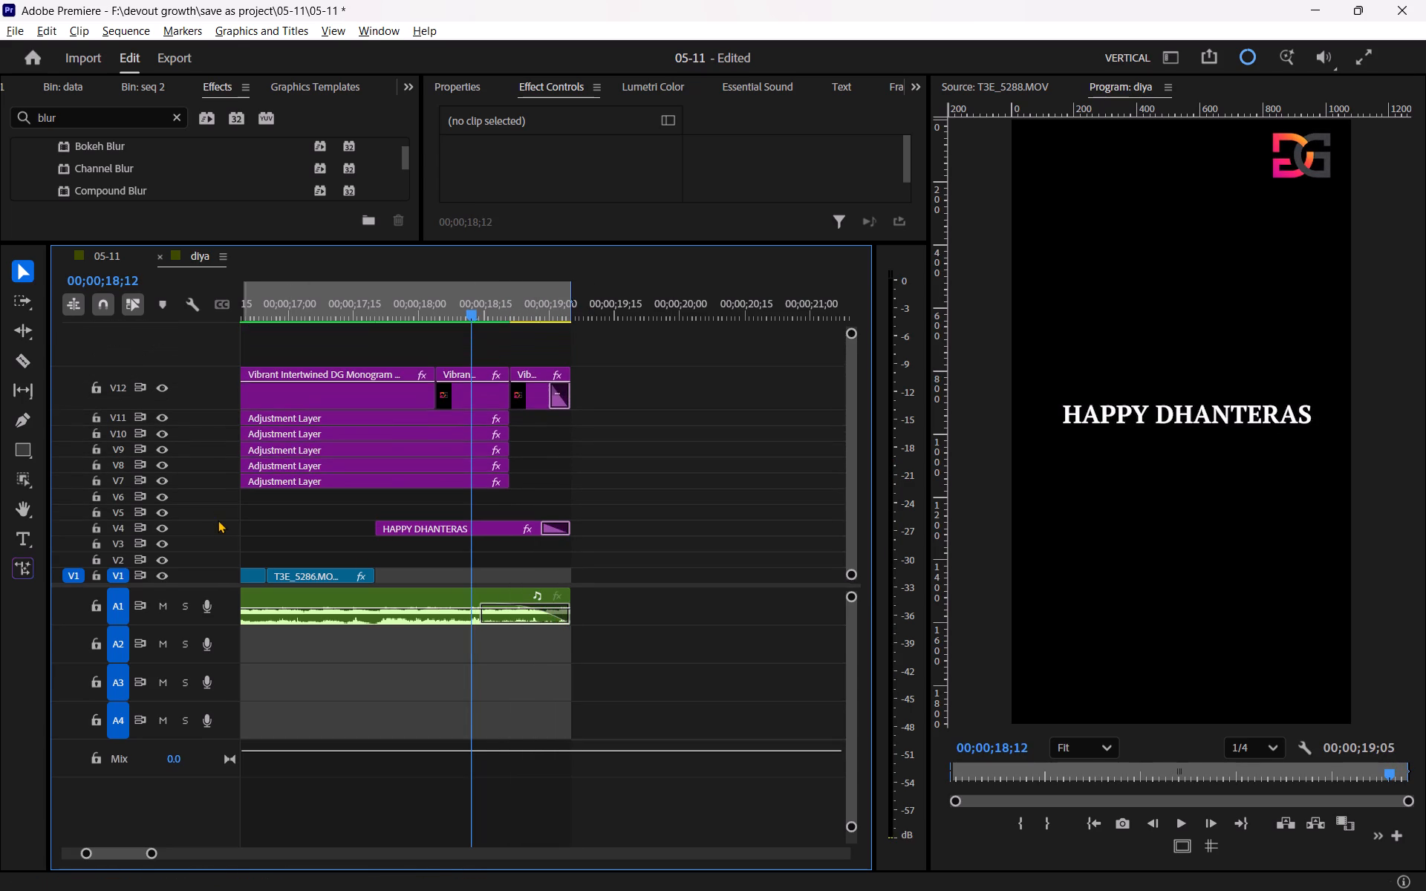
alt+scroll(217, 386, down, 5)
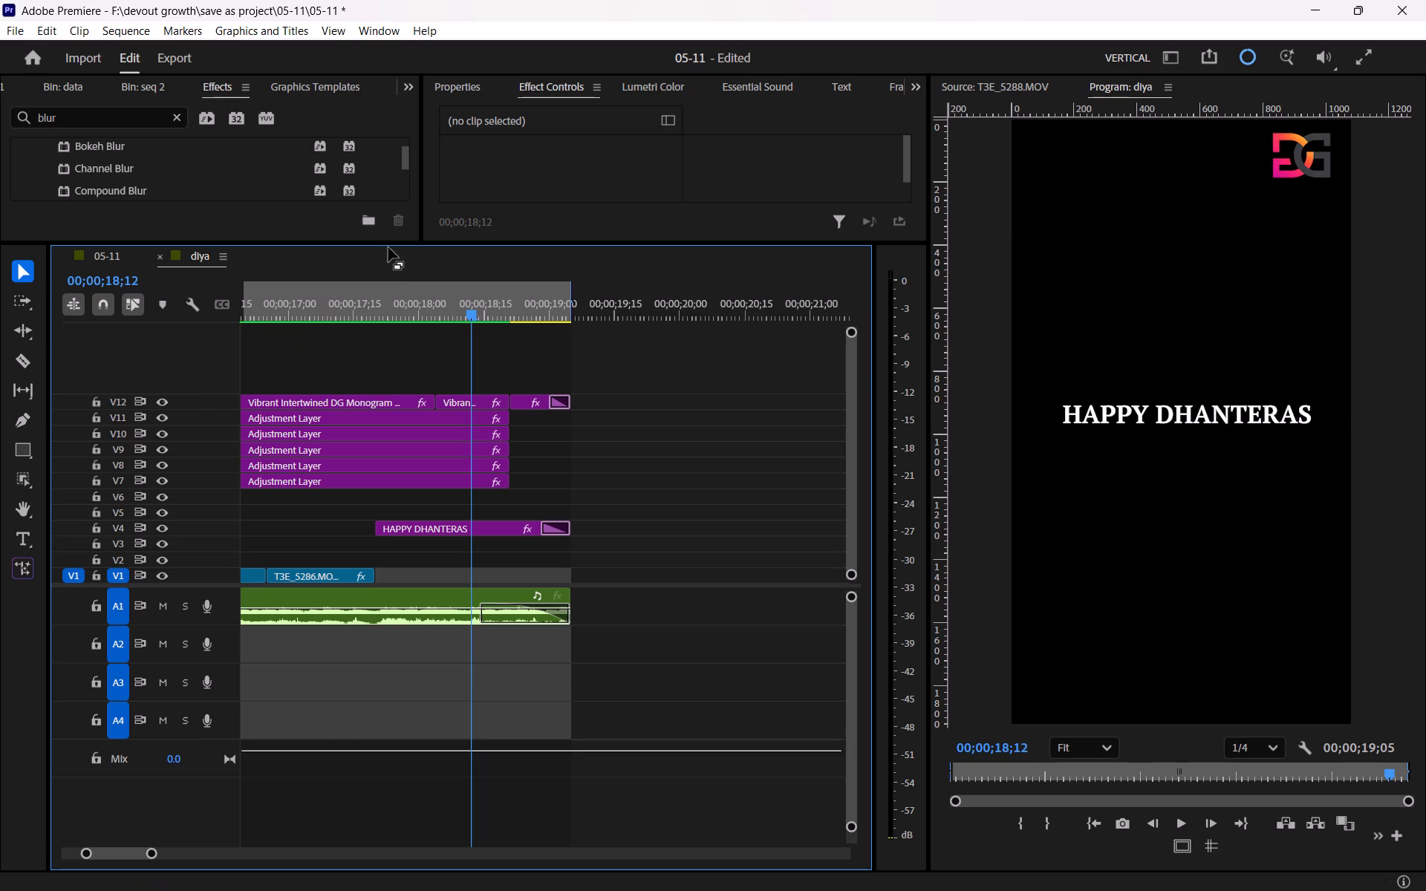
drag(397, 244, 422, 428)
Render the diya sequence from in to out.
click(143, 29)
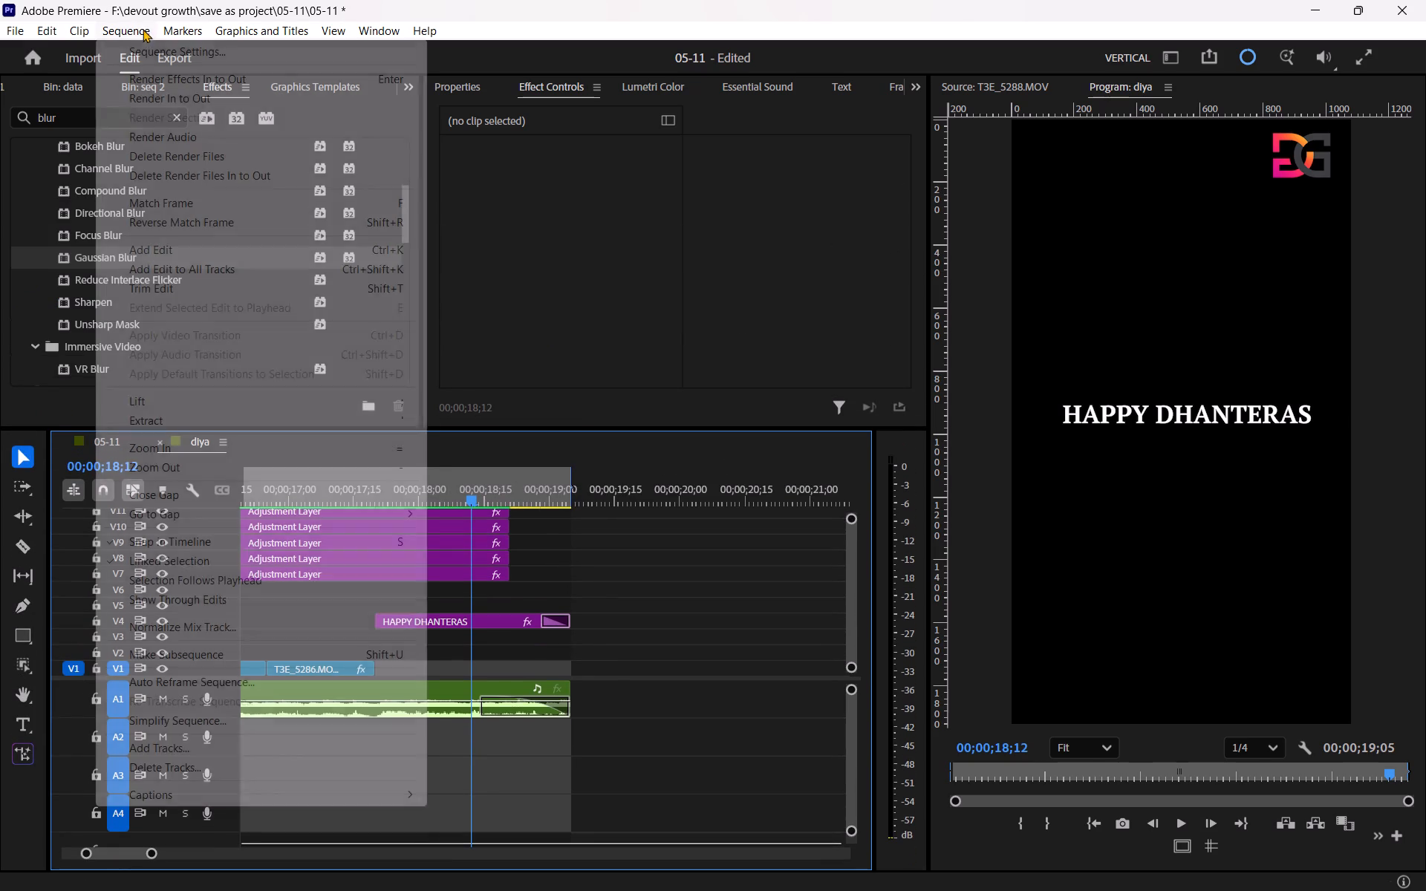
click(177, 100)
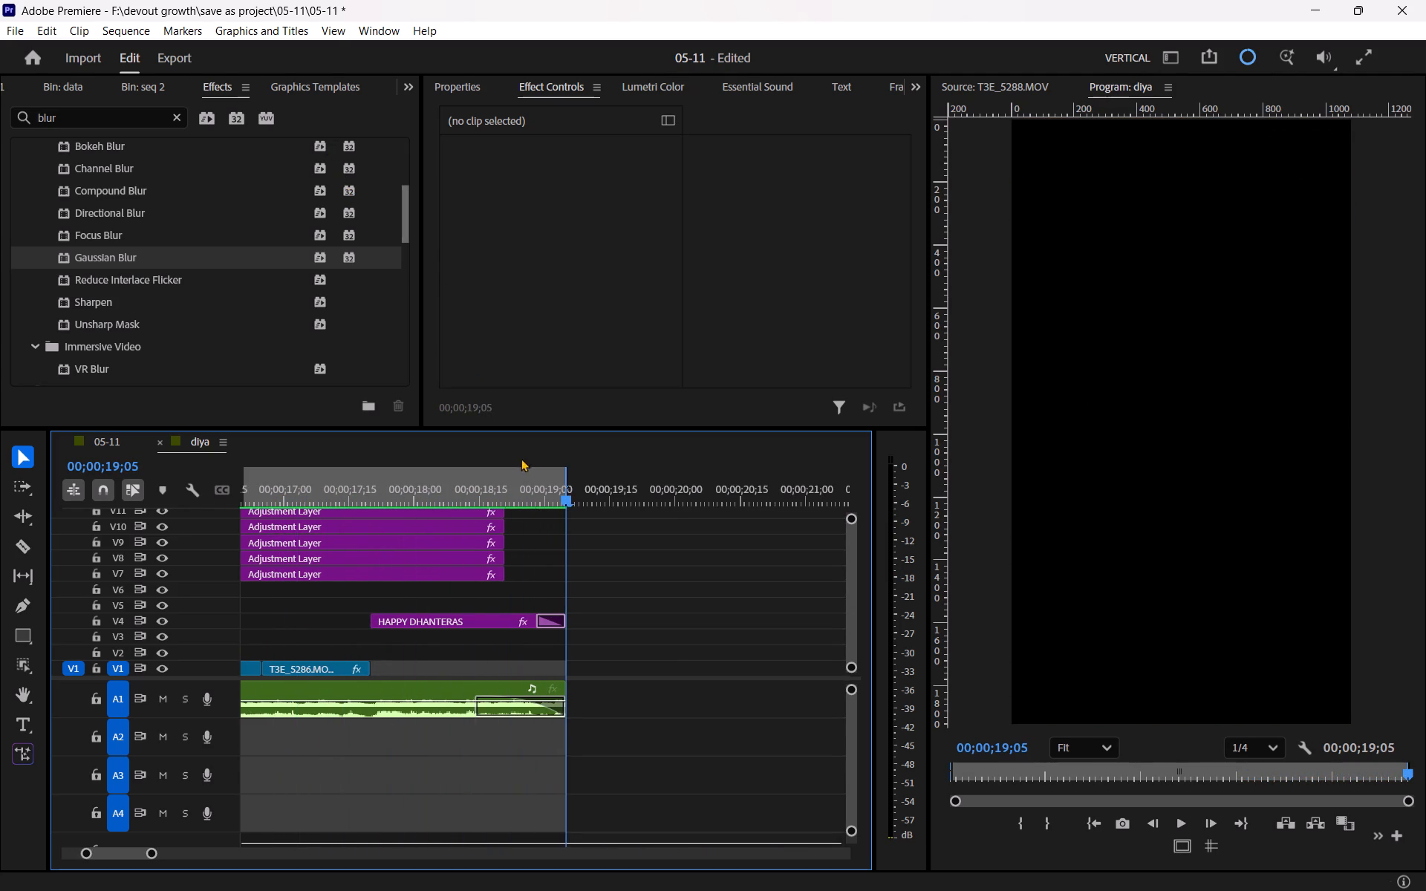
Enlarge the timeline area and remove the fade-out transitions from the ends of the V12 logo and the HAPPY DHANTERAS title.
drag(535, 428, 555, 267)
drag(547, 416, 552, 416)
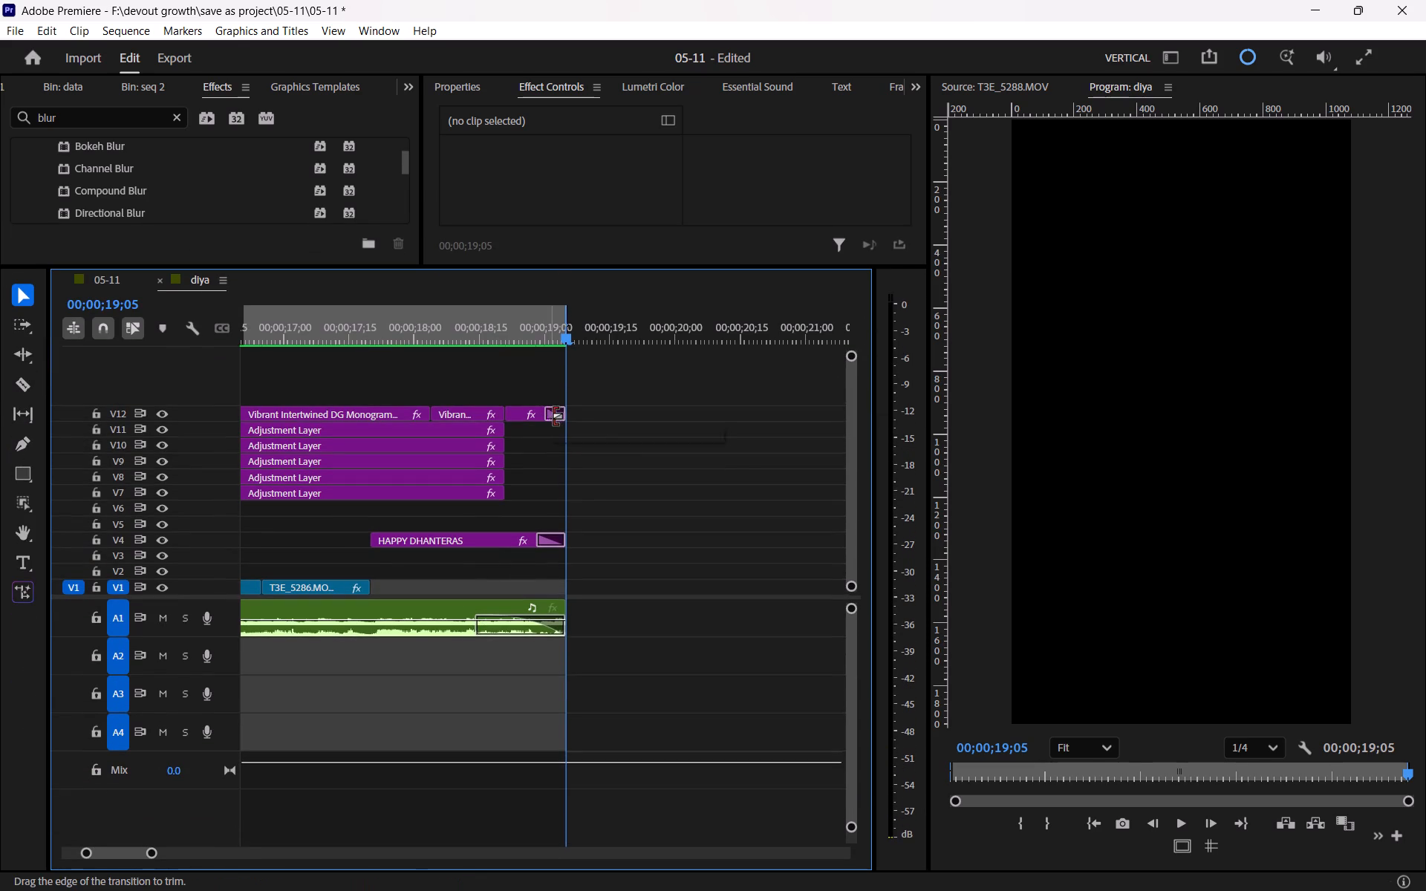
drag(552, 416, 566, 416)
click(568, 416)
text(==)
key(equal)
drag(517, 414, 540, 414)
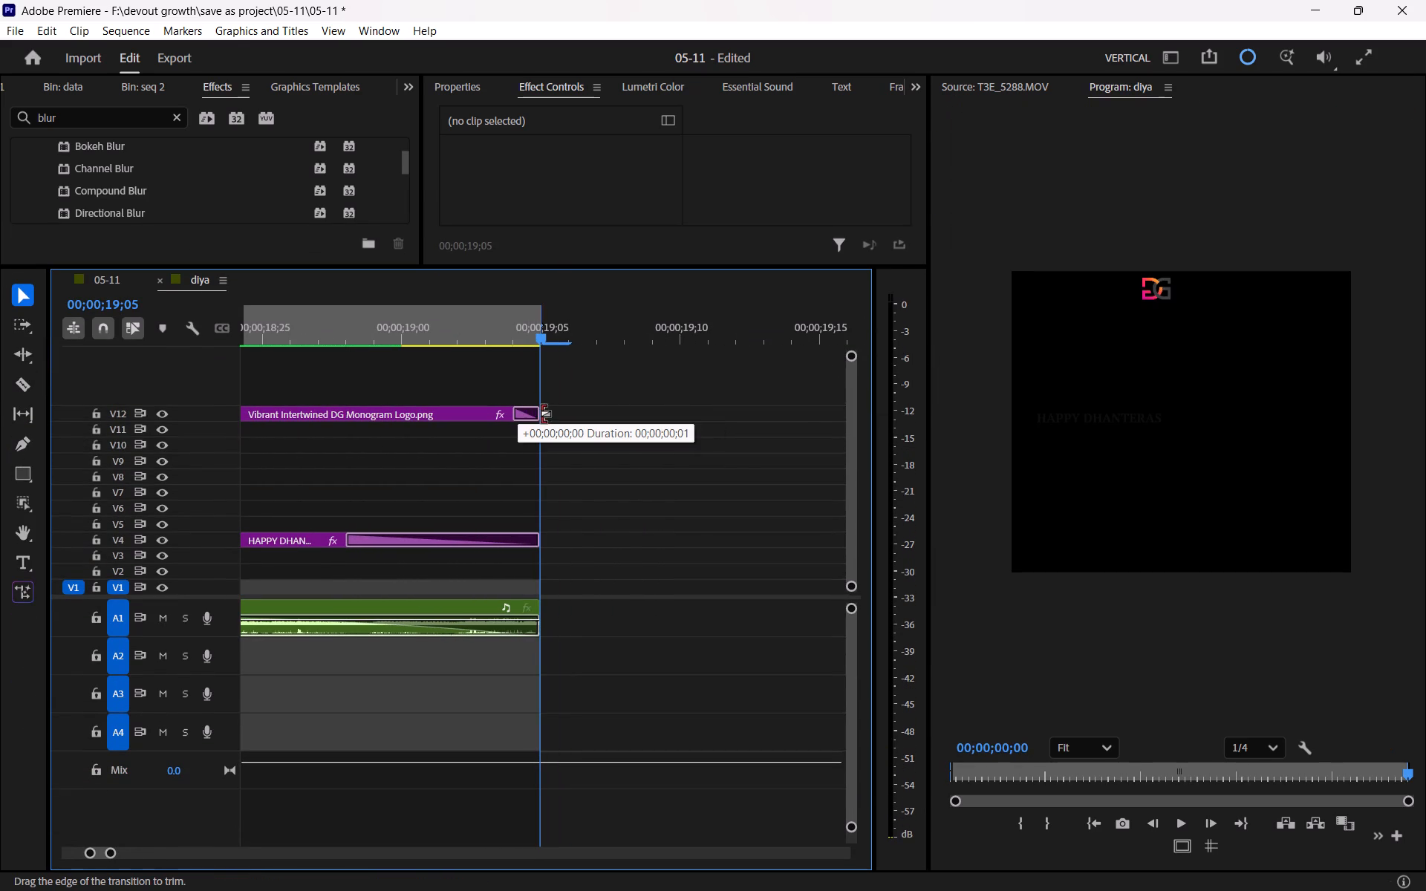
drag(540, 414, 578, 417)
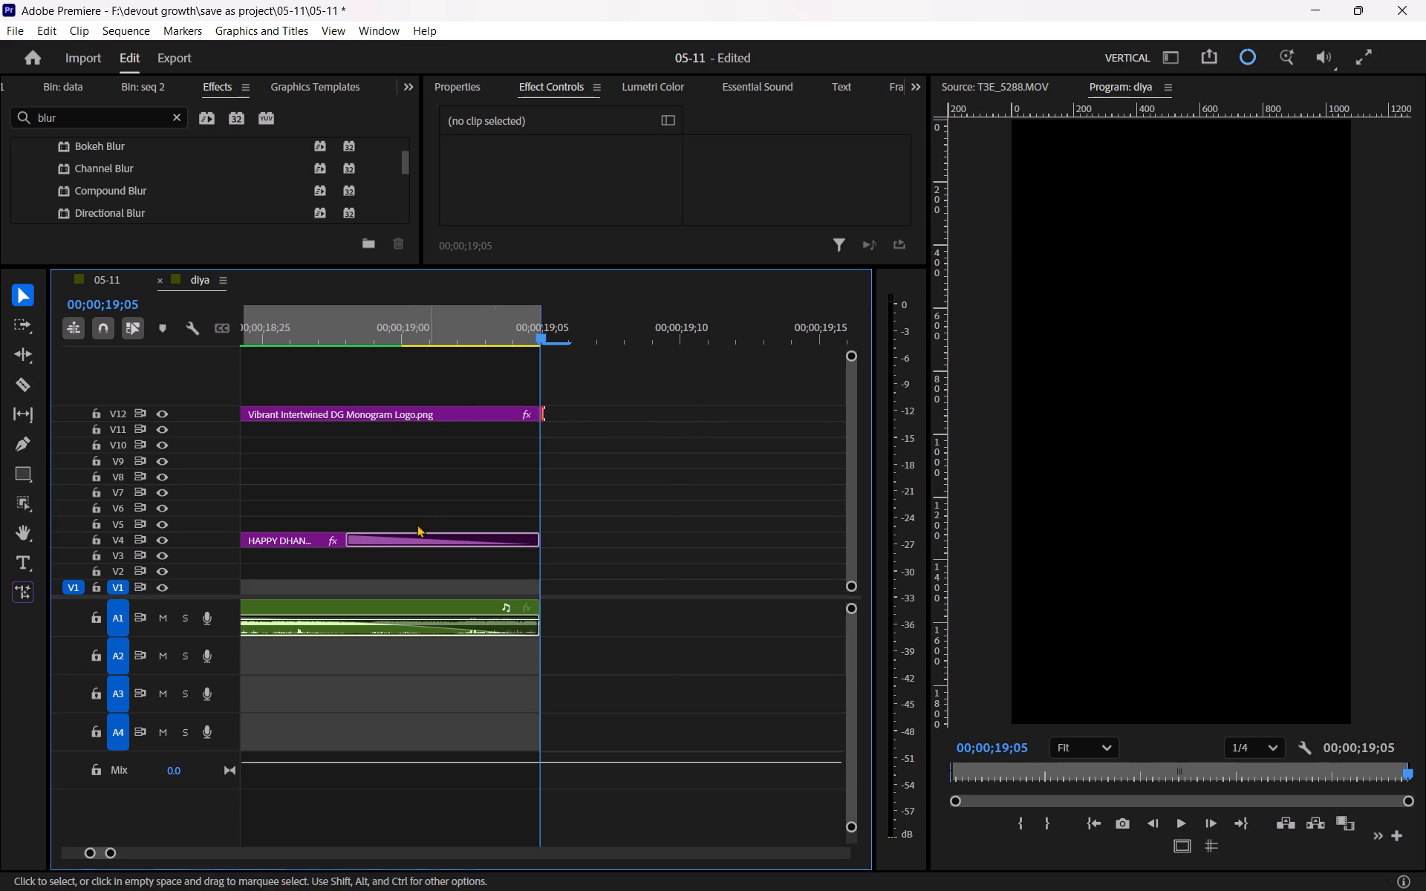
drag(349, 537, 567, 555)
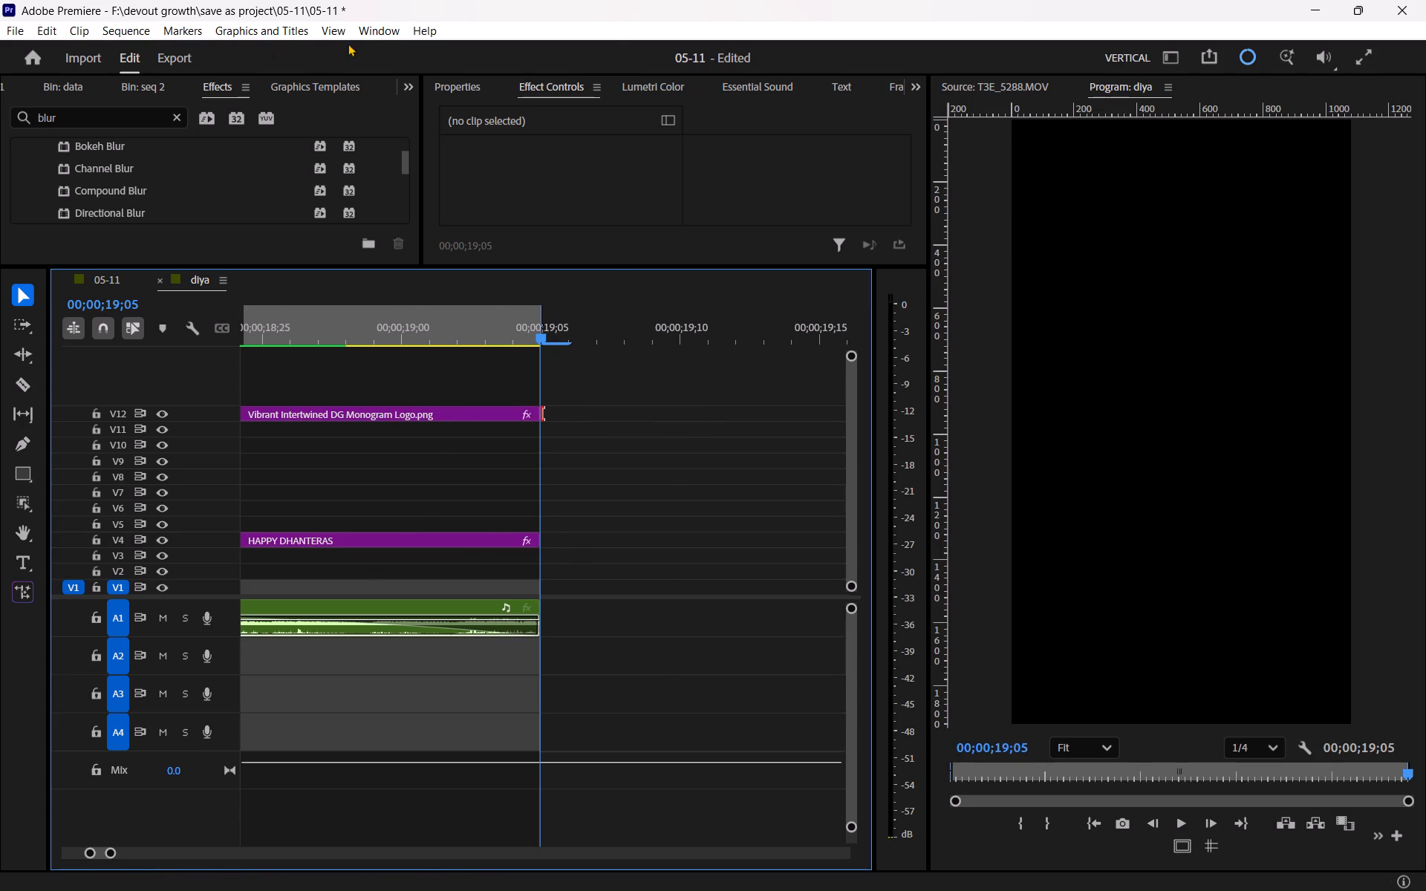
Add the Fade to Black camera transition from Animation Composer to the timeline, just after the end of the sequence.
click(378, 30)
click(444, 101)
click(634, 102)
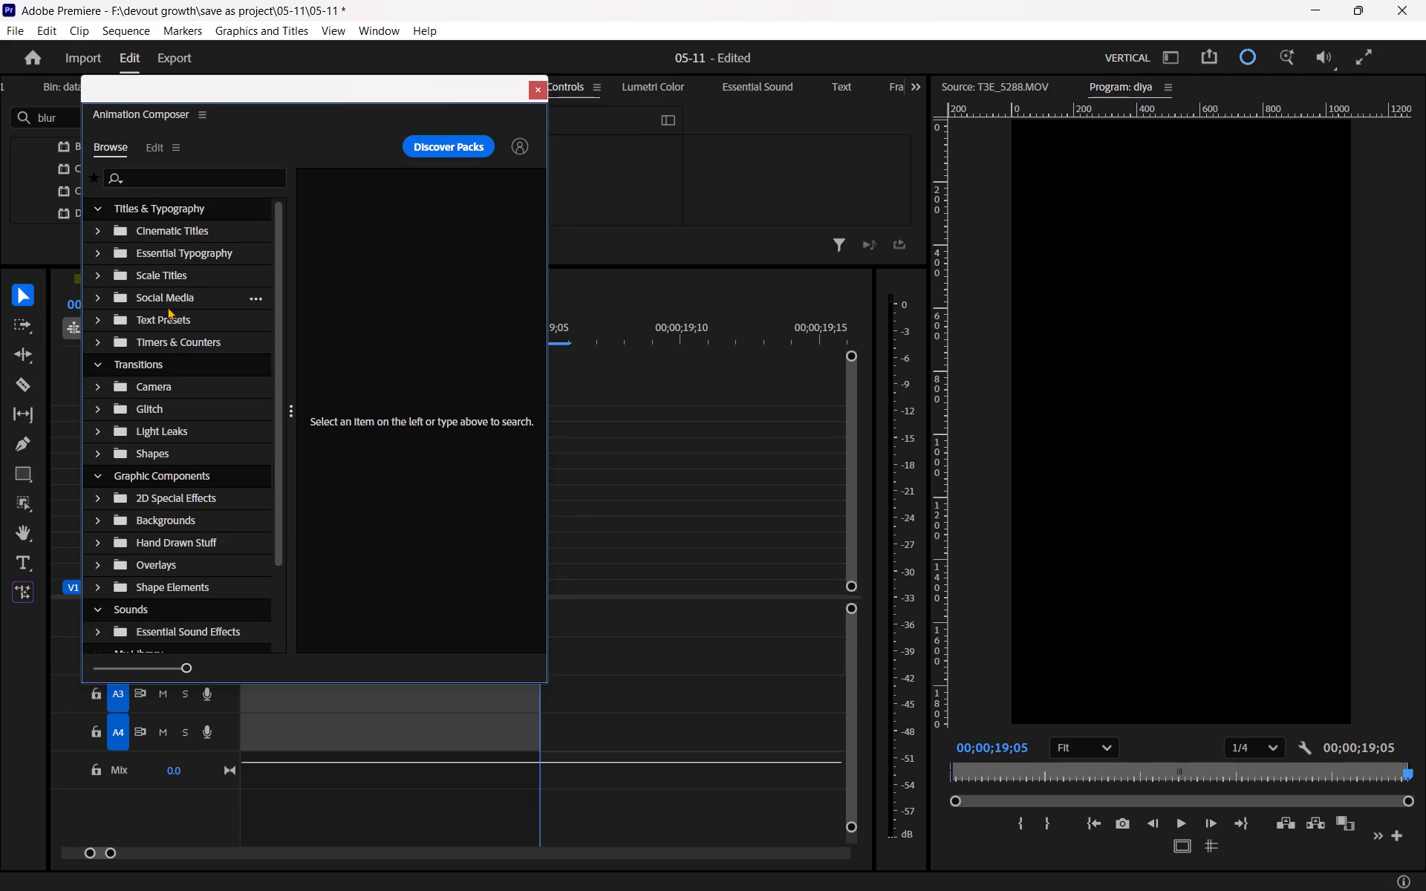
click(181, 388)
drag(449, 250, 613, 404)
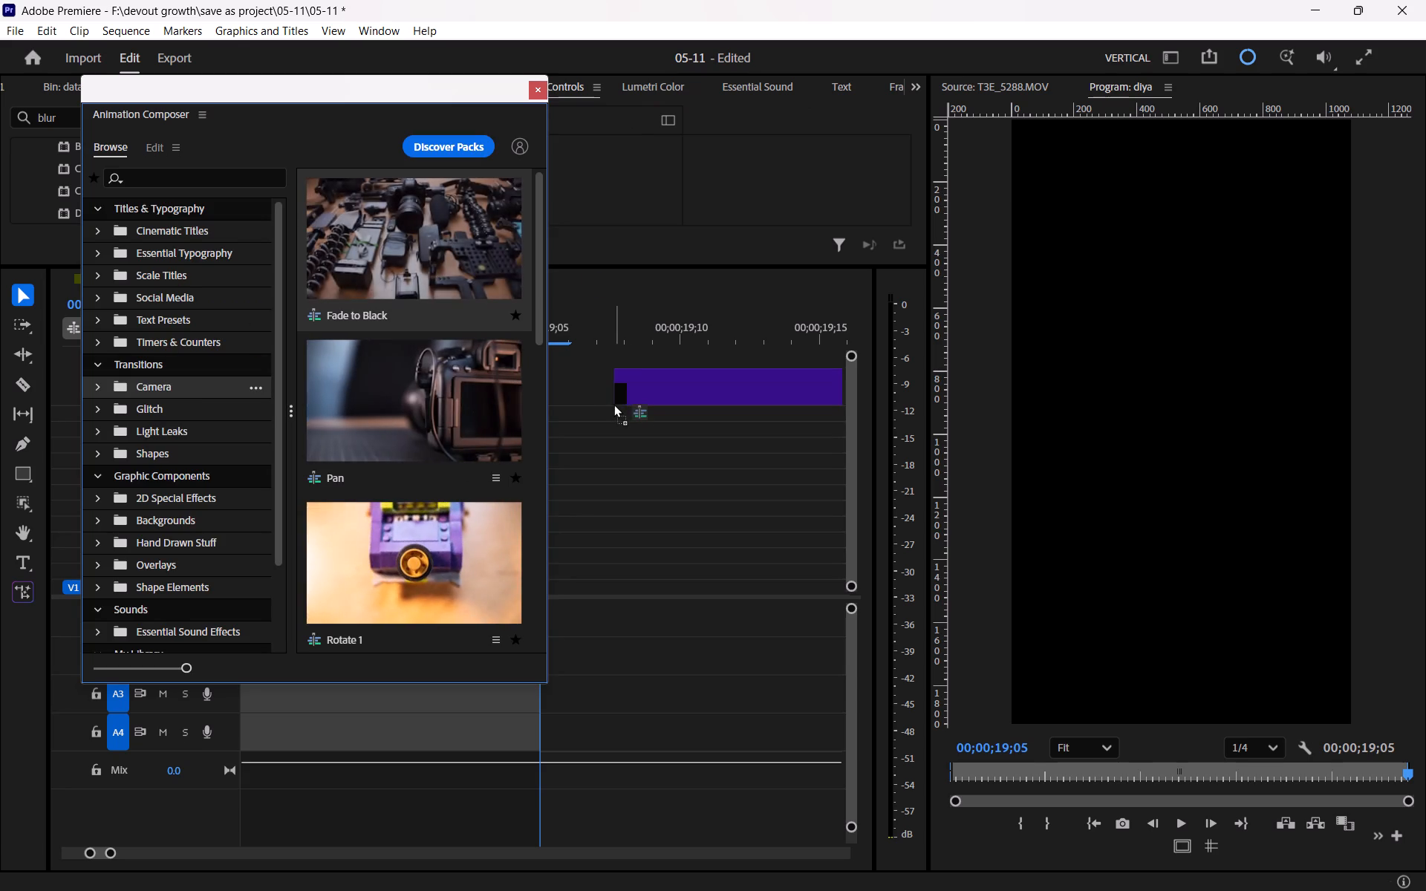
drag(613, 404, 394, 205)
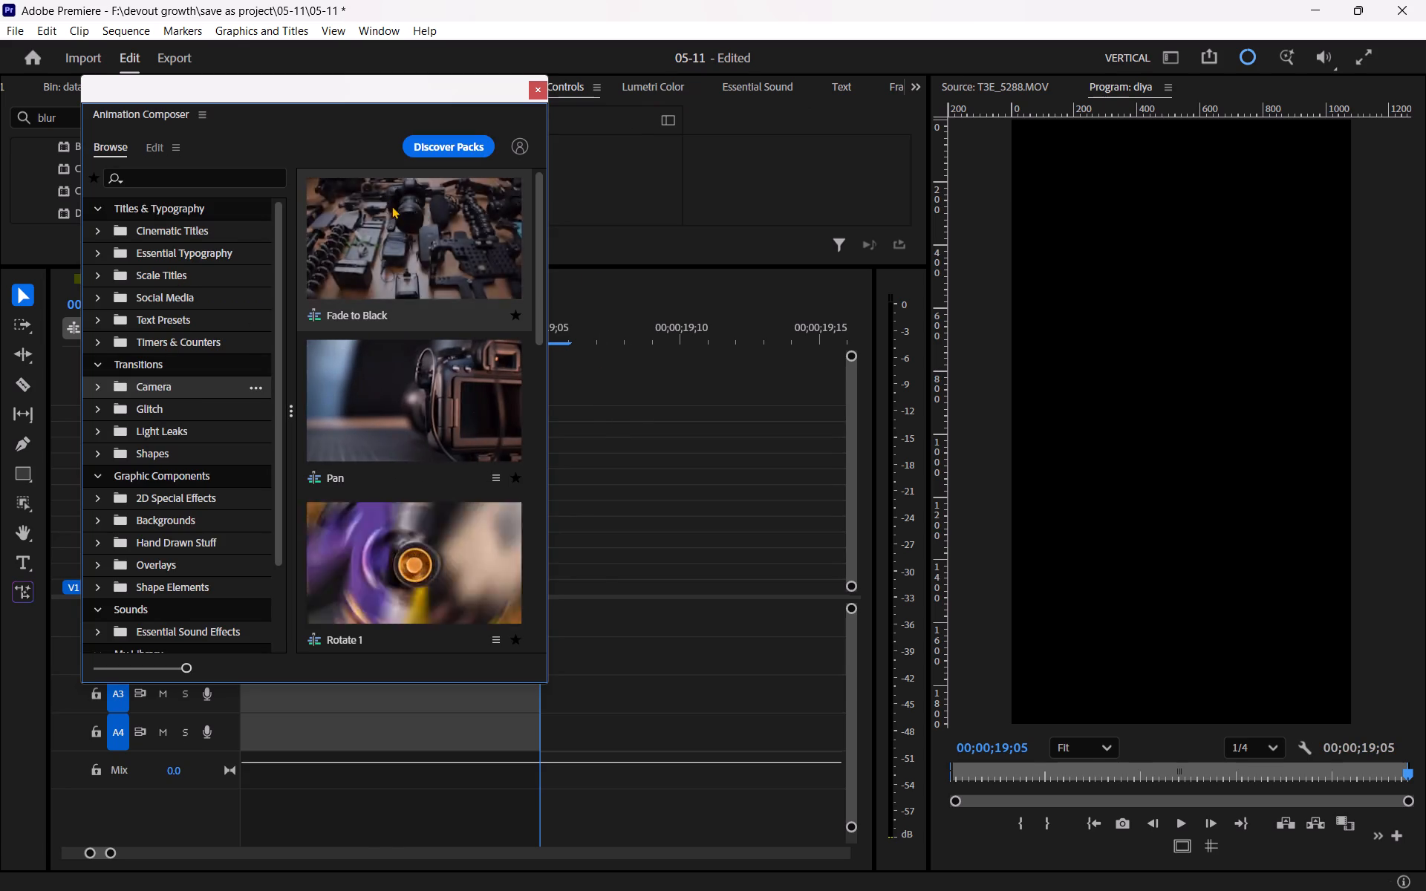
drag(365, 243, 604, 408)
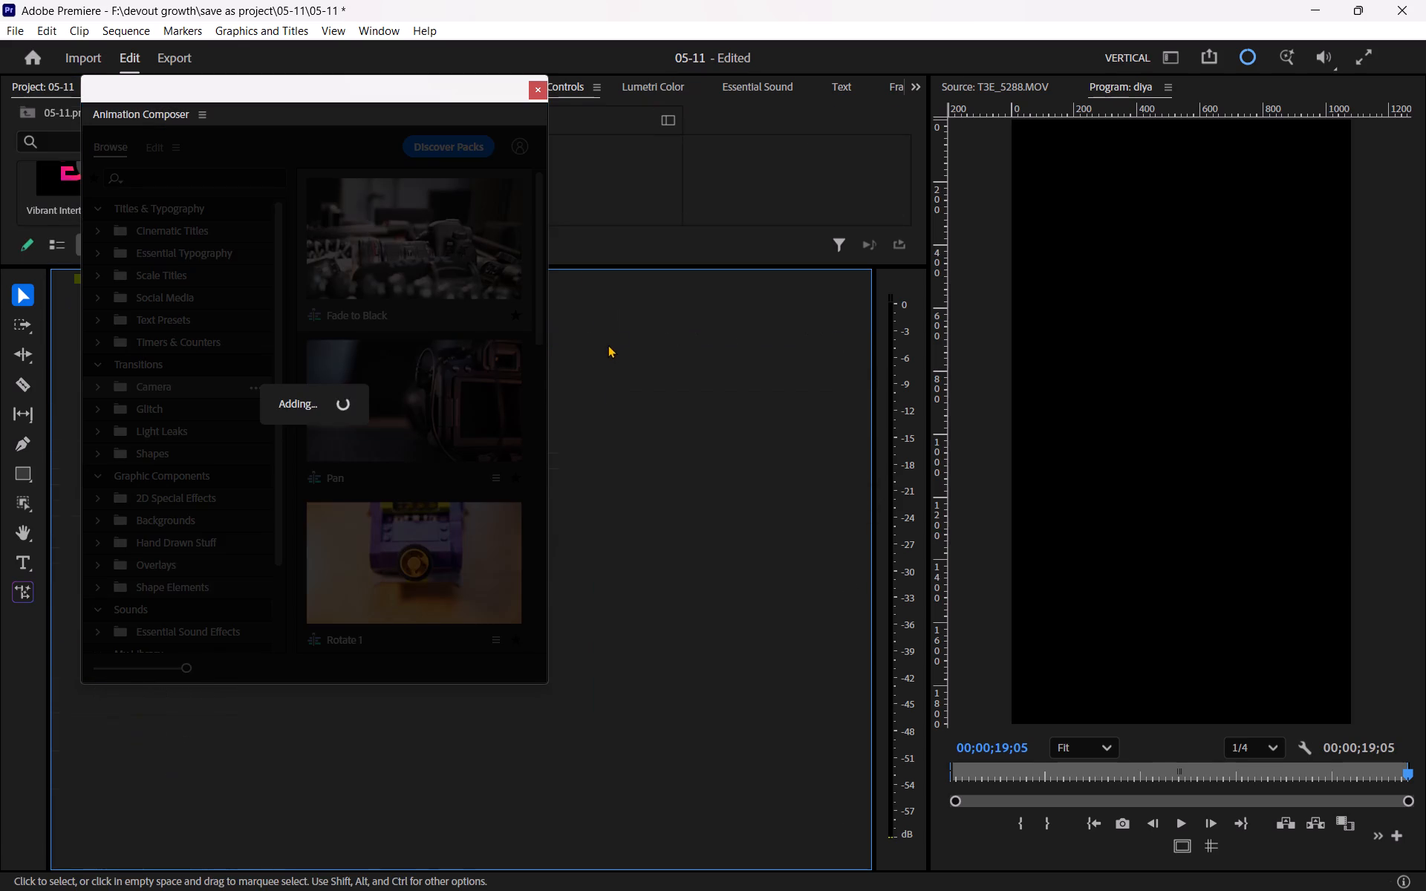
click(534, 84)
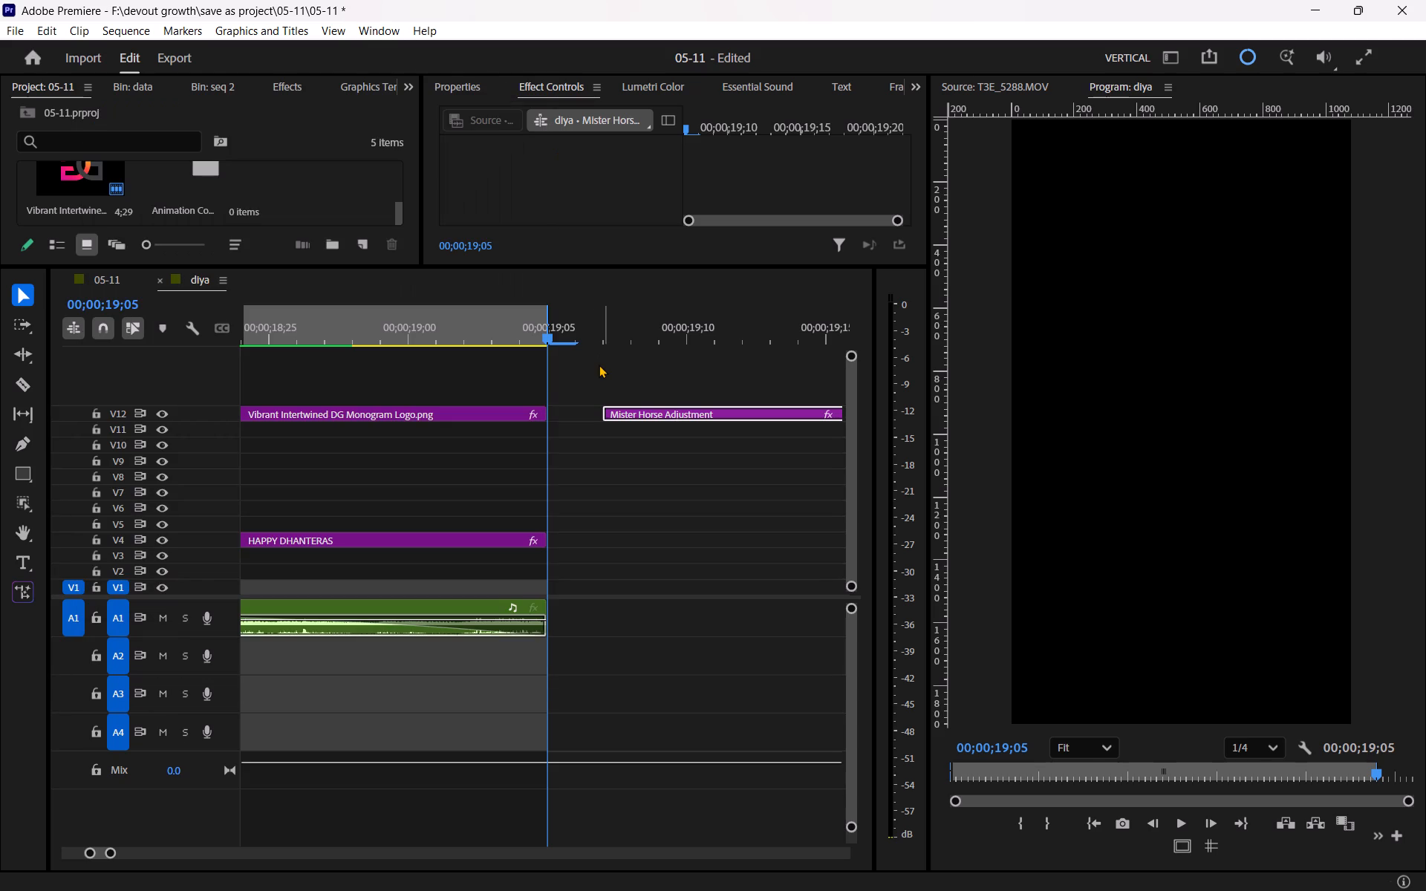
Move both Mister Horse Adjustment clips onto a new V13 track so their shared cut meets the title's end at 00;00;19;05.
key(minus)
click(623, 317)
key(minus)
key(minus)
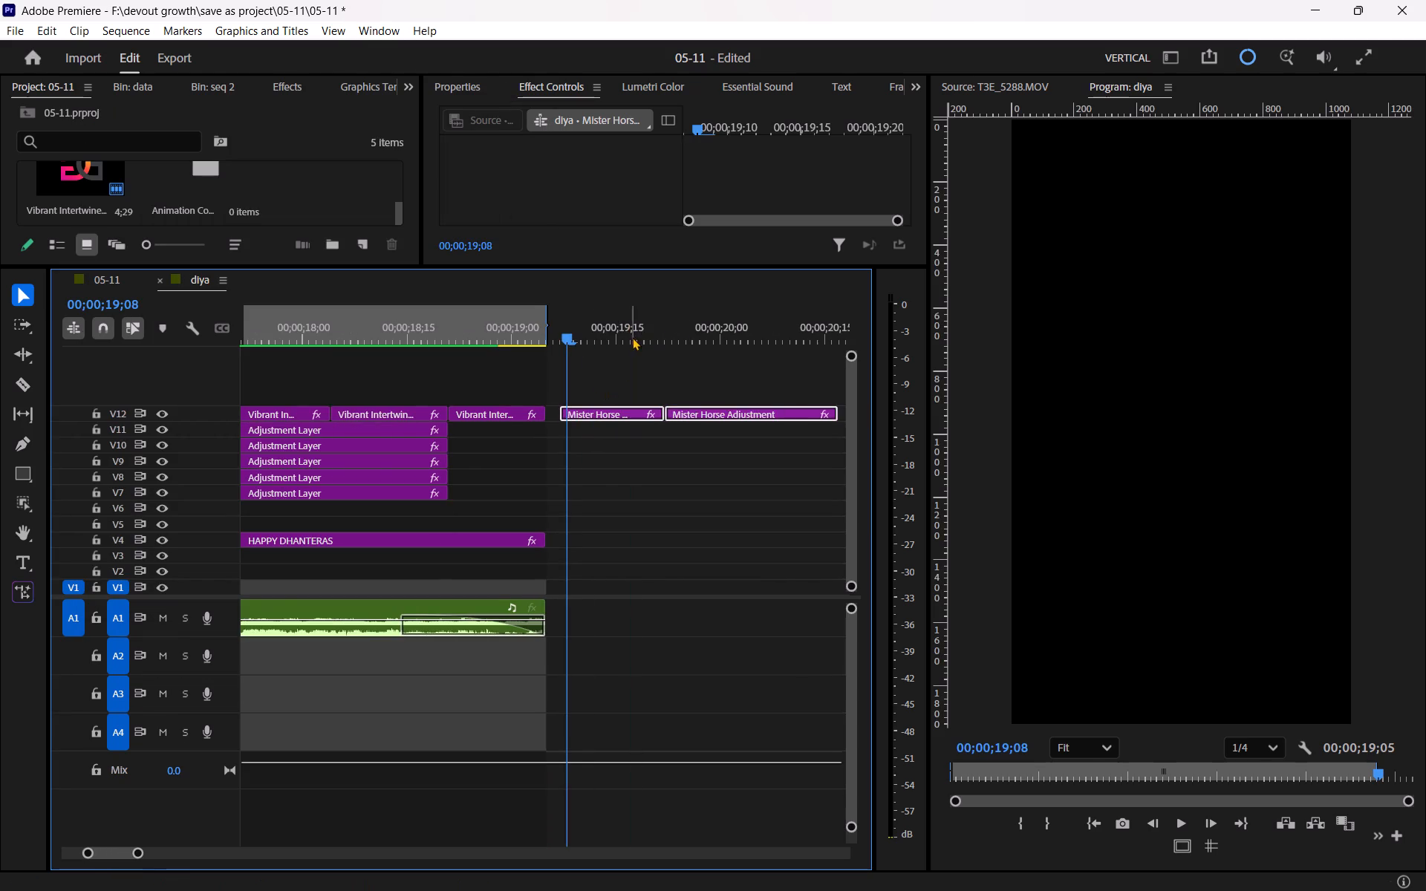
key(minus)
drag(620, 412, 588, 391)
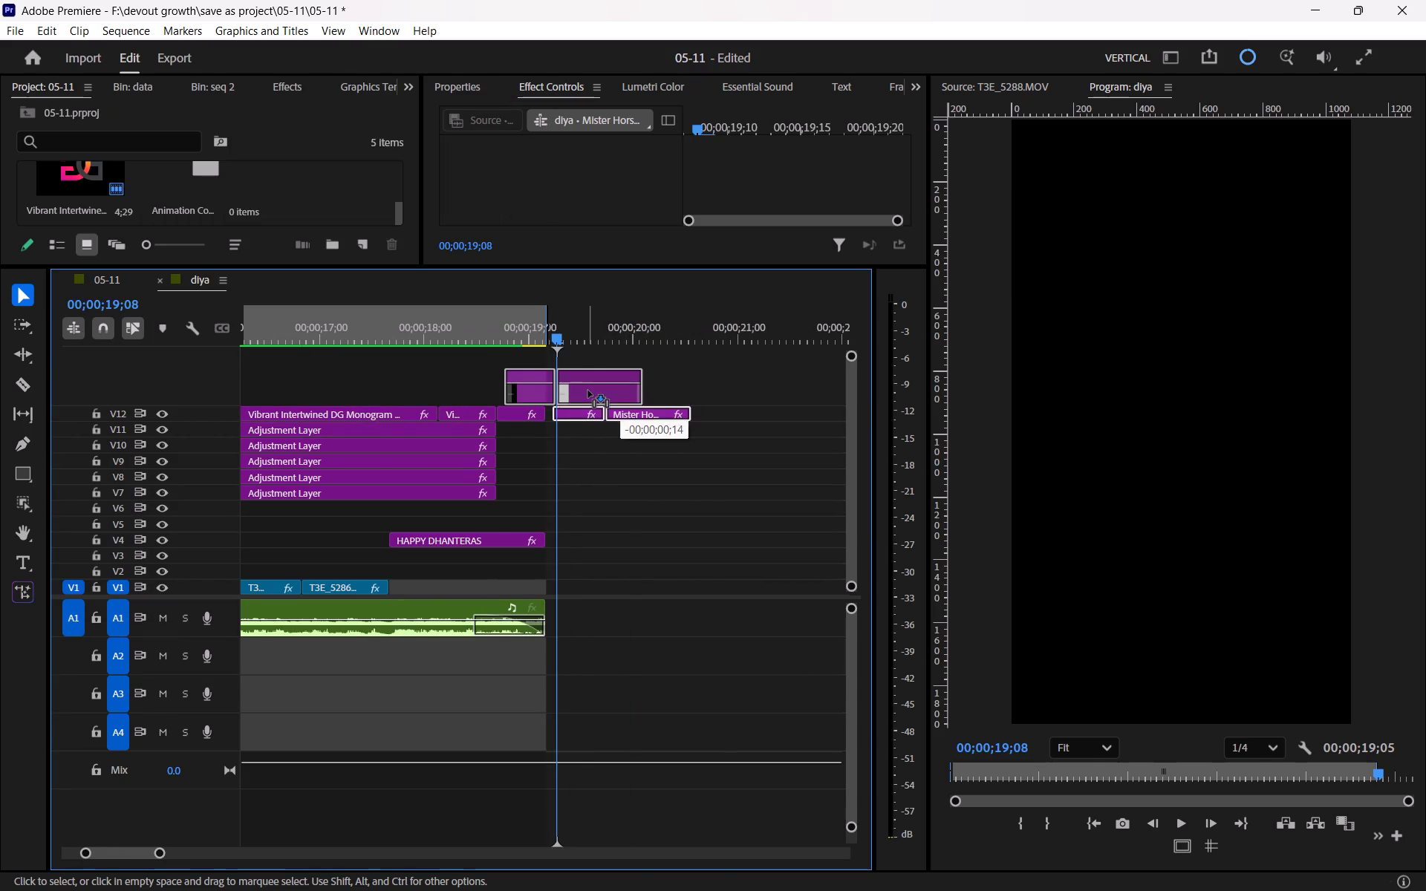
text(==)
drag(587, 391, 563, 391)
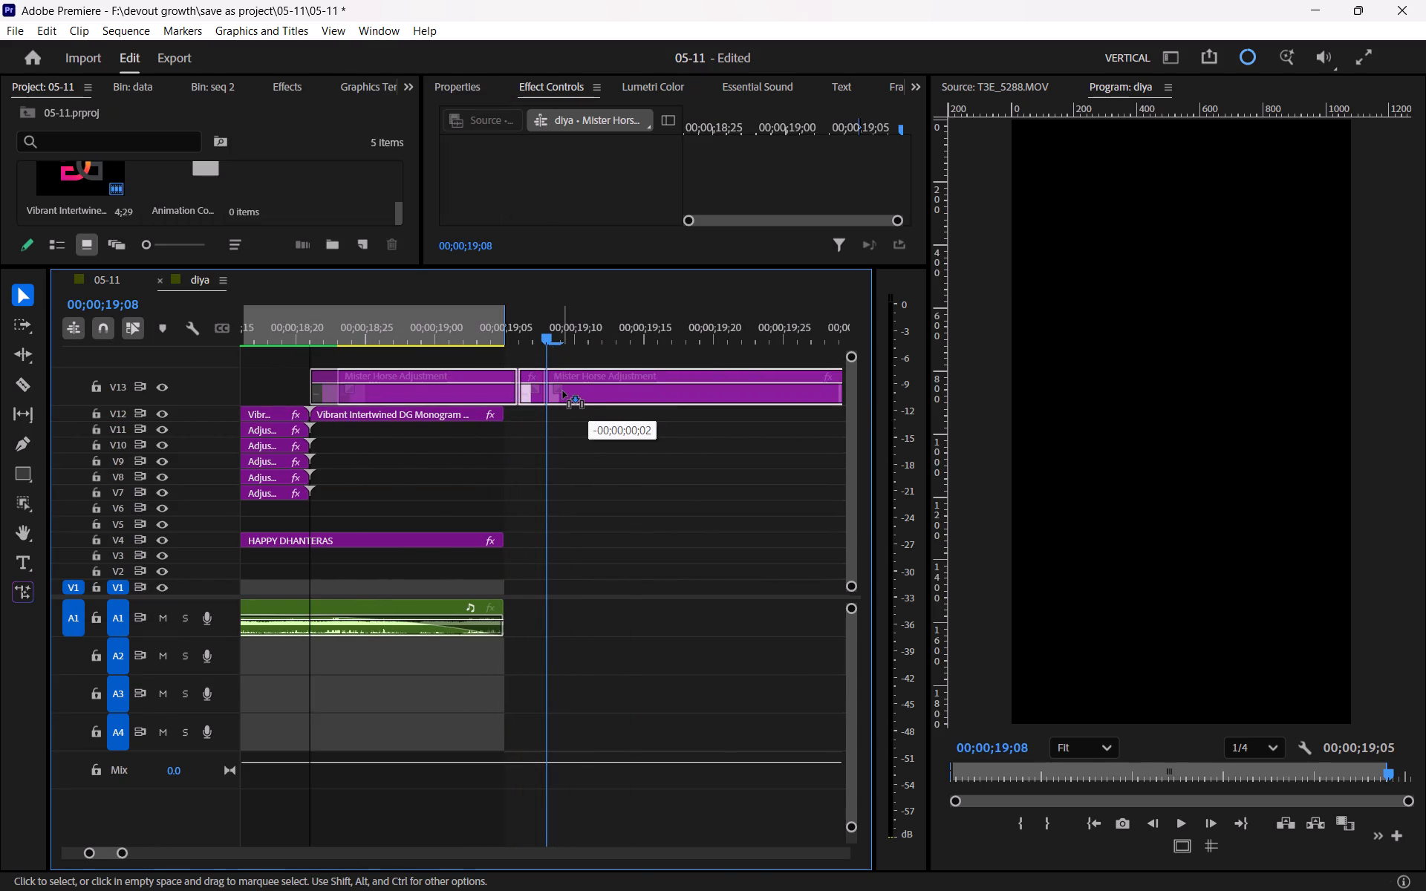
drag(563, 391, 553, 391)
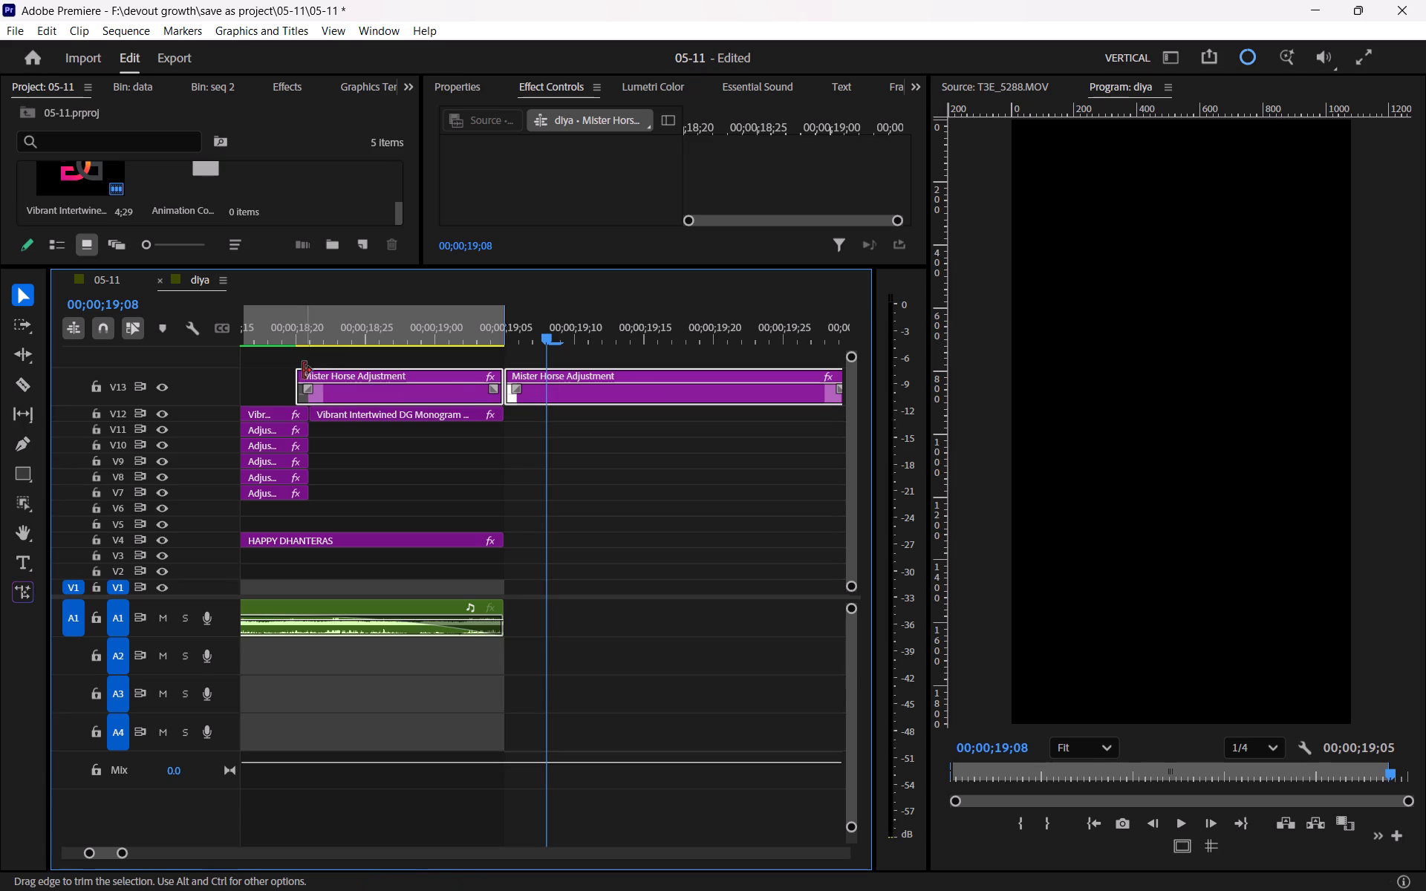
Trim the start of the first Mister Horse Adjustment clip to 00;00;19;00 and play back the ending.
drag(300, 374, 438, 398)
click(592, 458)
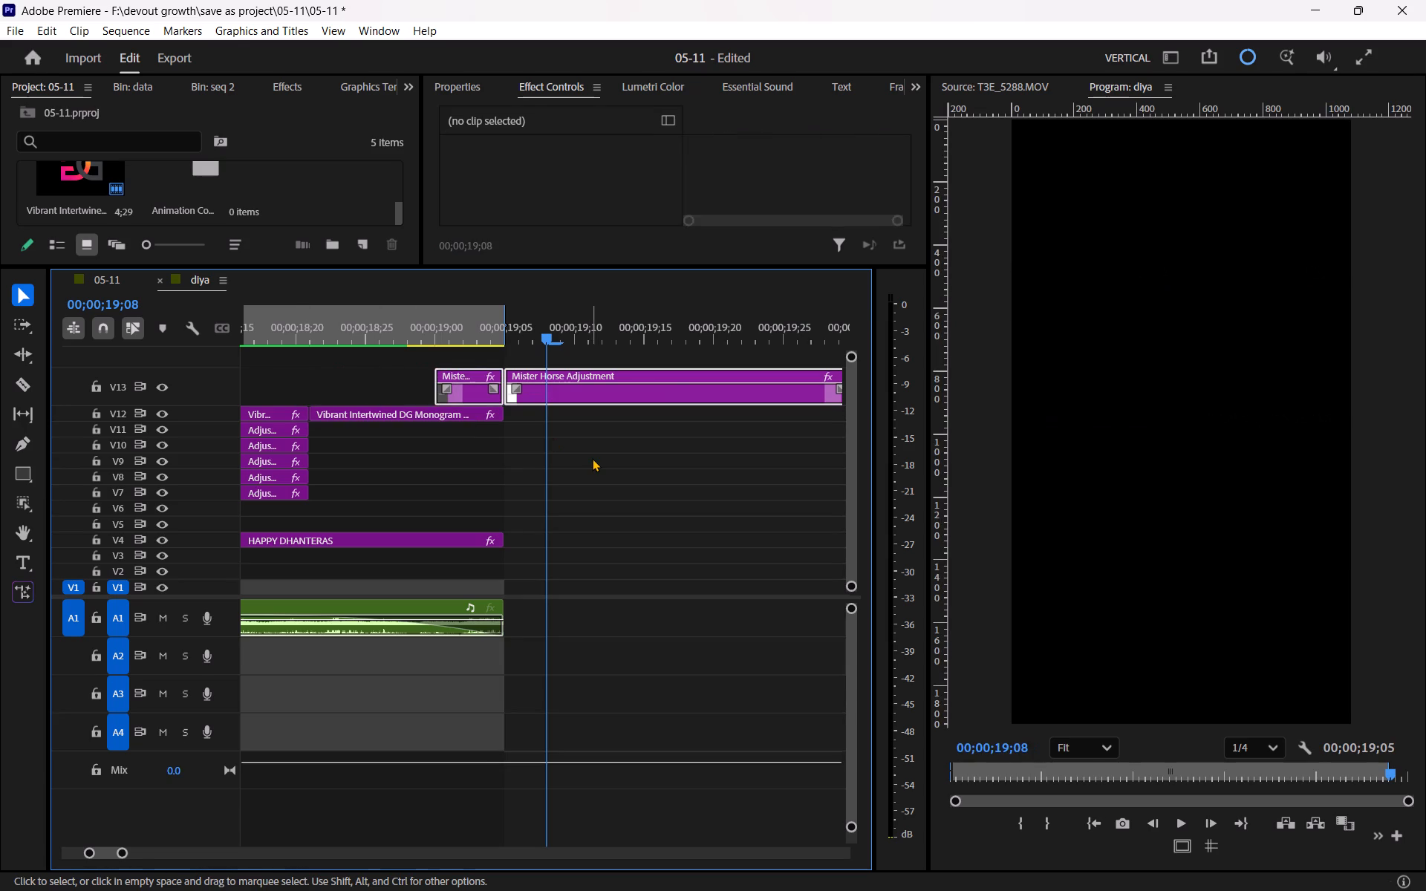
text(--)
click(512, 330)
key(space)
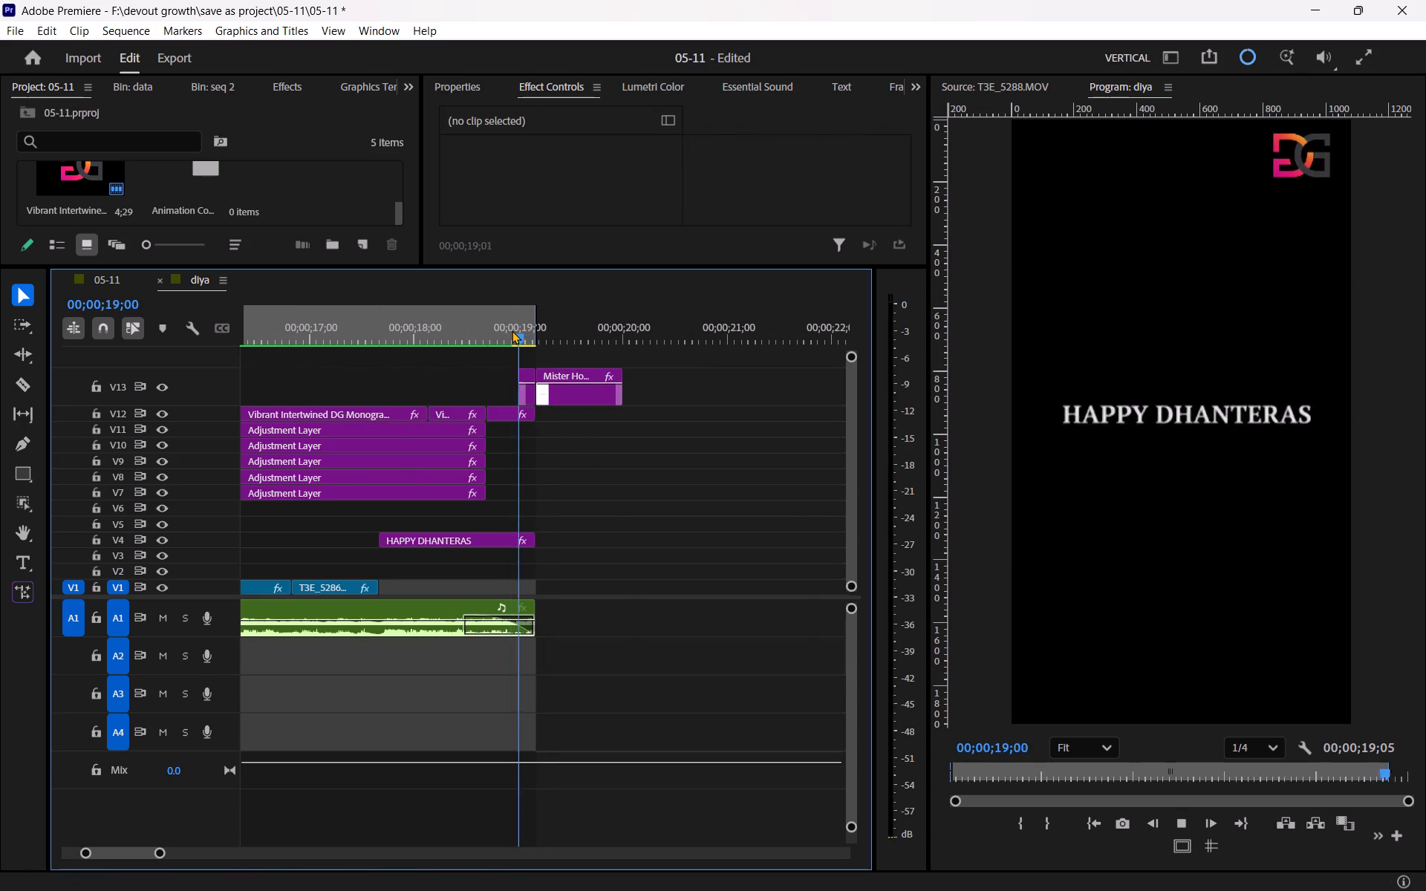
drag(504, 319, 464, 324)
key(space)
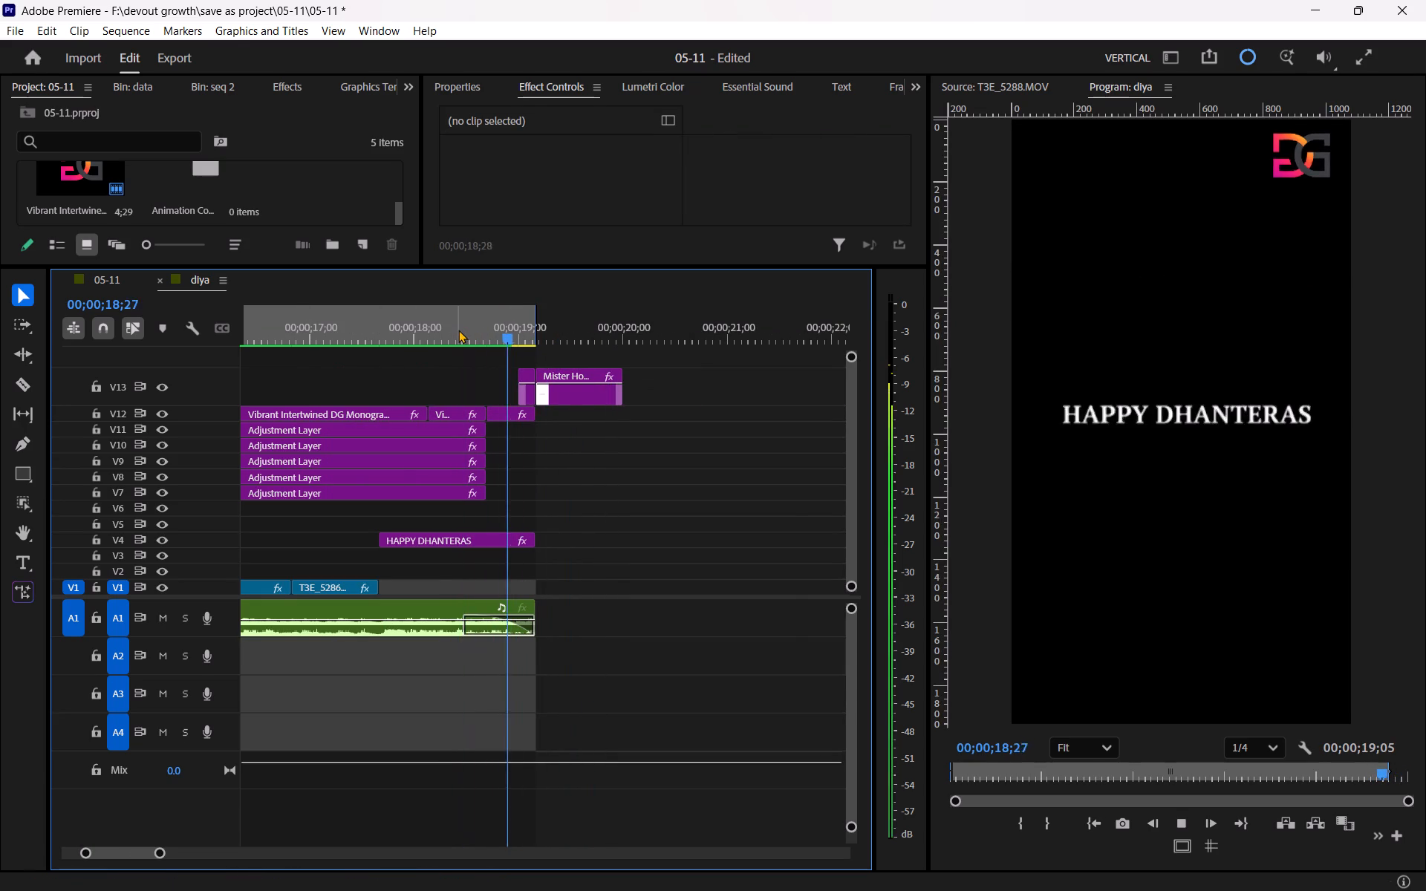
key(space)
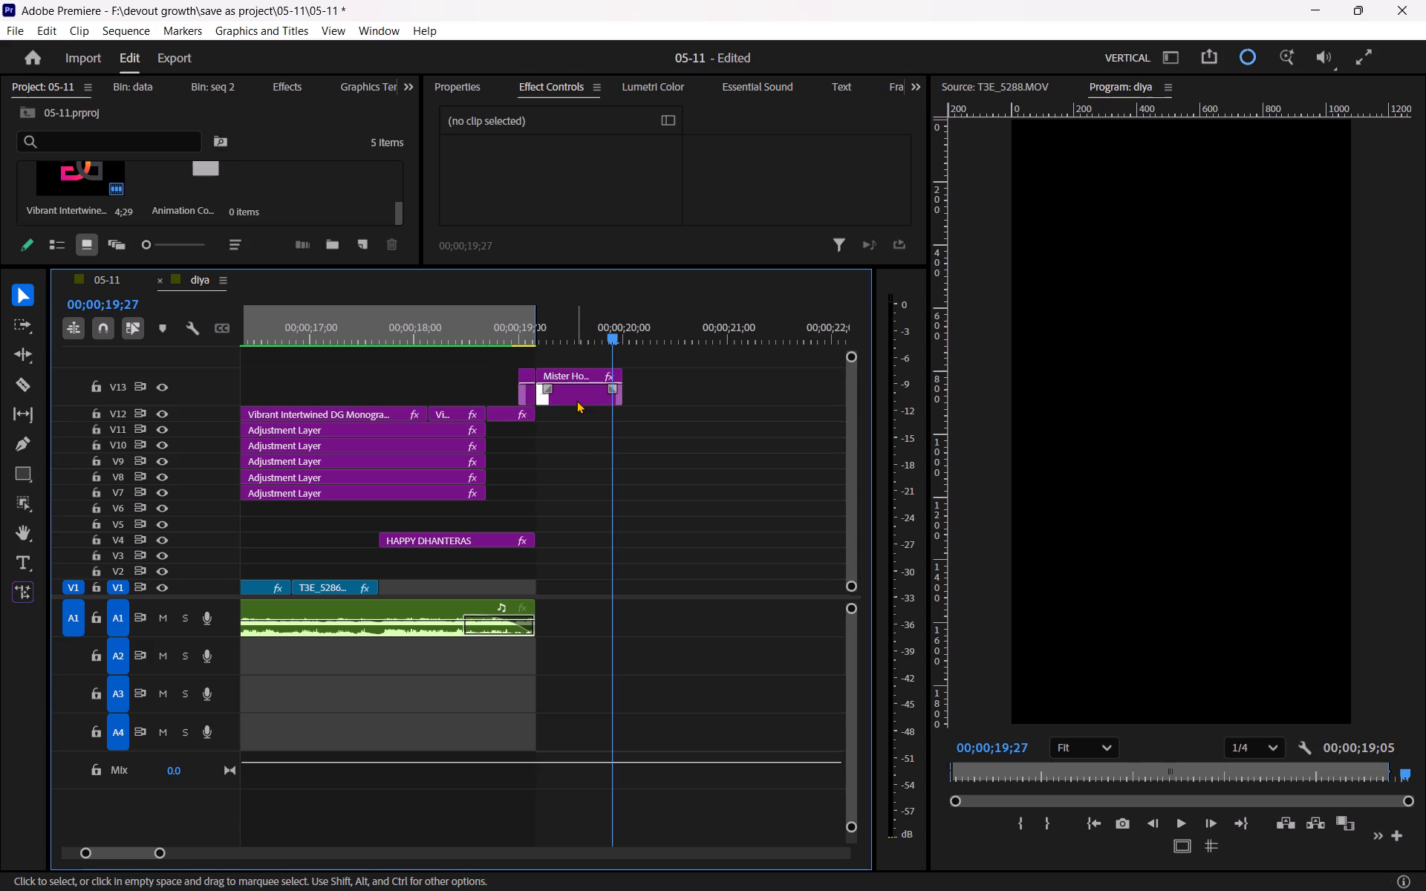
Copy the second Mister Horse Adjustment clip to the very start of the sequence on V13.
click(574, 400)
click(587, 437)
alt+drag(573, 399, 635, 394)
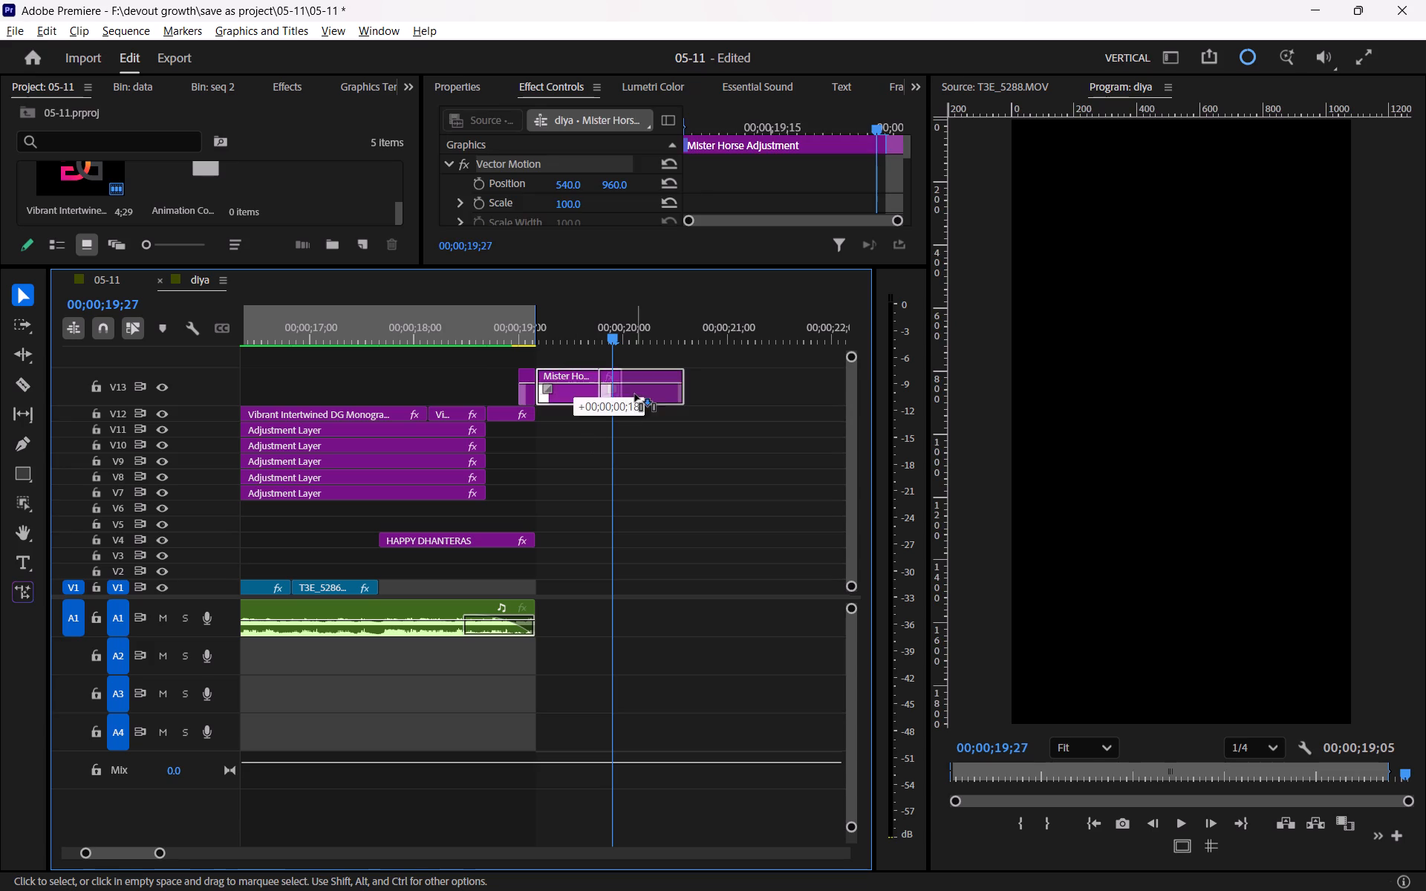
alt+drag(635, 394, 259, 384)
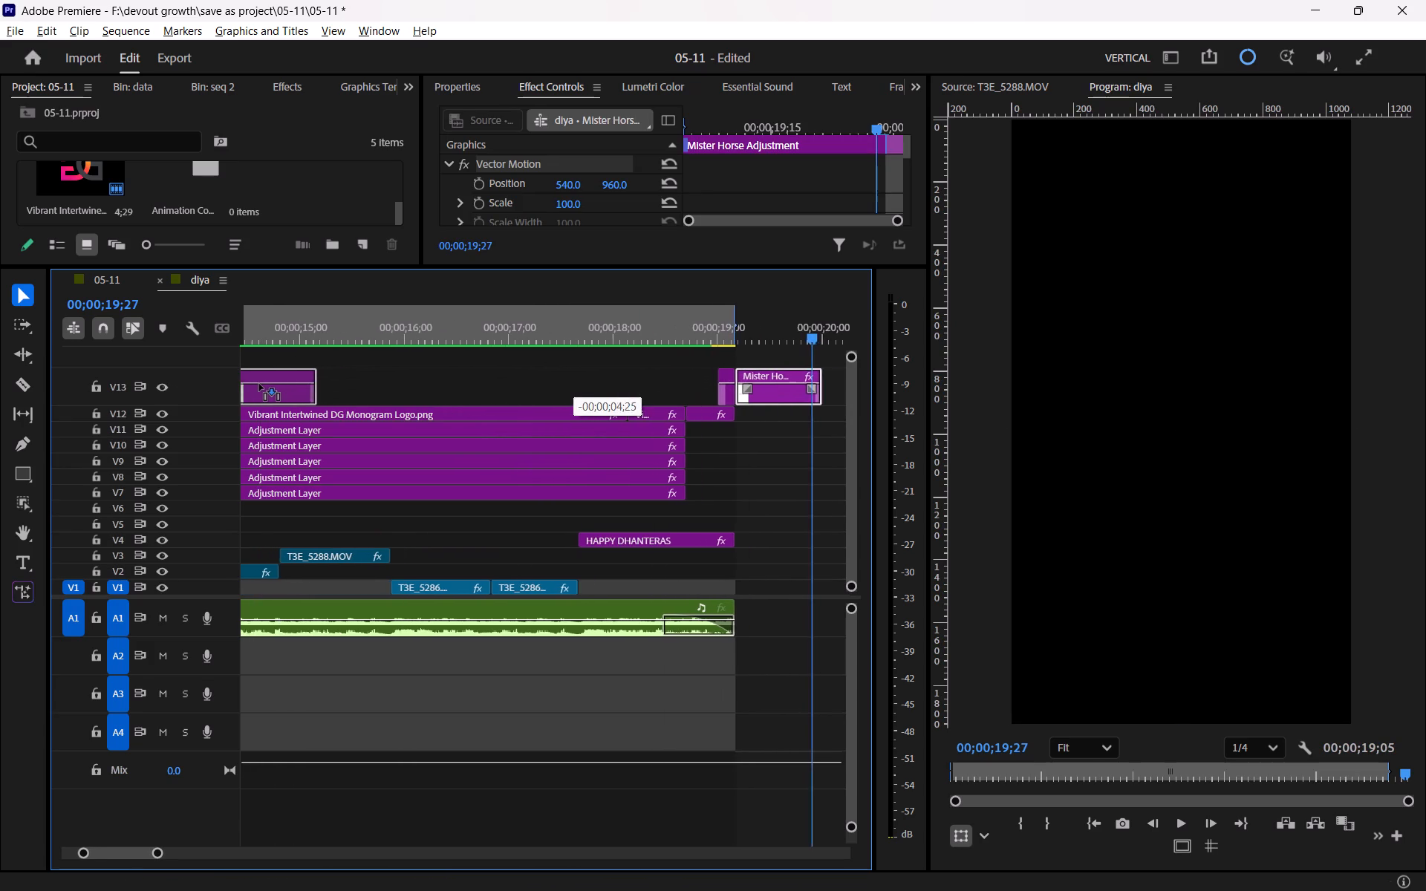
alt+drag(259, 384, 223, 384)
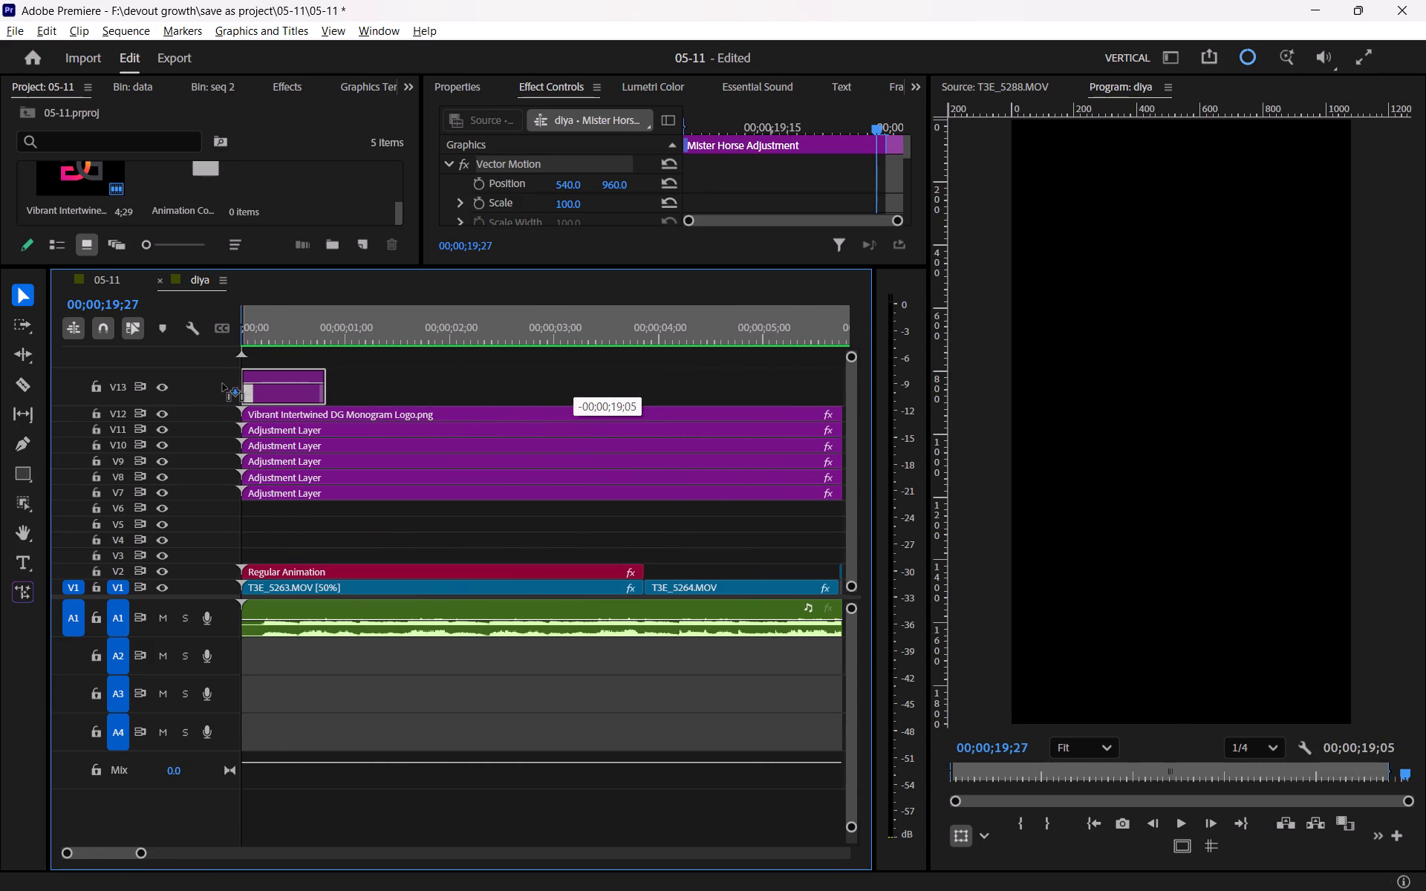
alt+drag(223, 384, 220, 384)
Shorten the copied adjustment clip at the start to about 10 frames and play back the opening fade.
drag(335, 385, 295, 390)
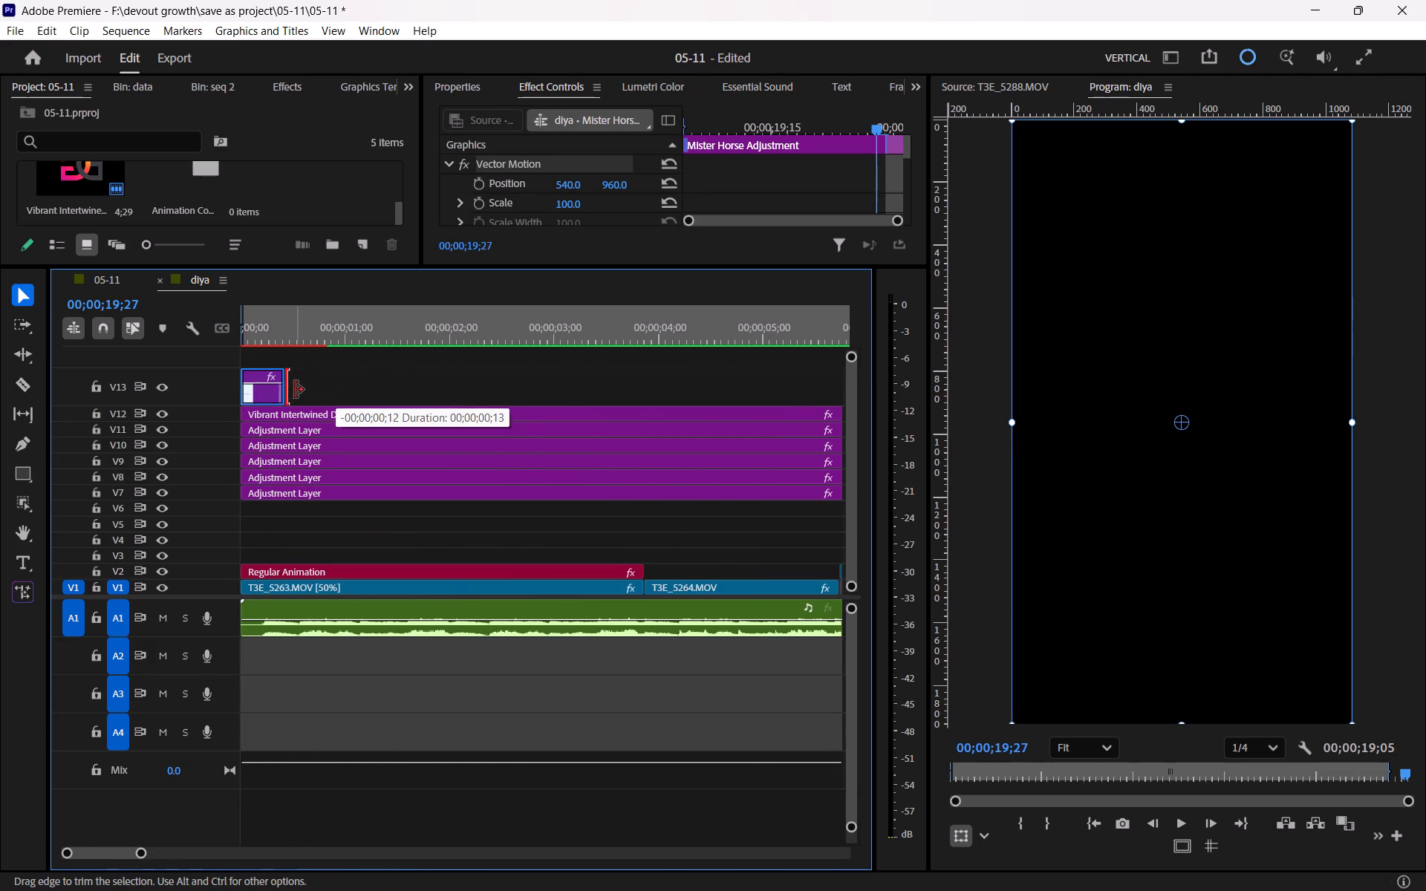
drag(295, 390, 284, 393)
drag(261, 330, 238, 330)
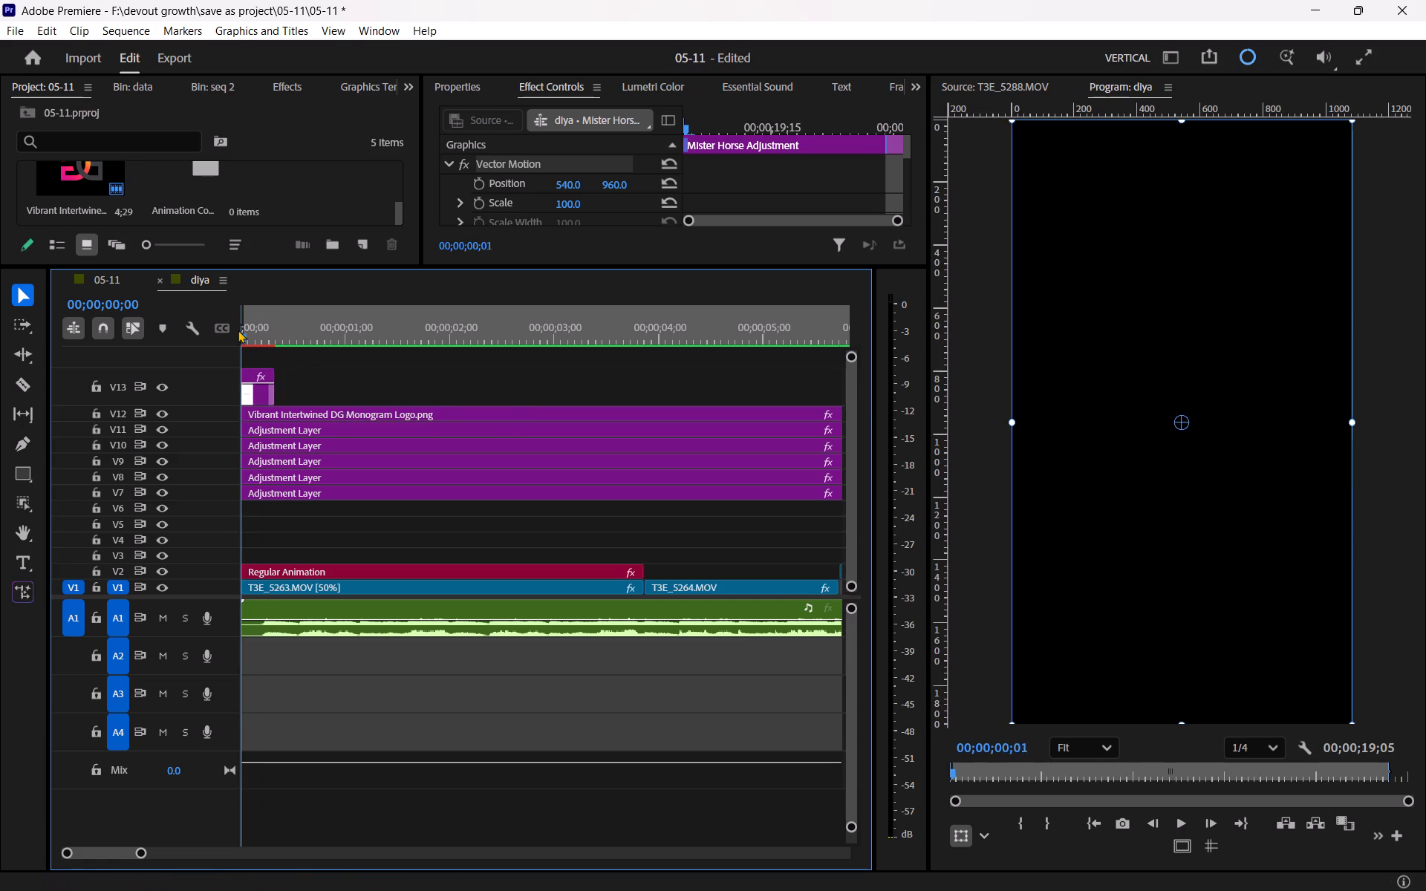
drag(238, 330, 222, 336)
key(space)
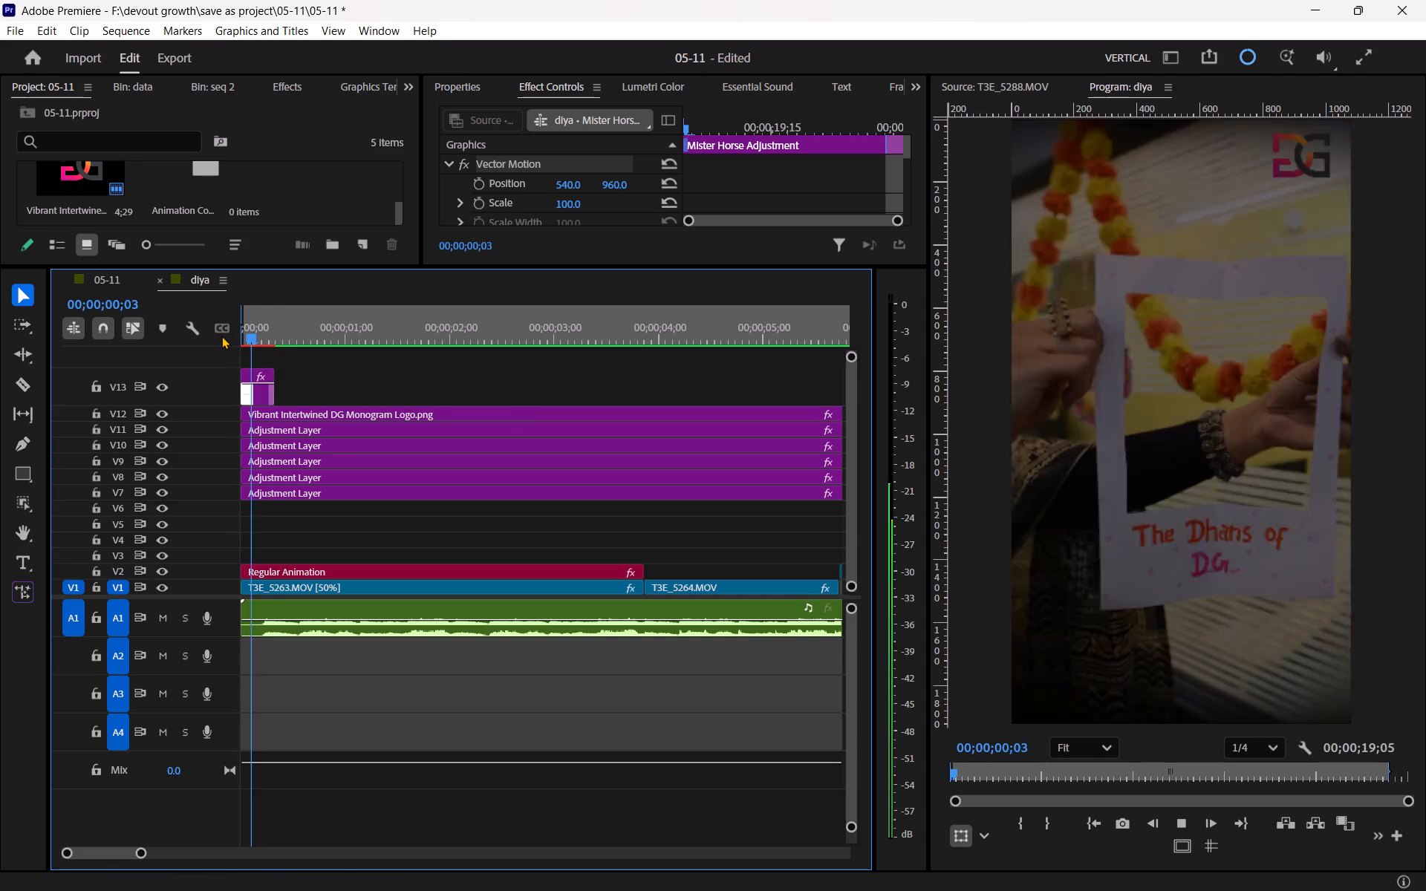
key(space)
drag(259, 336, 223, 338)
key(space)
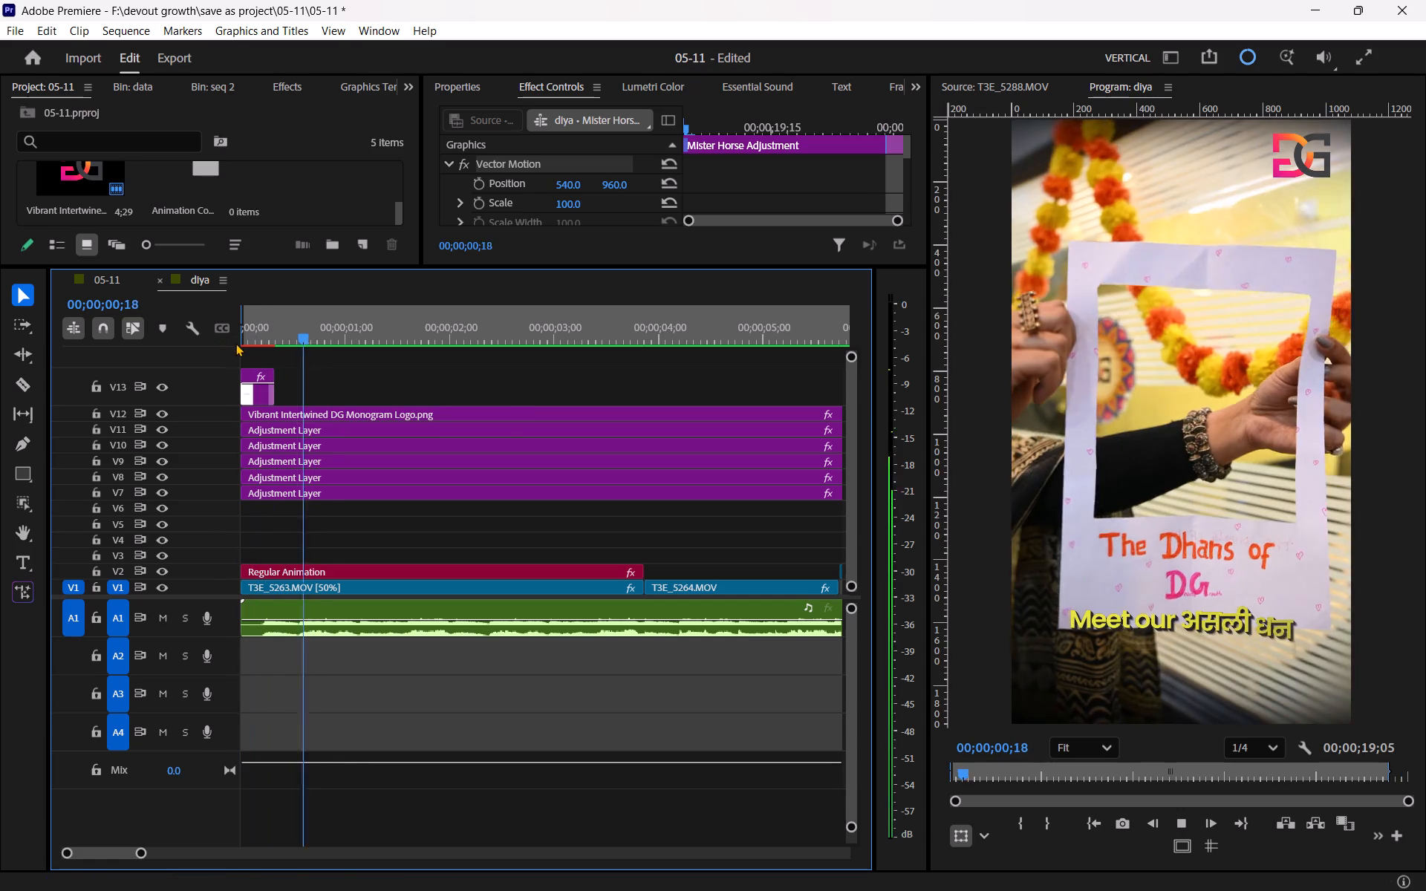
key(space)
drag(282, 378, 271, 390)
Delete the leftover Mister Horse Adjustment clip that lies past the sequence's out point on V13.
text(--)
click(573, 376)
click(753, 384)
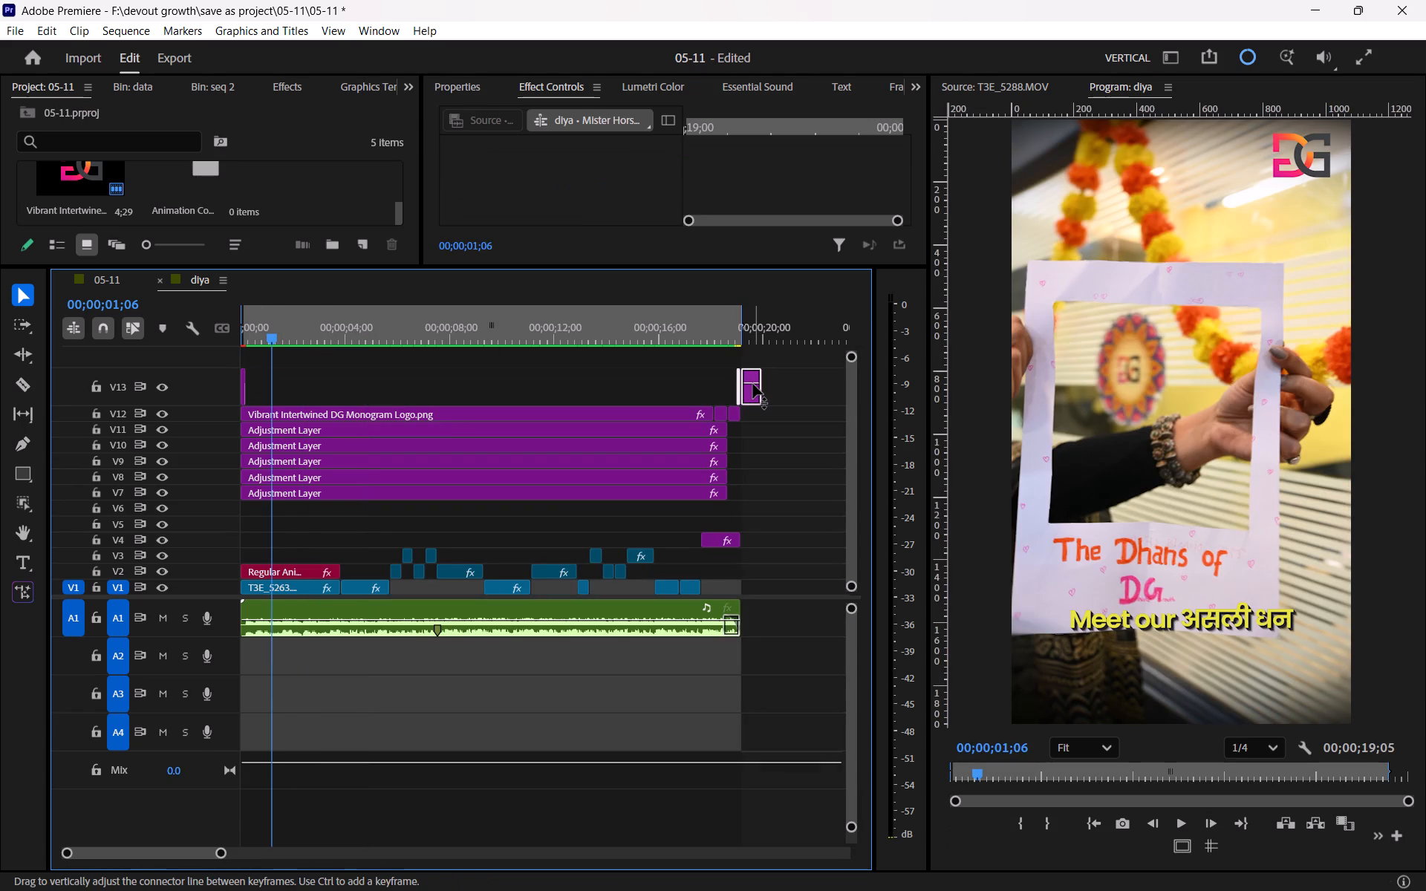
drag(775, 386, 756, 395)
click(761, 392)
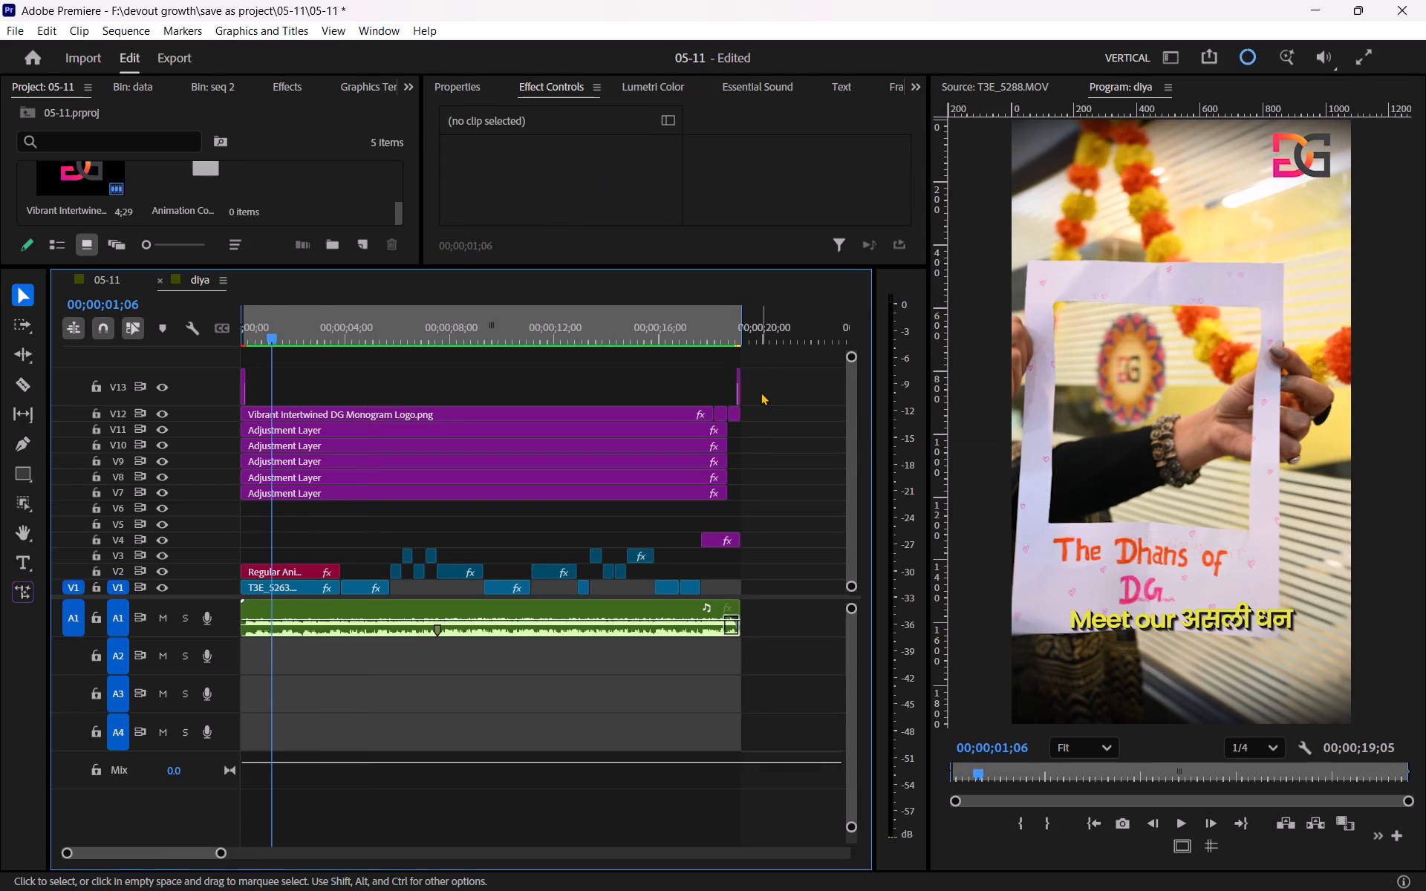
Render the diya sequence from in to out and stop the playback that follows.
click(114, 27)
click(181, 103)
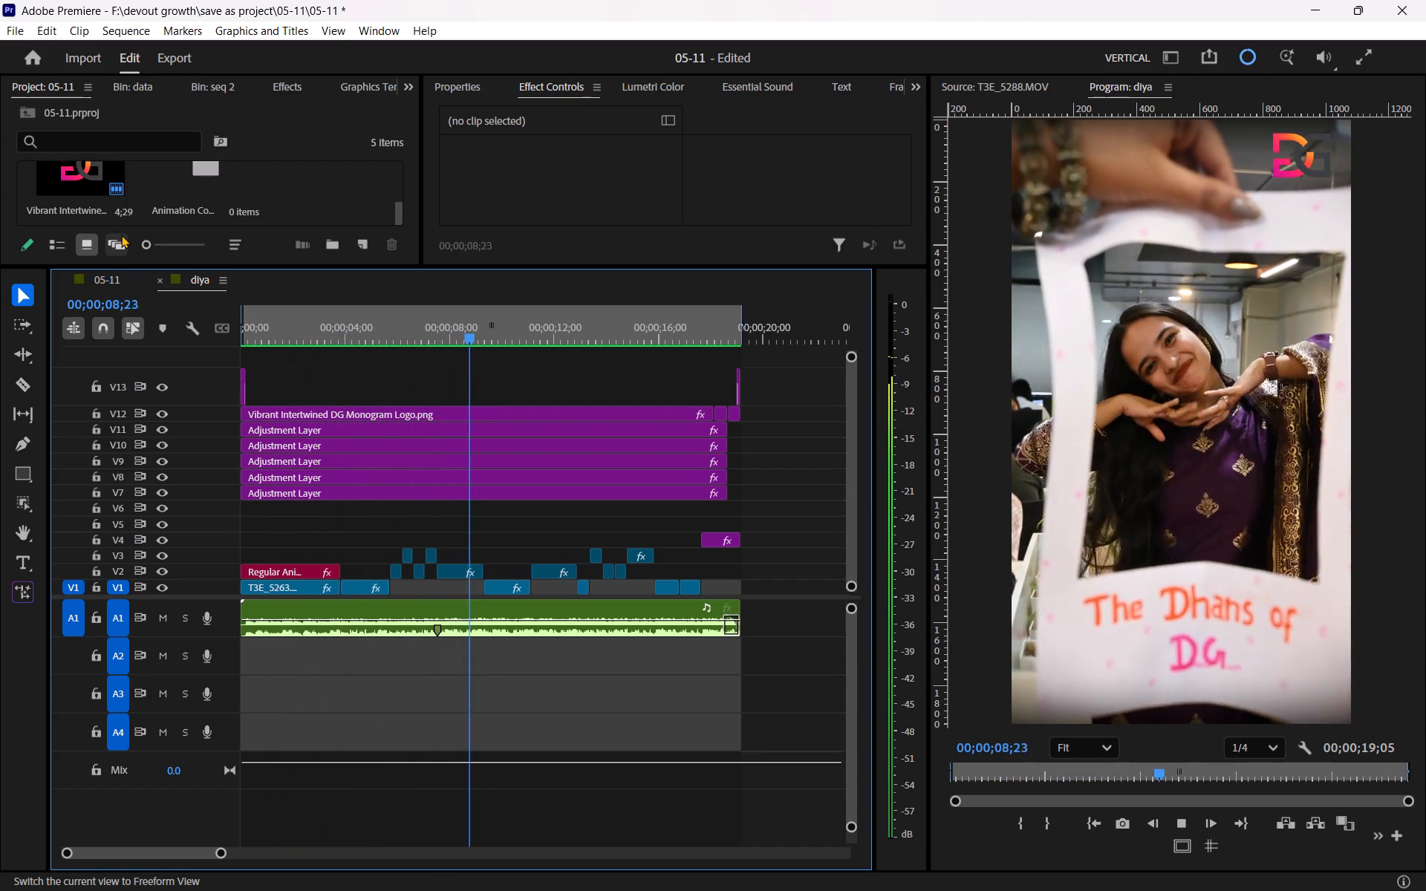
key(space)
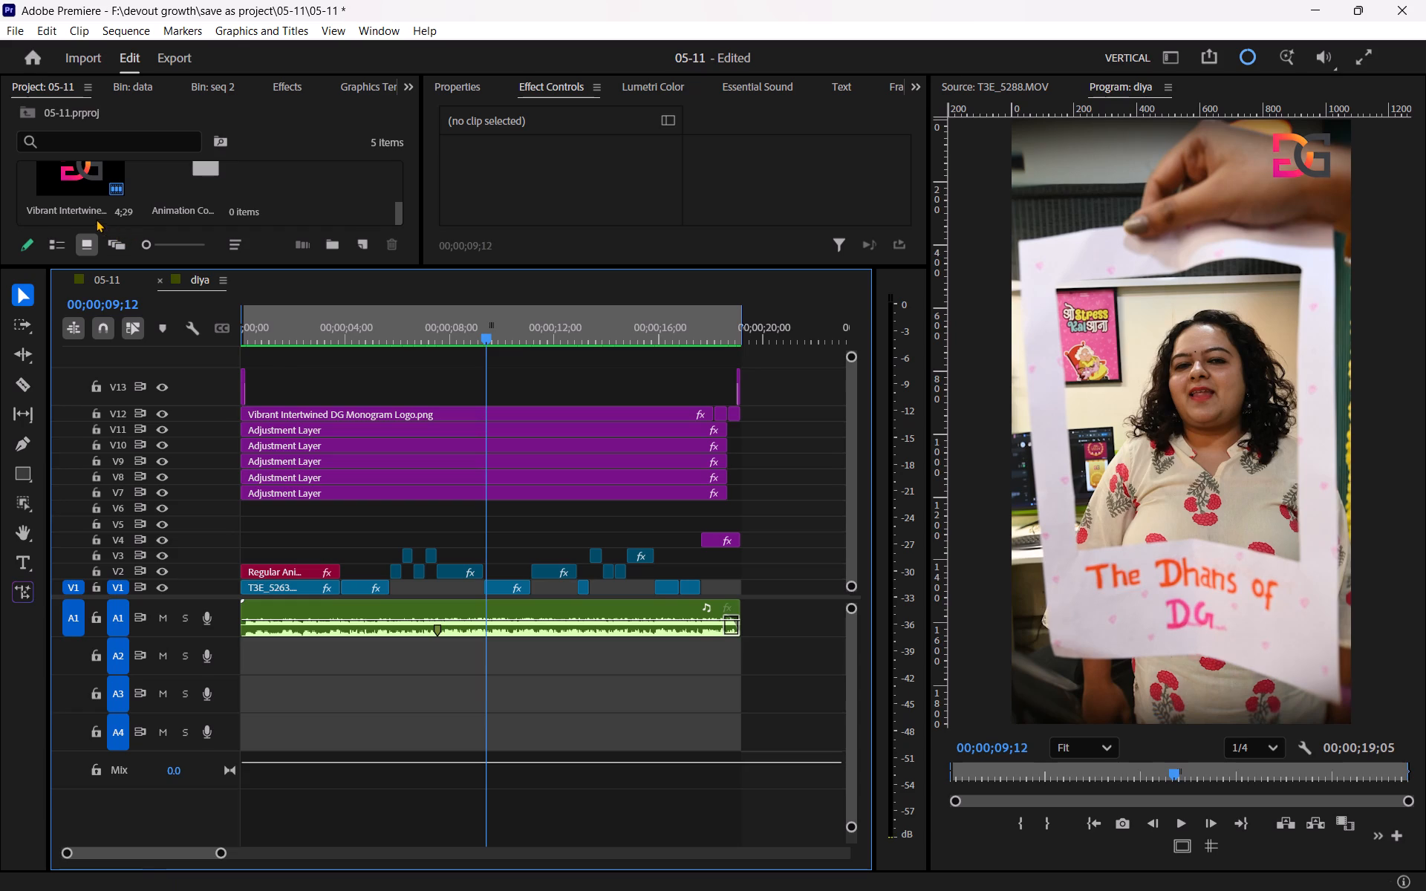
Play the rendered sequence from the start, and scrub through the ending and middle shots to review the result.
drag(319, 325, 185, 356)
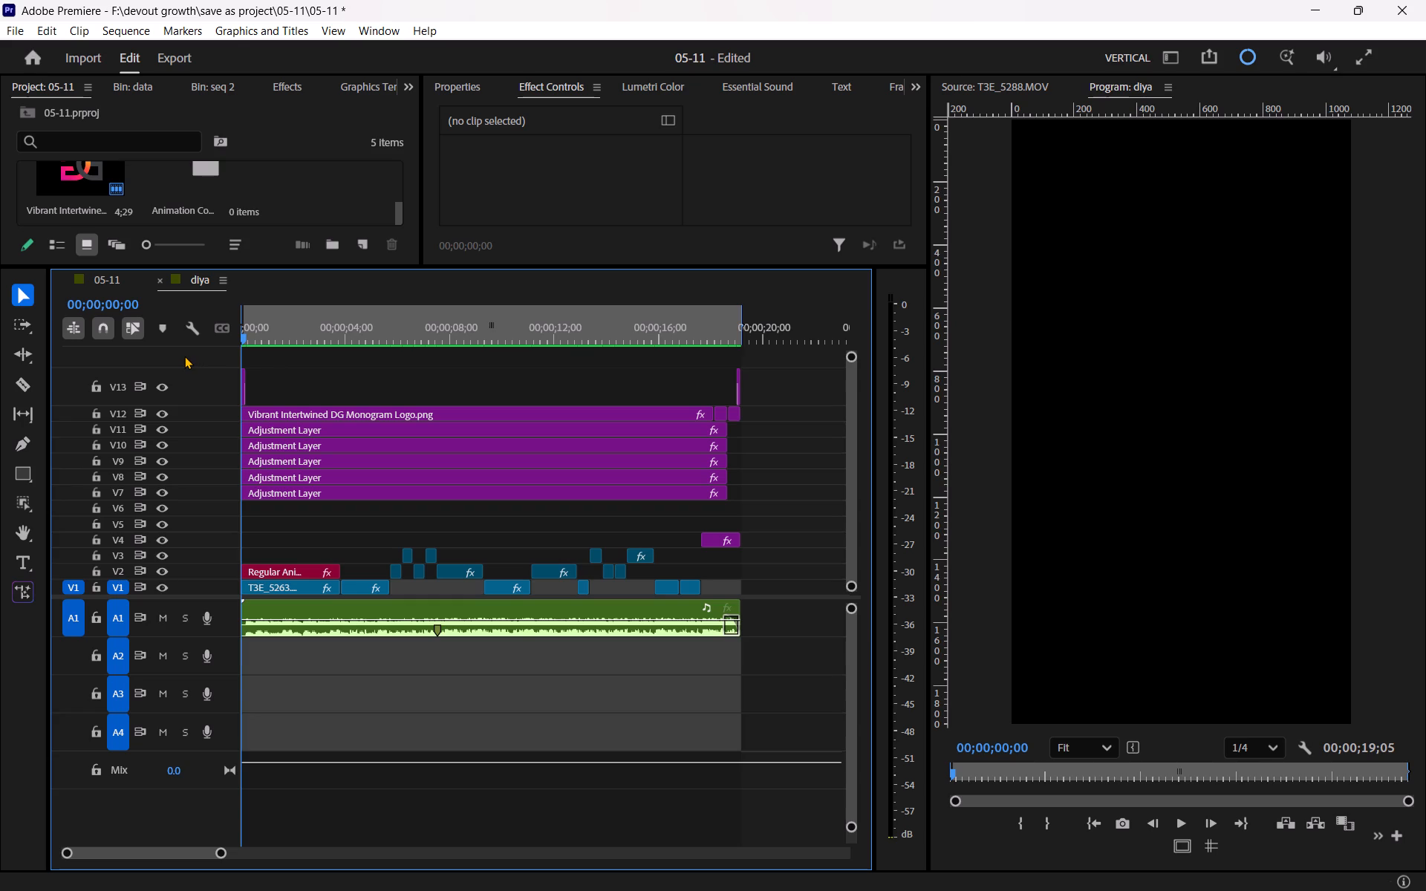
key(space)
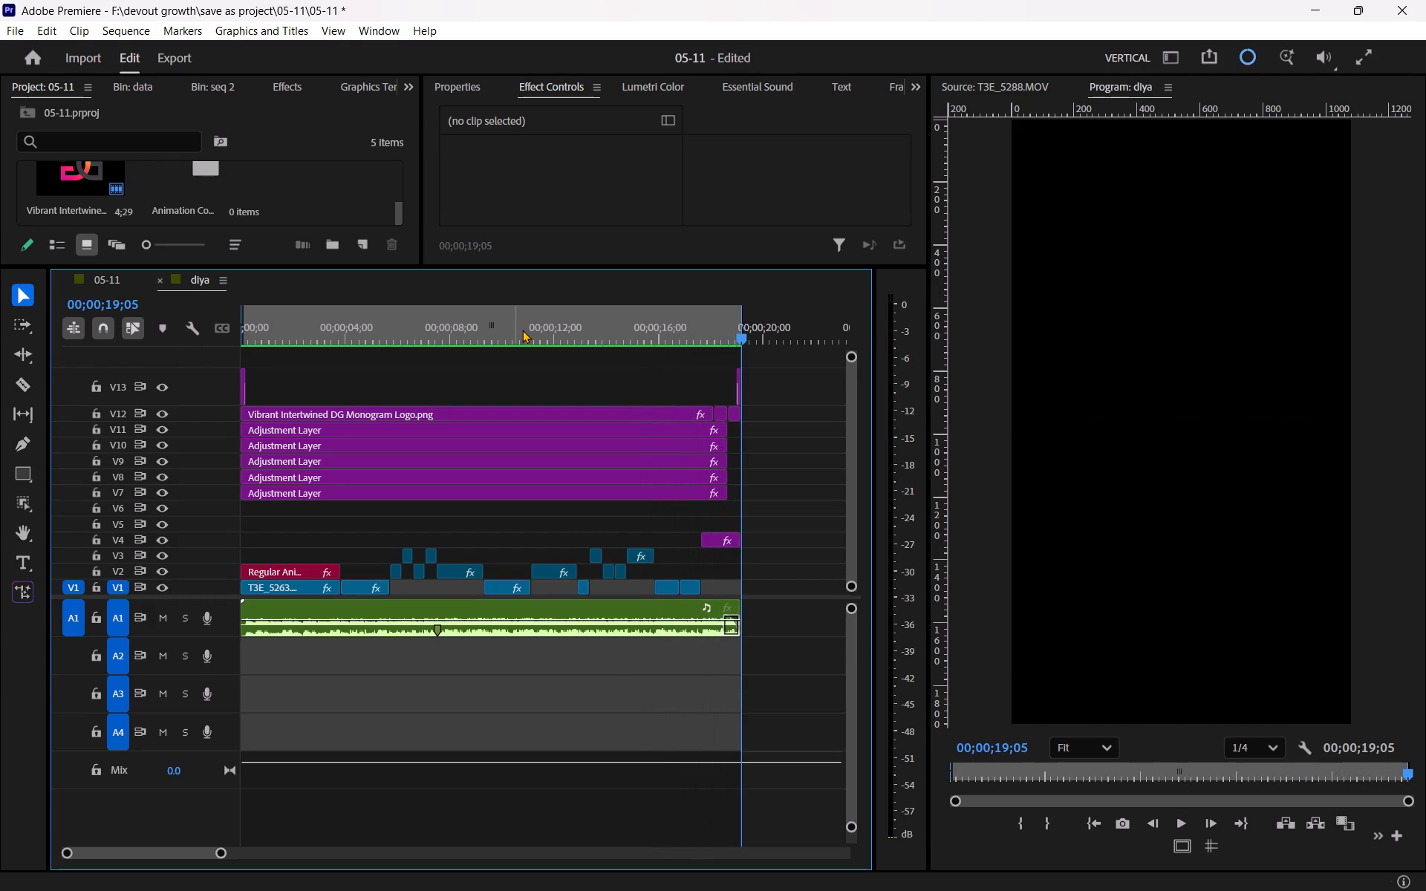
drag(677, 327, 740, 350)
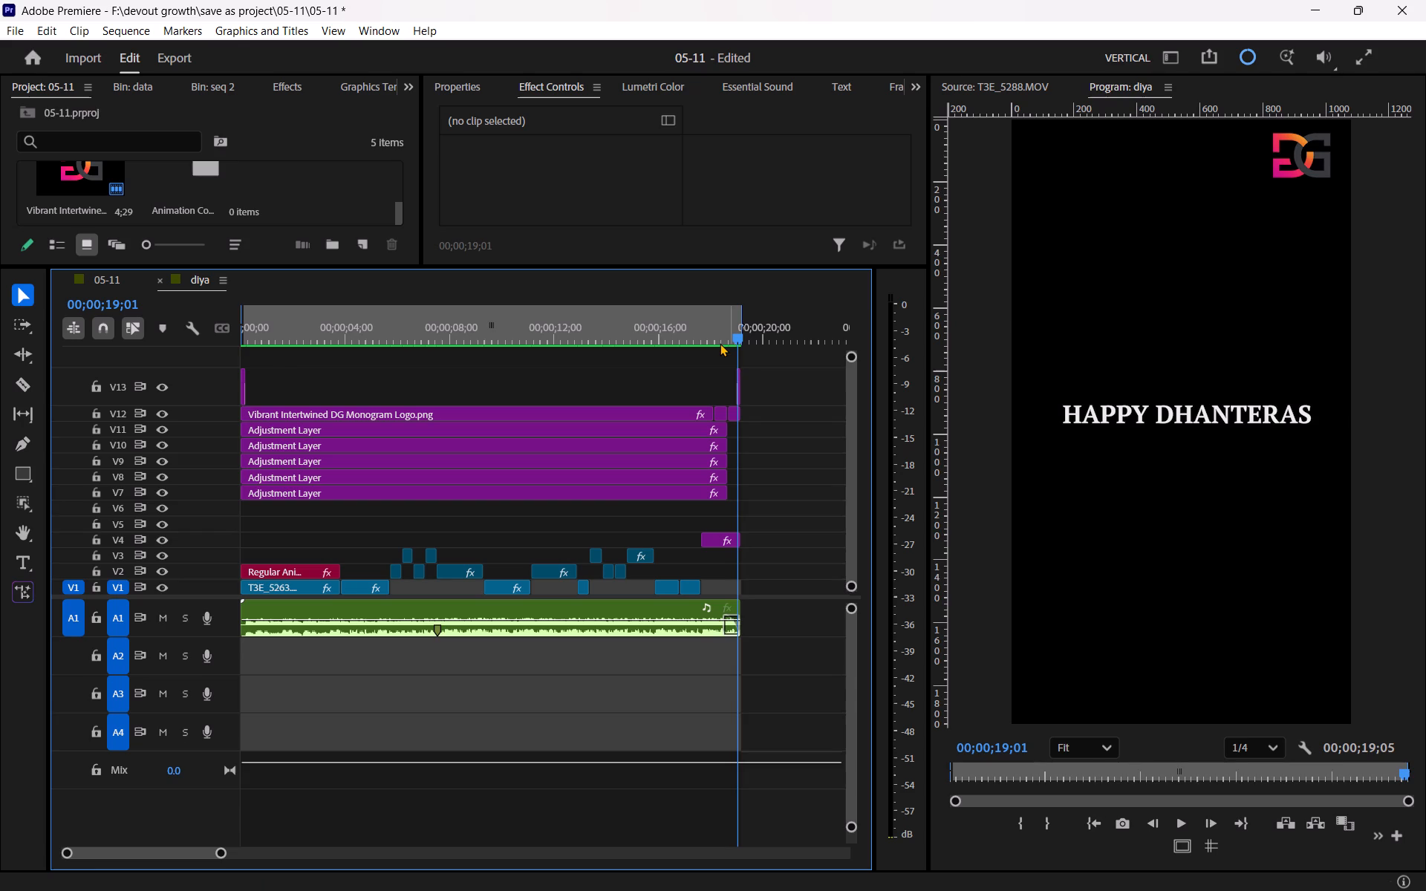
click(851, 889)
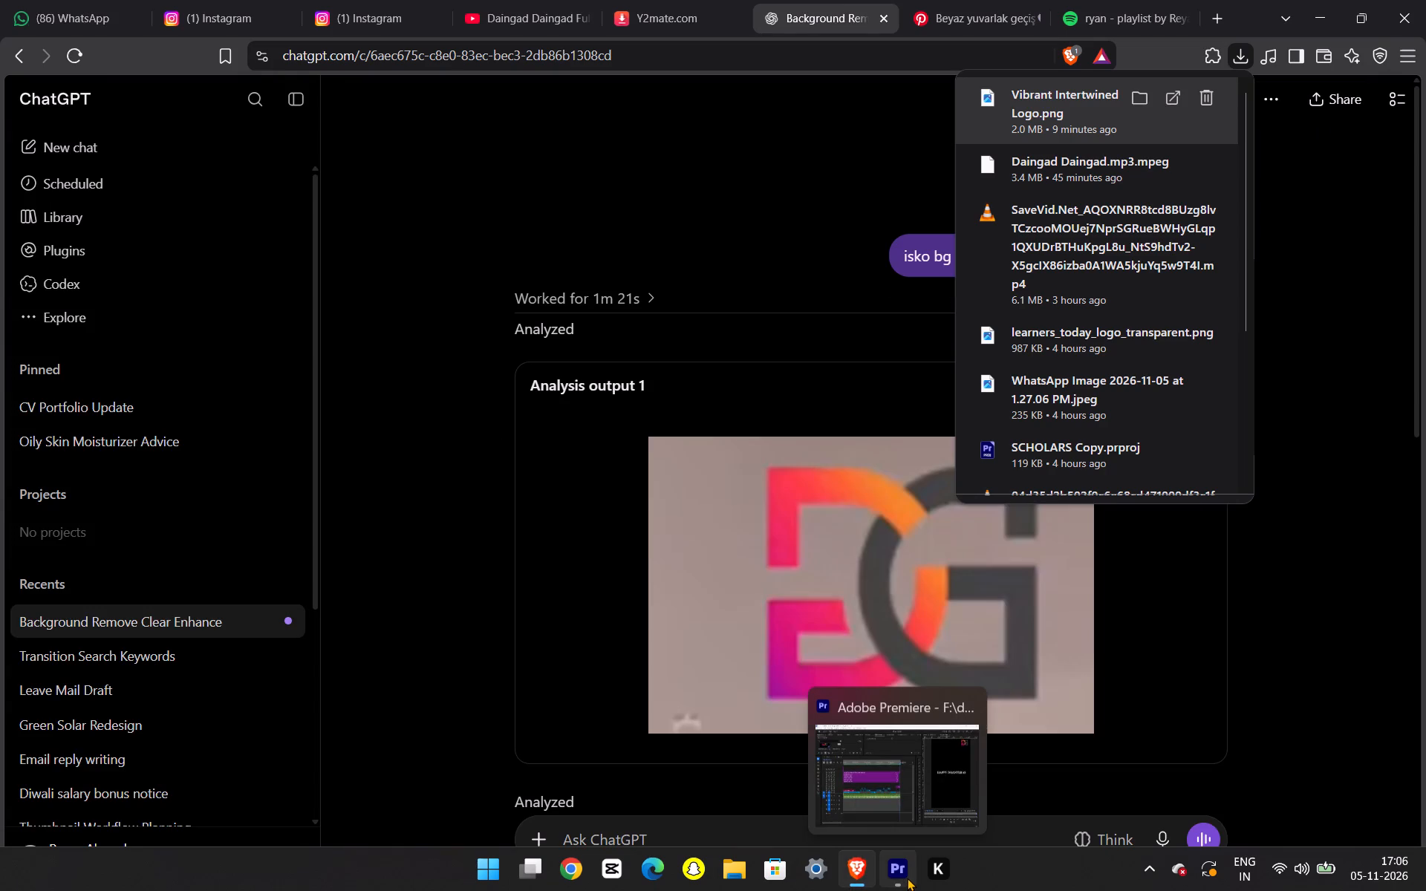
click(903, 876)
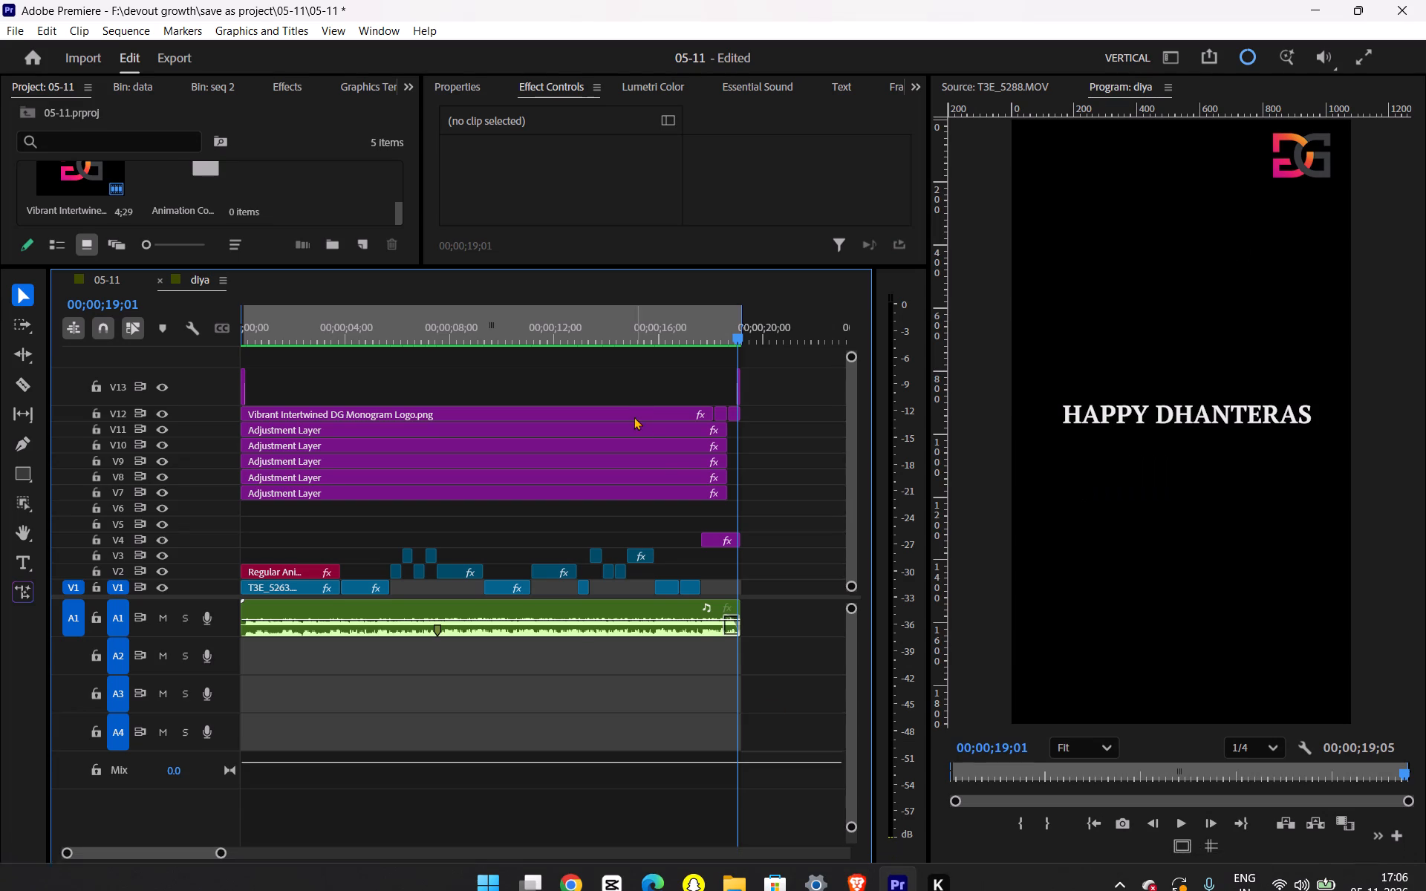
drag(622, 344, 587, 336)
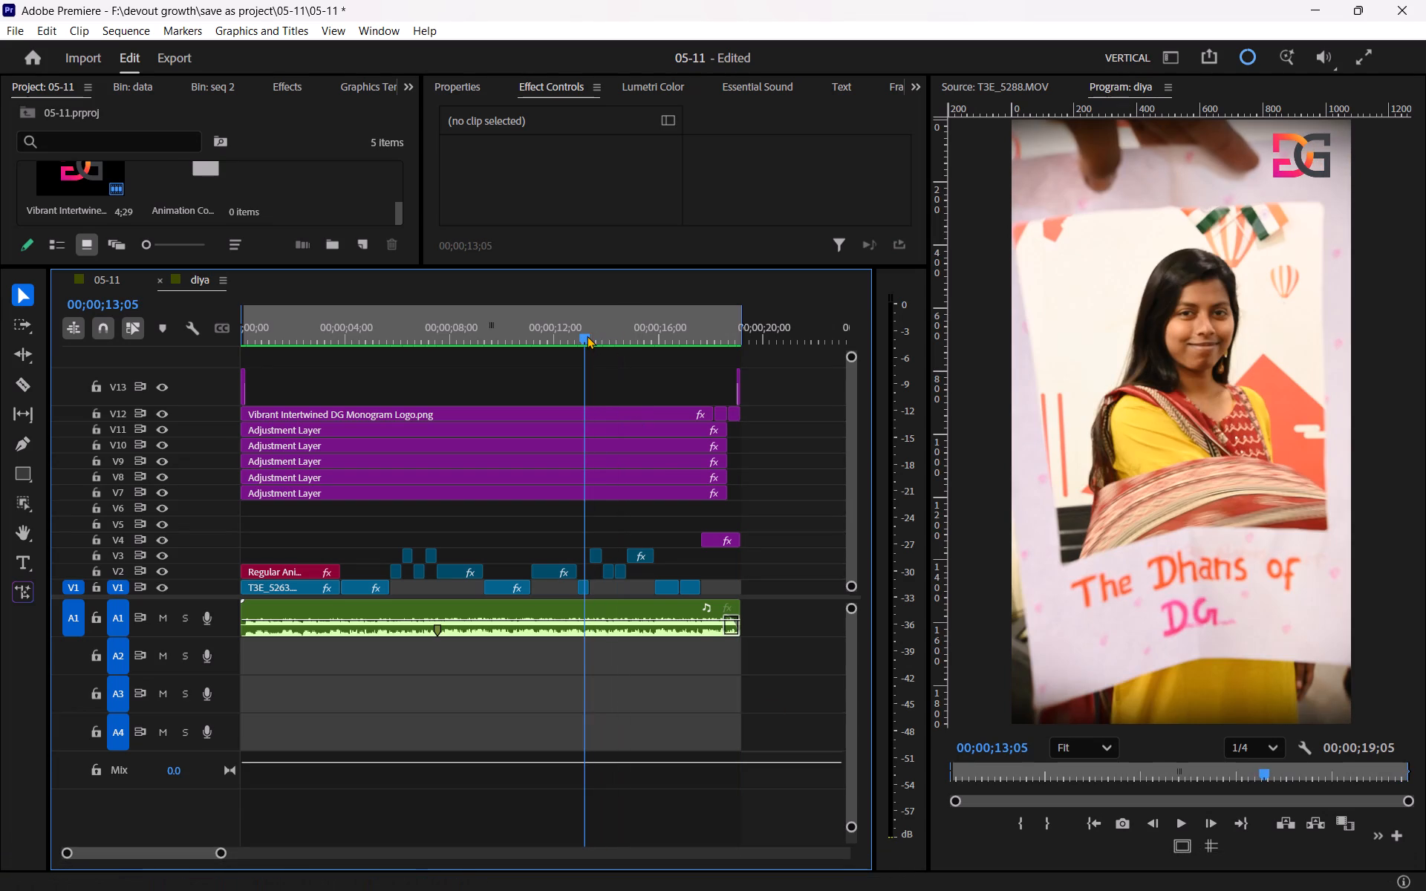
drag(587, 336, 544, 333)
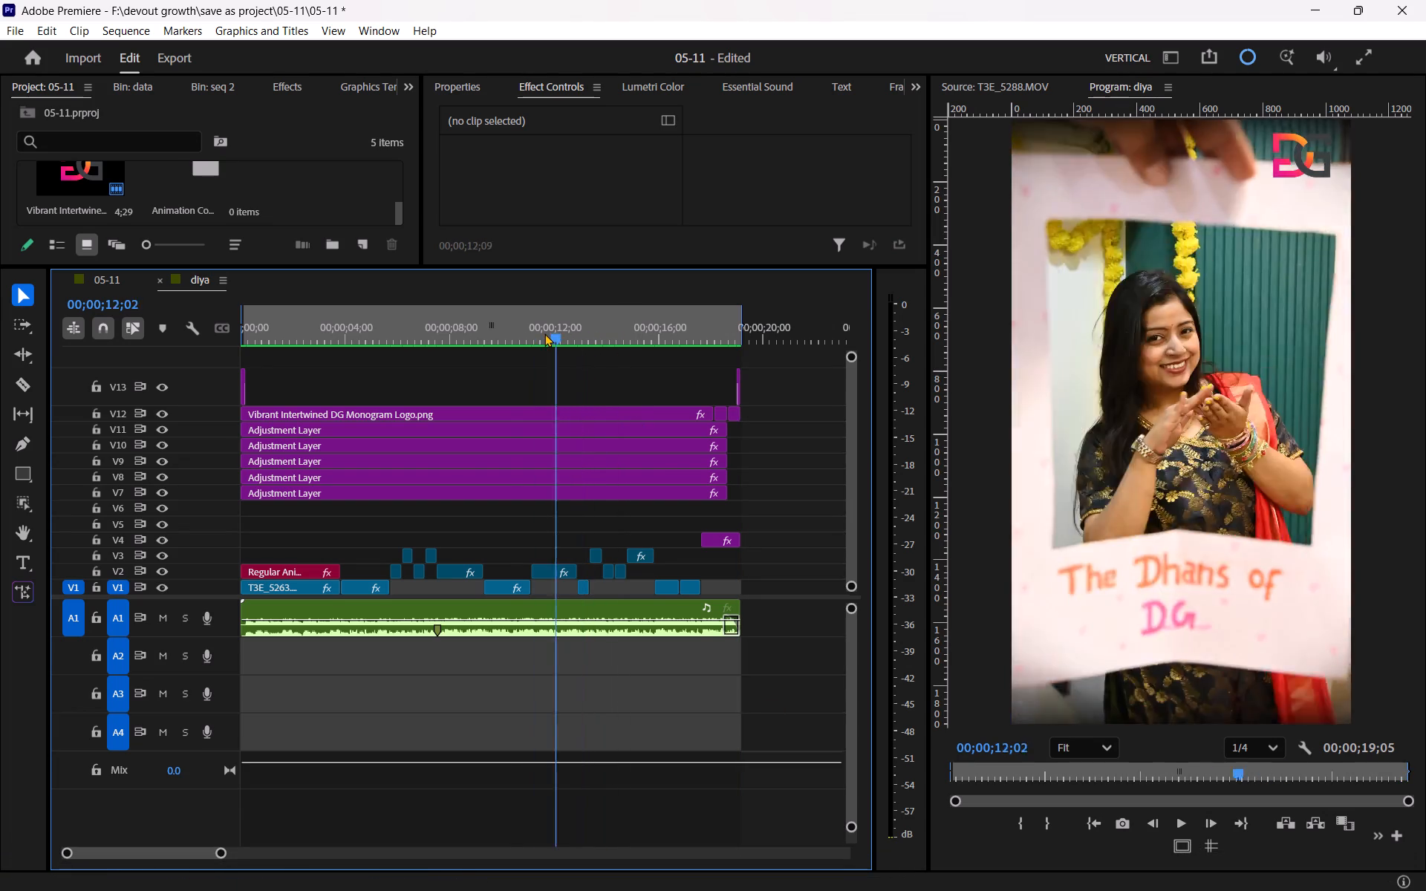
drag(544, 333, 351, 330)
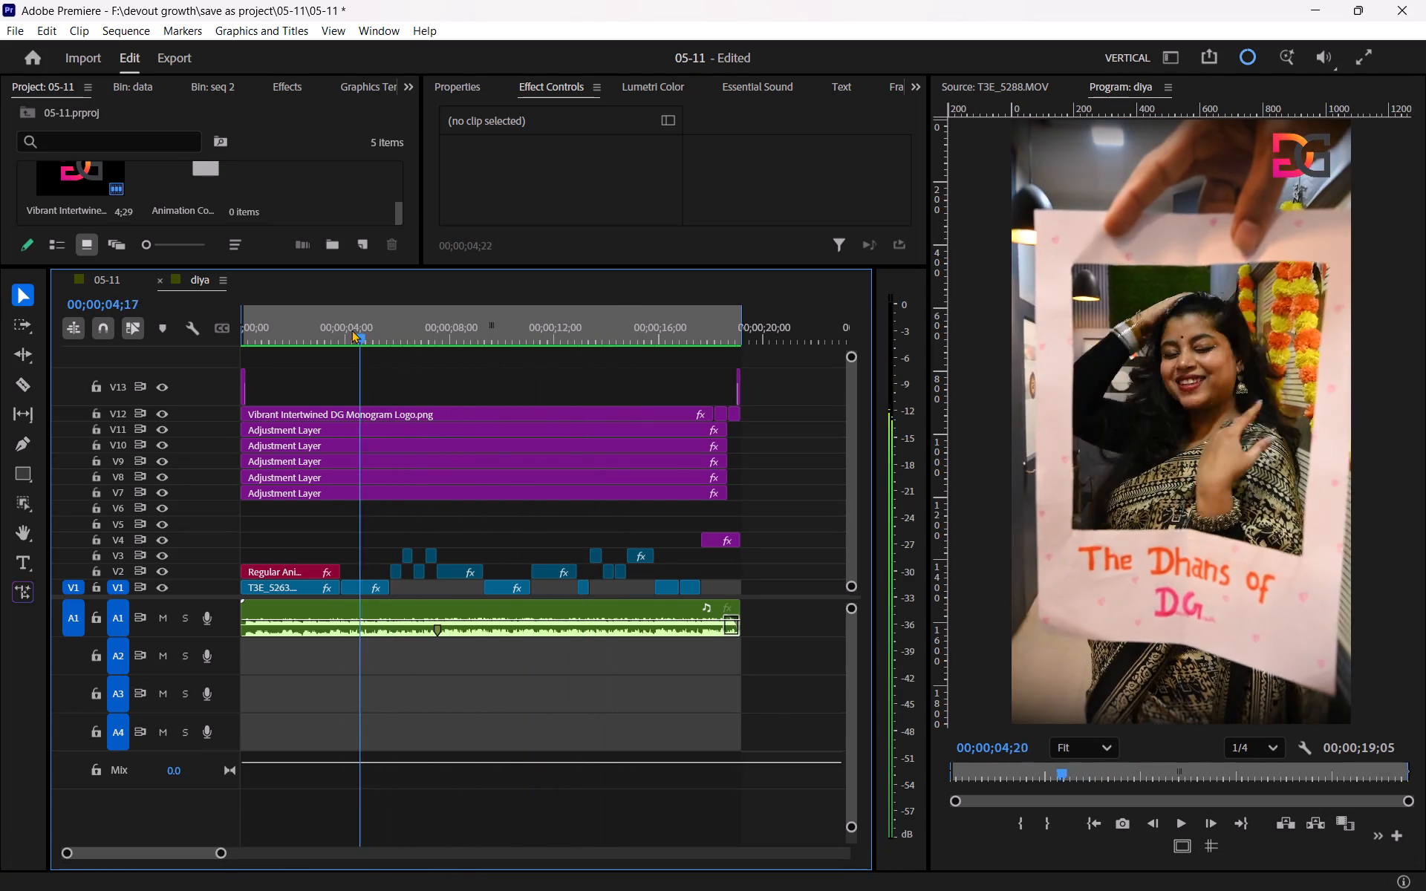
drag(351, 330, 427, 327)
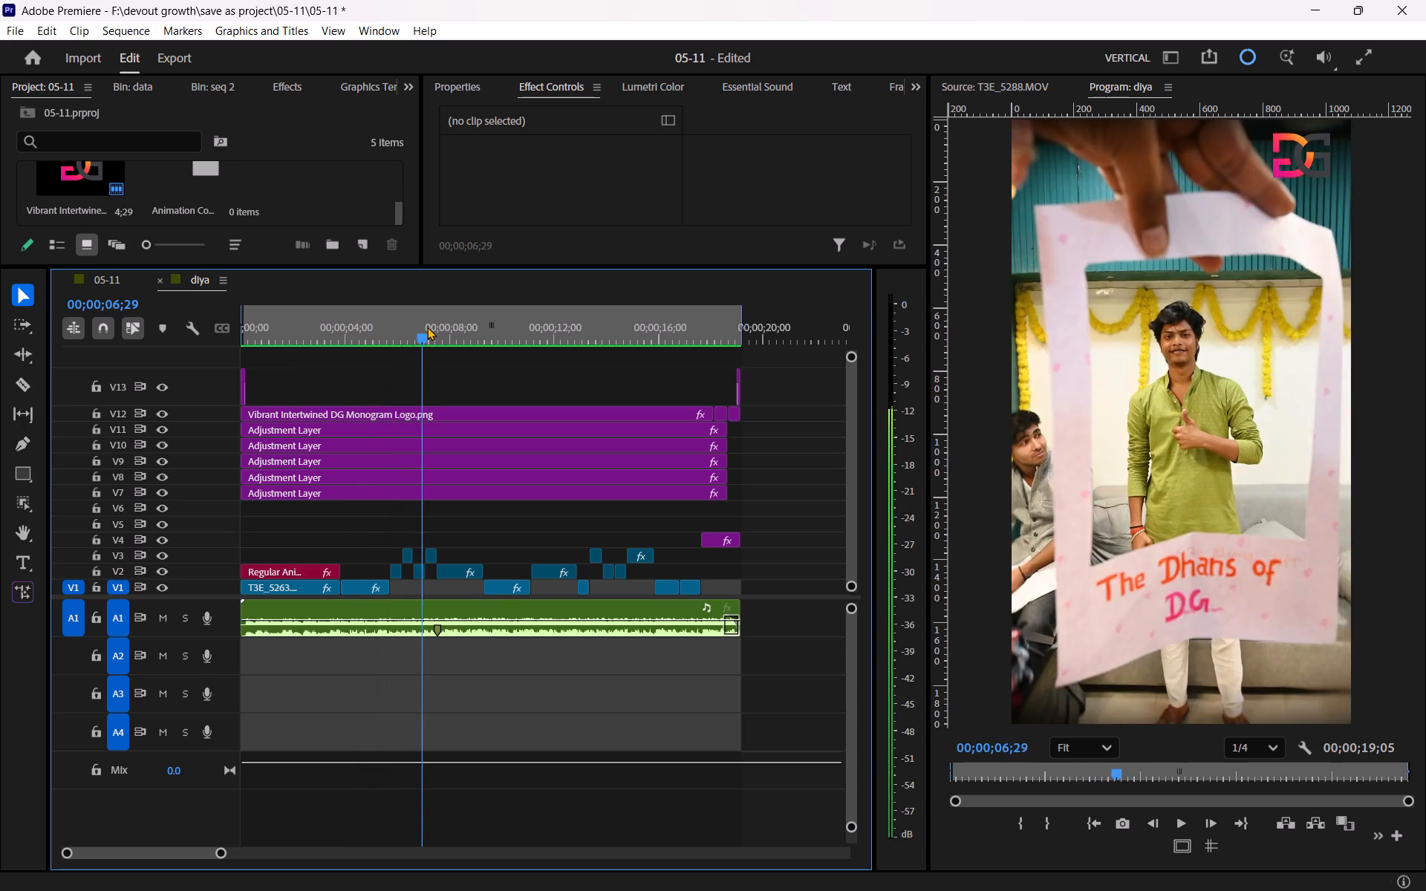
drag(427, 327, 494, 327)
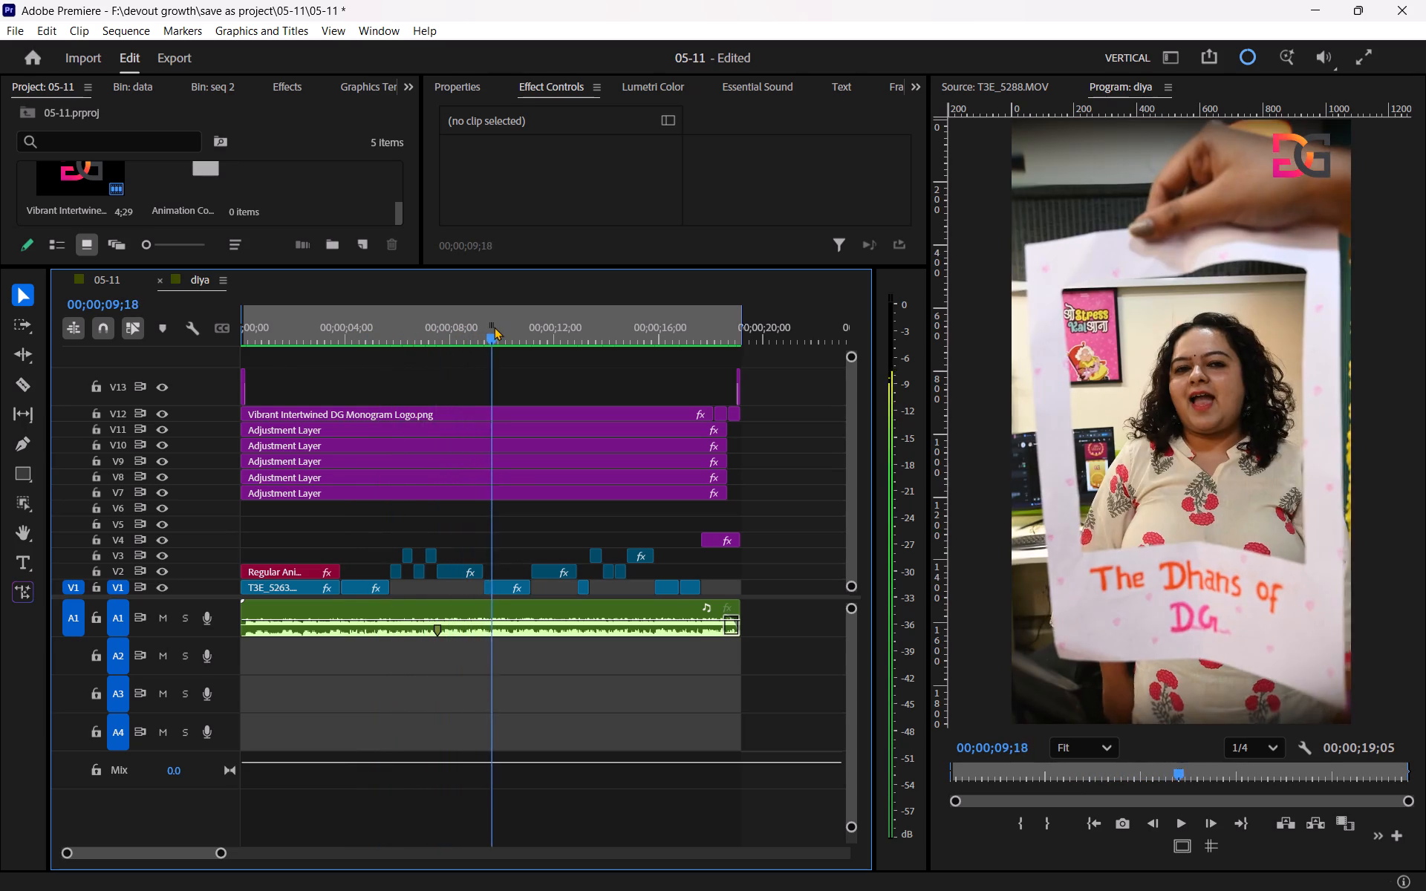
drag(494, 327, 547, 327)
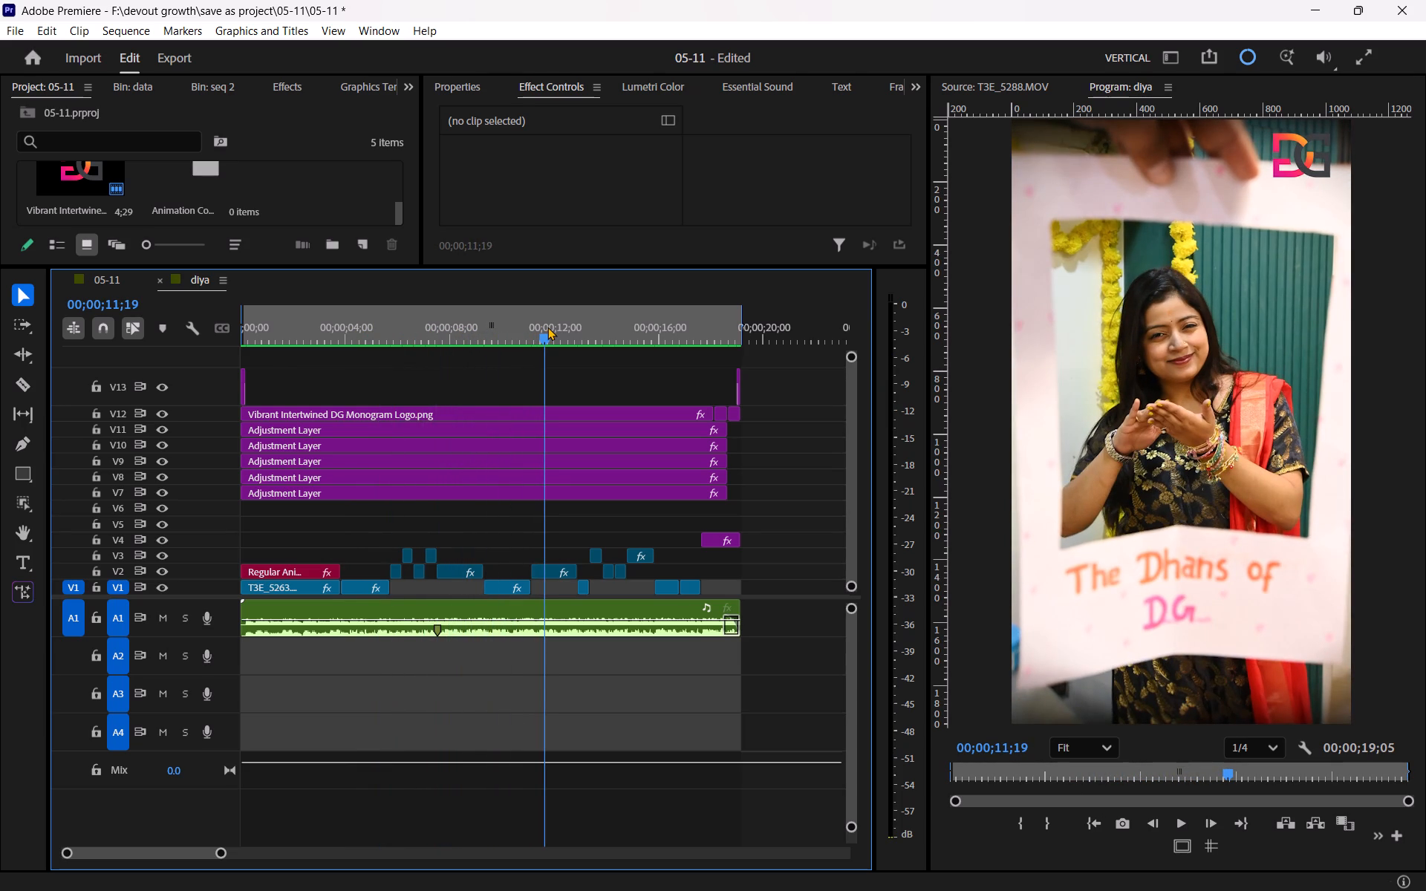
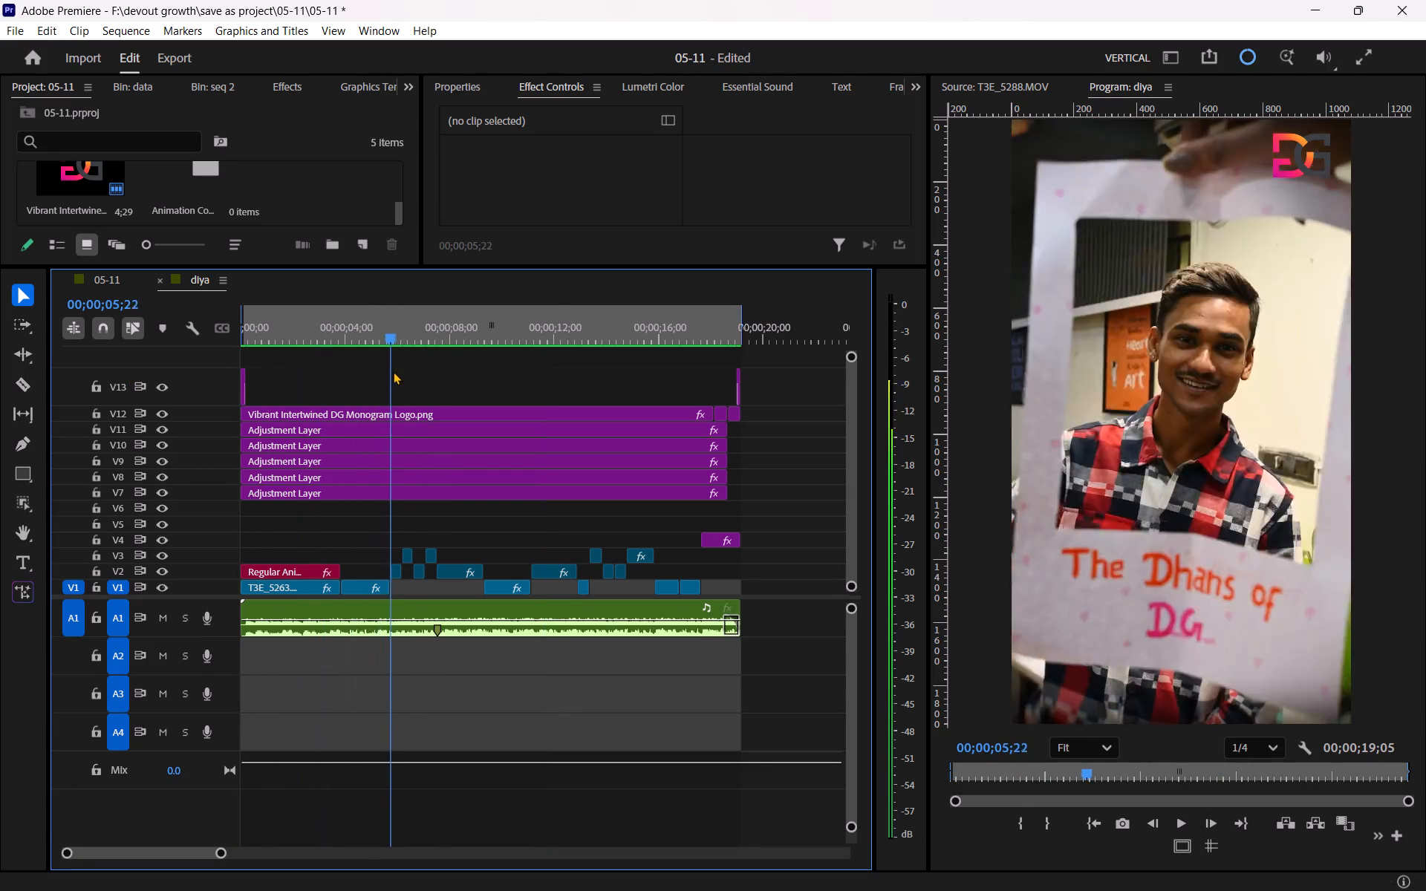
drag(393, 371, 413, 371)
key(equal)
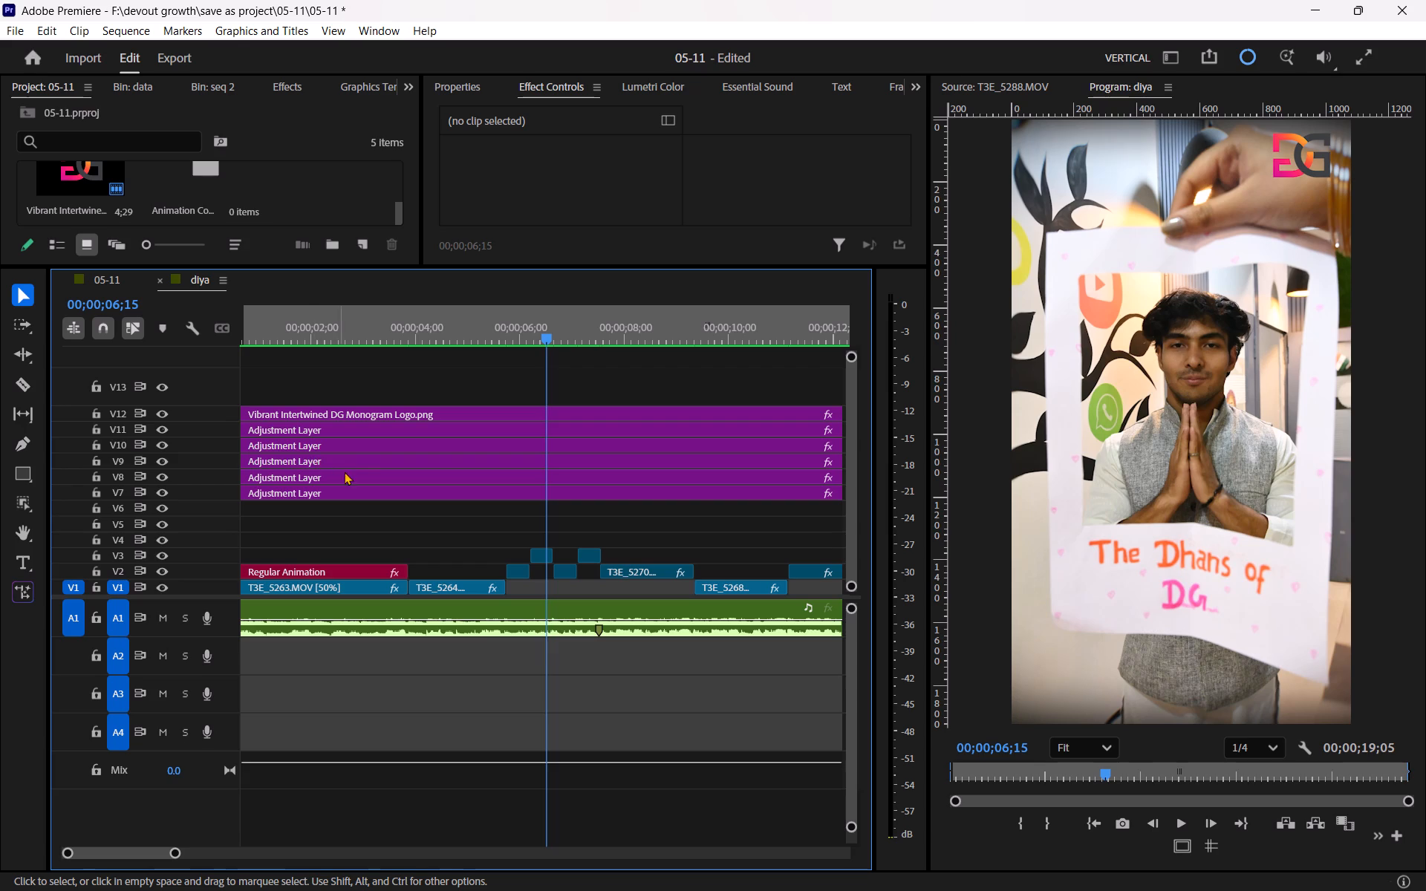
drag(400, 512, 420, 428)
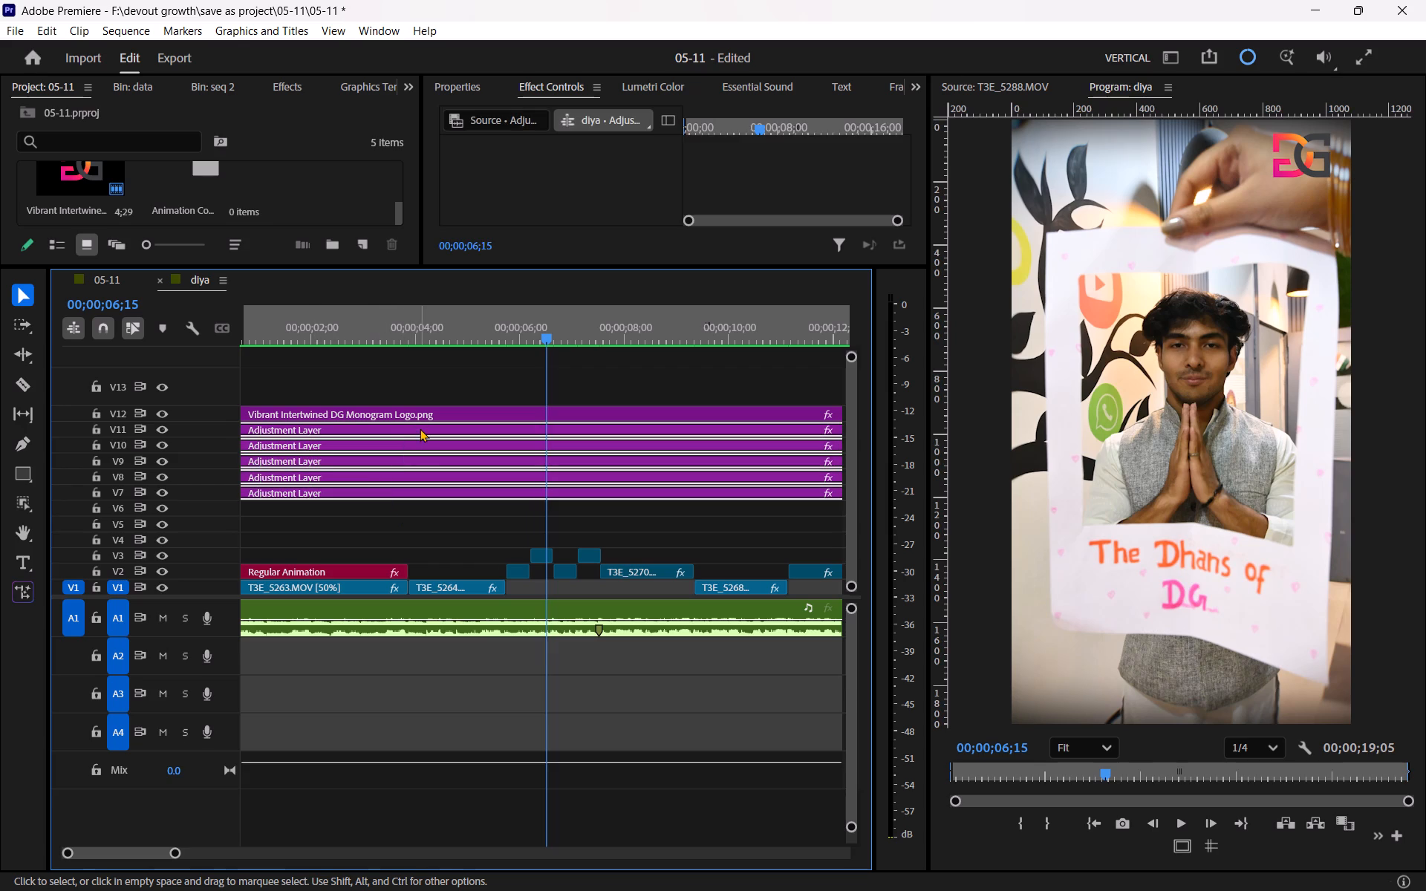
key(Delete)
Return the playhead to the sequence start, enlarge the project bin area and create a new 1080 x 1920, 29.97 fps adjustment layer.
drag(475, 341, 176, 375)
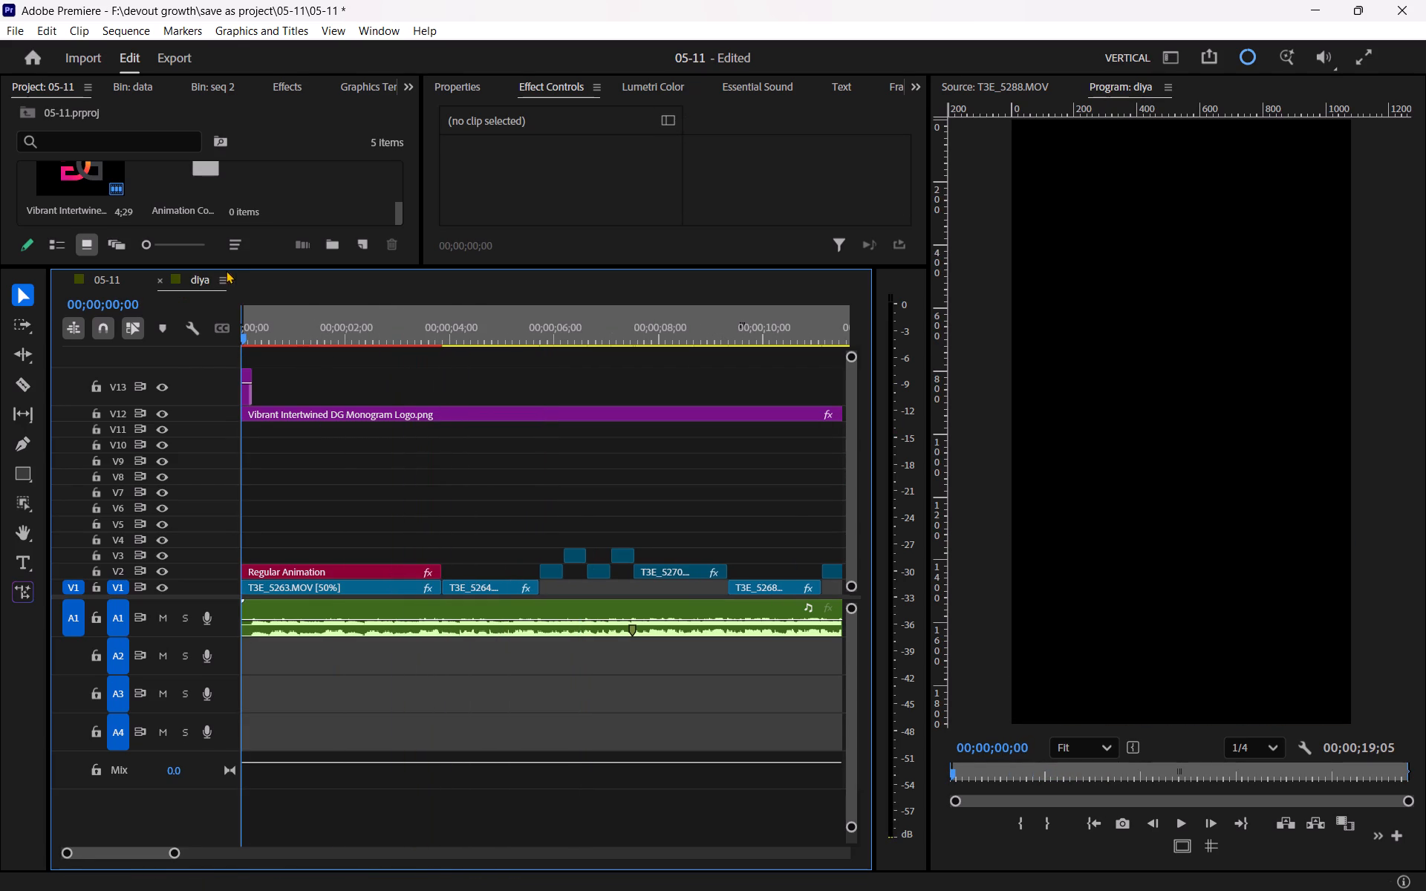
drag(229, 266, 214, 500)
right_click(308, 323)
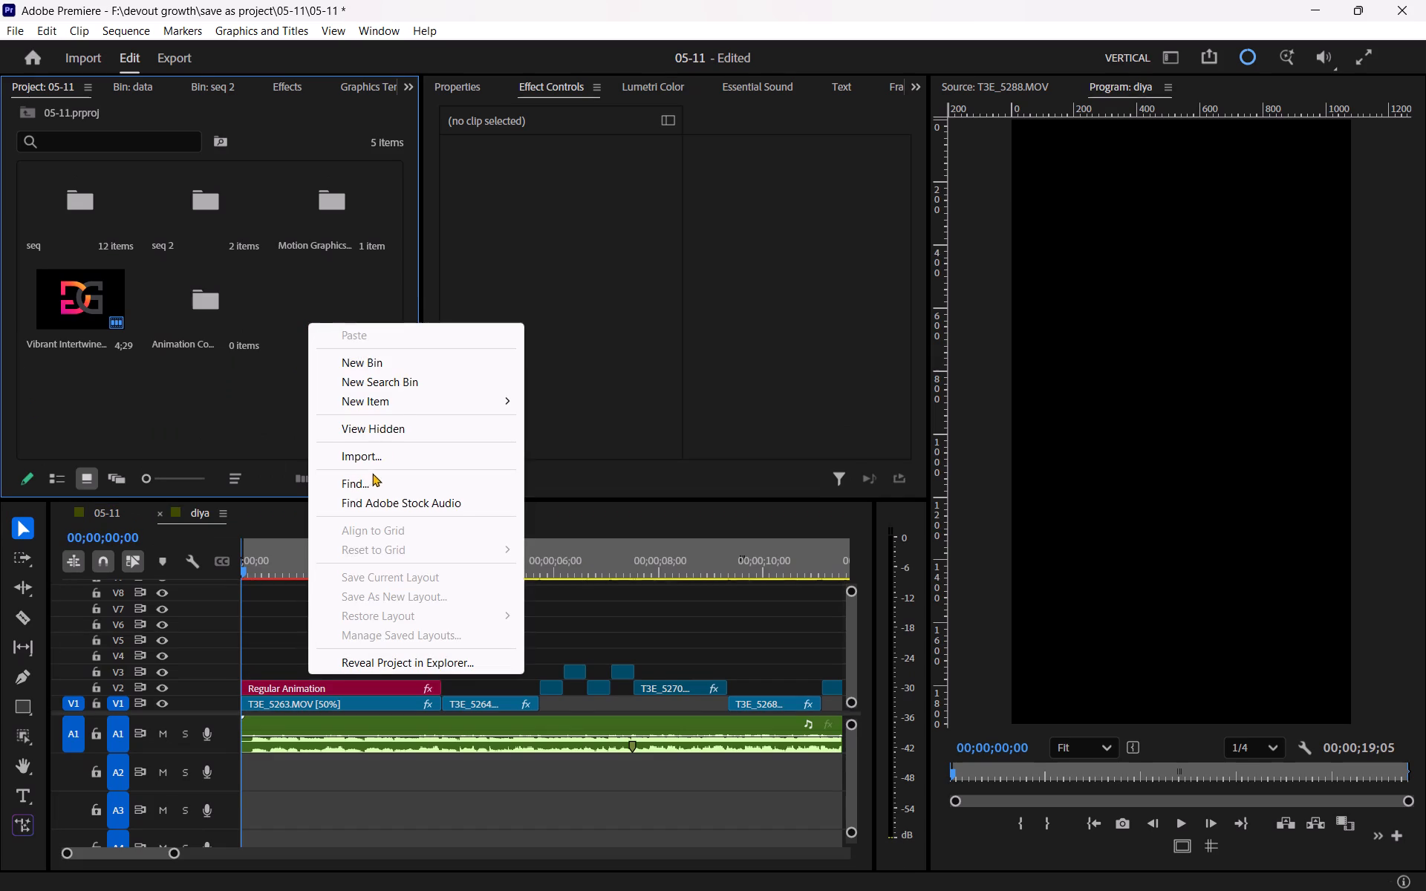
click(394, 396)
click(564, 465)
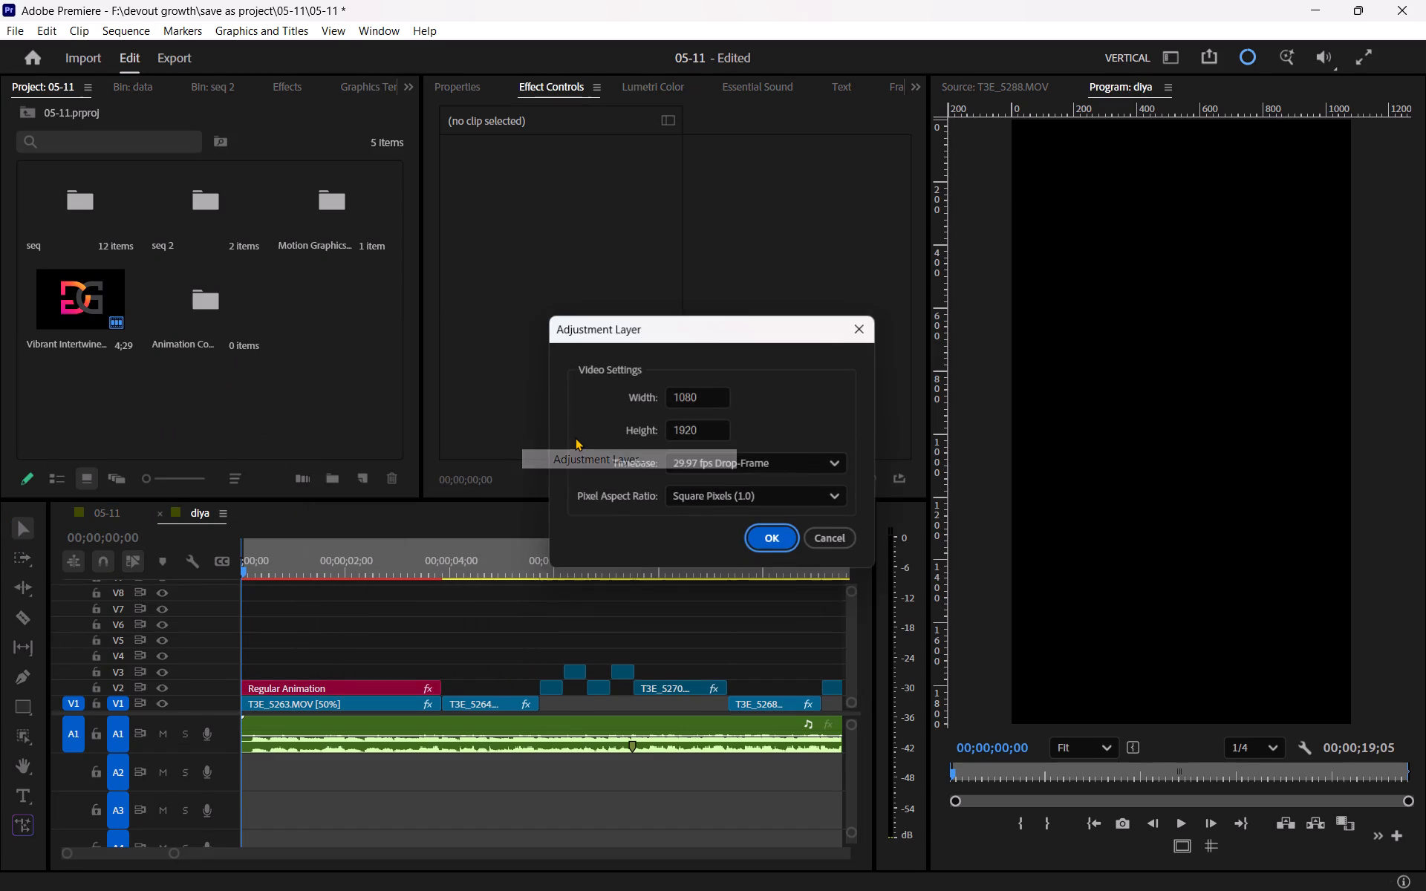
click(778, 544)
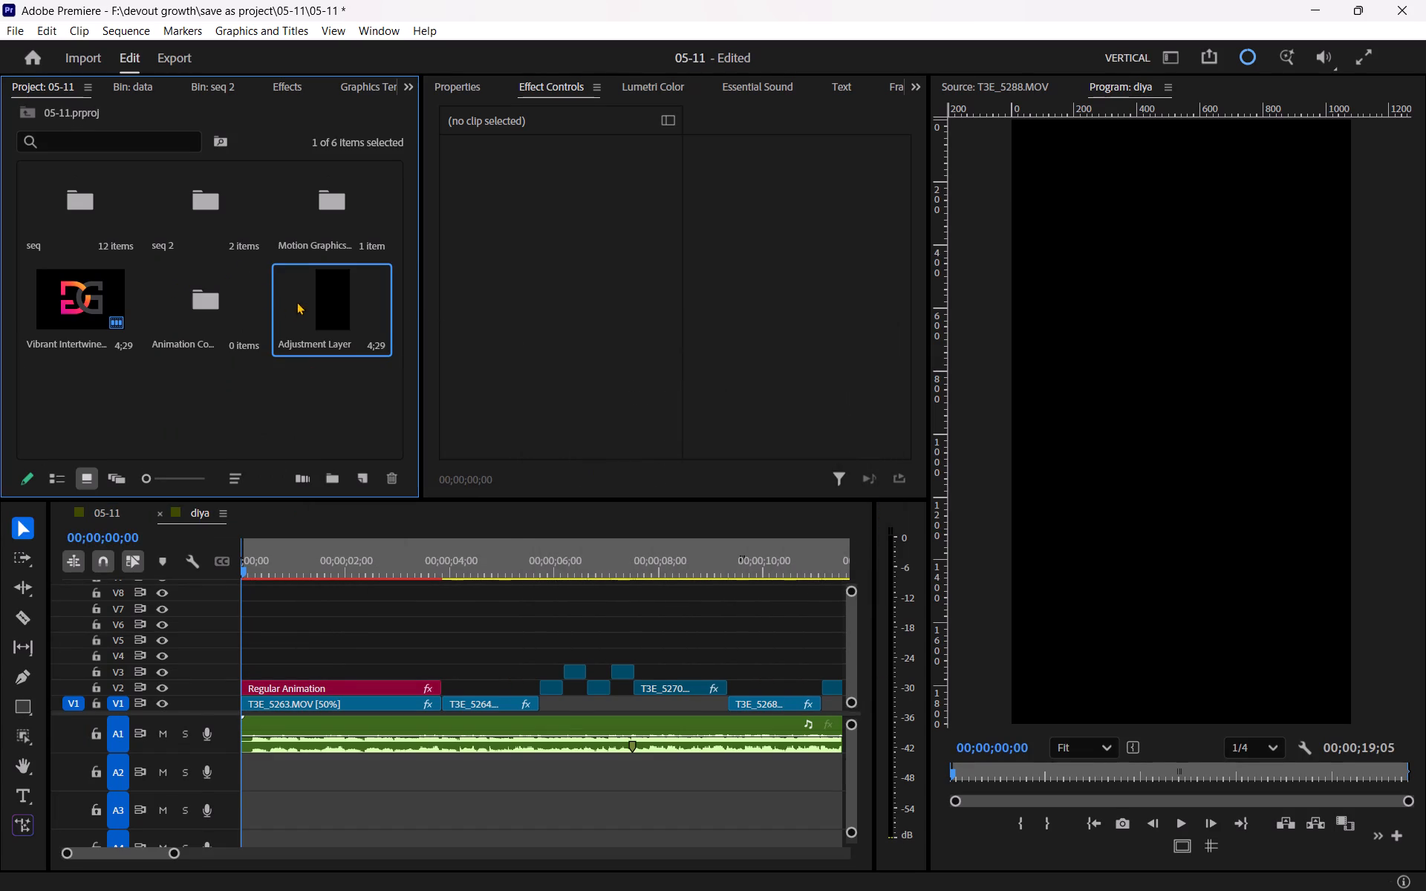
Place the new adjustment layer on V8 at the start of the diya sequence and select it.
drag(296, 301, 244, 599)
click(281, 600)
click(285, 593)
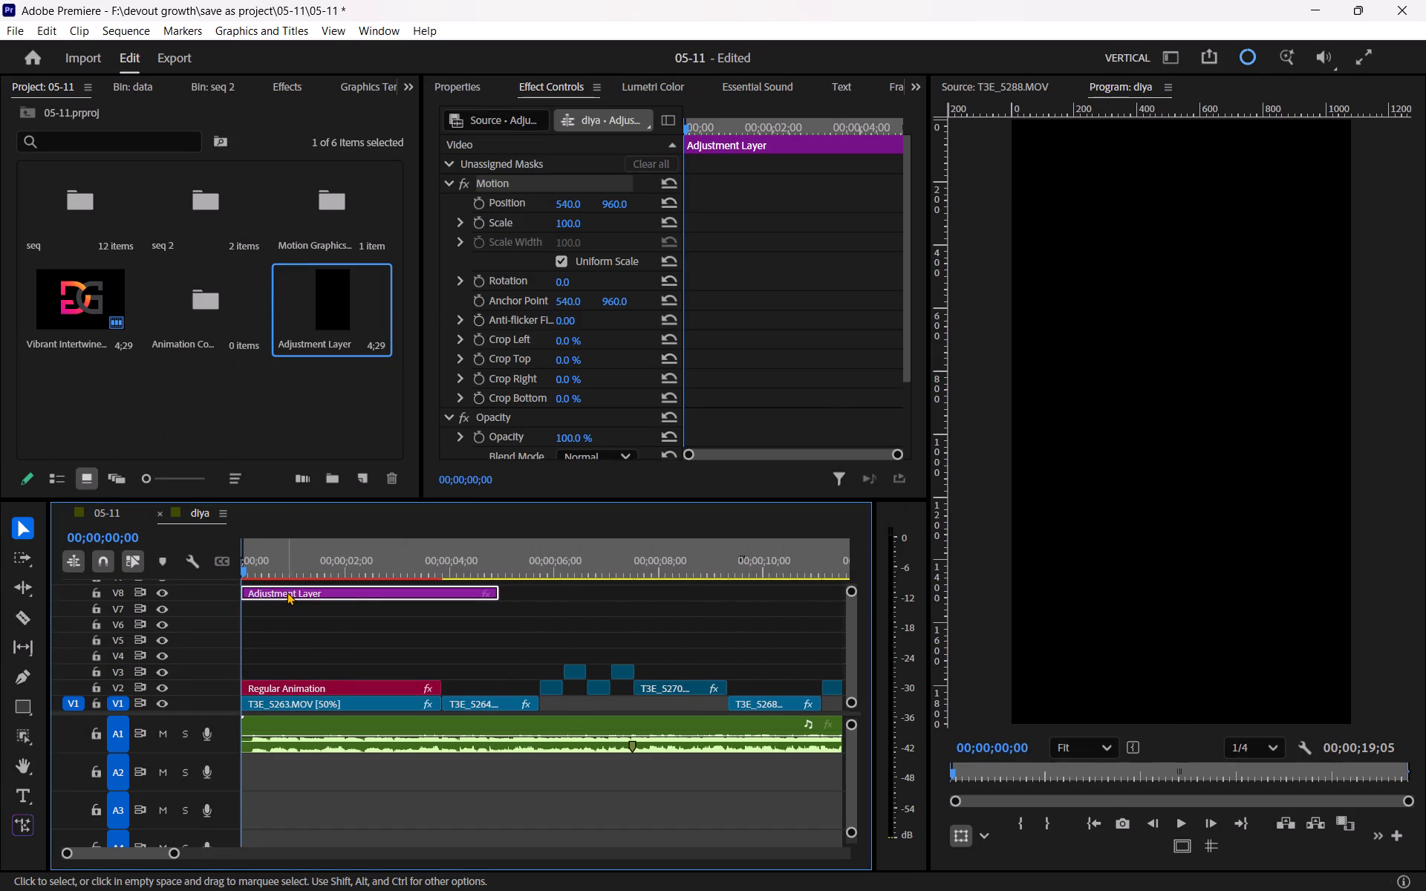
With the playhead near 4:10, set the adjustment layer's Lumetri Basic Correction temperature to about 13.8 and saturation to 107.
drag(422, 558, 469, 564)
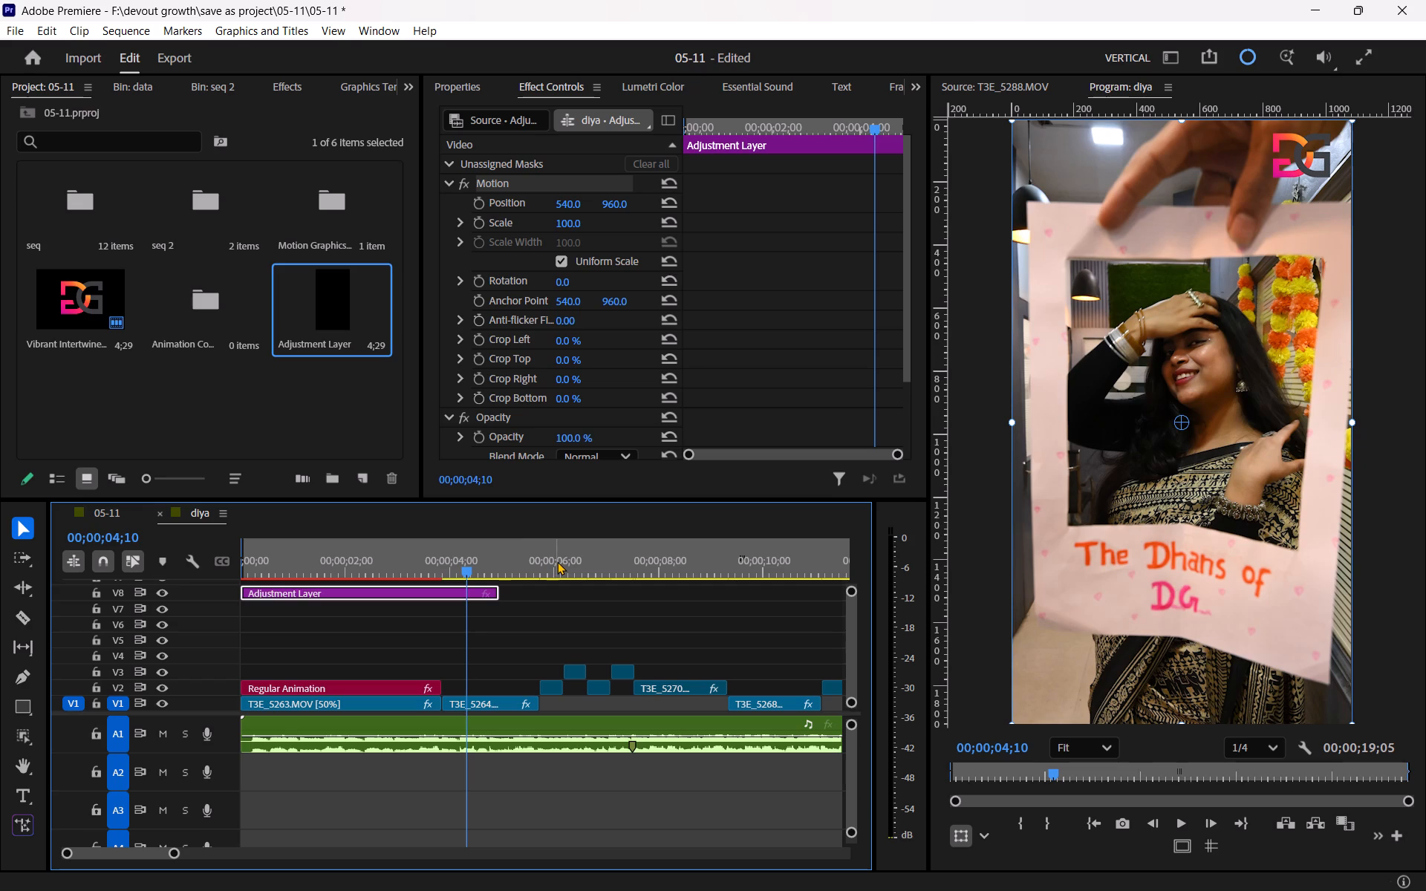
click(637, 97)
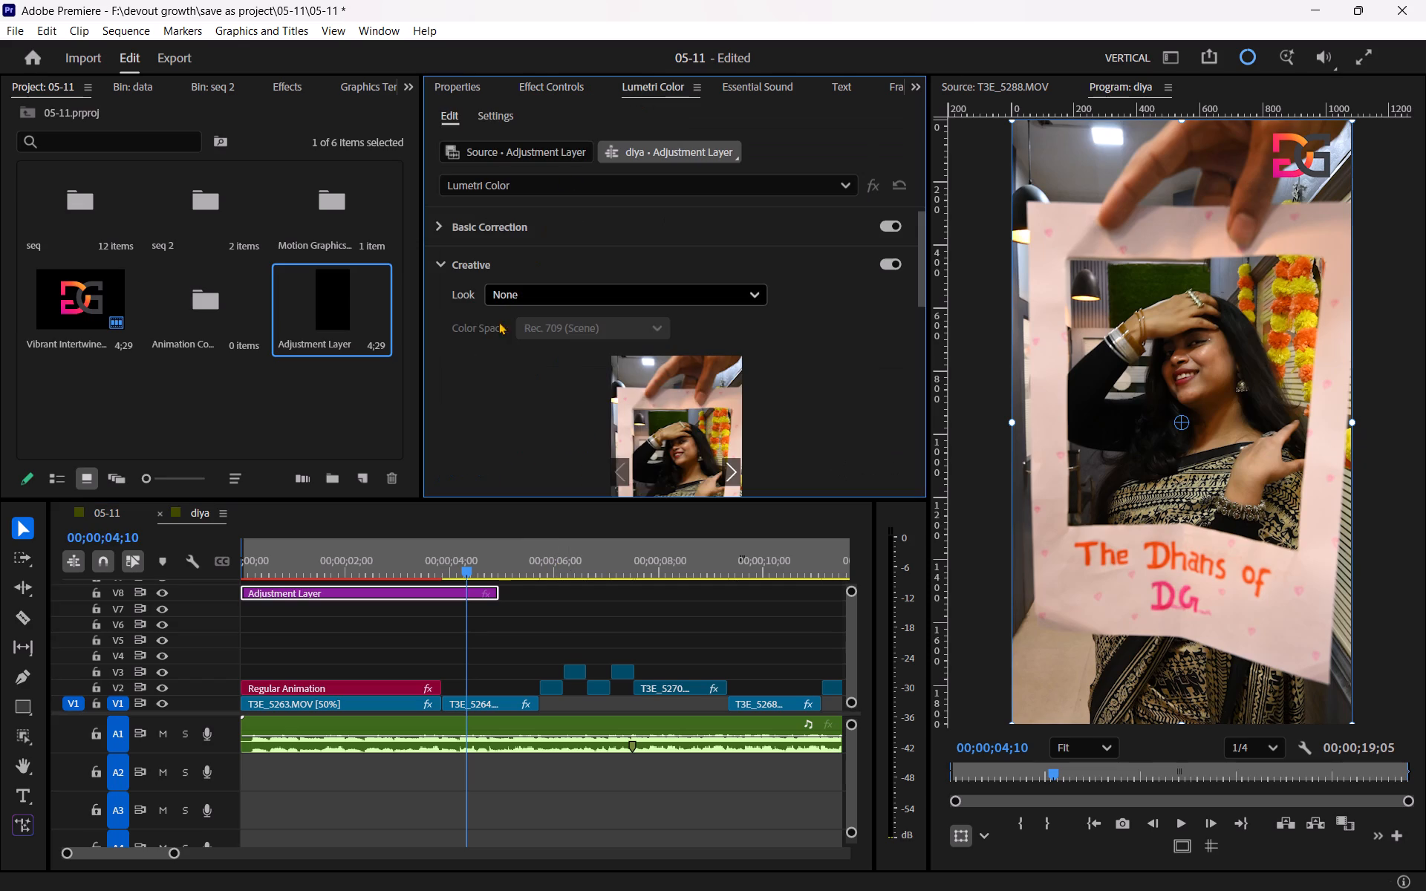
scroll(443, 365, down, 6)
scroll(443, 365, up, 9)
click(442, 233)
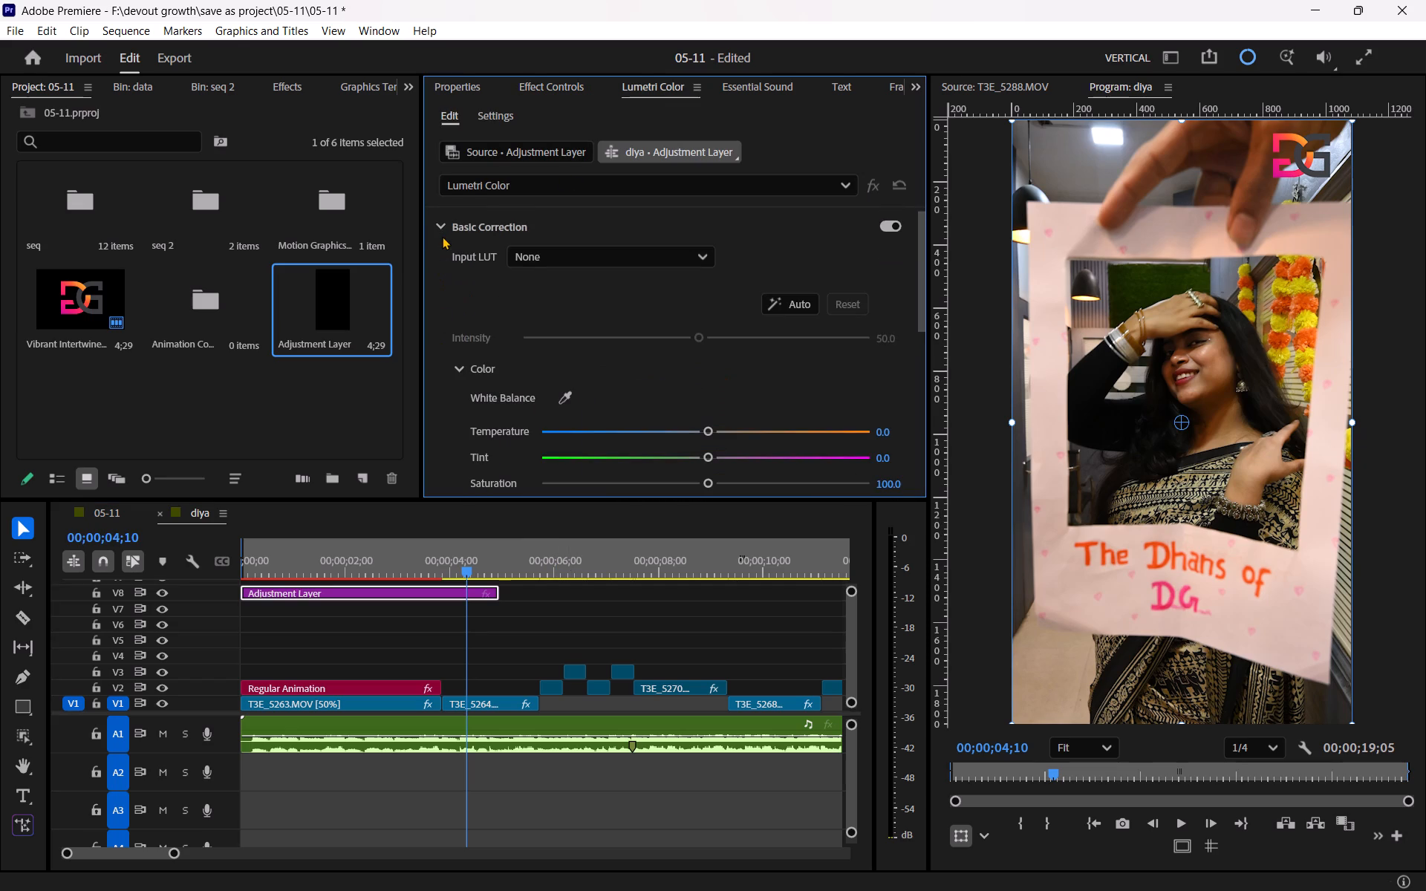
drag(708, 432, 725, 434)
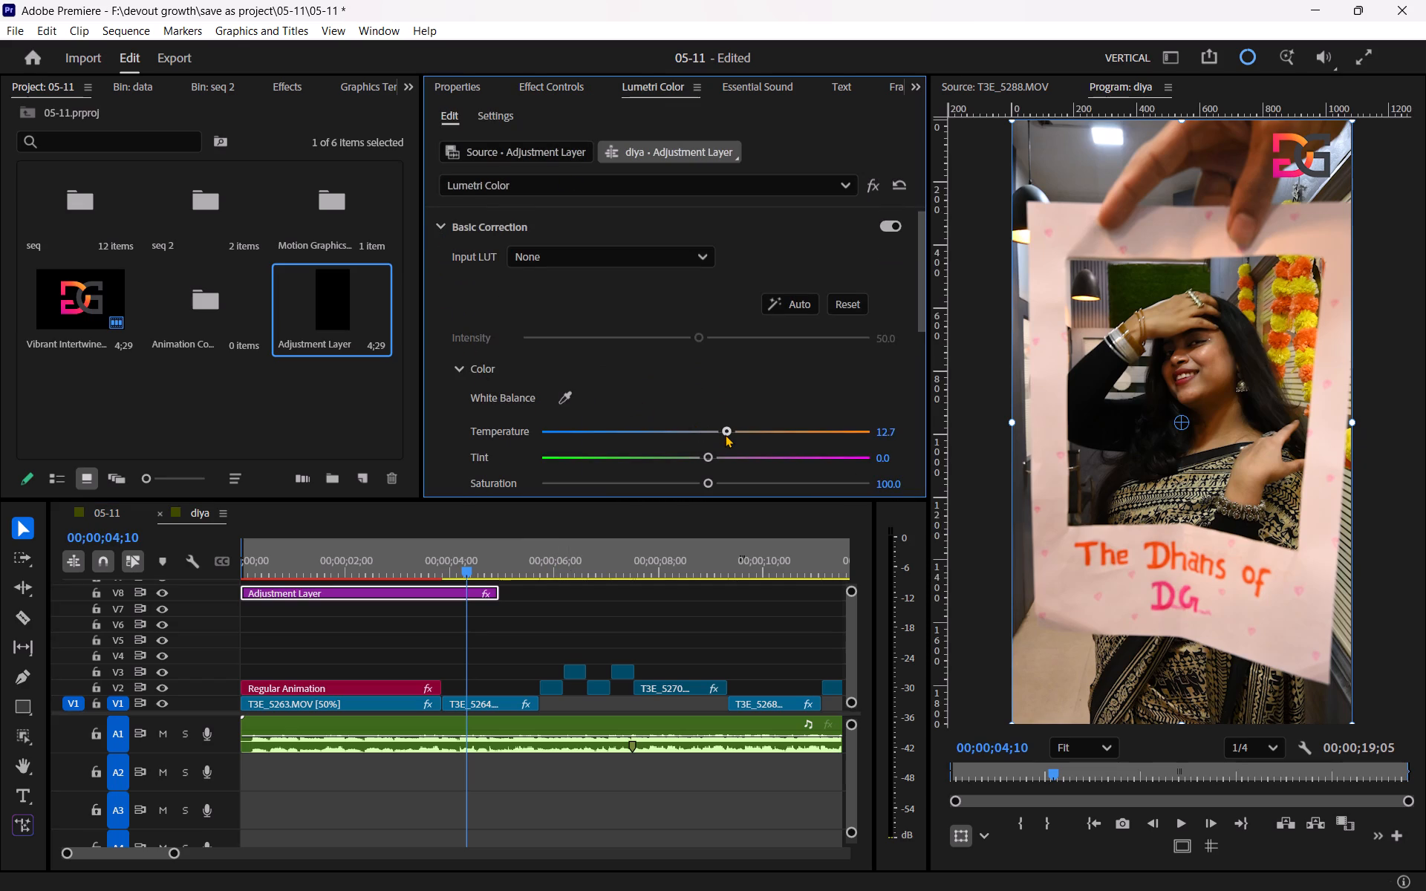
drag(725, 434, 727, 435)
scroll(449, 442, down, 2)
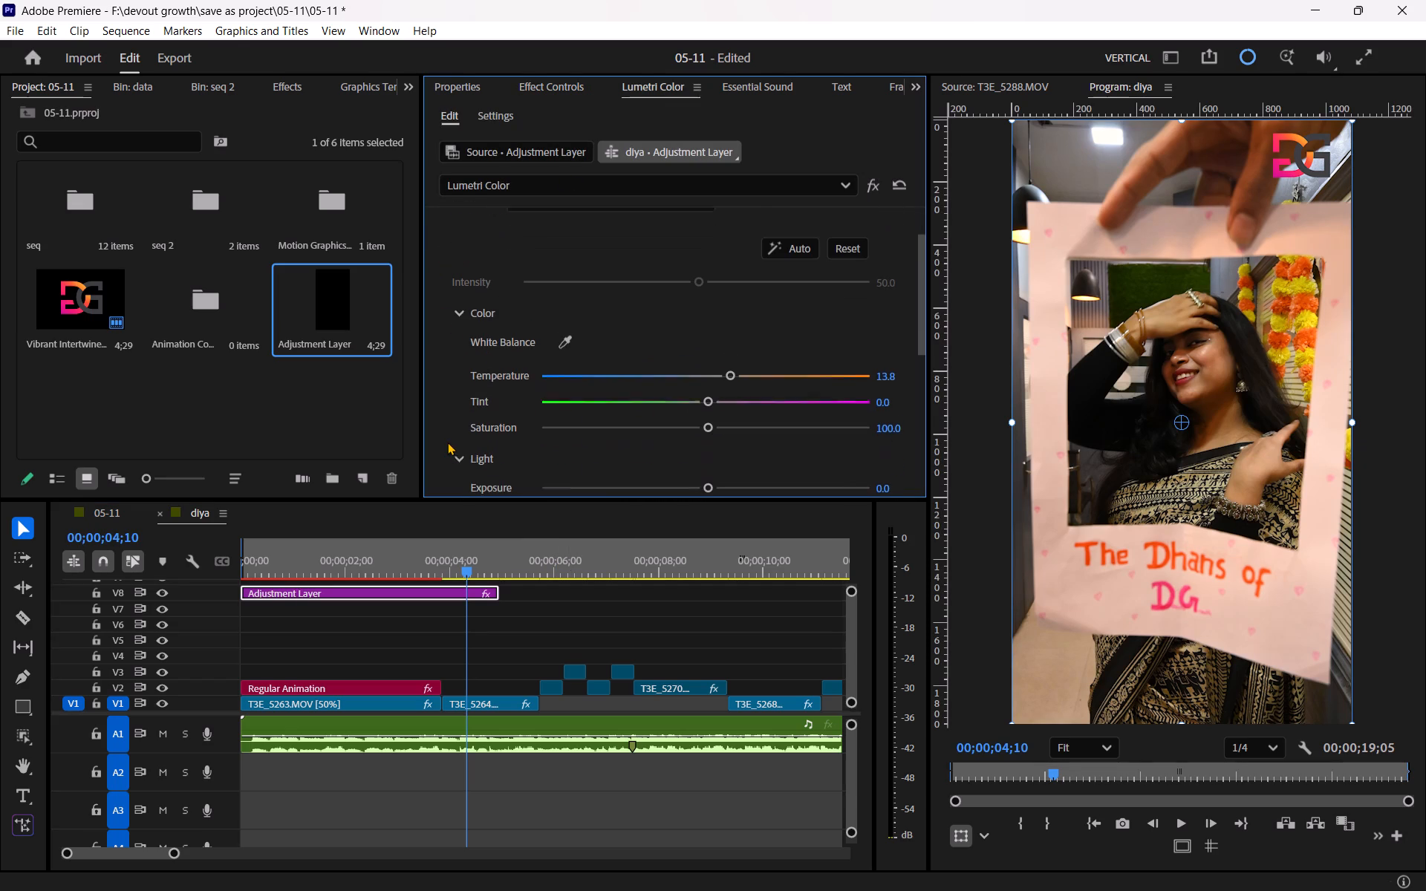
scroll(447, 442, down, 2)
click(709, 411)
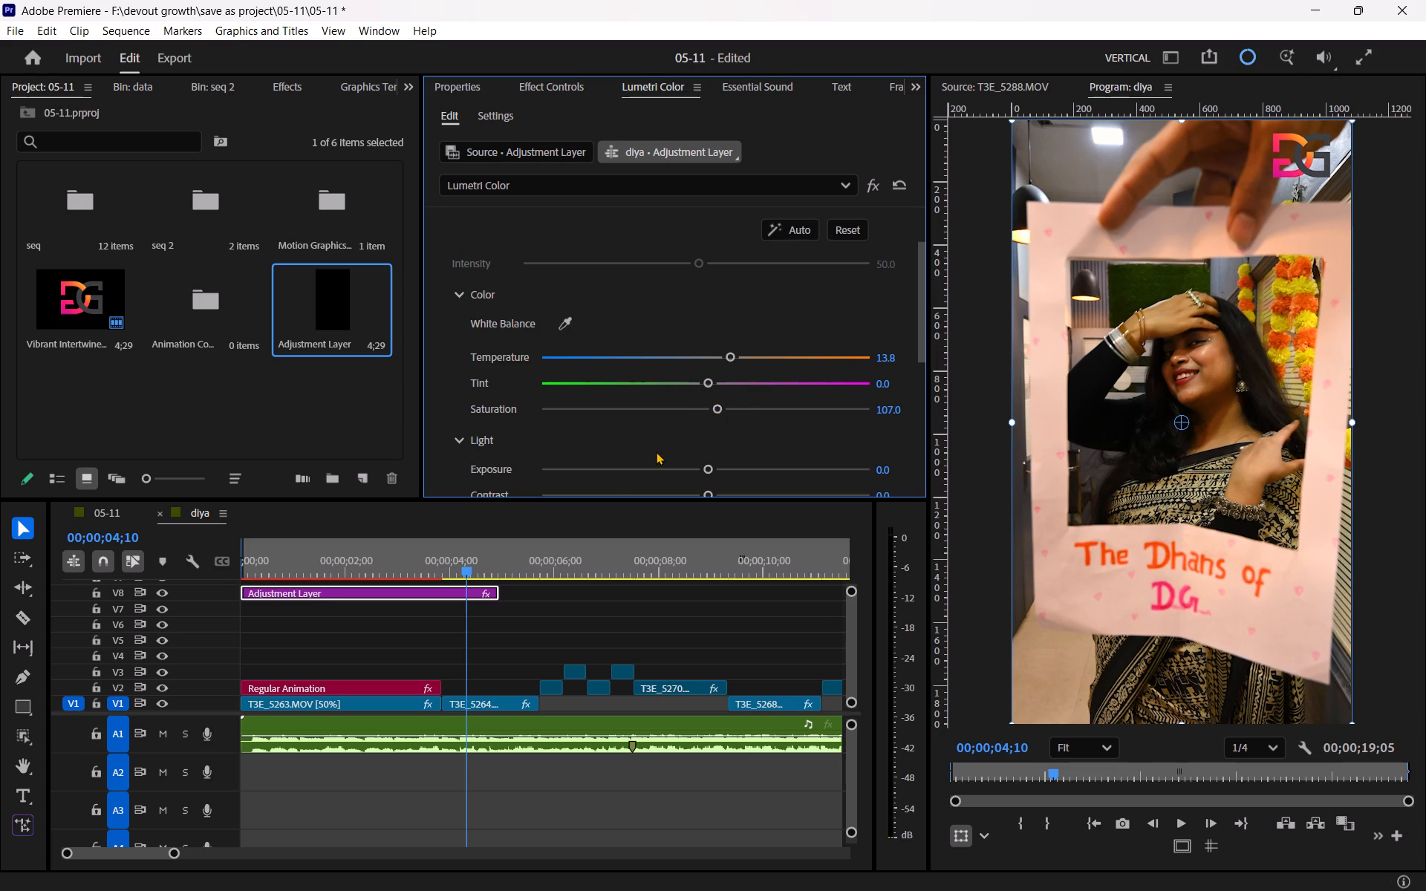
Set the layer's exposure to 0.7, contrast to 7, highlights, shadows and whites to 4.8, and blacks to -2.5.
scroll(610, 480, down, 3)
drag(710, 411, 717, 414)
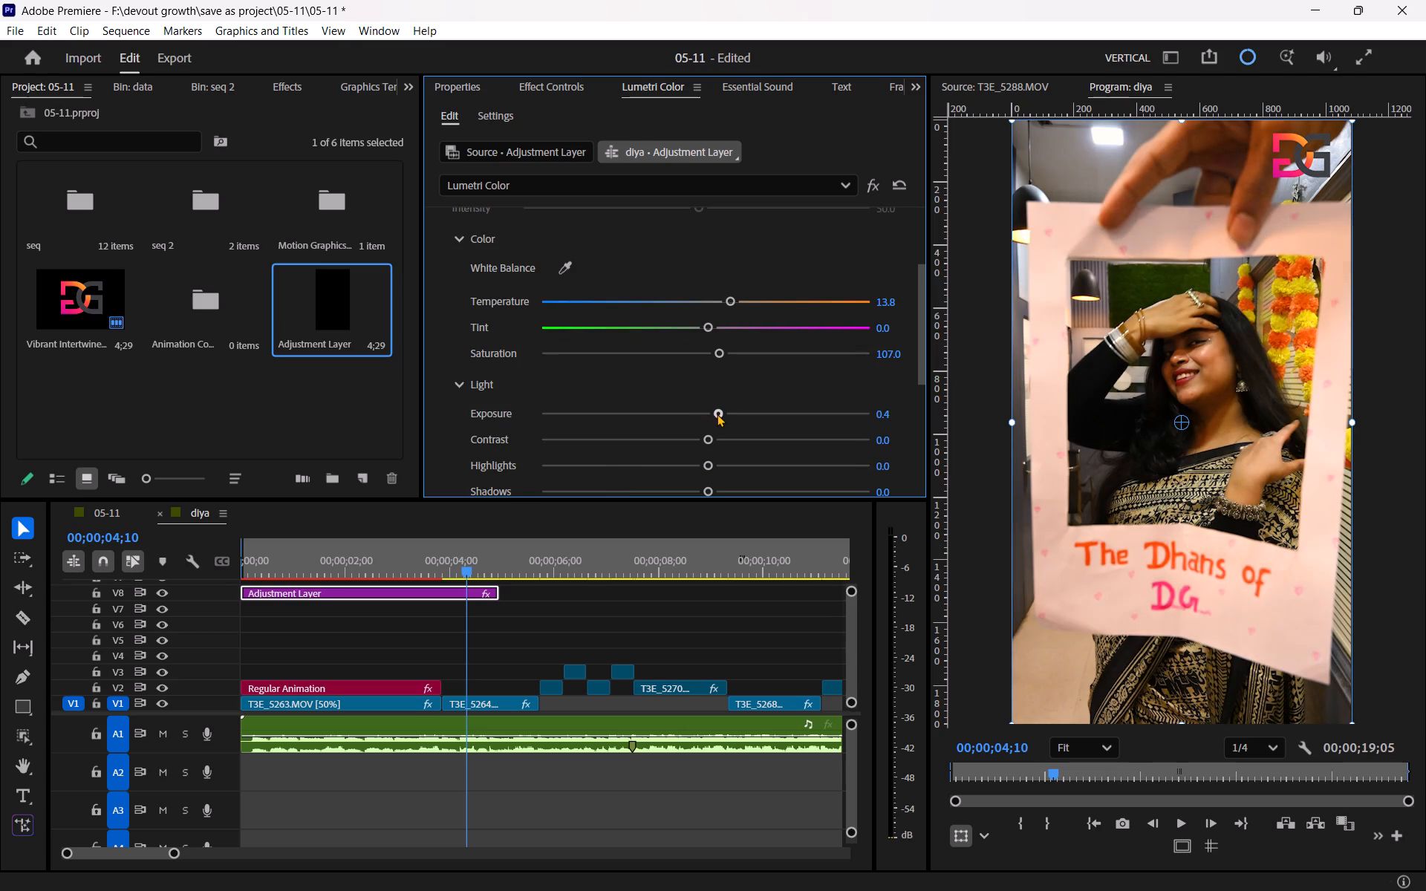
drag(717, 414, 727, 420)
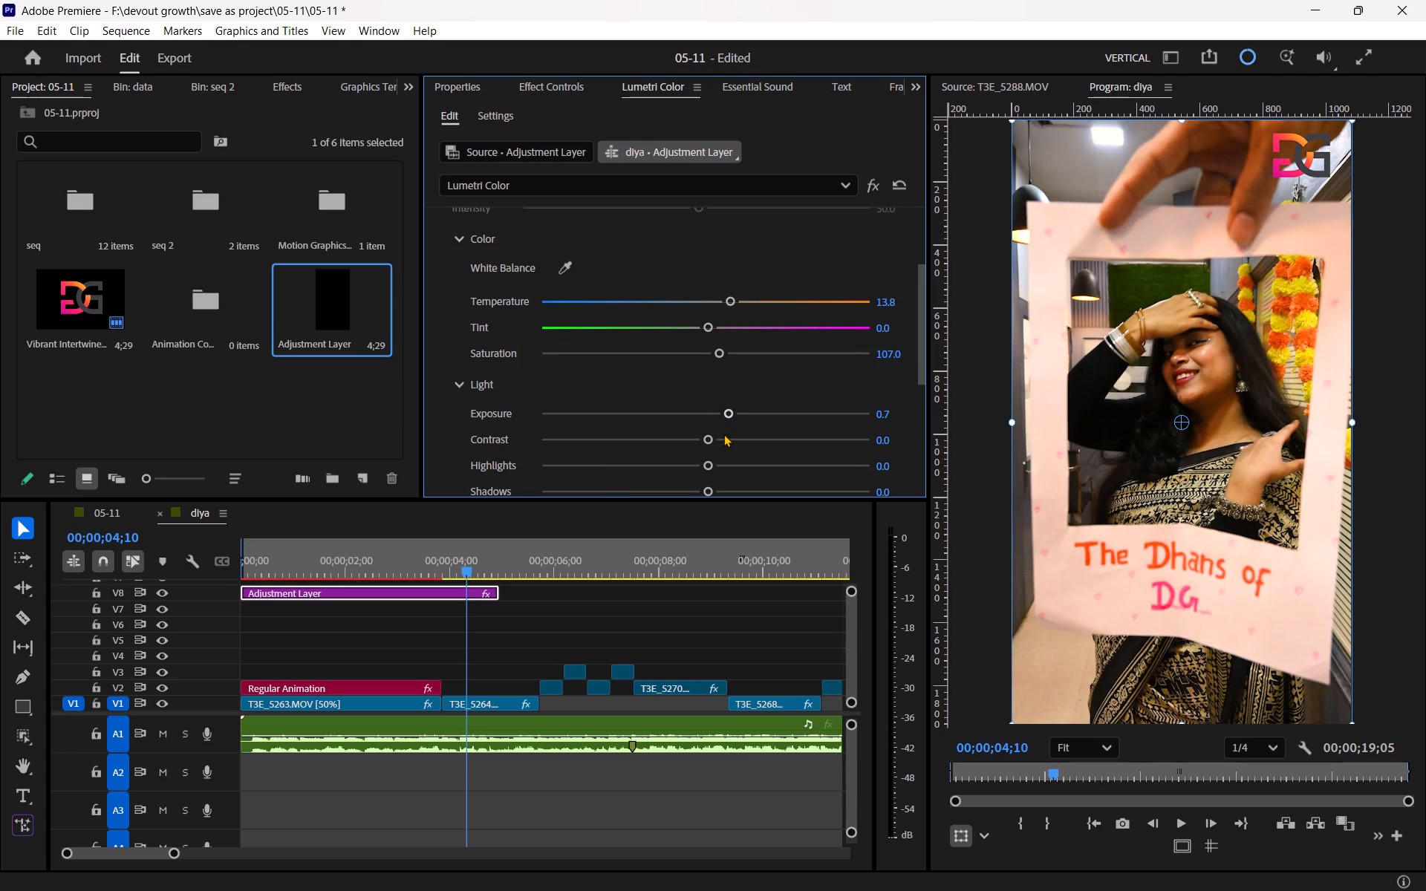
click(711, 439)
click(712, 463)
scroll(683, 449, down, 3)
click(712, 436)
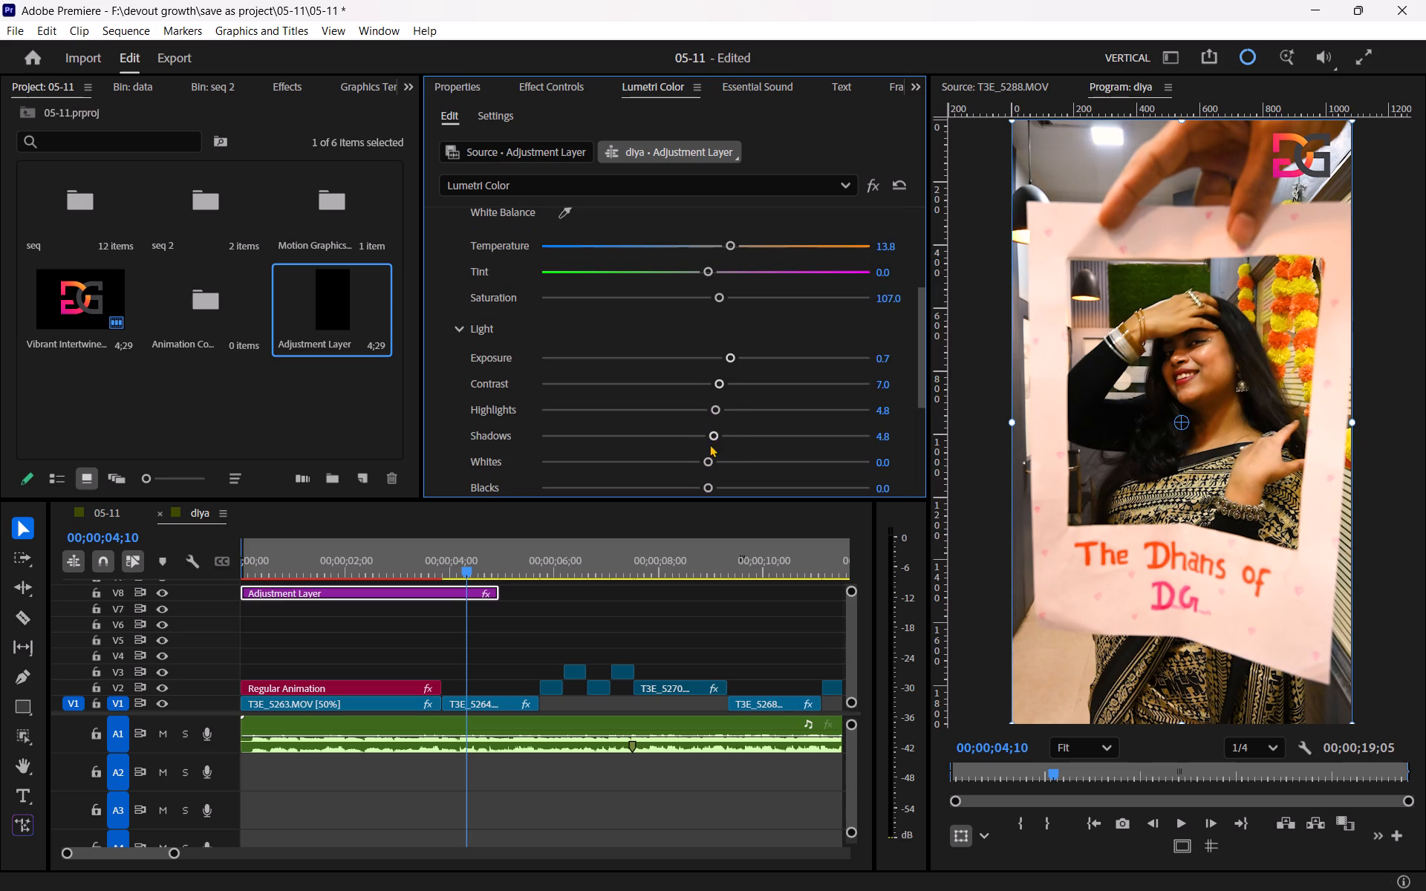
click(712, 459)
scroll(686, 457, down, 3)
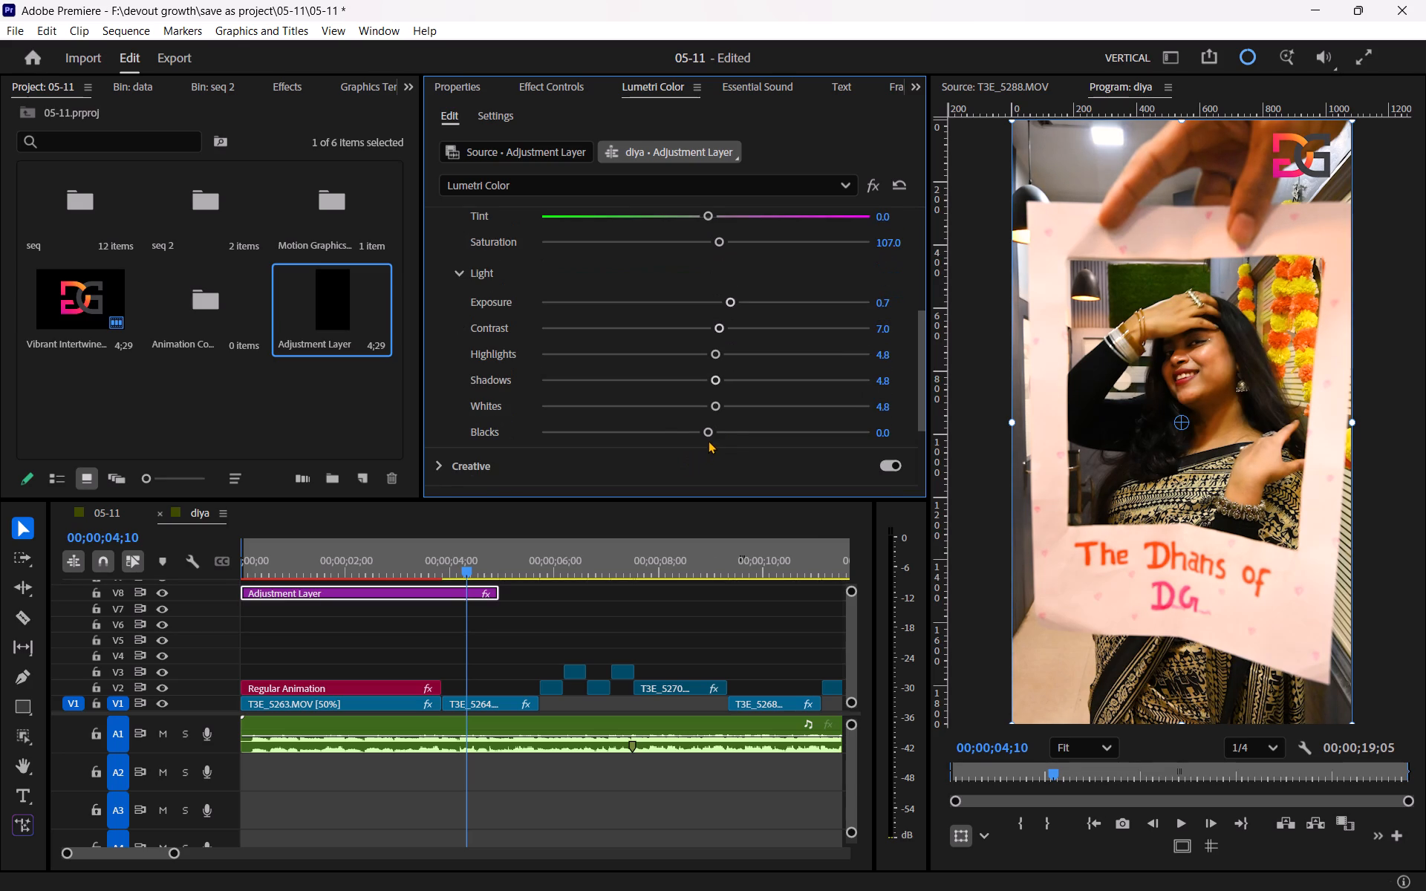
click(700, 431)
In the Creative section, nudge the Shadow Tint and Highlight Tint slightly toward the warm hues.
scroll(711, 443, down, 3)
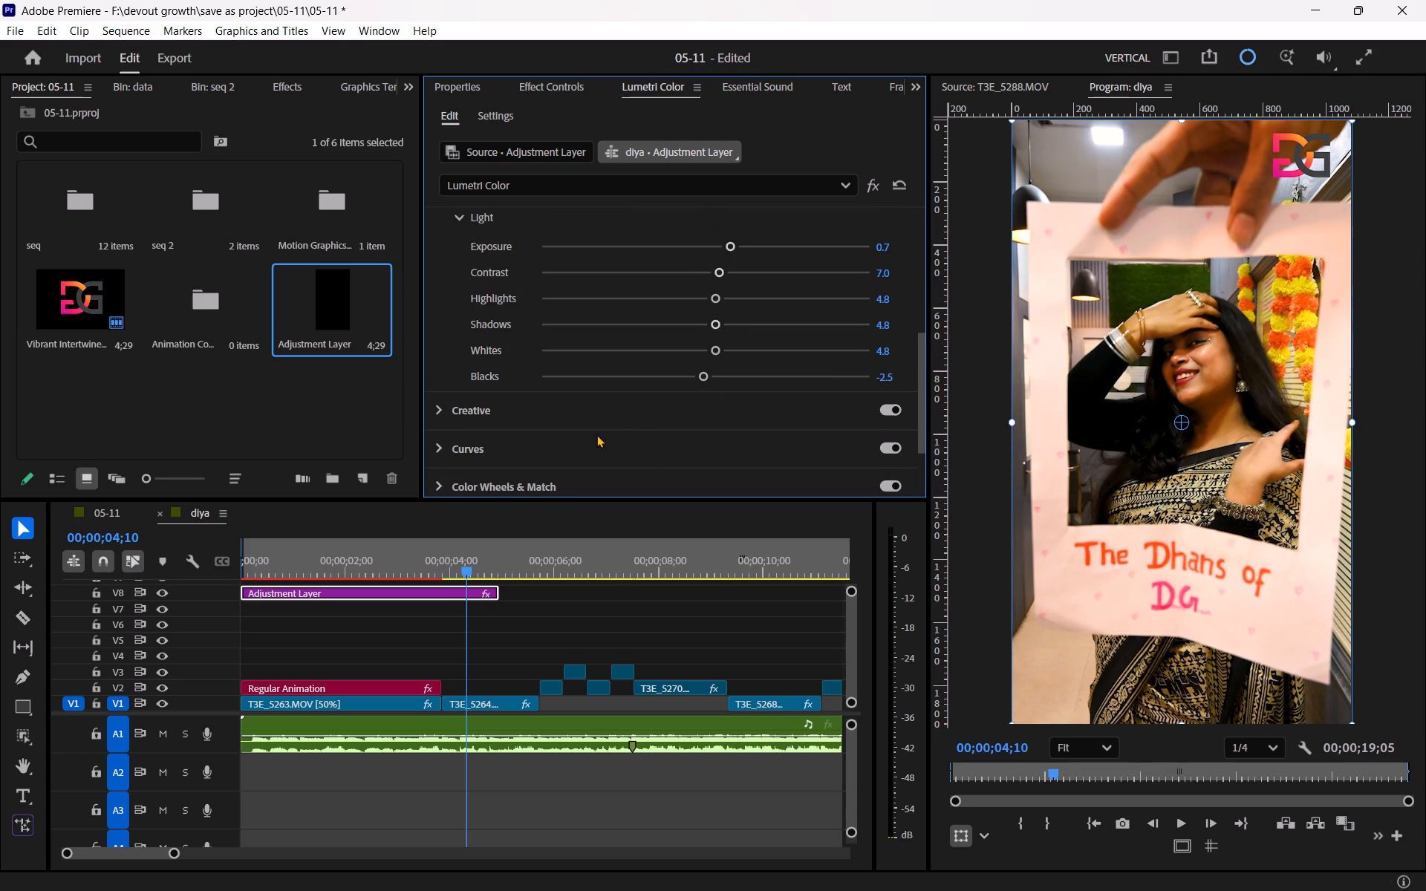
click(434, 413)
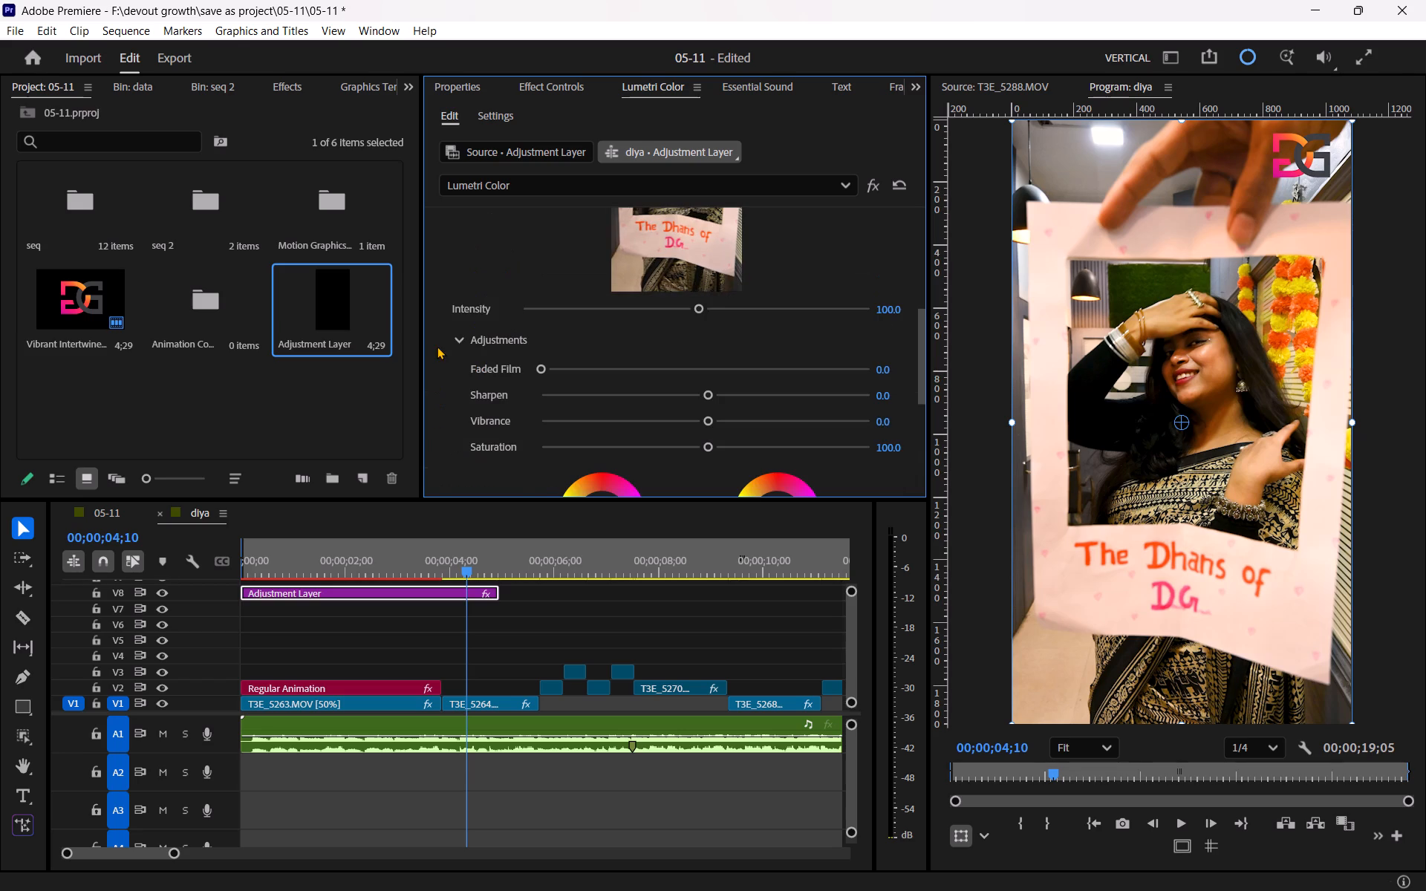
scroll(441, 405, down, 9)
drag(604, 343, 599, 341)
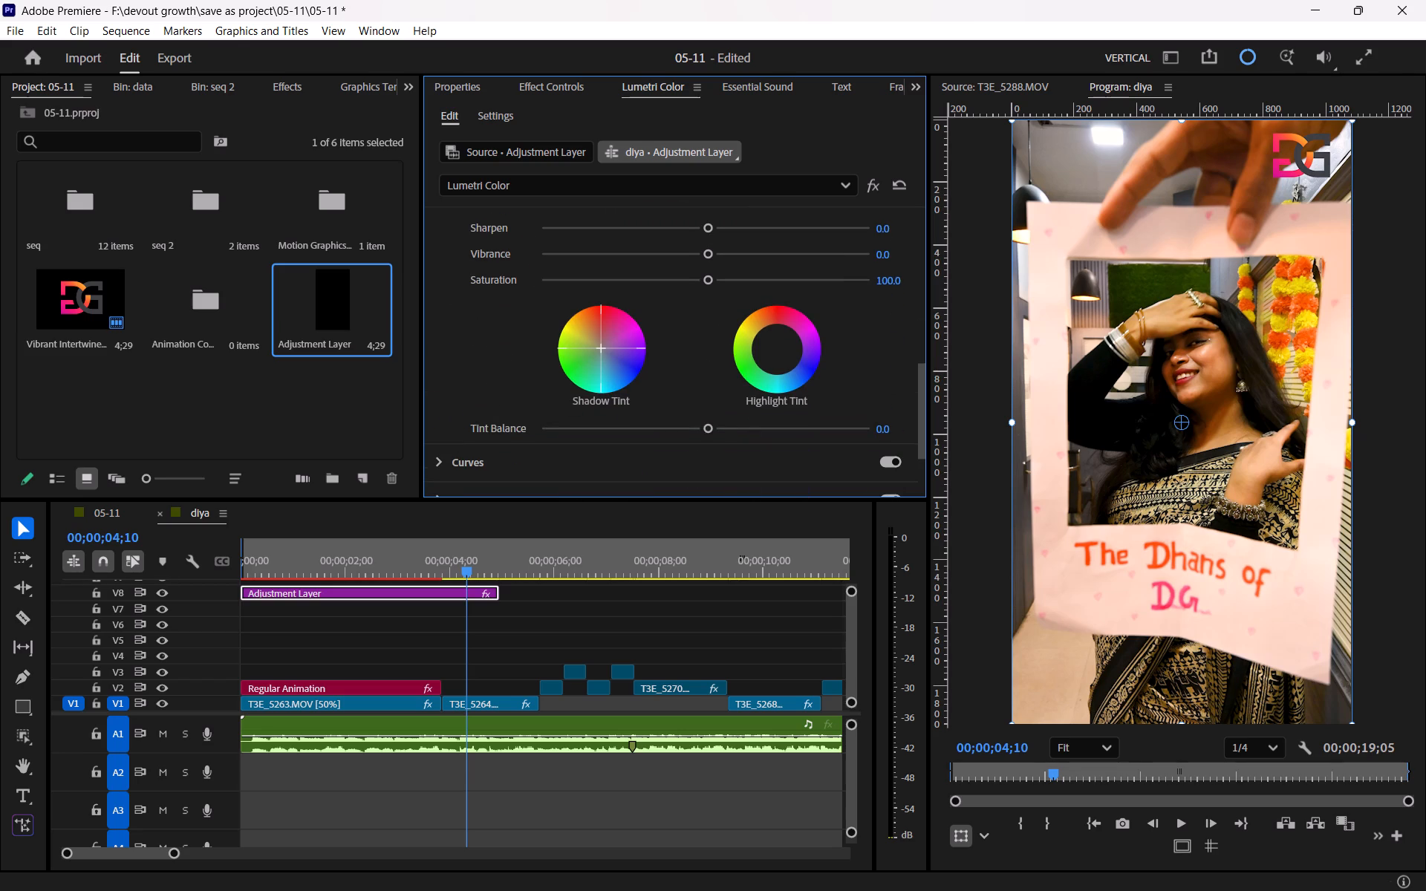
drag(599, 341, 584, 325)
drag(772, 345, 758, 330)
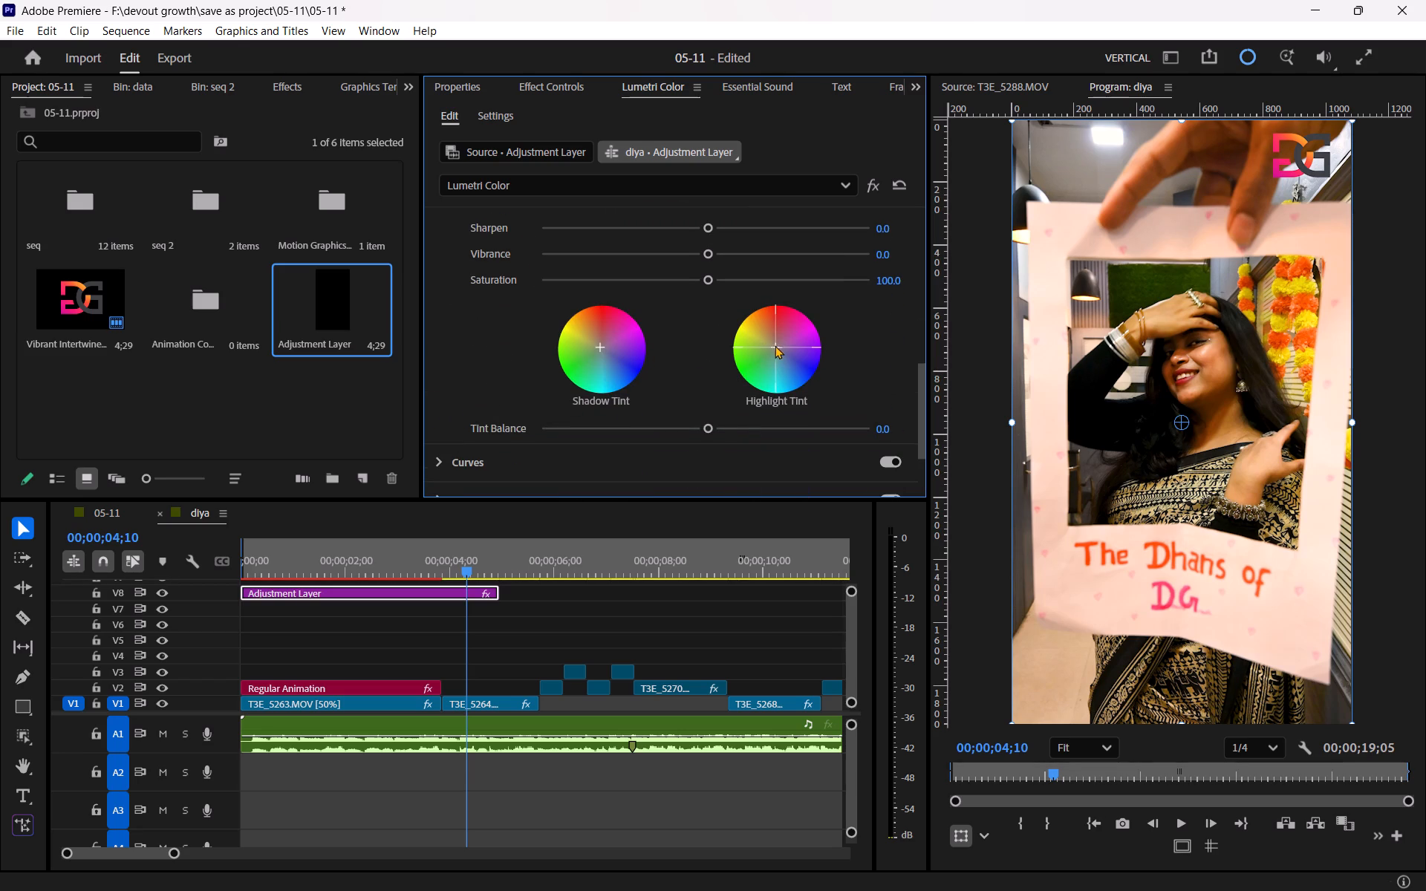
Play the footage across the end of the adjustment layer to compare graded and ungraded frames.
drag(474, 553, 495, 566)
key(space)
key(space)
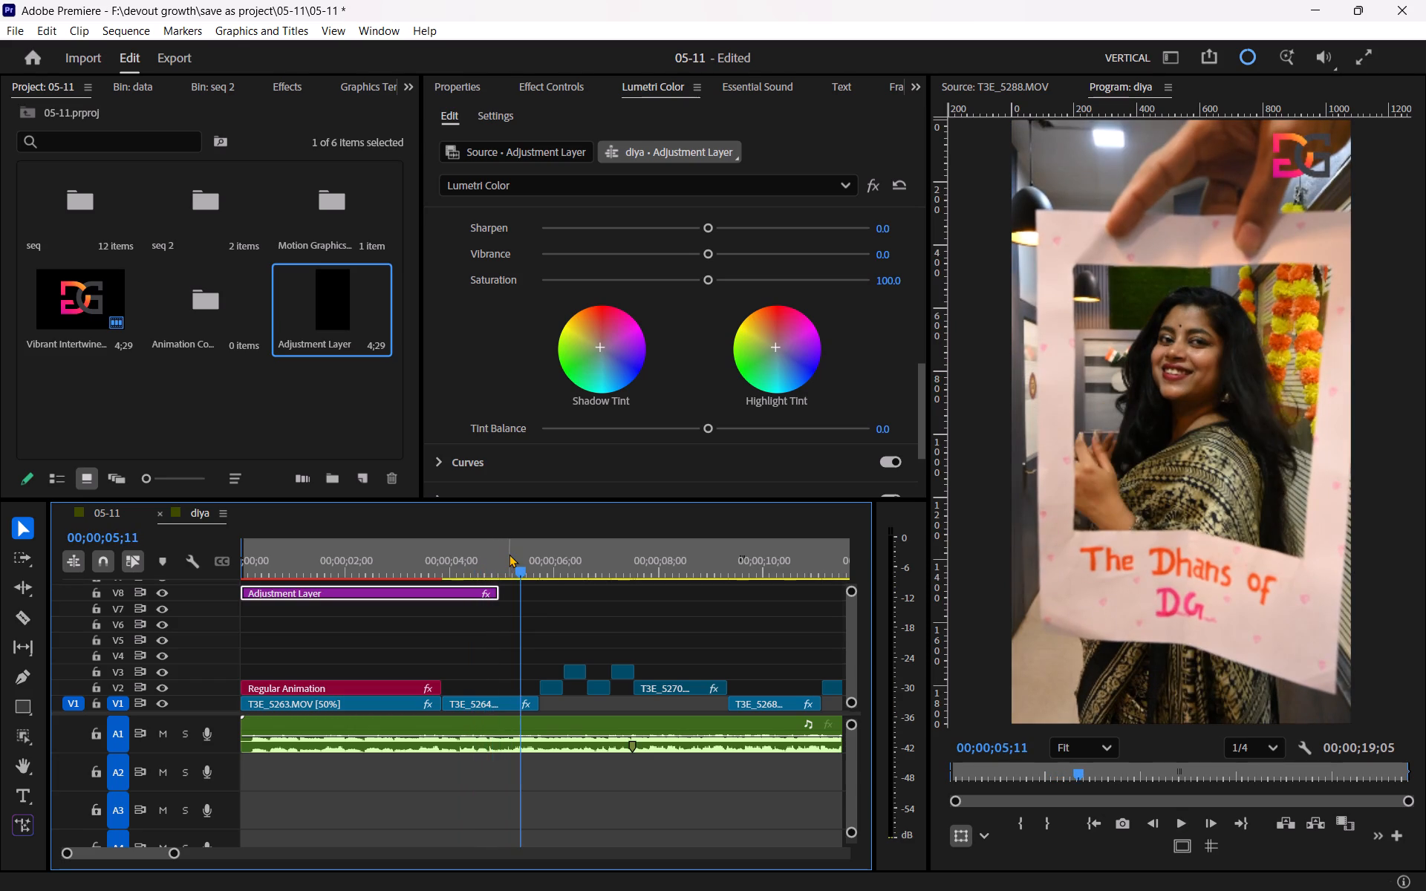
click(499, 554)
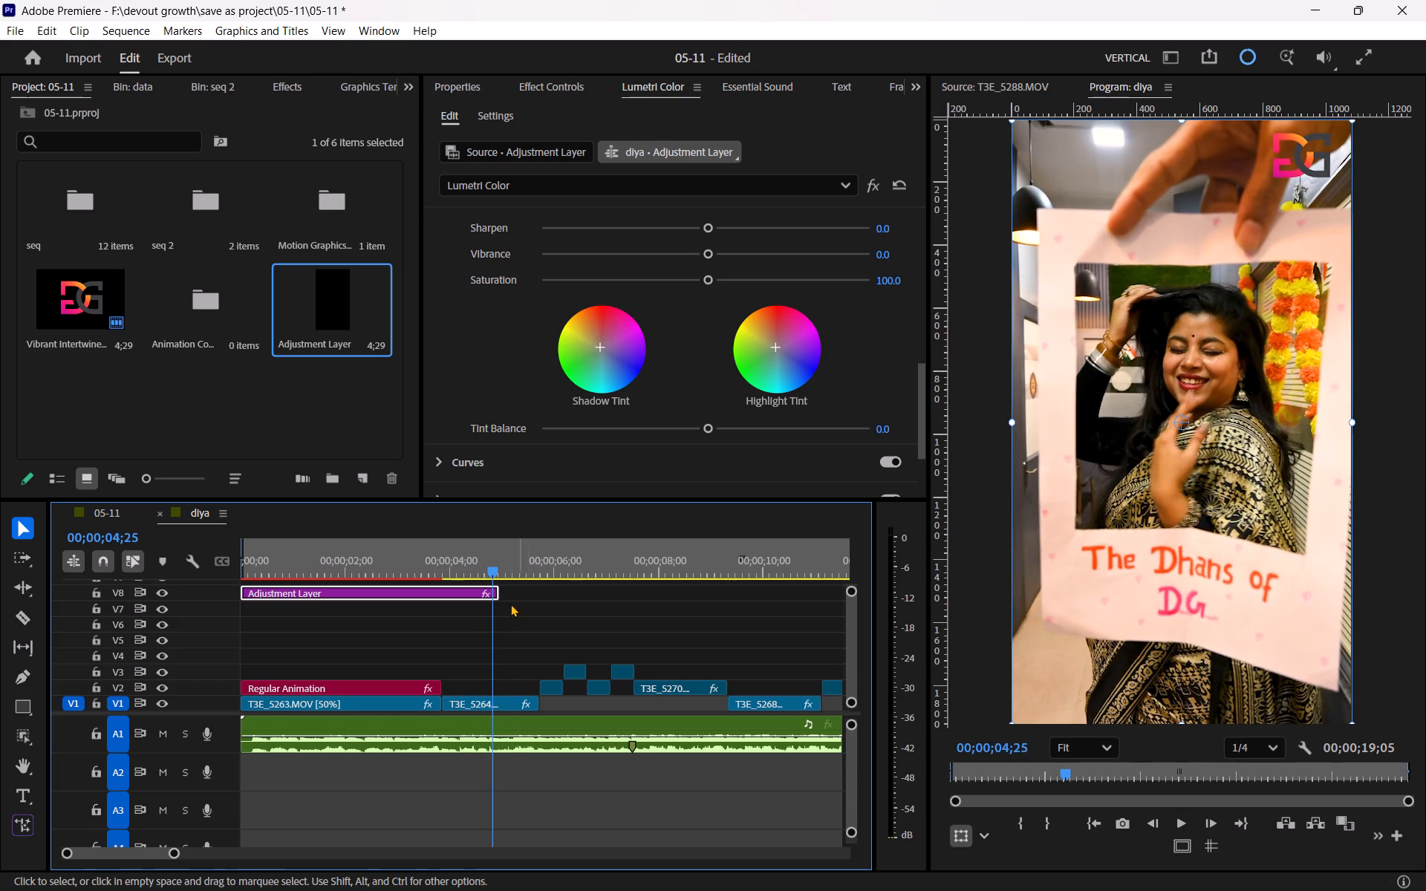
Extend the V8 adjustment layer so it covers the whole diya sequence, up to its end at 19:05.
drag(505, 602, 526, 597)
drag(504, 588, 564, 604)
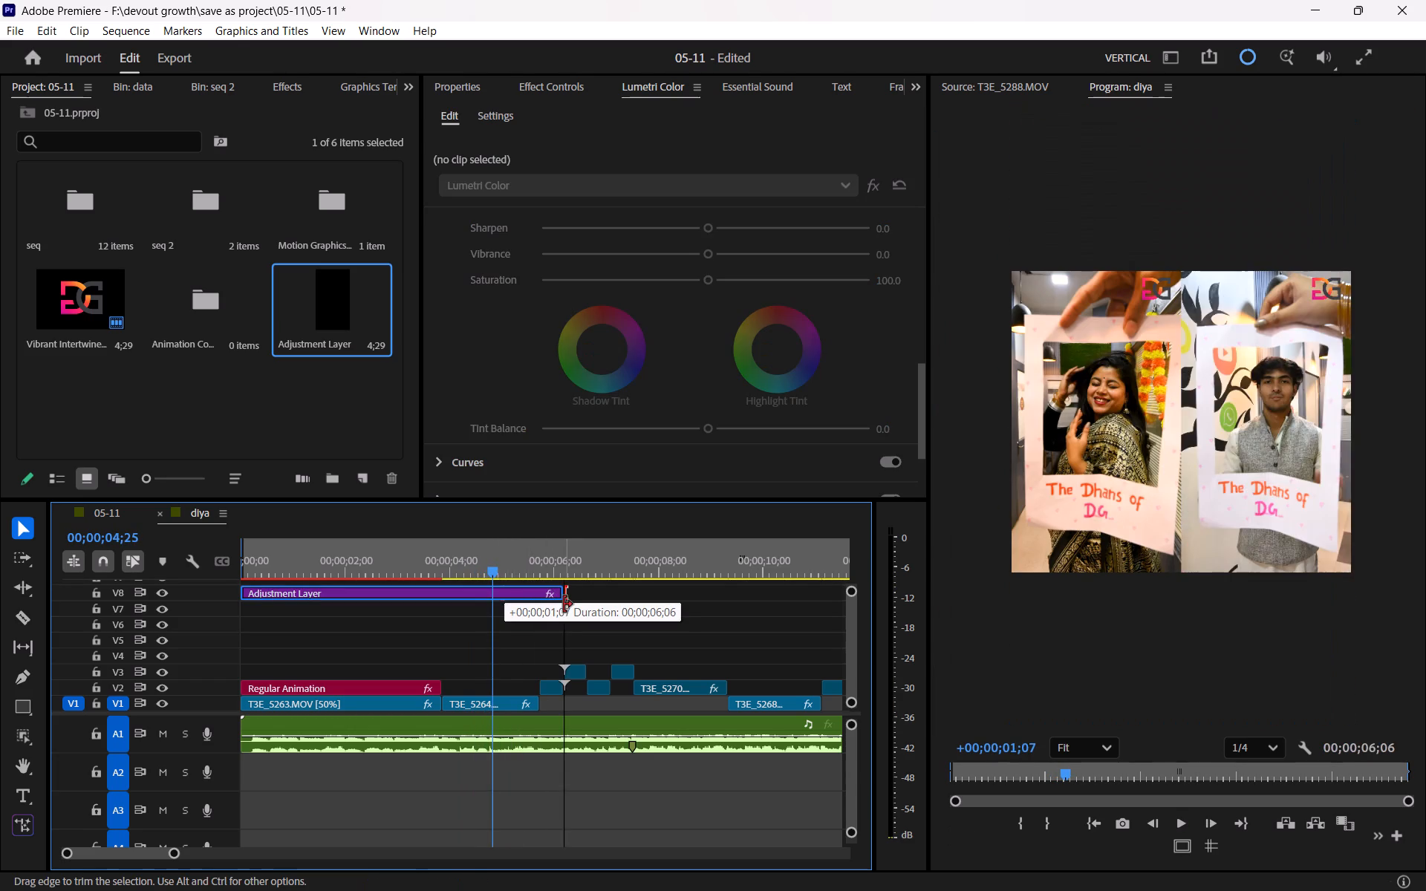
drag(564, 604, 552, 604)
drag(532, 559, 543, 569)
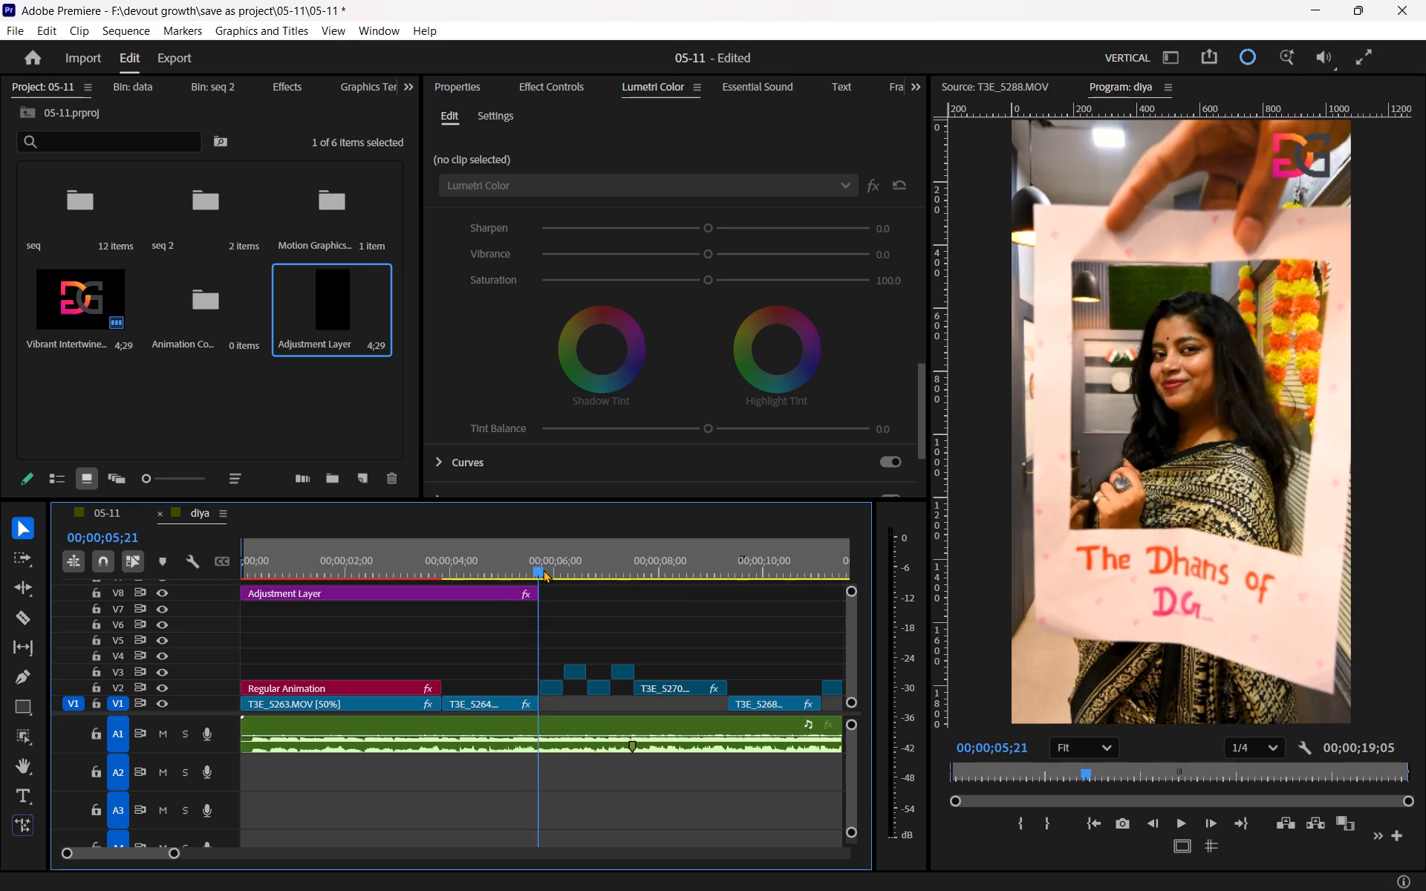
drag(543, 569, 544, 571)
key(equal)
key(equal)
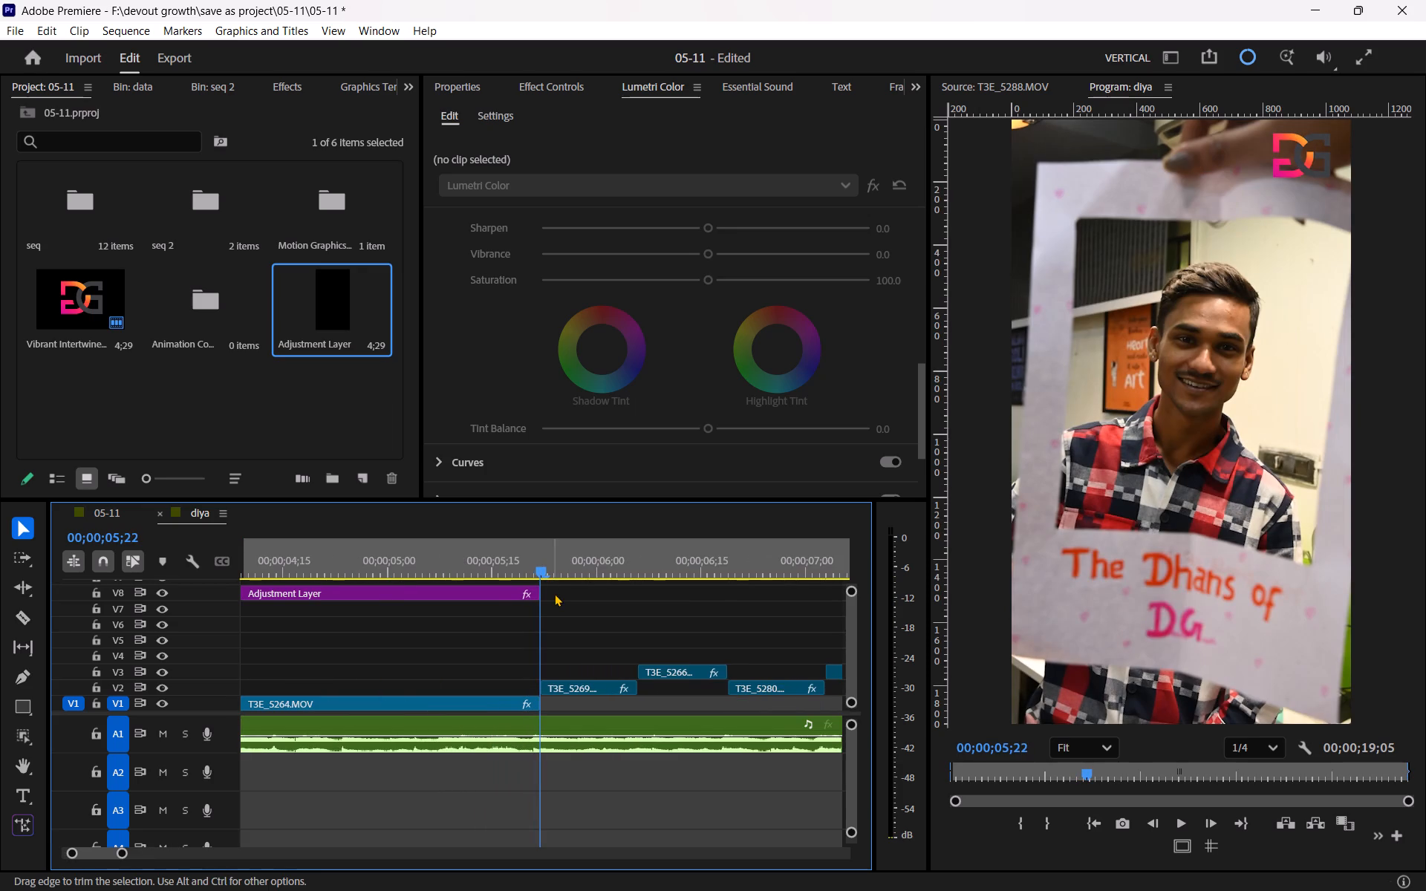
drag(548, 593, 567, 595)
drag(540, 550, 550, 552)
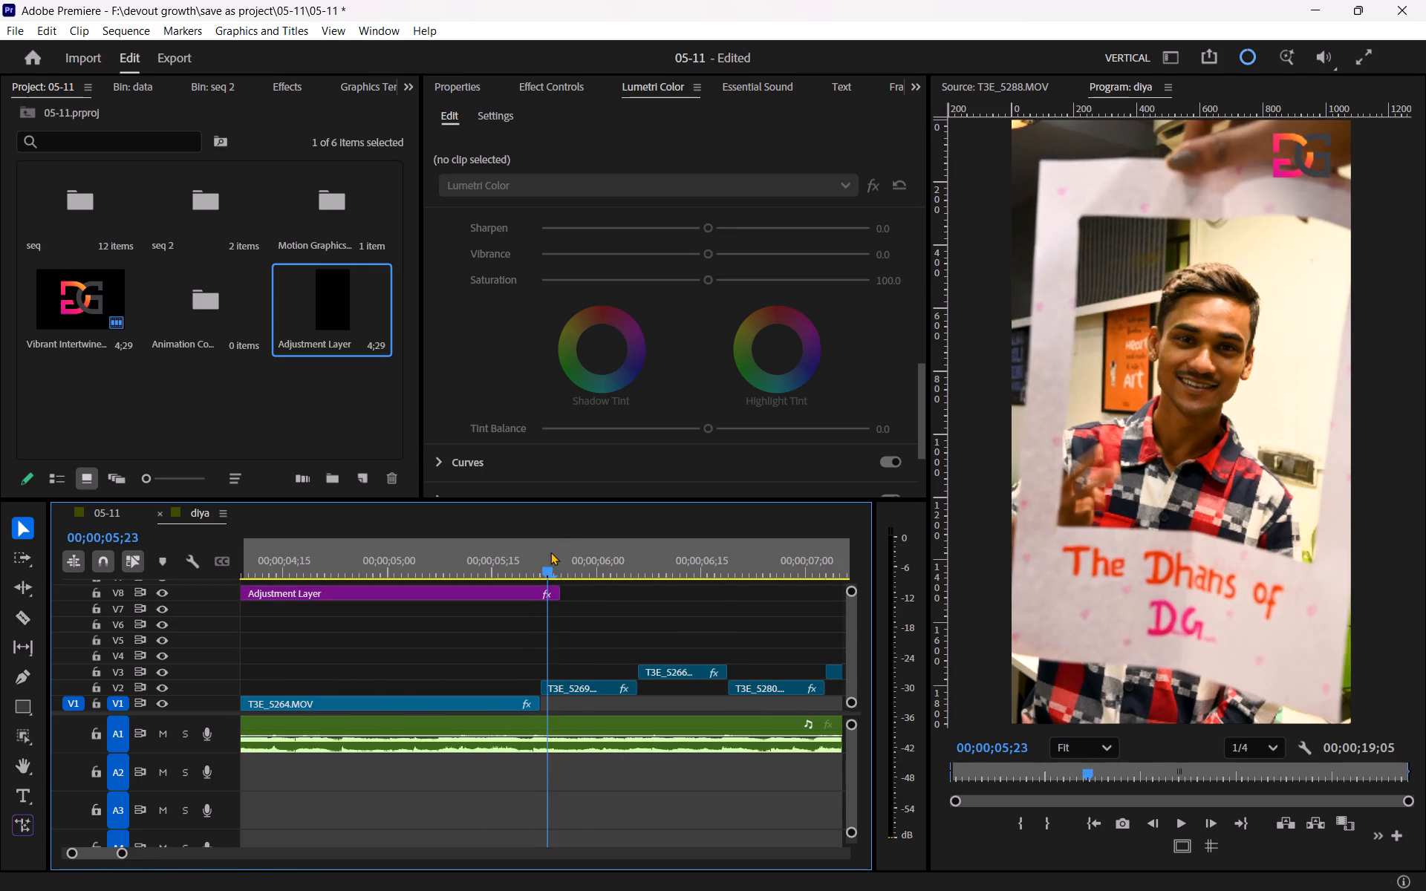
drag(550, 552, 581, 564)
drag(567, 590, 572, 590)
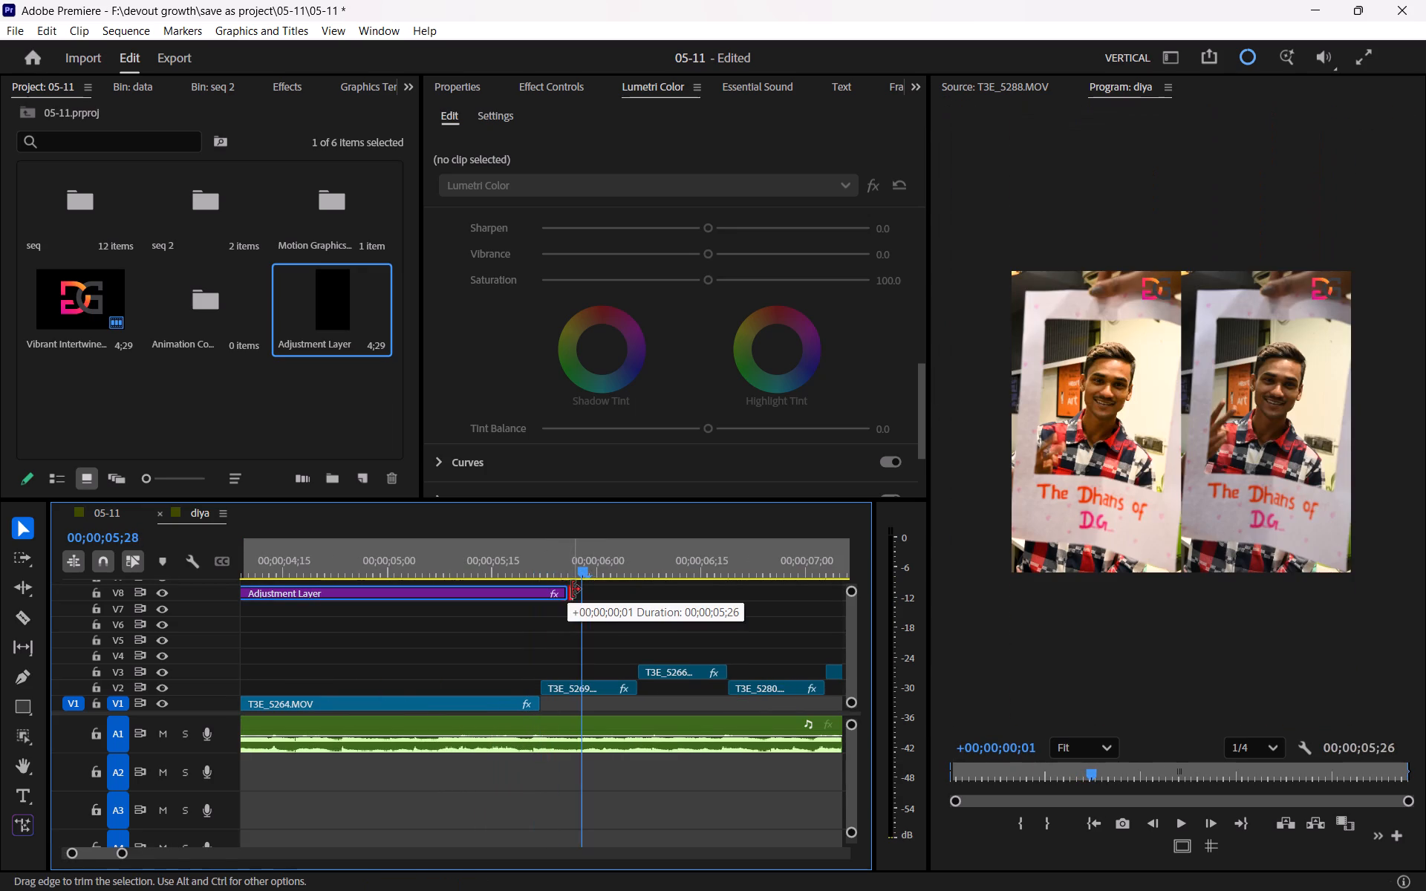
drag(572, 590, 495, 596)
text(---)
key(minus)
Play the sequence from about 6 to 12 seconds to check the grade on the following clips.
key(equal)
key(equal)
drag(549, 560, 564, 560)
key(space)
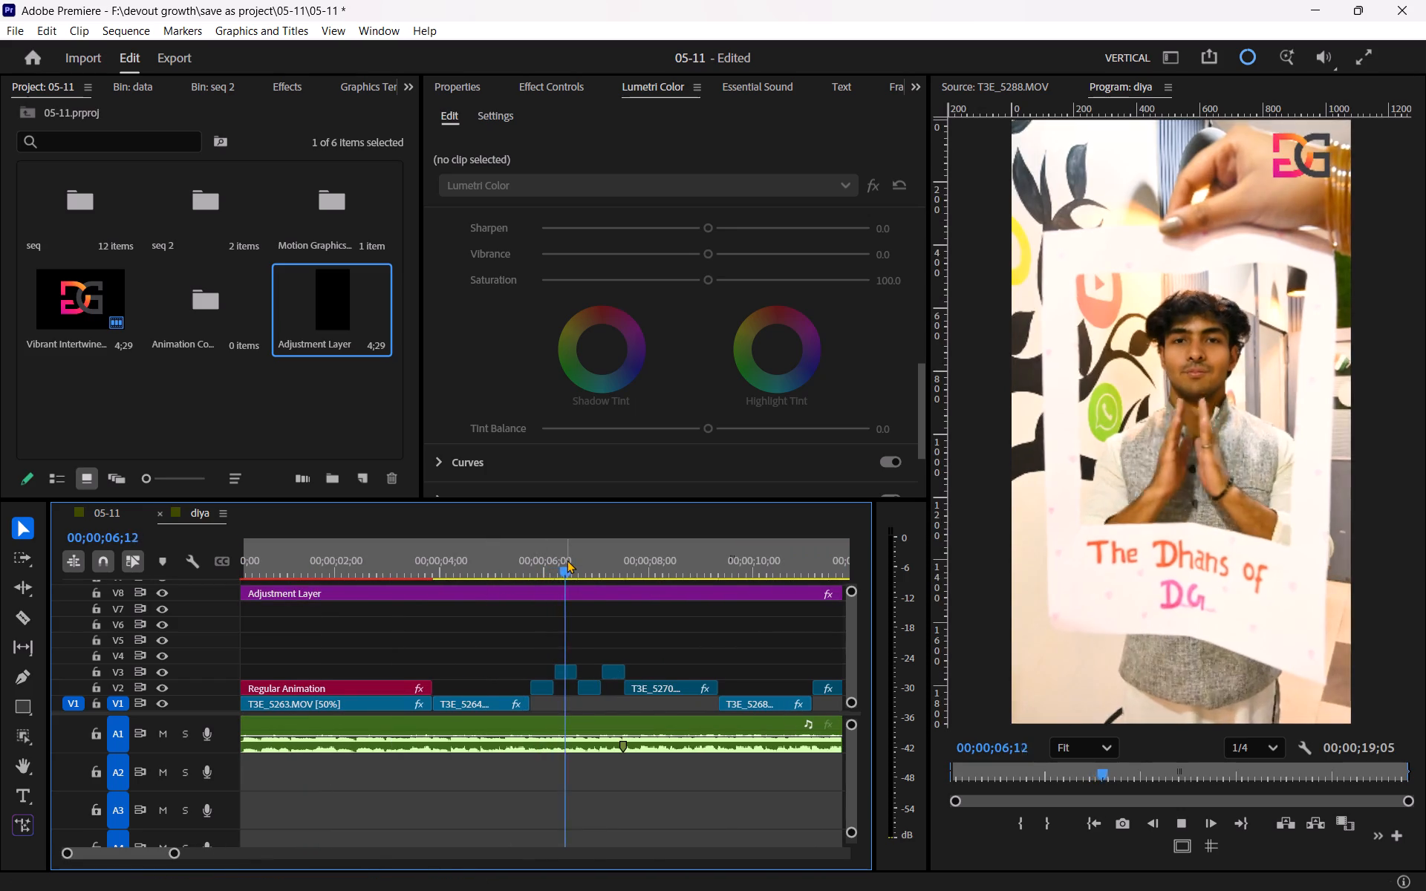
key(space)
key(space)
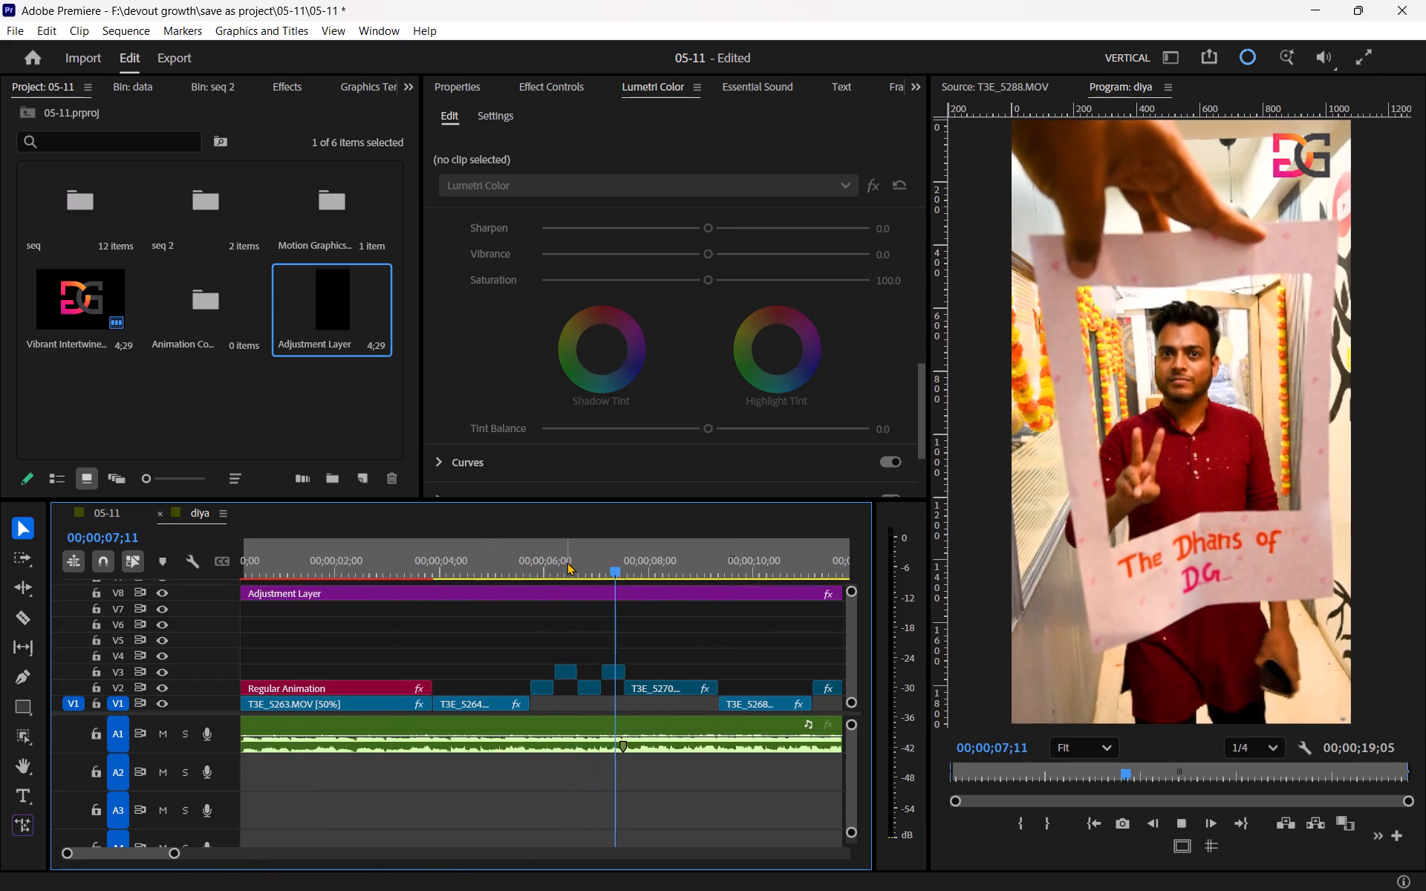
key(space)
key(space)
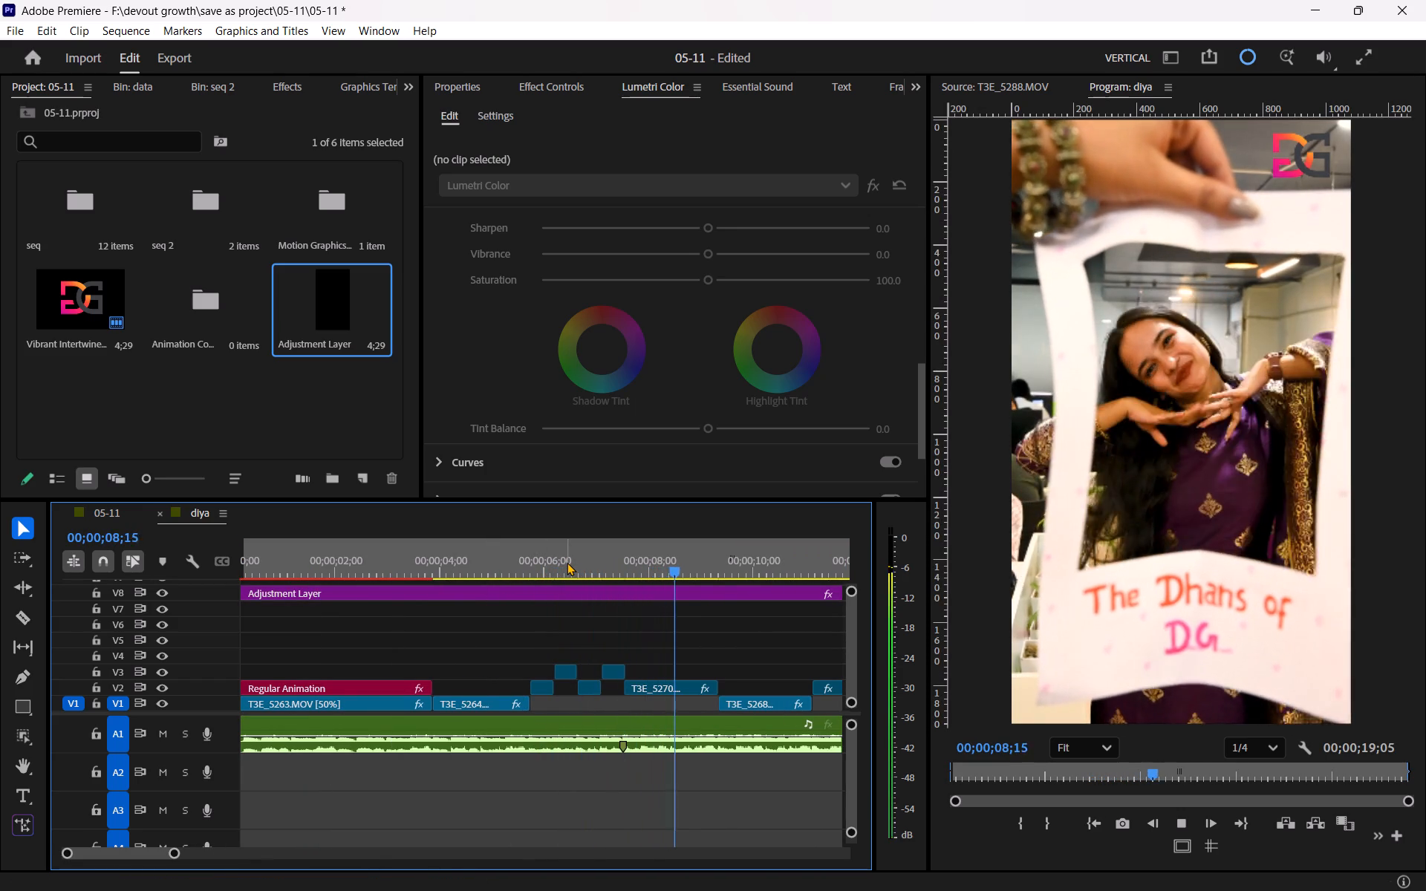
key(space)
key(space)
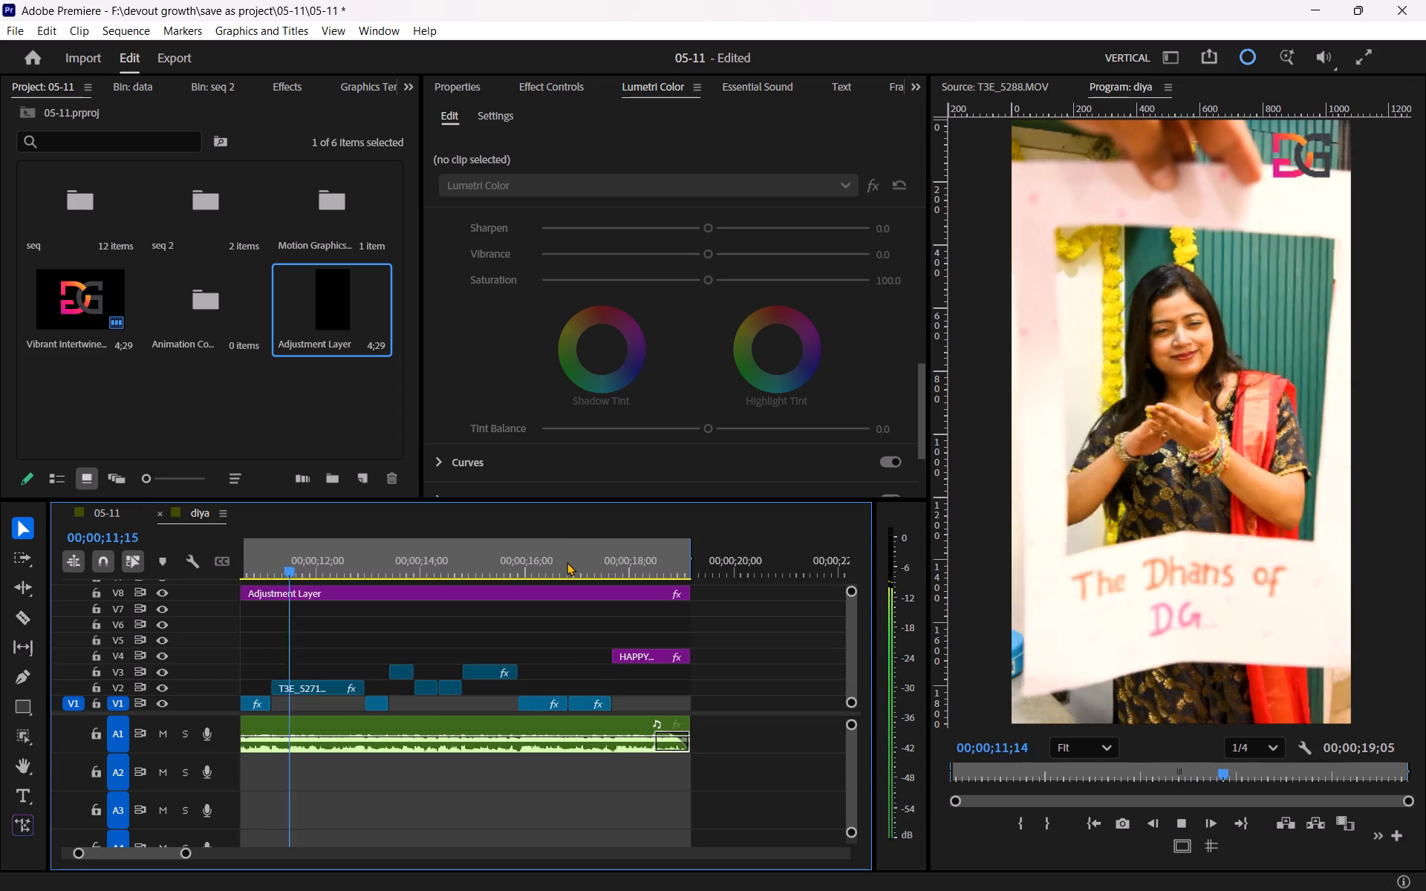
key(space)
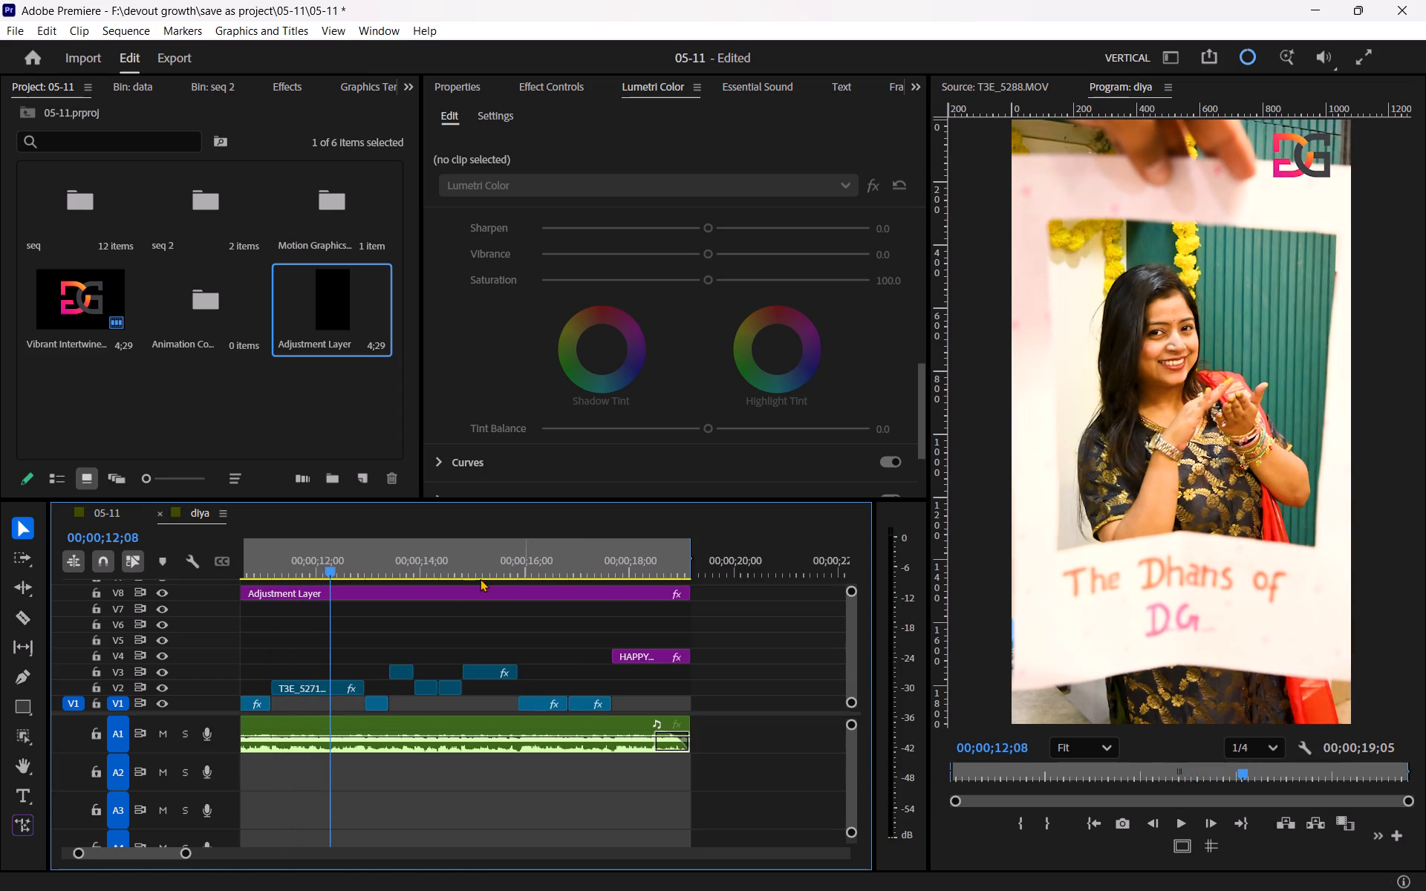
Select the adjustment layer and set its Basic Correction temperature to 4.8.
click(450, 586)
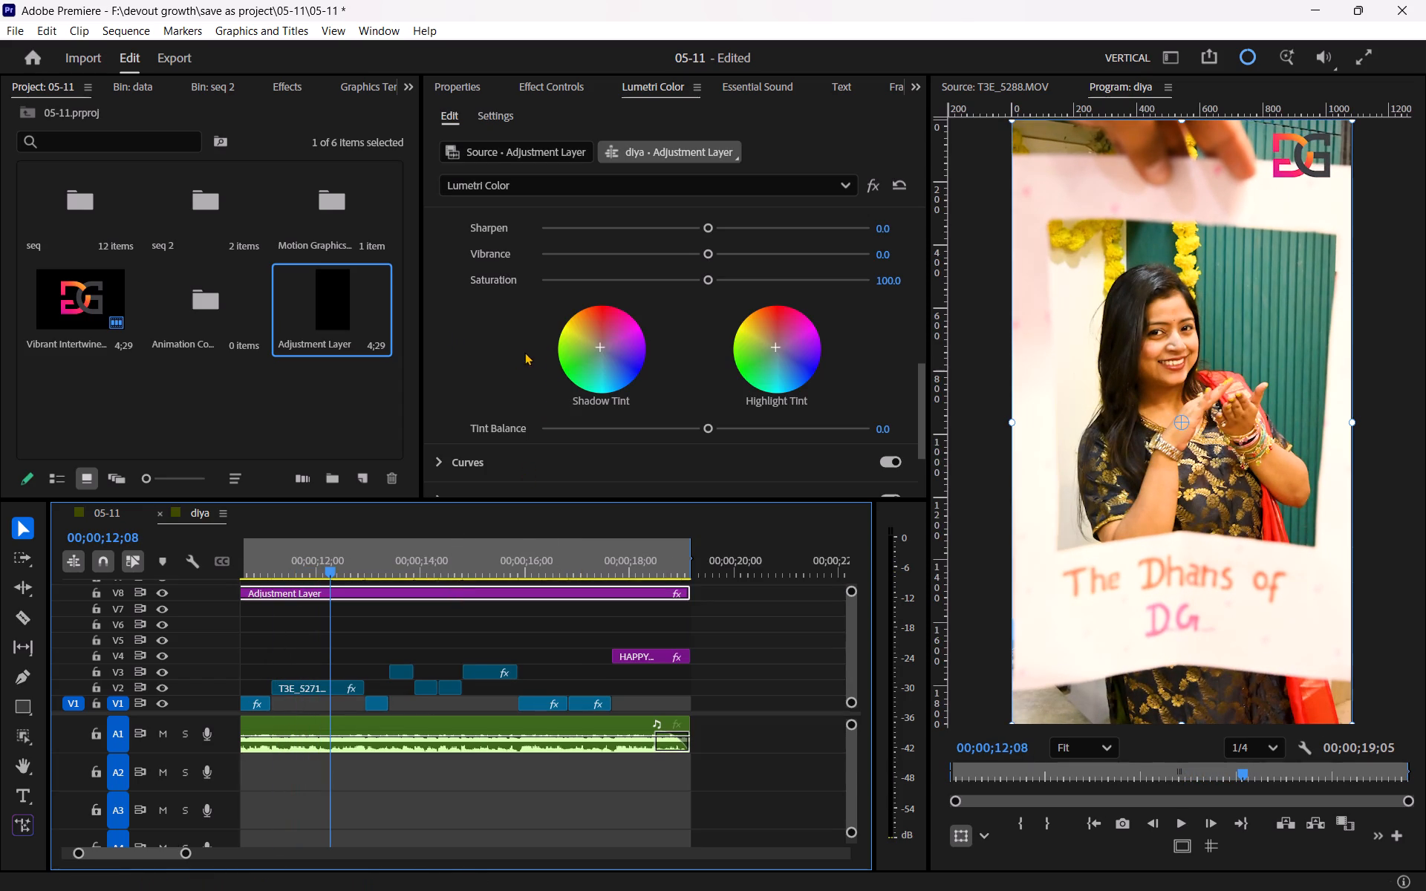
scroll(456, 347, up, 14)
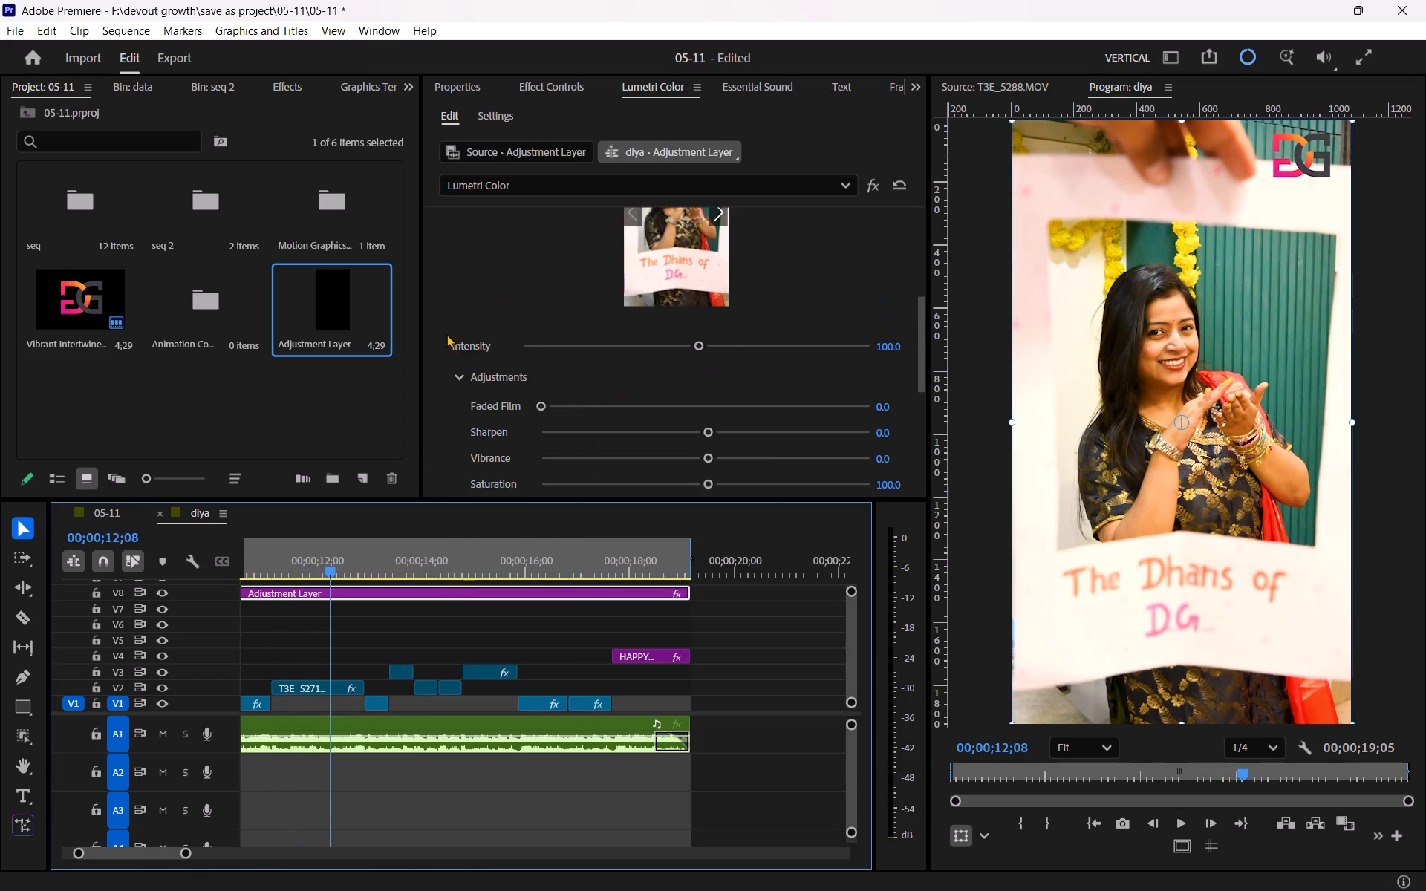
scroll(446, 334, up, 18)
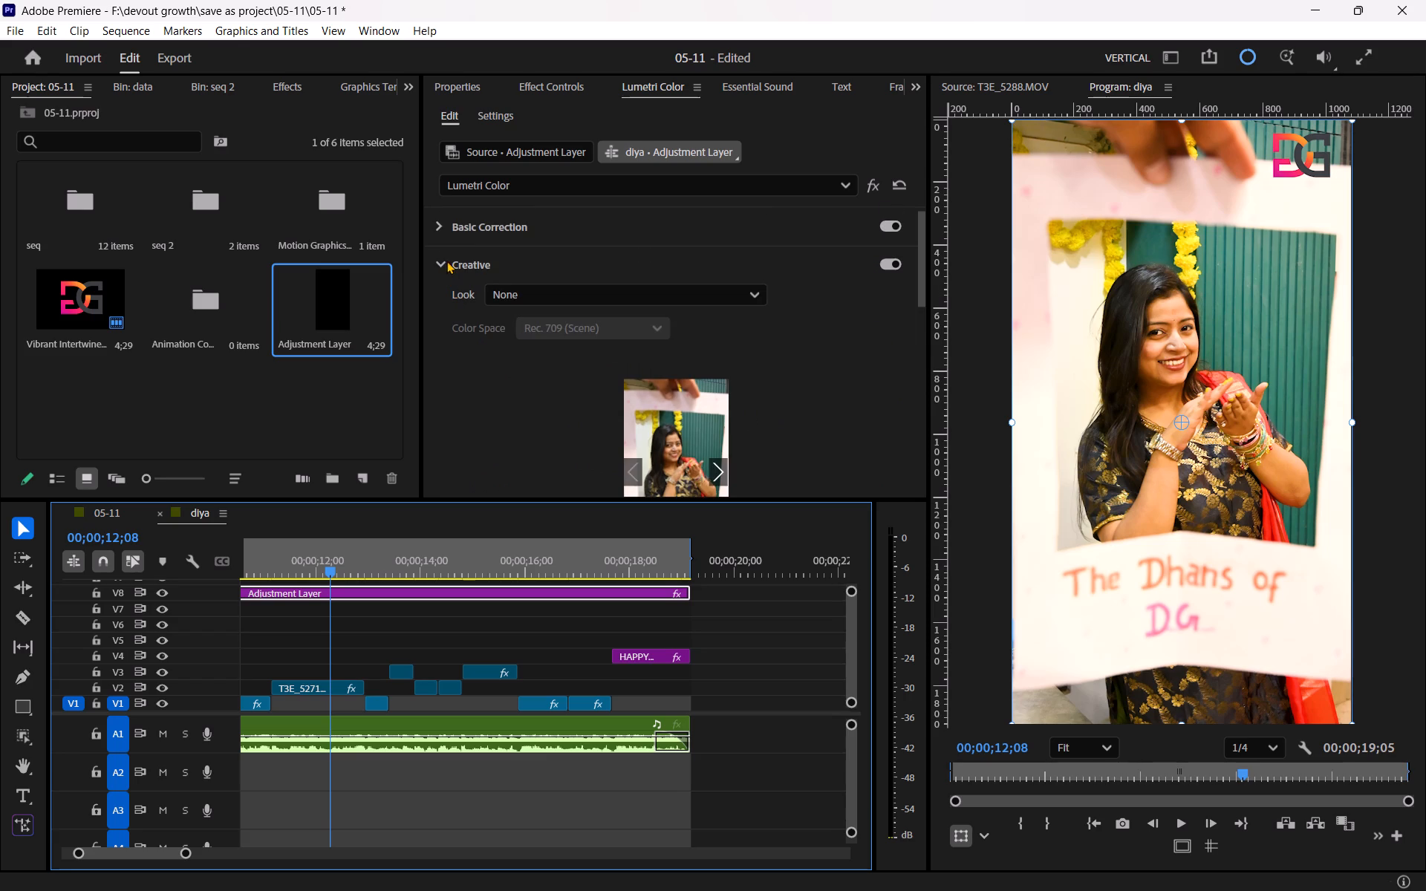
click(446, 265)
click(445, 229)
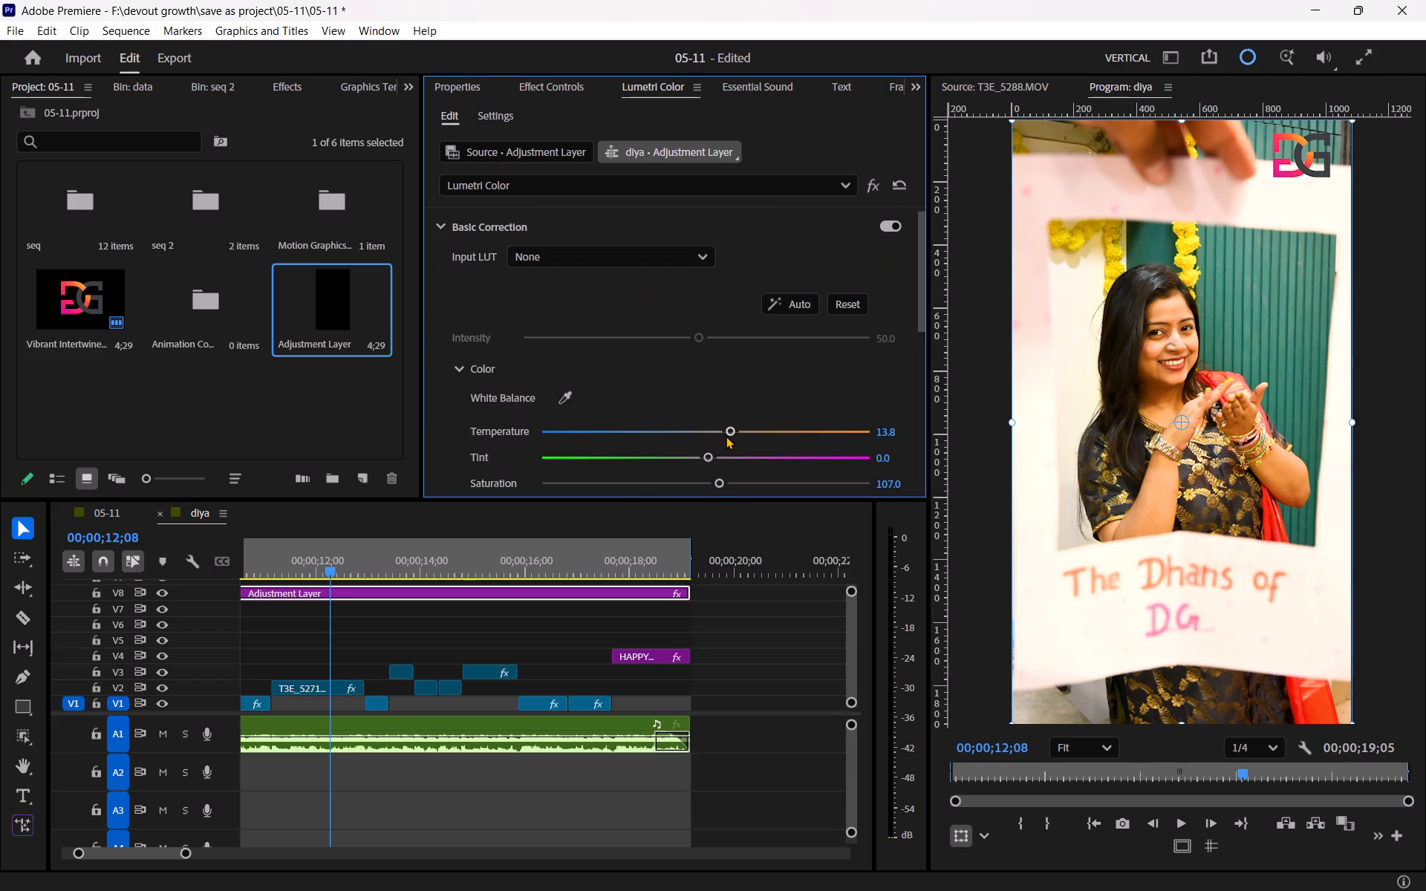
click(726, 431)
drag(726, 431, 720, 431)
drag(720, 431, 699, 441)
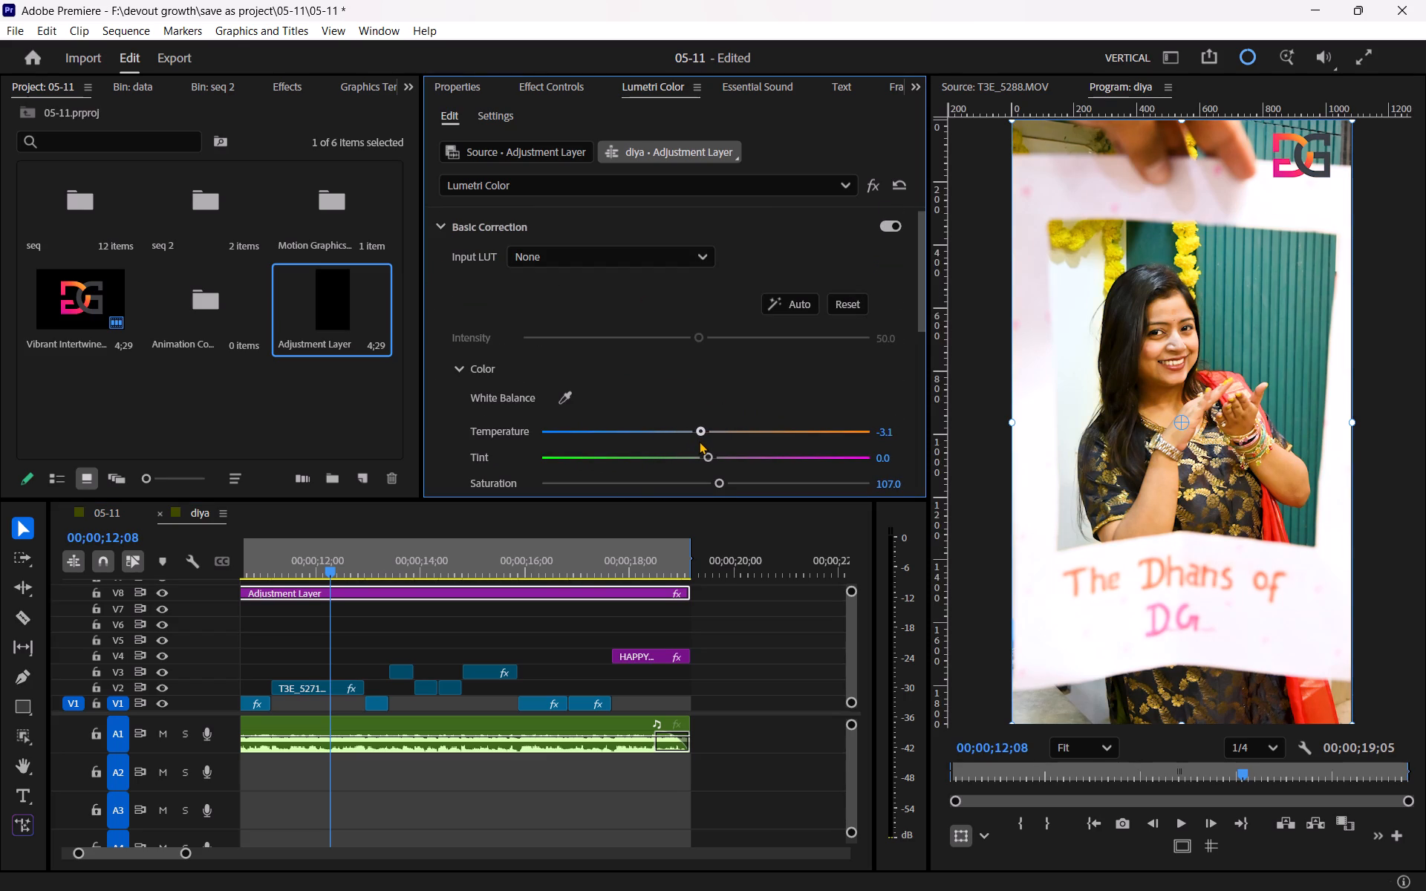
drag(699, 441, 715, 431)
click(715, 431)
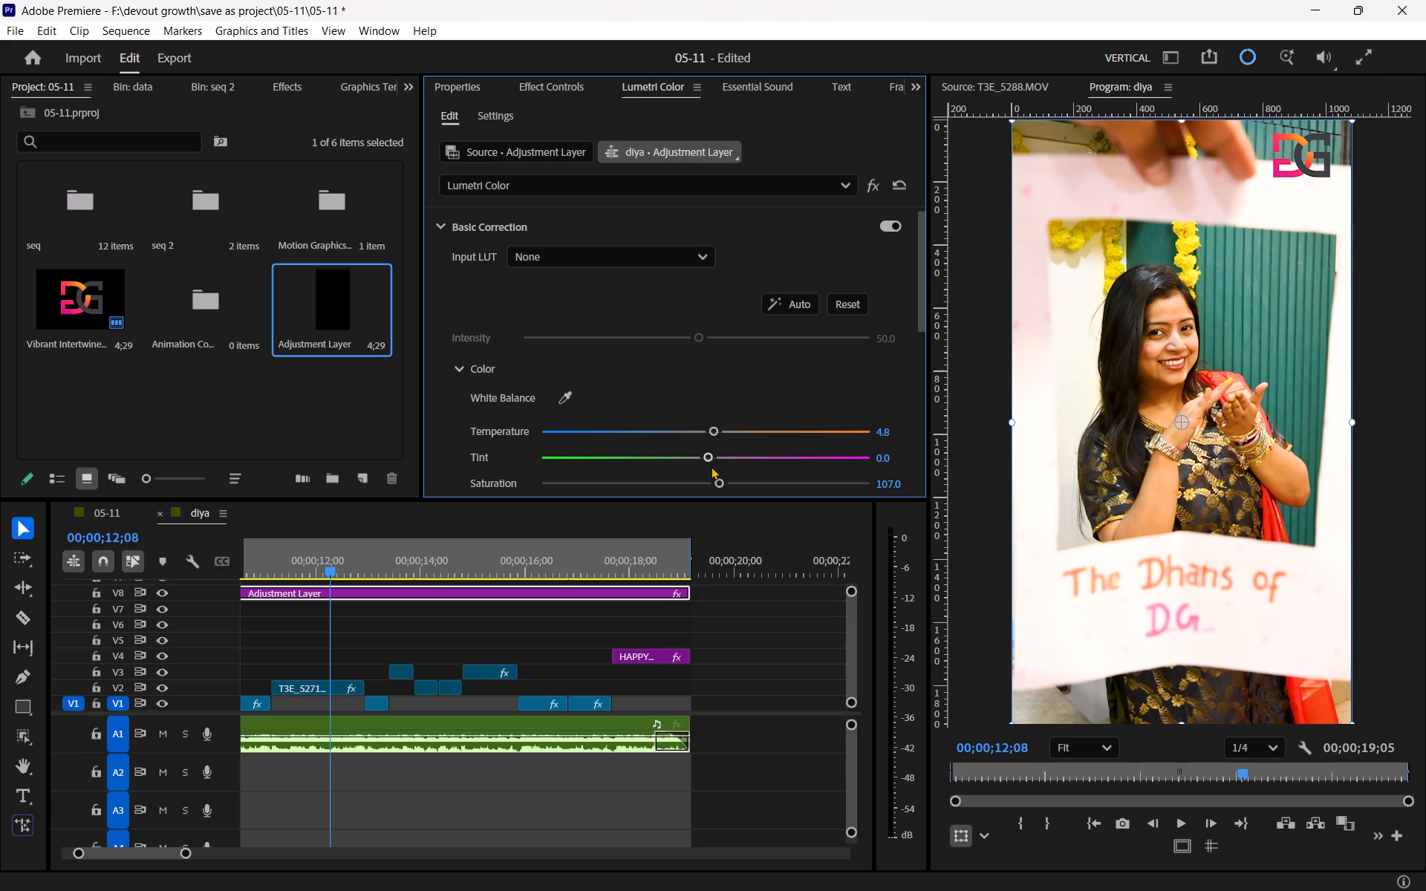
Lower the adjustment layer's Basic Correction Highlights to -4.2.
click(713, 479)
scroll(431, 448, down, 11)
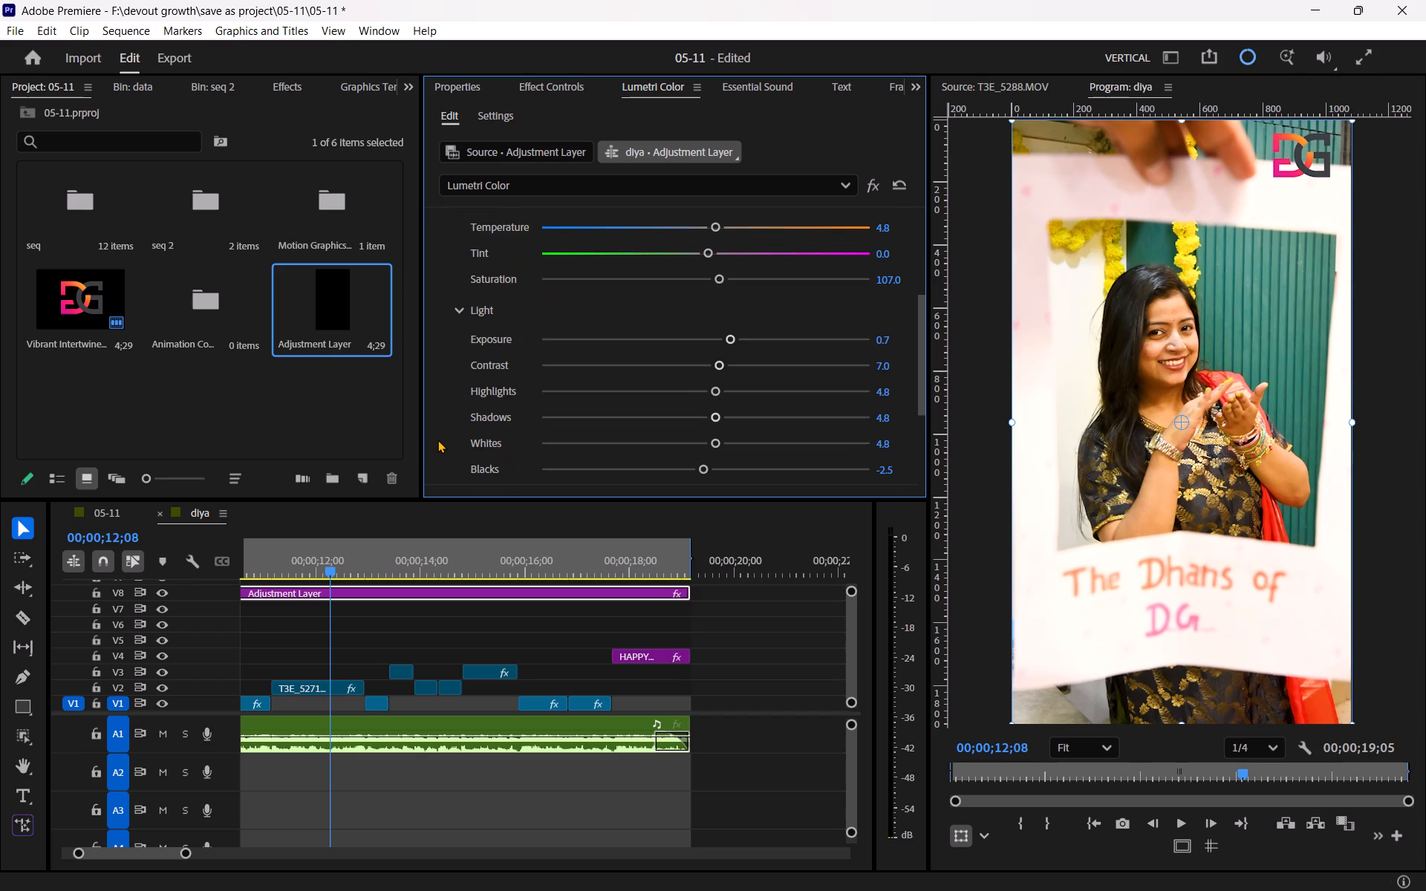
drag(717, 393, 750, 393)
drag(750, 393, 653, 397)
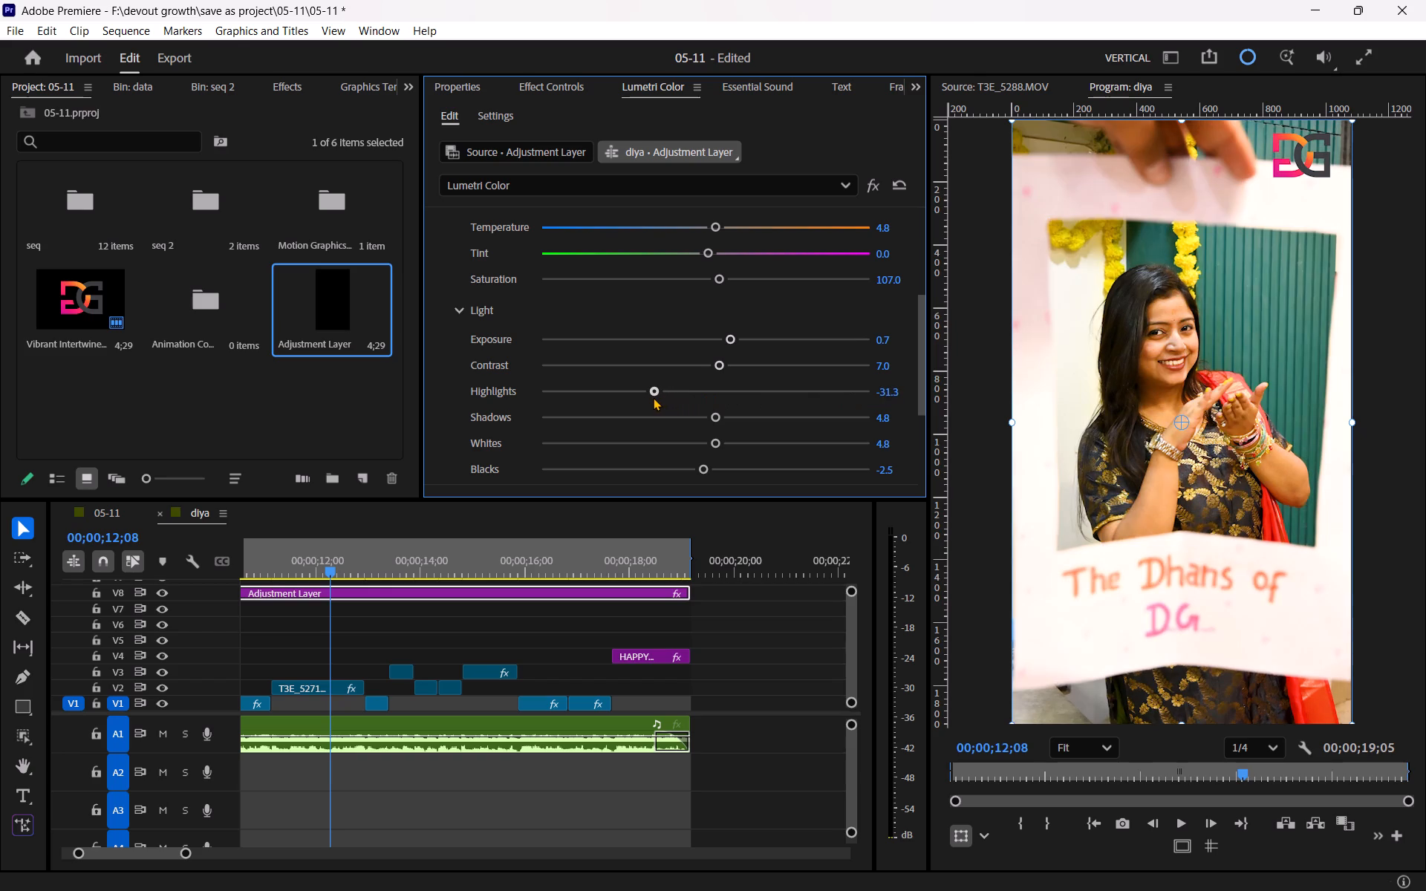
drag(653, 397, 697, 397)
Scrub and play the diya sequence from about 12 to 16 seconds to check the grade on those clips.
drag(397, 543, 353, 549)
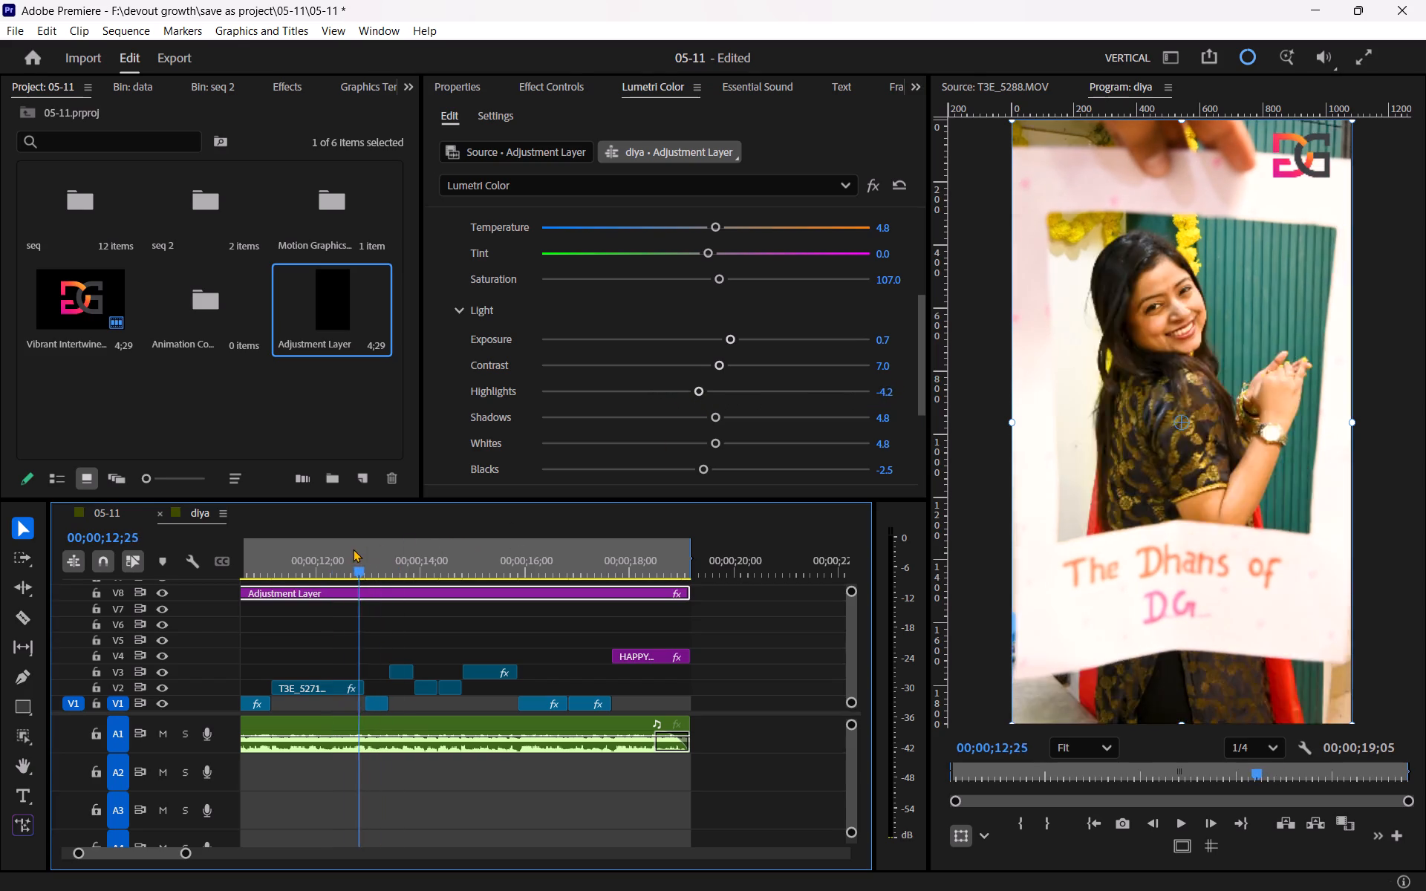
drag(353, 549, 473, 561)
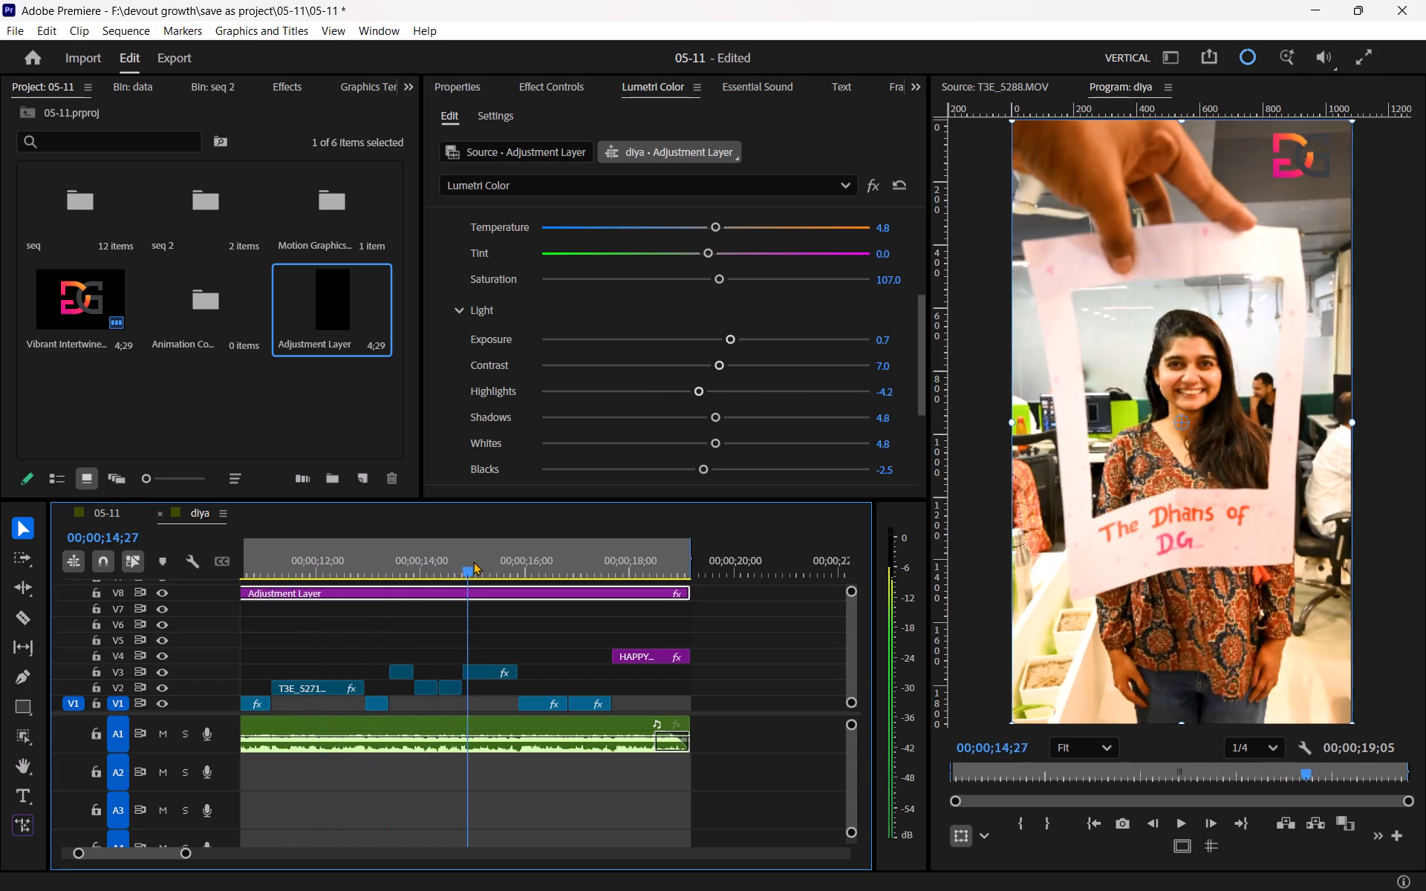
drag(473, 561, 484, 561)
key(space)
key(space)
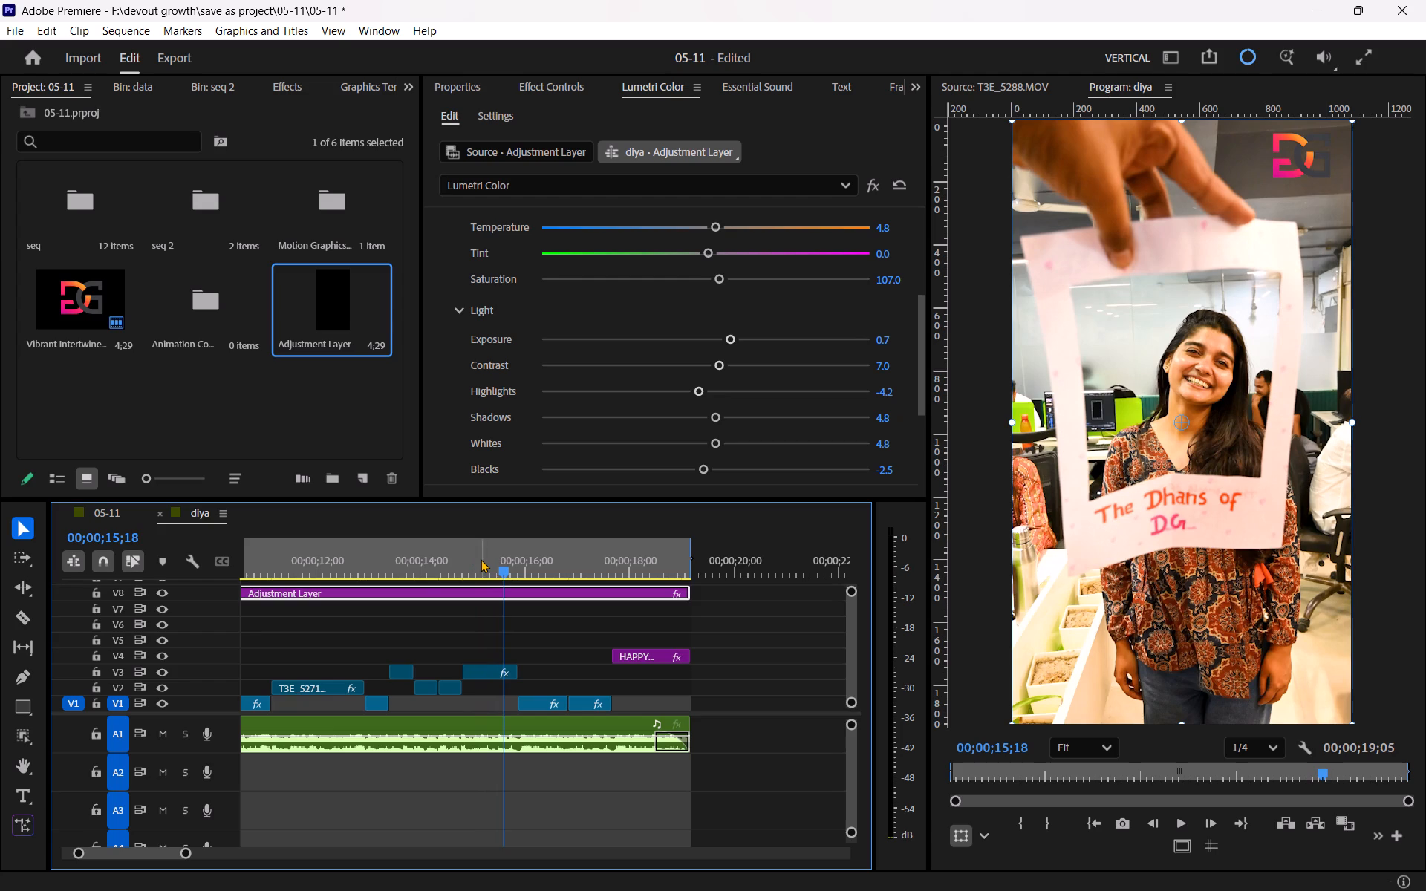
key(space)
key(space)
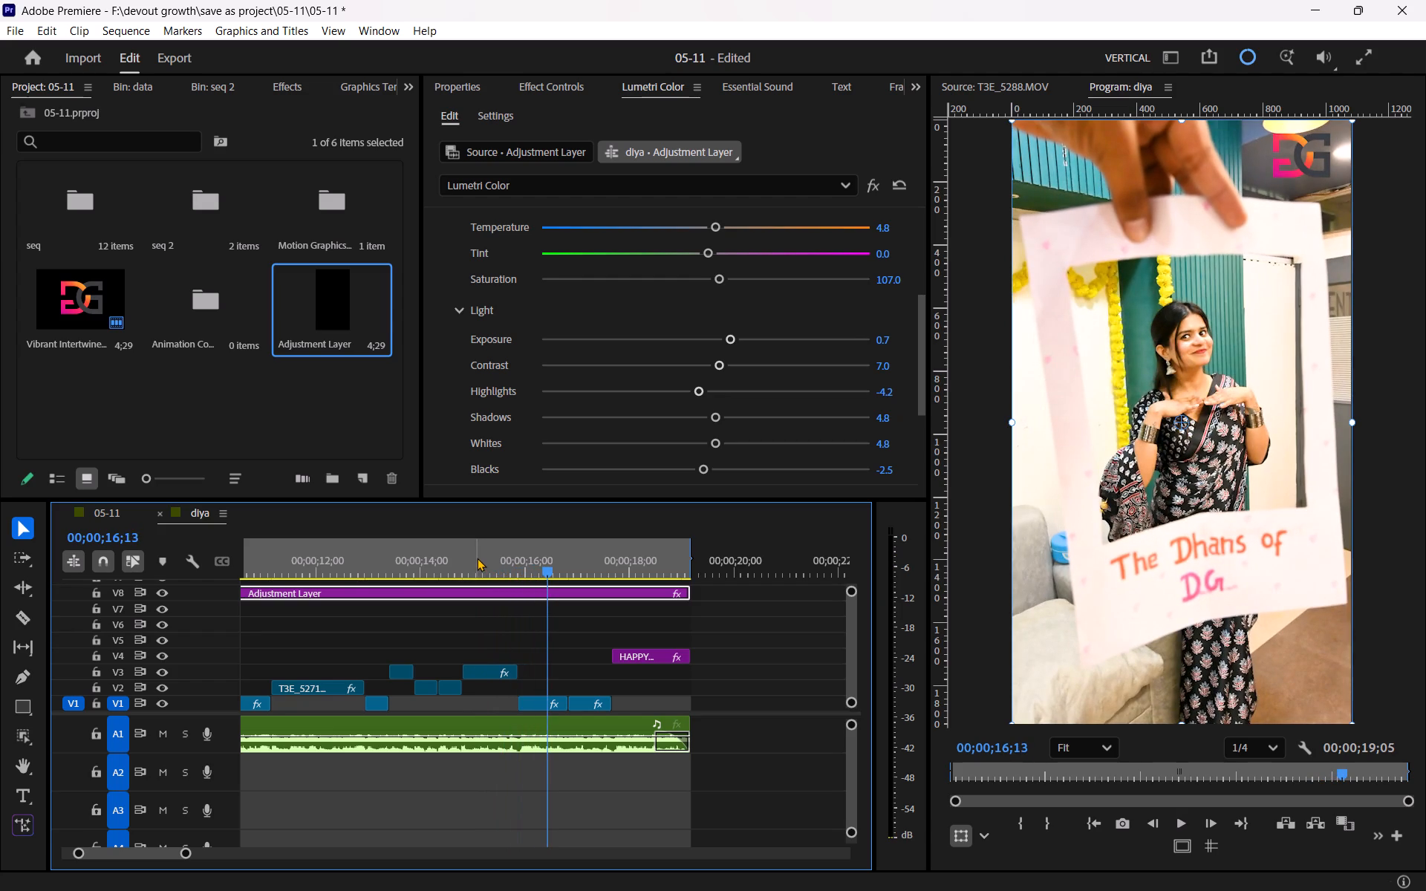
Set the adjustment layer's Basic Correction Temperature to 3.1 and its Highlights to -16.6.
scroll(513, 404, up, 7)
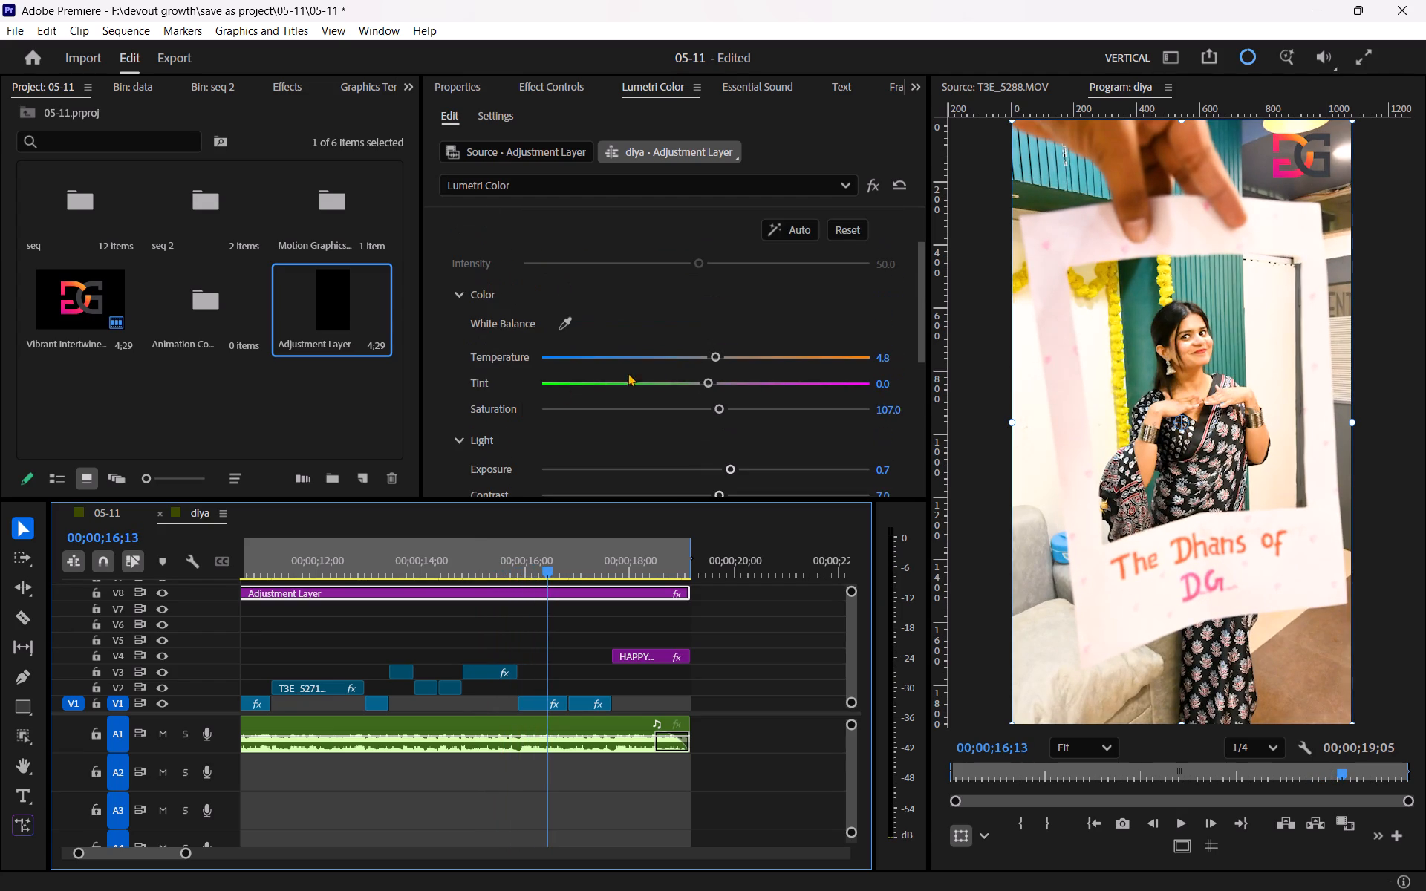
click(707, 356)
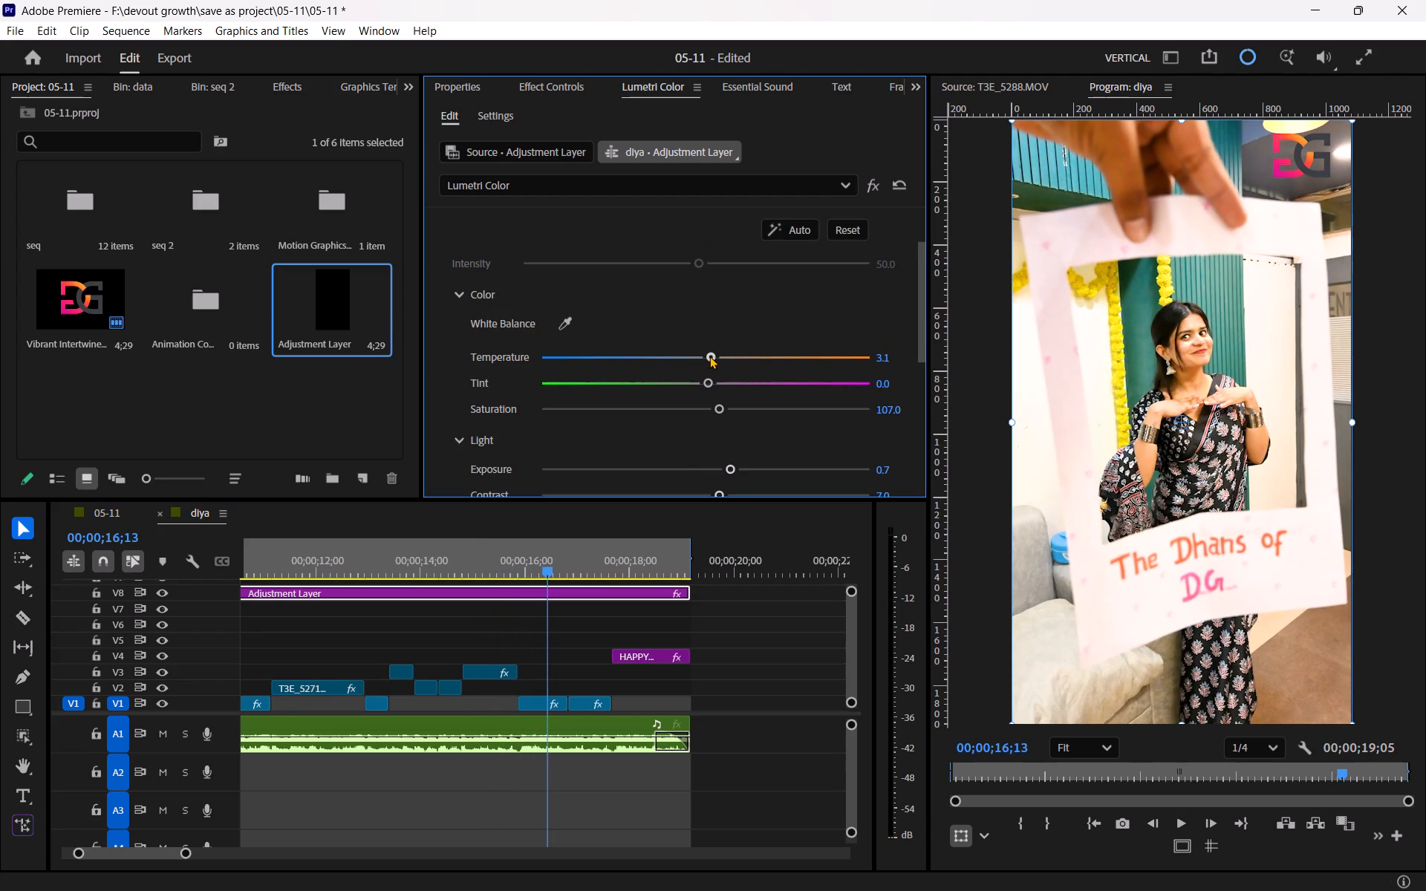
scroll(534, 451, down, 3)
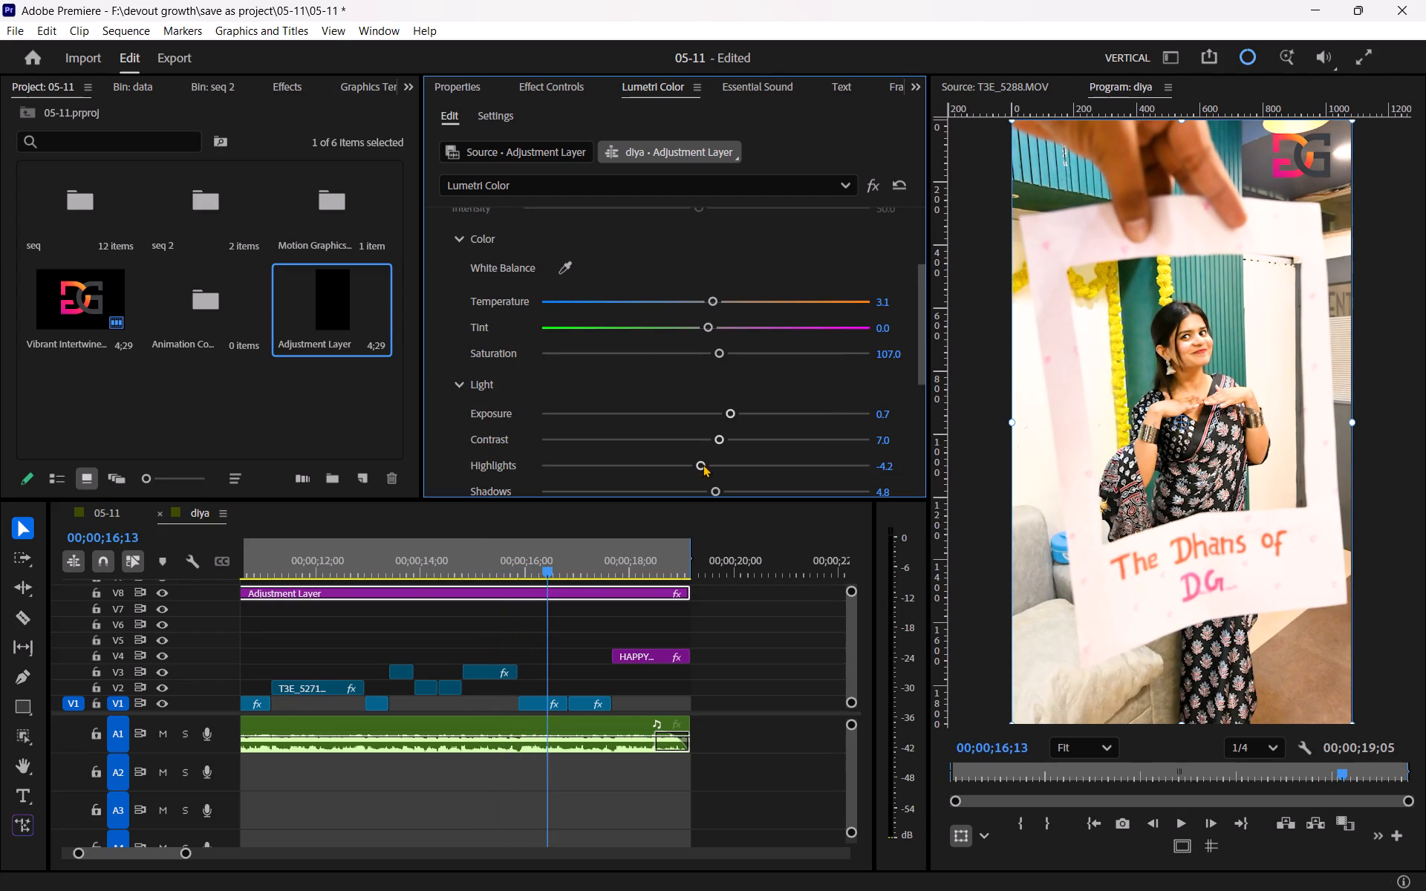
drag(703, 464, 680, 477)
drag(680, 477, 677, 482)
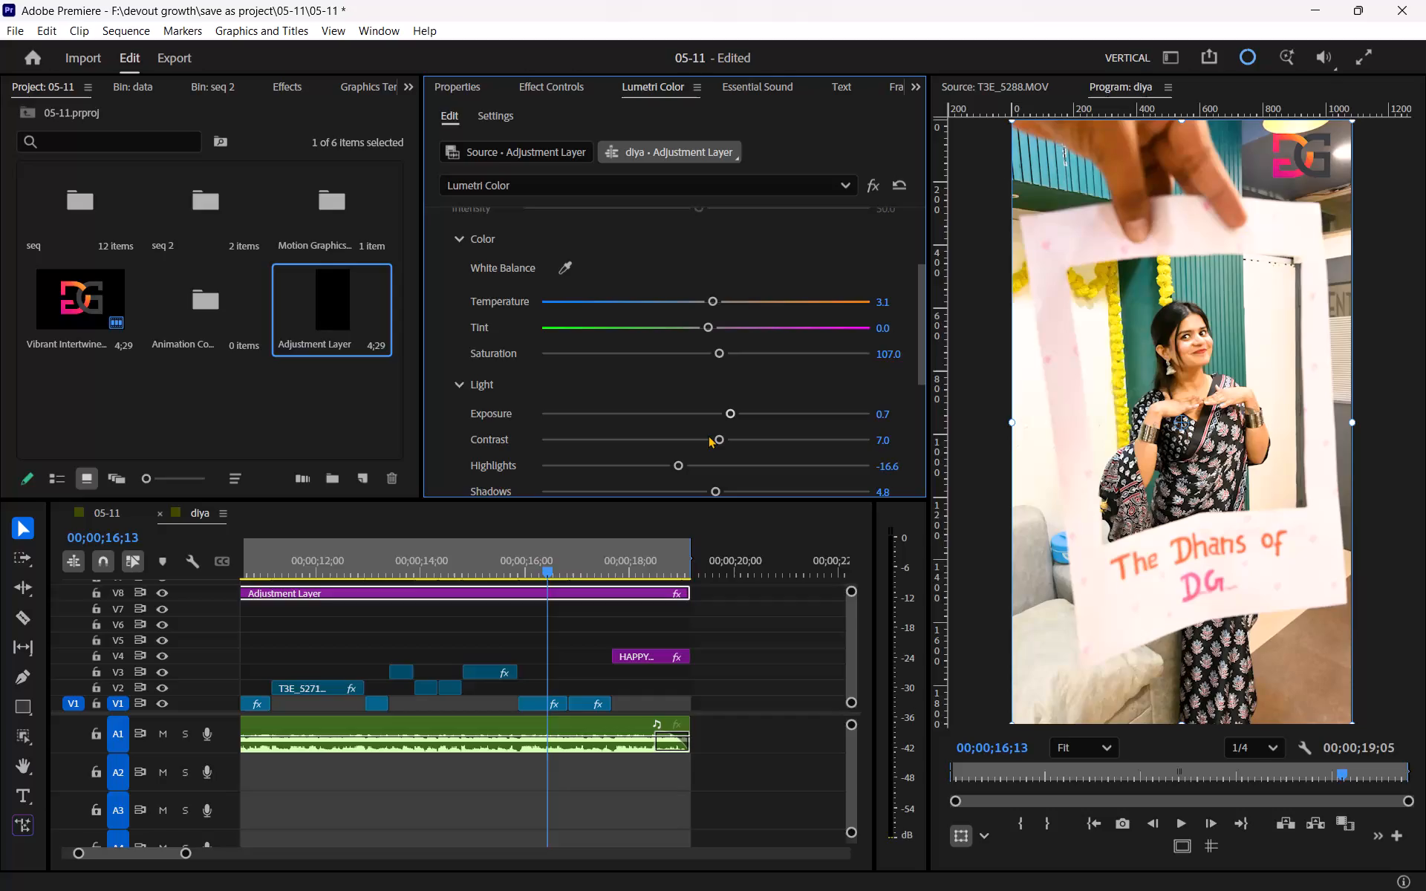
Set the adjustment layer's Contrast to 1.4 and its Exposure to 0.3.
drag(708, 435, 597, 451)
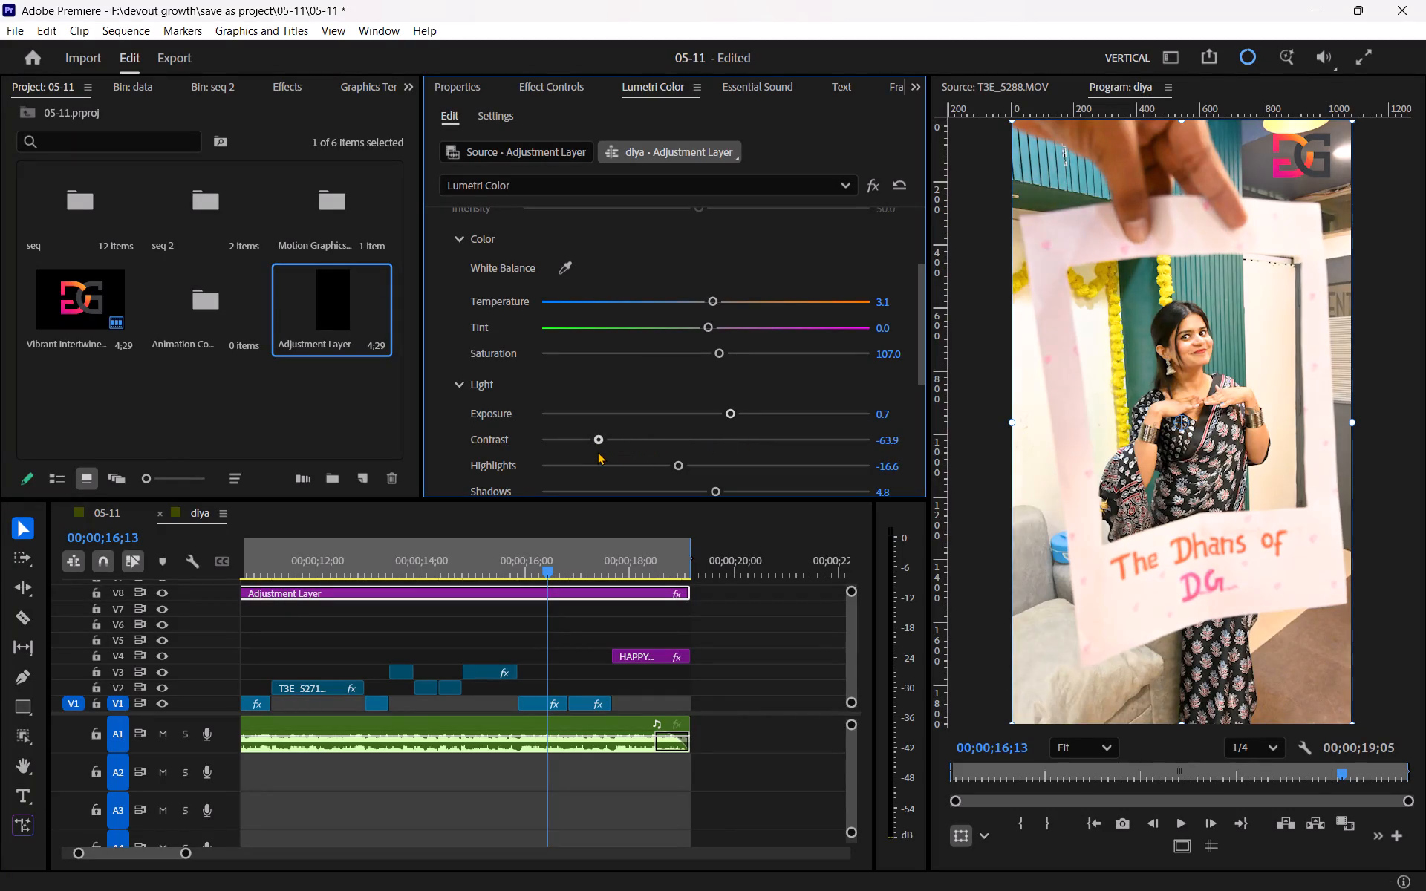
drag(597, 451, 712, 435)
drag(712, 435, 724, 457)
click(725, 452)
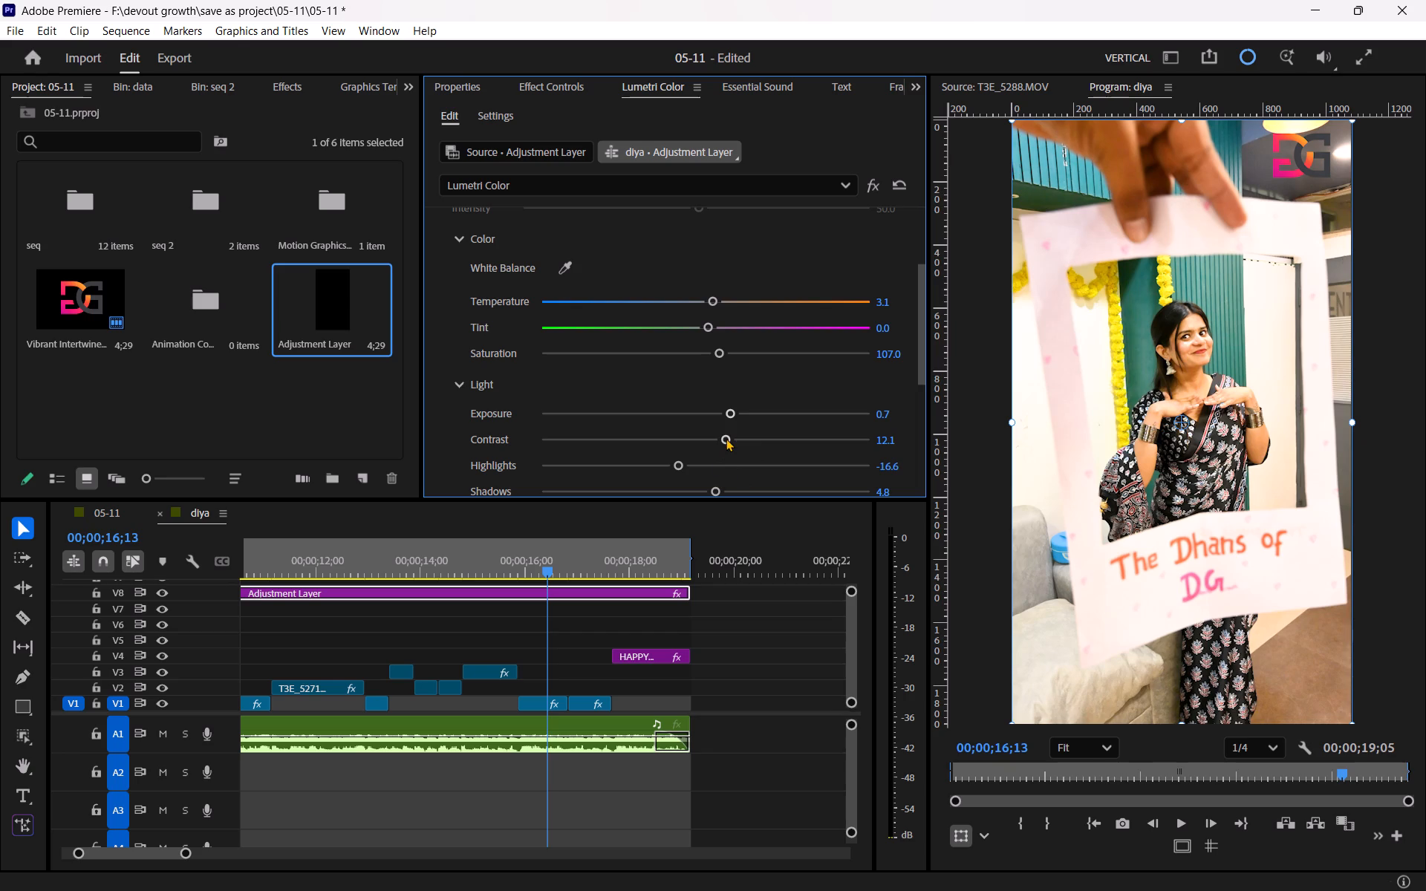
drag(726, 438, 706, 446)
click(717, 409)
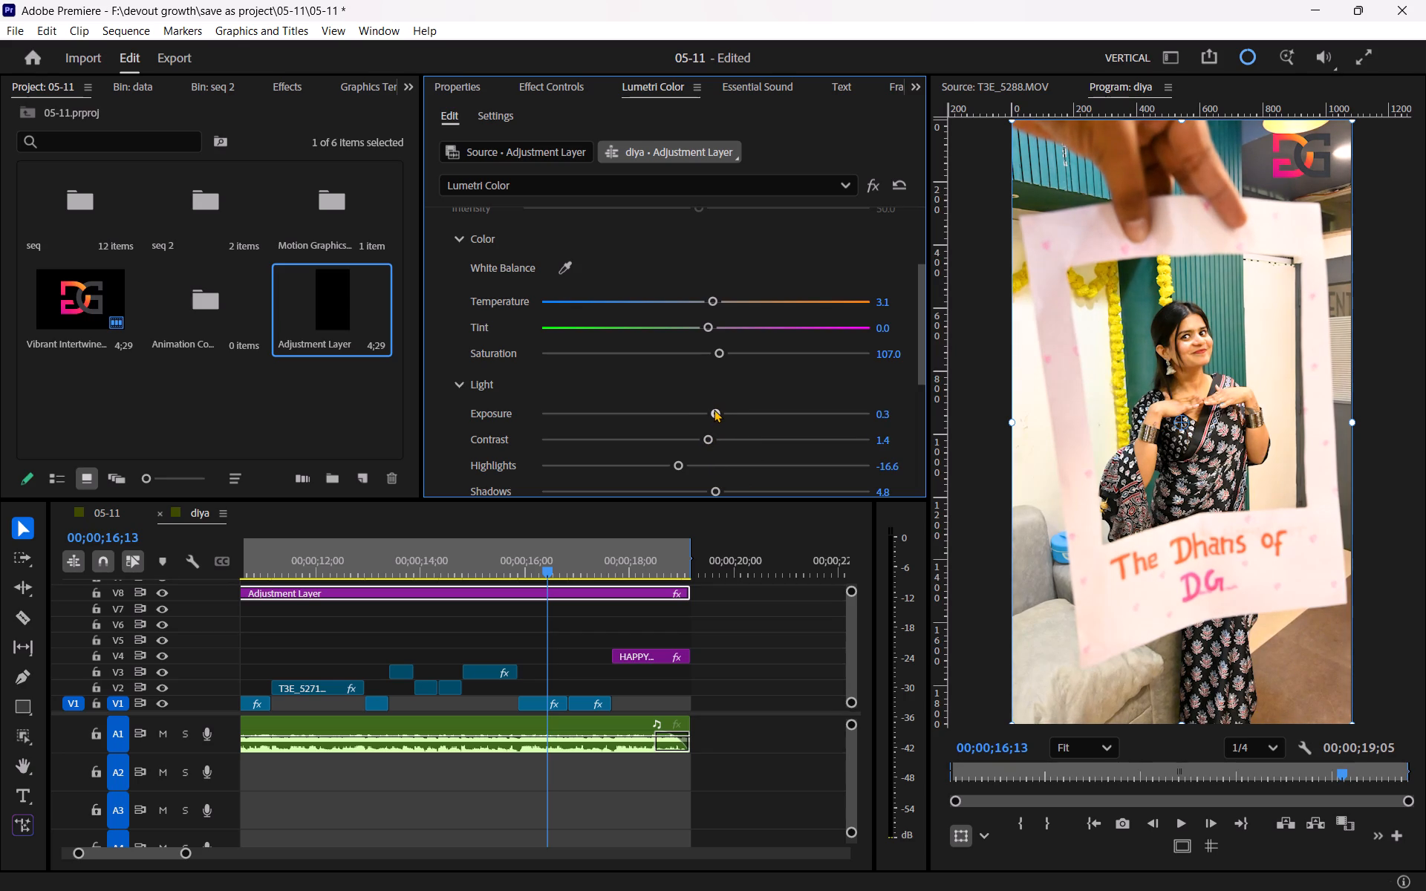
Play the diya sequence from the beginning to about 16 seconds to review the revised grade.
drag(549, 556, 437, 587)
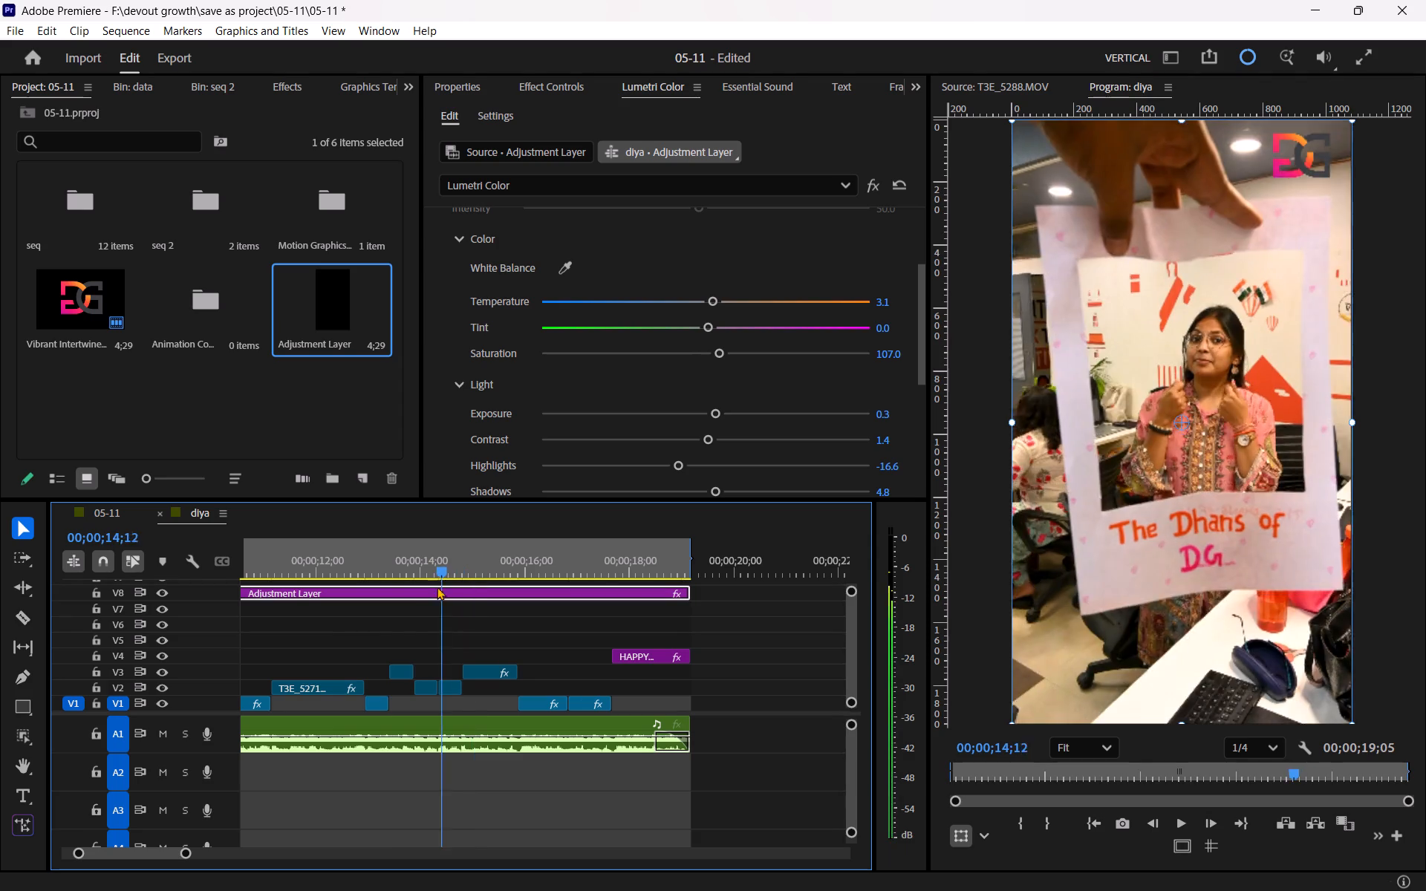
drag(437, 587, 123, 631)
key(space)
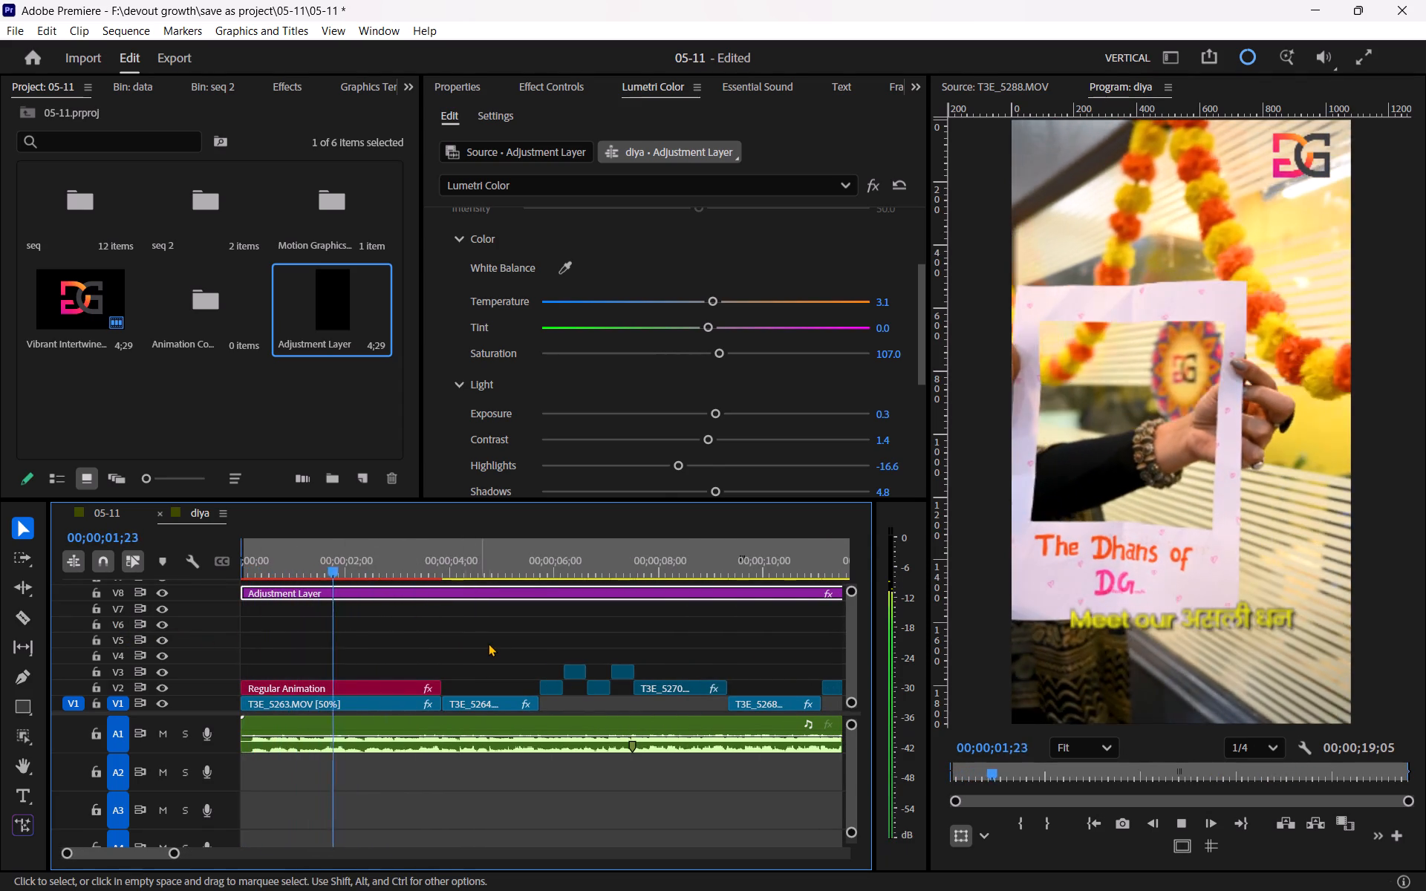
click(488, 643)
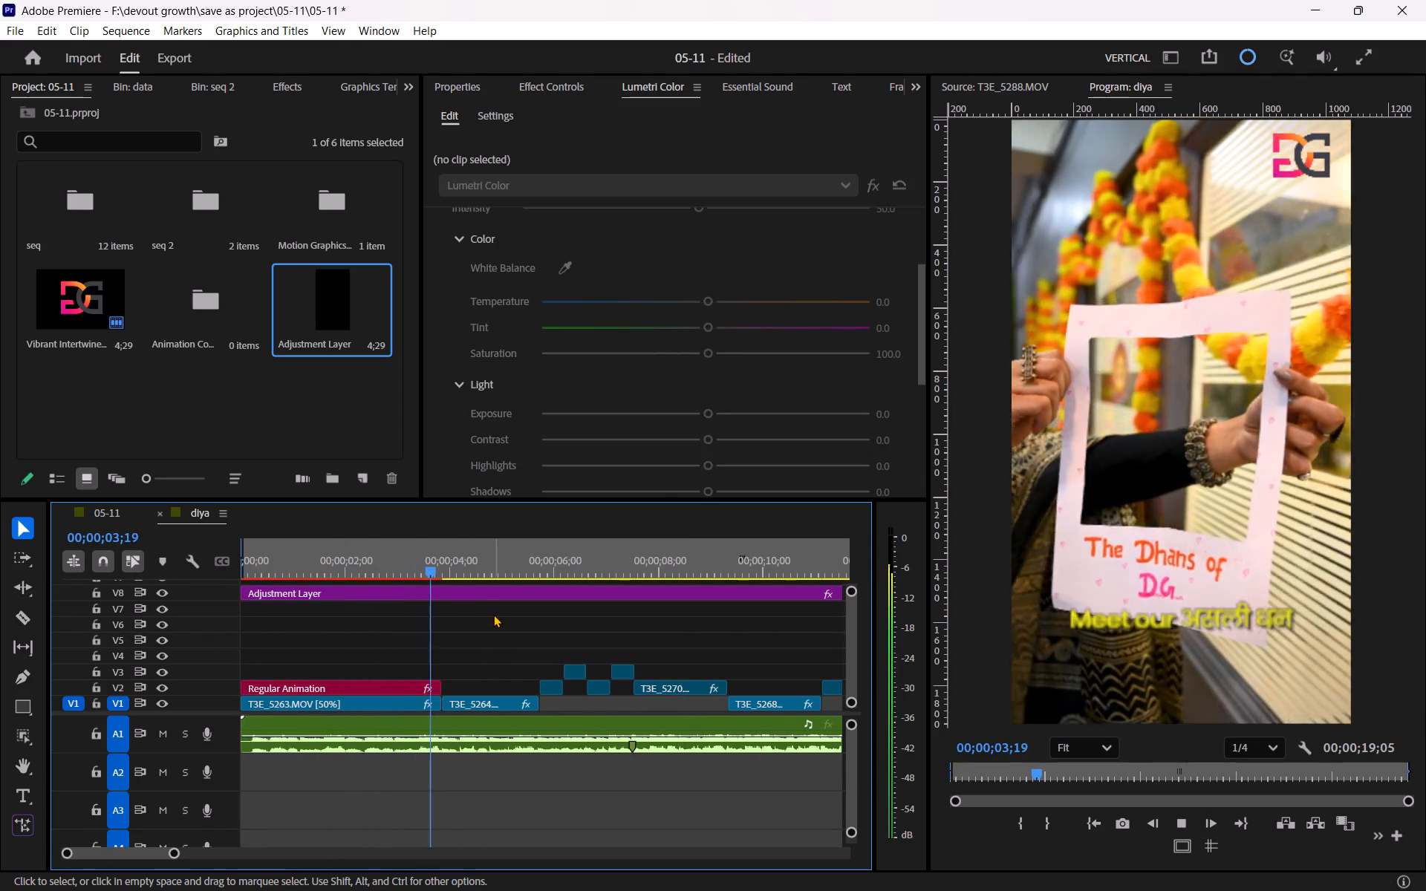
key(space)
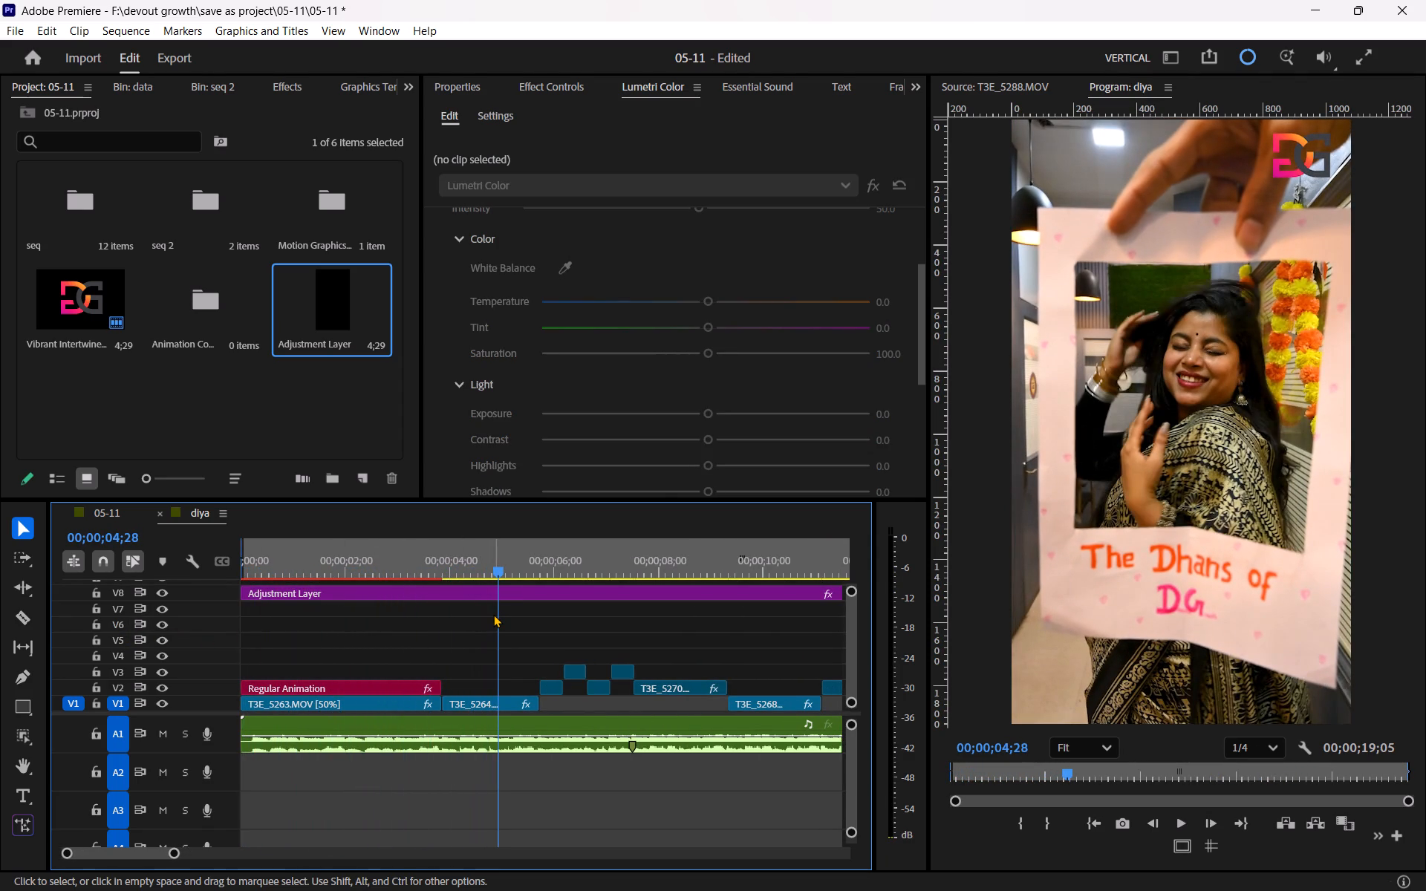
key(space)
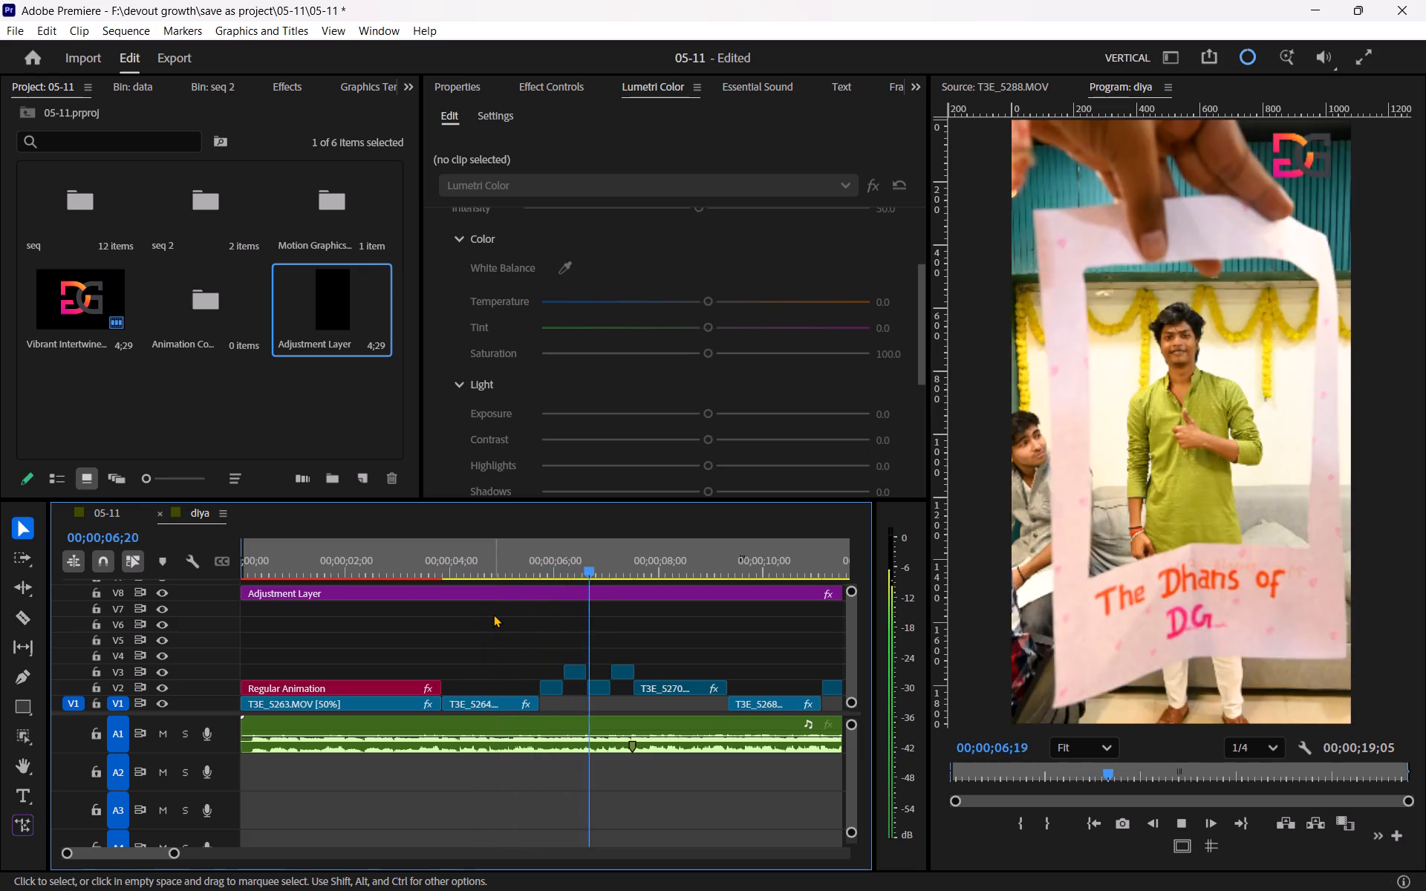
scroll(493, 614, down, 2)
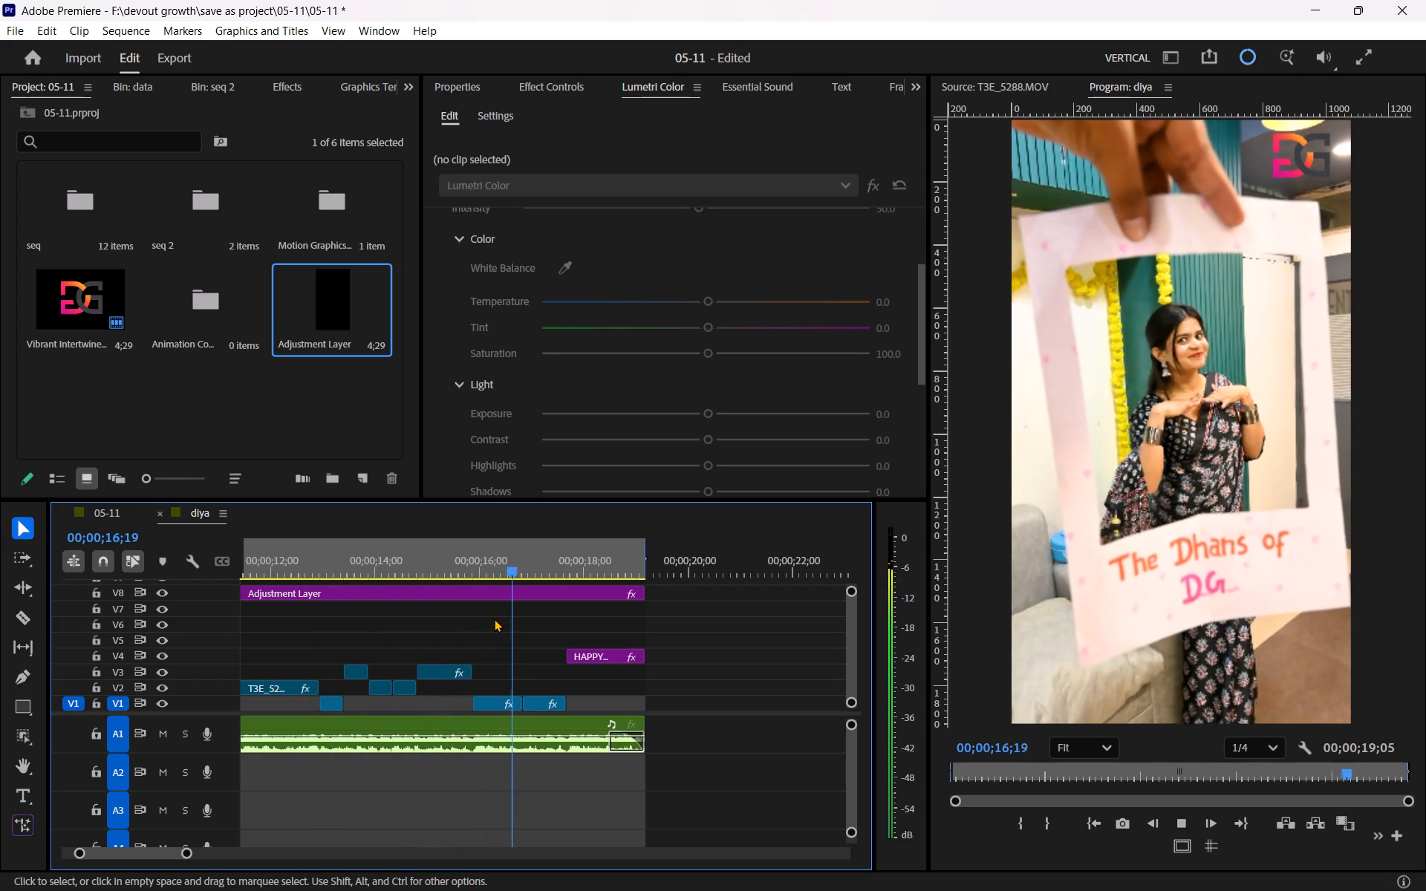
key(space)
Replay the last clips from about 15 seconds through to the HAPPY DHANTERAS end title.
drag(515, 569, 489, 570)
key(space)
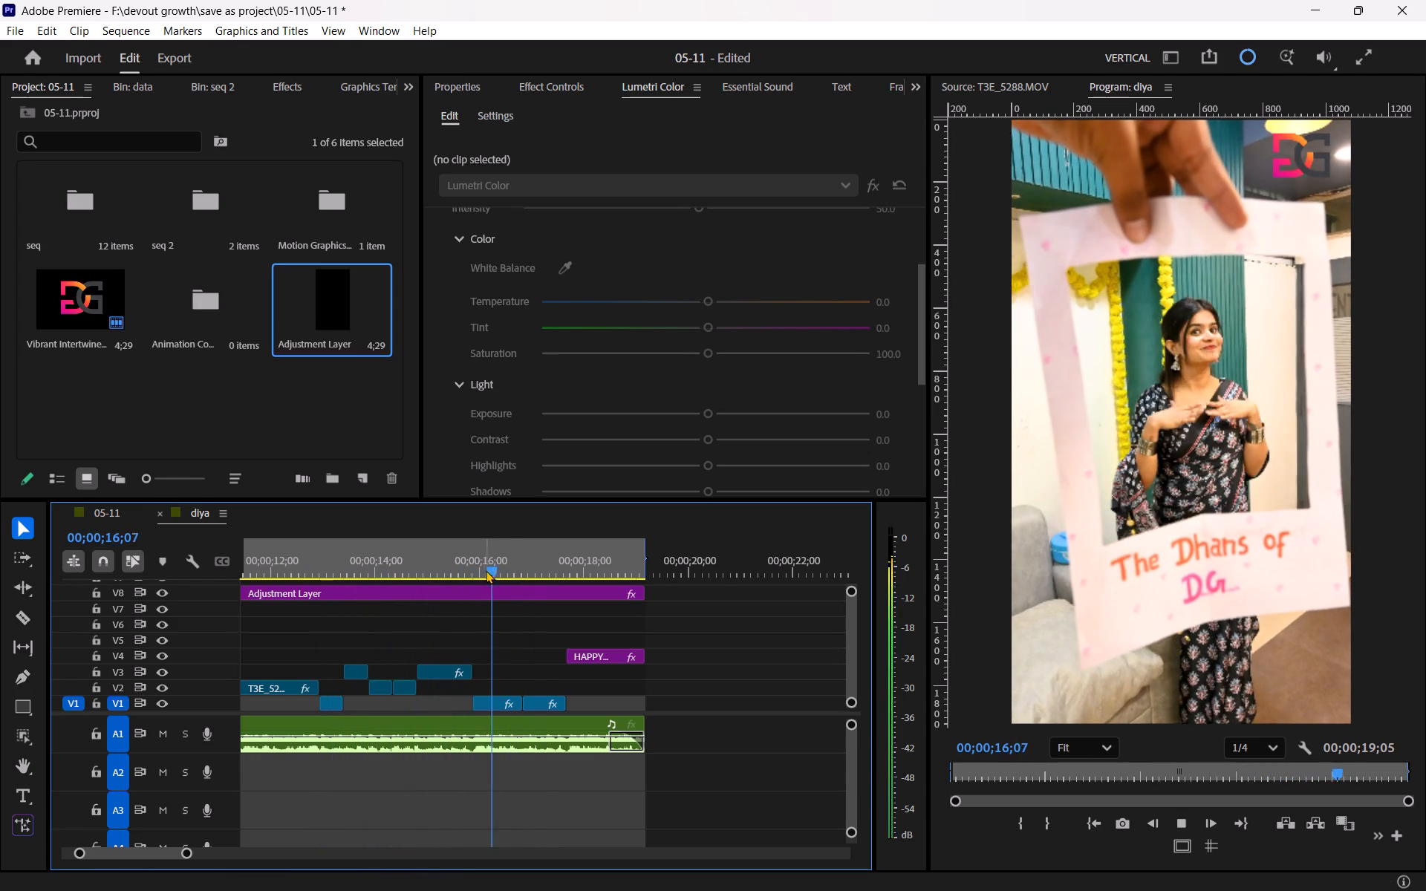
drag(480, 569, 452, 571)
key(space)
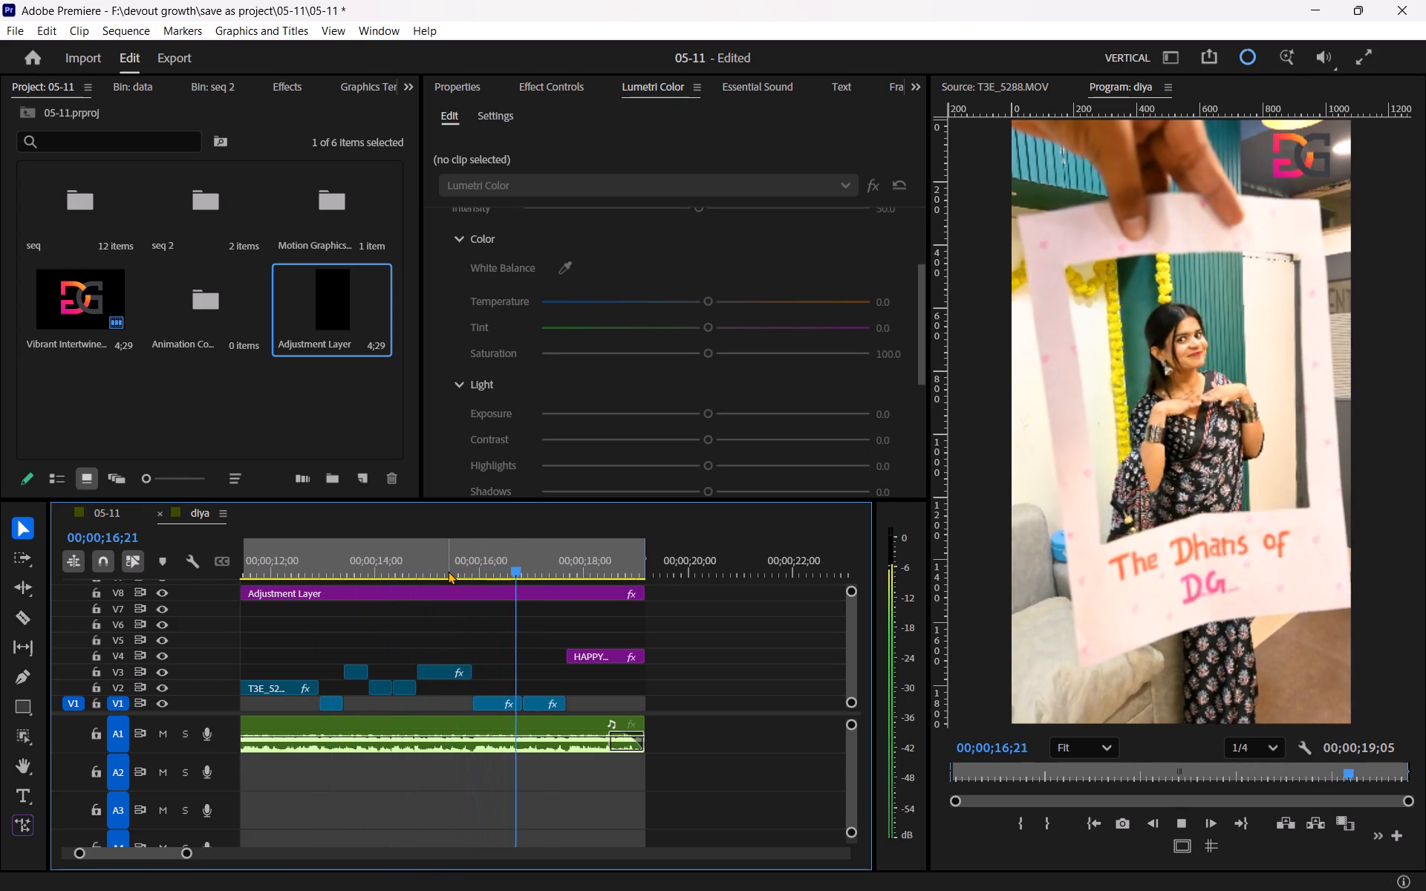
key(space)
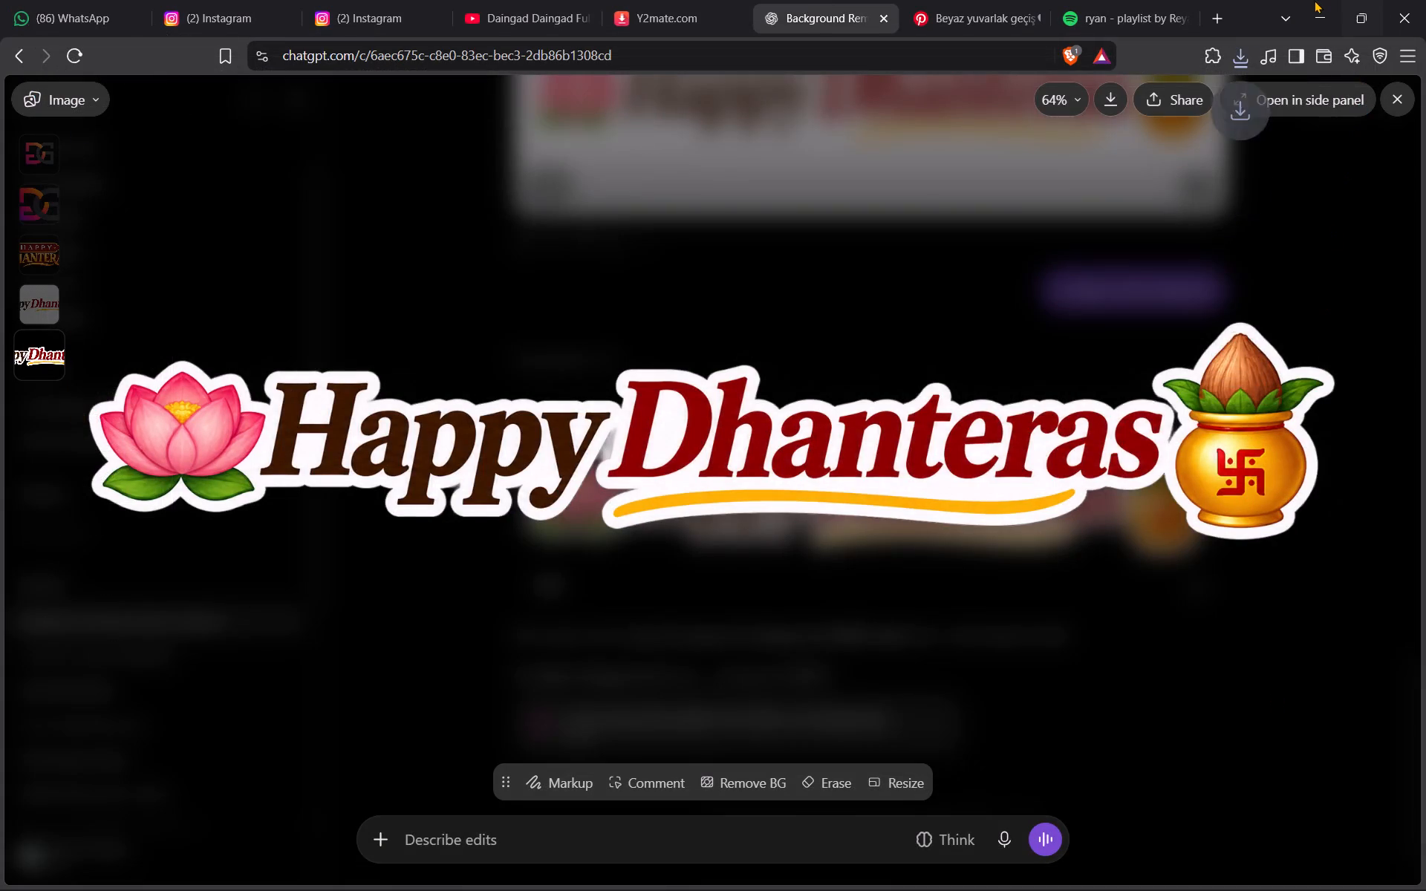
click(1312, 0)
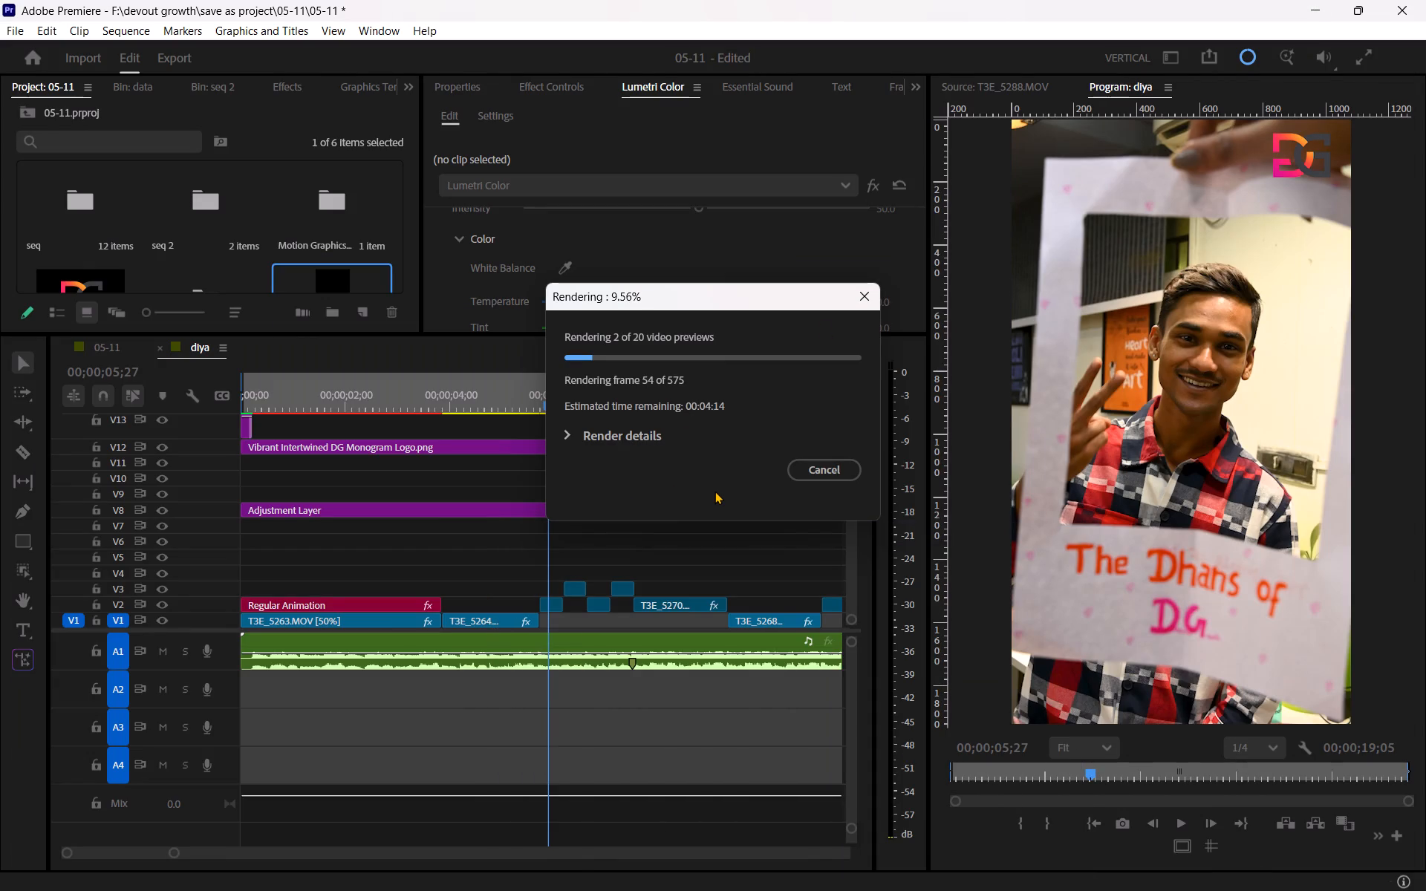
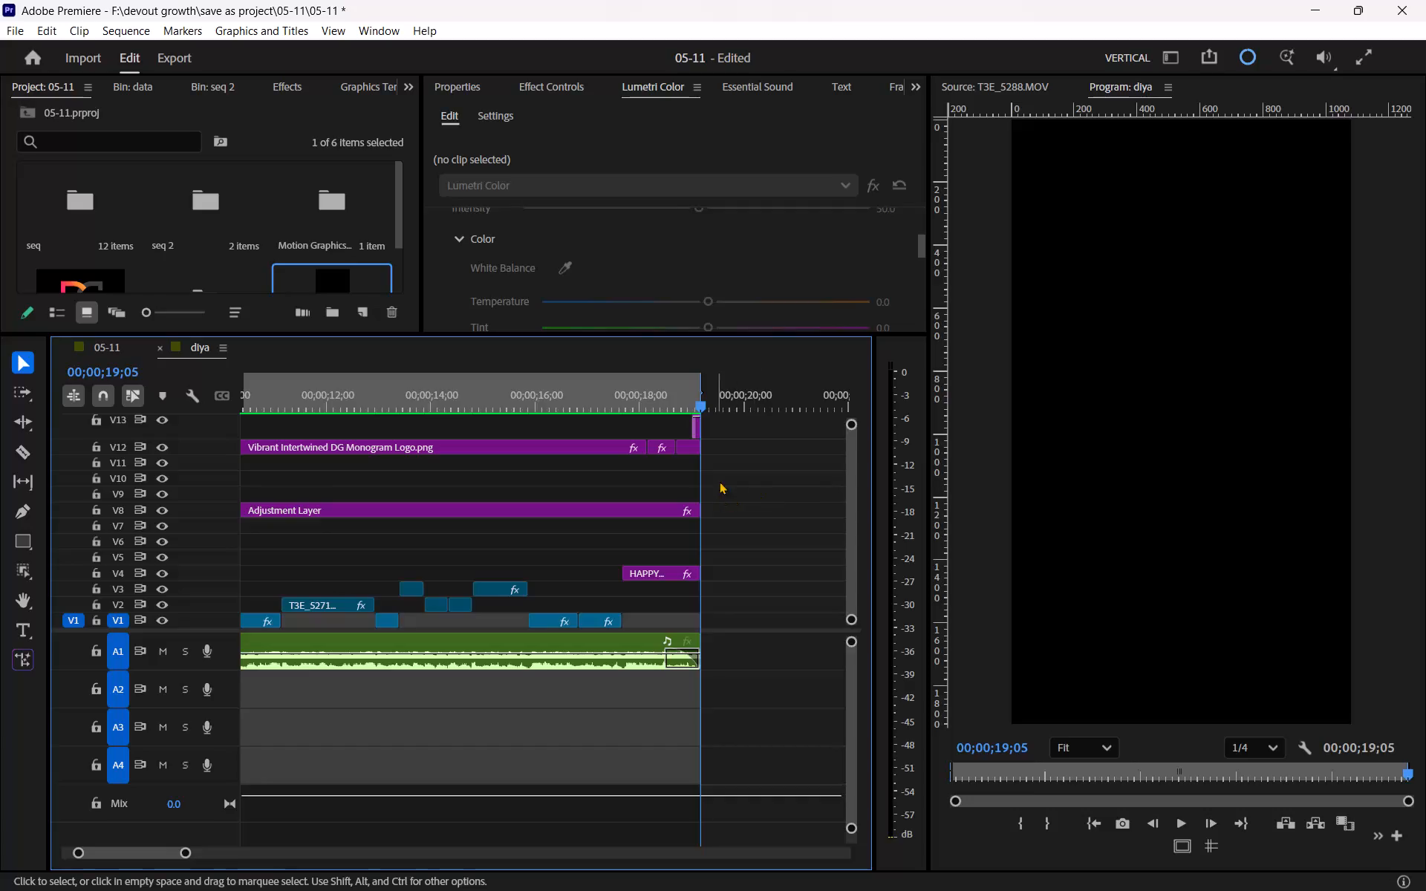
Import the Happy Dhanteras Sticker PNG into the project and place it on V6, aligned with the start of the HAPPY DHANTERAS text title.
drag(624, 402, 594, 400)
key(space)
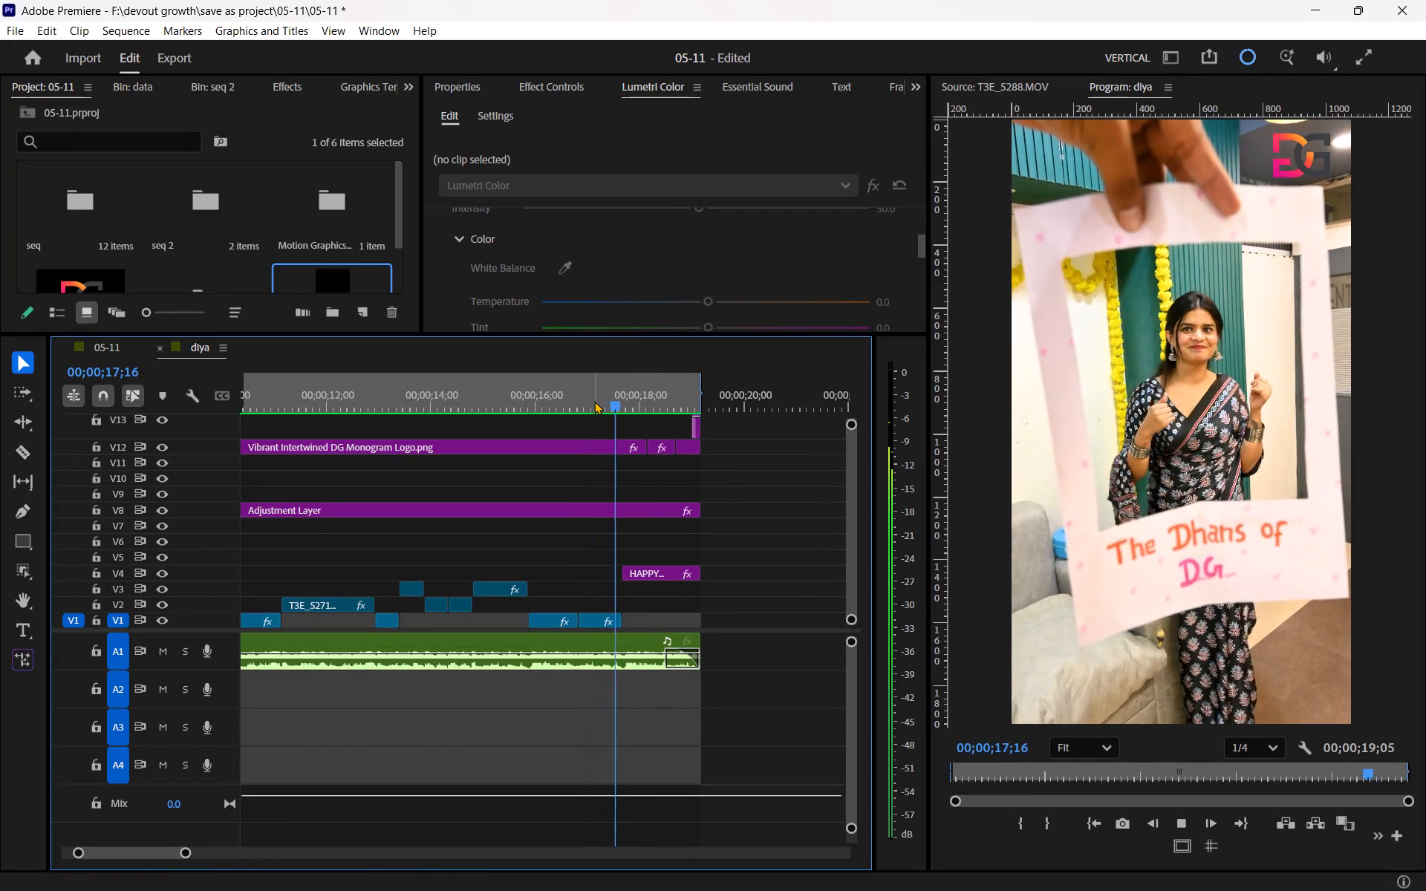
key(space)
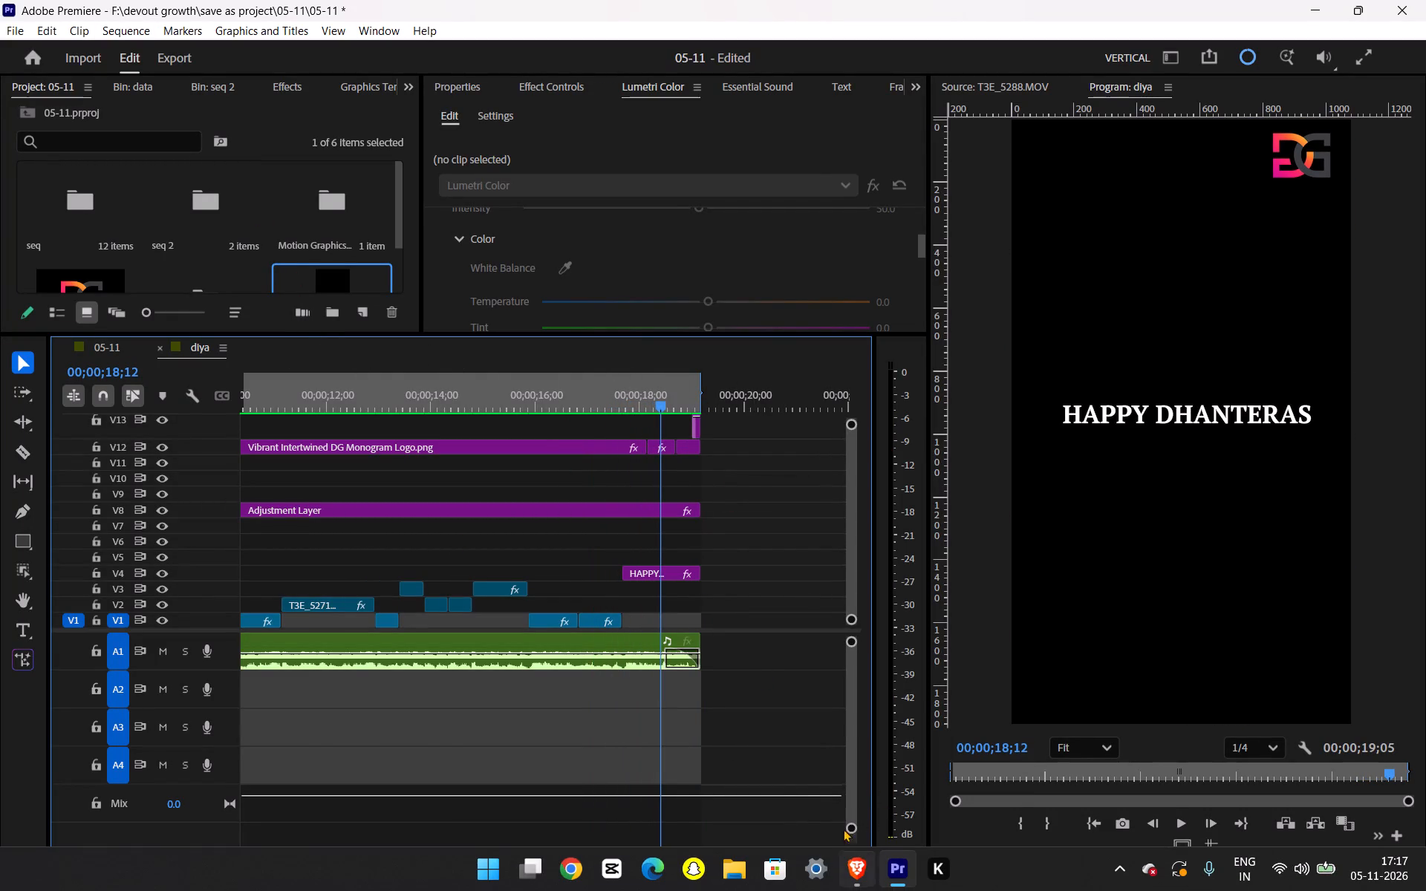
scroll(126, 244, down, 6)
double_click(252, 292)
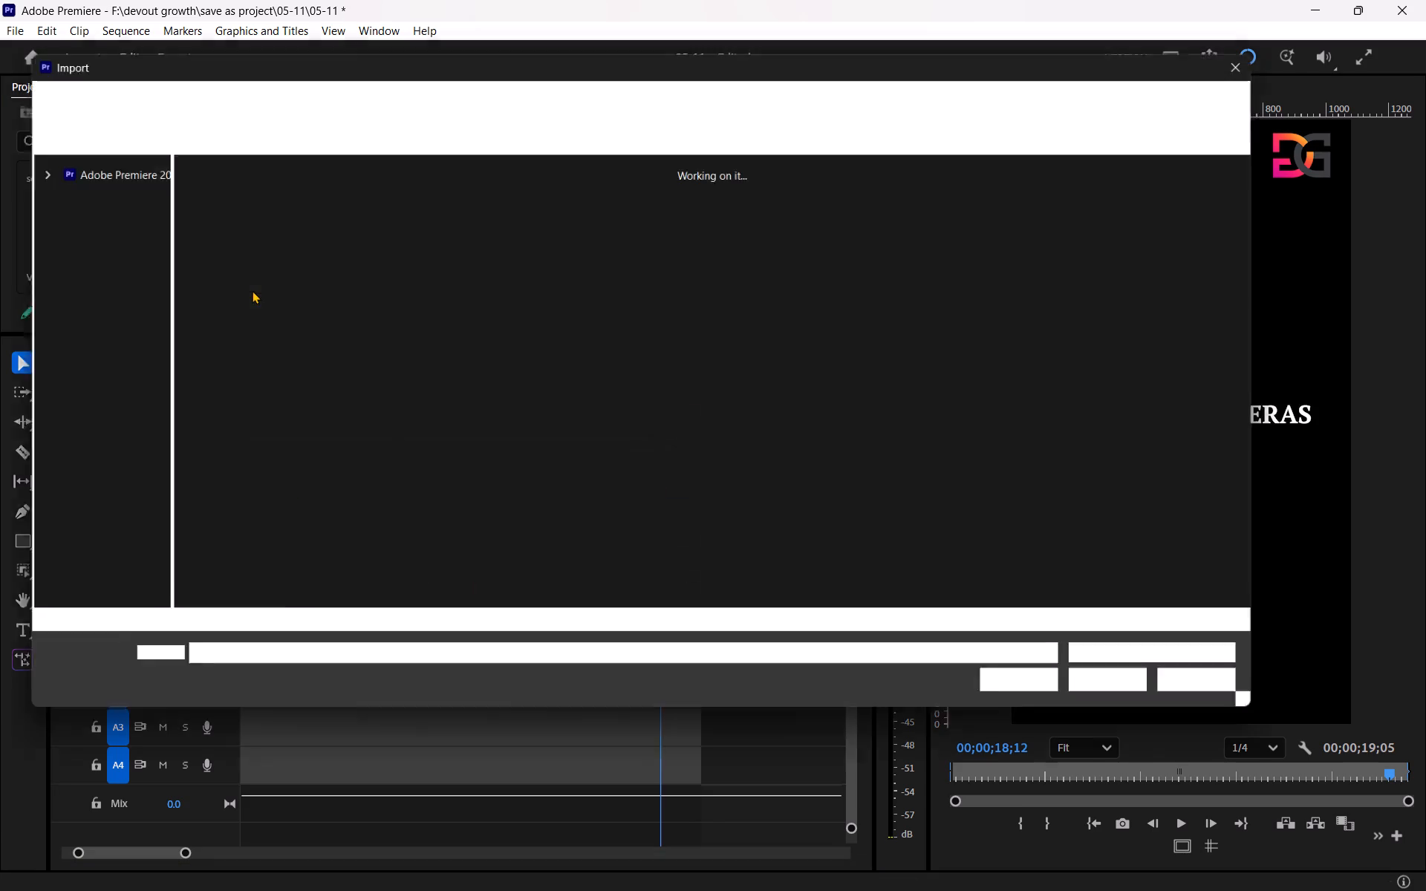
double_click(326, 220)
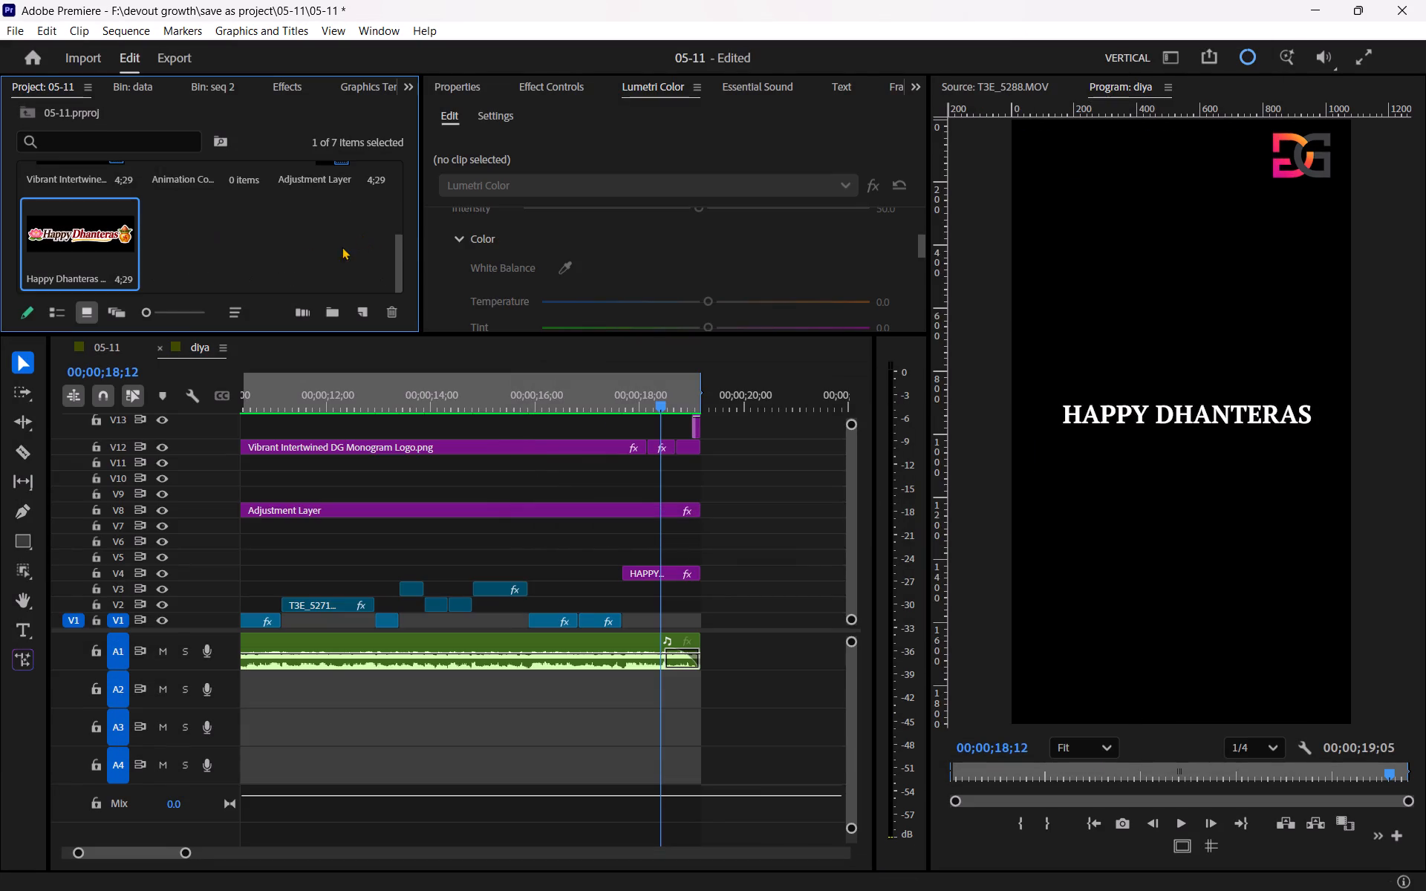
drag(90, 238, 619, 545)
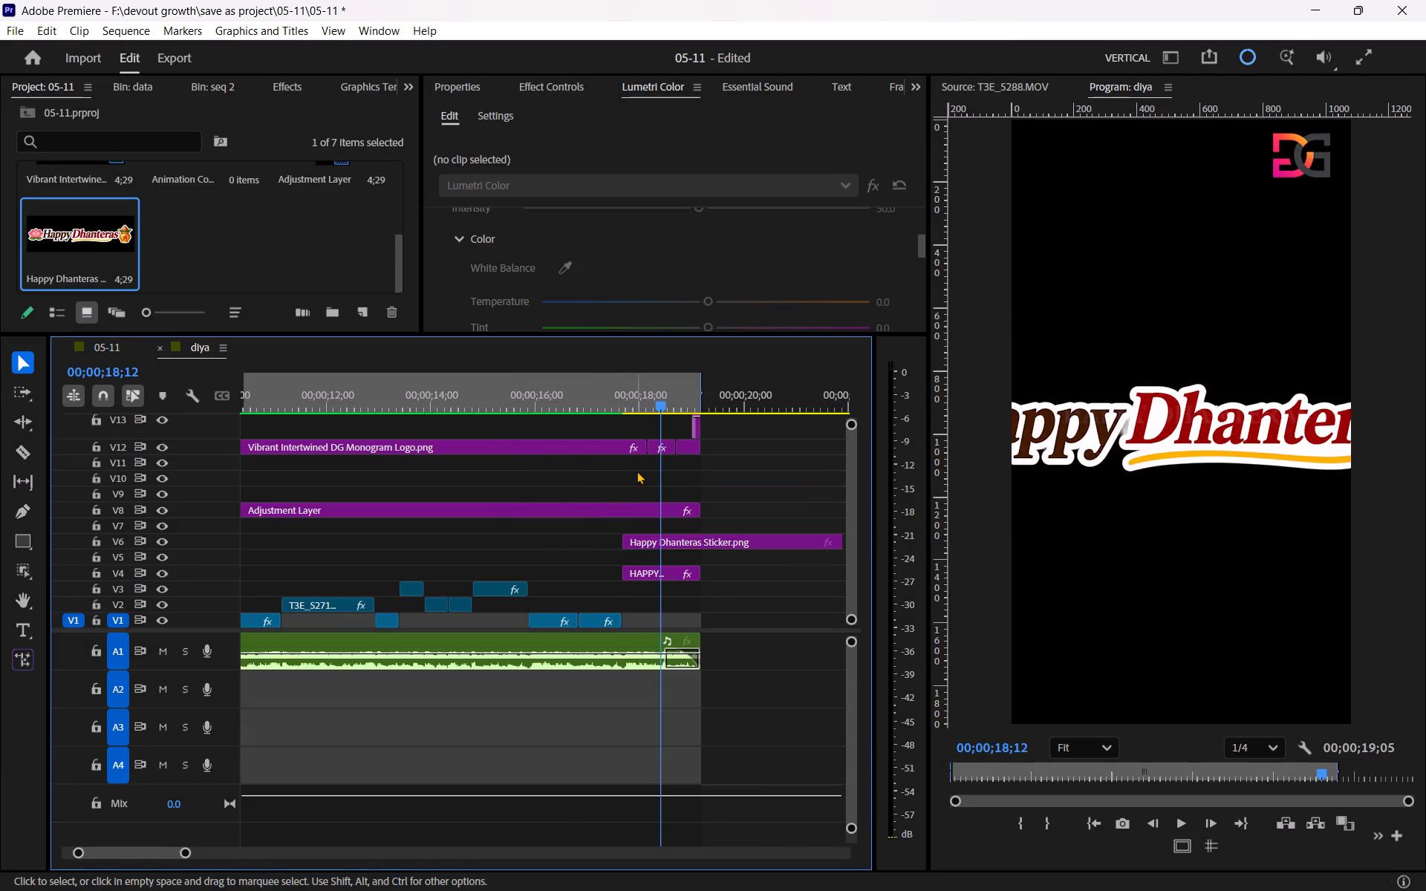
Trim the end of the Happy Dhanteras Sticker clip on V6 to match the end of the diya sequence.
drag(643, 394, 661, 397)
scroll(655, 458, down, 4)
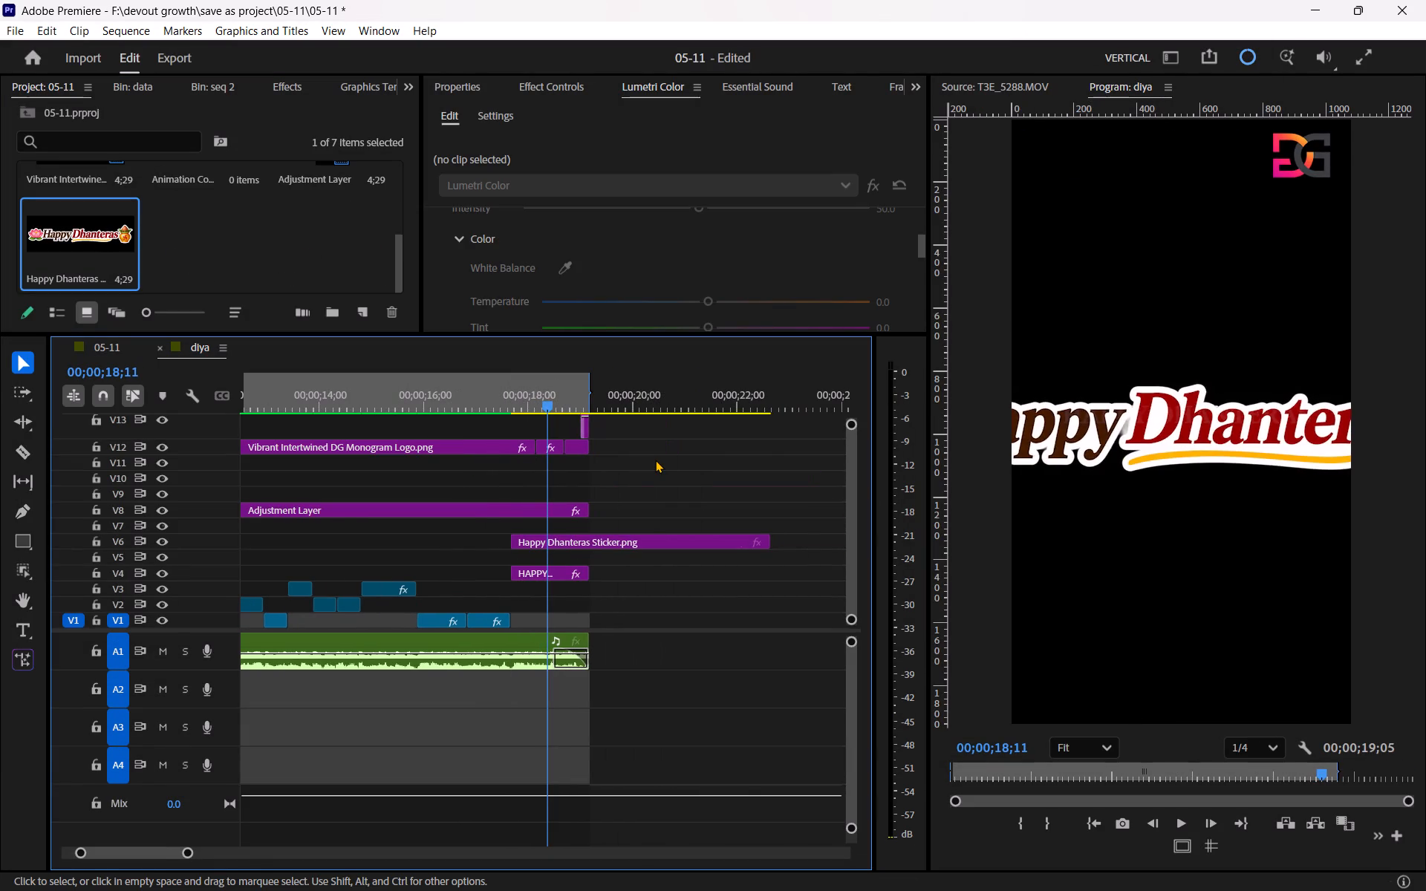
key(minus)
drag(661, 542, 591, 551)
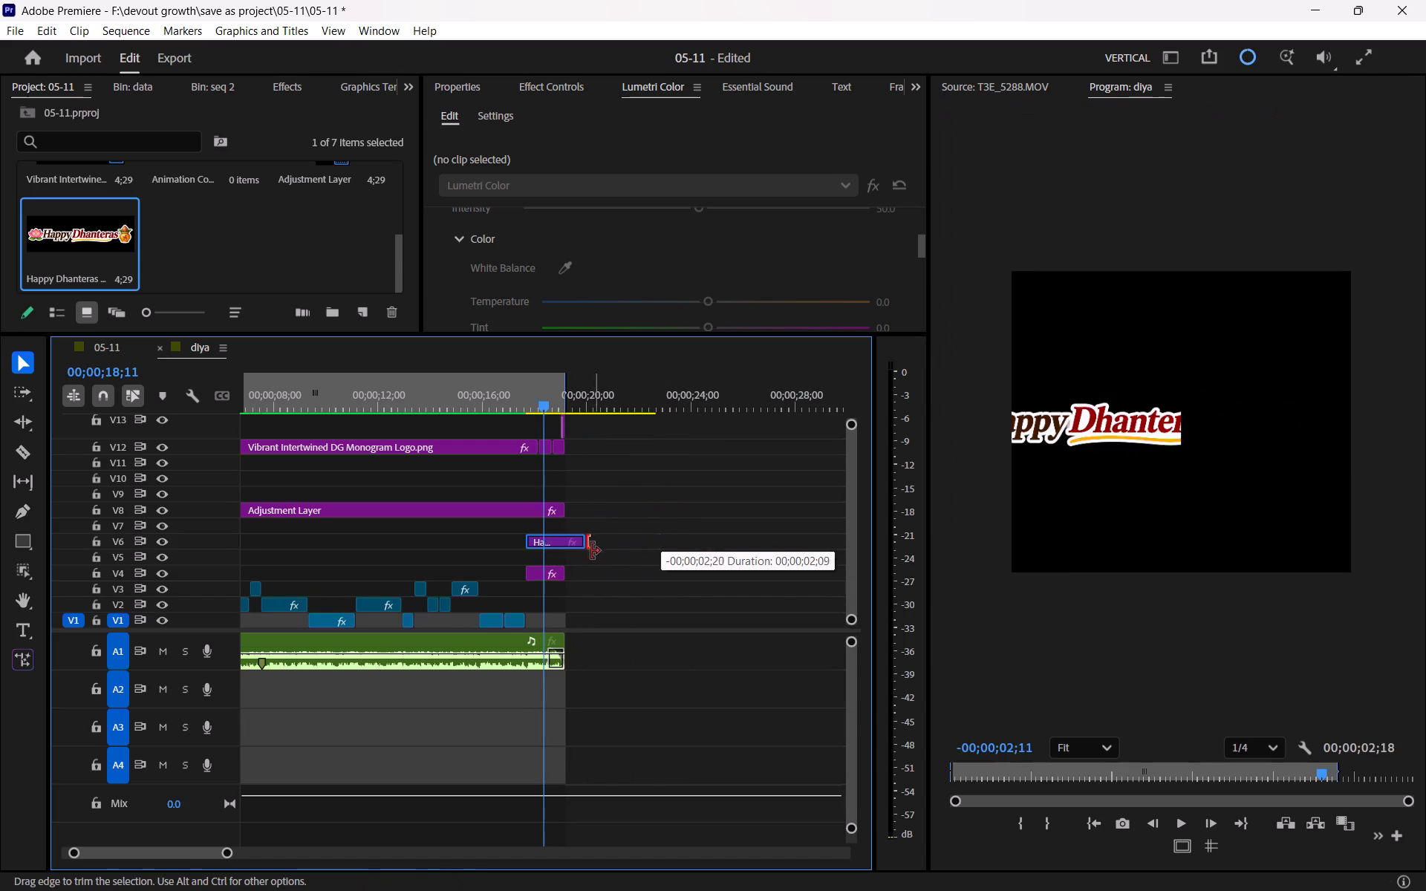
drag(591, 551, 575, 558)
Delete the plain HAPPY DHANTERAS text title from V4.
click(537, 574)
key(Delete)
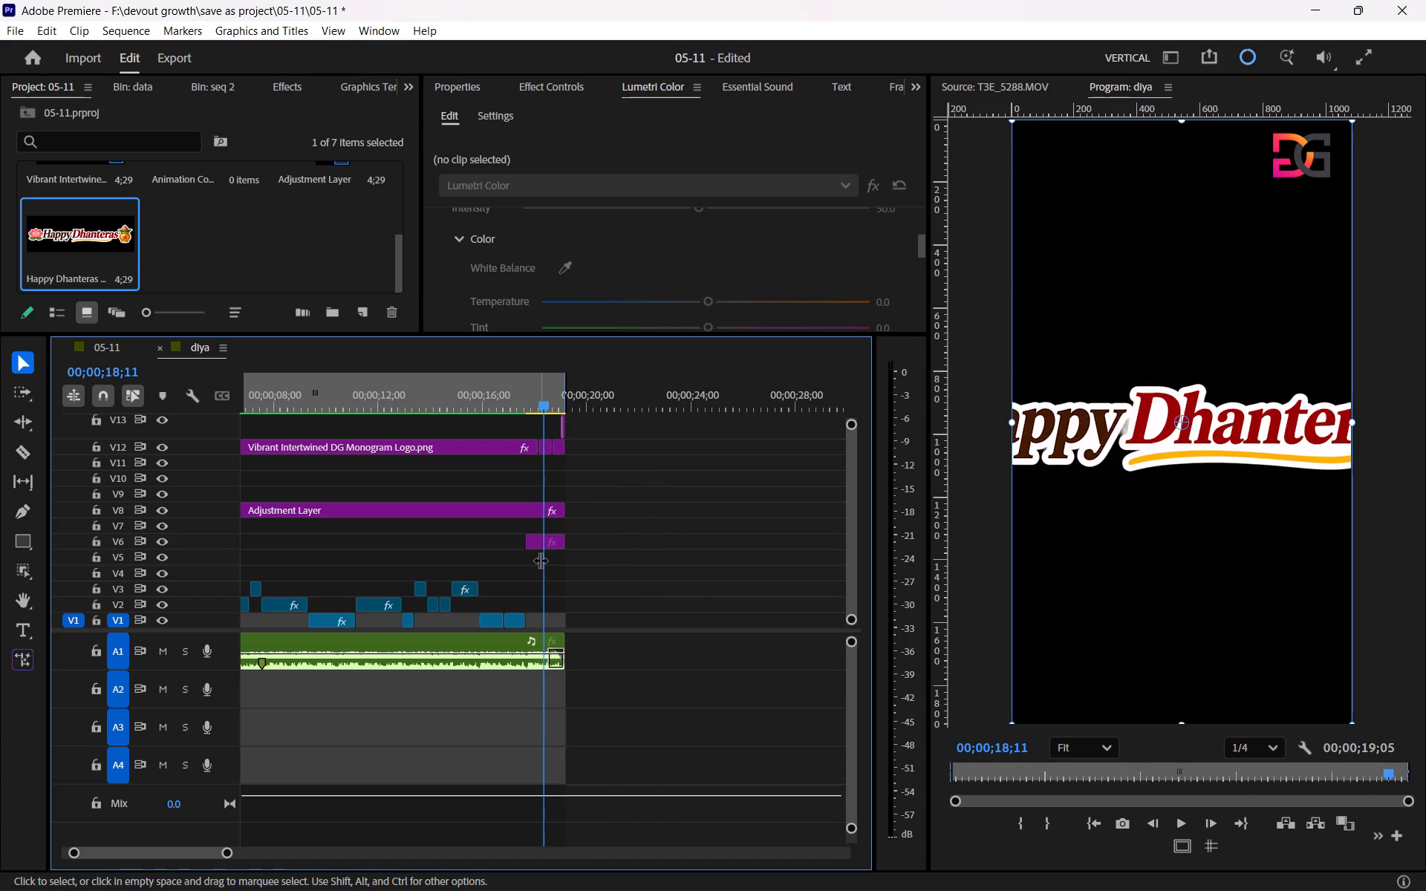
Scale the Happy Dhanteras Sticker clip down to 39 so the whole graphic fits within the vertical frame.
click(541, 542)
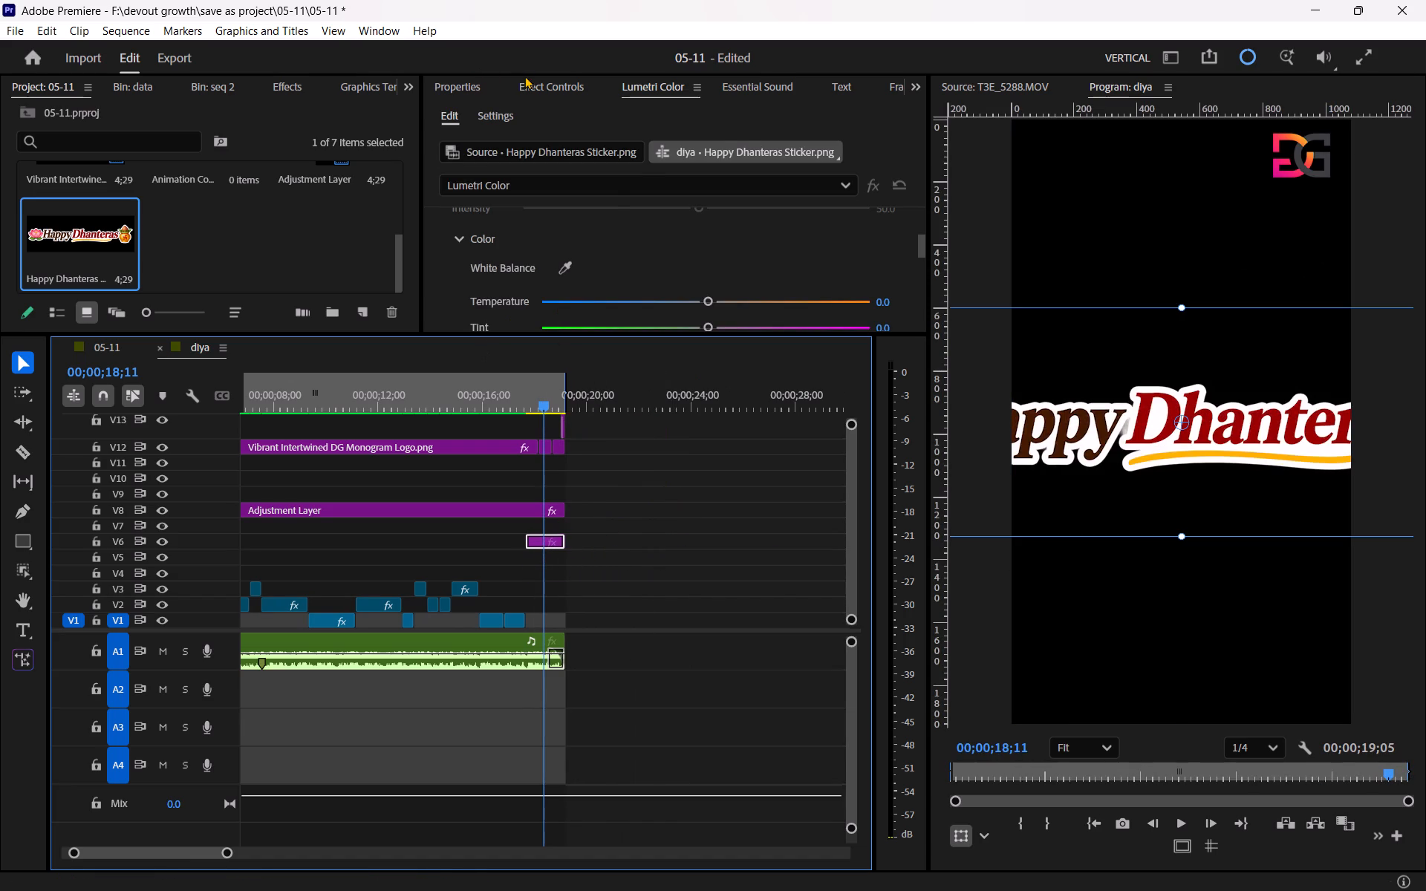
click(534, 84)
drag(579, 226, 545, 249)
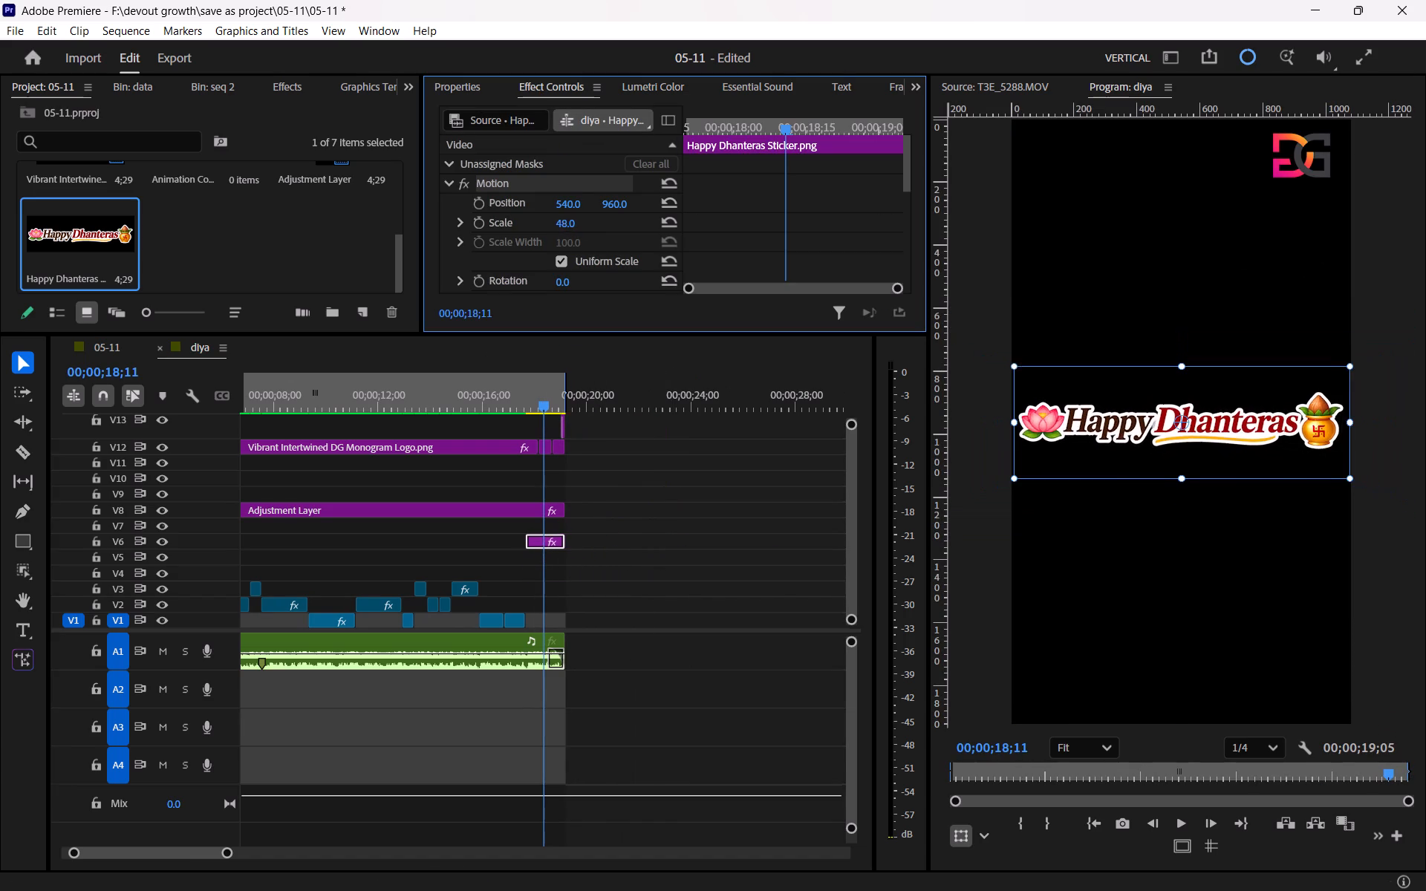
drag(545, 249, 545, 255)
Play the ending of the diya sequence from about 16 seconds to check the resized Happy Dhanteras graphic.
drag(526, 399, 500, 404)
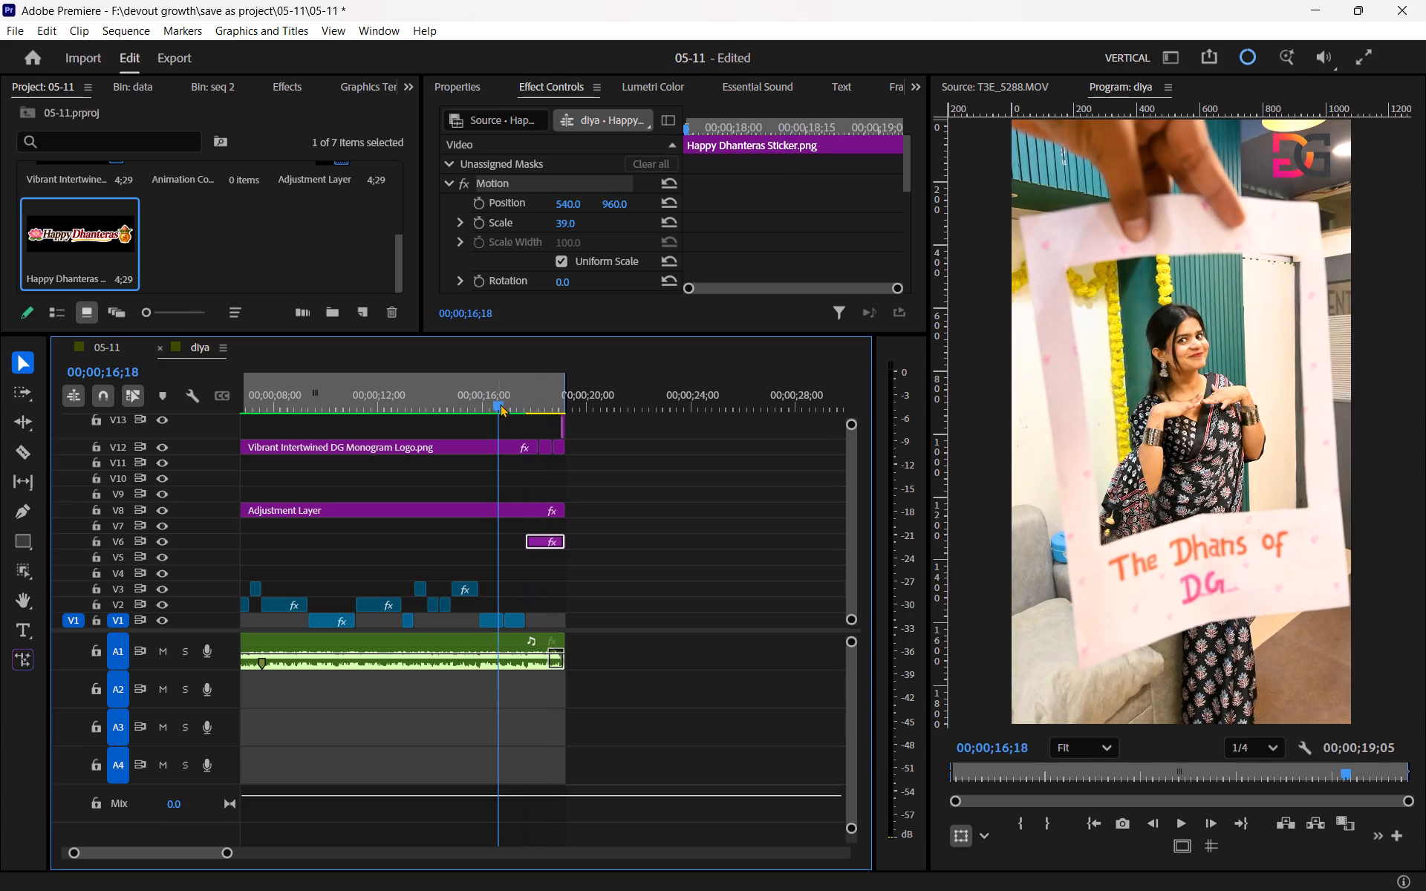
key(space)
key(space)
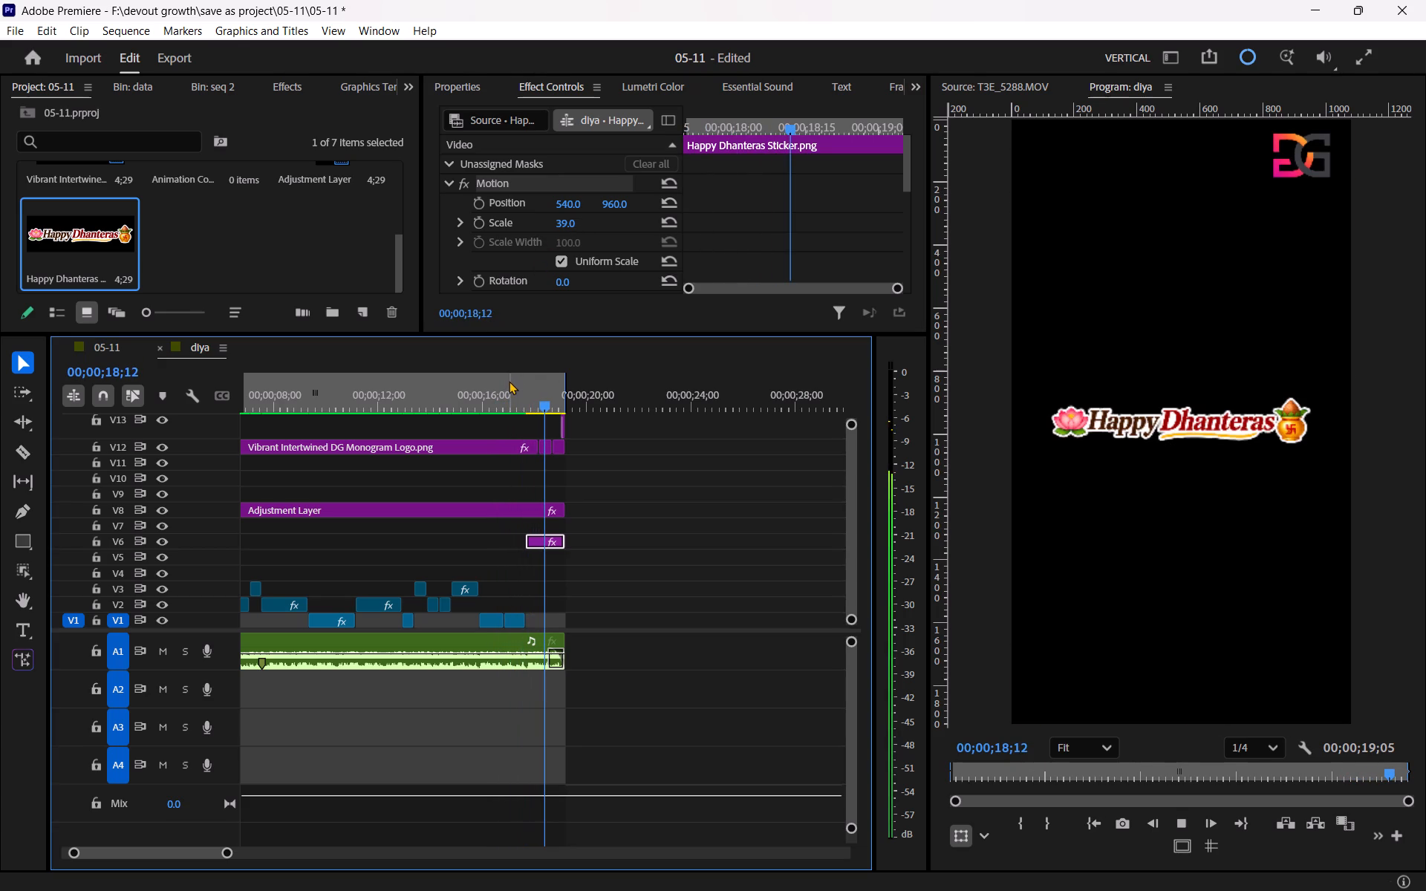
click(599, 509)
key(space)
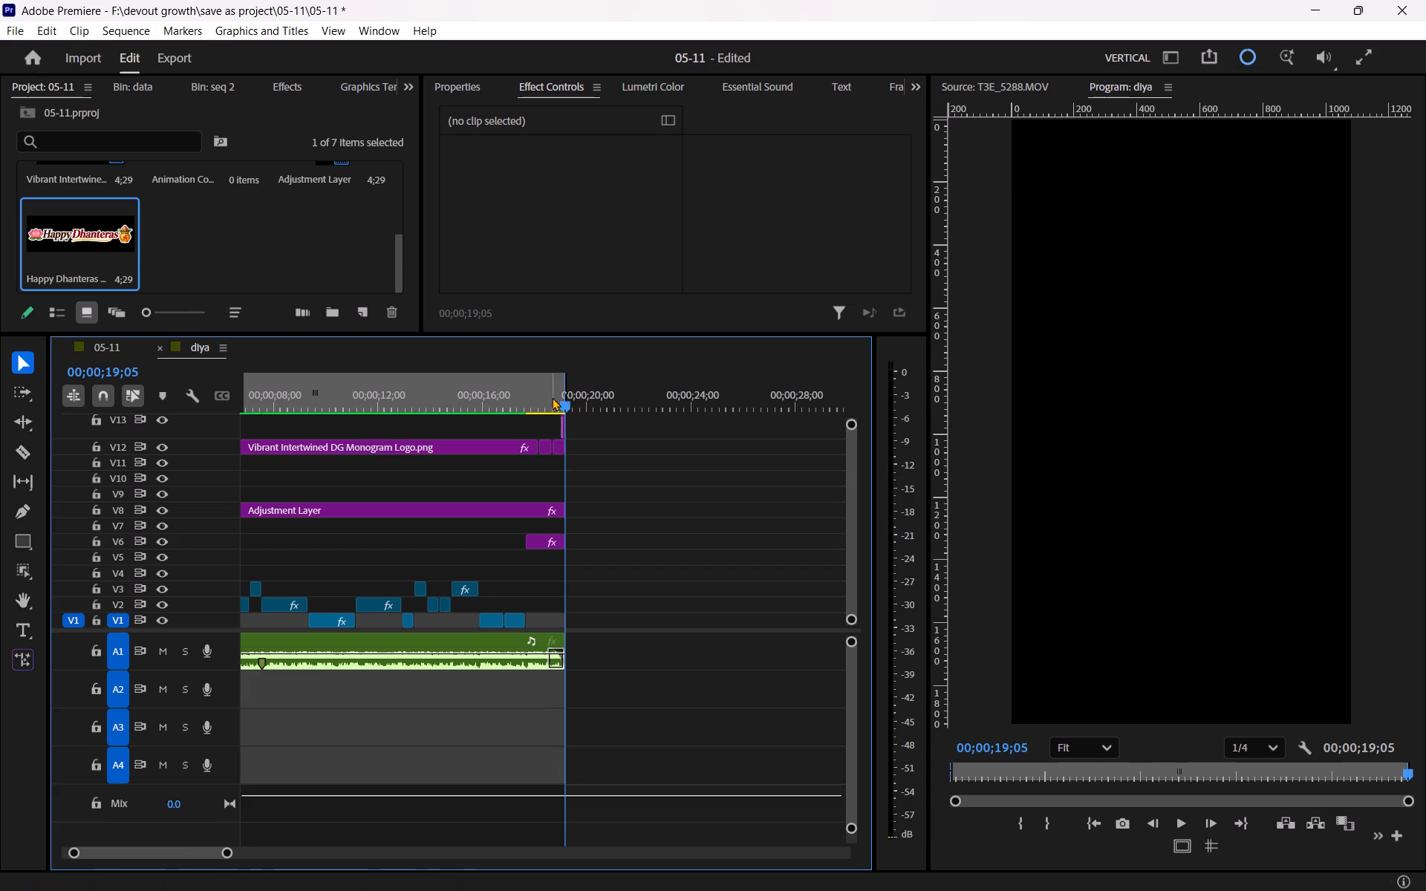
drag(552, 397, 535, 410)
key(space)
key(space)
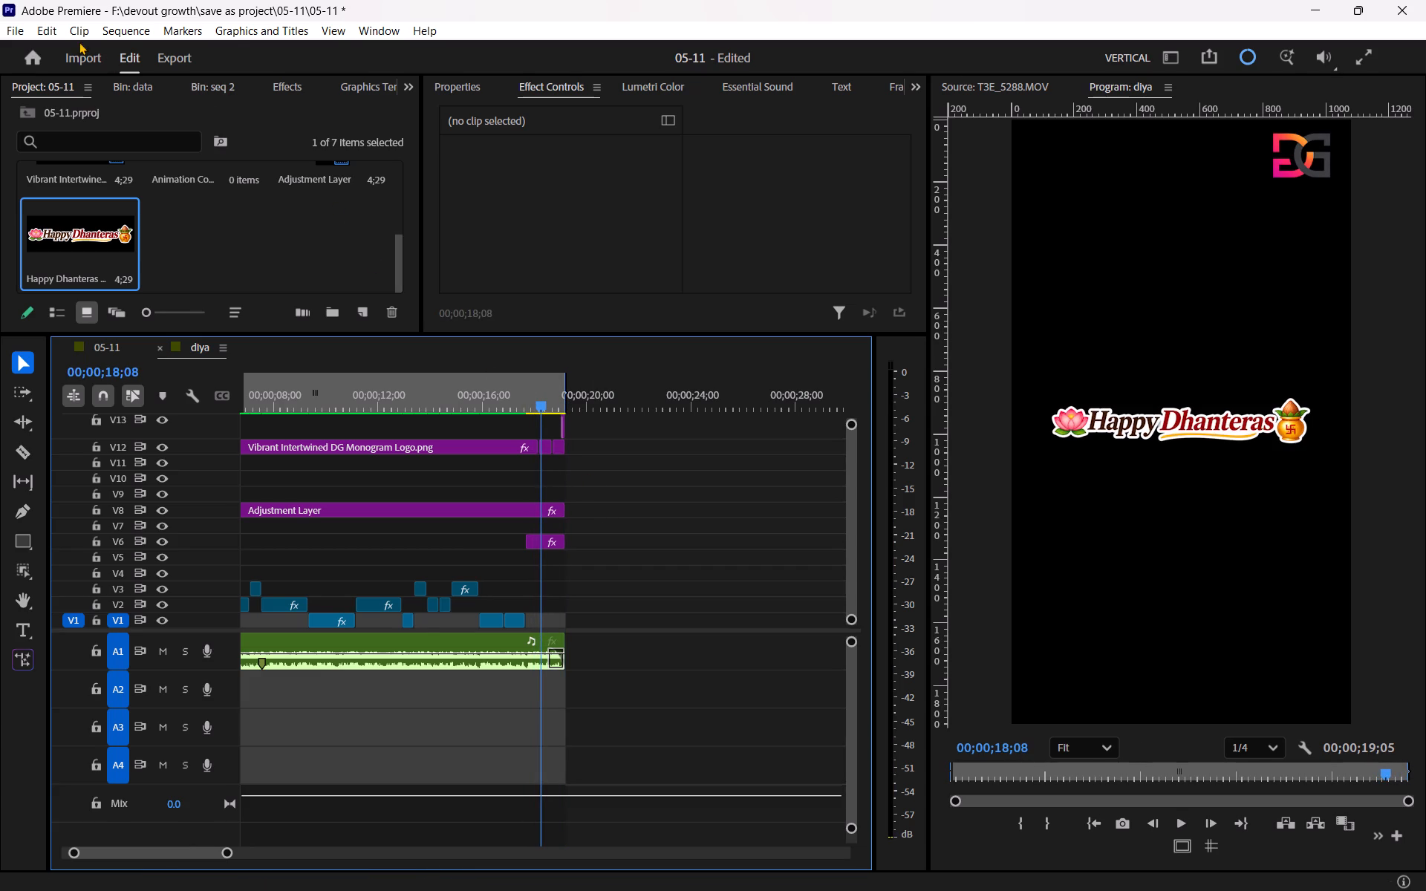
Render the diya sequence with Render In to Out.
click(126, 30)
click(184, 95)
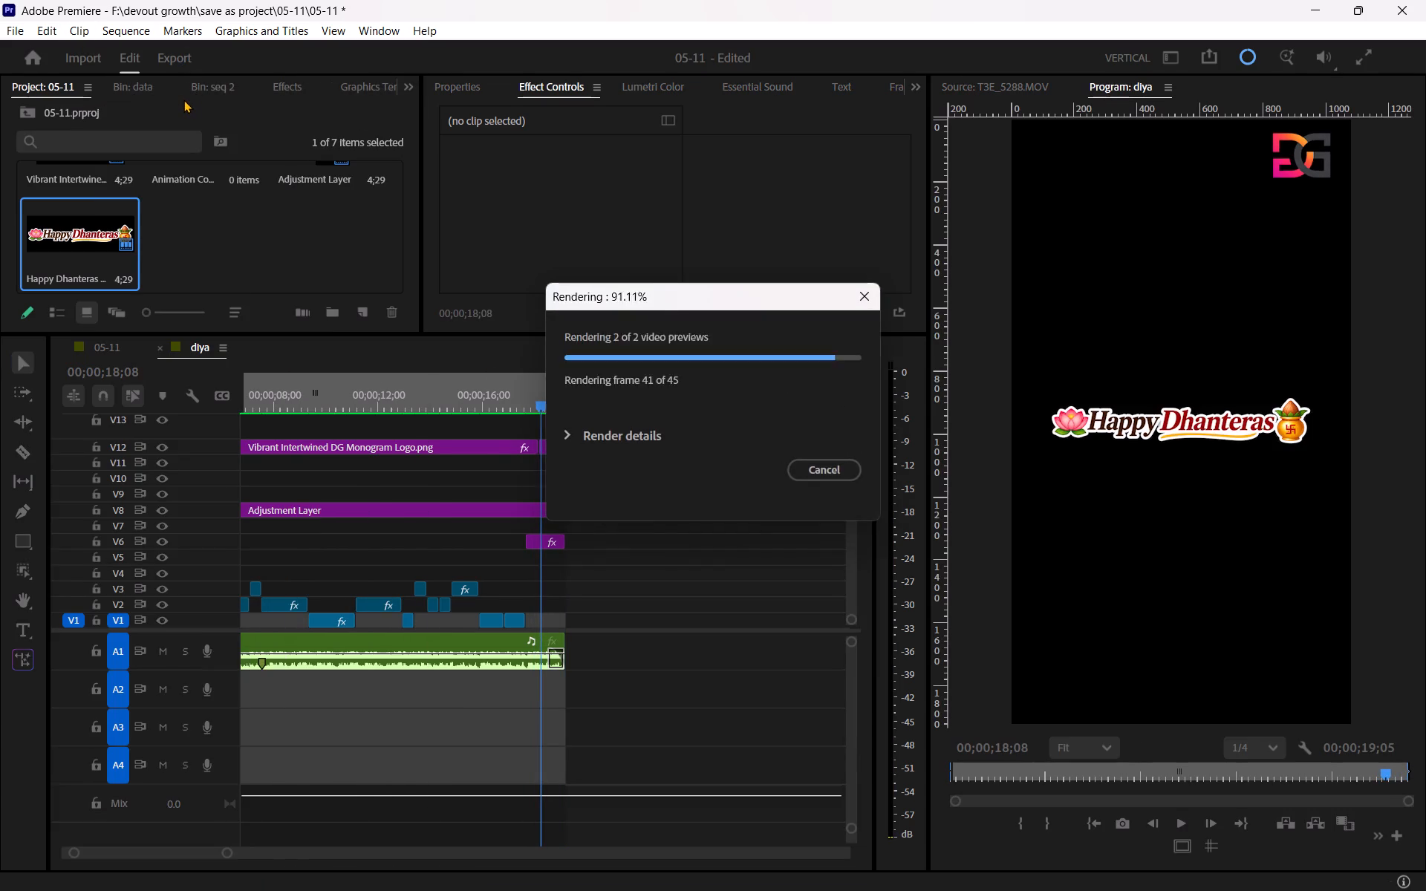
key(space)
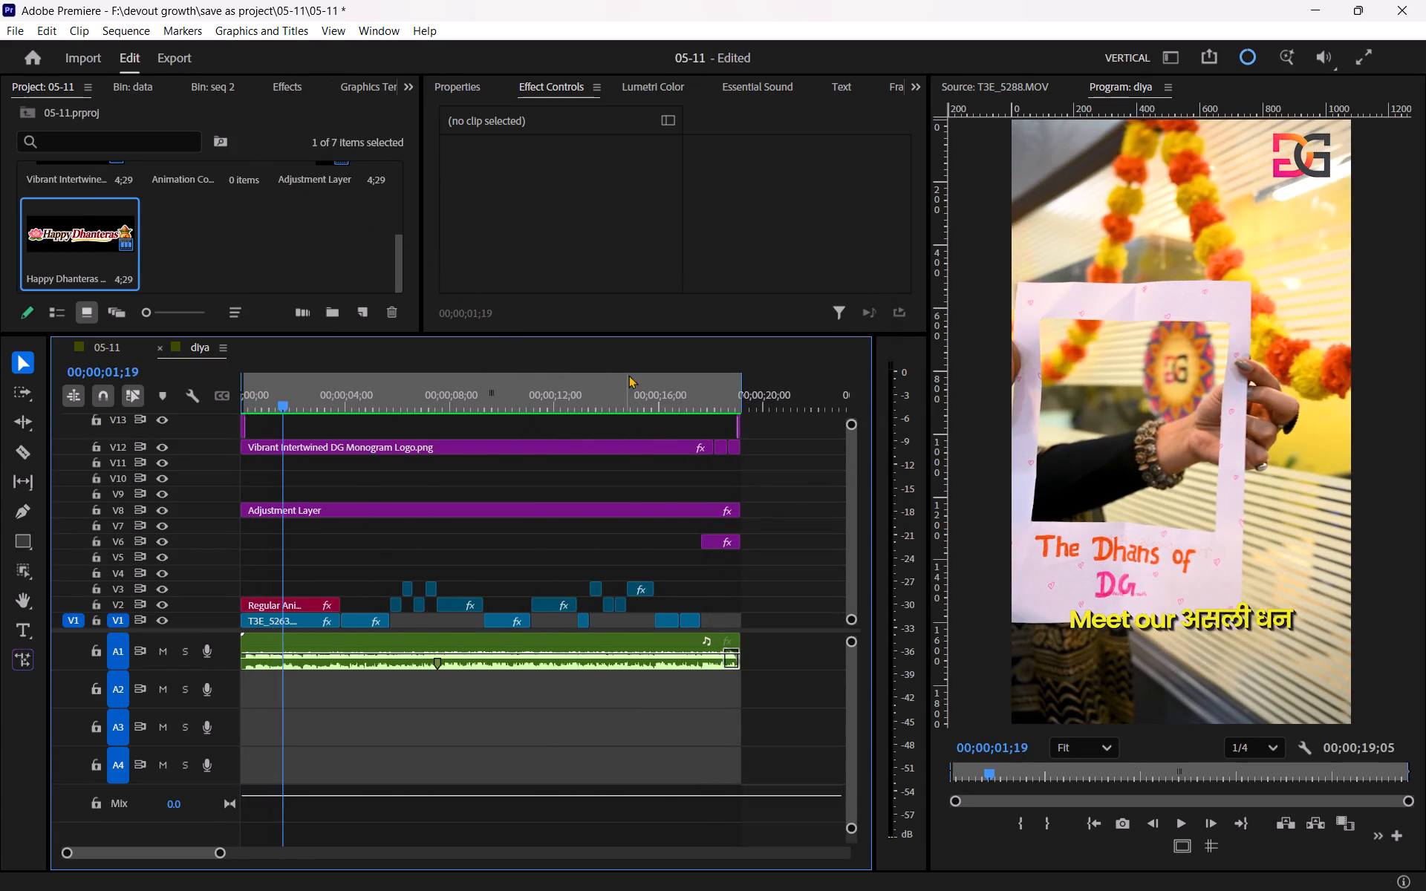
Review the rendered diya sequence by playing it in full from the start and rechecking the ending with the Happy Dhanteras graphic.
click(664, 388)
key(space)
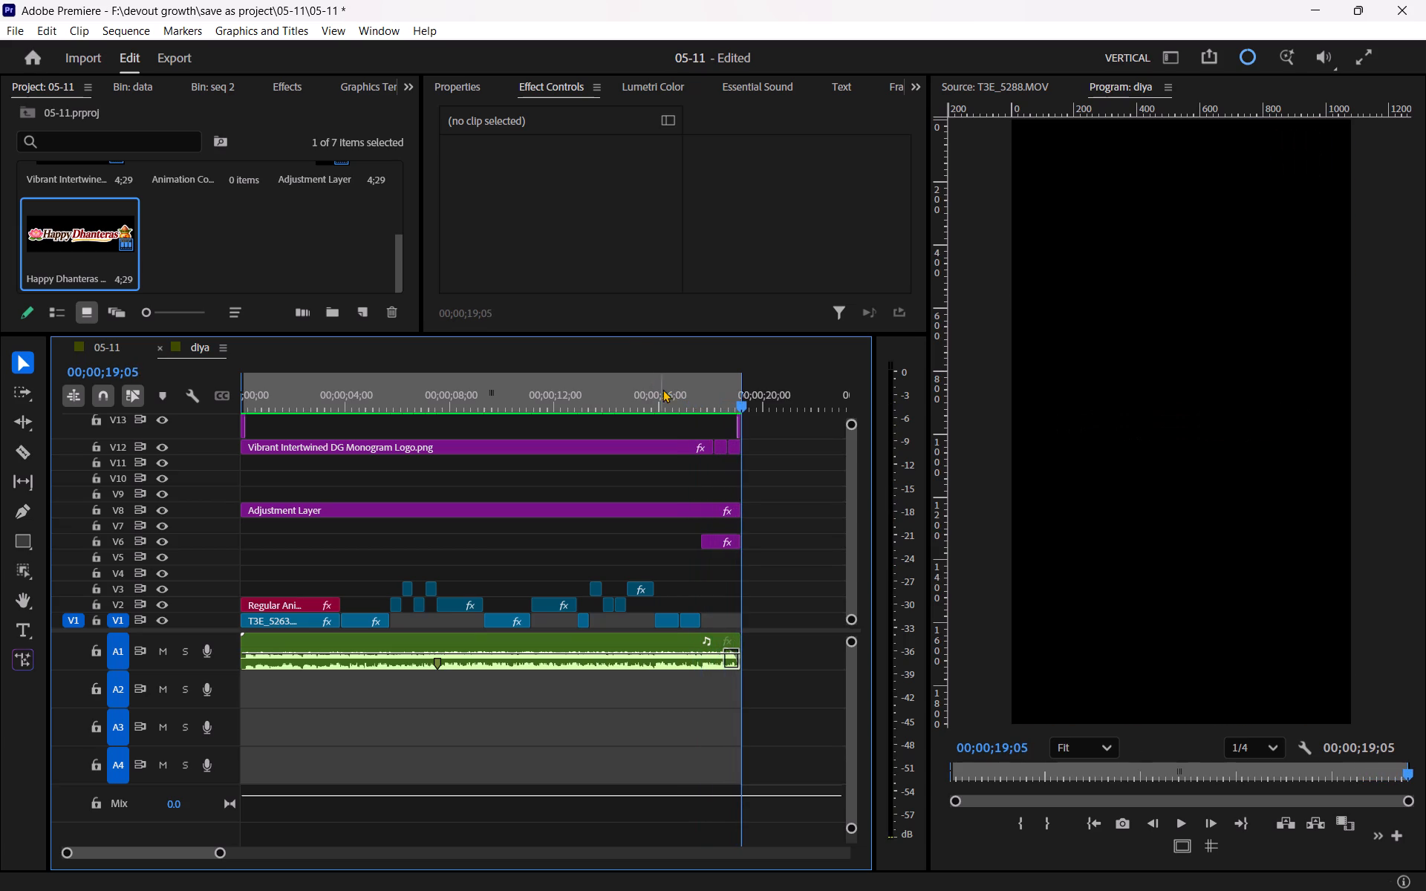
drag(699, 399, 52, 466)
key(space)
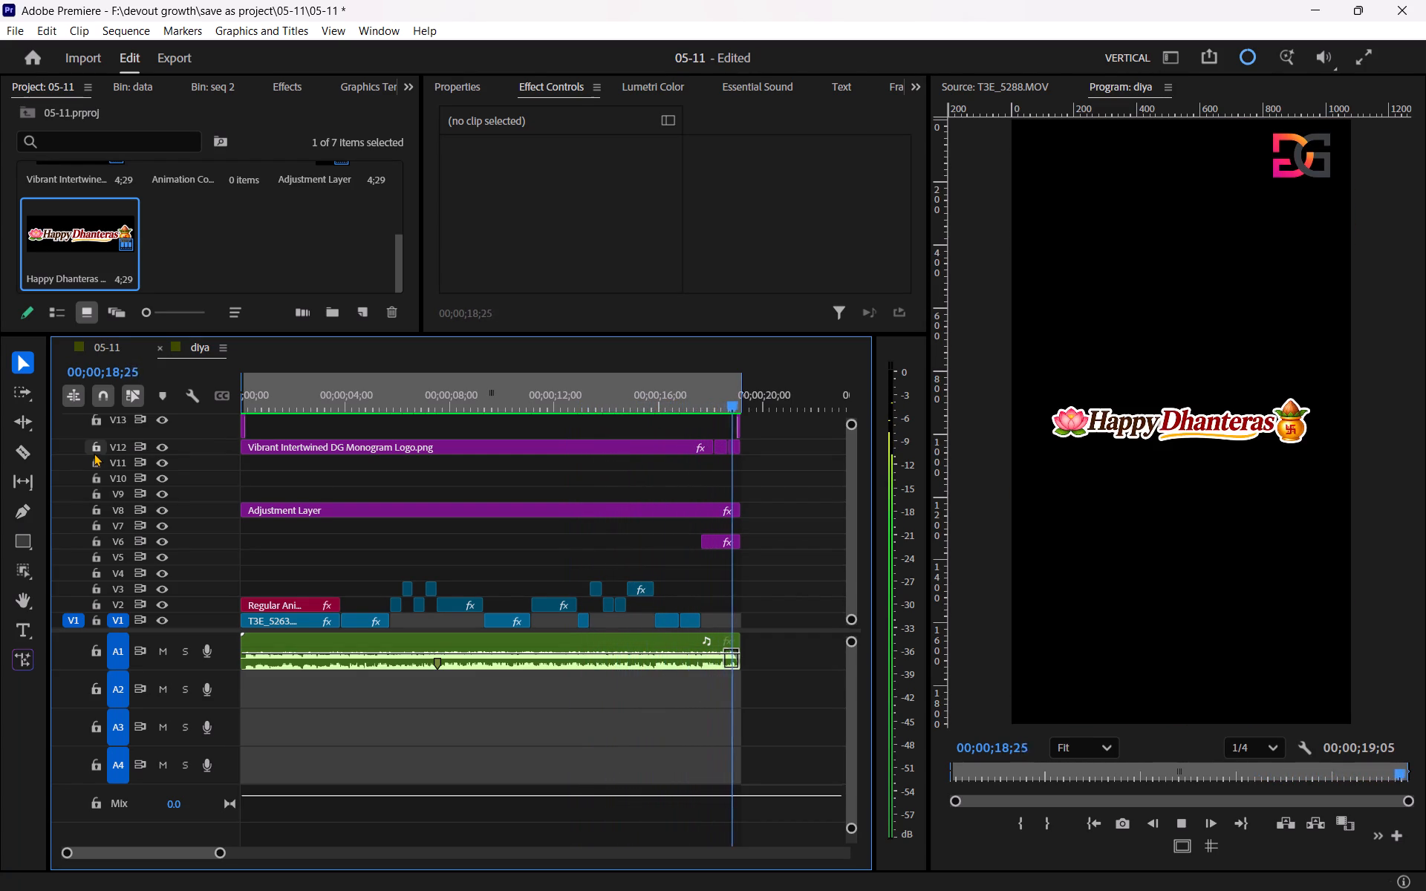
drag(710, 400, 724, 399)
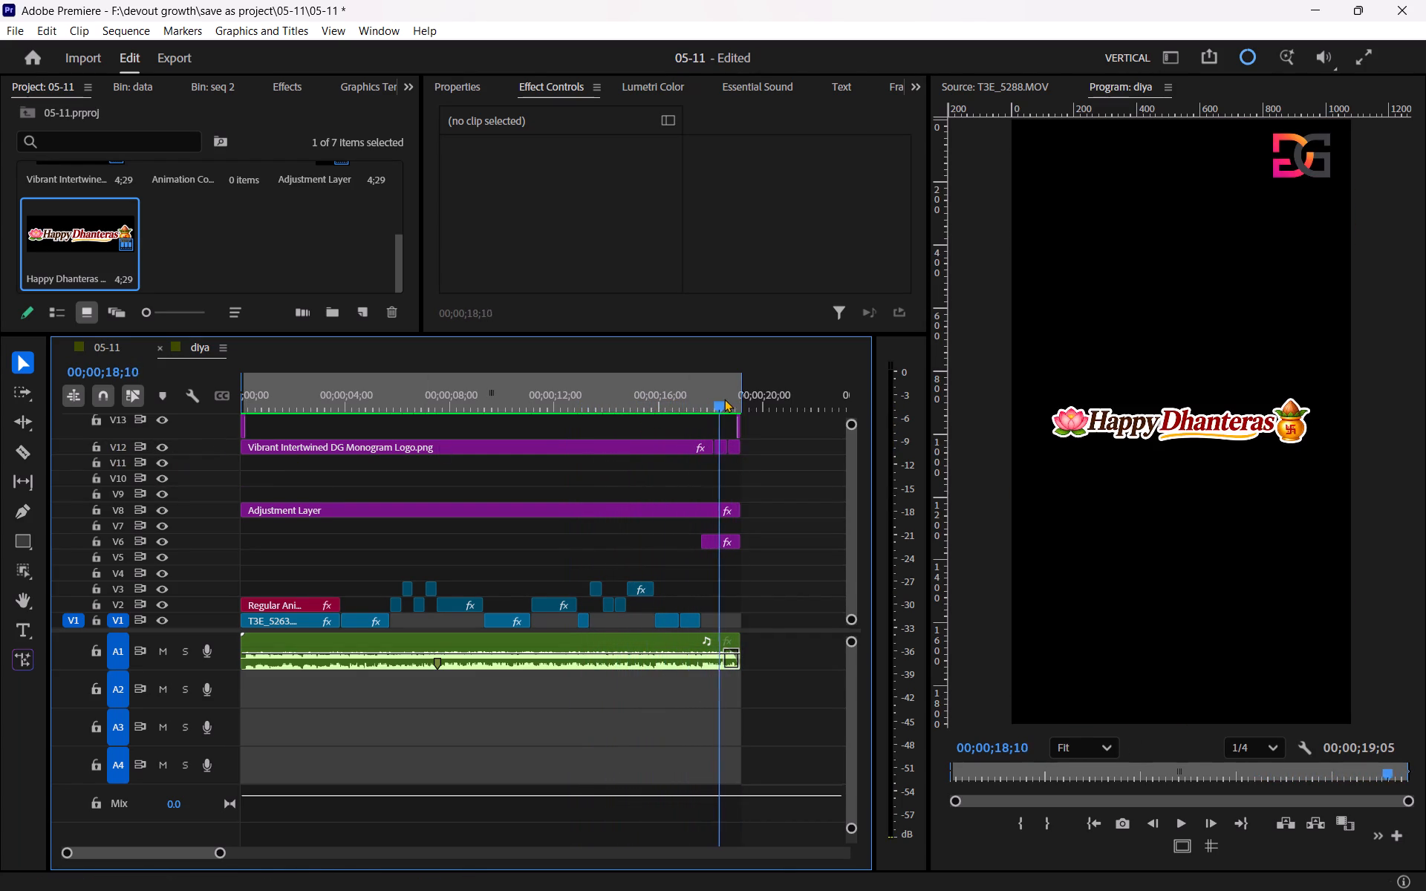
drag(724, 399, 727, 399)
text(==)
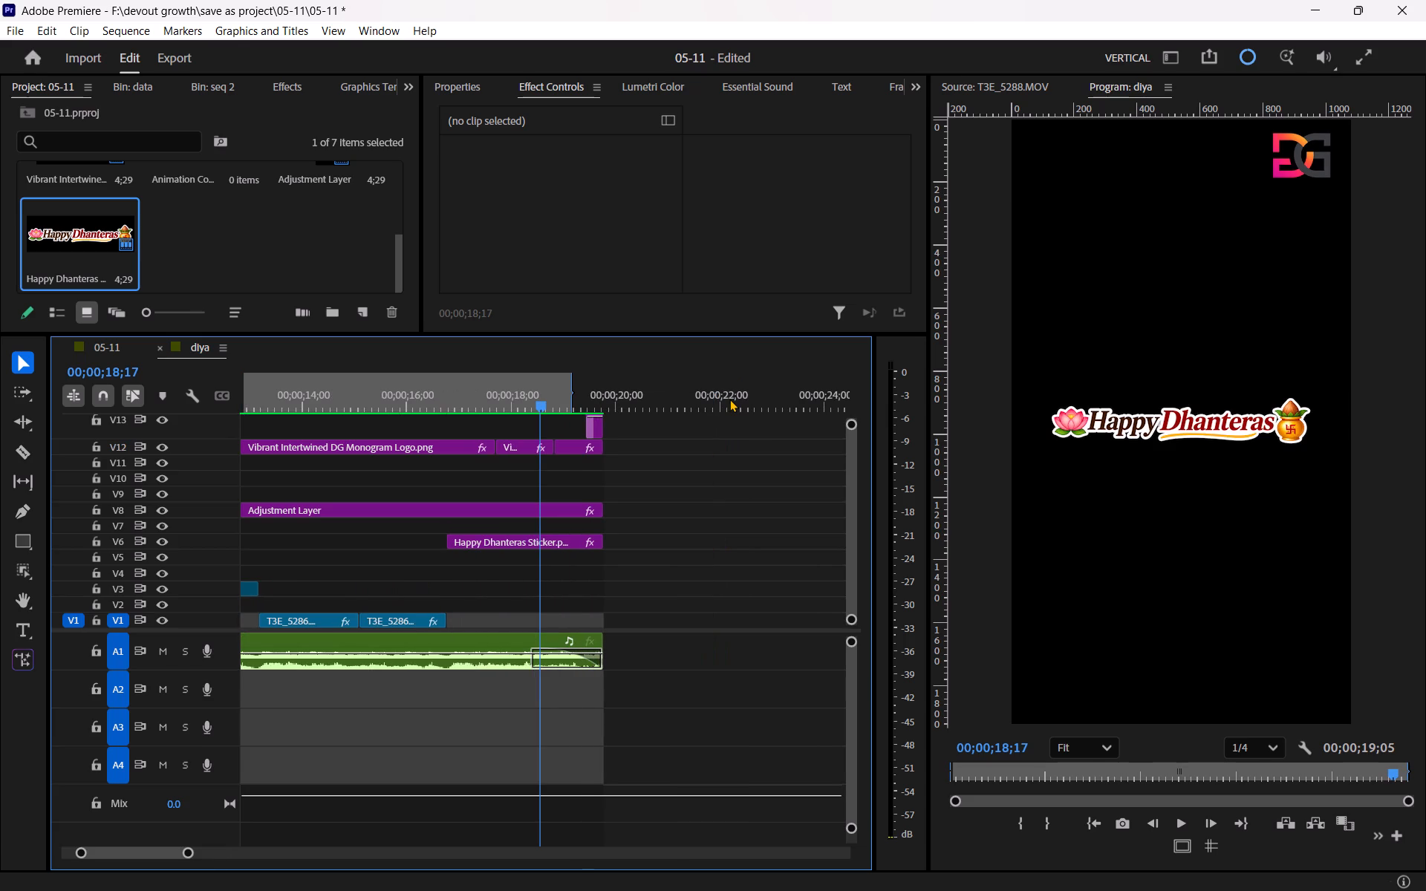
key(space)
drag(527, 402, 442, 403)
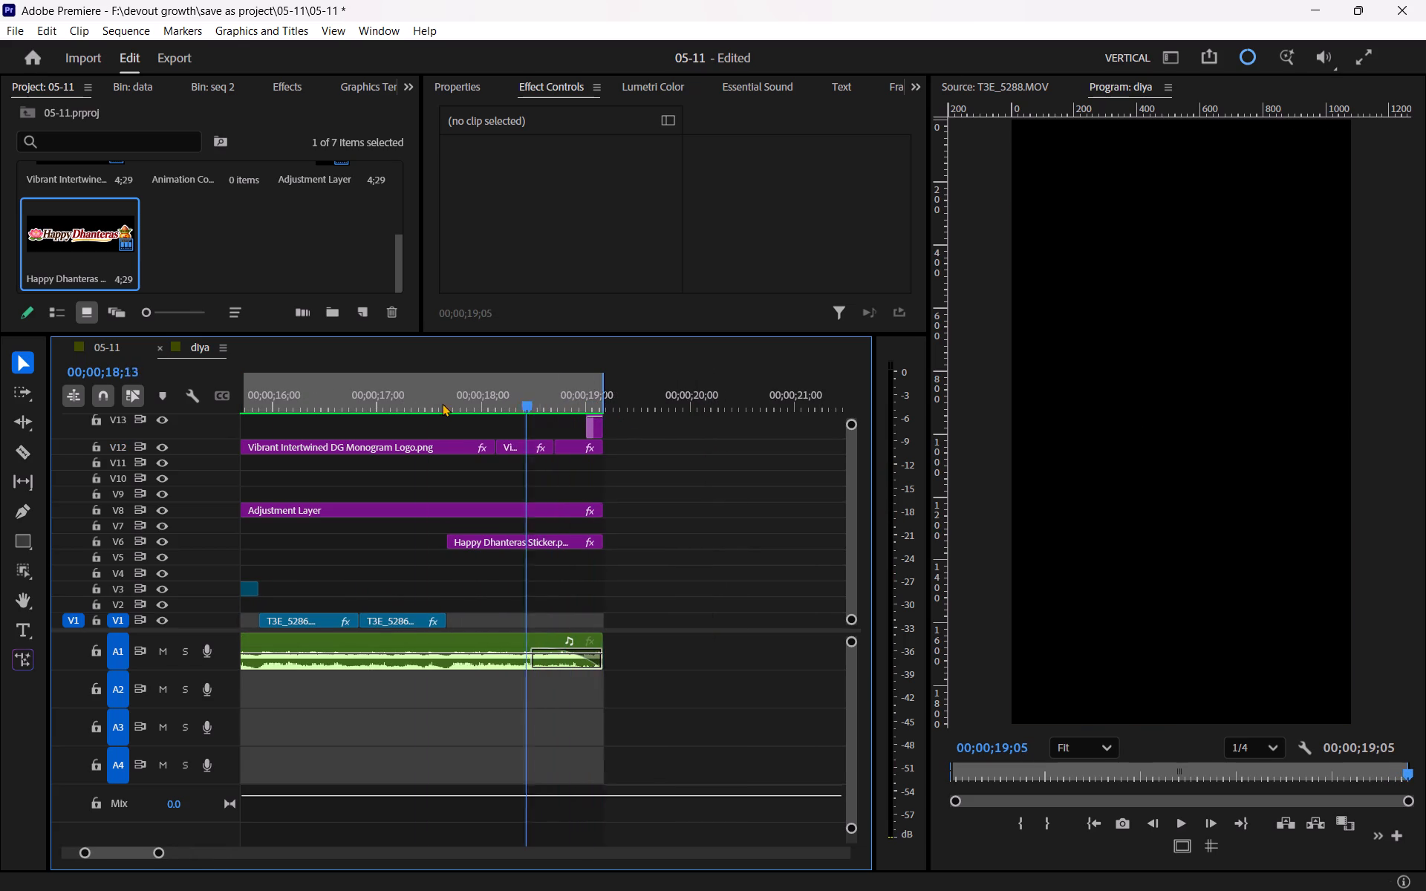
drag(442, 403, 0, 460)
key(minus)
key(minus)
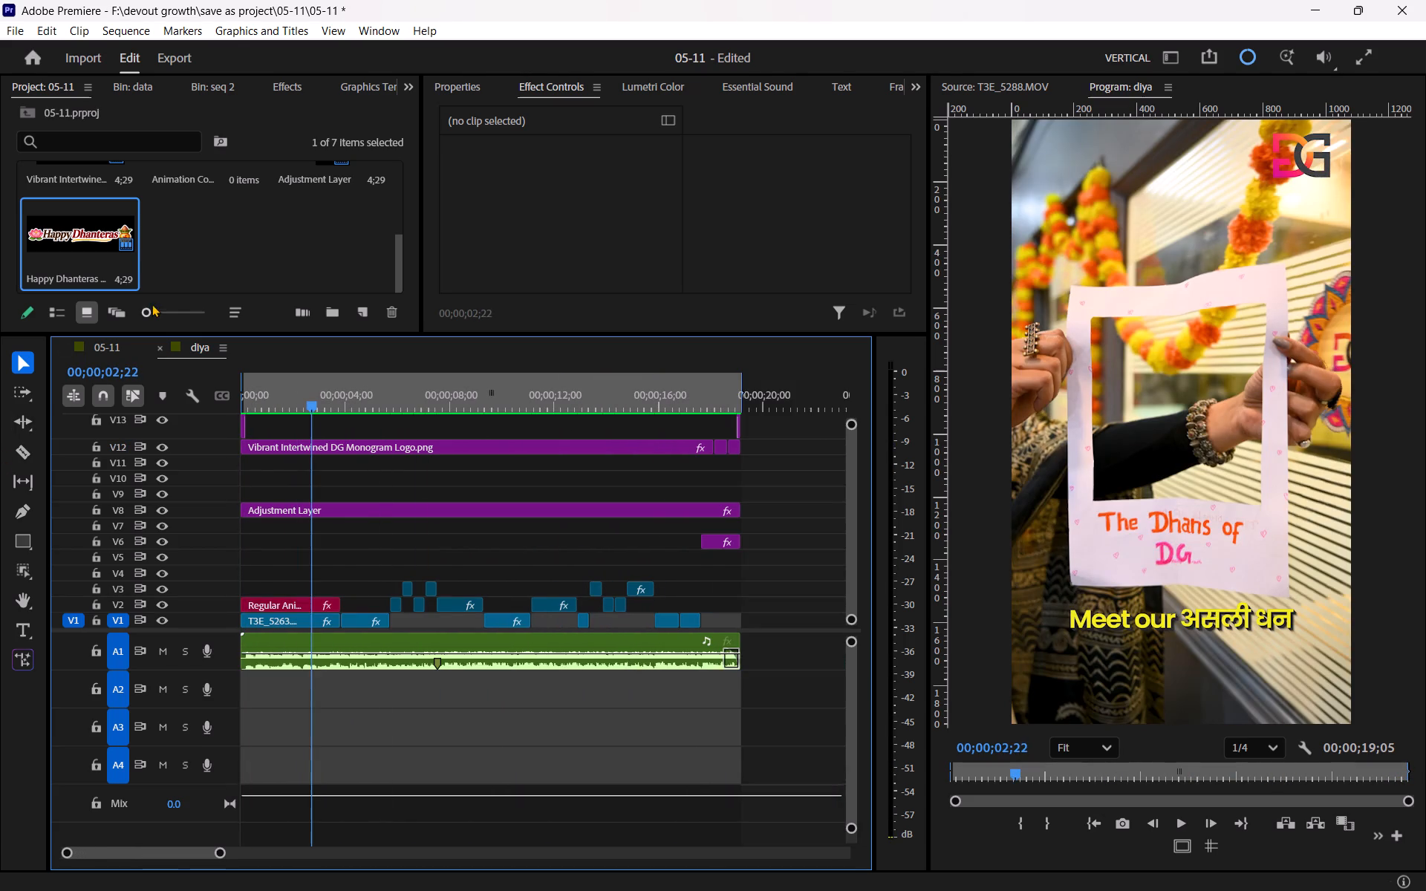
Open the export settings for the diya sequence and name the output file dhan.
key(ctrl+m)
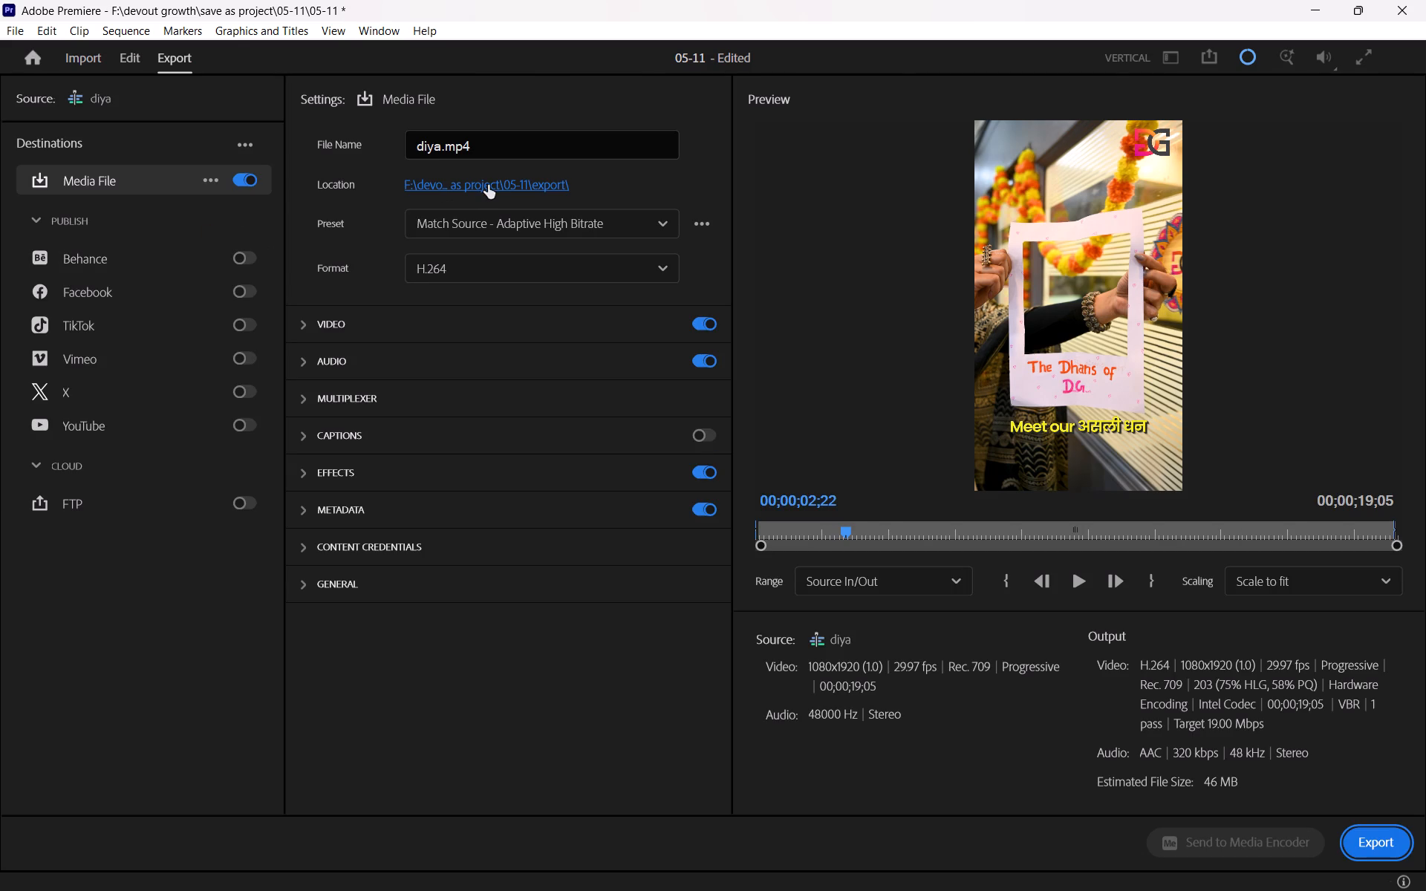
drag(486, 150, 290, 165)
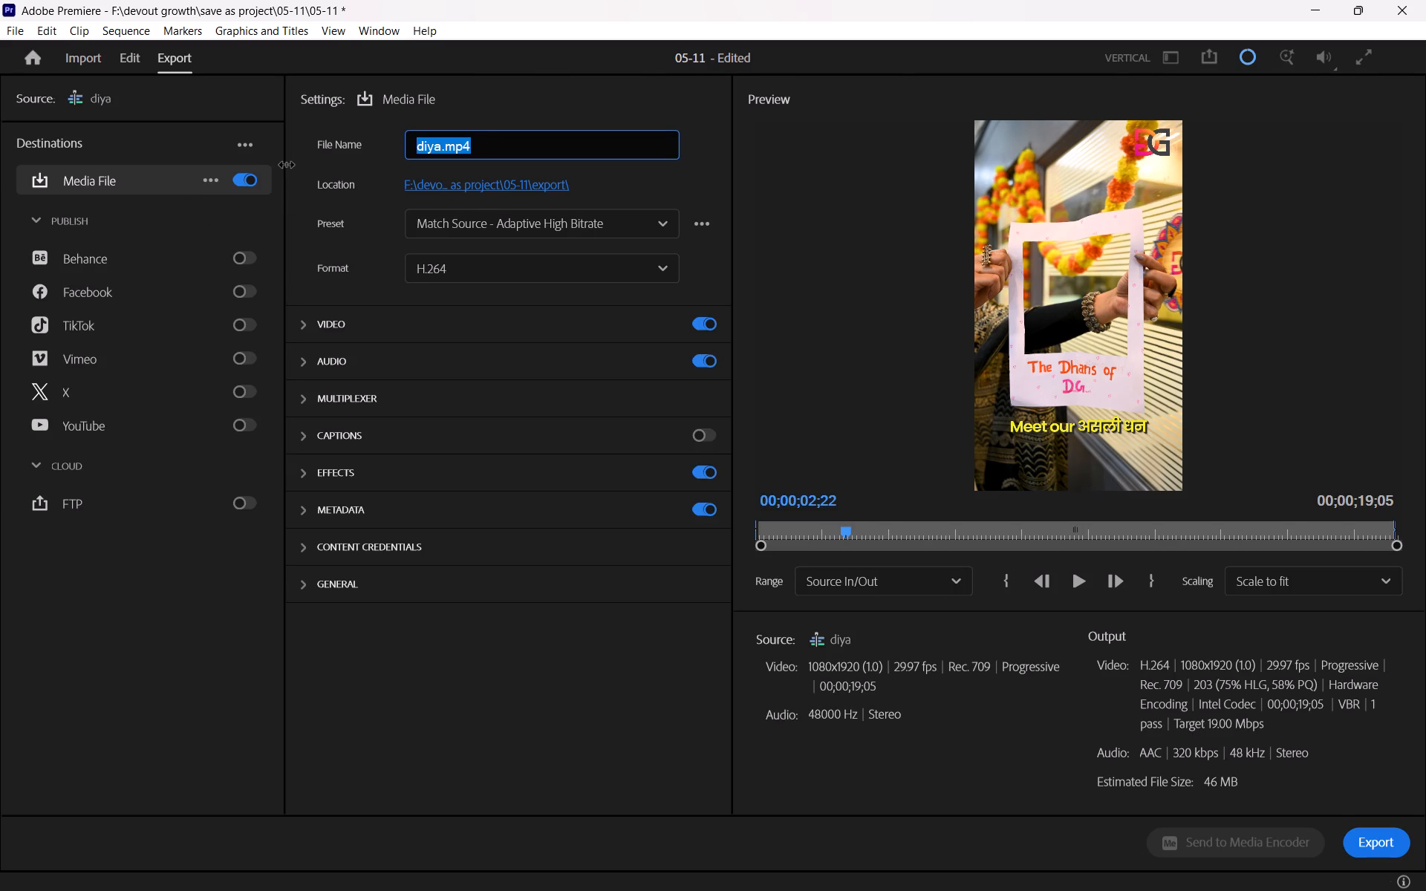
text(dhan)
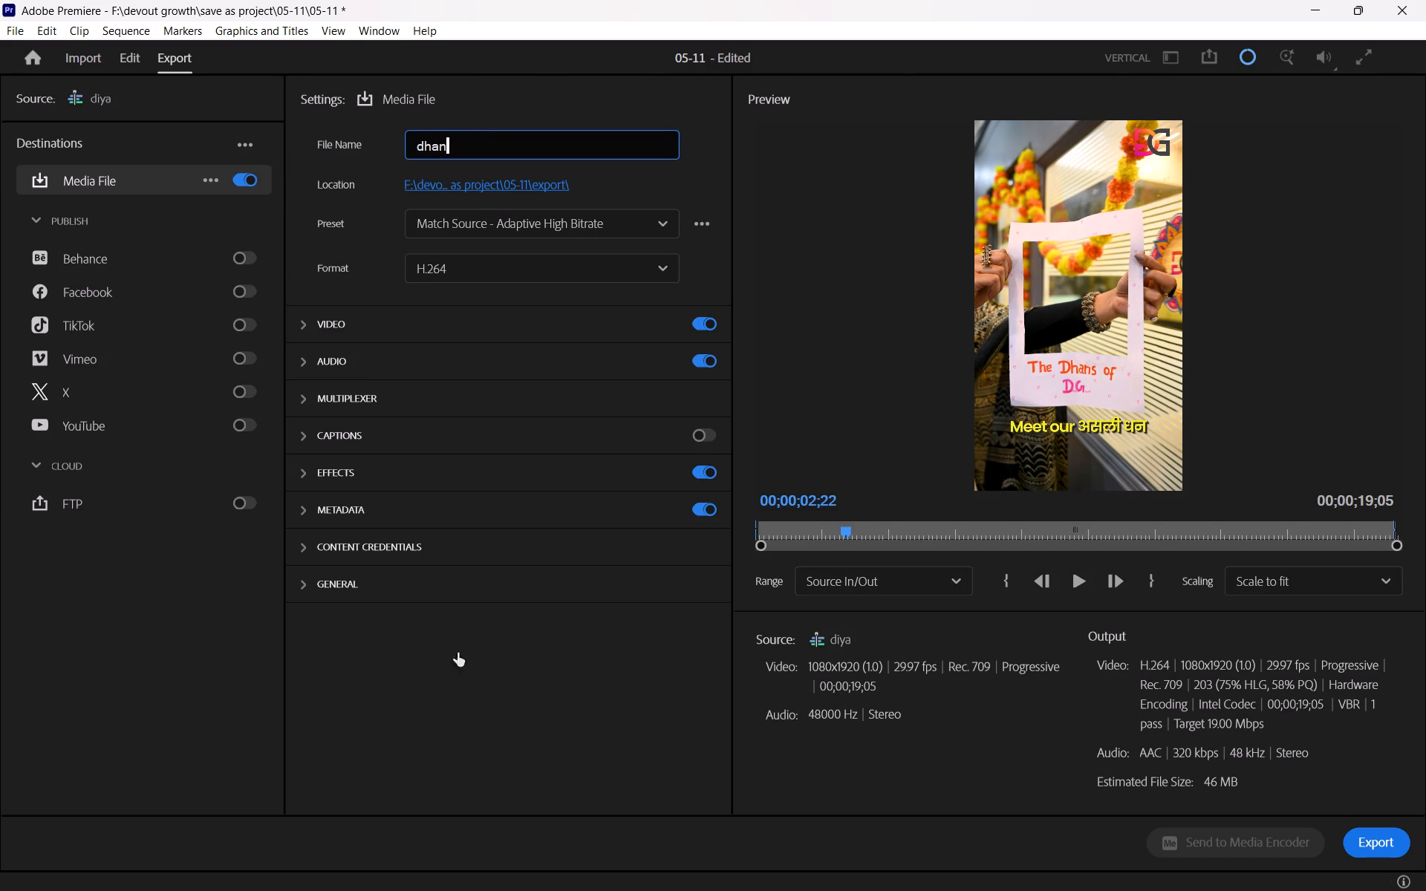
click(489, 724)
Scrub through the export preview and set the target bitrate to 20 Mbps in the expanded video settings.
drag(833, 529, 1001, 529)
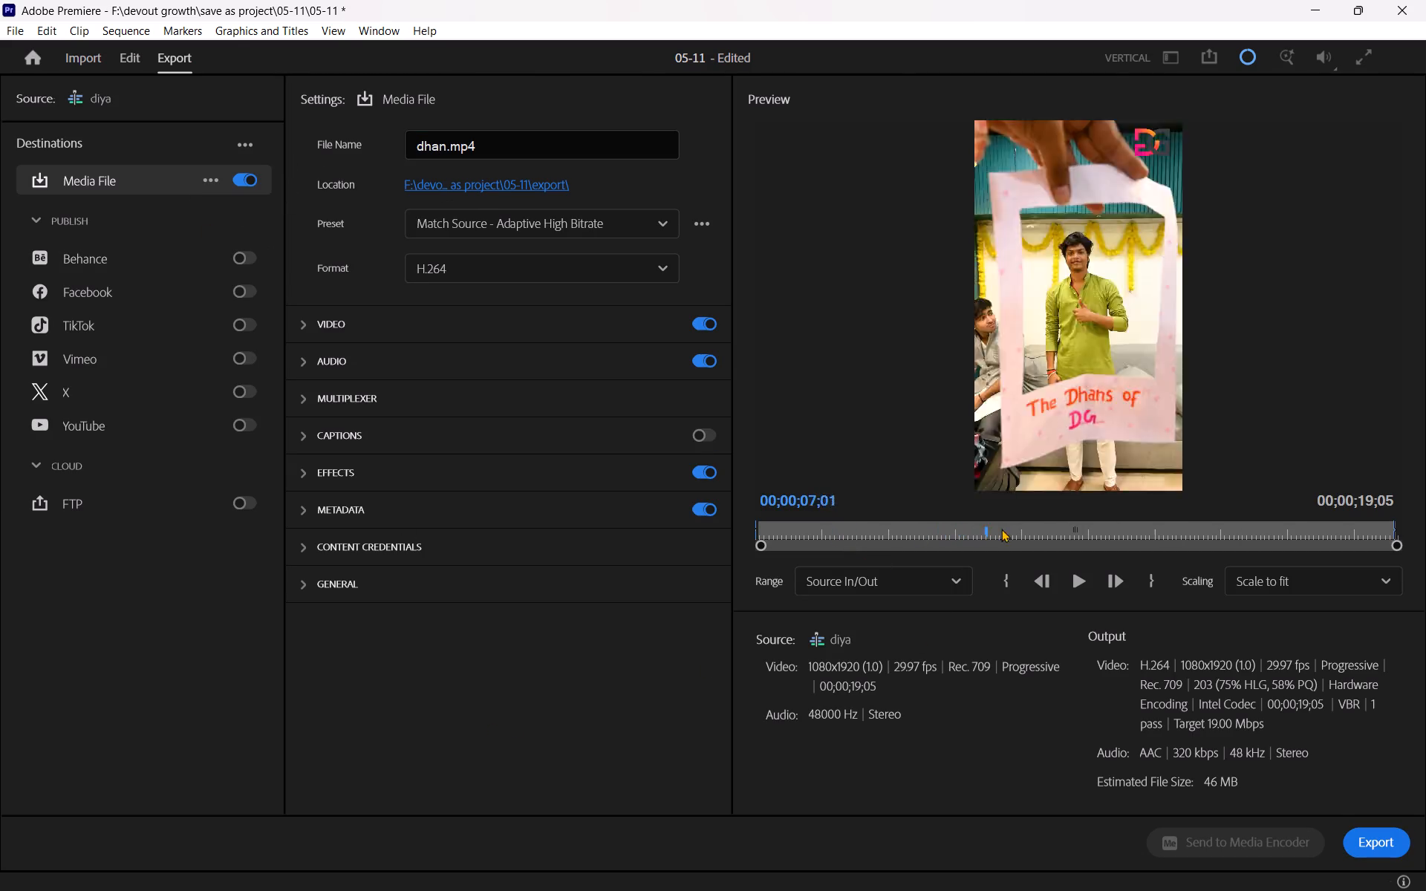
drag(1001, 529, 1283, 520)
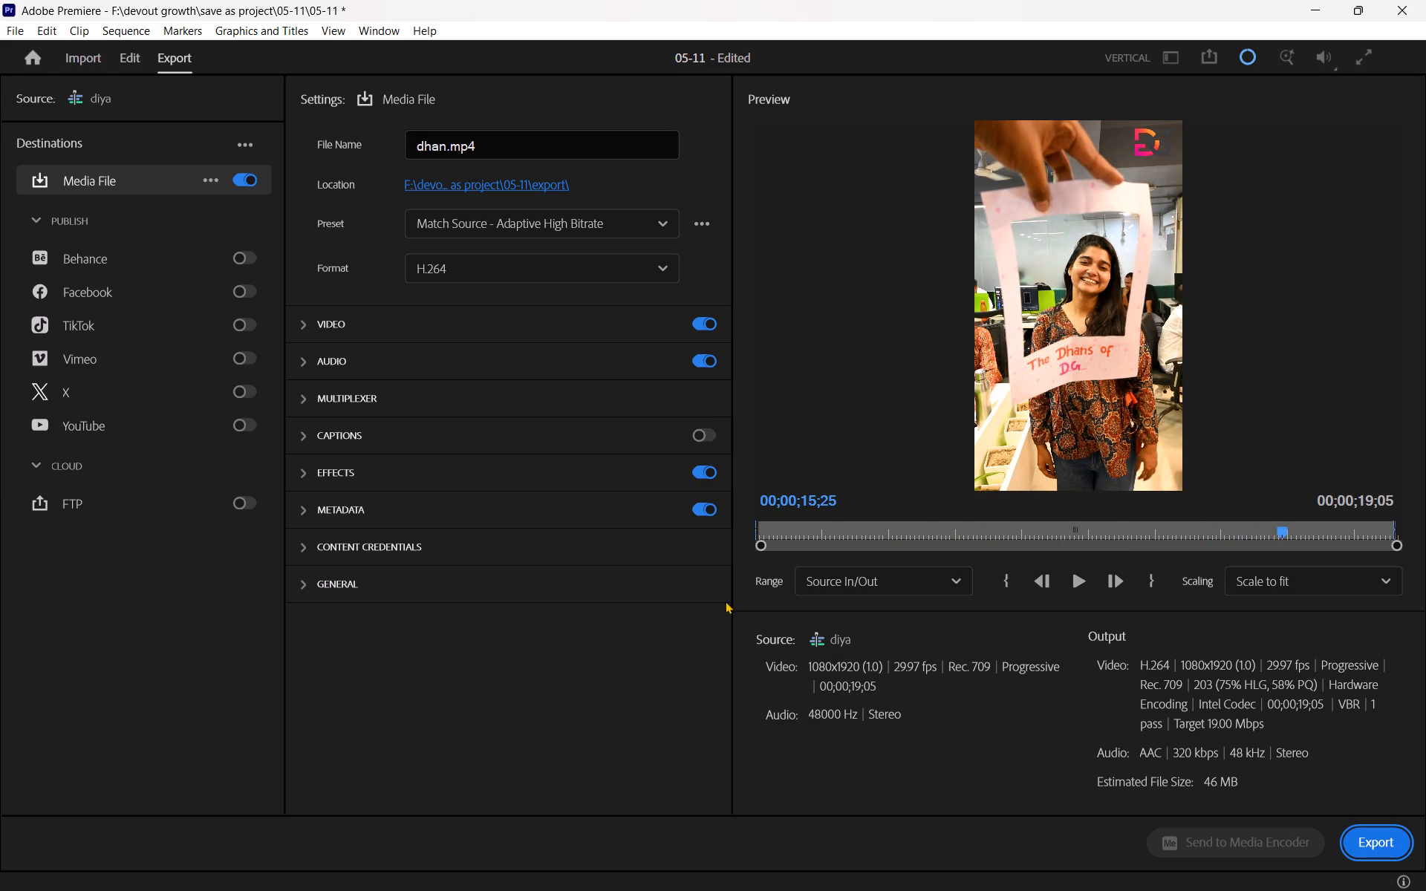
click(302, 327)
click(345, 622)
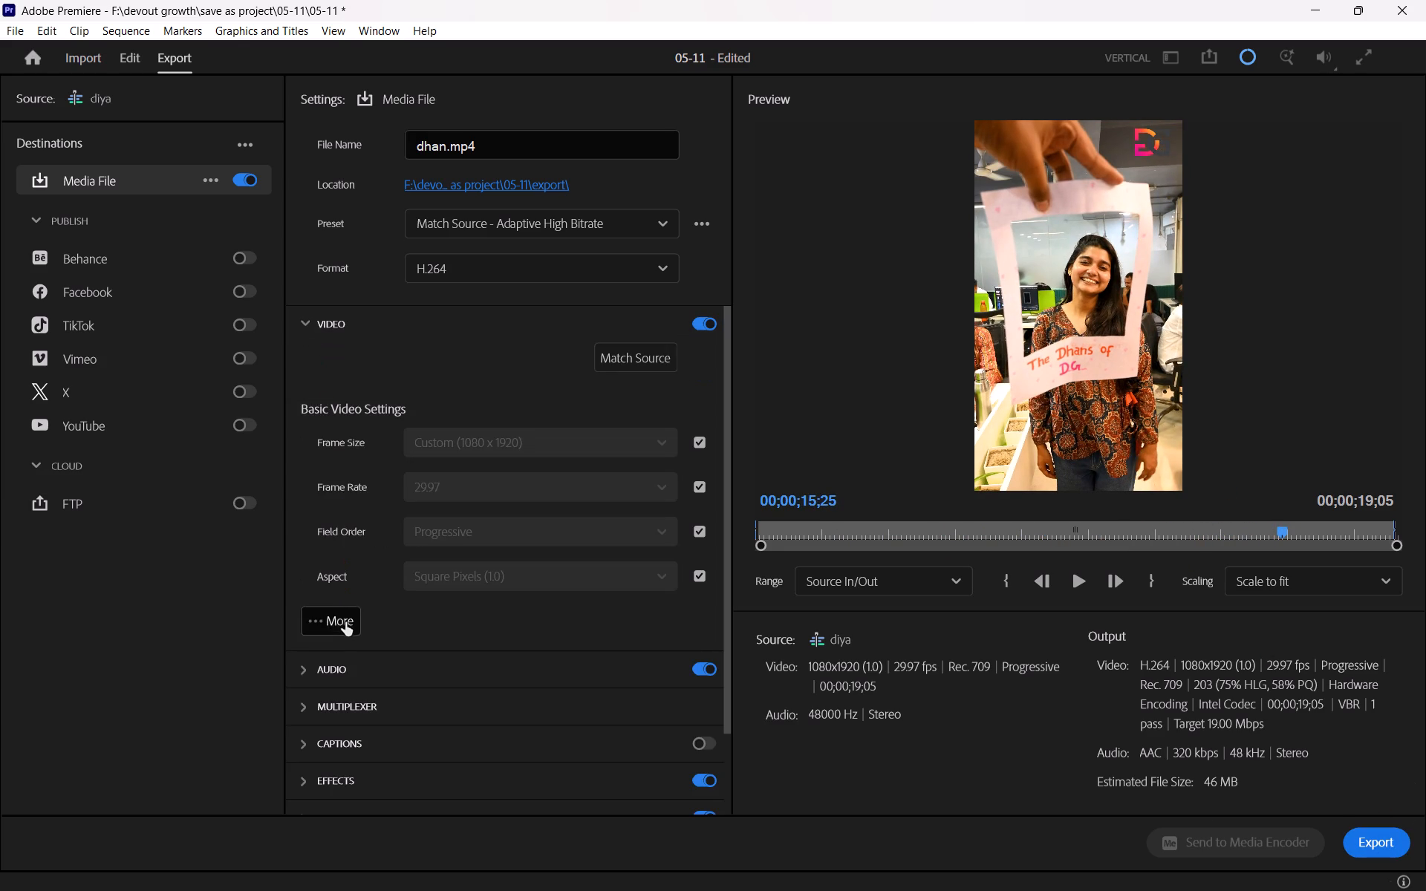
scroll(321, 528, down, 20)
scroll(321, 528, down, 10)
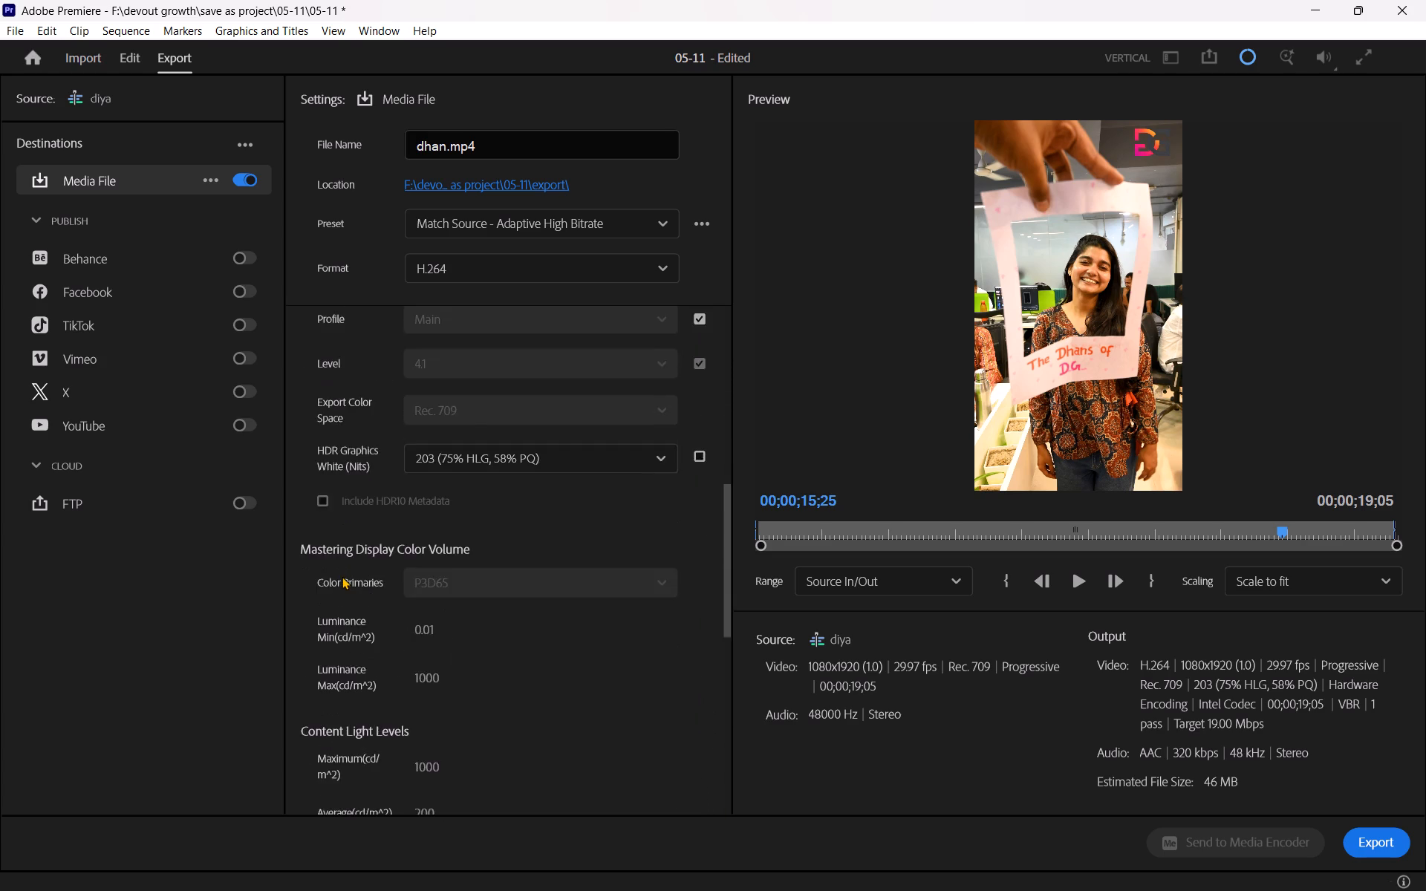
scroll(342, 576, down, 16)
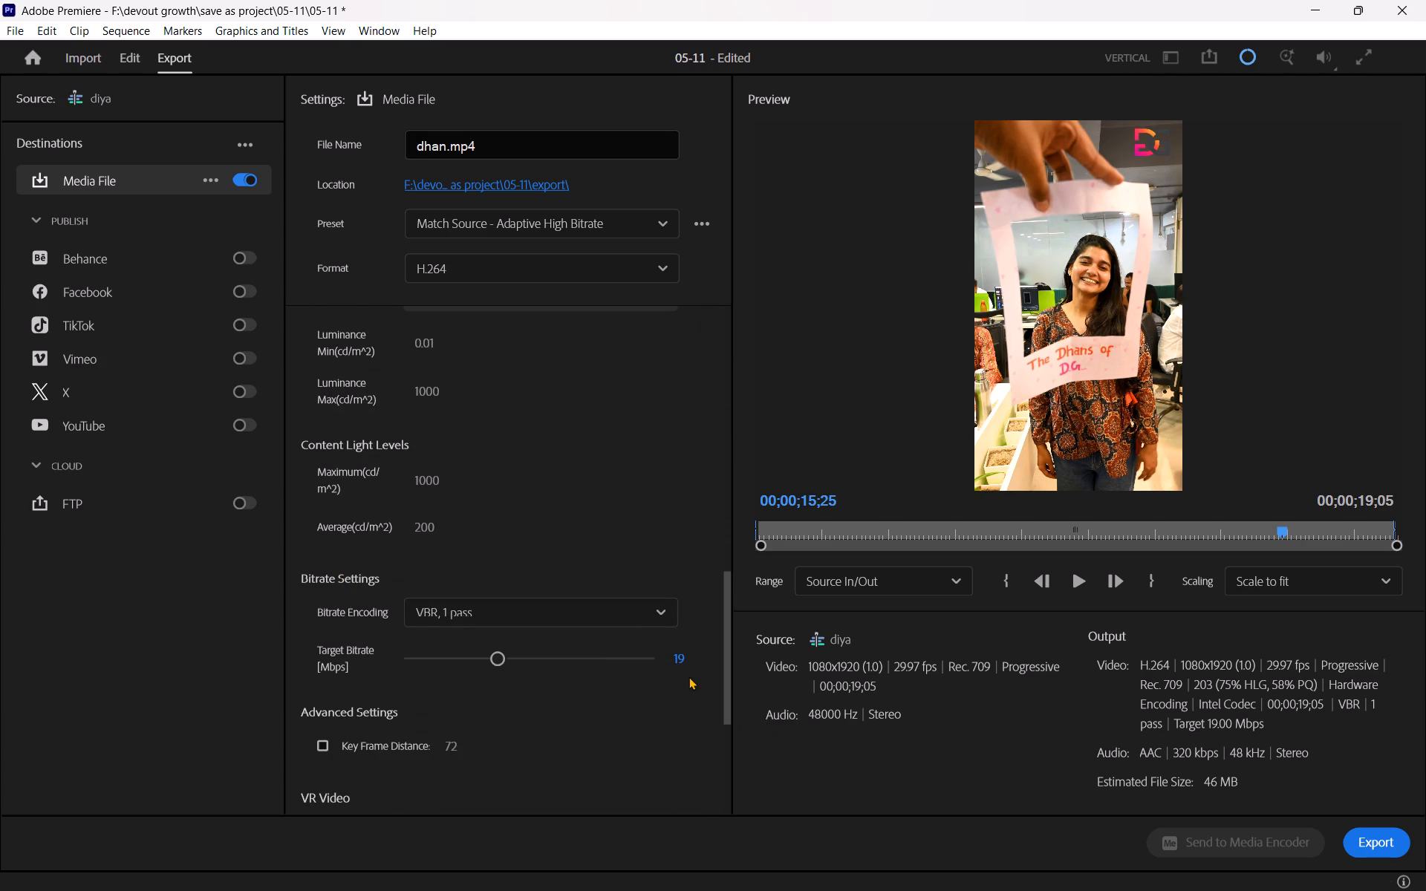
click(686, 665)
text(20)
key(Return)
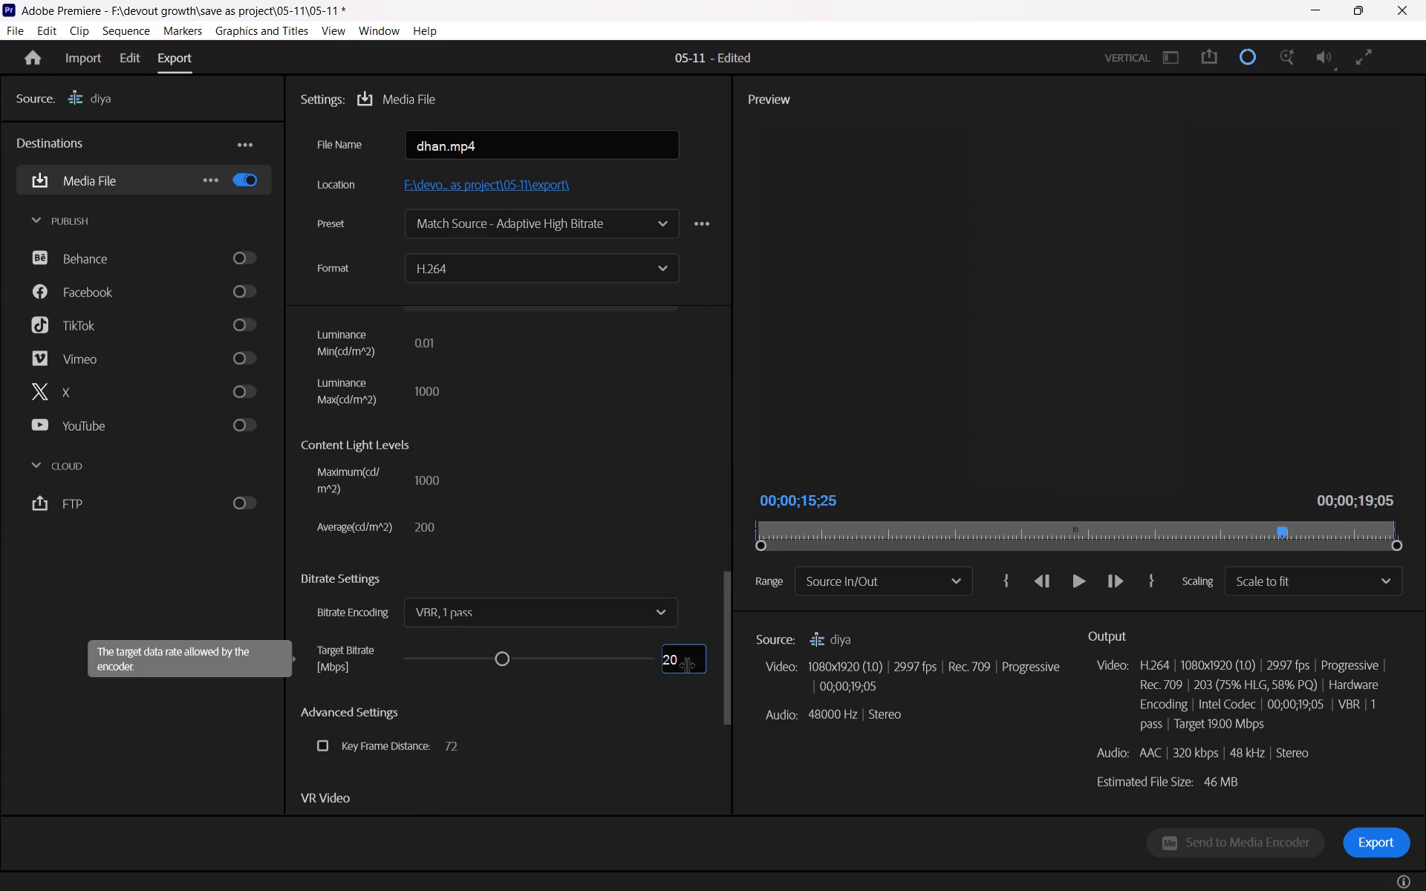
Export the sequence as the H.264 file dhan.mp4.
click(1382, 843)
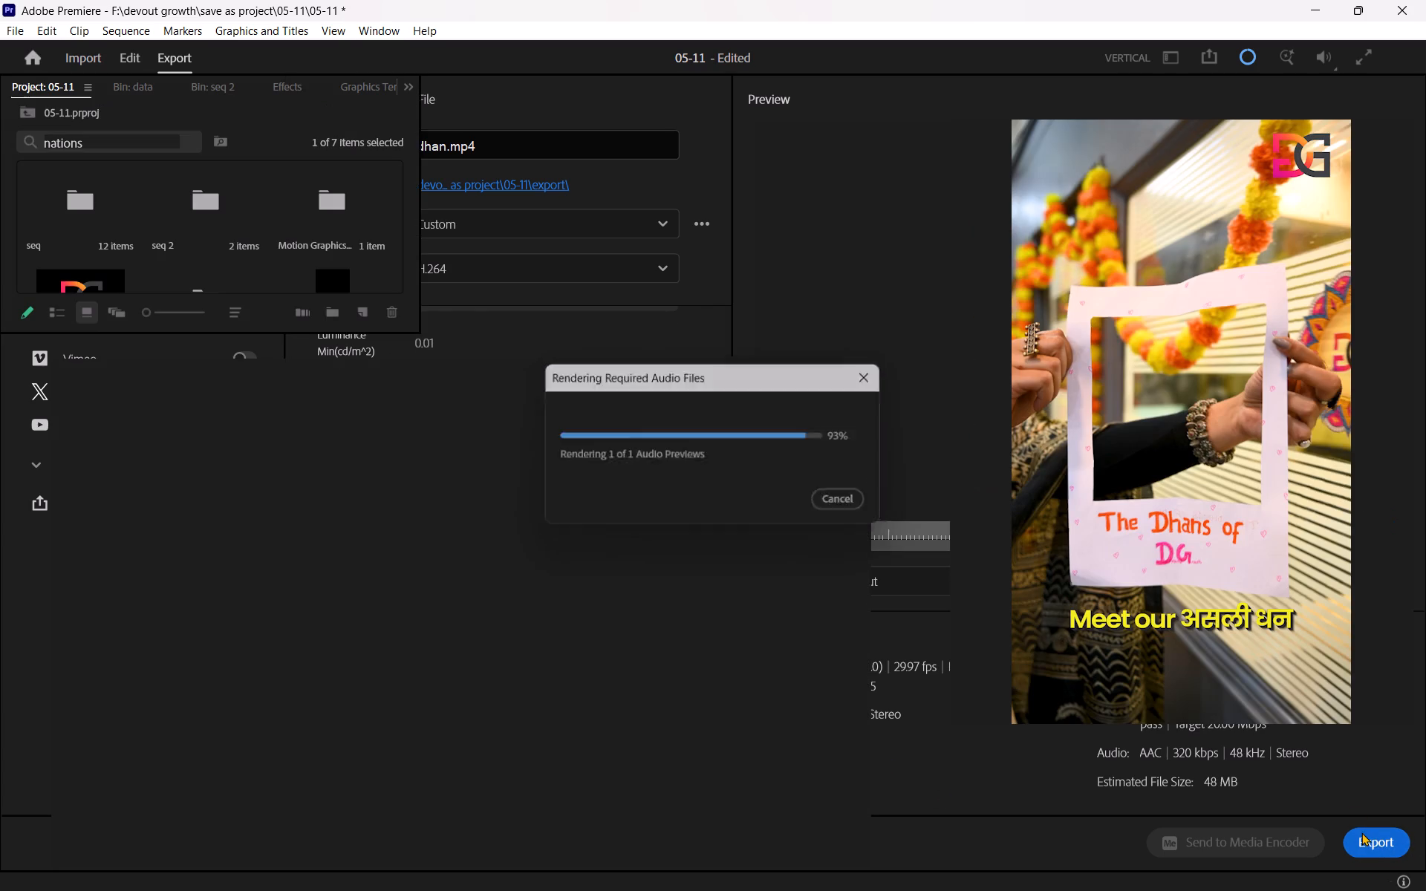
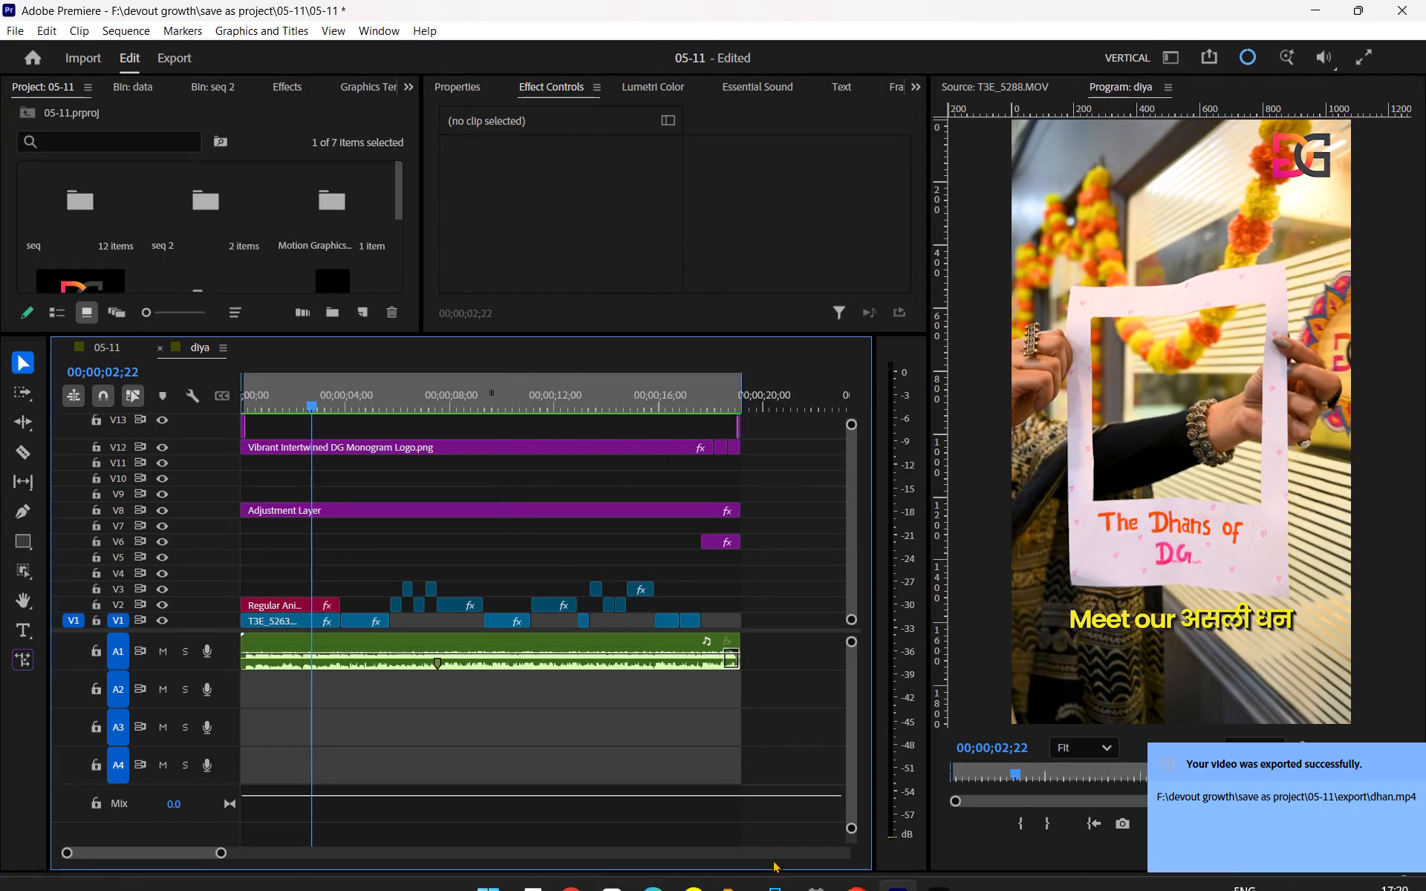
Review the ending of the diya sequence by playing it from about 17 seconds through the Happy Dhanteras graphic.
drag(699, 404, 723, 421)
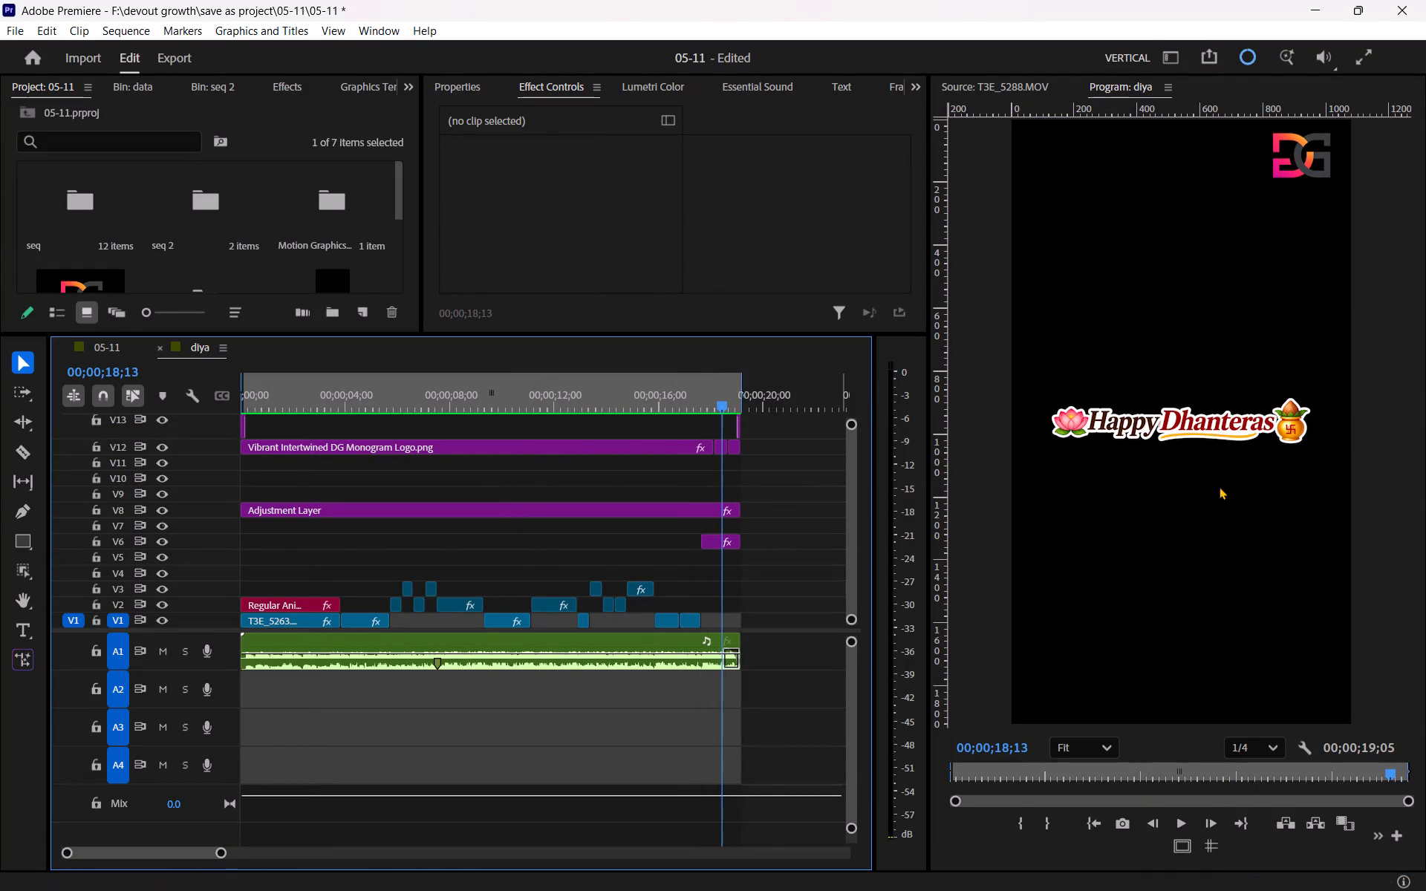
drag(712, 409, 686, 409)
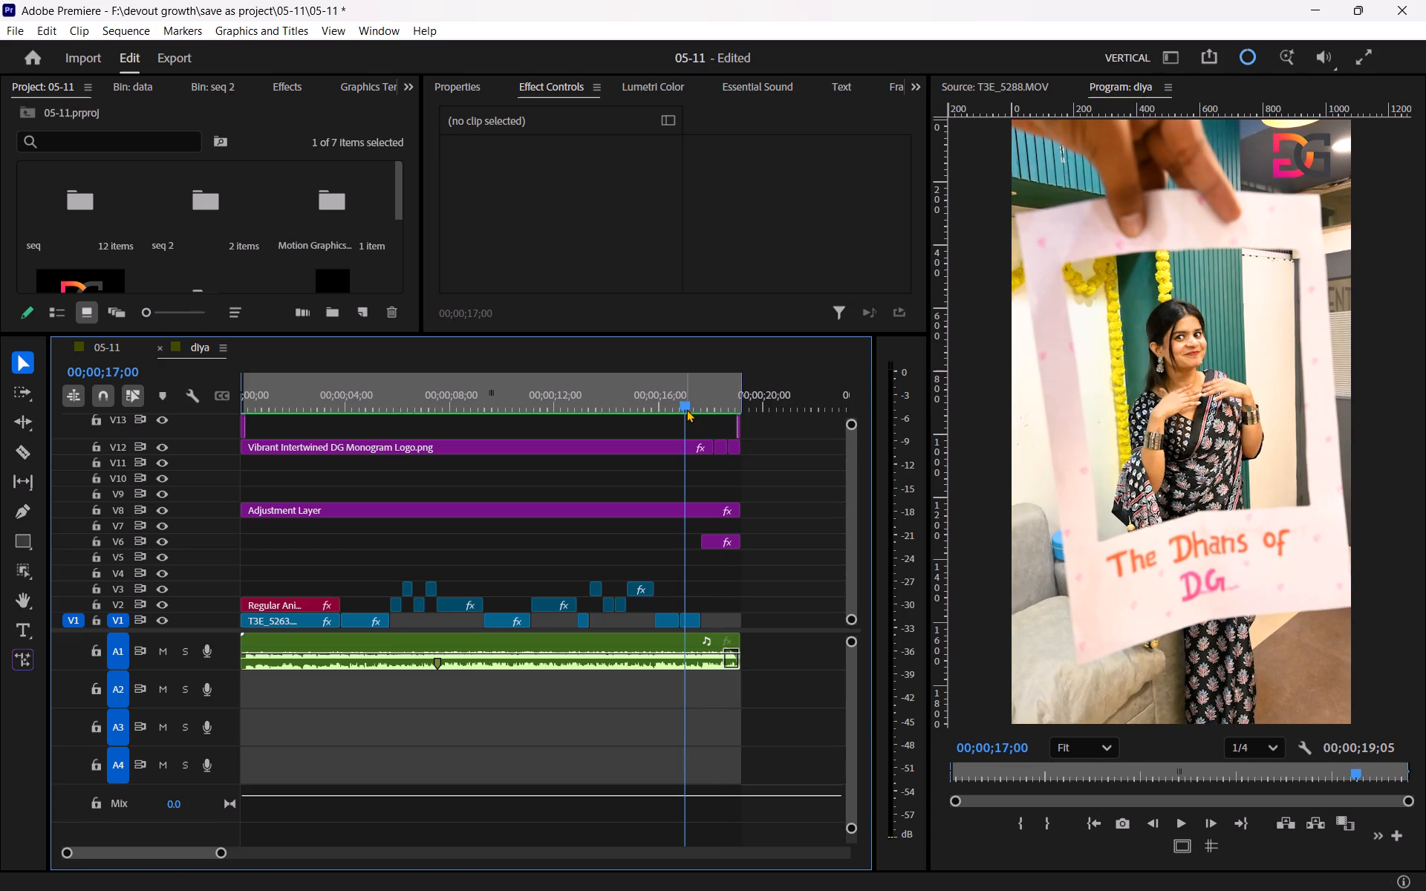
key(space)
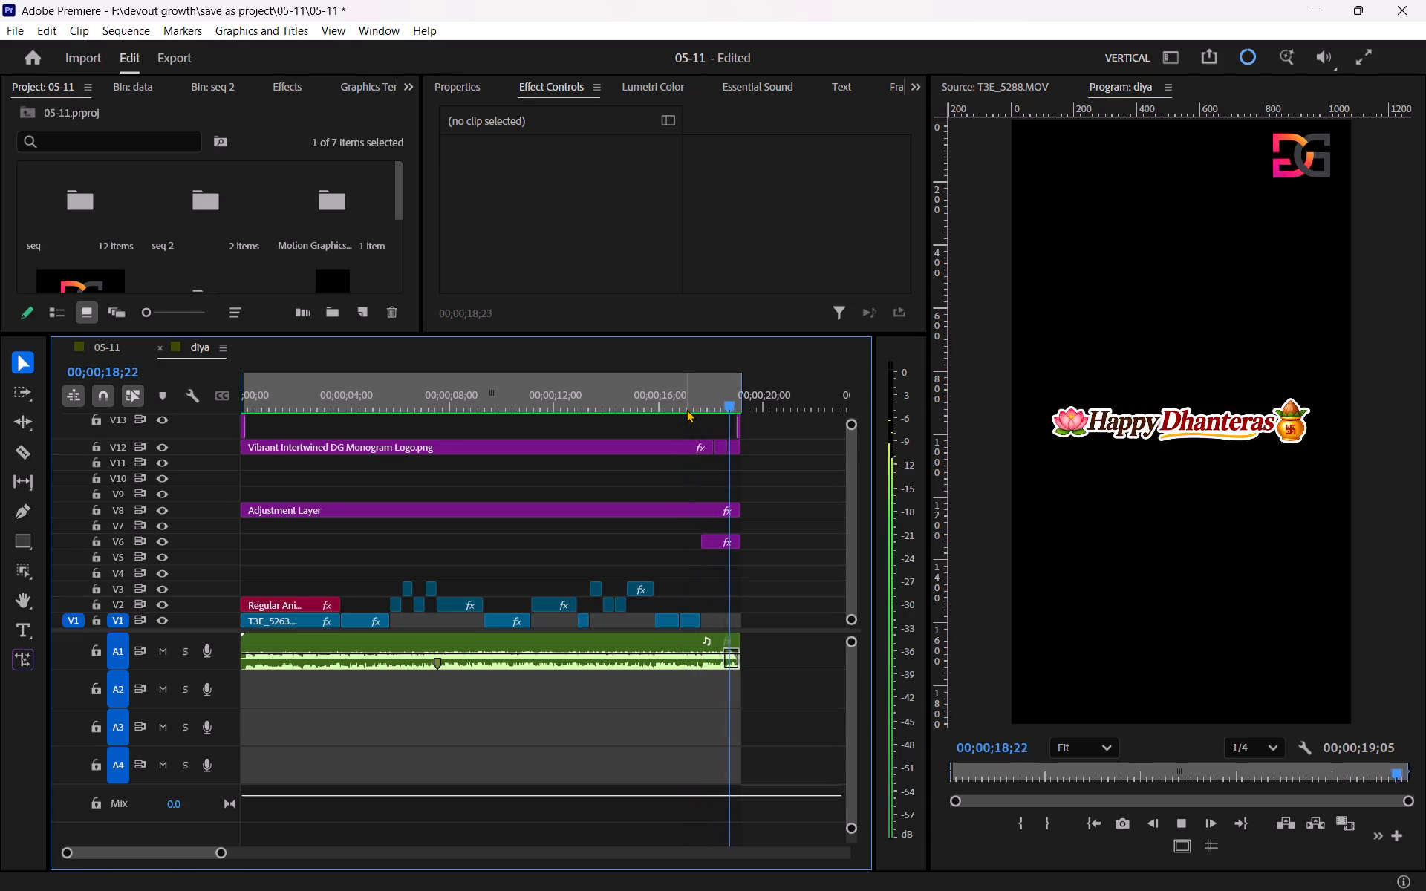
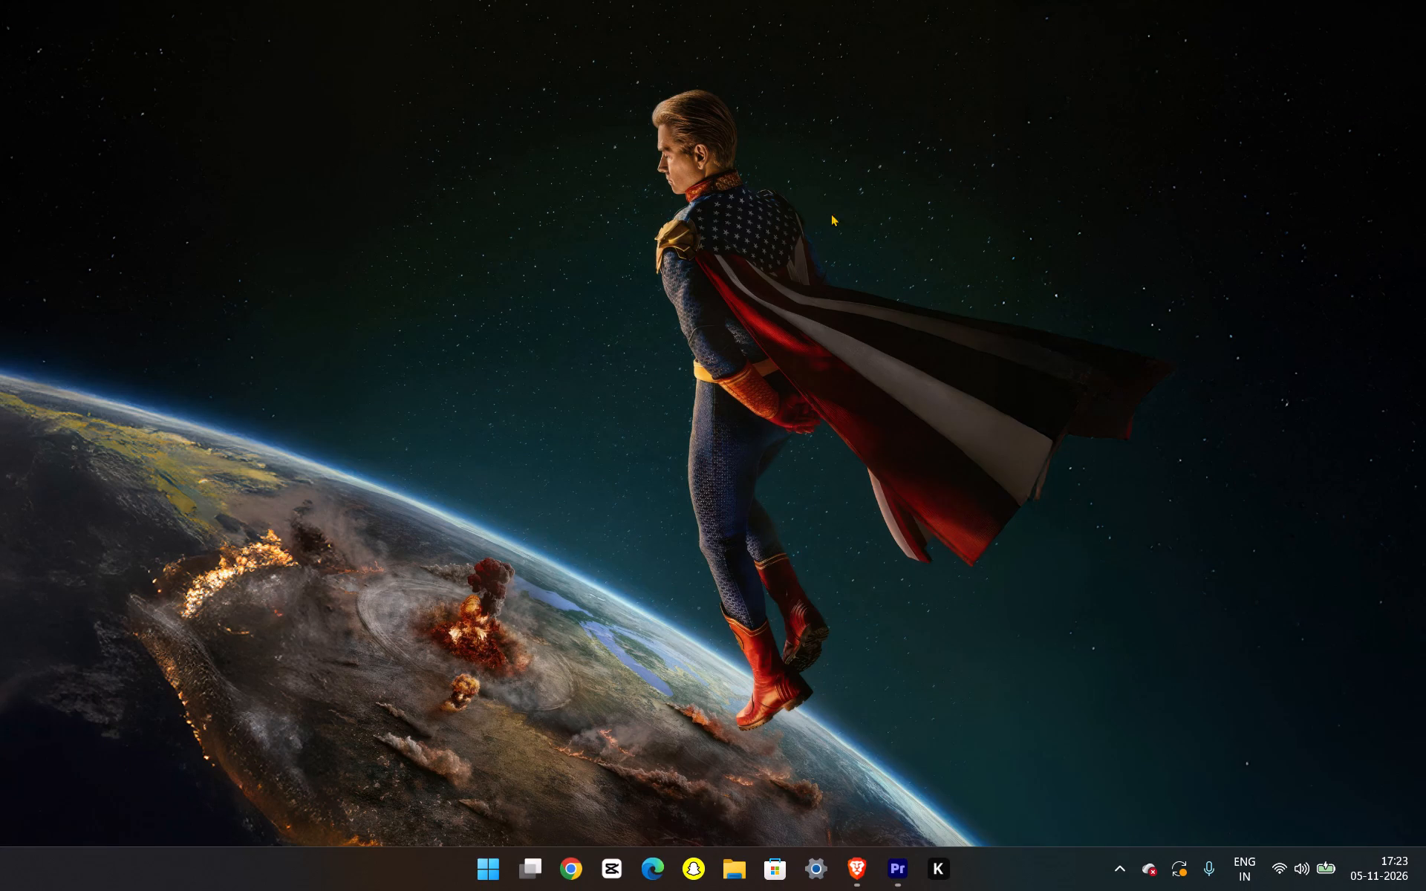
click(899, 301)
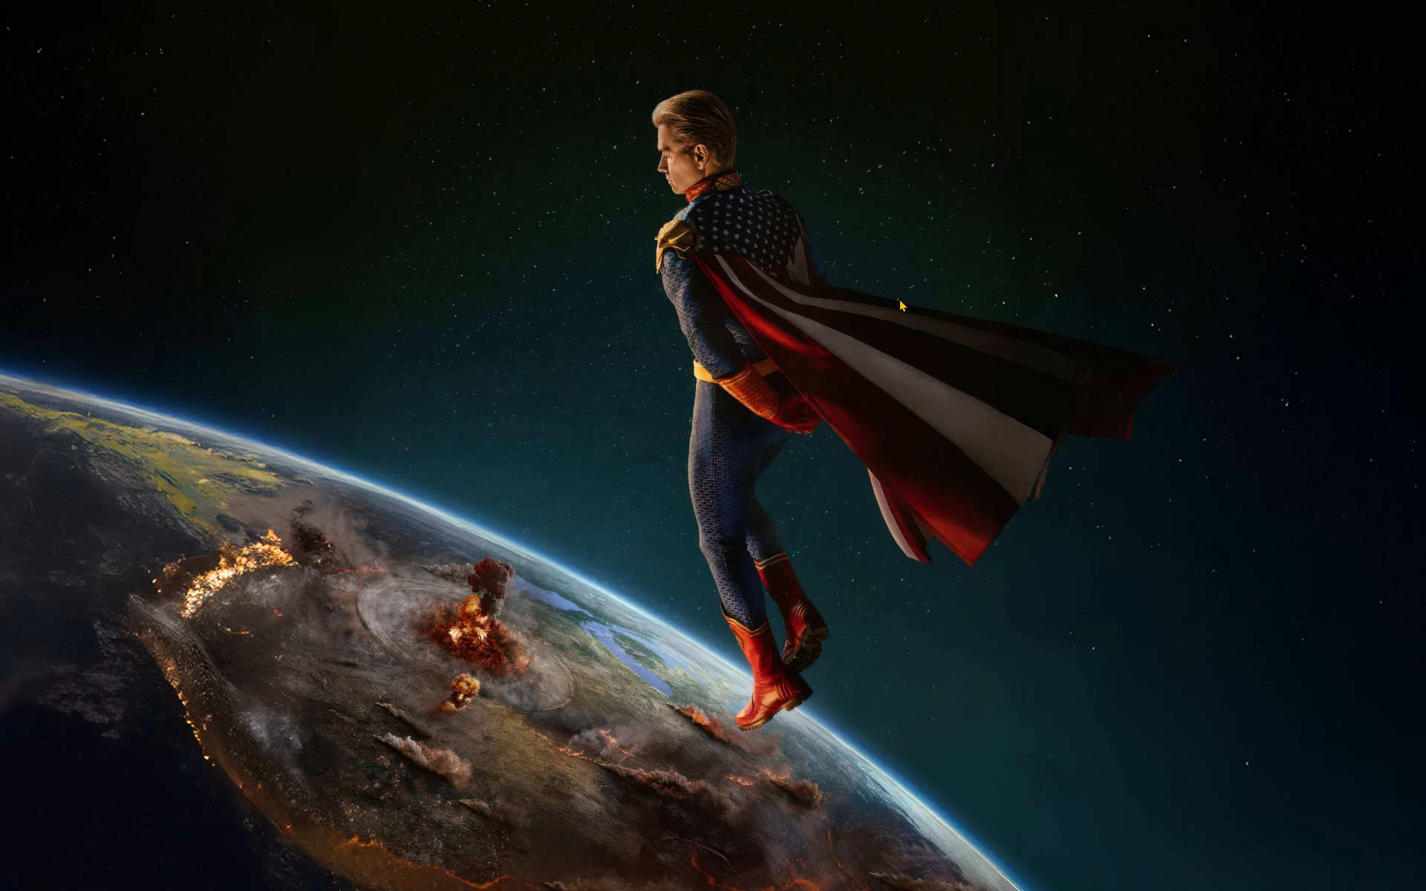